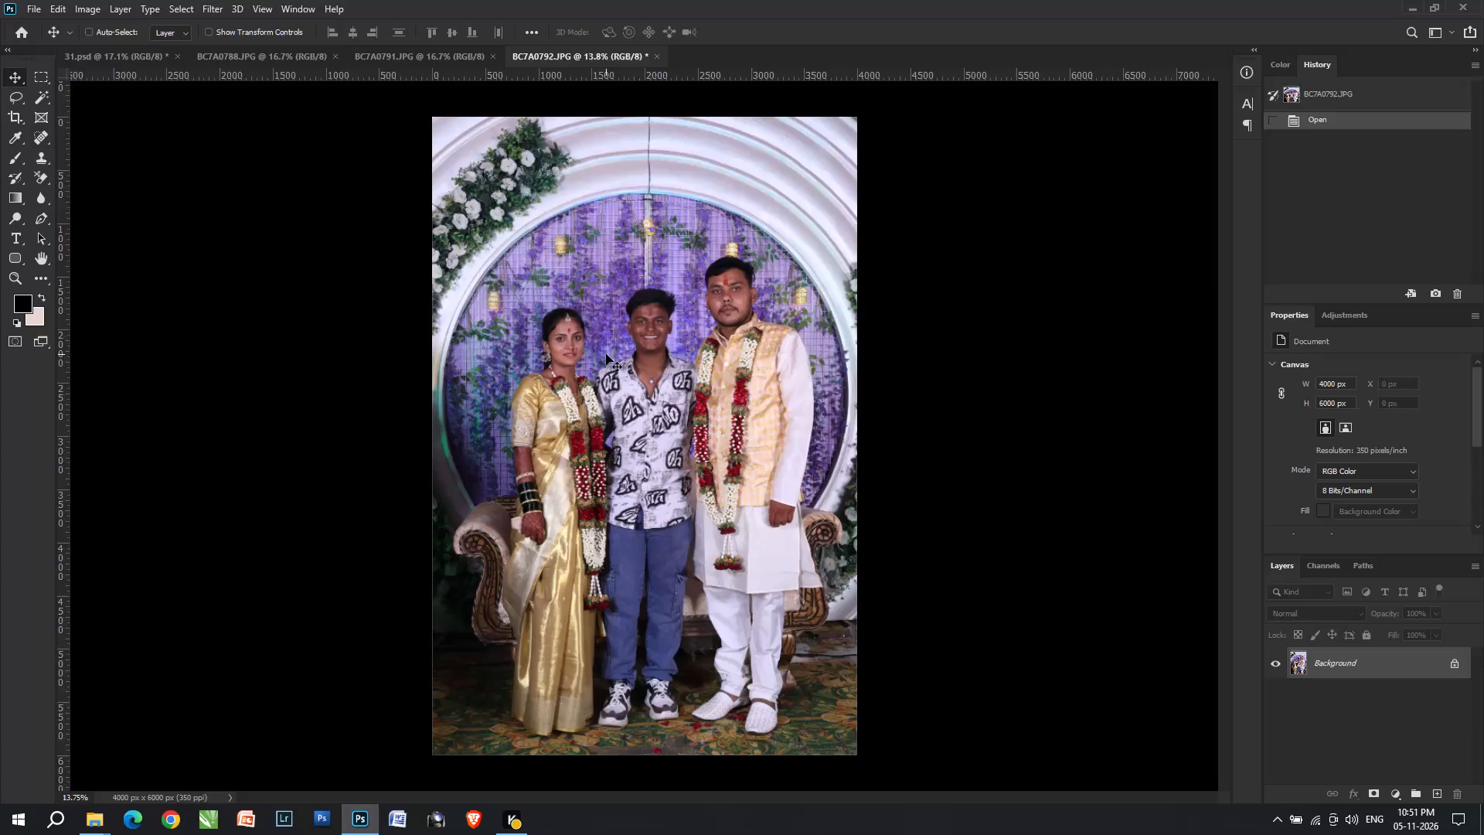
Open BC7A0788.JPG in the Camera Raw filter and set exposure to +0.34, contrast to +3 and shadows to +69.
key(ctrl+shift+Tab)
key(ctrl+shift+Tab)
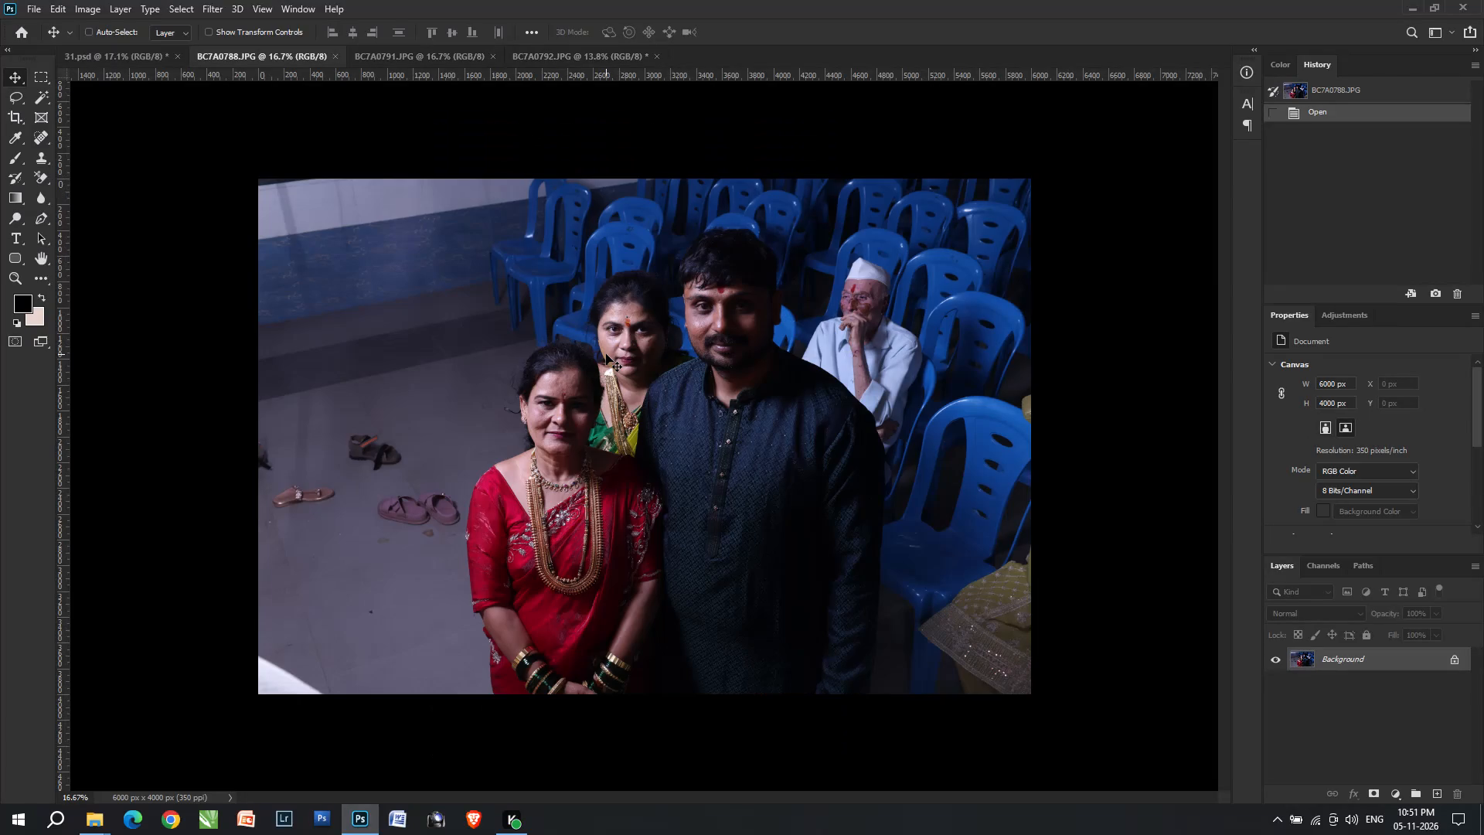
key(ctrl+shift+a)
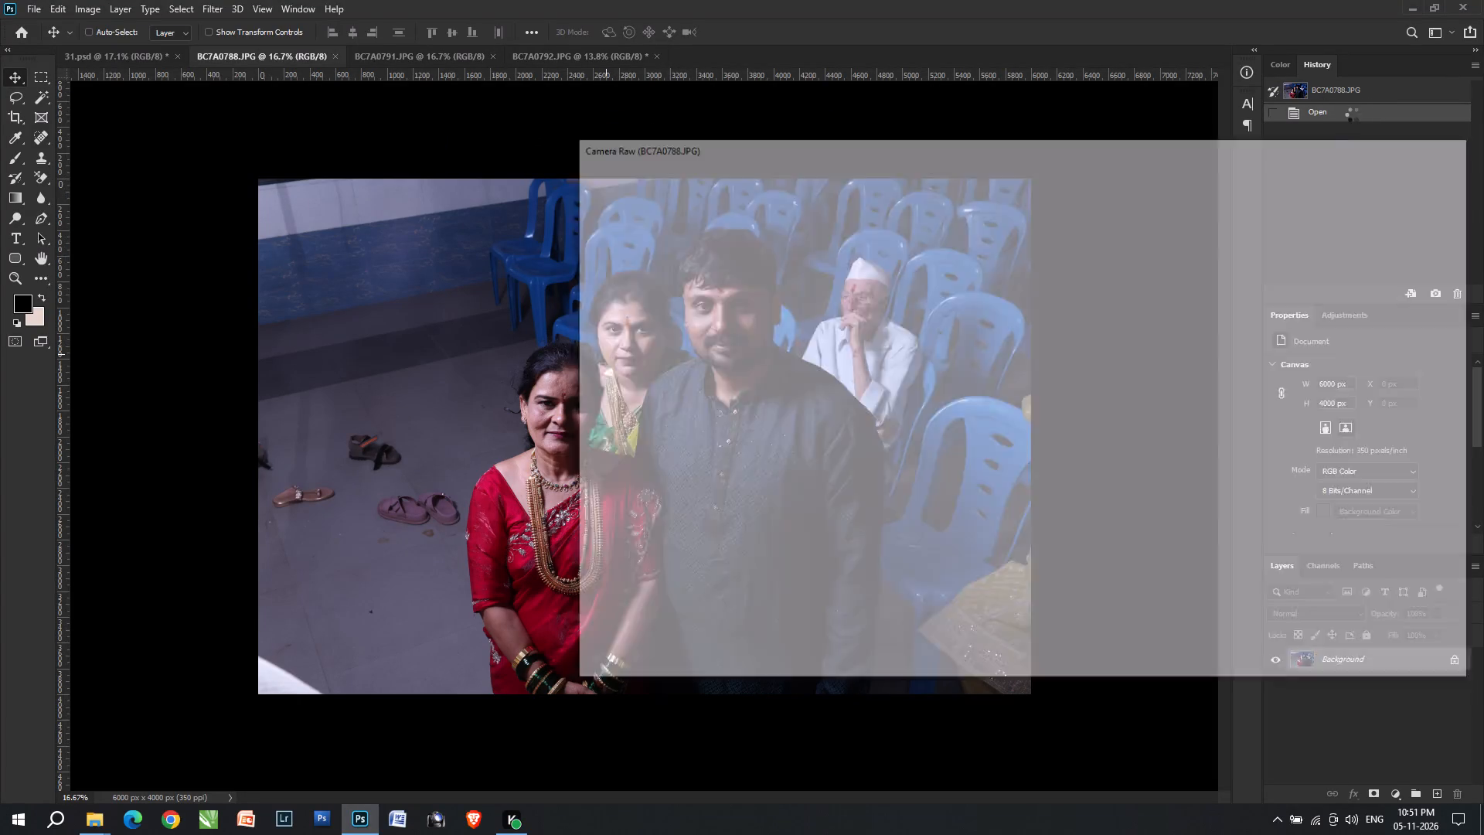
click(1407, 101)
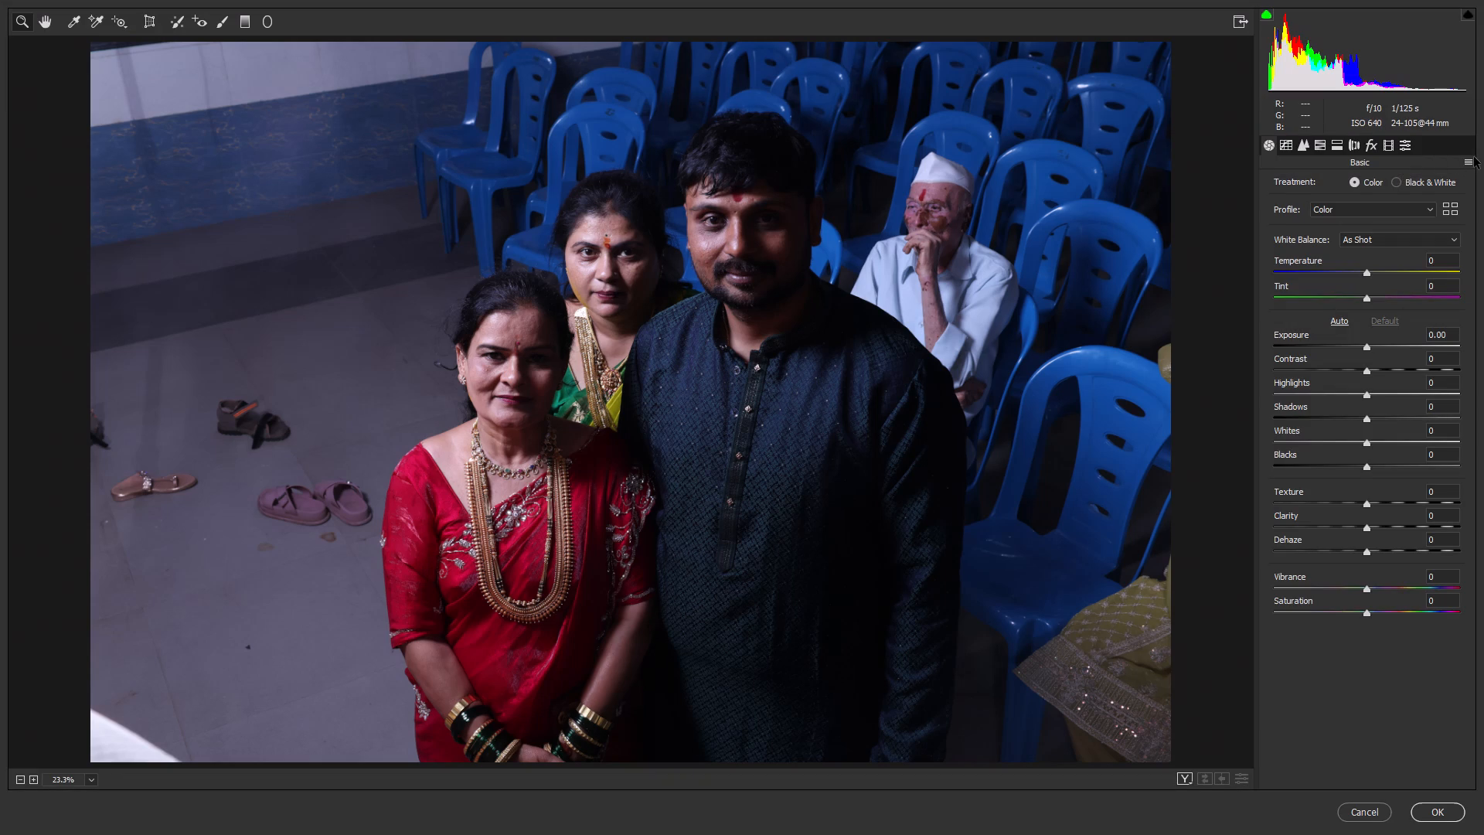
click(1350, 80)
click(1323, 79)
drag(1327, 76, 1380, 80)
drag(1363, 76, 1324, 76)
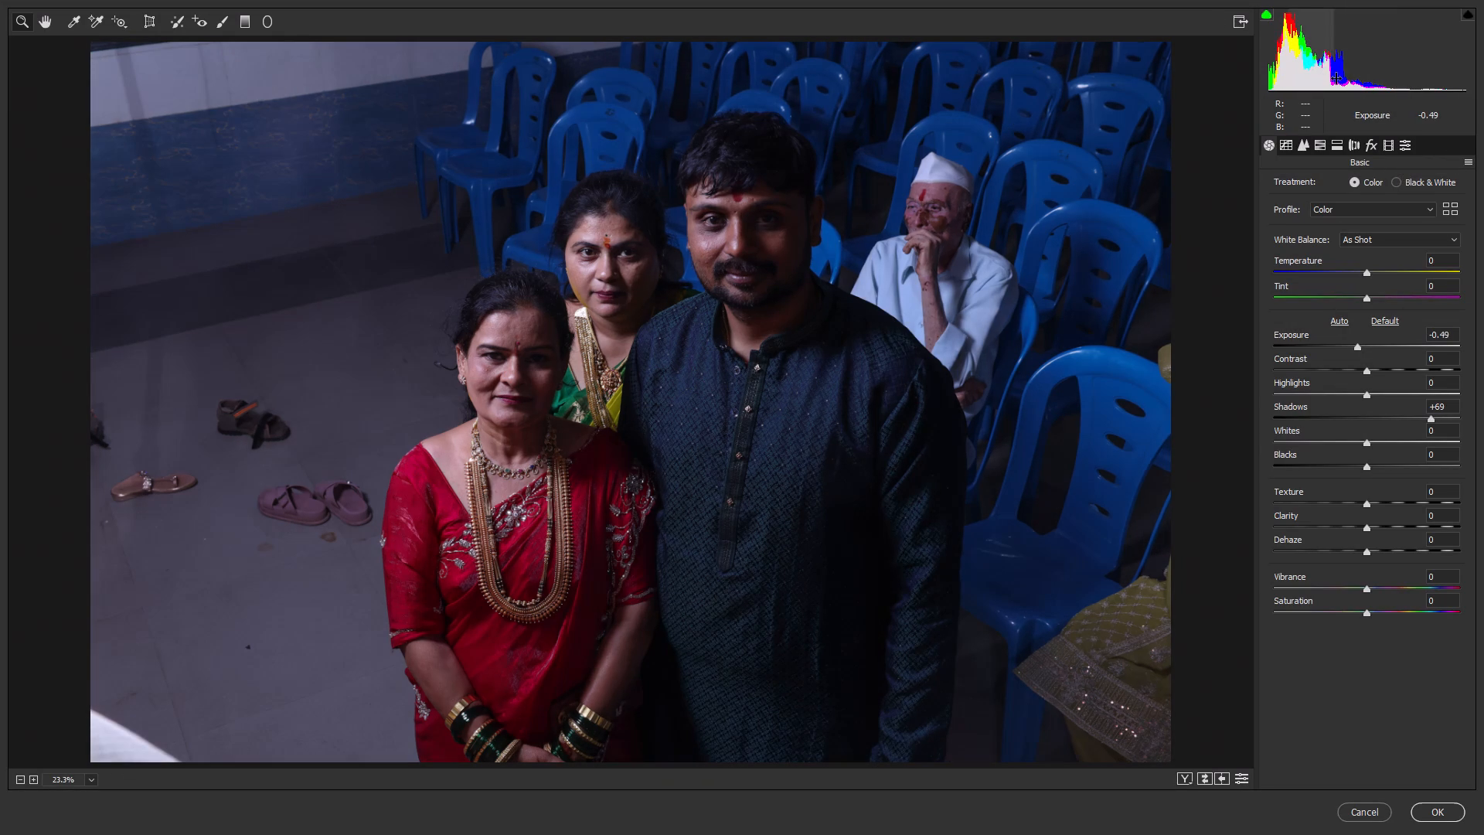
drag(1336, 78, 1370, 86)
drag(1364, 85, 1394, 89)
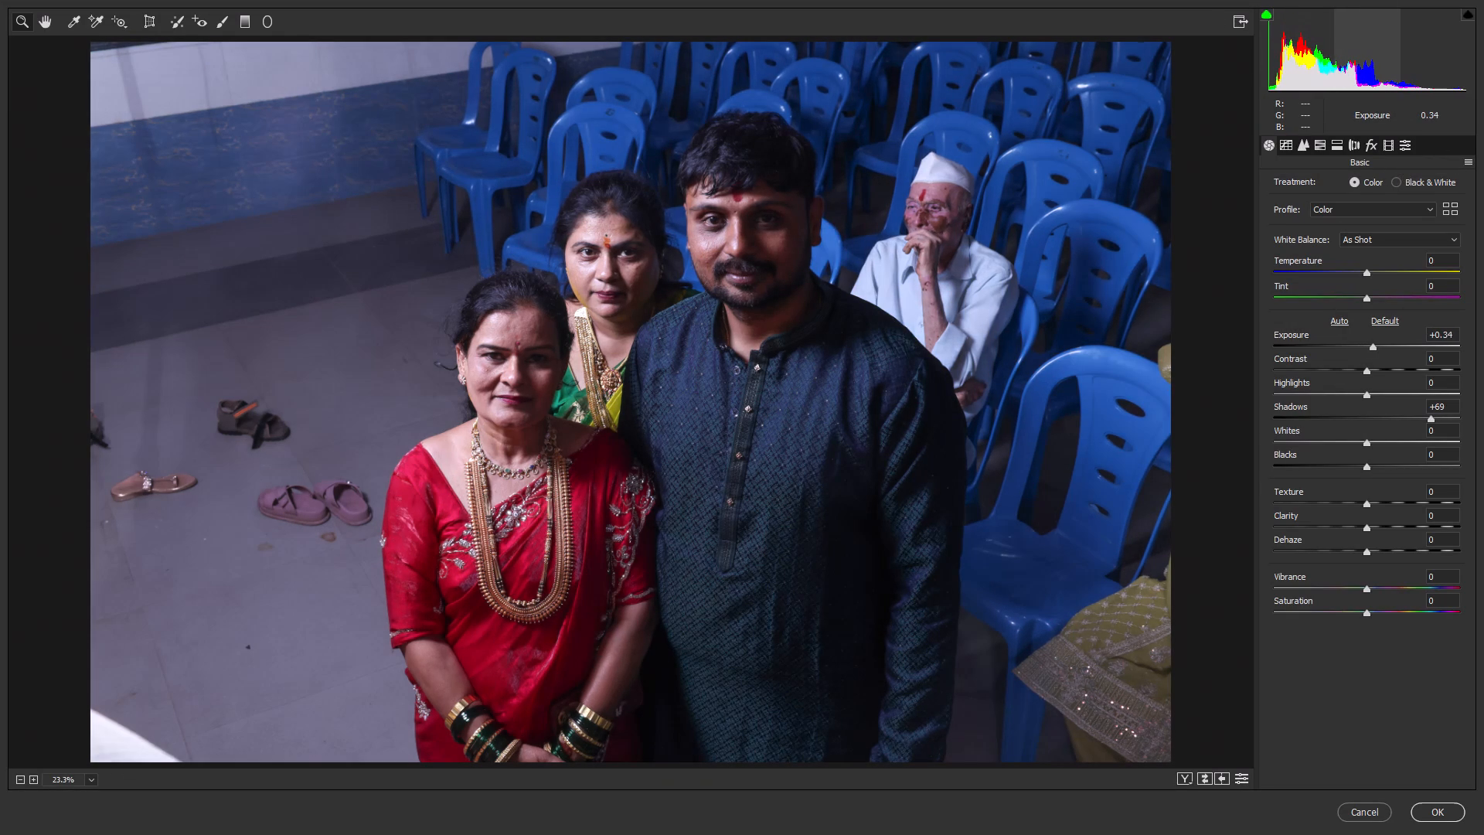
drag(1394, 89, 1394, 86)
click(1367, 372)
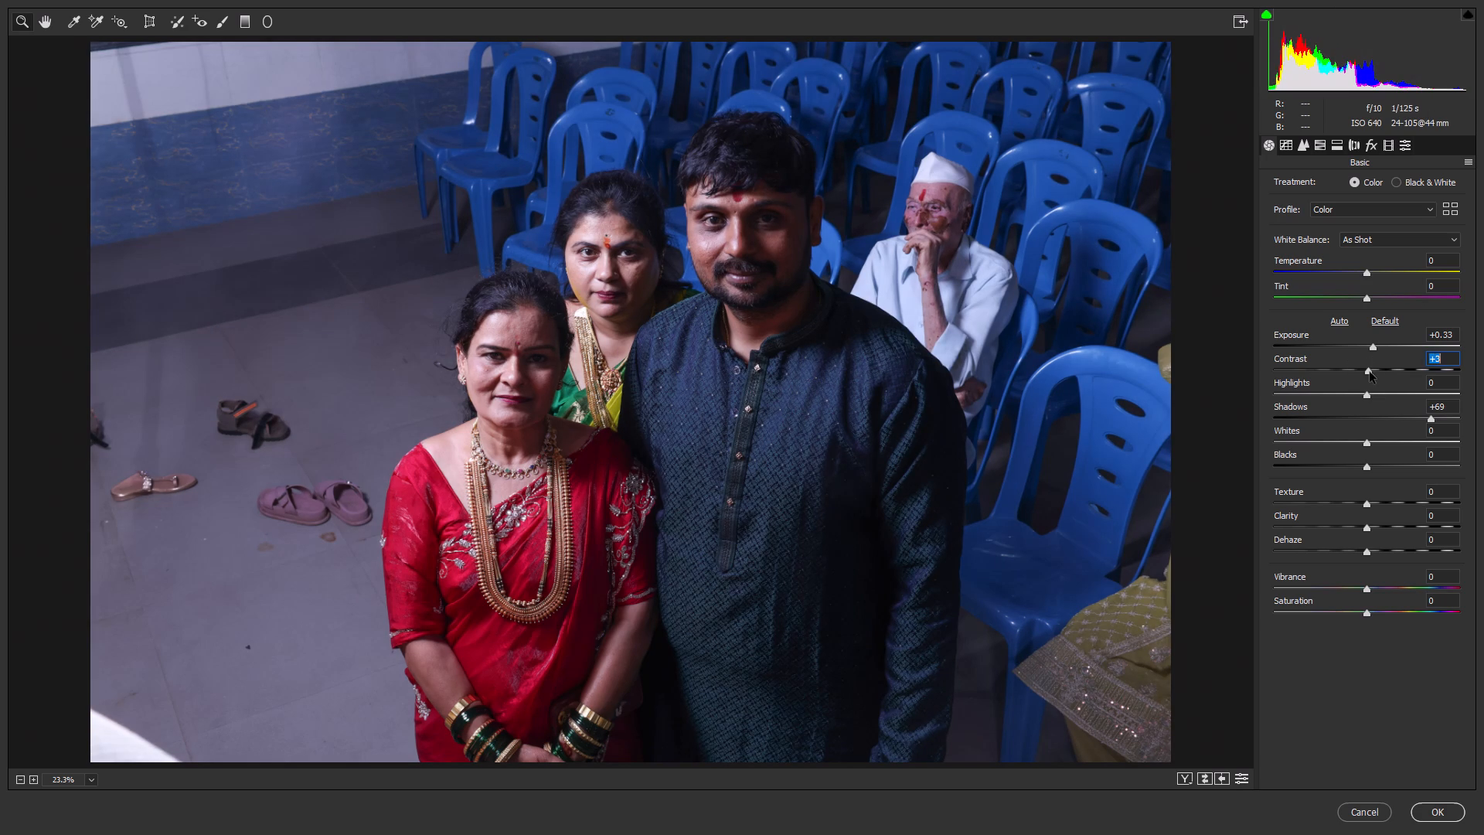
click(1343, 64)
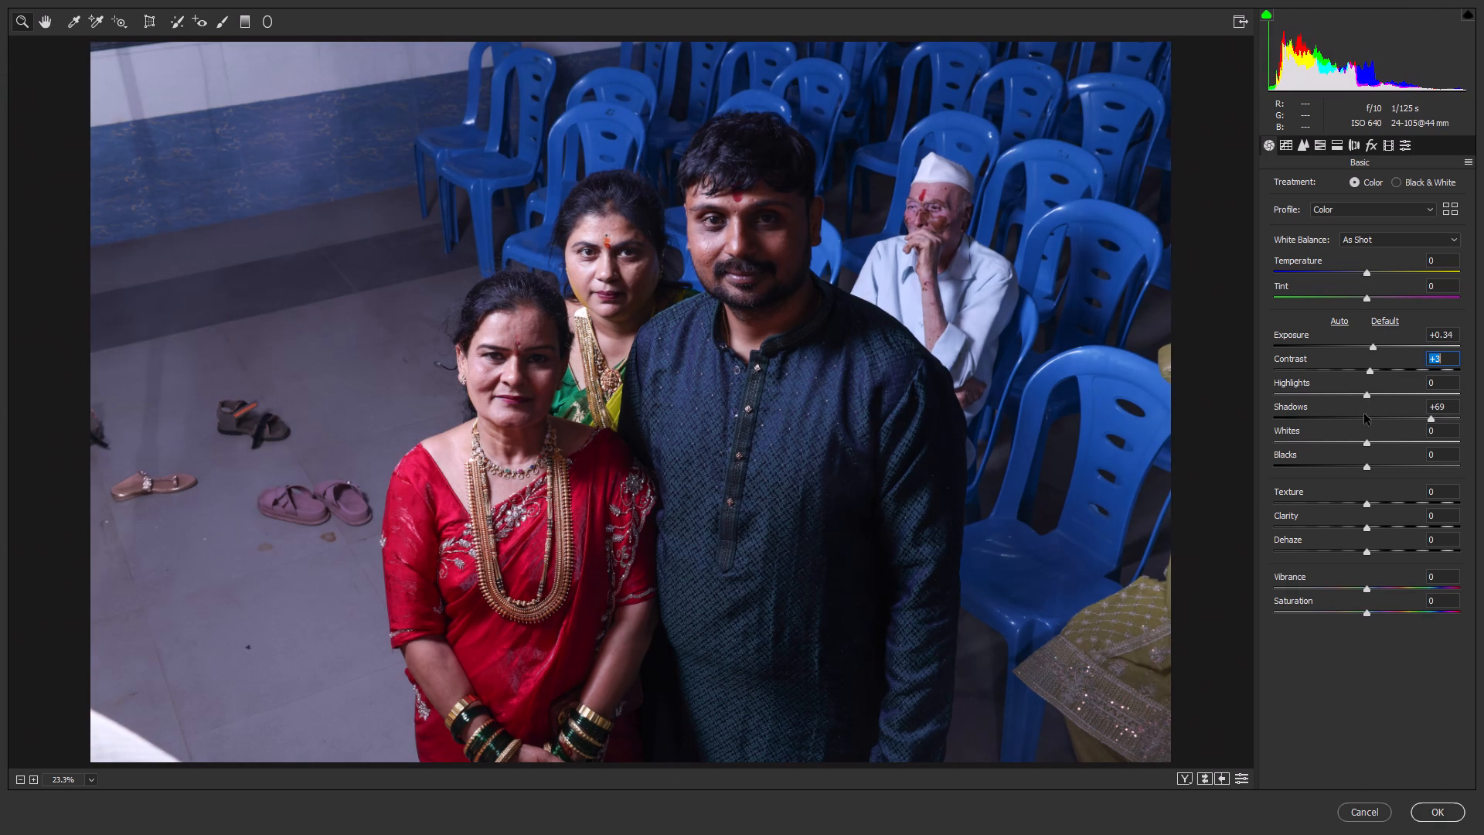
Set highlights to -38, shadows to +44, whites to +13 and blacks to +34.
drag(1350, 392, 1331, 389)
drag(1386, 417, 1395, 420)
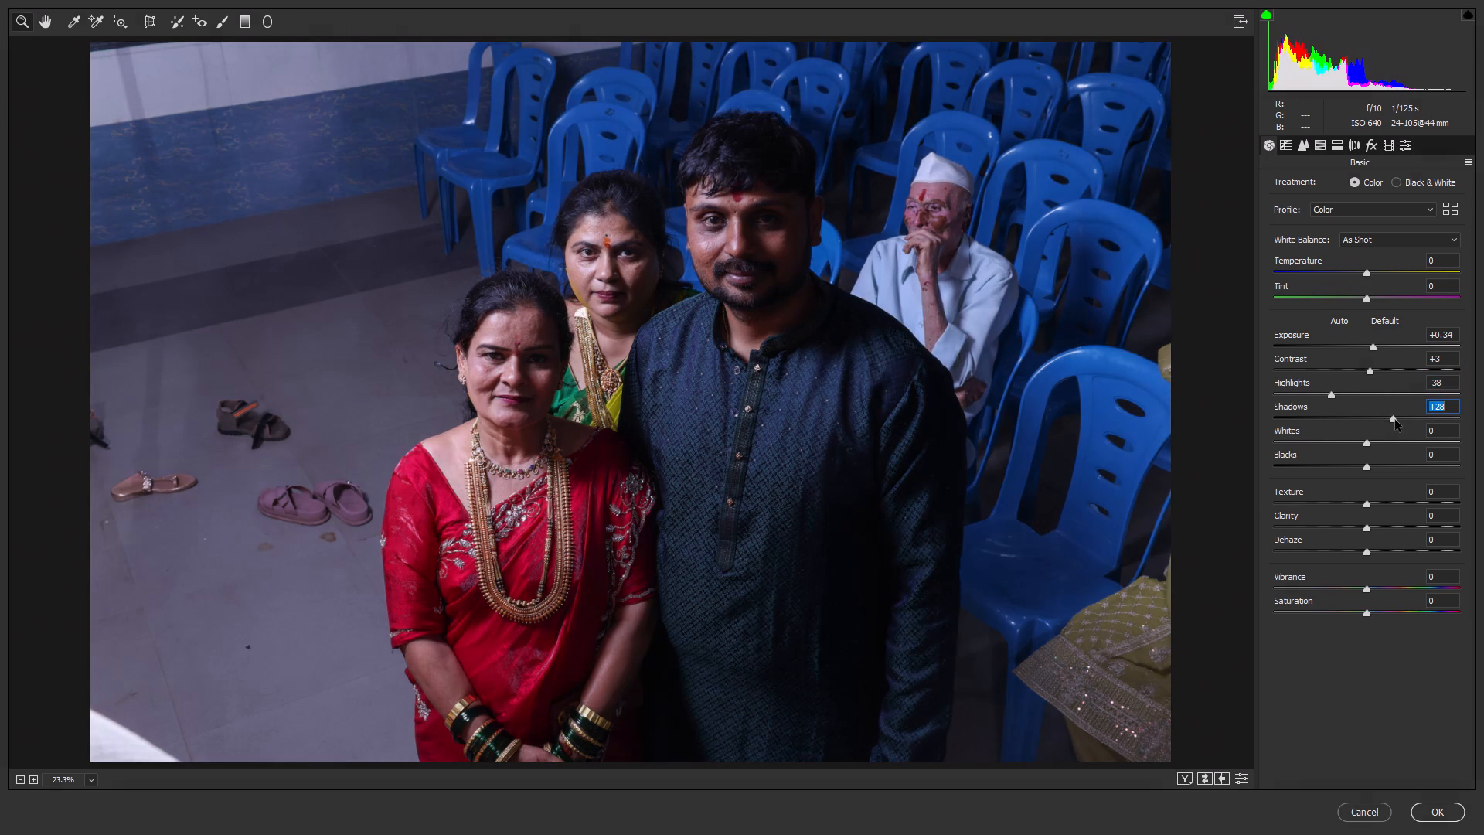
drag(1395, 420, 1407, 425)
click(1334, 444)
drag(1360, 464, 1367, 466)
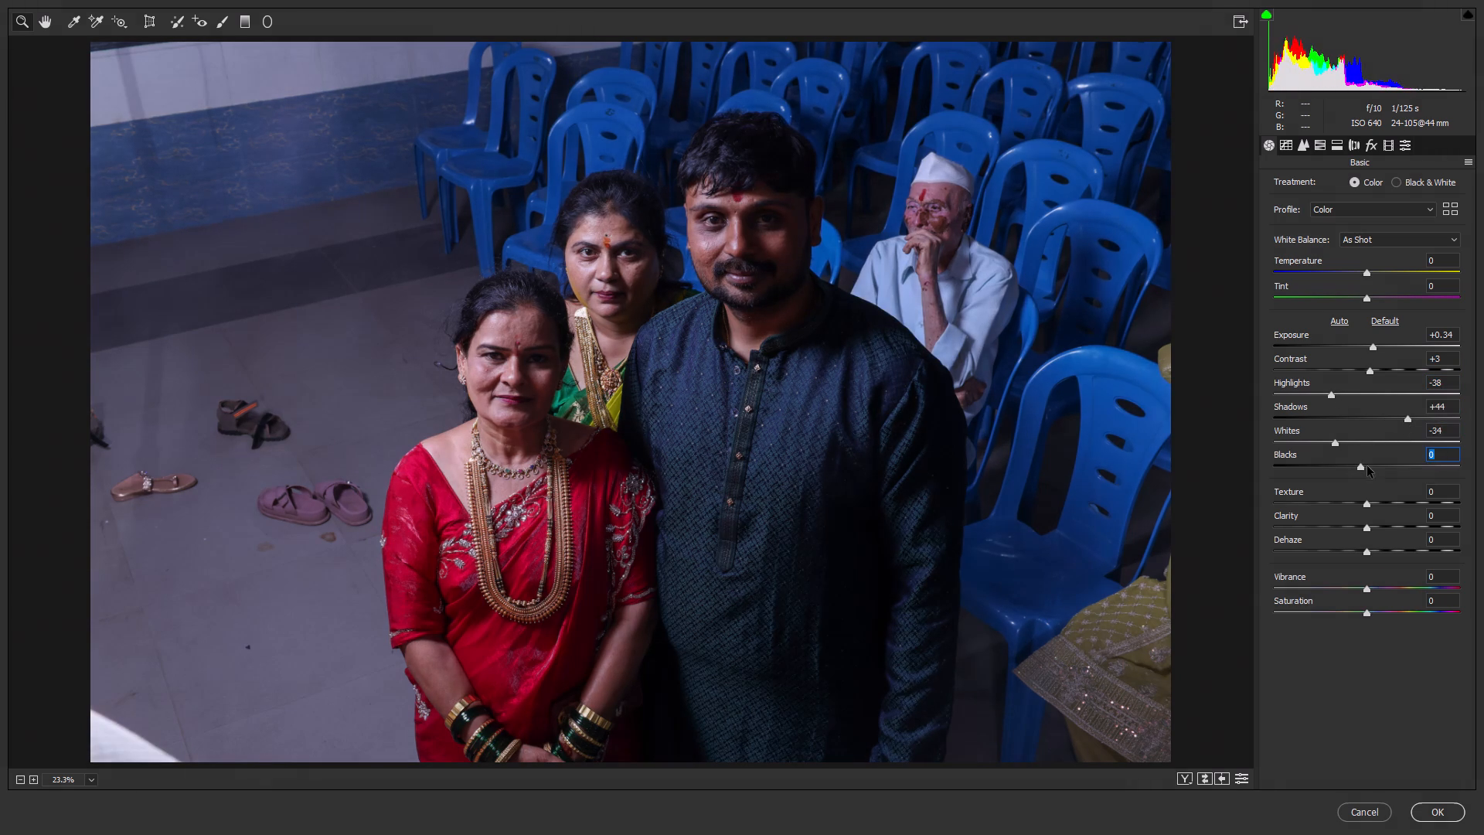
drag(1367, 466, 1397, 466)
drag(1388, 443, 1417, 449)
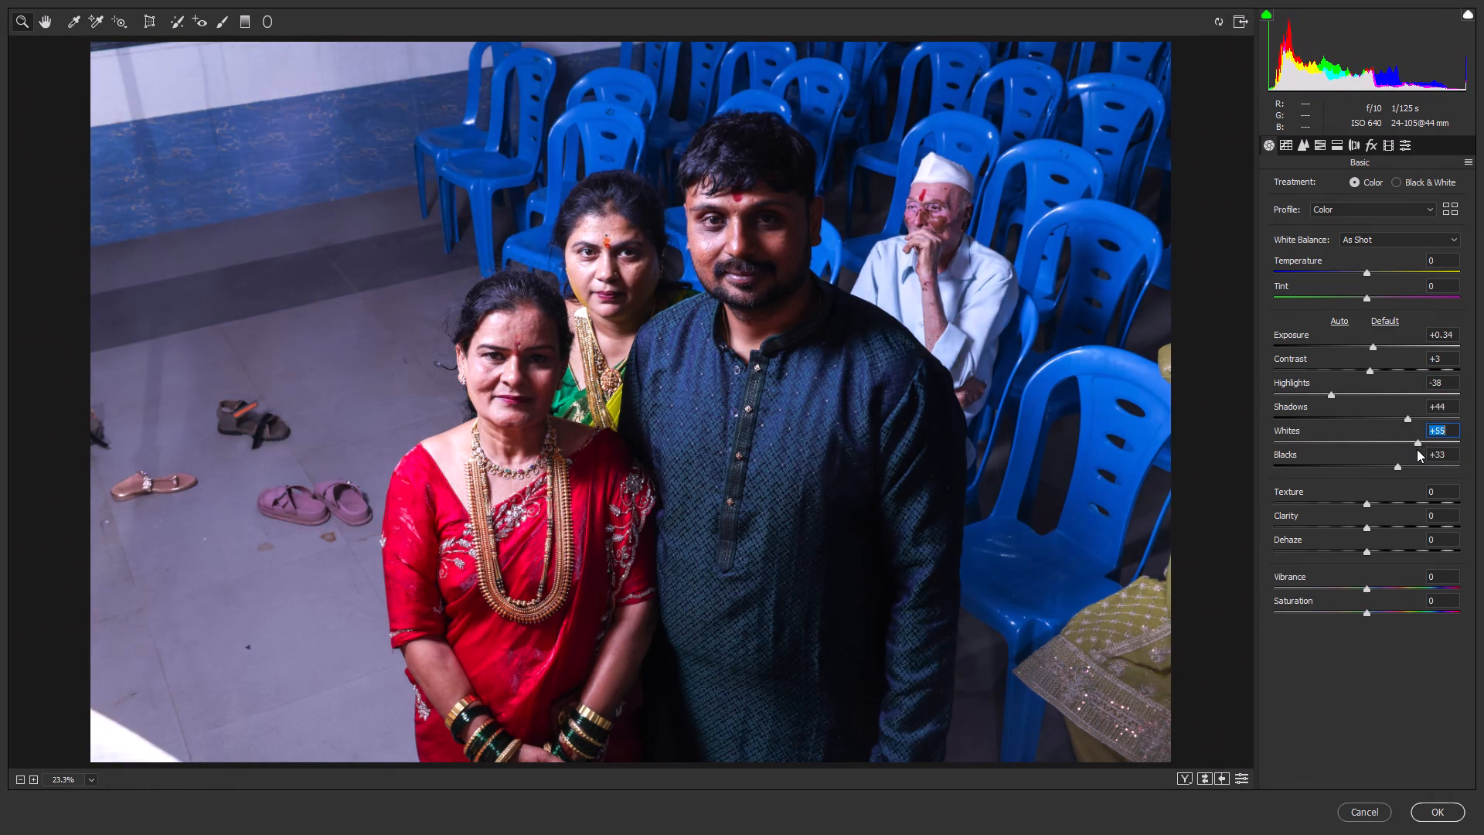
drag(1417, 449, 1379, 441)
click(1395, 459)
click(1394, 449)
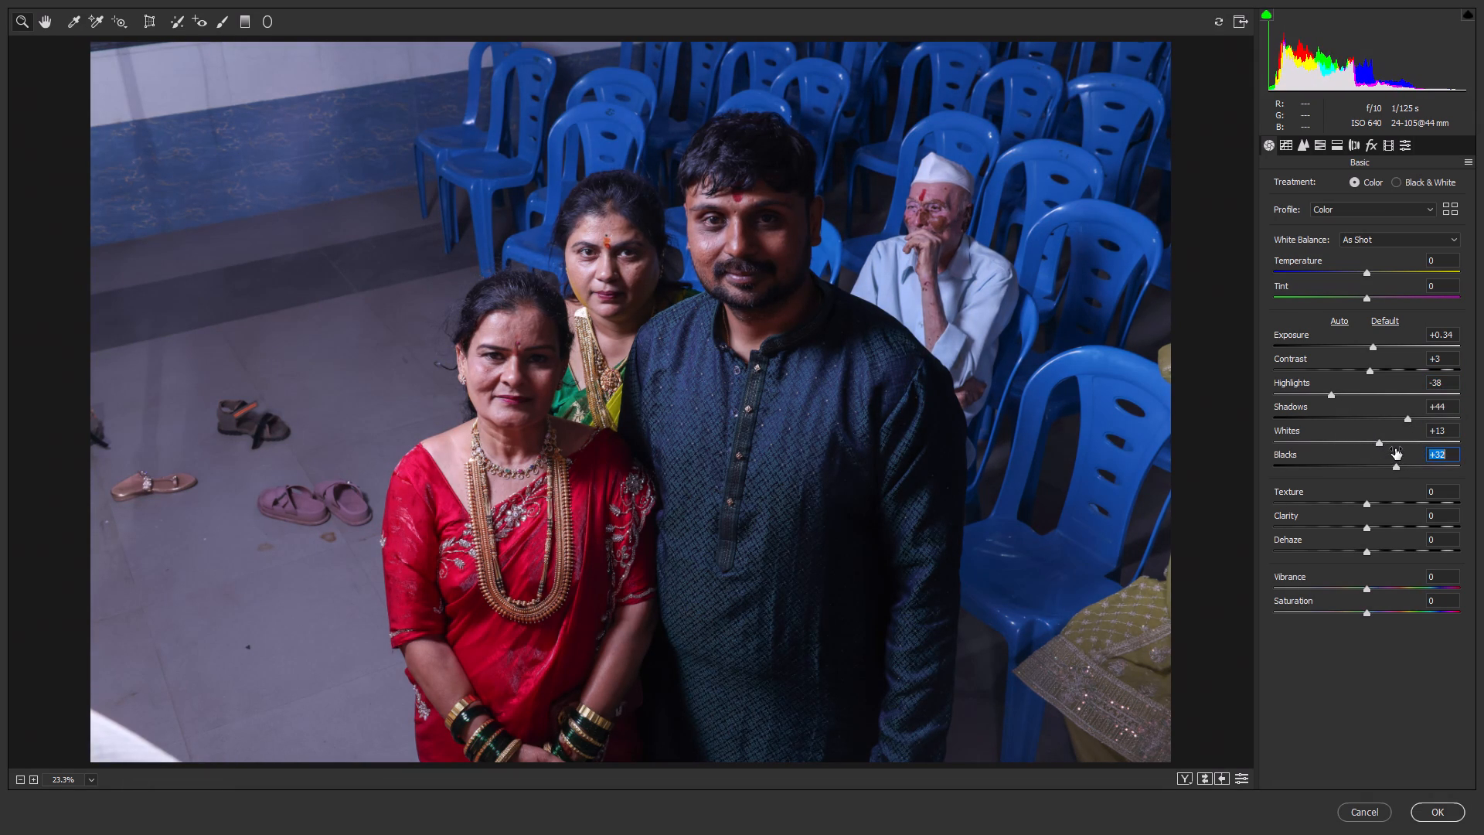
click(1397, 435)
Warm the temperature to +14, raise whites to +33 and set exposure to +0.60.
click(1373, 271)
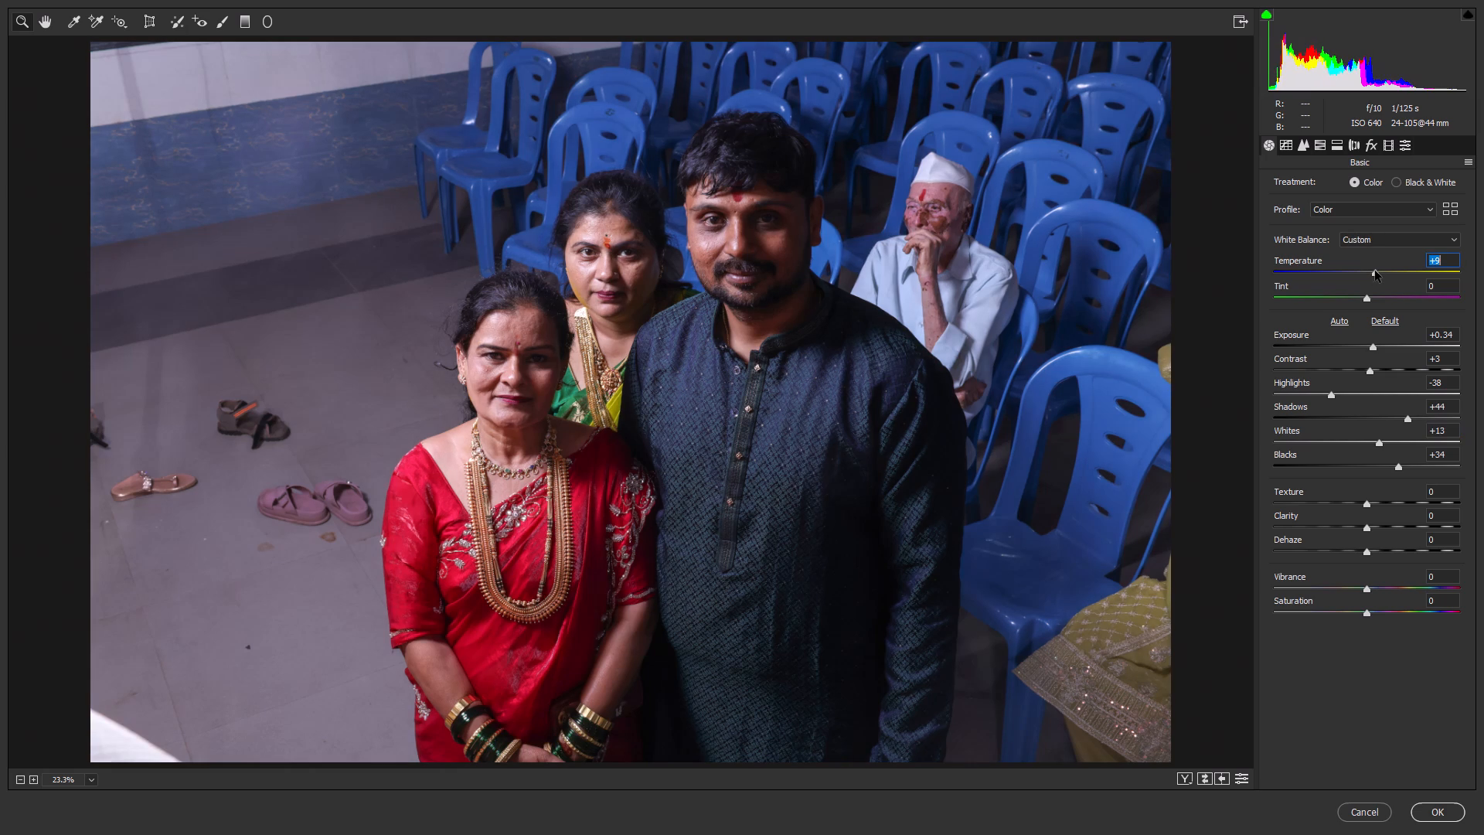
click(1395, 436)
click(1397, 441)
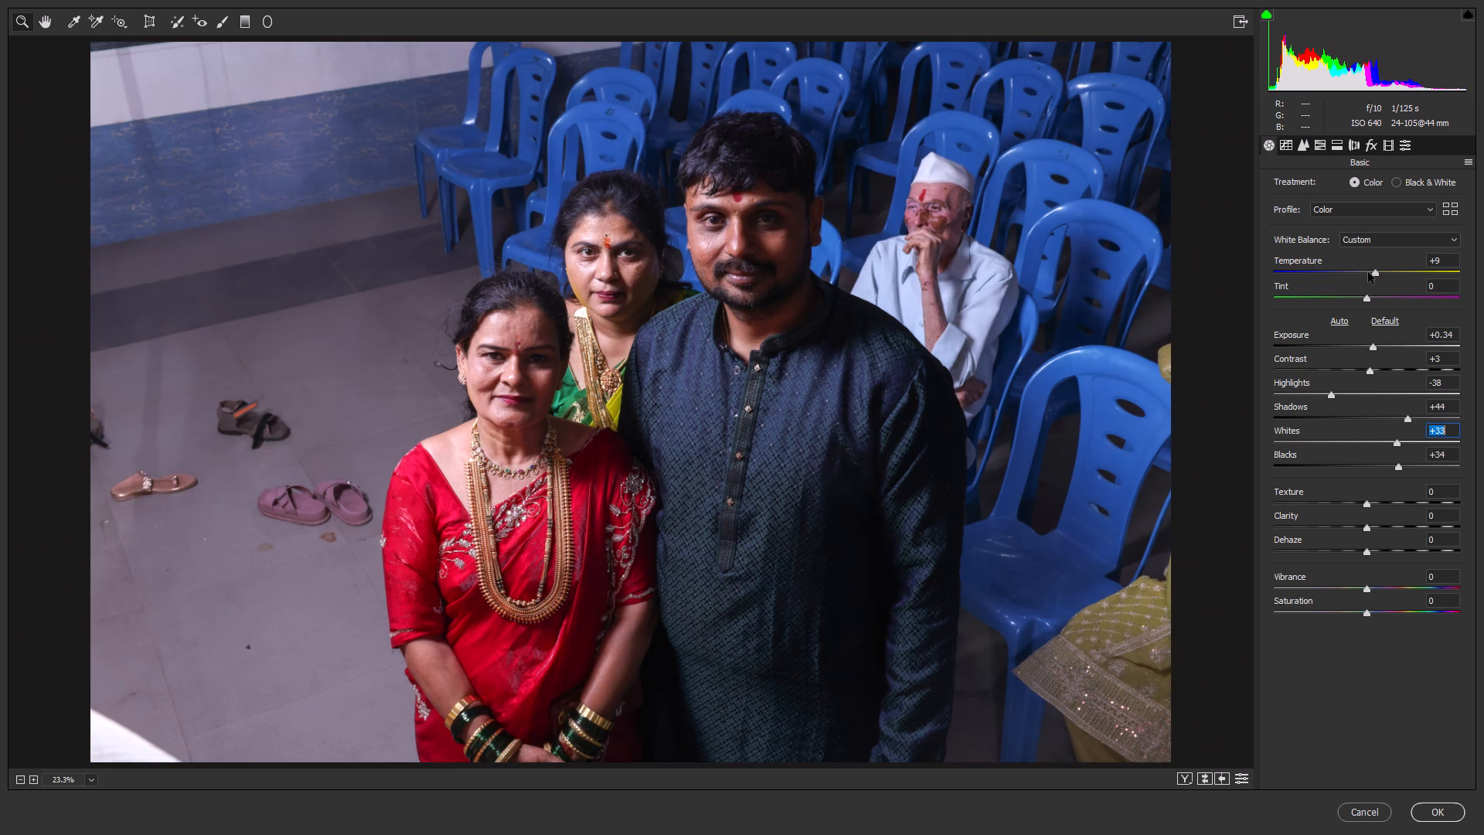
click(1373, 271)
click(1372, 349)
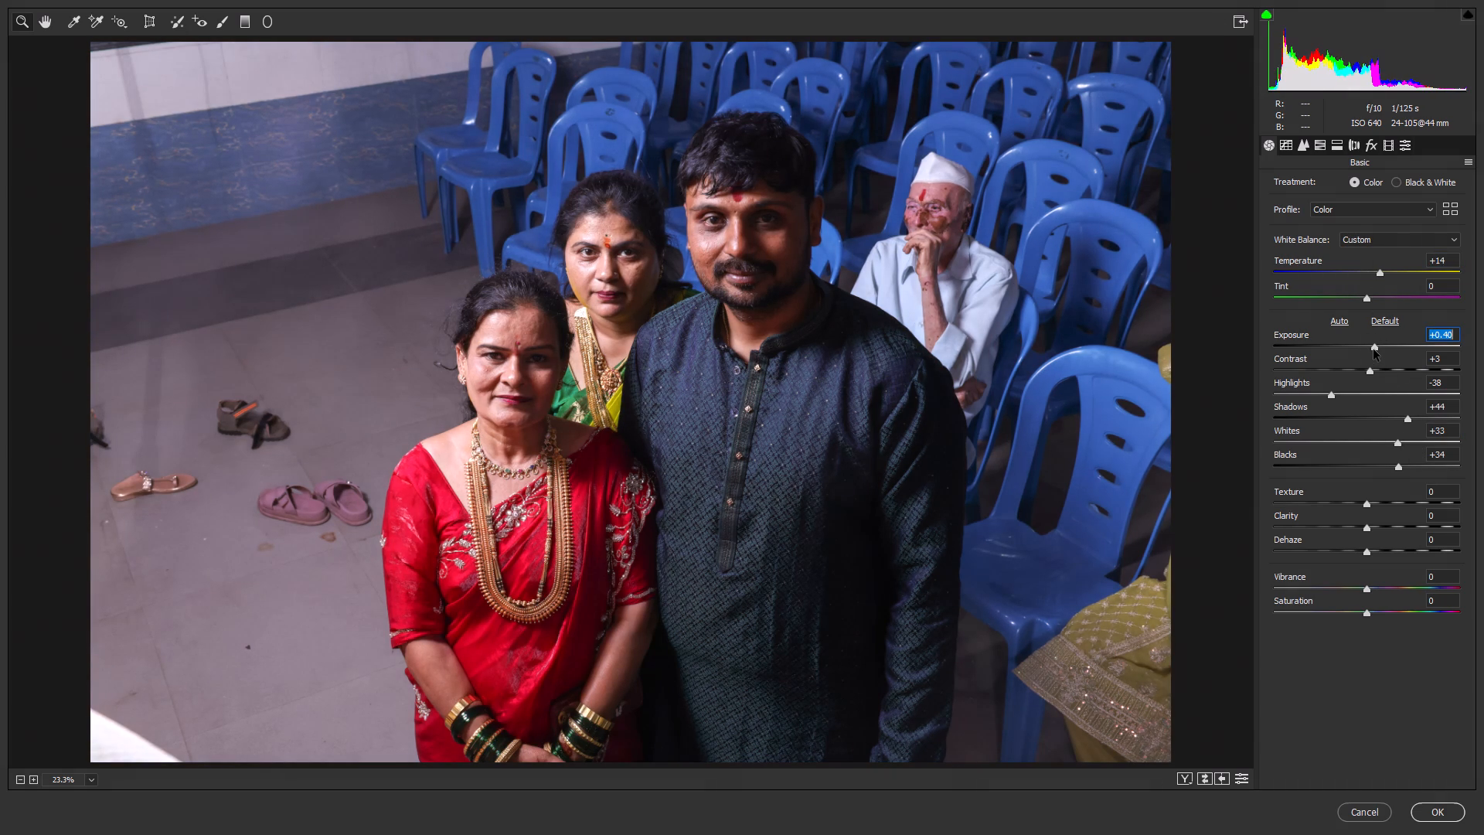
Set highlights to -35, whites to -1 and blacks to +28, and apply the Camera Raw filter.
drag(1367, 391, 1334, 387)
click(1333, 445)
click(1367, 451)
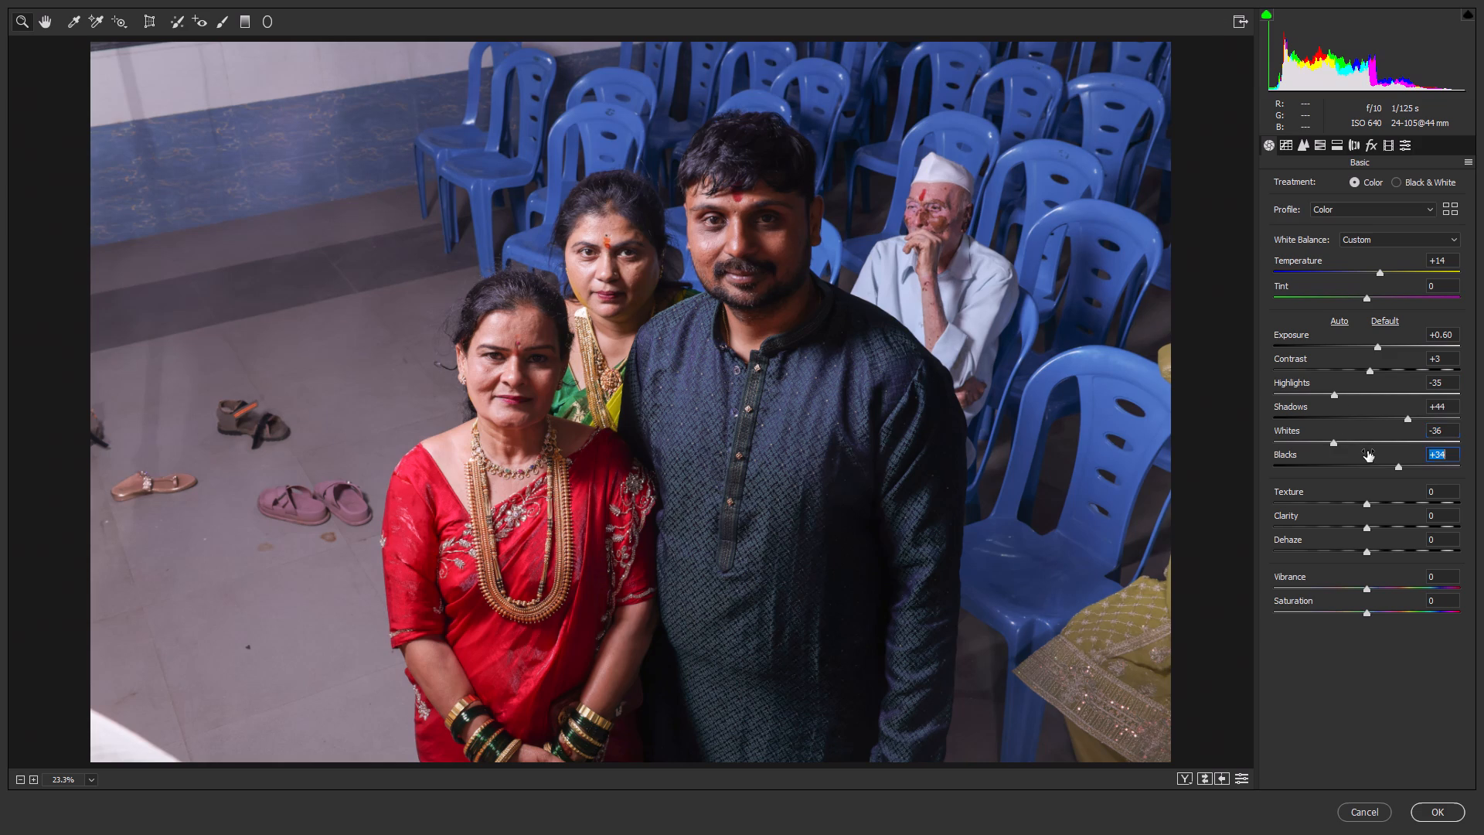
click(1366, 444)
click(1354, 448)
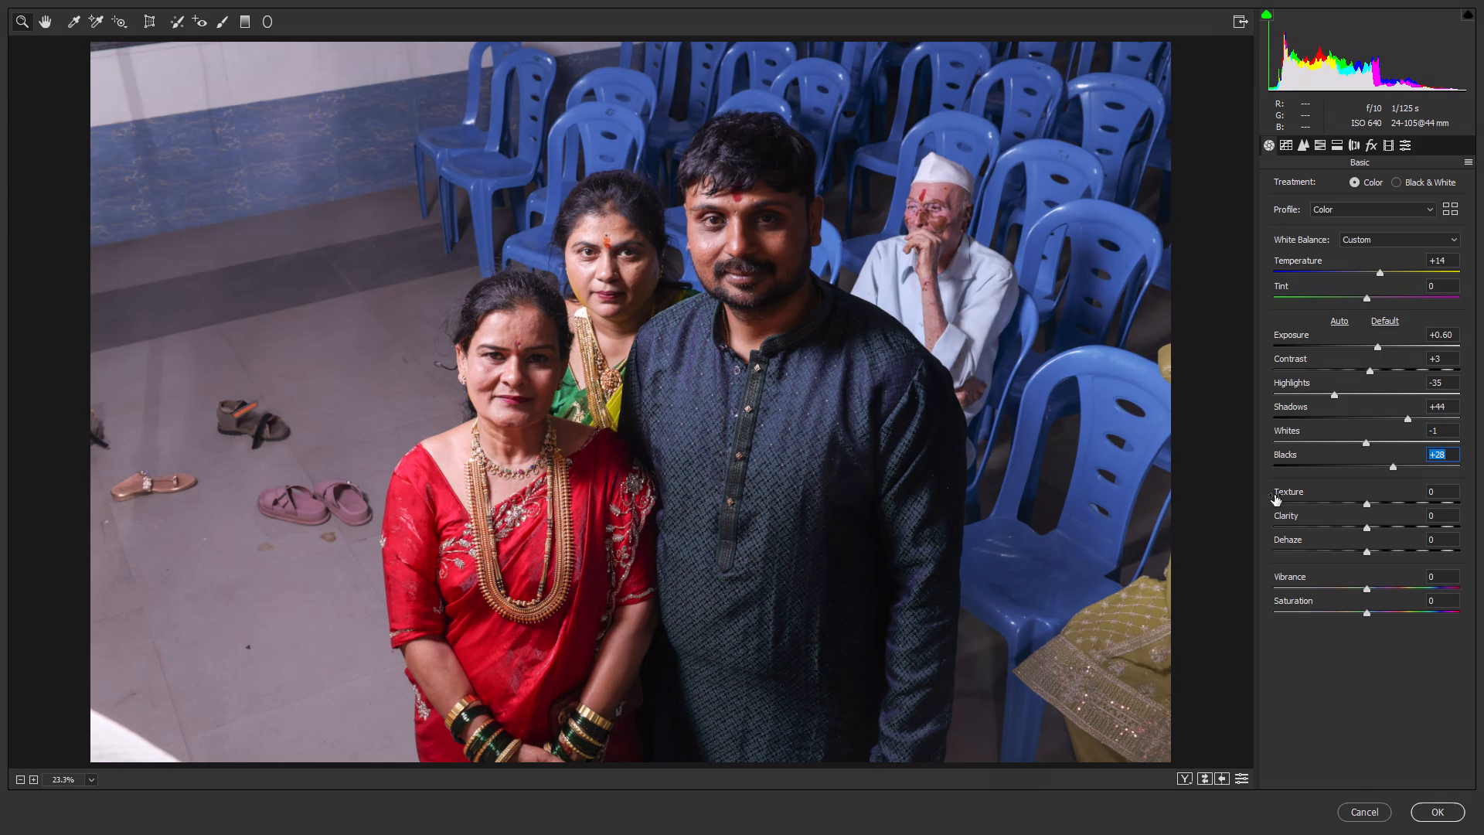
drag(725, 380, 707, 364)
drag(638, 315, 679, 360)
key(Return)
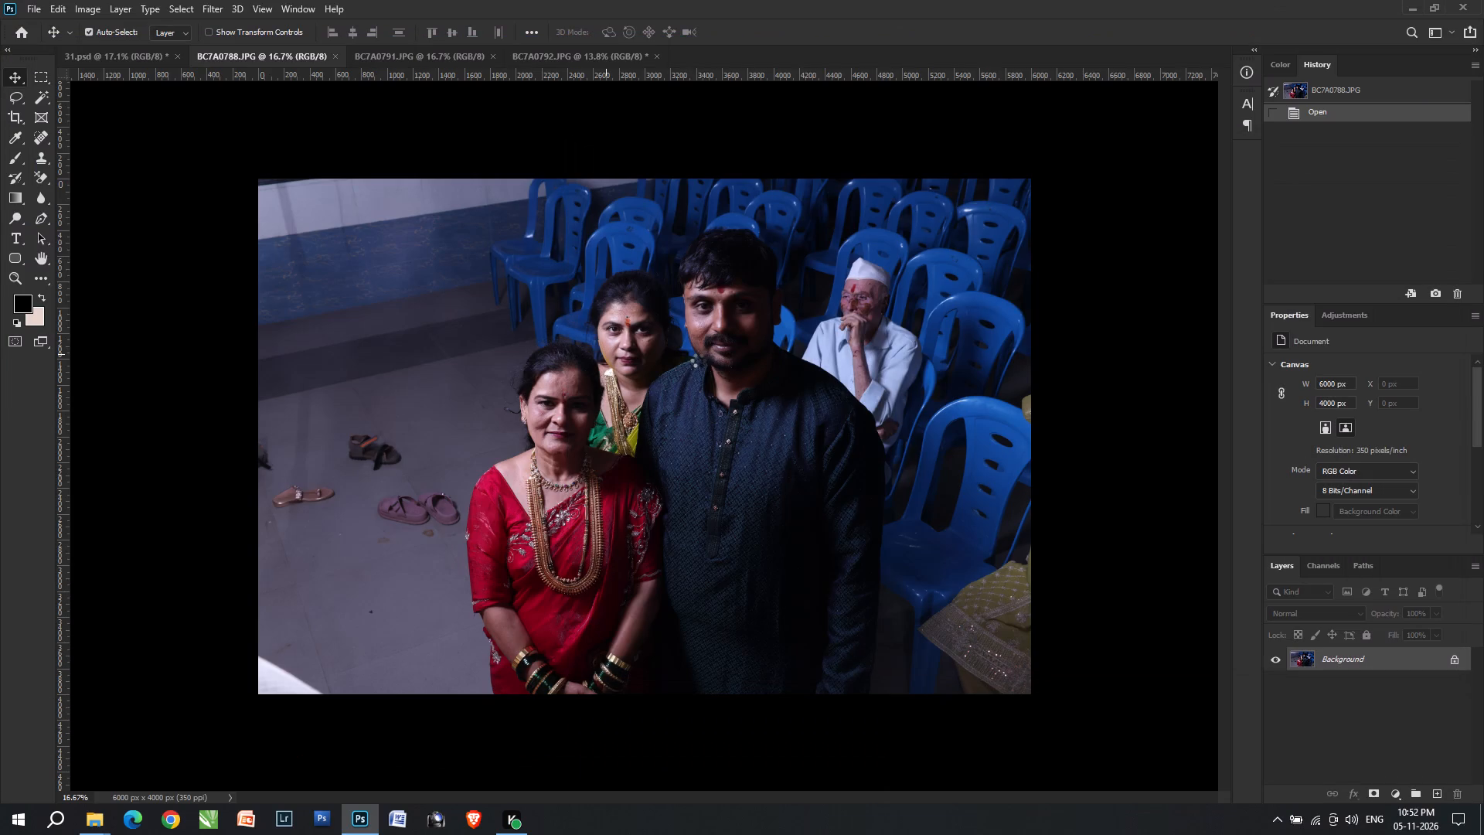
Compare the photo before and after the Camera Raw adjustment.
key(ctrl+z)
key(ctrl+shift+z)
Make a rectangular marquee selection around the face of the man in the dark kurta and feather it by 10 pixels.
alt+scroll(691, 303, up, 3)
key(m)
key(m)
drag(629, 203, 801, 417)
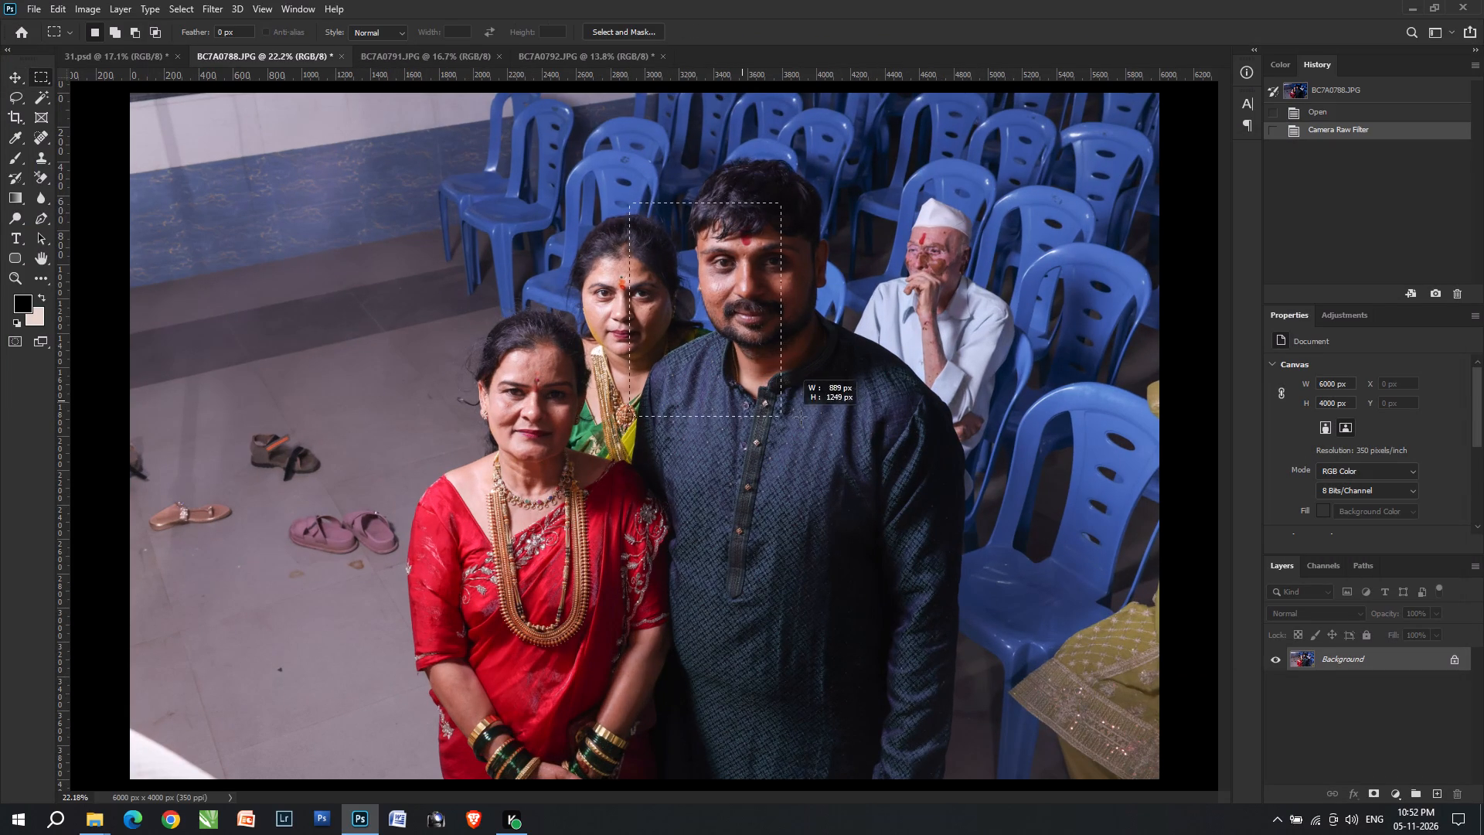
drag(801, 417, 799, 415)
drag(715, 303, 765, 288)
key(ctrl+alt+d)
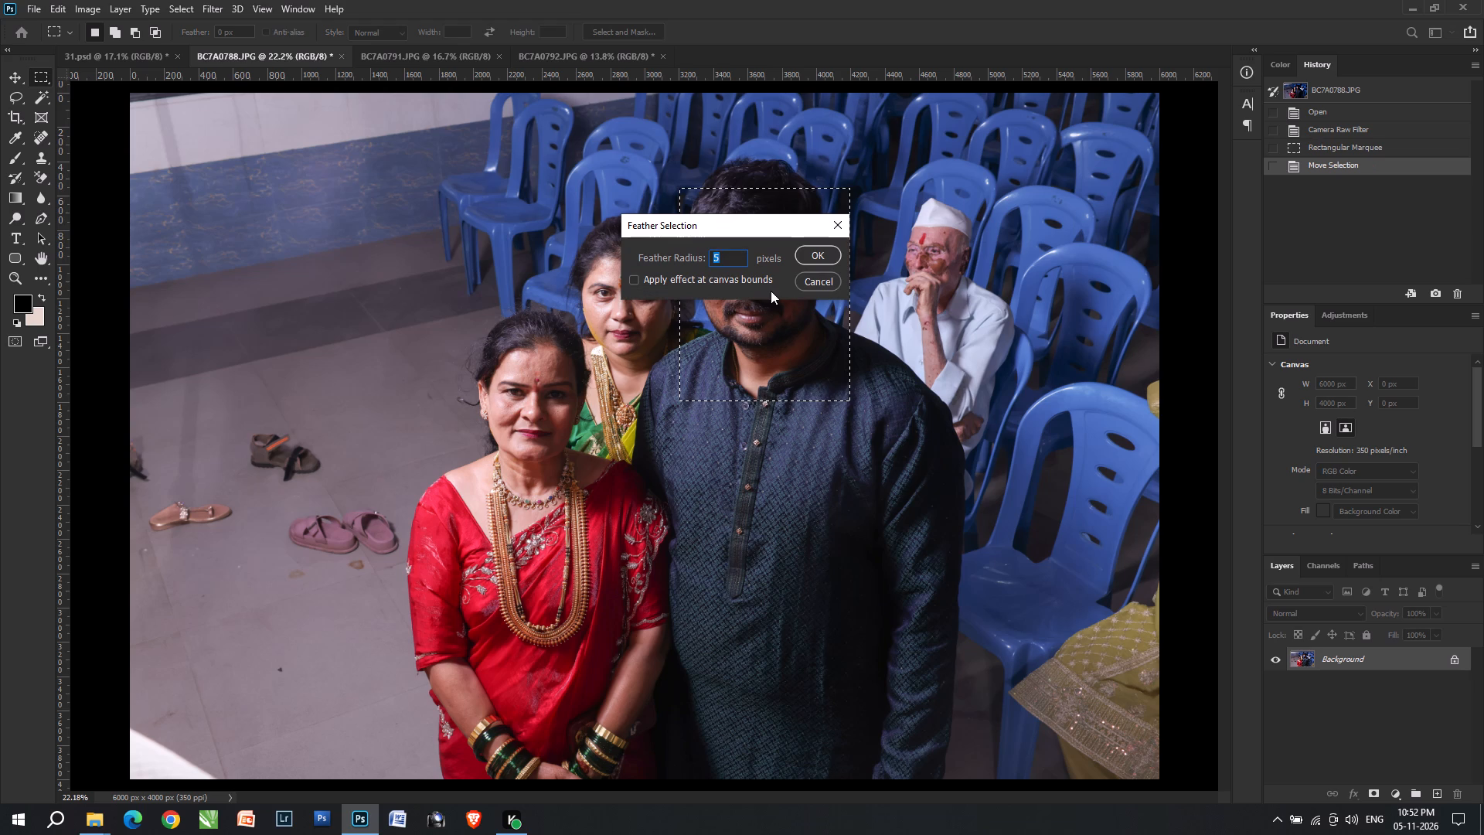
key(1)
key(0)
key(Return)
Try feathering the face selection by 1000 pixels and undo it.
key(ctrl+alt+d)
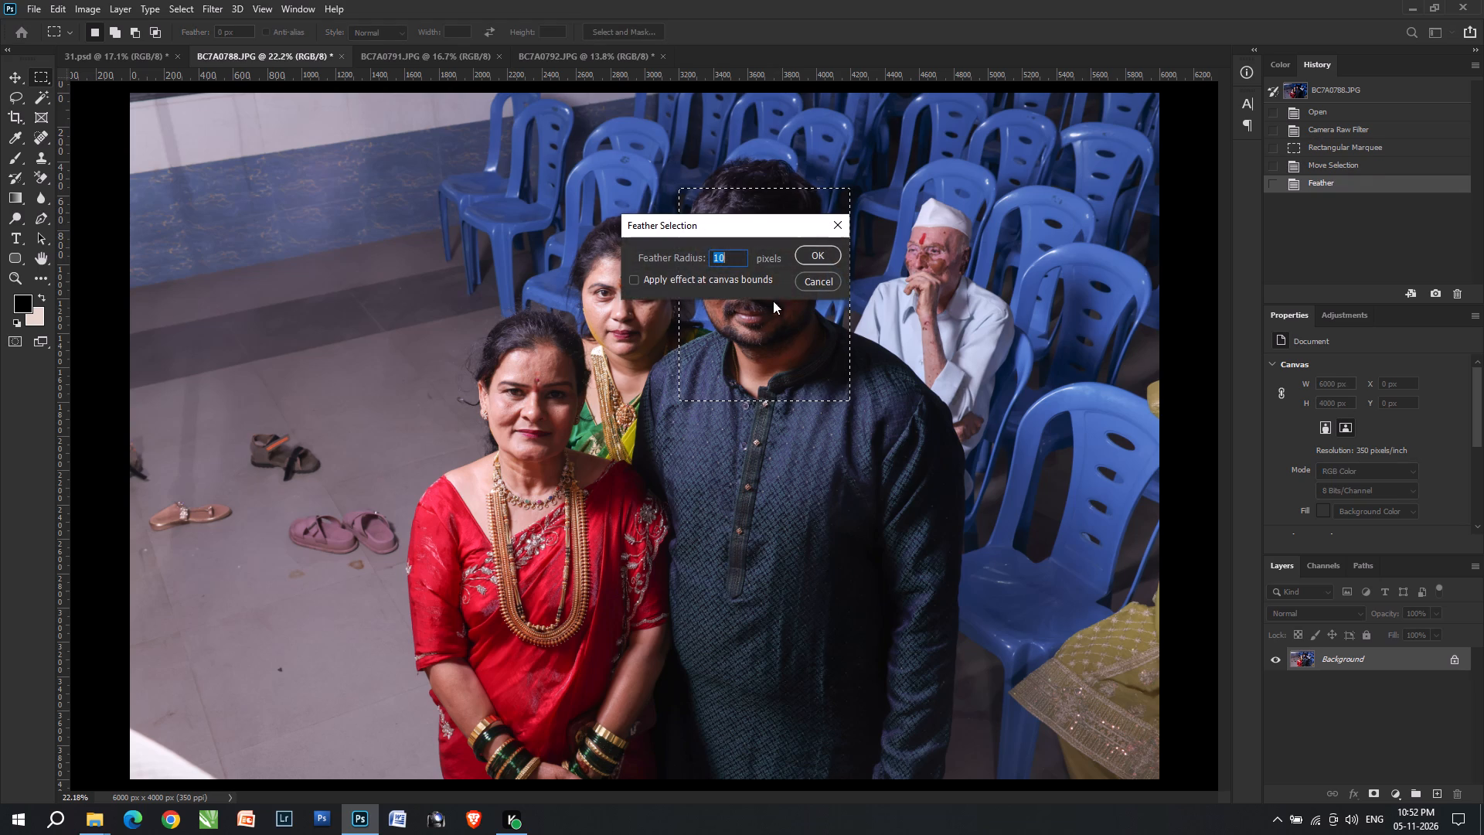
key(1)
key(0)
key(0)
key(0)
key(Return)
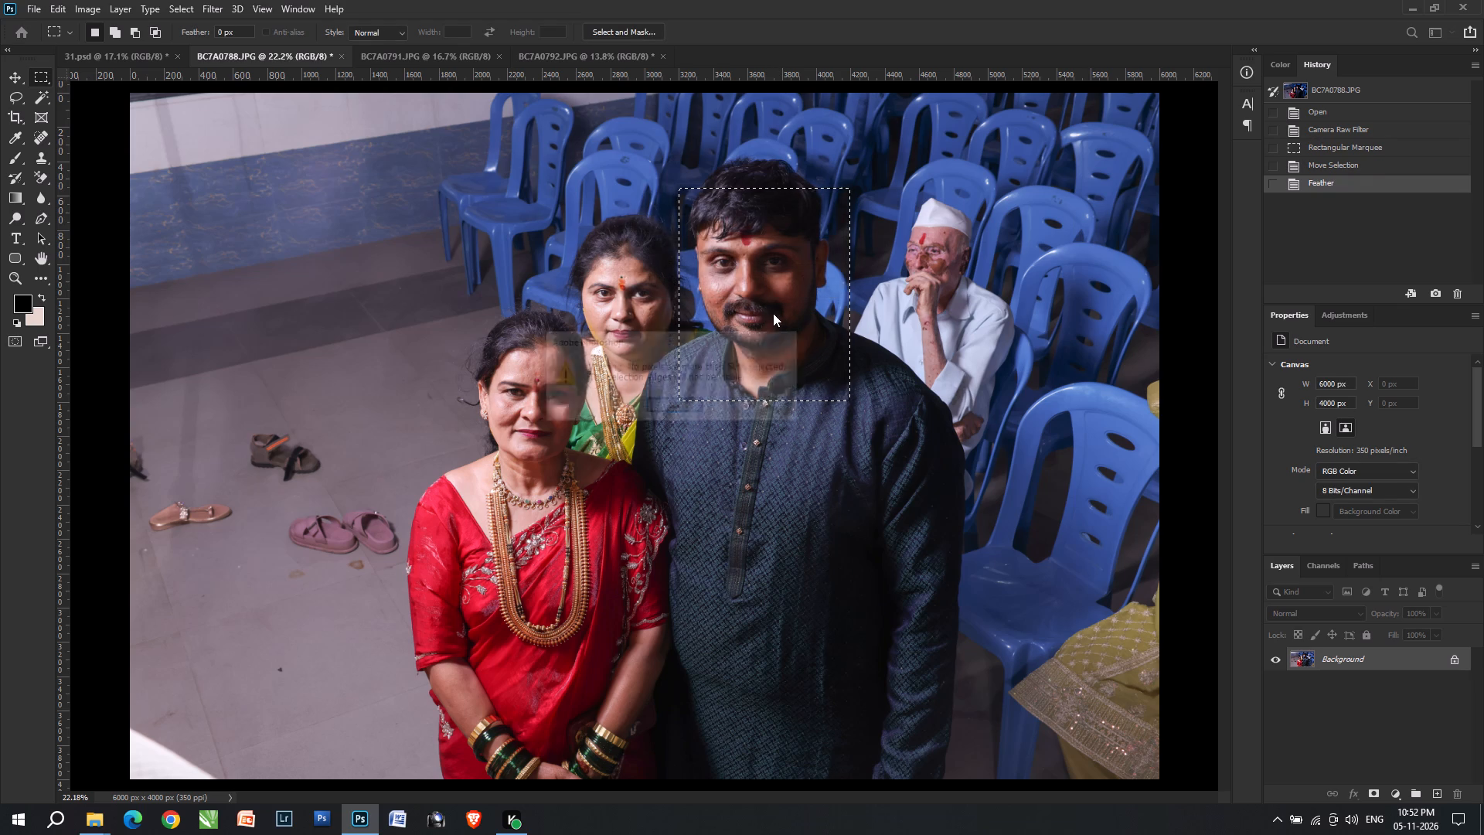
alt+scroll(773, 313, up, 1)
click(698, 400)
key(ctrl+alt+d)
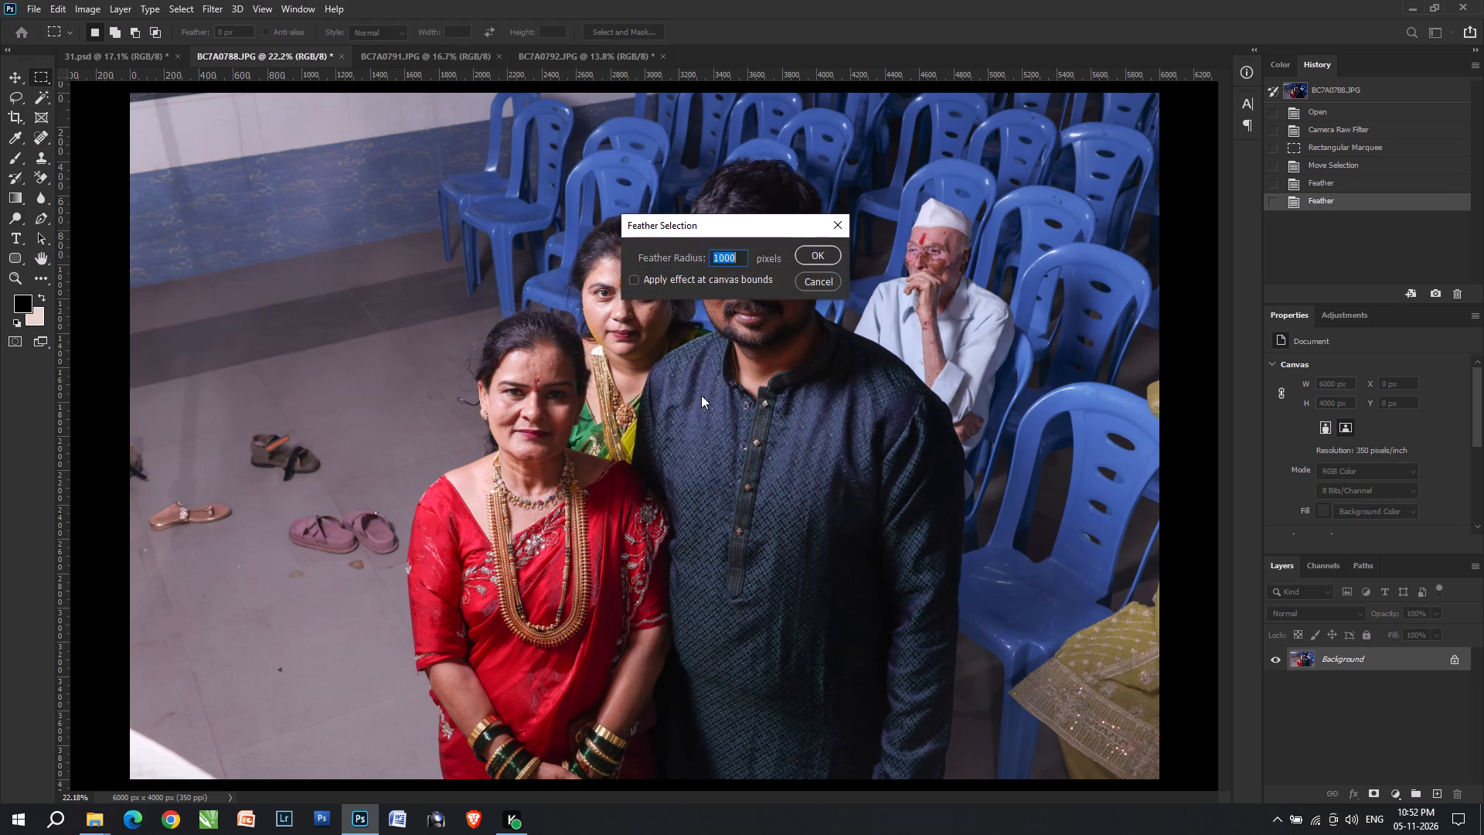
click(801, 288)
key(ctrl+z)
Feather the face selection by 100 pixels.
key(ctrl+alt+f)
key(ctrl+alt+d)
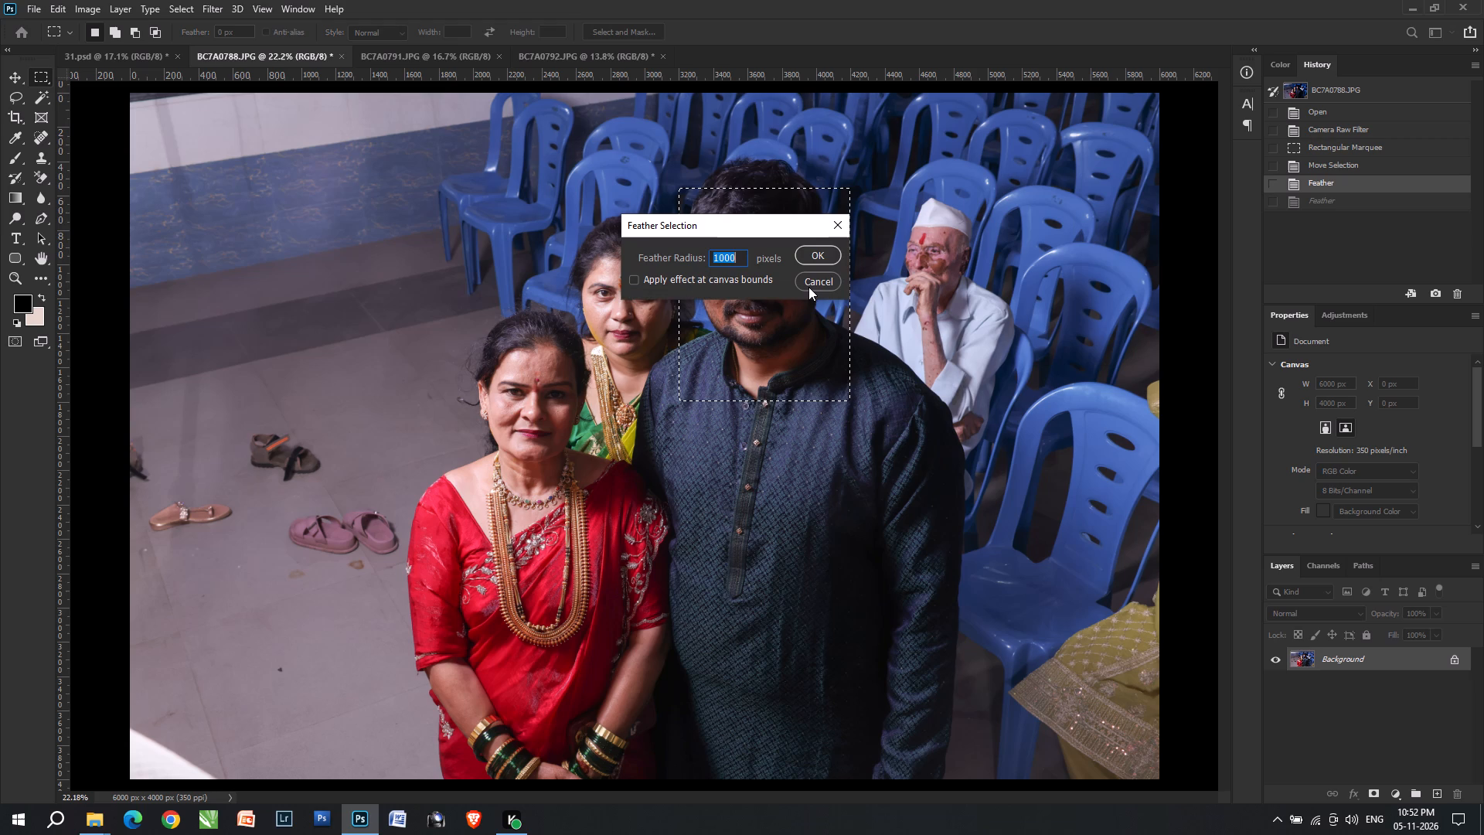
key(1)
key(0)
key(0)
key(Return)
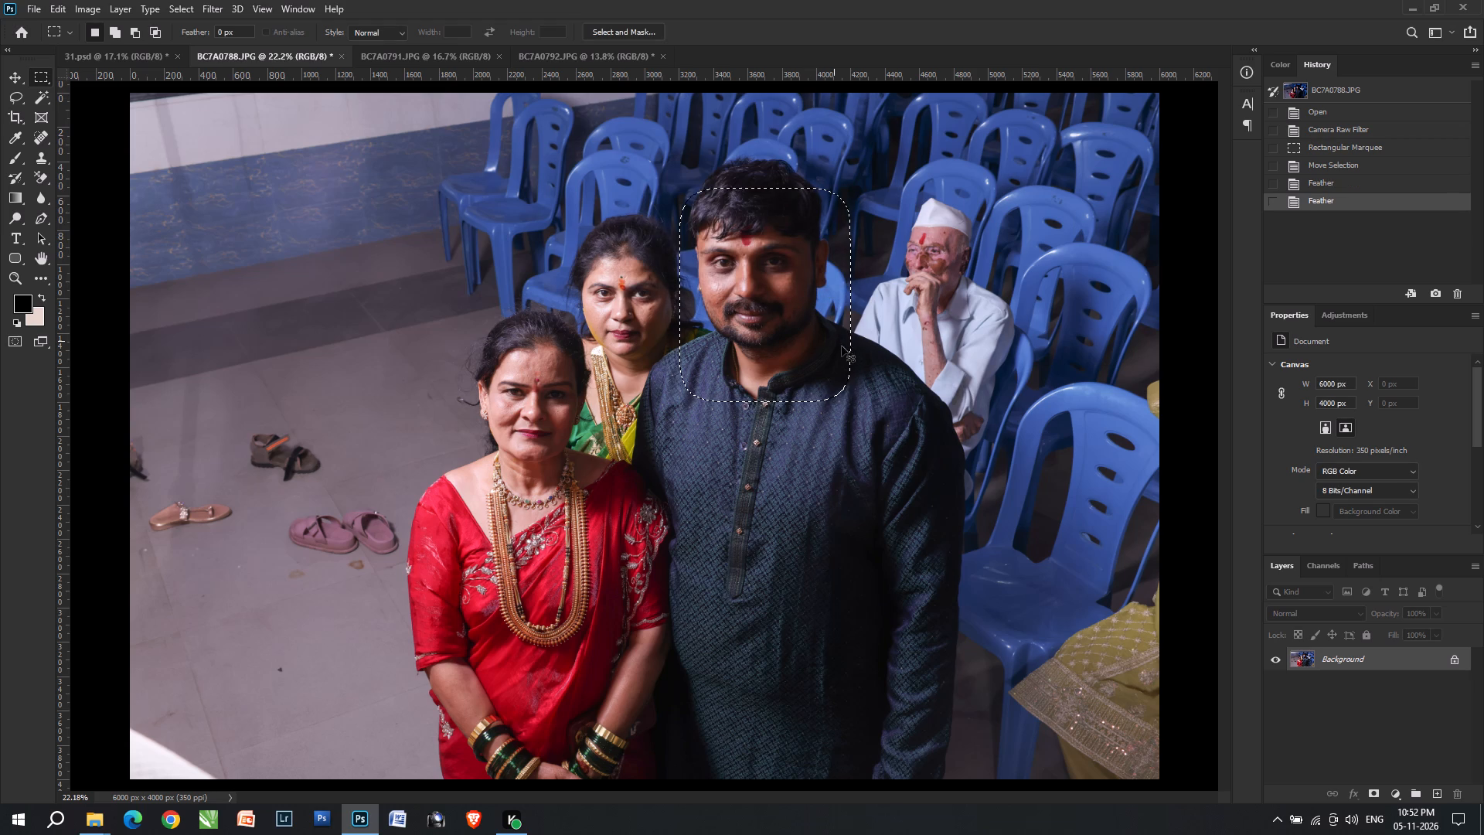
Brighten the selected face with Levels, setting the midtone input to 1.16 and lowering the white input slightly.
key(ctrl+l)
click(1087, 475)
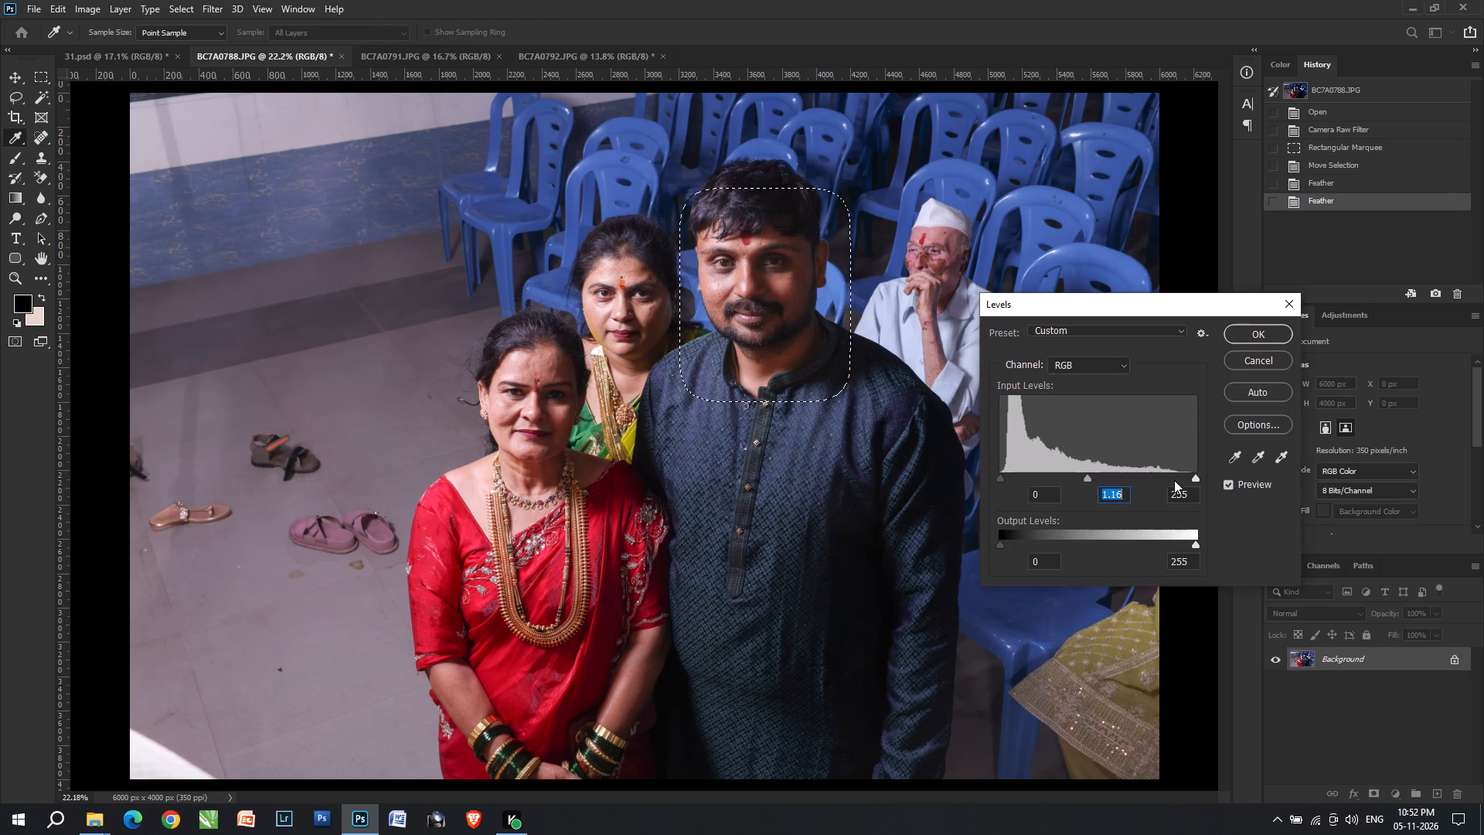
scroll(1151, 469, up, 4)
click(1176, 482)
key(Return)
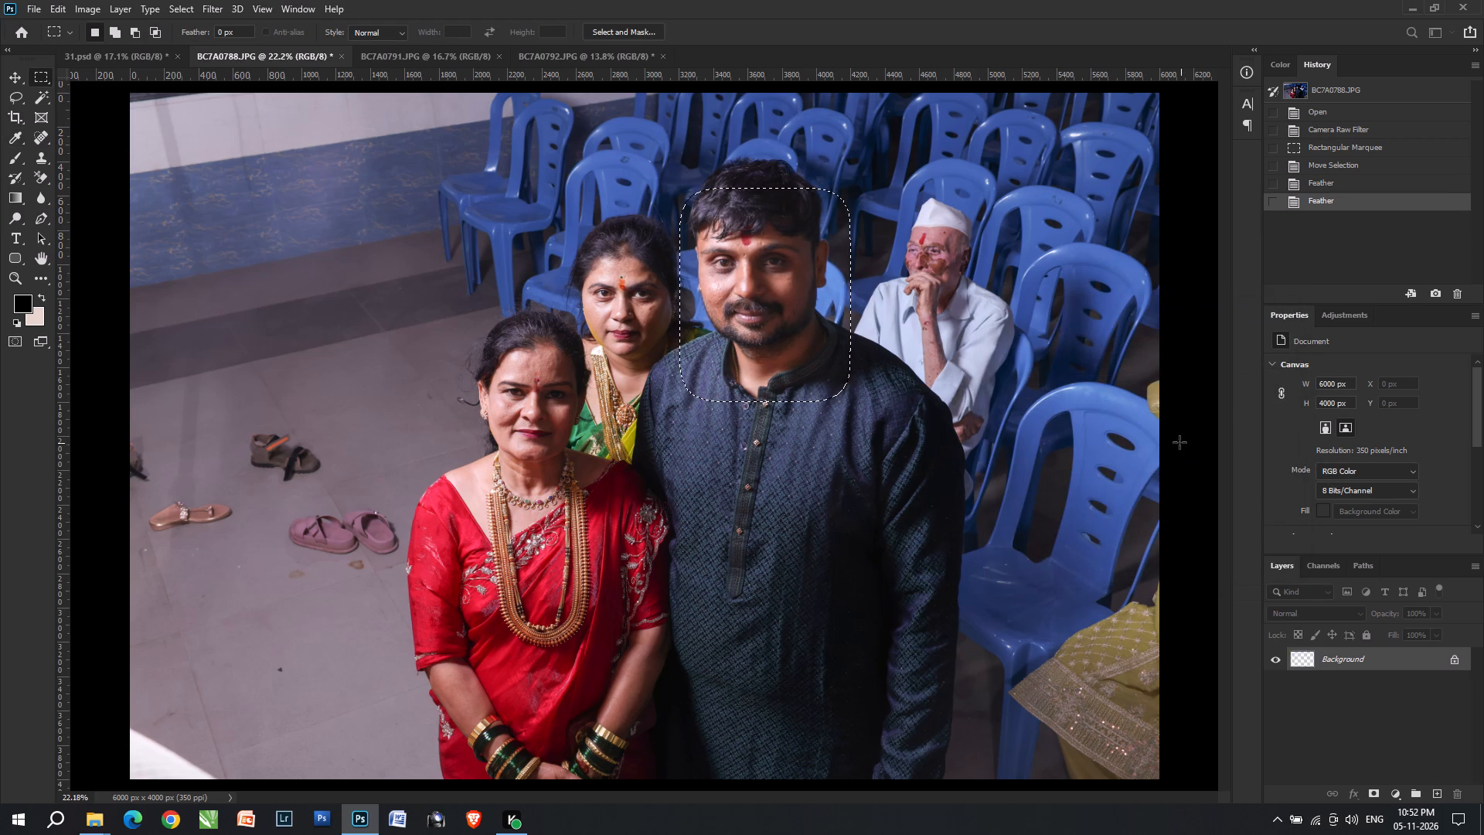
Cut the entire edited photo and go to the 31.psd album layout with the Move tool active.
key(ctrl+a)
key(ctrl+x)
click(122, 64)
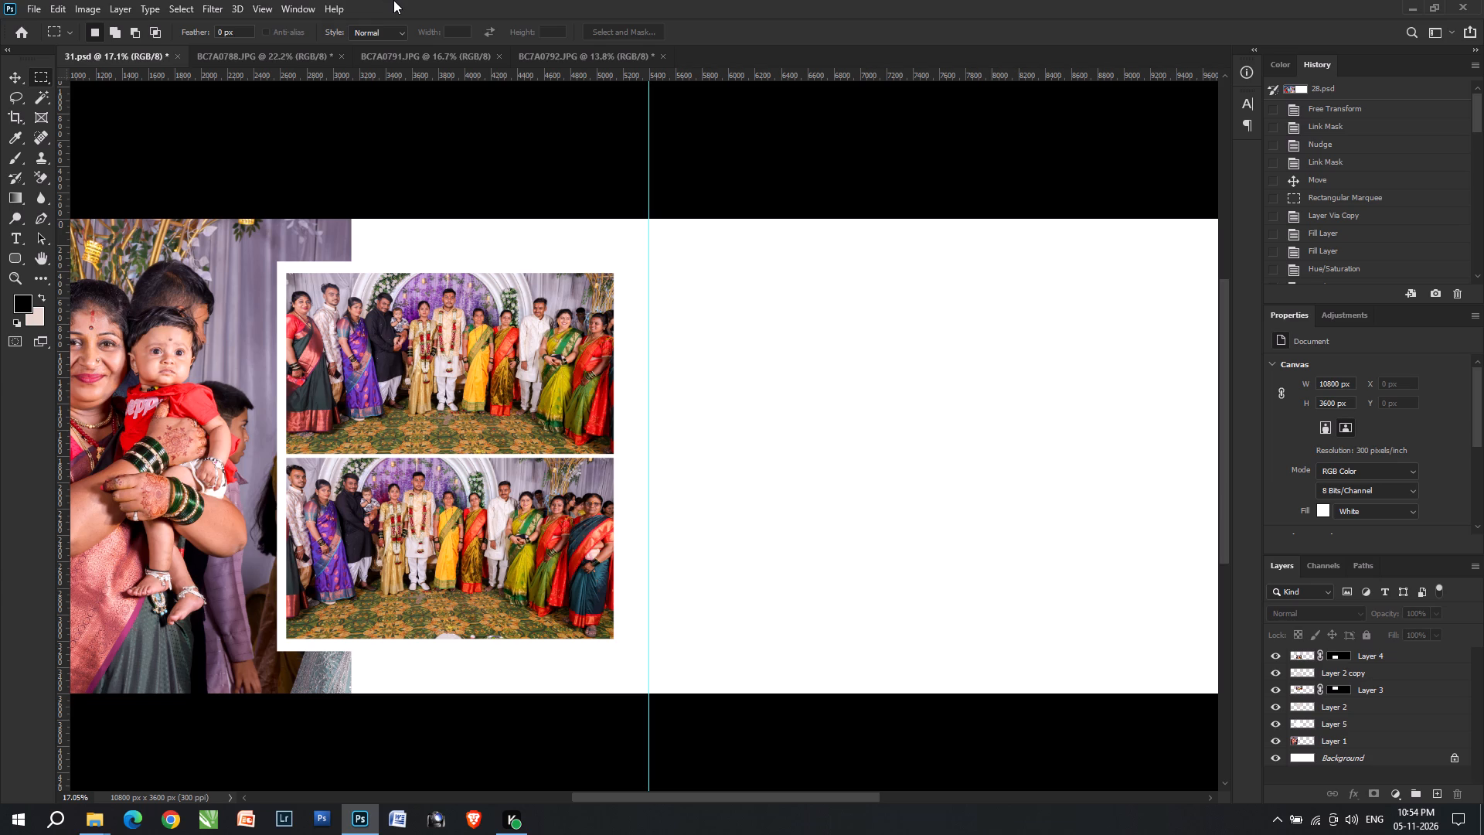
key(v)
Apply the Previous Conversion settings to photo BC7A0792.JPG in the Camera Raw Filter.
key(ctrl+Tab)
key(ctrl+Tab)
key(ctrl+Tab)
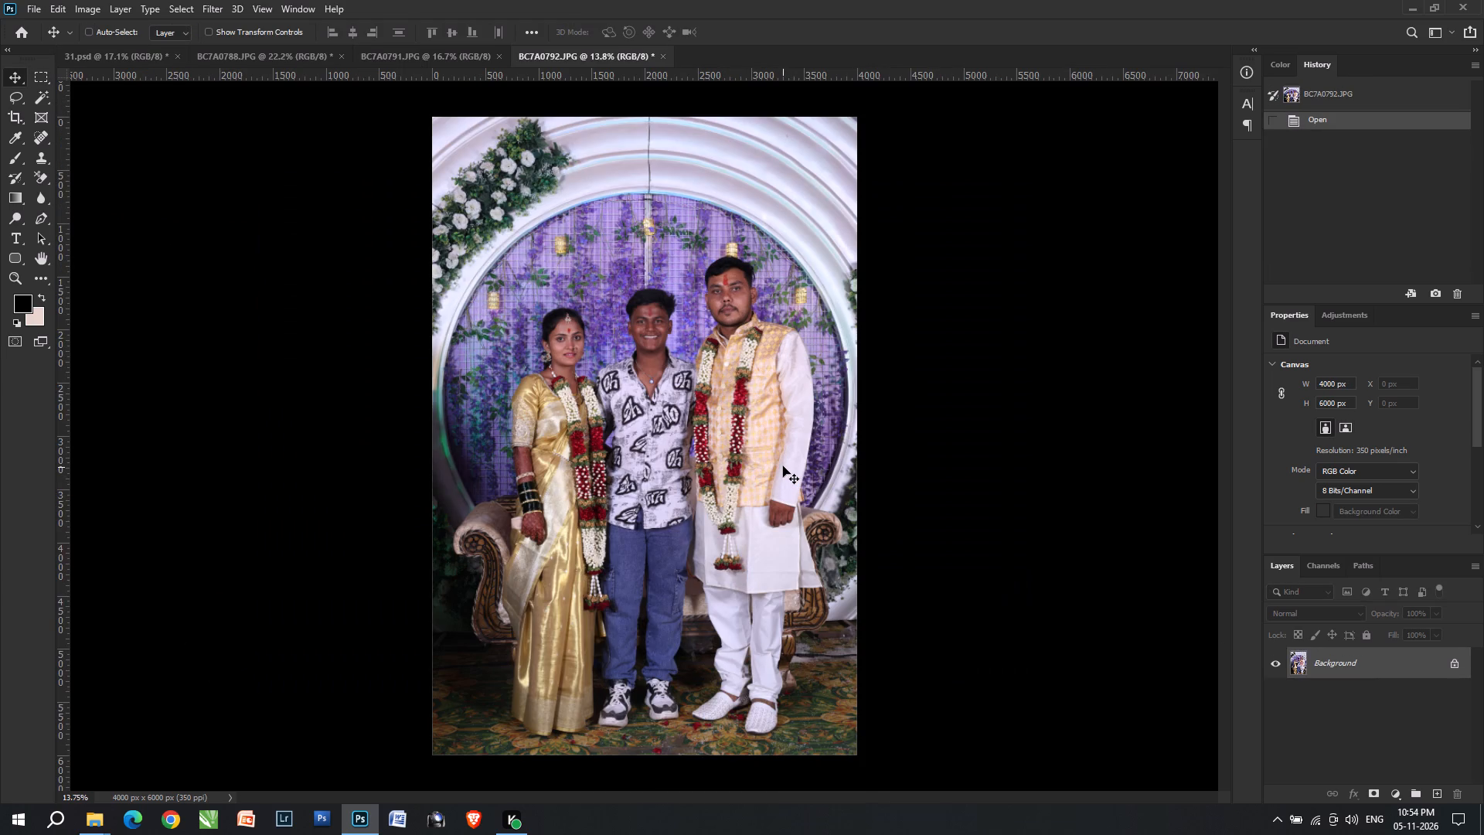
alt+scroll(789, 469, up, 2)
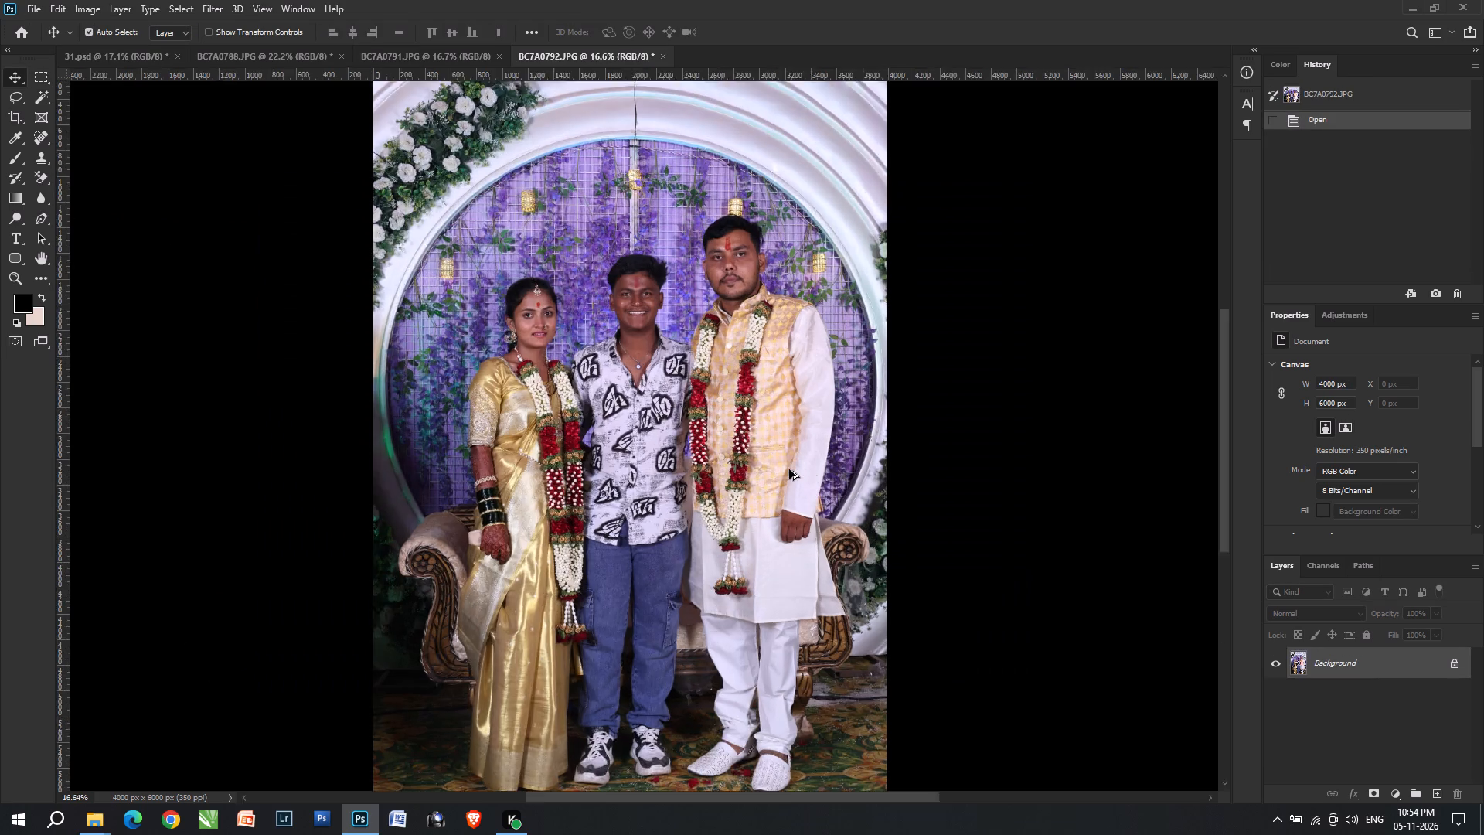
alt+scroll(789, 469, down, 4)
alt+scroll(563, 416, up, 1)
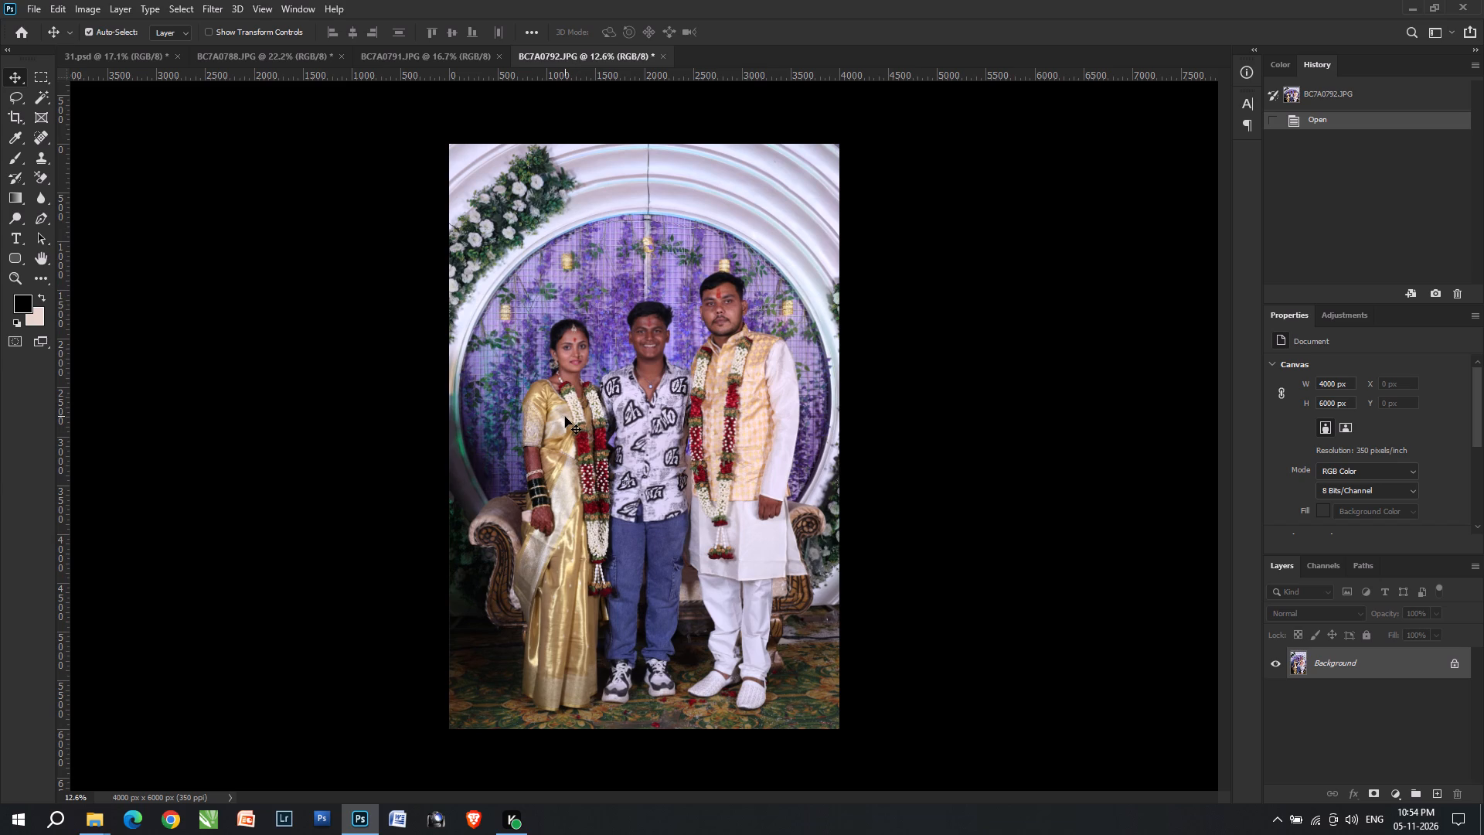
alt+scroll(565, 417, up, 1)
alt+scroll(570, 419, down, 5)
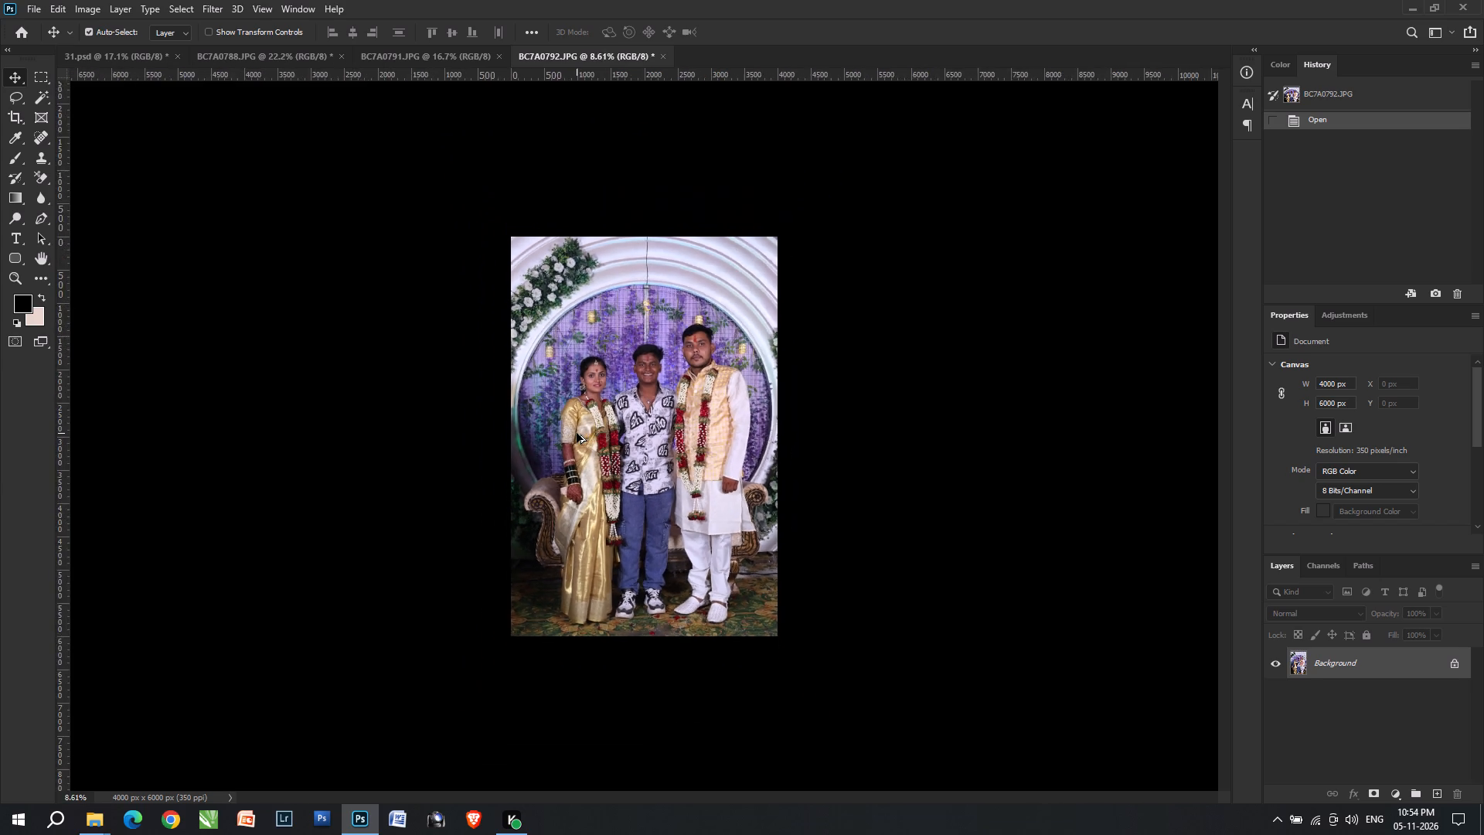
alt+scroll(577, 433, up, 5)
key(ctrl+shift+a)
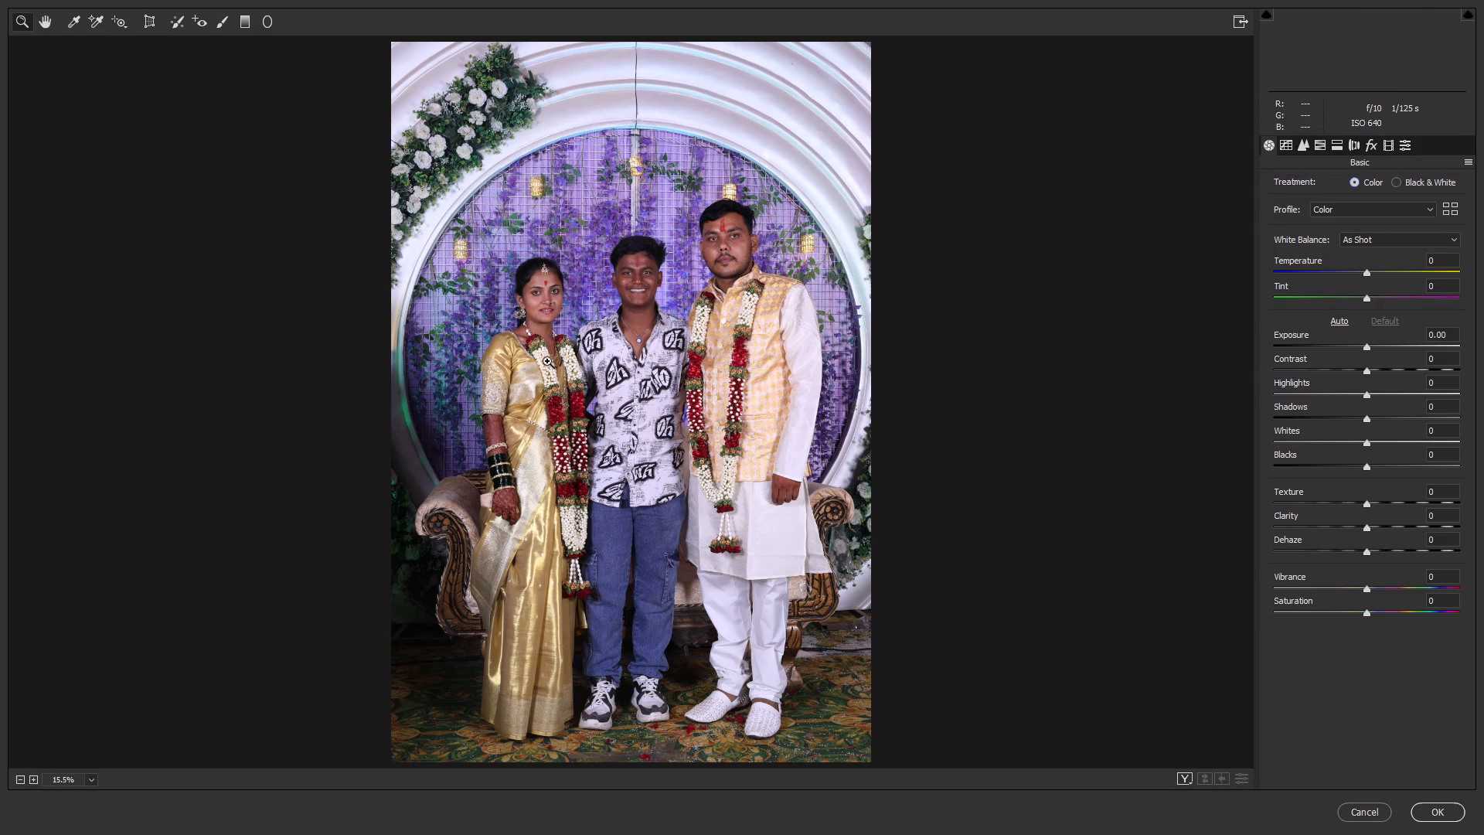
drag(564, 418, 571, 424)
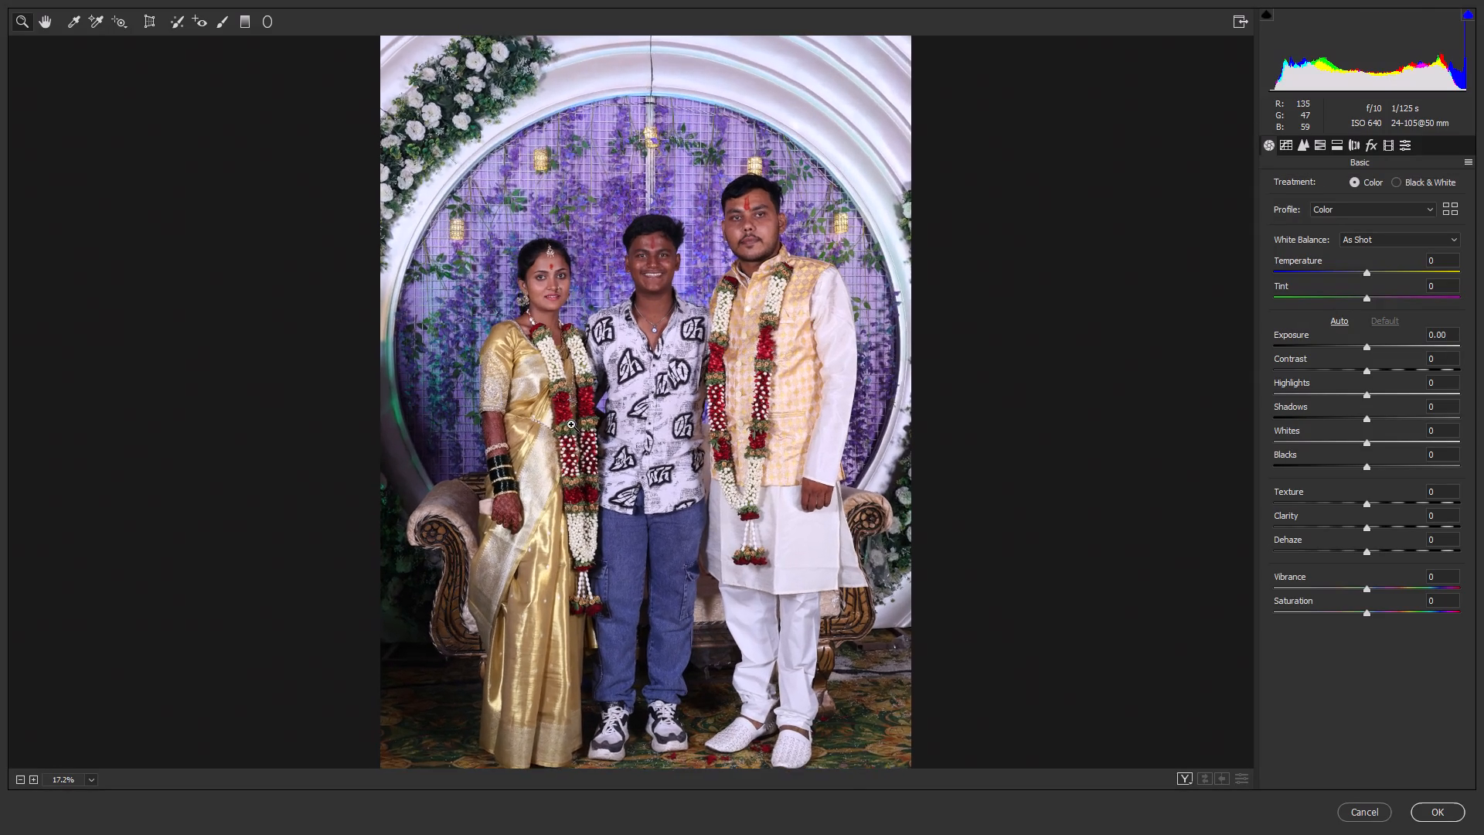
drag(571, 424, 578, 465)
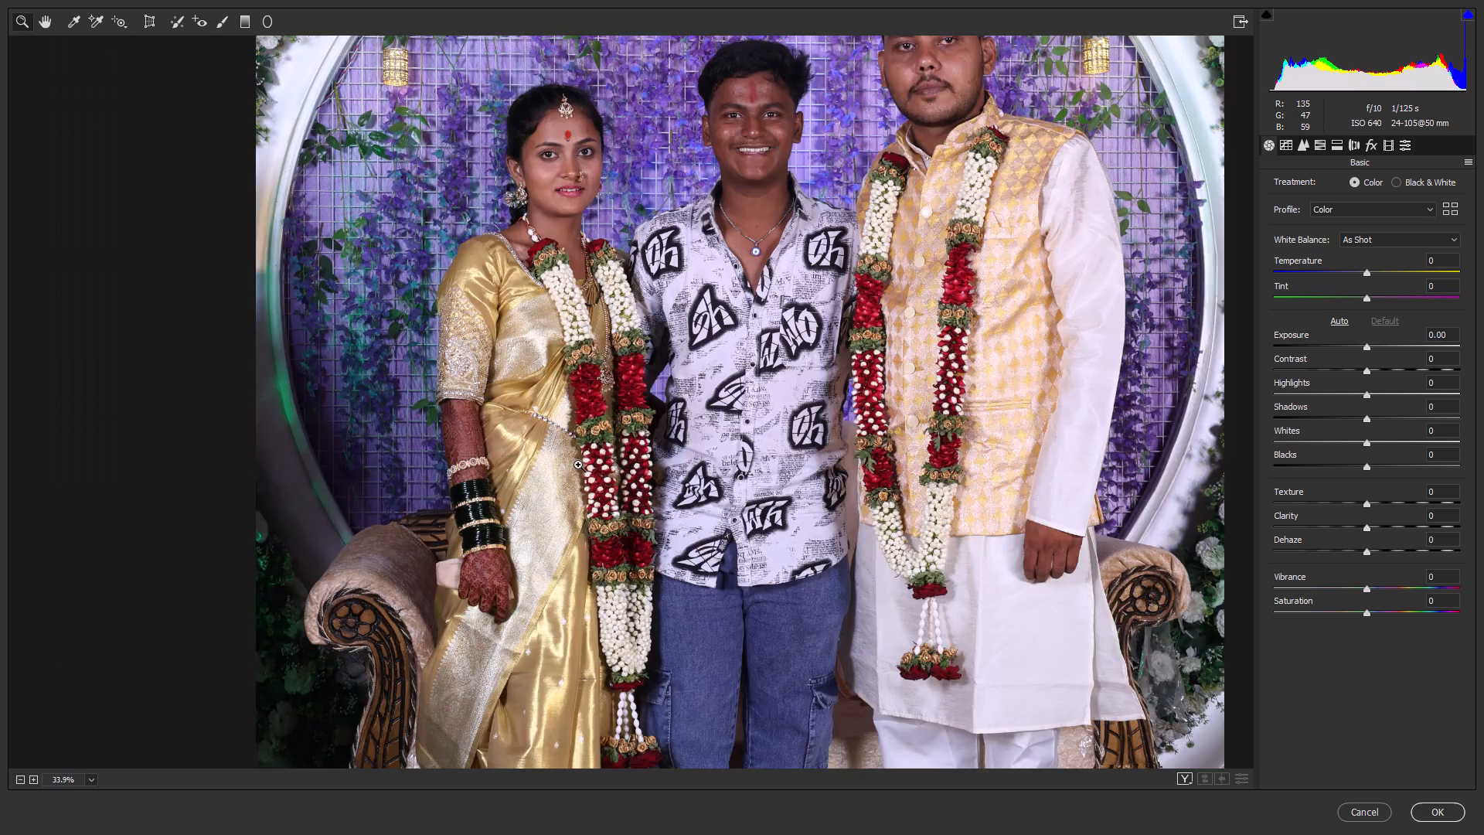
drag(578, 465, 556, 439)
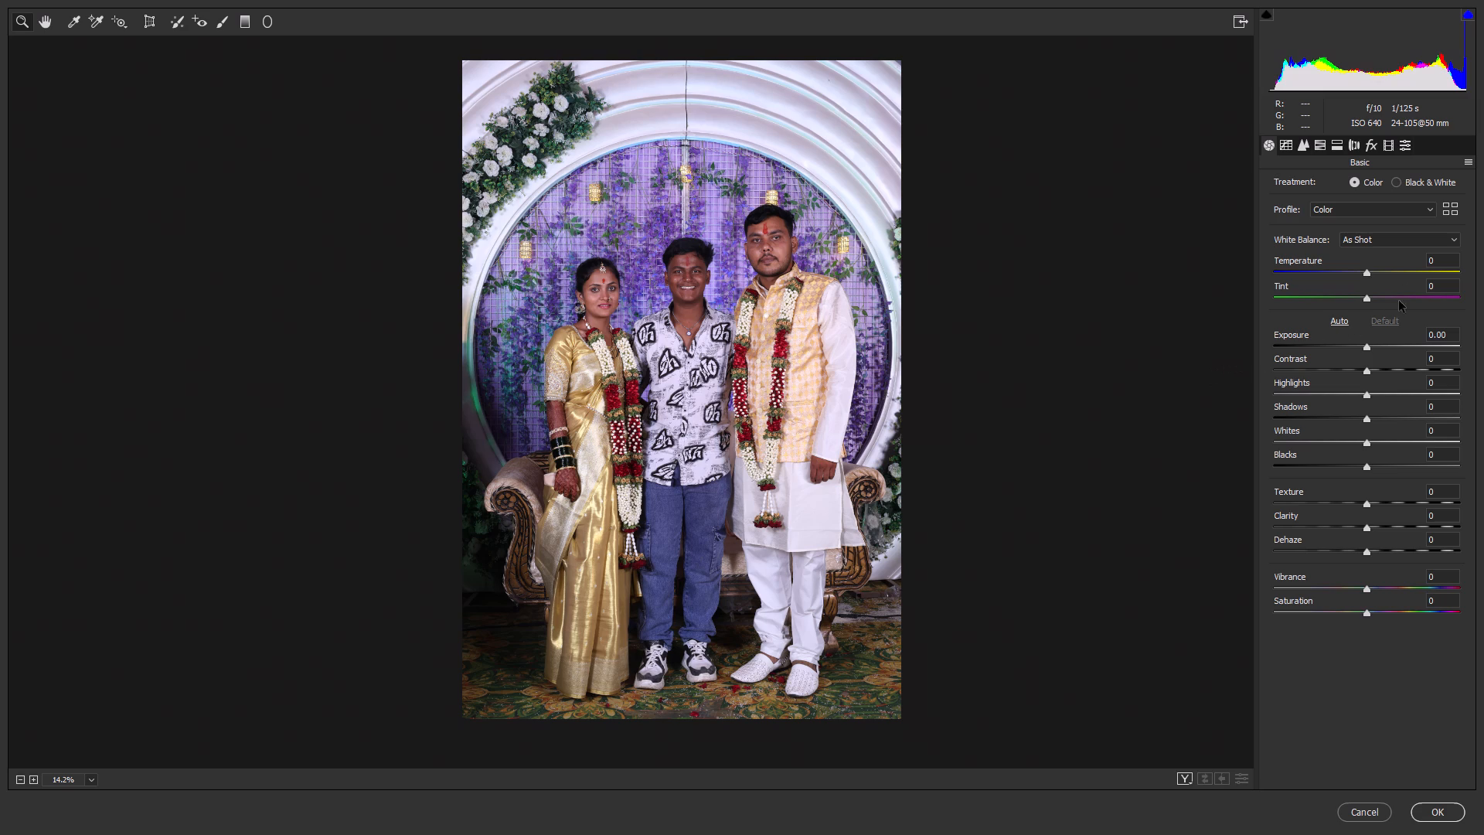
click(1461, 160)
drag(1468, 163, 1469, 170)
drag(1449, 203, 1448, 210)
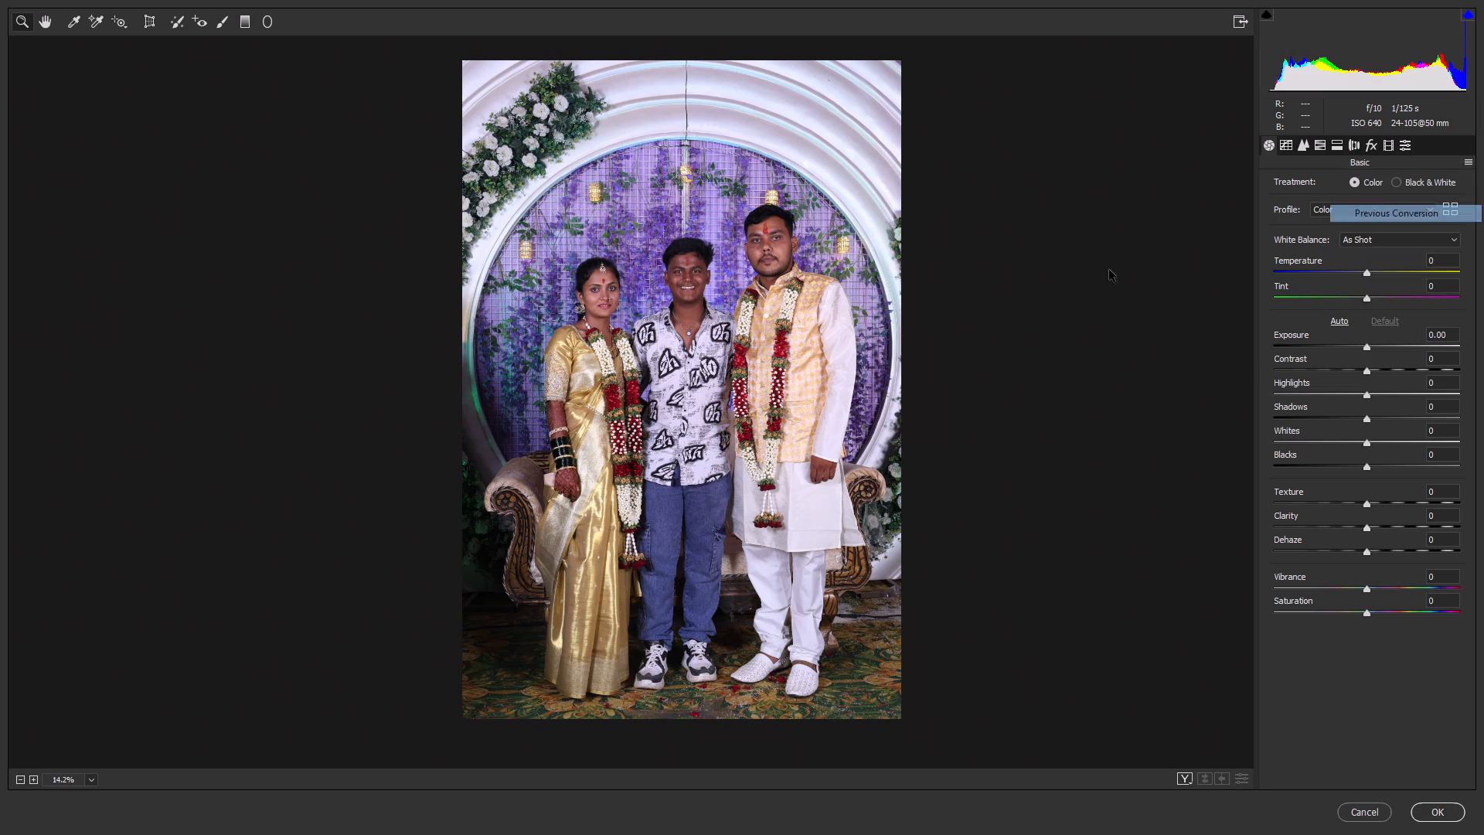
Set Exposure to +0.40 and Blacks to about -48 for the three-person photo and apply the Camera Raw correction.
drag(746, 331, 727, 323)
scroll(726, 323, down, 2)
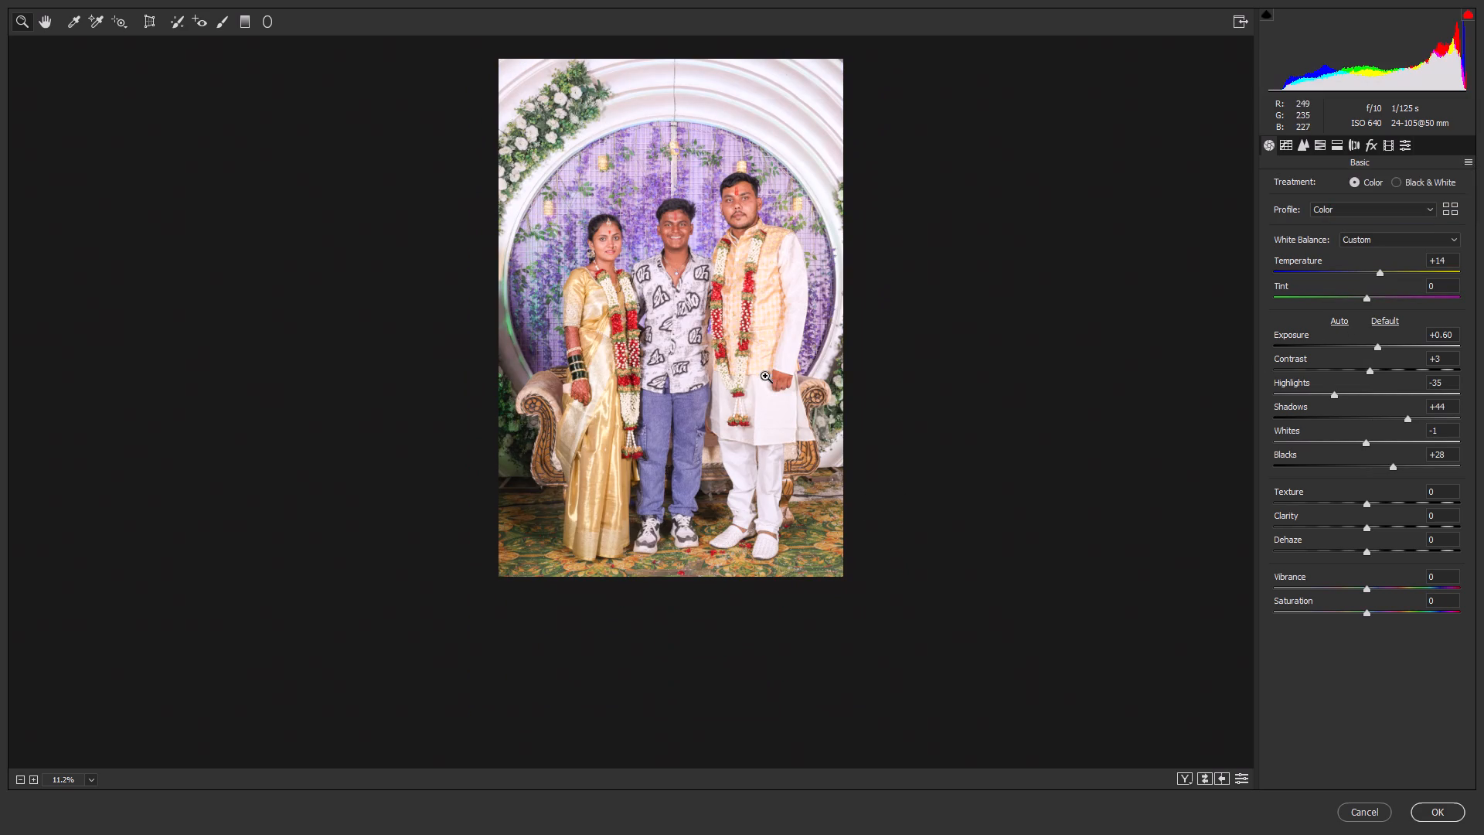
scroll(1450, 503, down, 2)
click(956, 441)
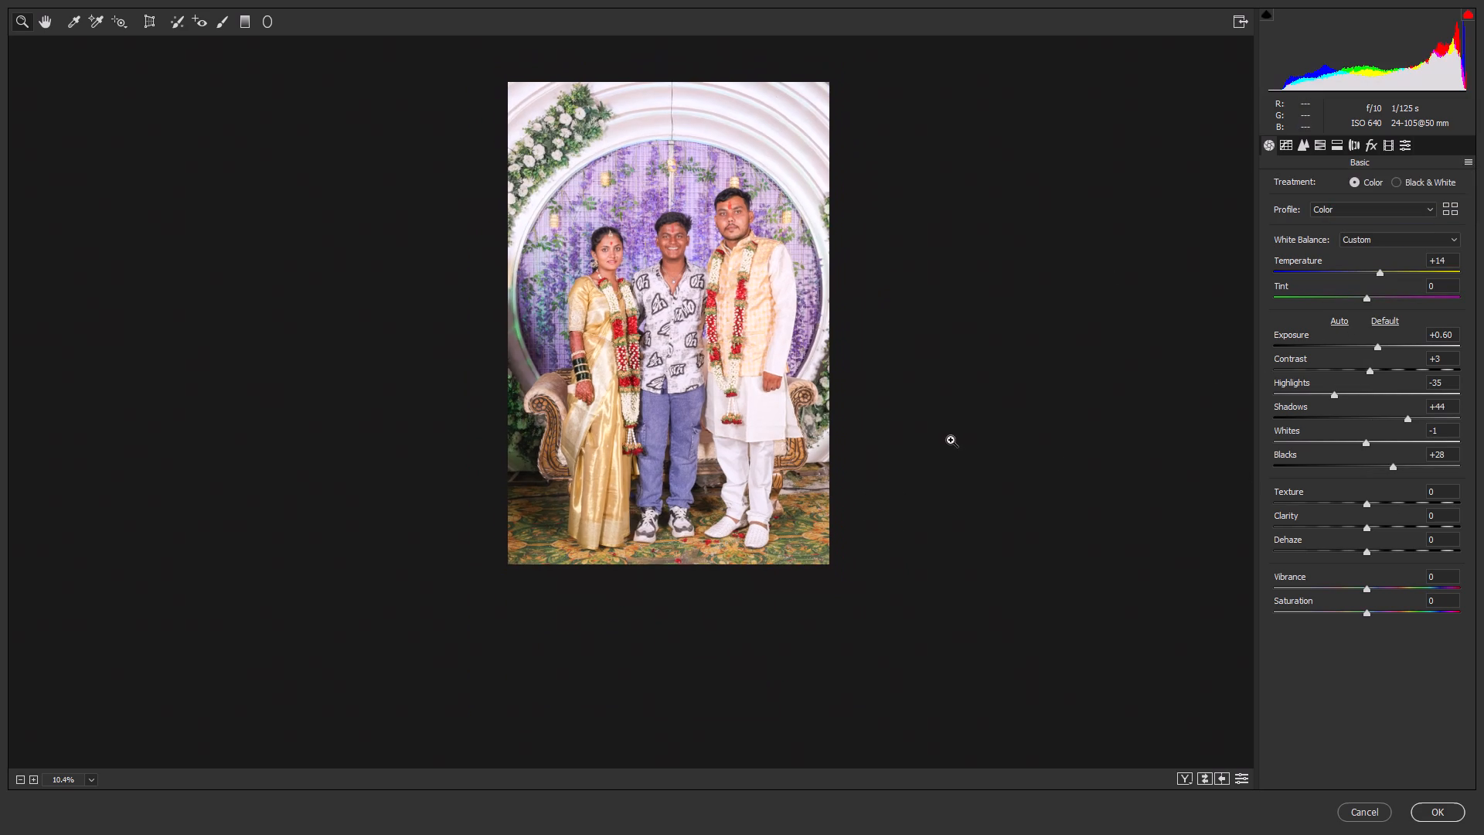
drag(759, 409, 788, 446)
drag(666, 318, 686, 376)
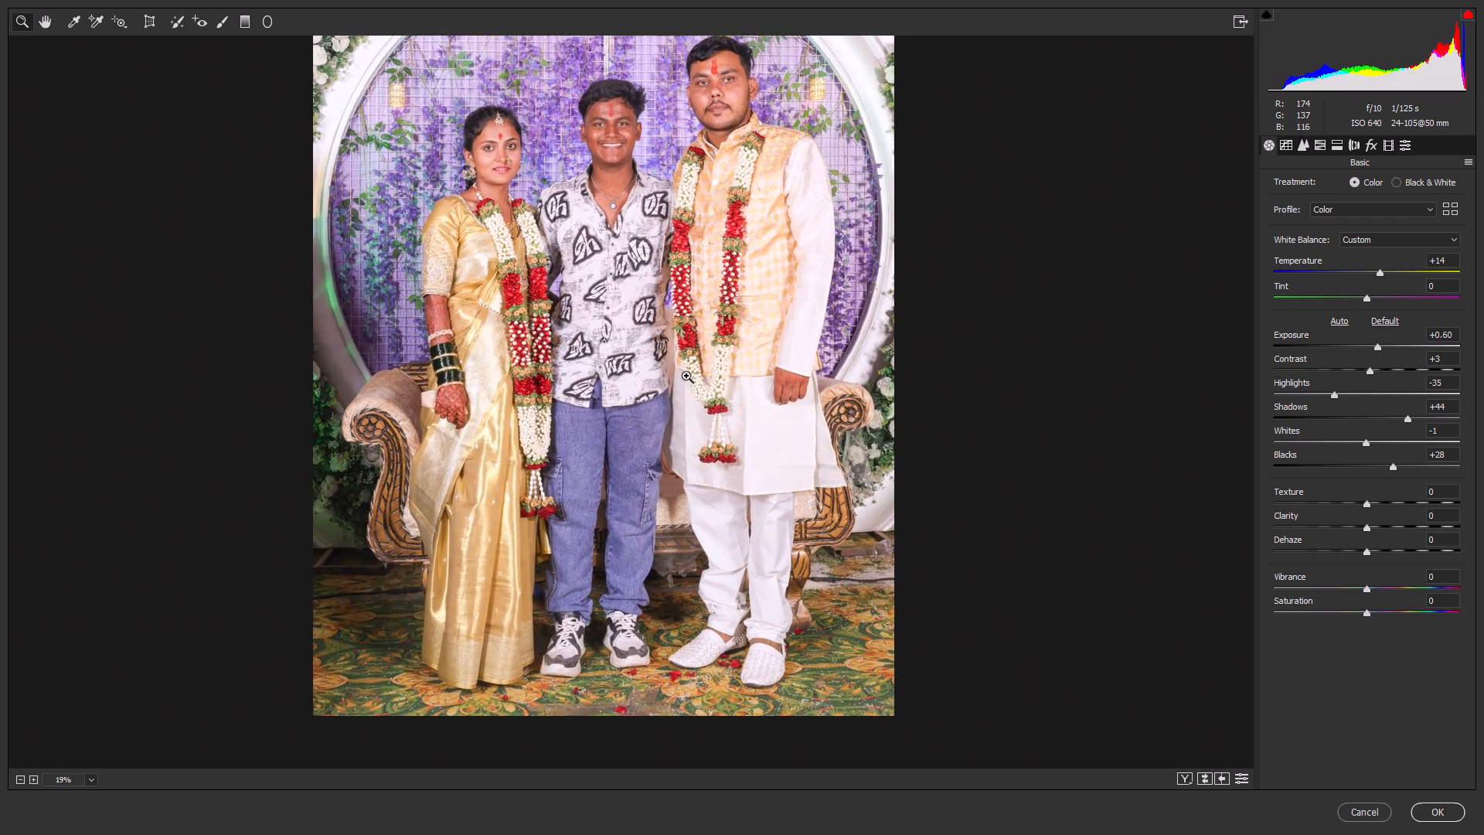
drag(686, 376, 675, 422)
drag(543, 332, 556, 351)
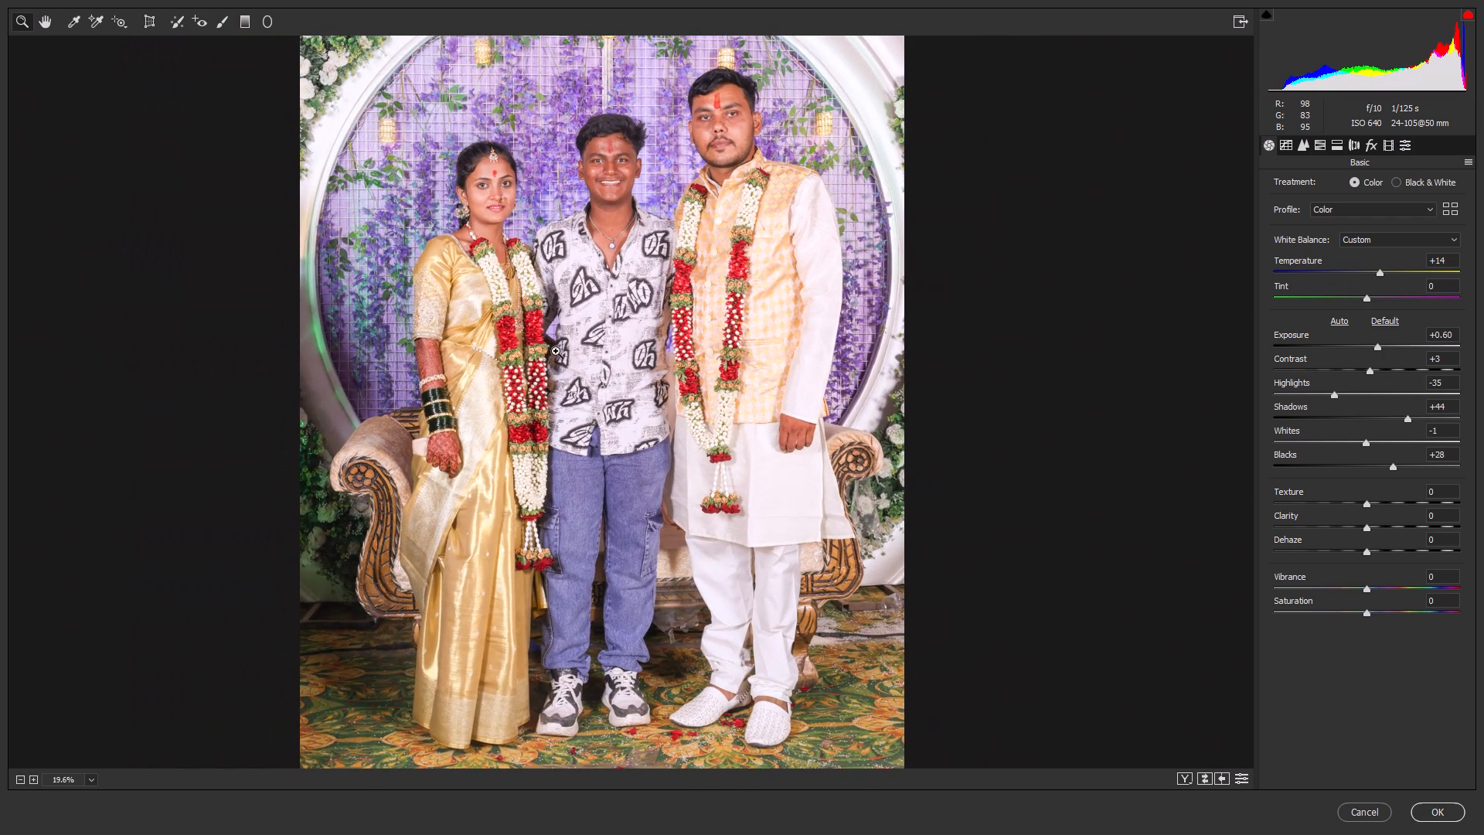
drag(556, 351, 548, 352)
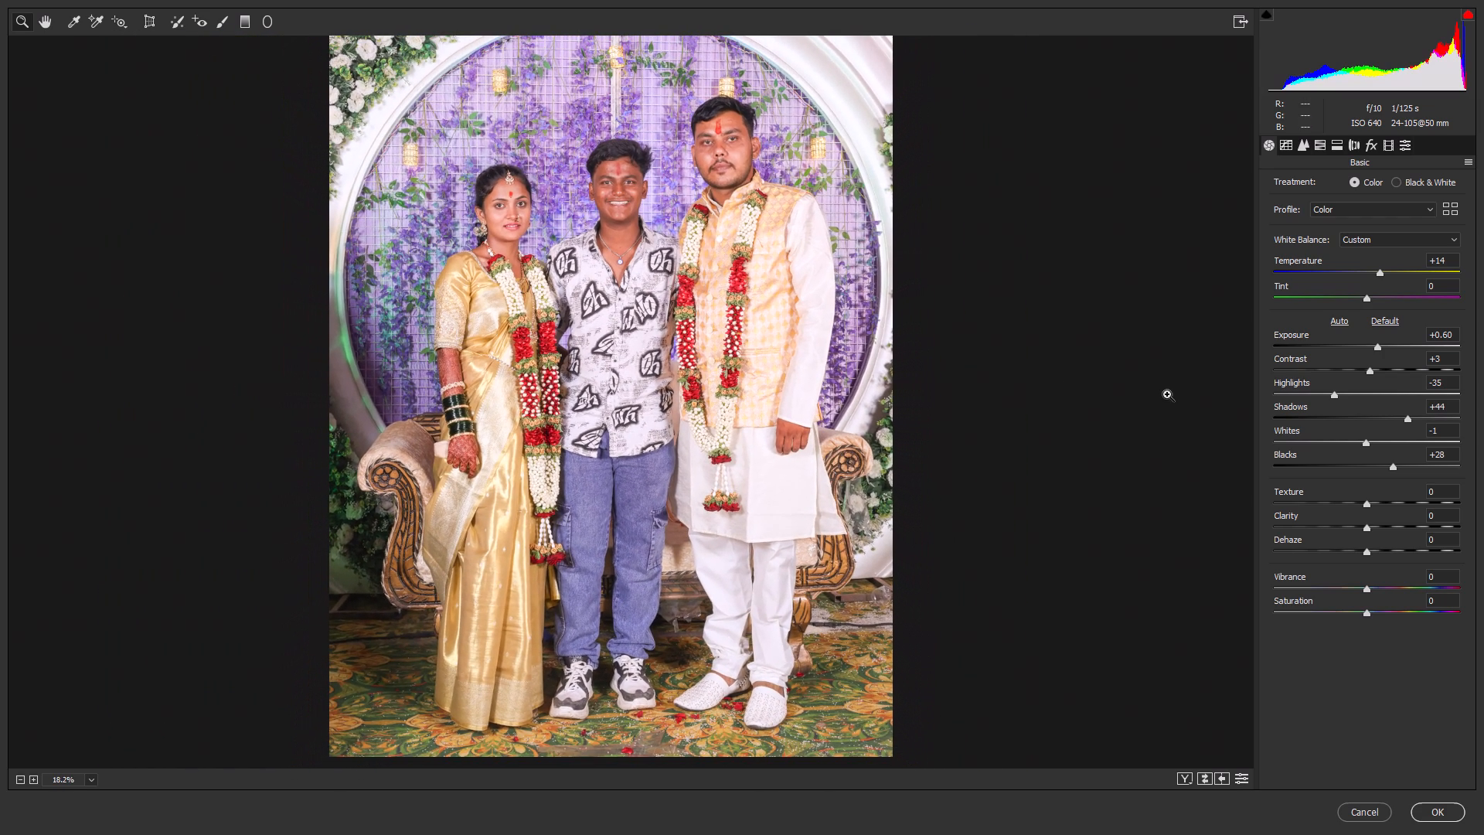
click(1373, 345)
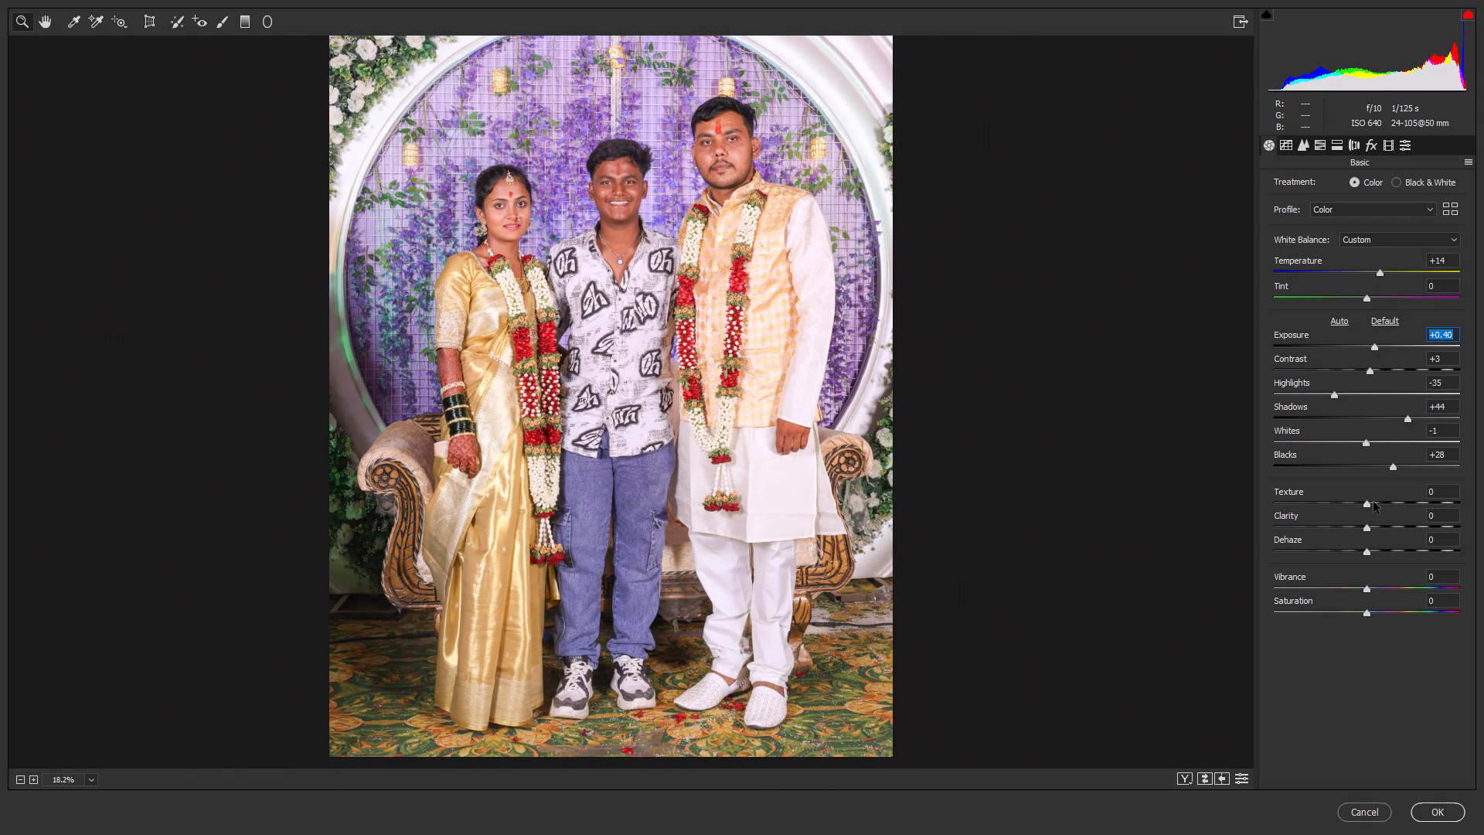
click(1360, 458)
click(1367, 460)
drag(1297, 460, 1326, 465)
click(1327, 464)
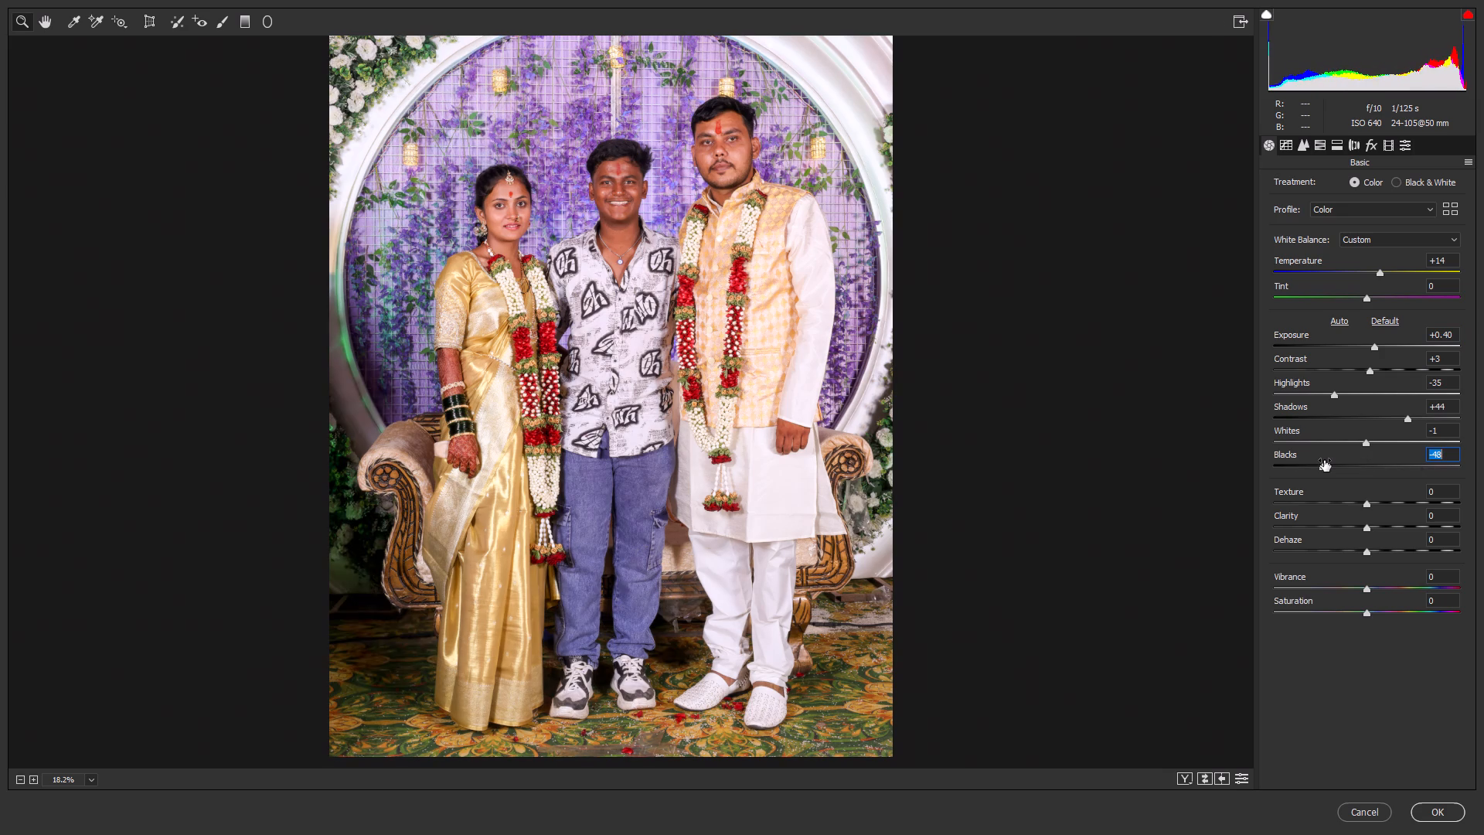
click(1324, 460)
click(659, 222)
key(Return)
key(Return)
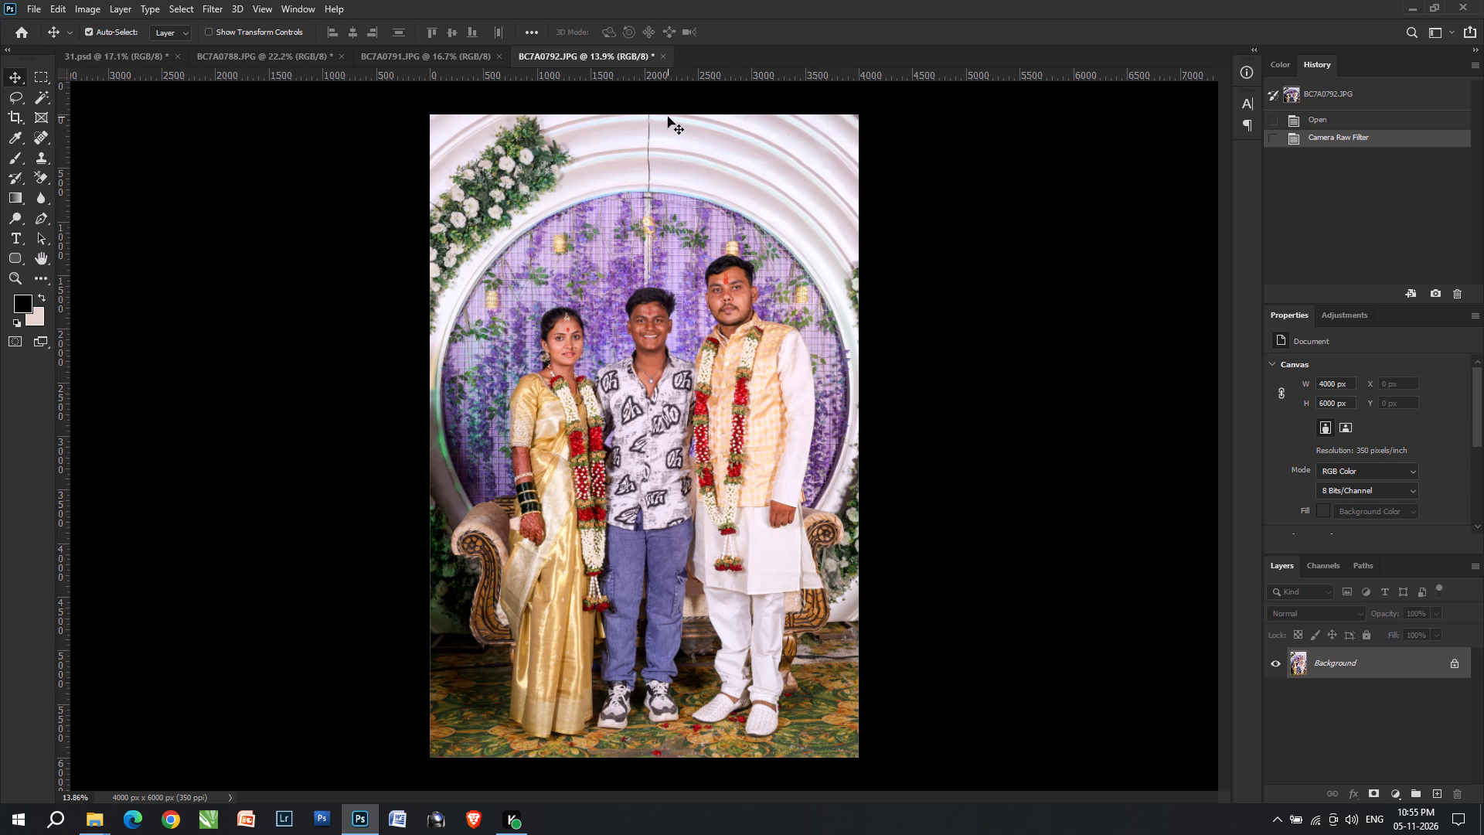
Inspect the corrected three-person photo and compare it with its state before the Camera Raw Filter.
alt+scroll(740, 254, up, 3)
alt+scroll(754, 280, down, 5)
alt+scroll(731, 306, up, 3)
alt+scroll(731, 306, down, 2)
alt+scroll(731, 308, up, 3)
key(ctrl+z)
key(ctrl+shift+z)
Cut the entire corrected BC7A0792.JPG photo.
key(ctrl+a)
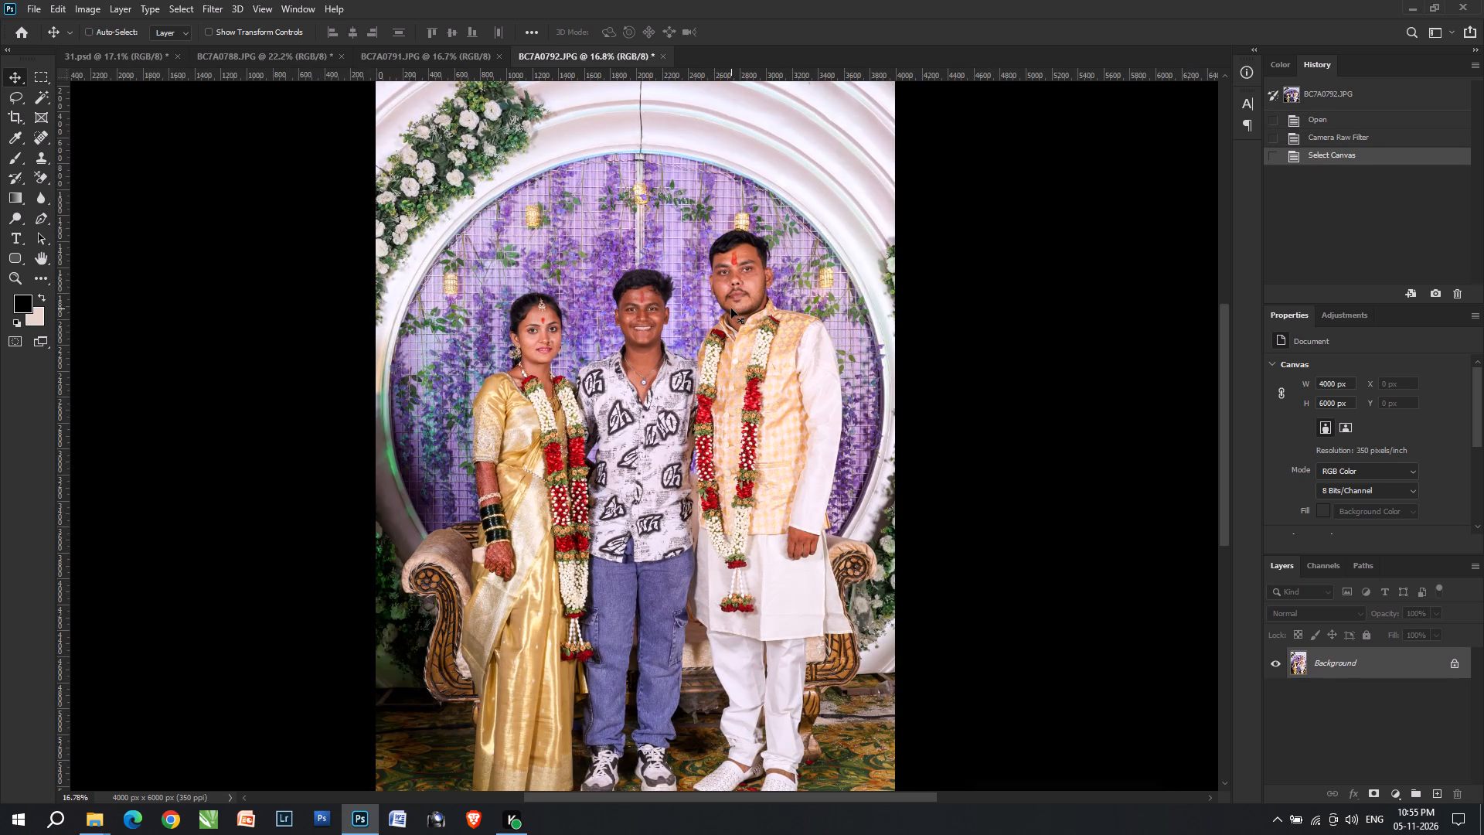
key(ctrl+x)
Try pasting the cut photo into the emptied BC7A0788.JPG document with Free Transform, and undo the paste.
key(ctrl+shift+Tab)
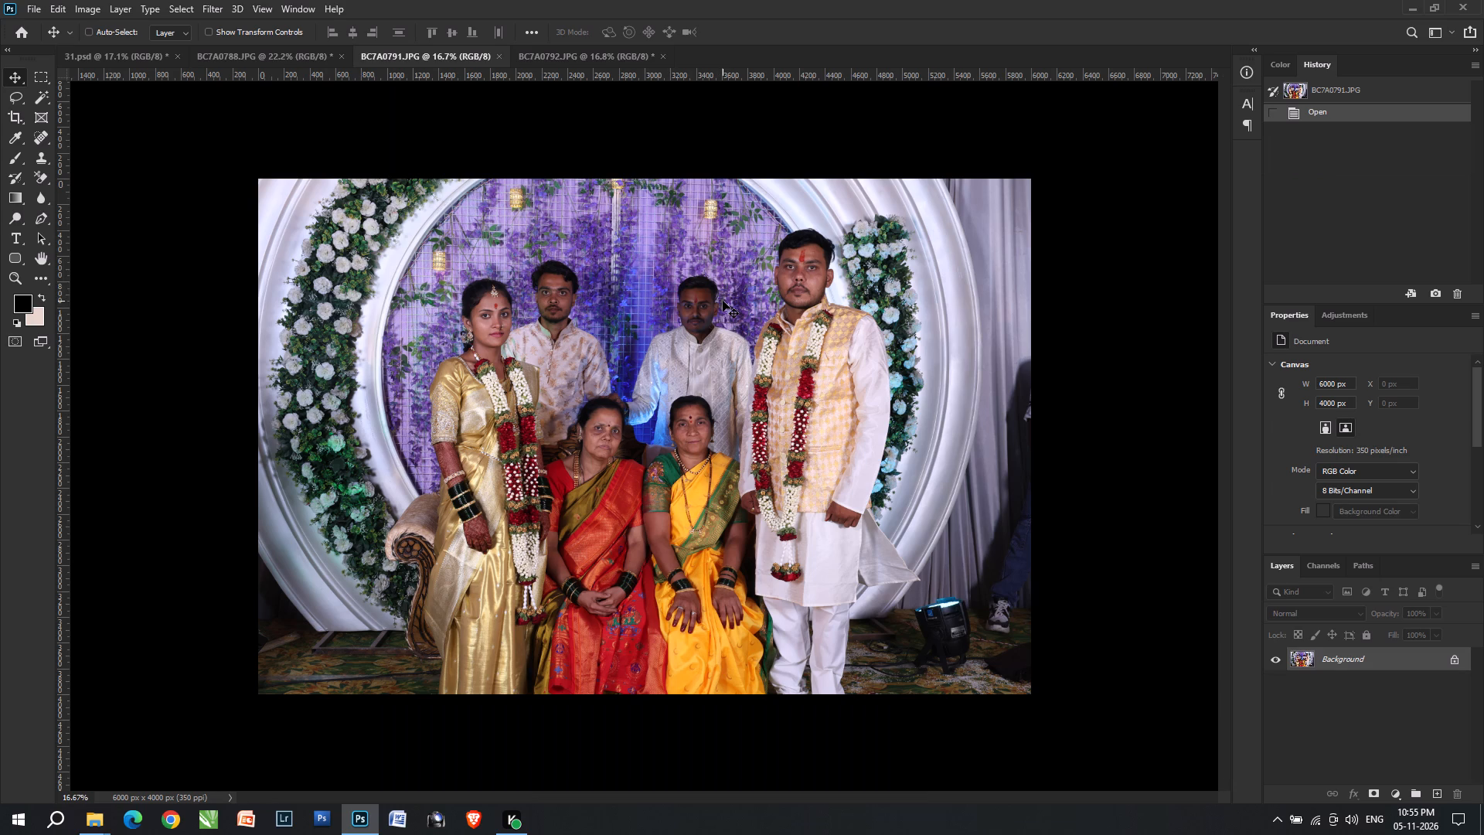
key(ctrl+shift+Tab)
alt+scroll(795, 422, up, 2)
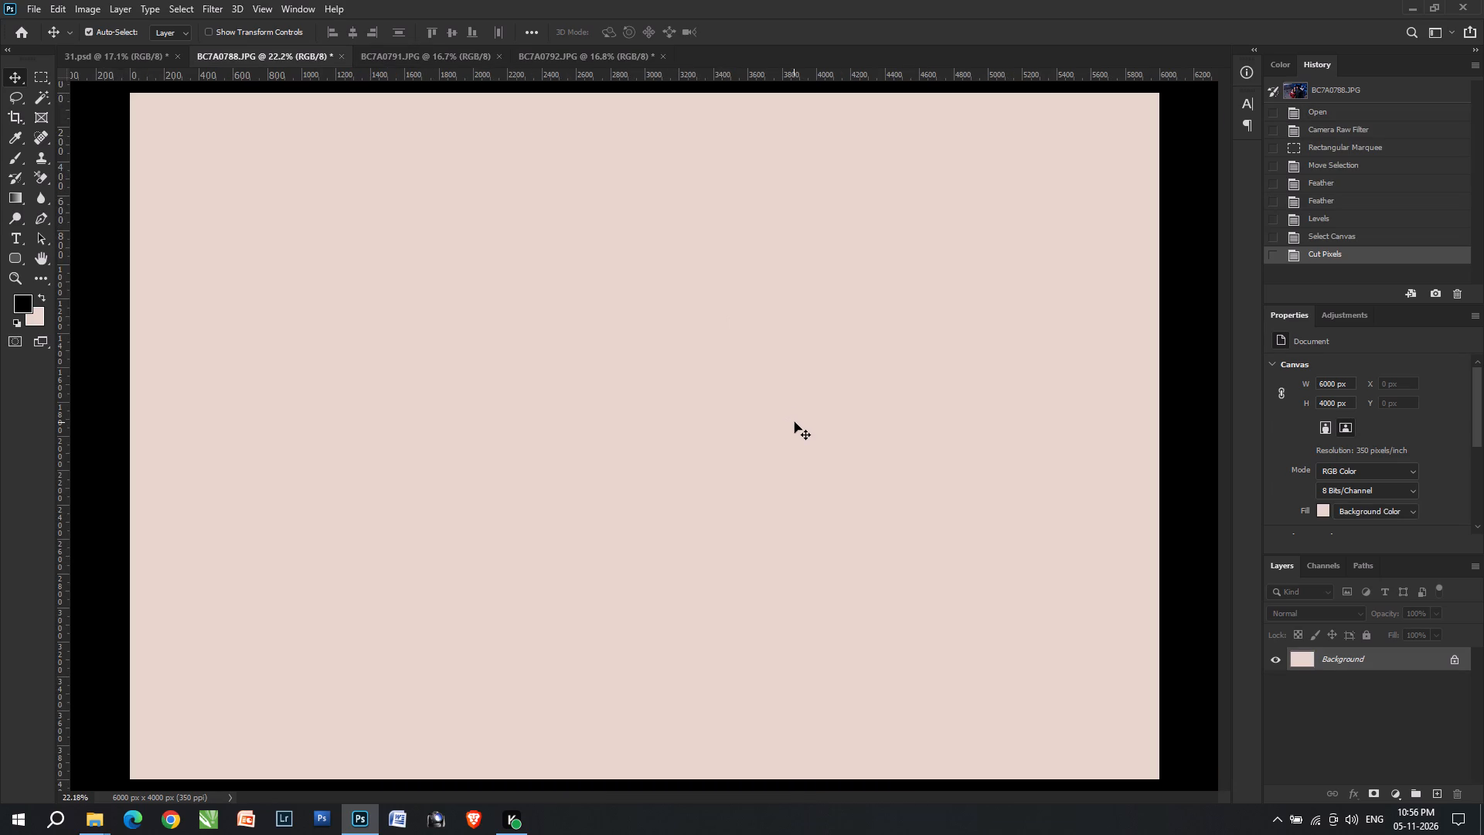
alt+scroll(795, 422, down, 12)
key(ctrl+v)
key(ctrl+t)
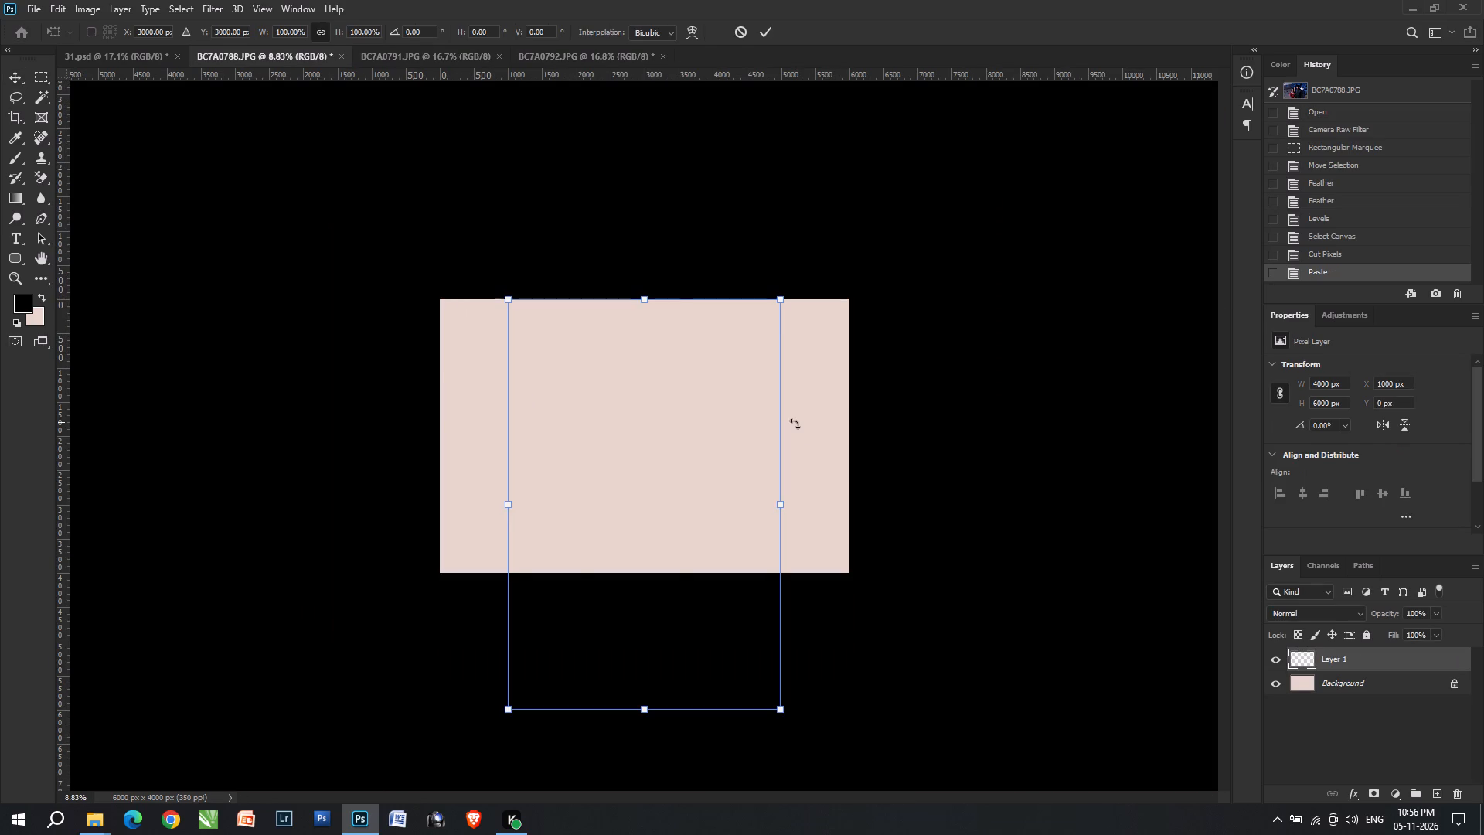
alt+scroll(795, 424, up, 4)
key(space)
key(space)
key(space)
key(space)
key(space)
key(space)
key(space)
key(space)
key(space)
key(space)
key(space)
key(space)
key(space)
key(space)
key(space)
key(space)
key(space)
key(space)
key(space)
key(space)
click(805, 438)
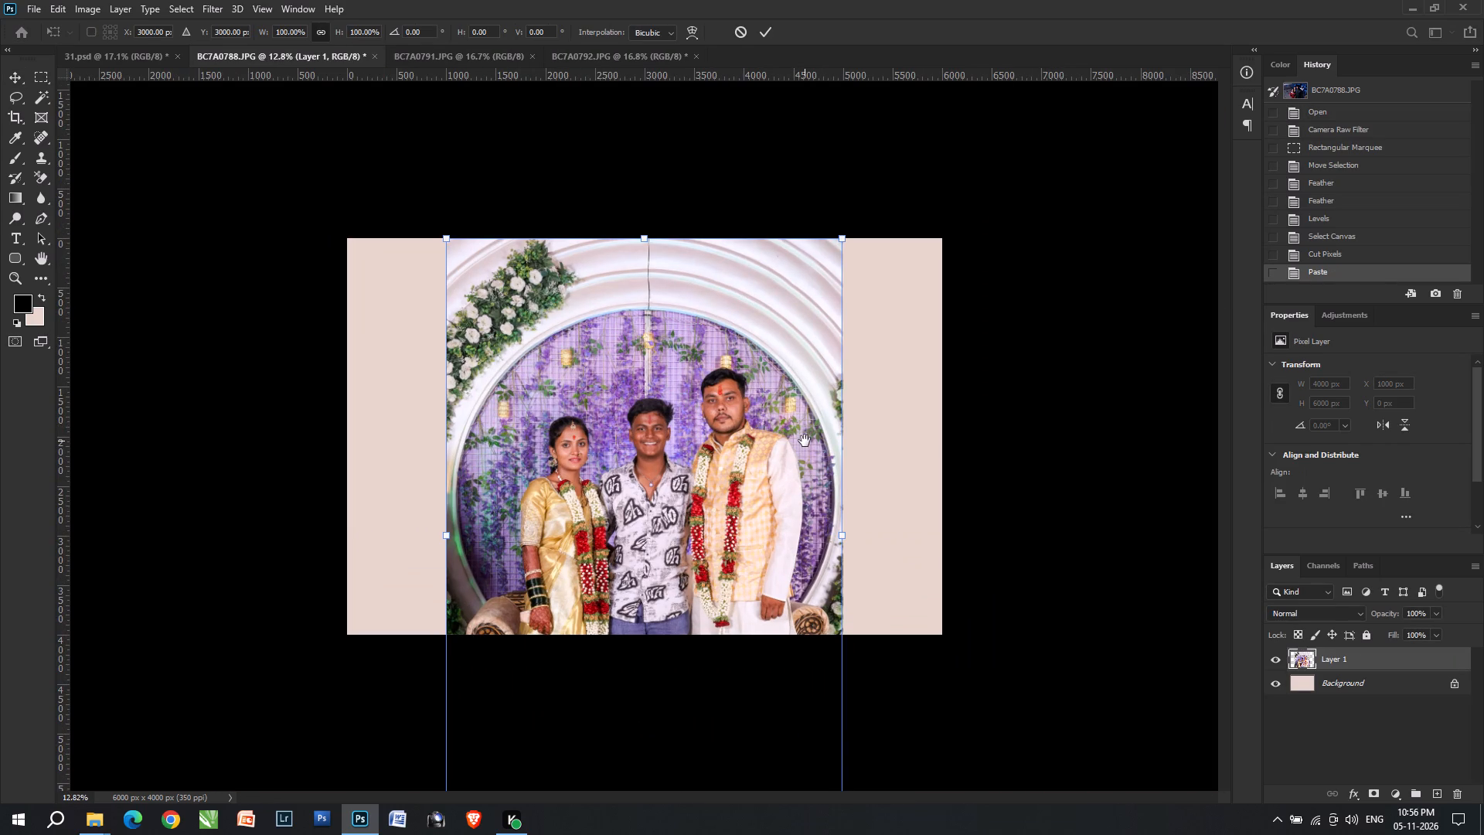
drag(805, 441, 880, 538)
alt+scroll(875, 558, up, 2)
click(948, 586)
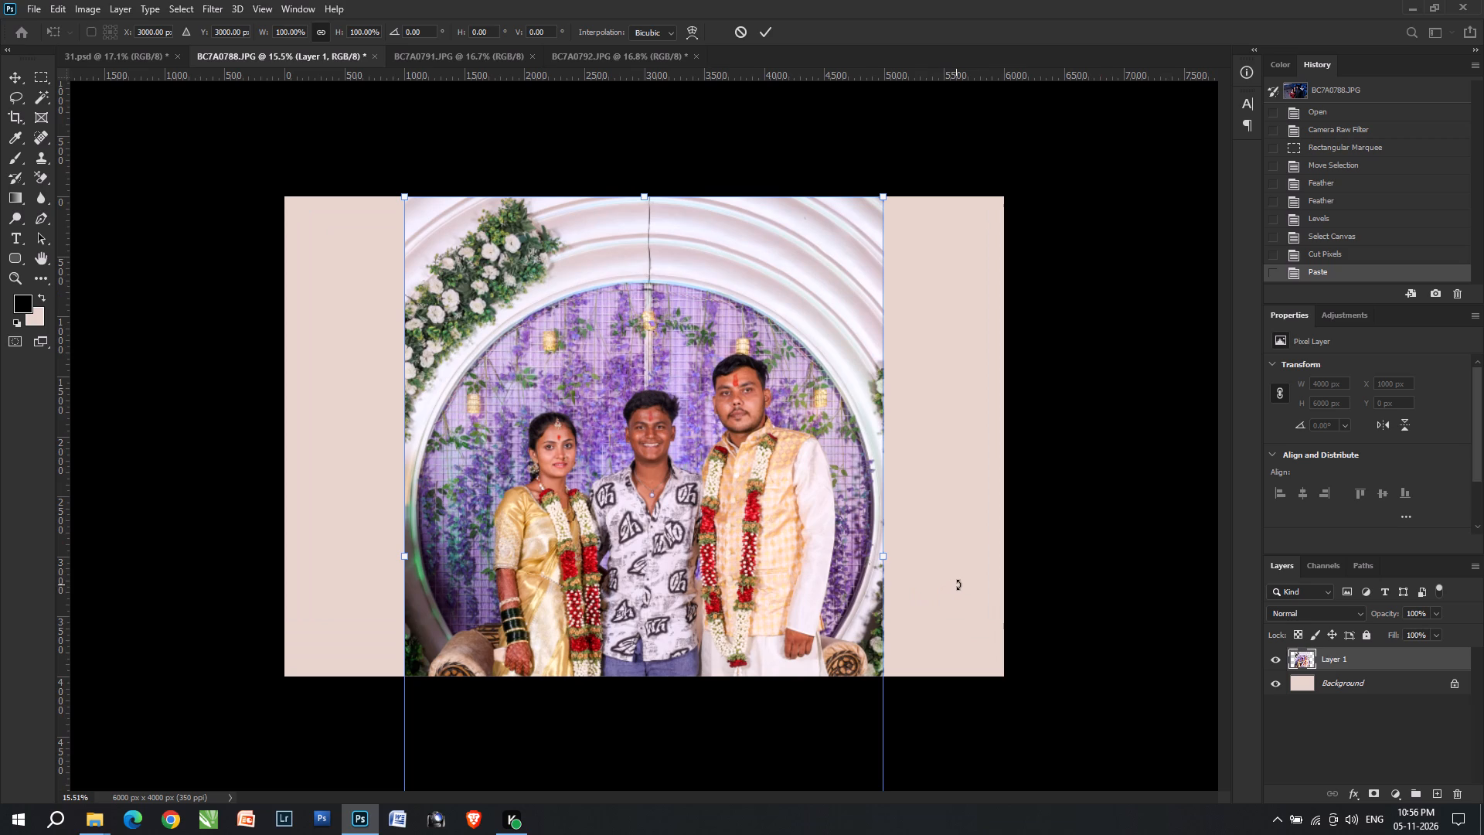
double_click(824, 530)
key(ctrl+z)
Paste the cut photo into 31.psd, scale it to about 57%, and move it to the right end of the spread.
key(ctrl+shift+Tab)
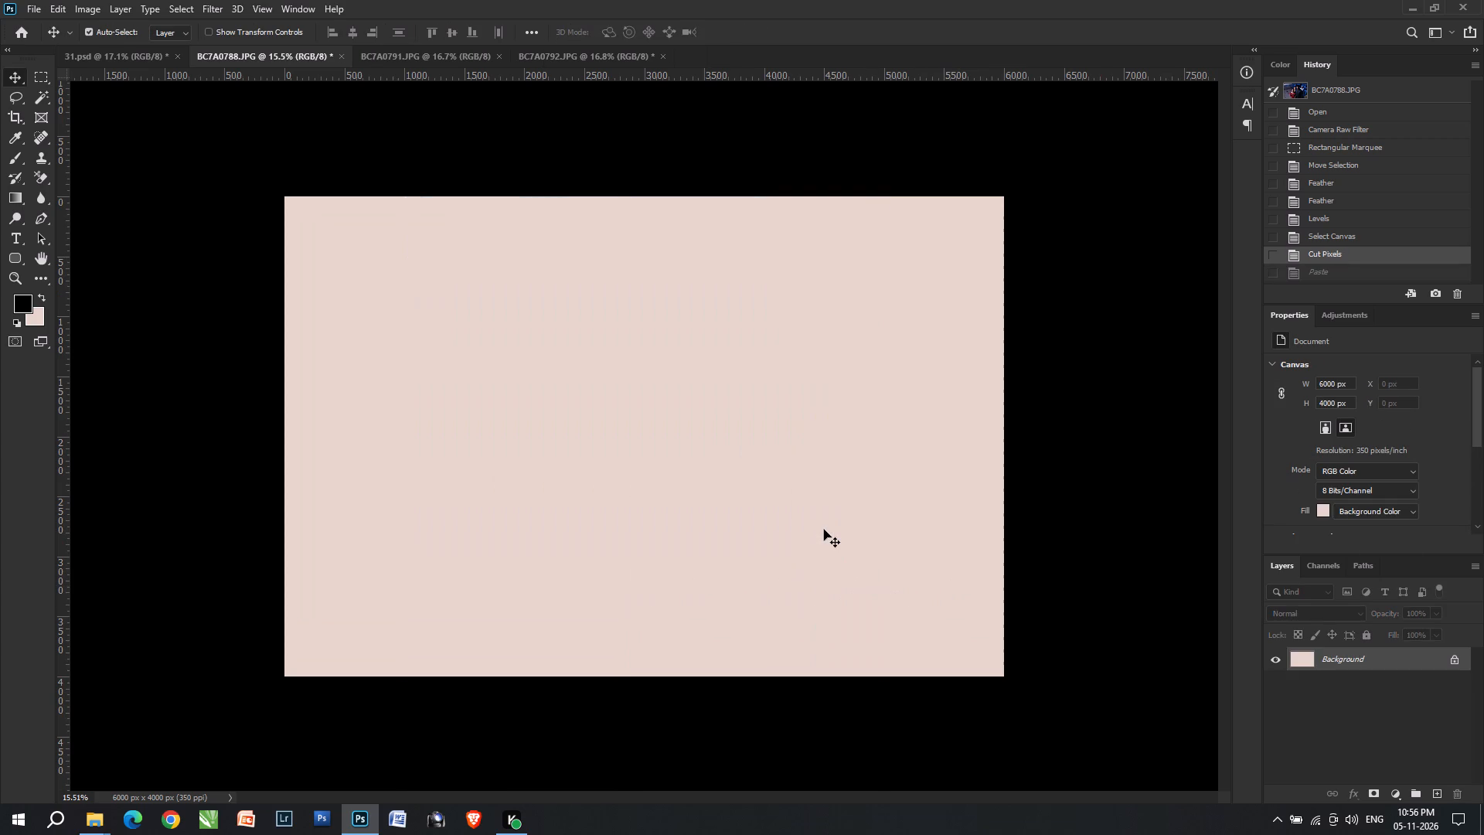
key(v)
key(ctrl+v)
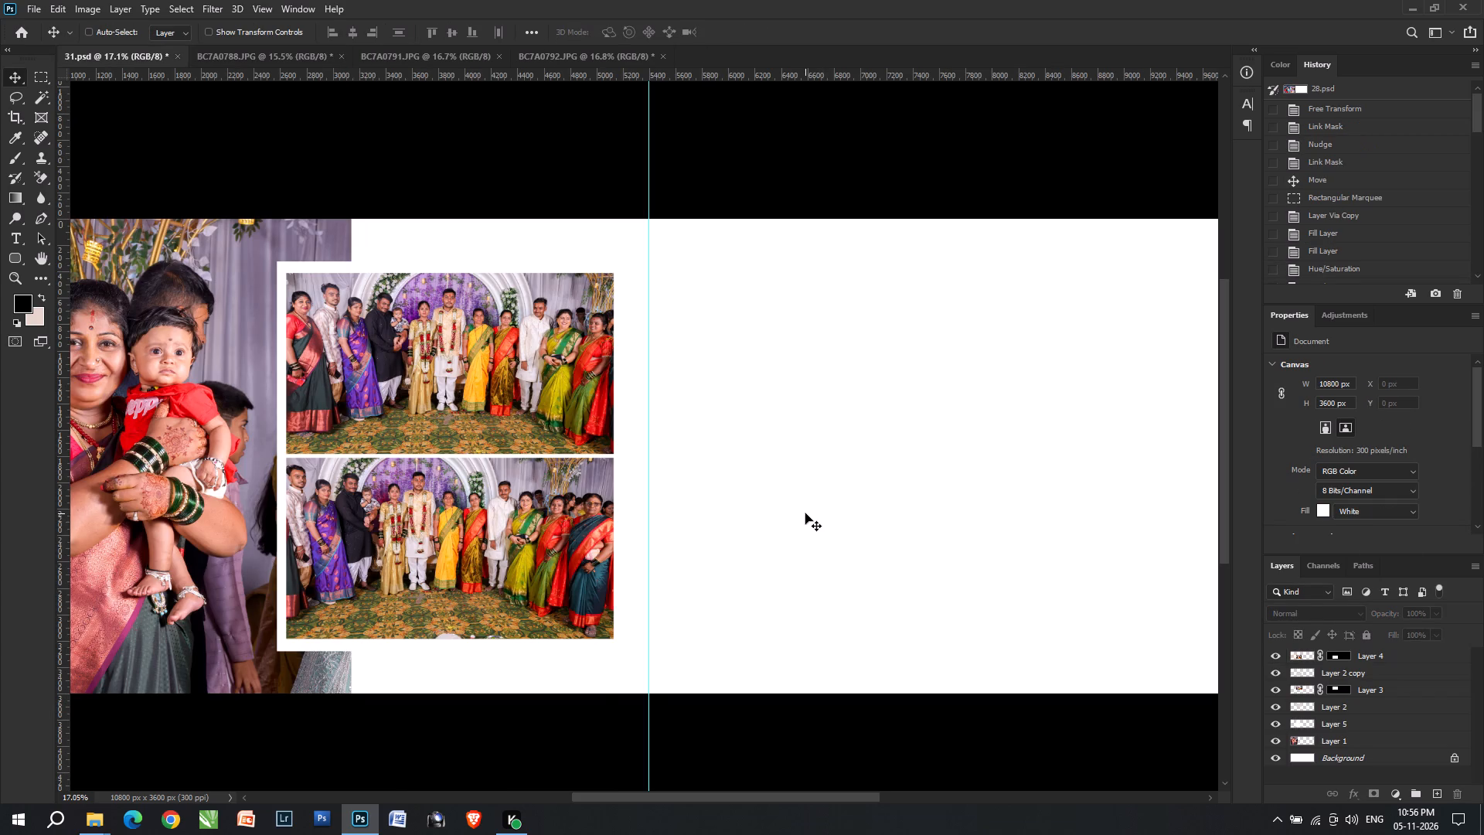
key(ctrl+t)
key(ctrl+r)
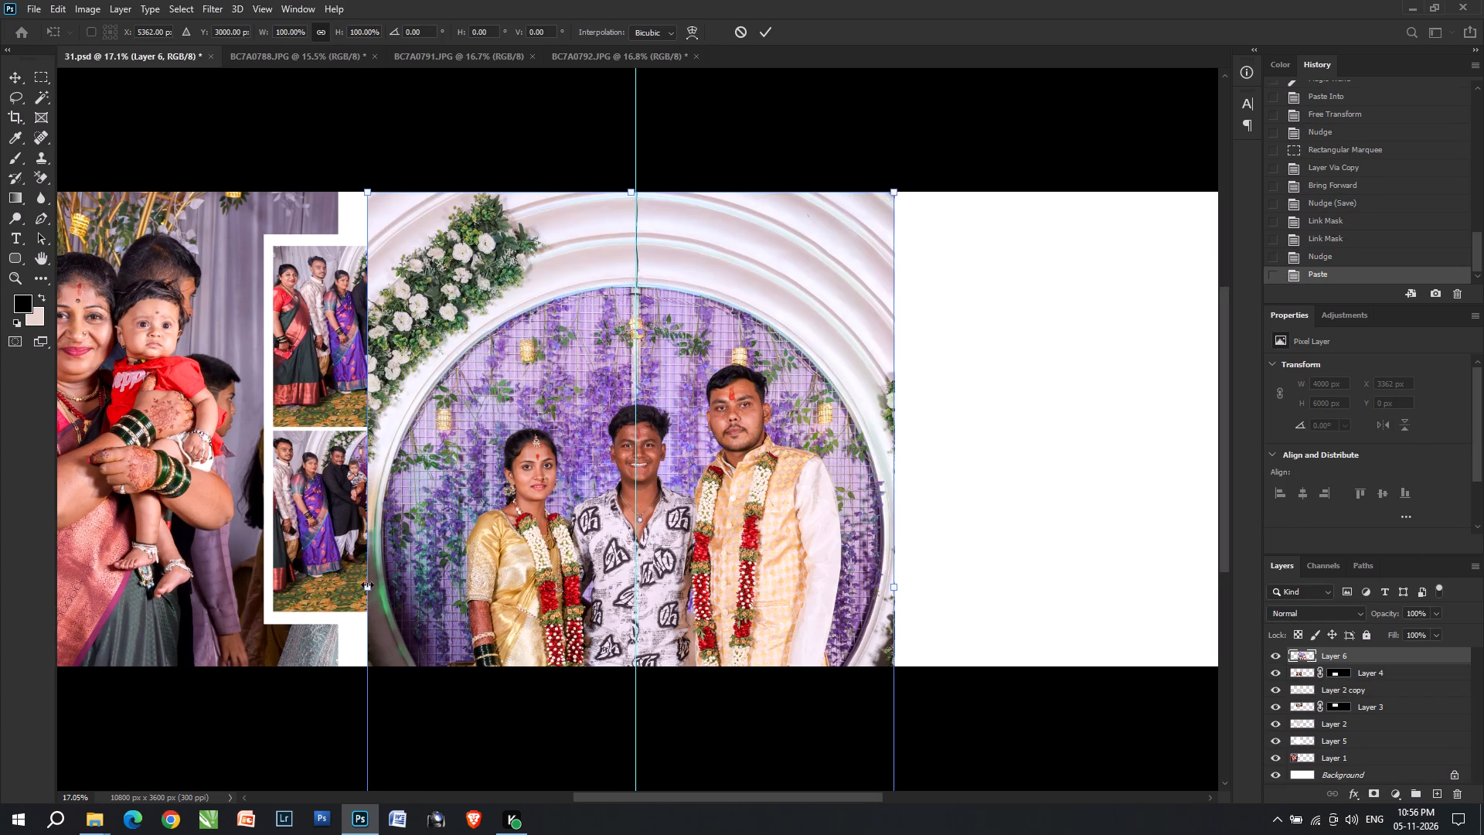
drag(367, 584, 594, 582)
key(space)
key(space)
drag(770, 583, 529, 615)
drag(529, 615, 991, 438)
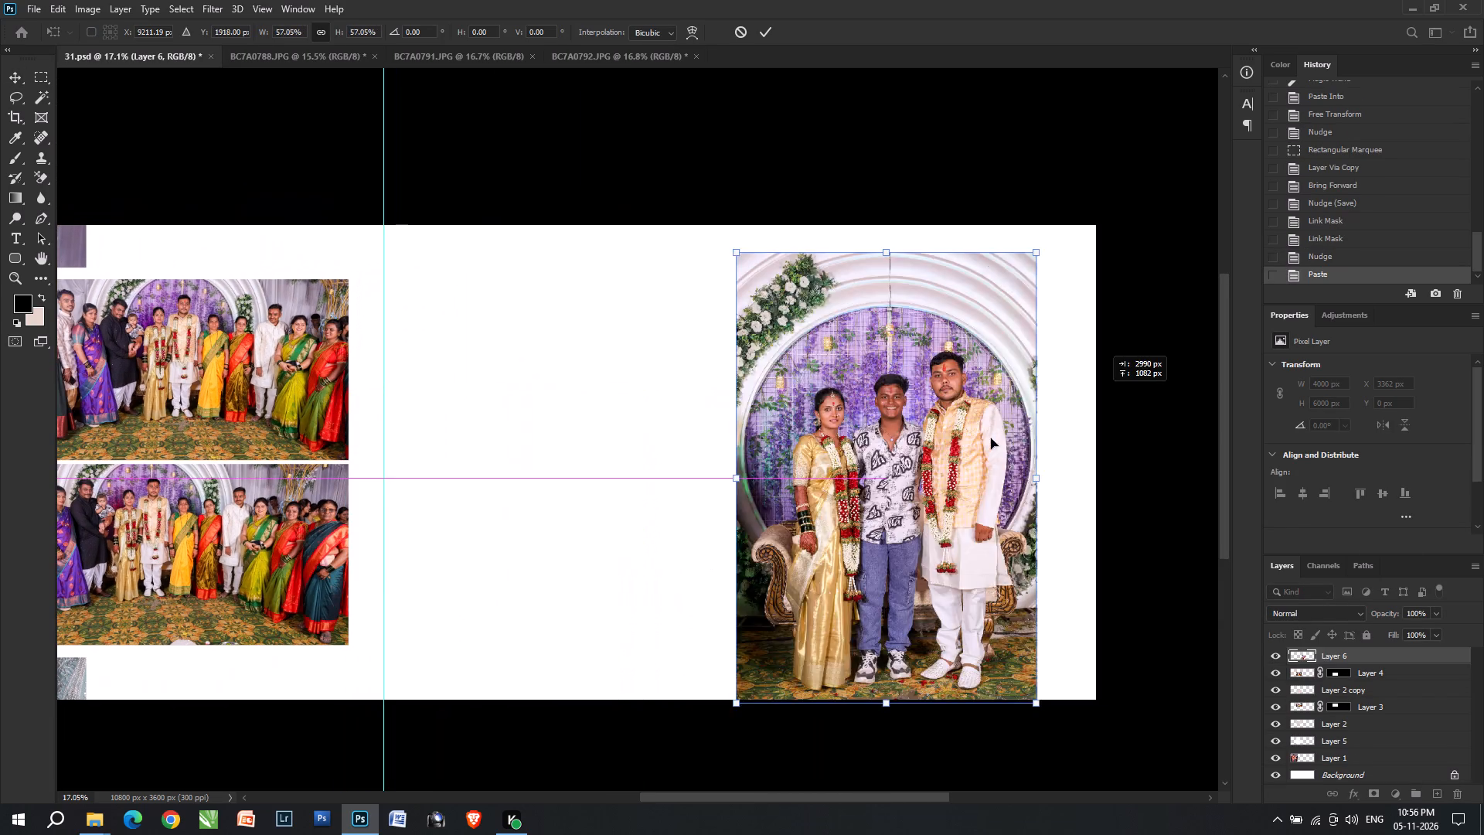
drag(991, 438, 993, 473)
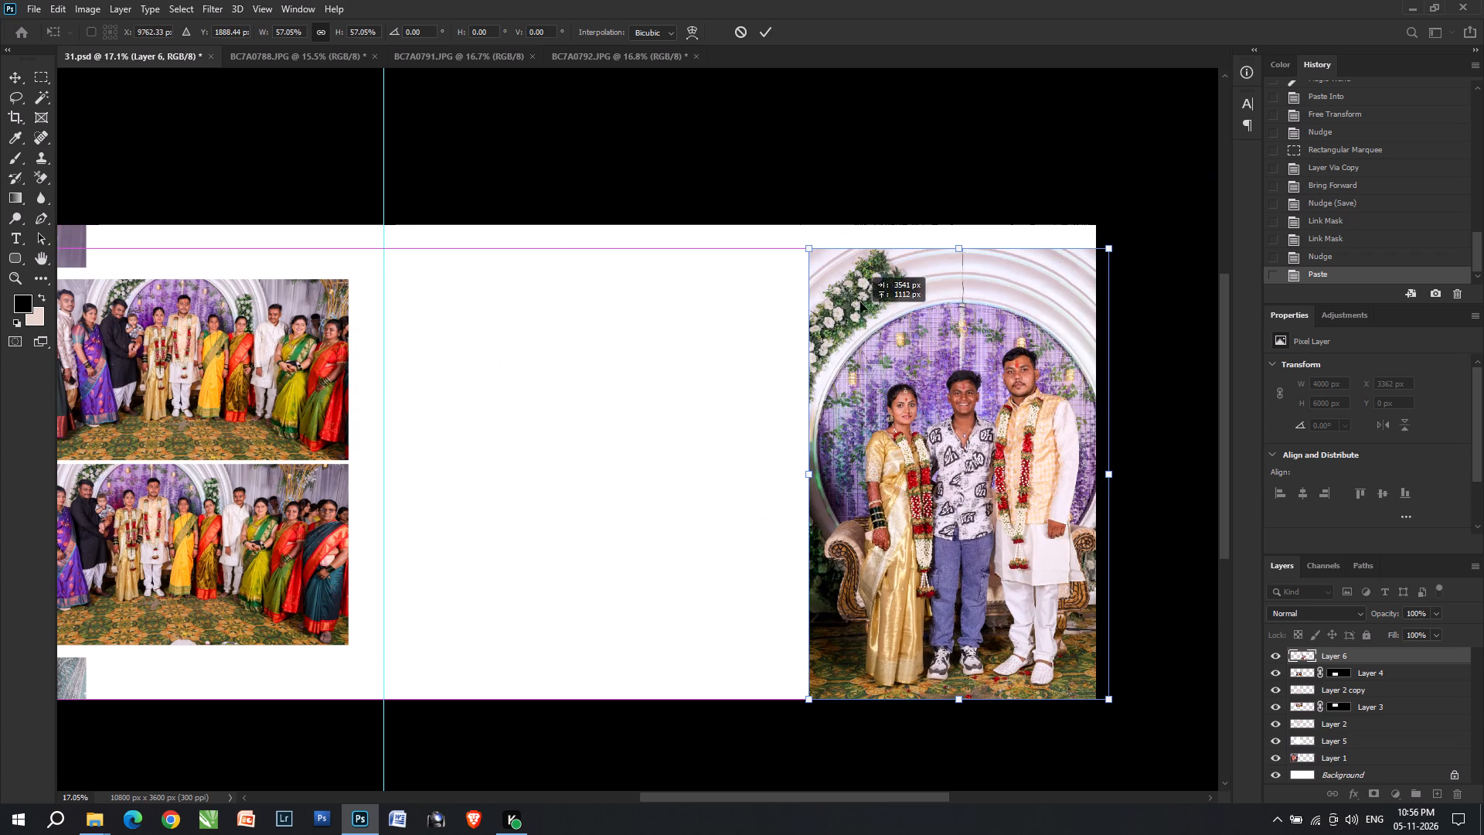
Enlarge the pasted photo to about 66.92% and align it flush with the spread's right edge, filling the page height.
drag(960, 250, 975, 169)
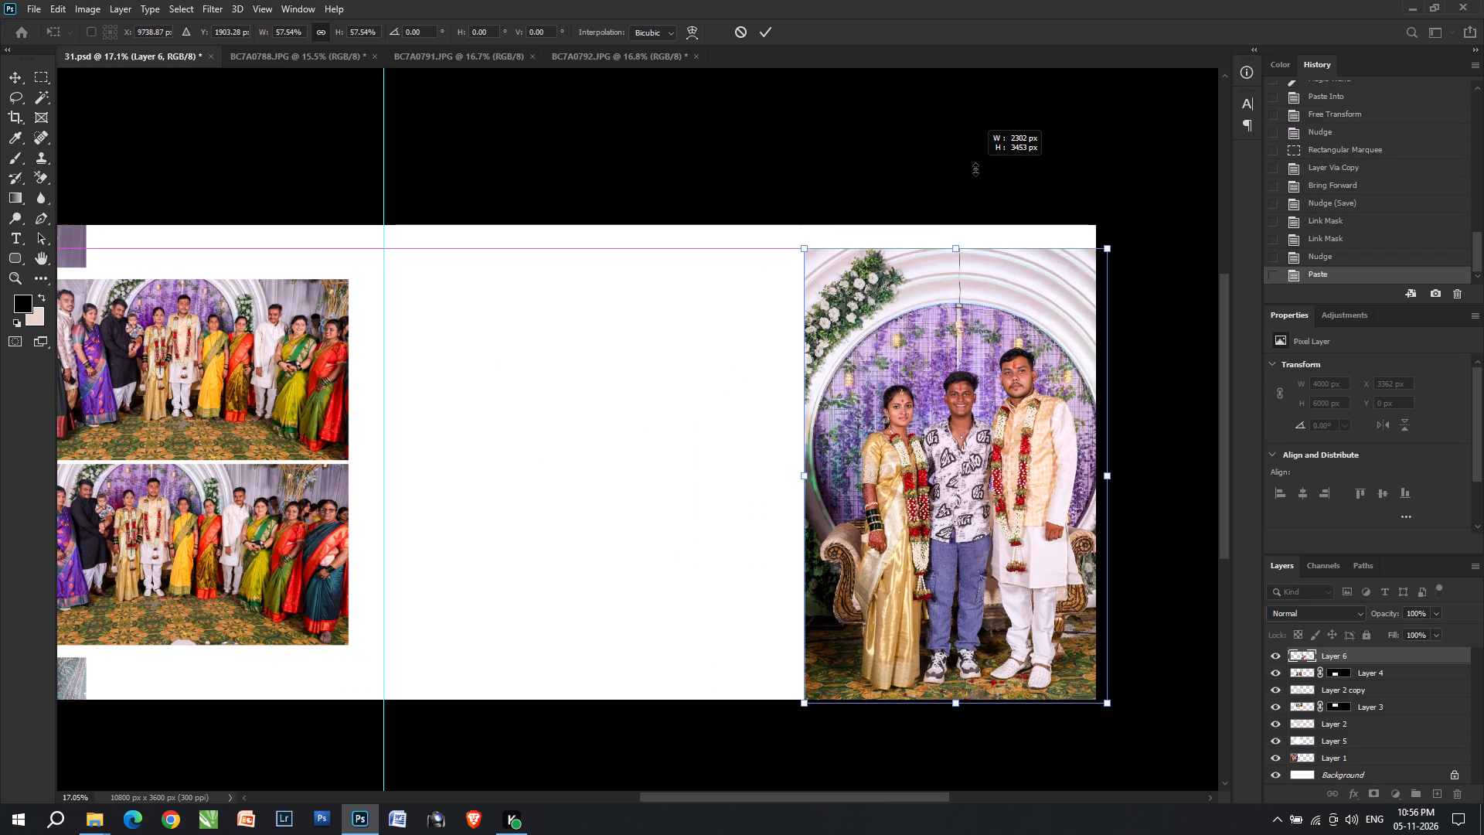
drag(975, 169, 975, 172)
shift+drag(1010, 311, 982, 312)
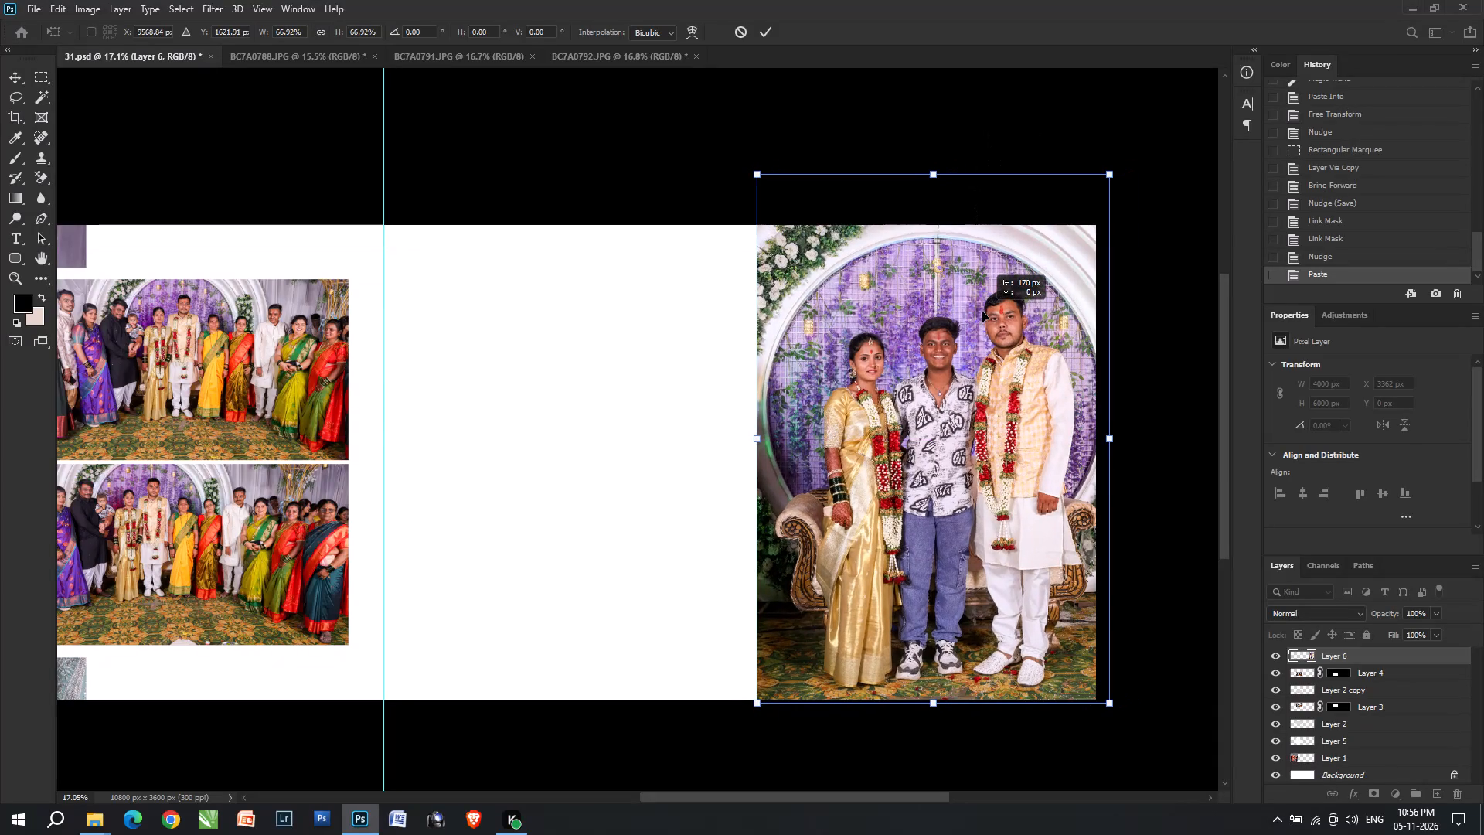
shift+drag(982, 312, 977, 312)
double_click(977, 311)
text(vv)
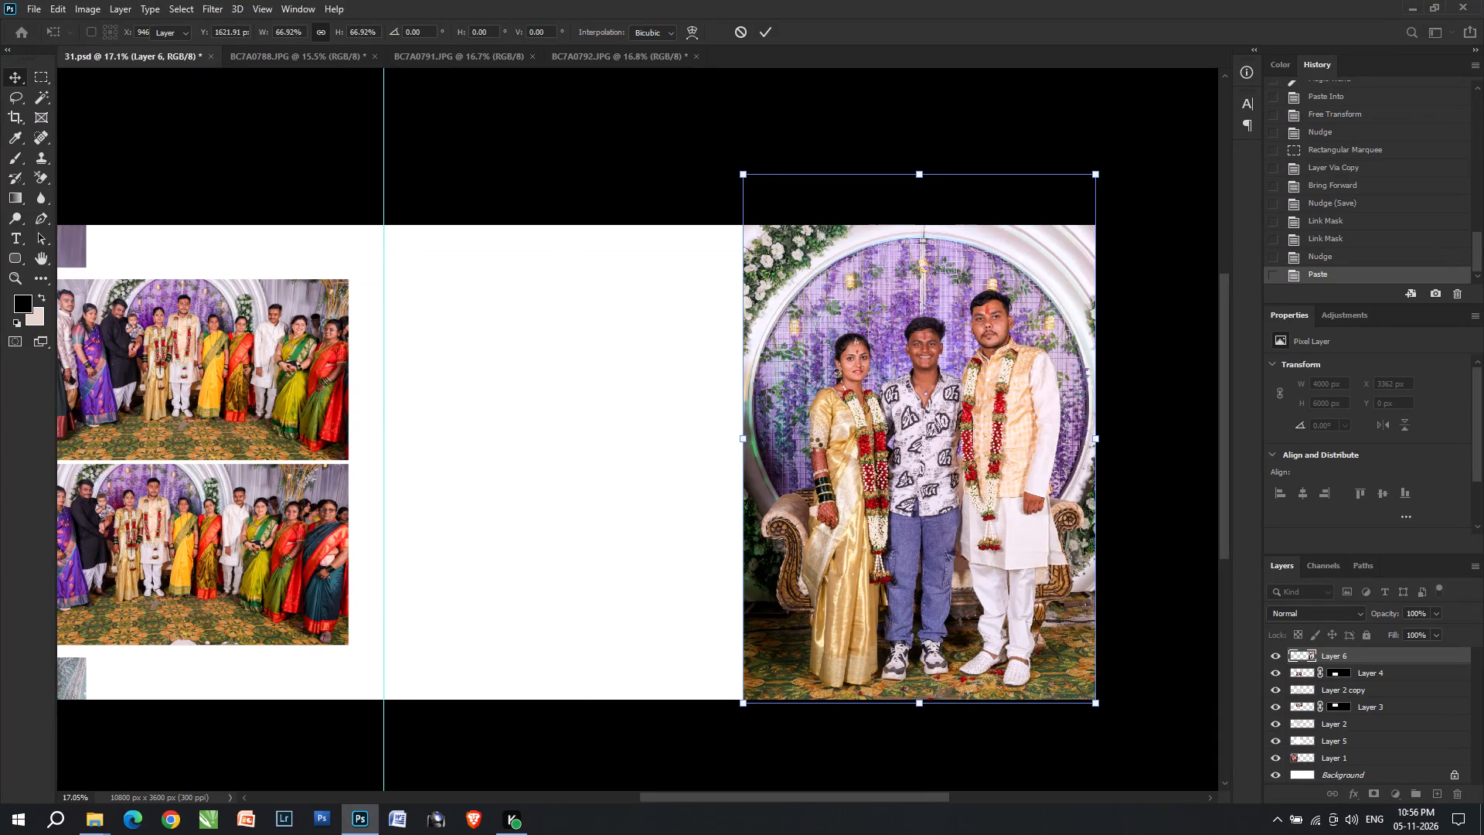
key(ctrl+Tab)
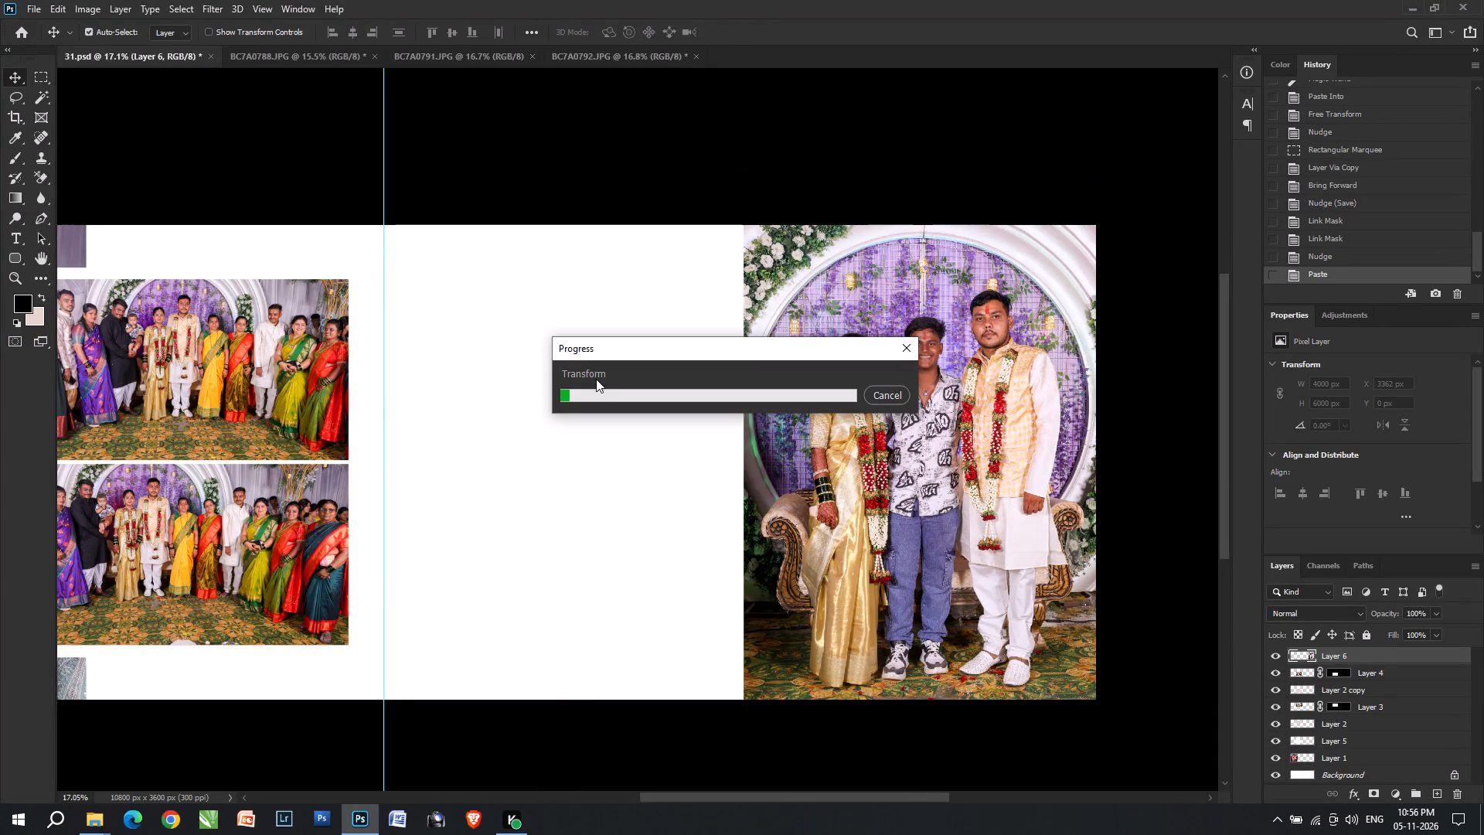
click(608, 381)
right_click(608, 381)
click(608, 381)
right_click(608, 381)
double_click(608, 381)
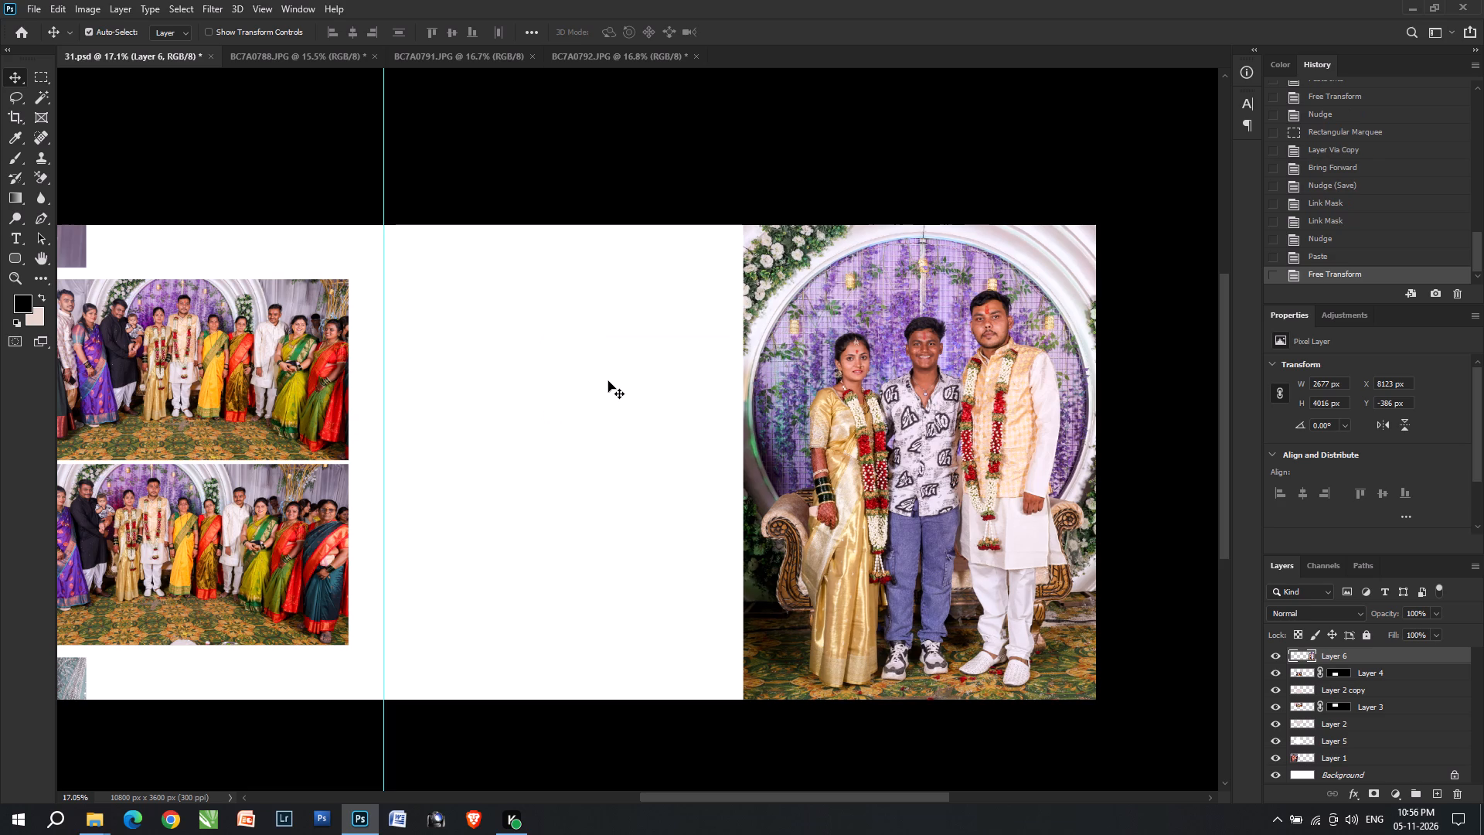
In BC7A0791.JPG, apply Camera Raw settings: Temperature +14, Exposure +0.40, Contrast +3, Highlights -35, Shadows +44, Whites -1, Blacks -39.
key(ctrl+Tab)
key(ctrl+Tab)
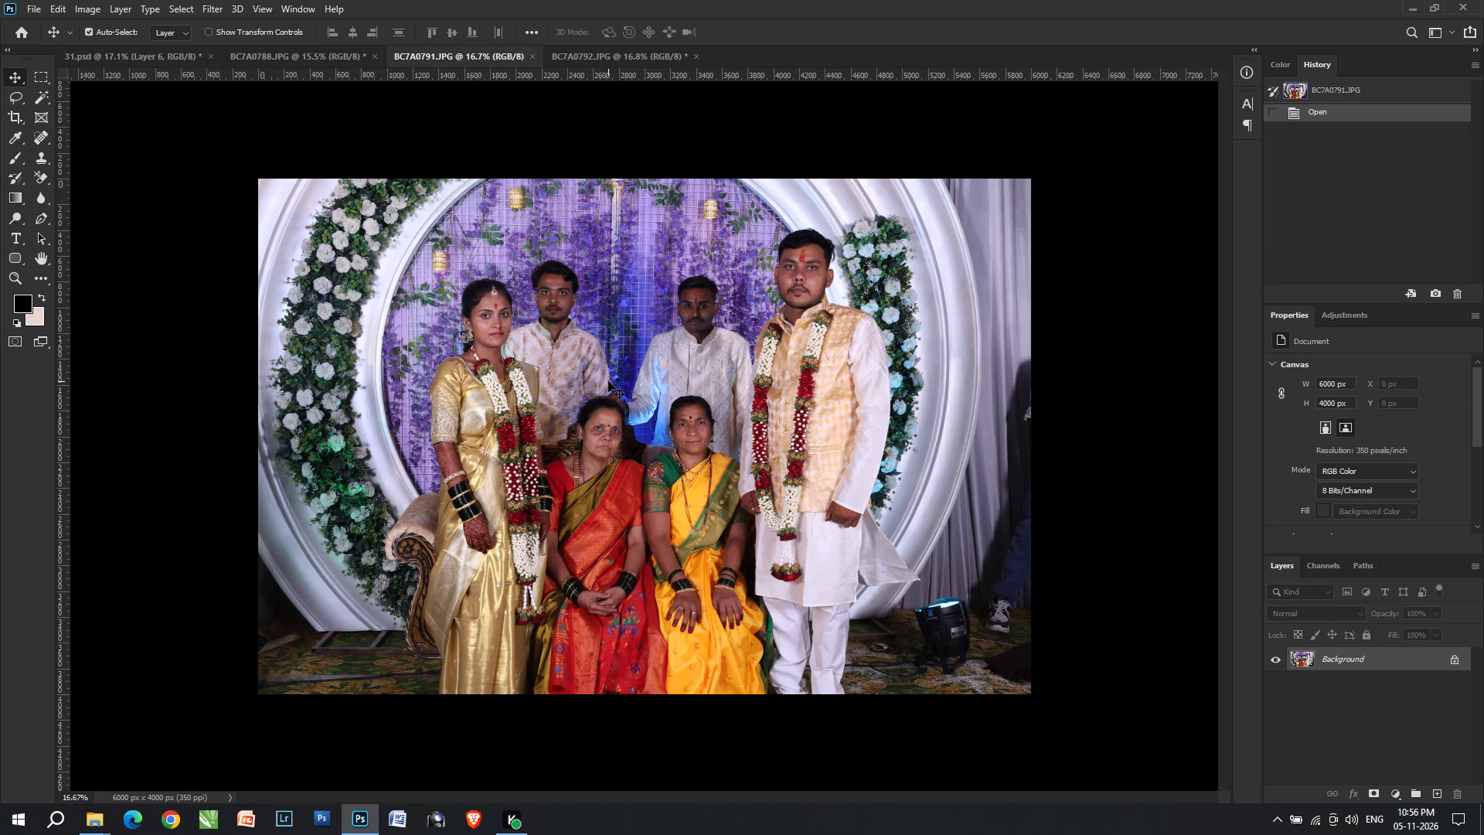
key(ctrl+shift+a)
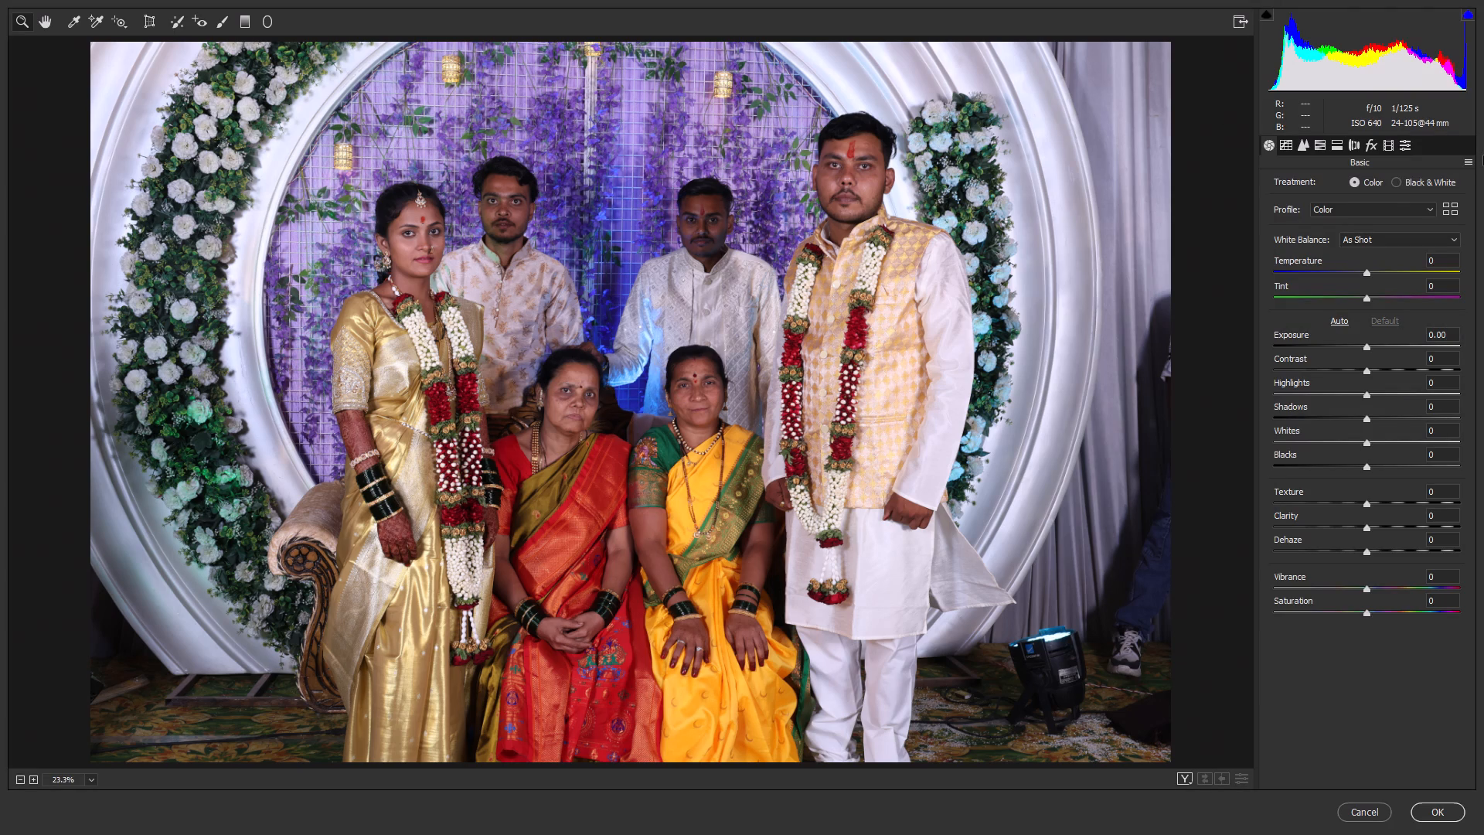
click(1471, 163)
drag(1443, 196, 1441, 206)
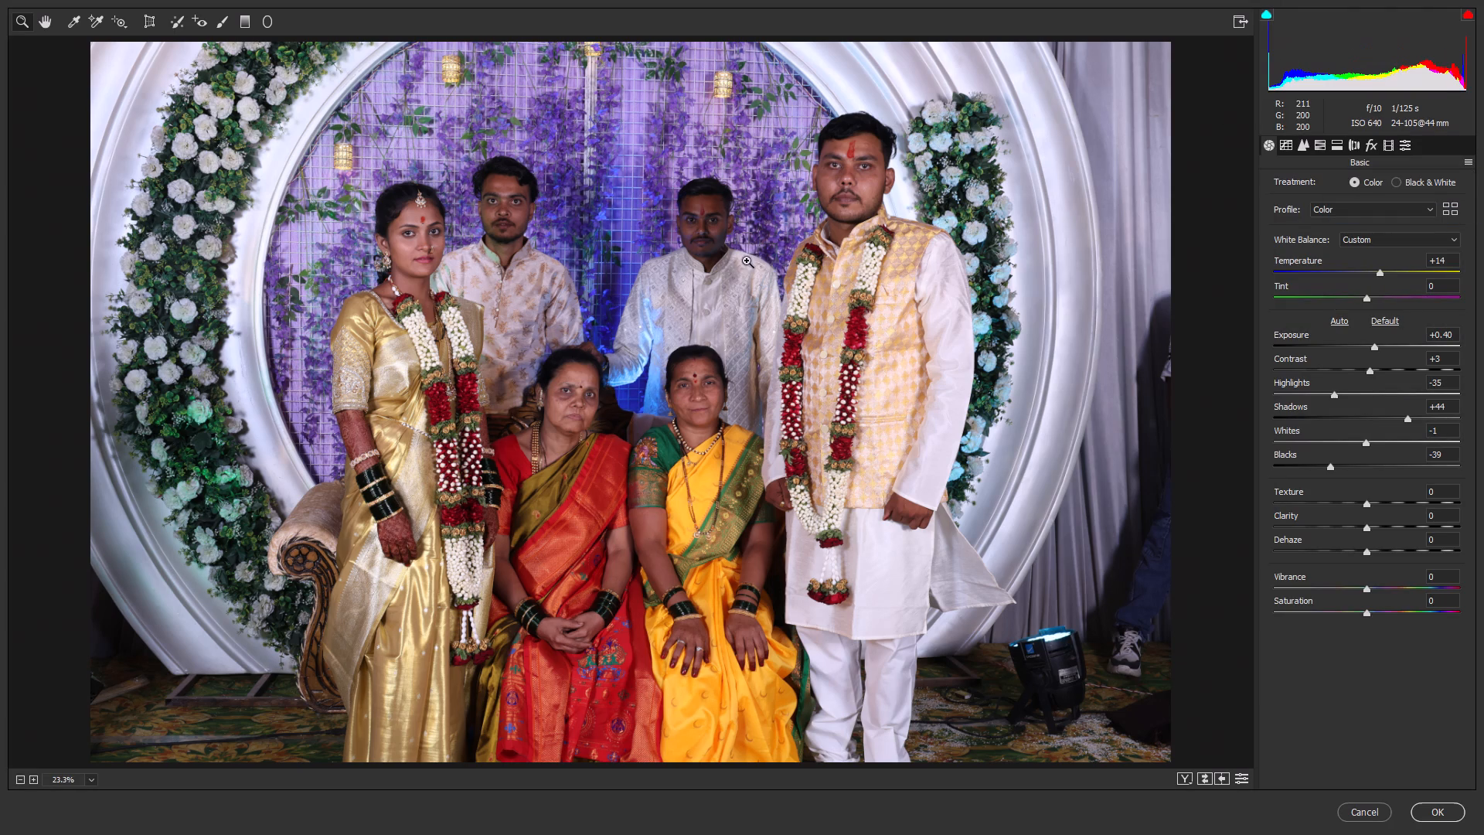
drag(645, 224, 662, 268)
key(Return)
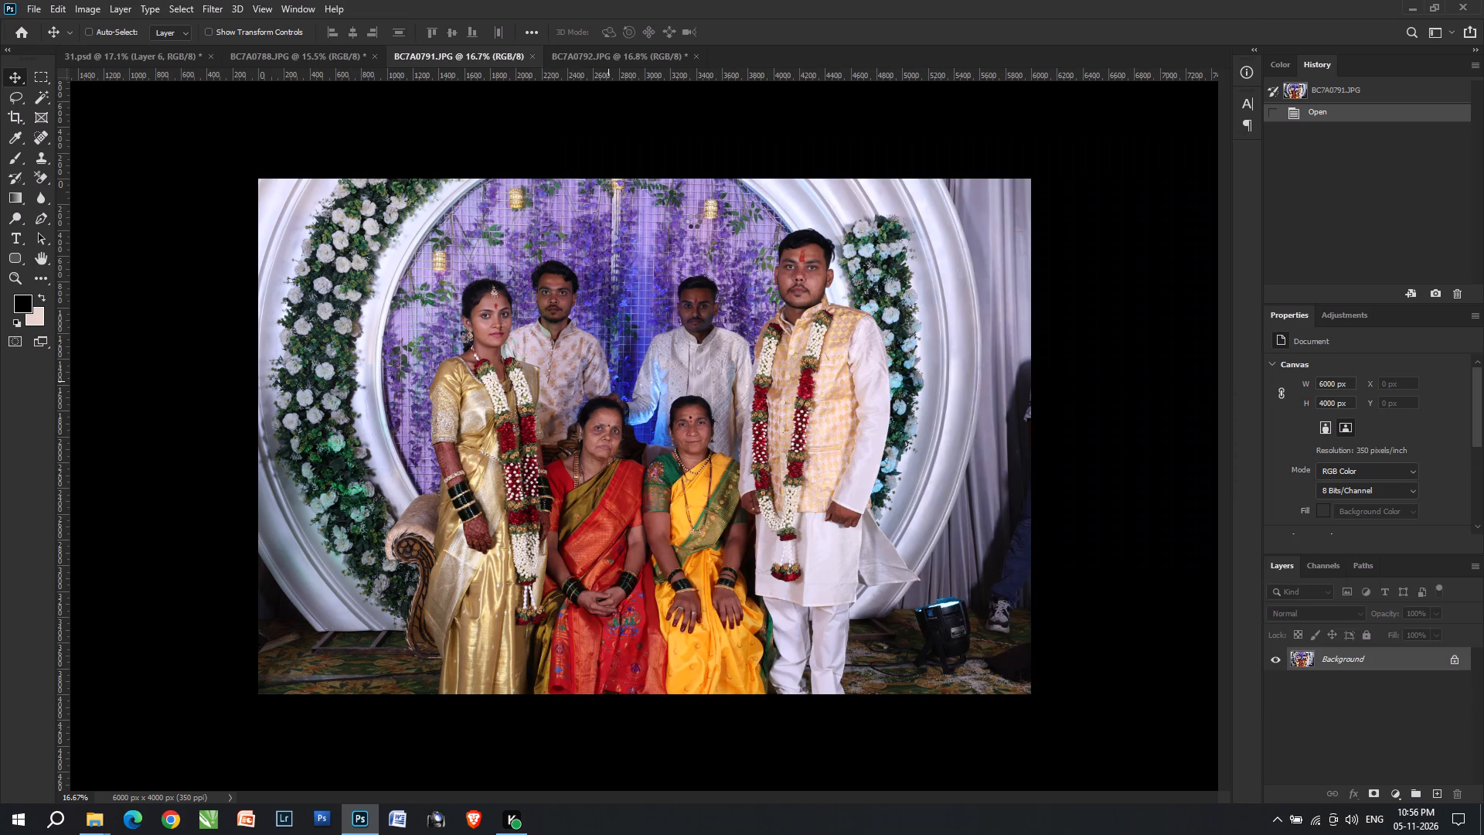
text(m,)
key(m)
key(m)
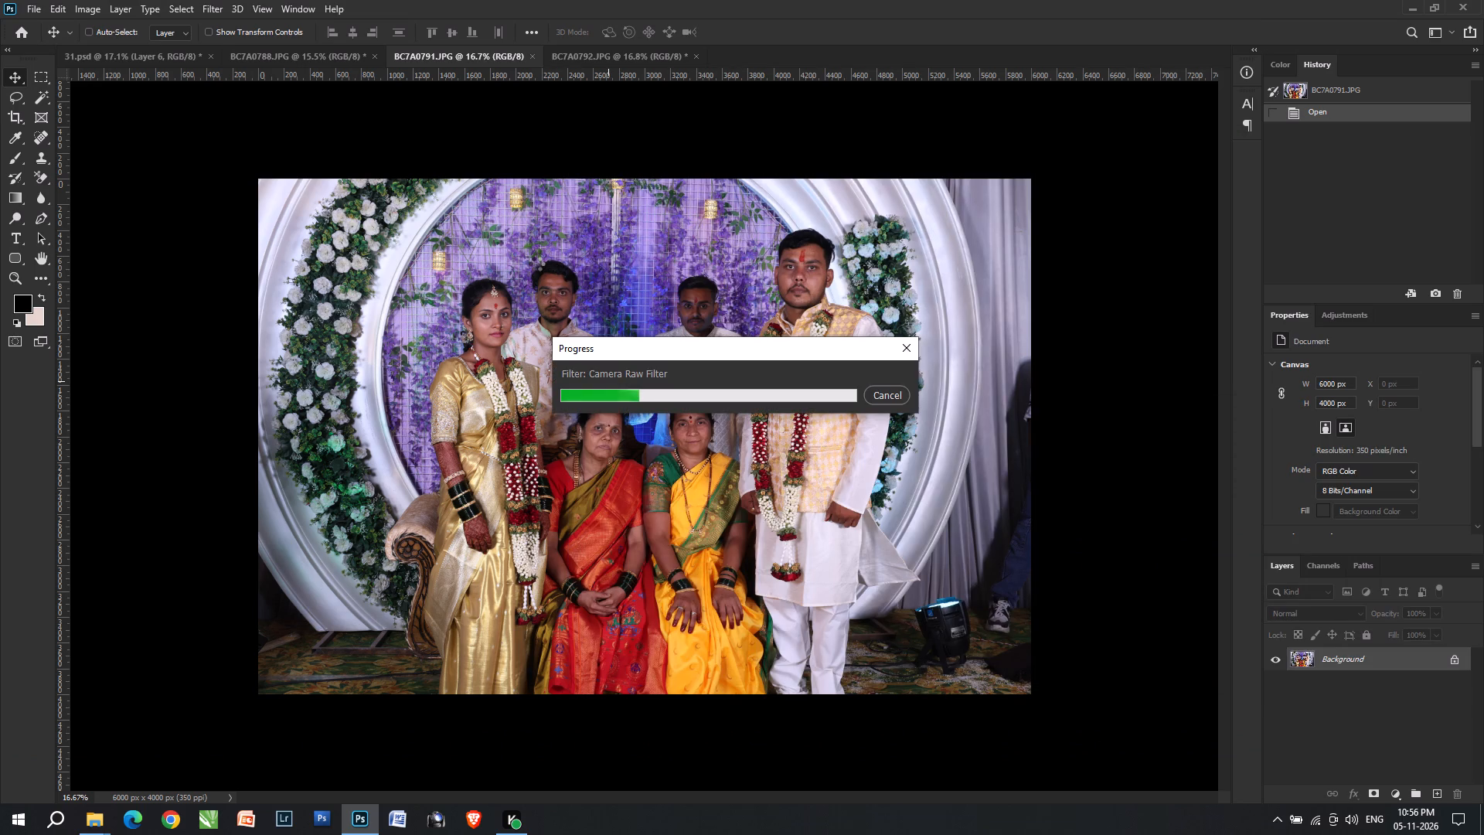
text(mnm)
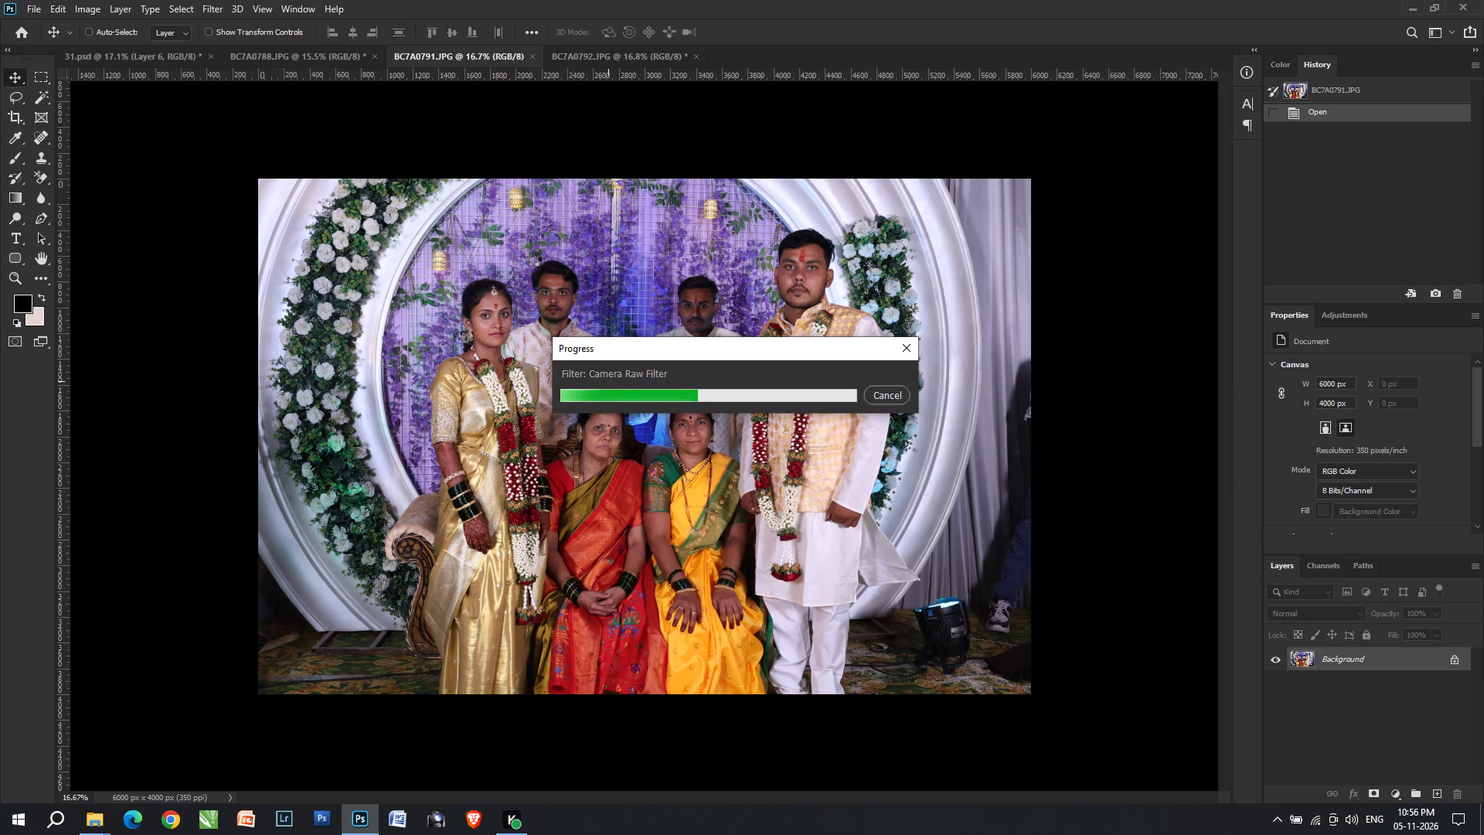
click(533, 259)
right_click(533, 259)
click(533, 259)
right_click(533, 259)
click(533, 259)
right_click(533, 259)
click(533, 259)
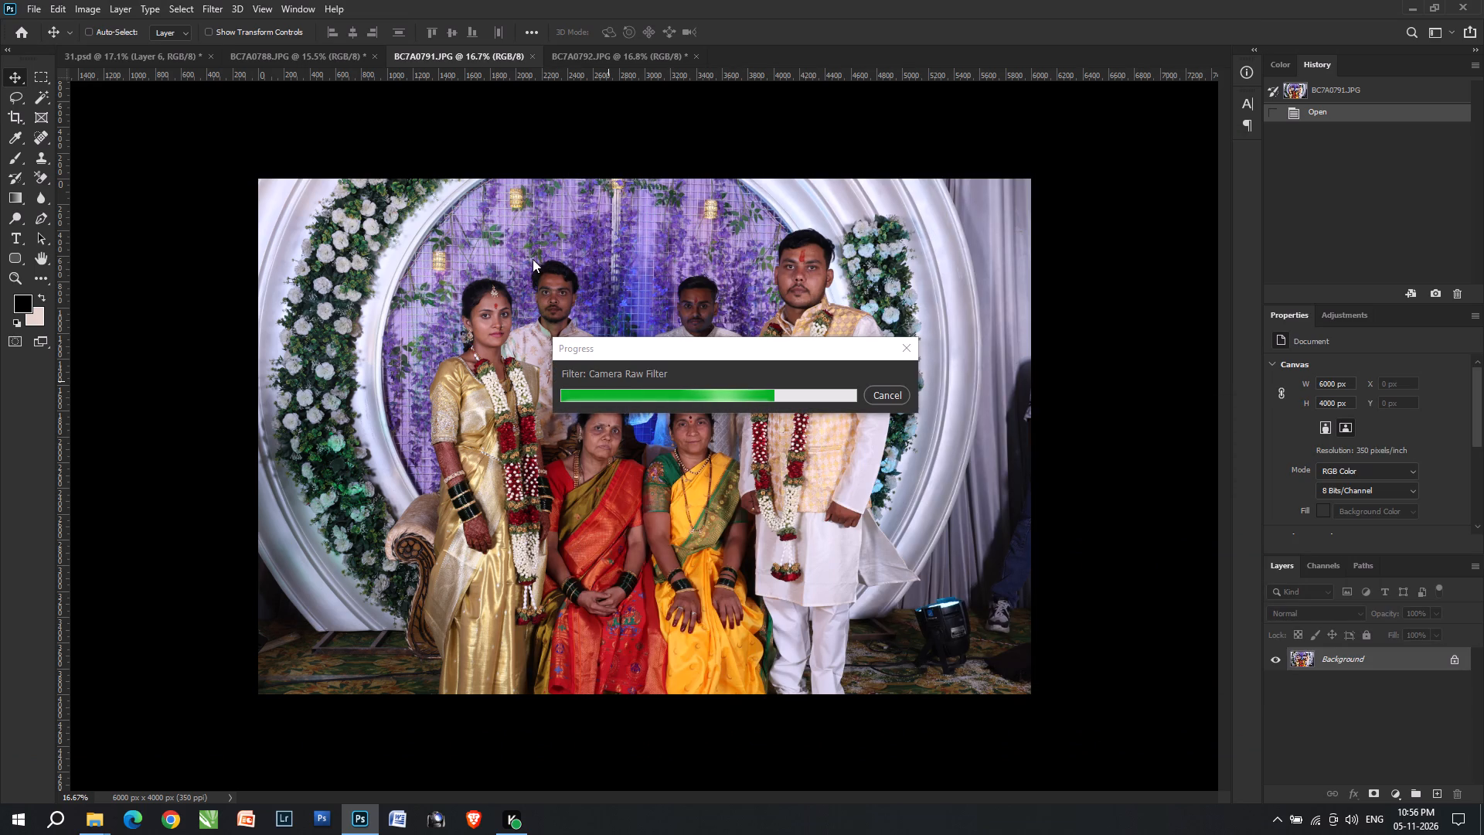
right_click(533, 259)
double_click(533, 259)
Brighten the central area around the back-row men and seated women with Levels through a feathered rectangular selection.
key(m)
click(533, 259)
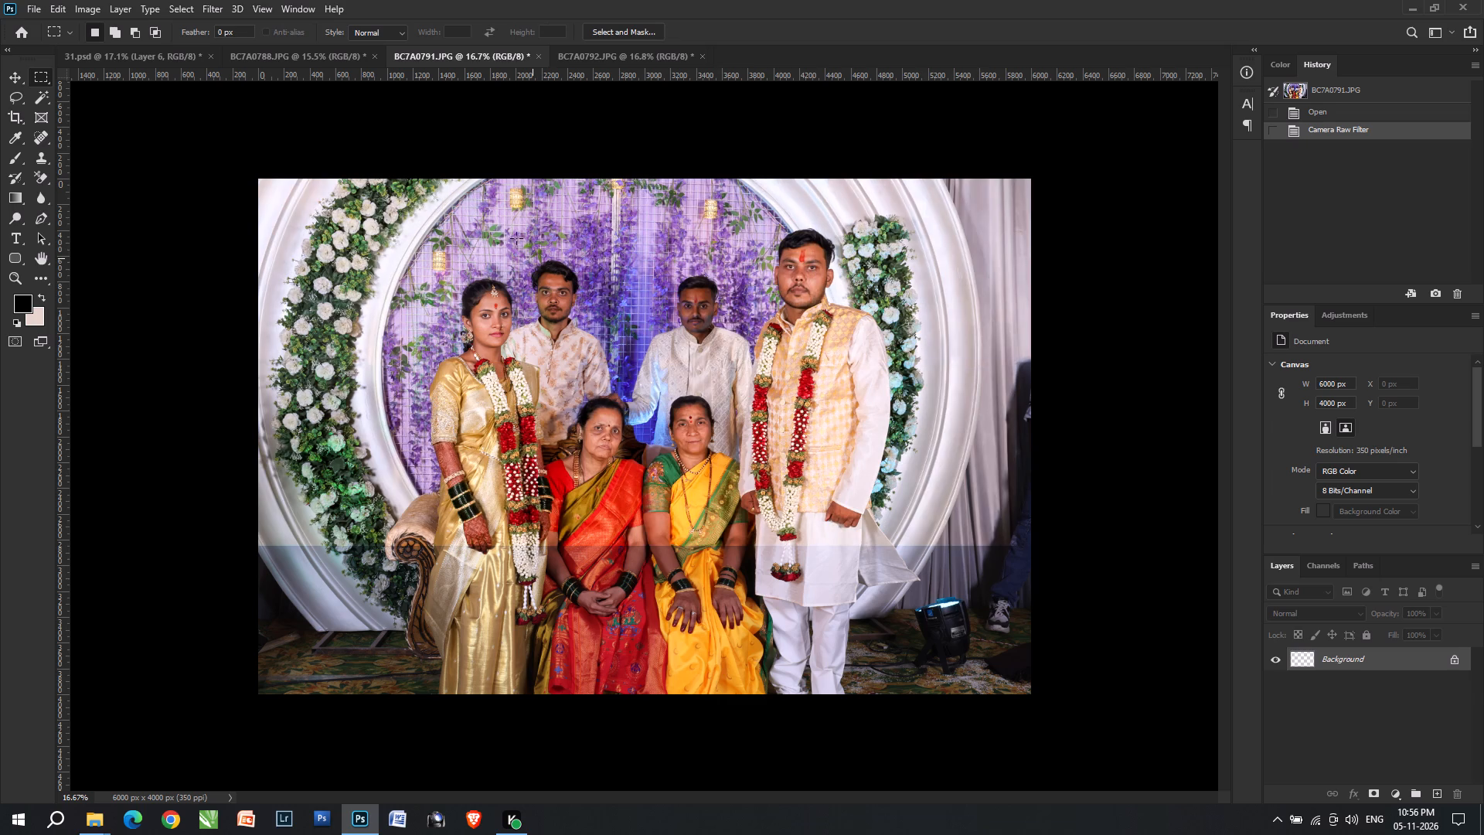
drag(516, 237, 754, 487)
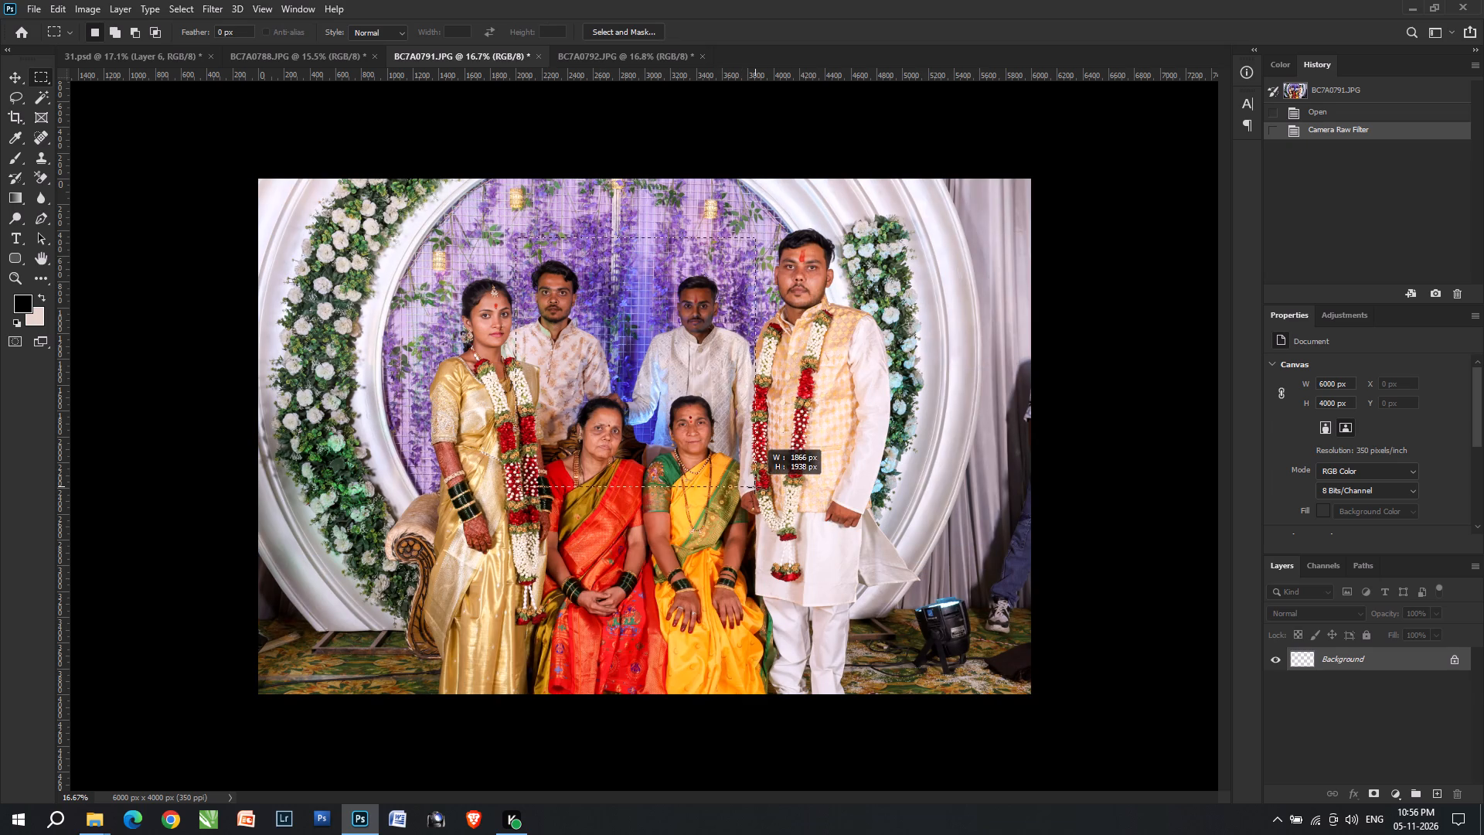
drag(754, 487, 752, 478)
key(ctrl+alt+d)
key(Return)
key(ctrl+l)
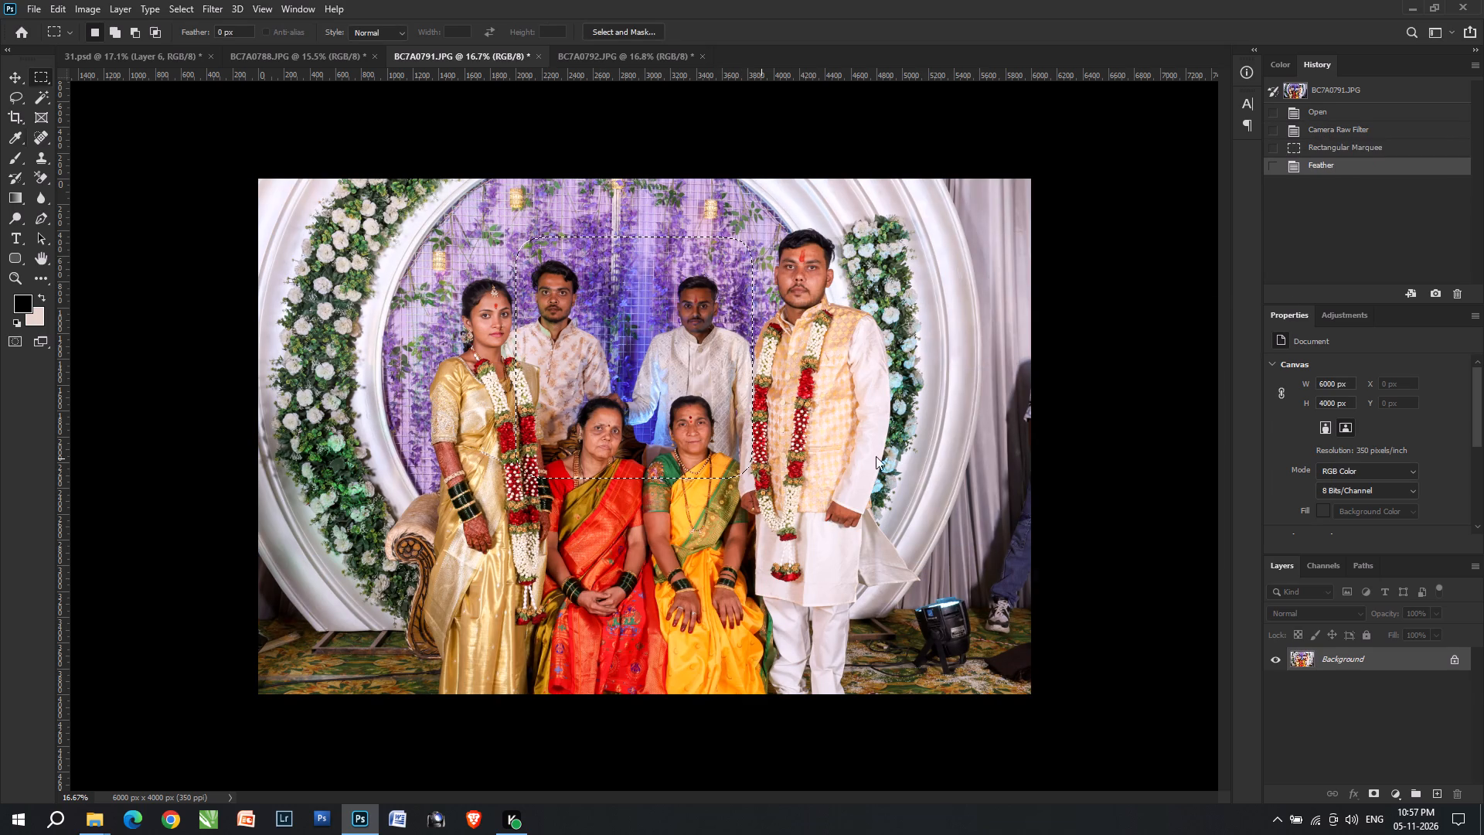
click(1094, 479)
key(Return)
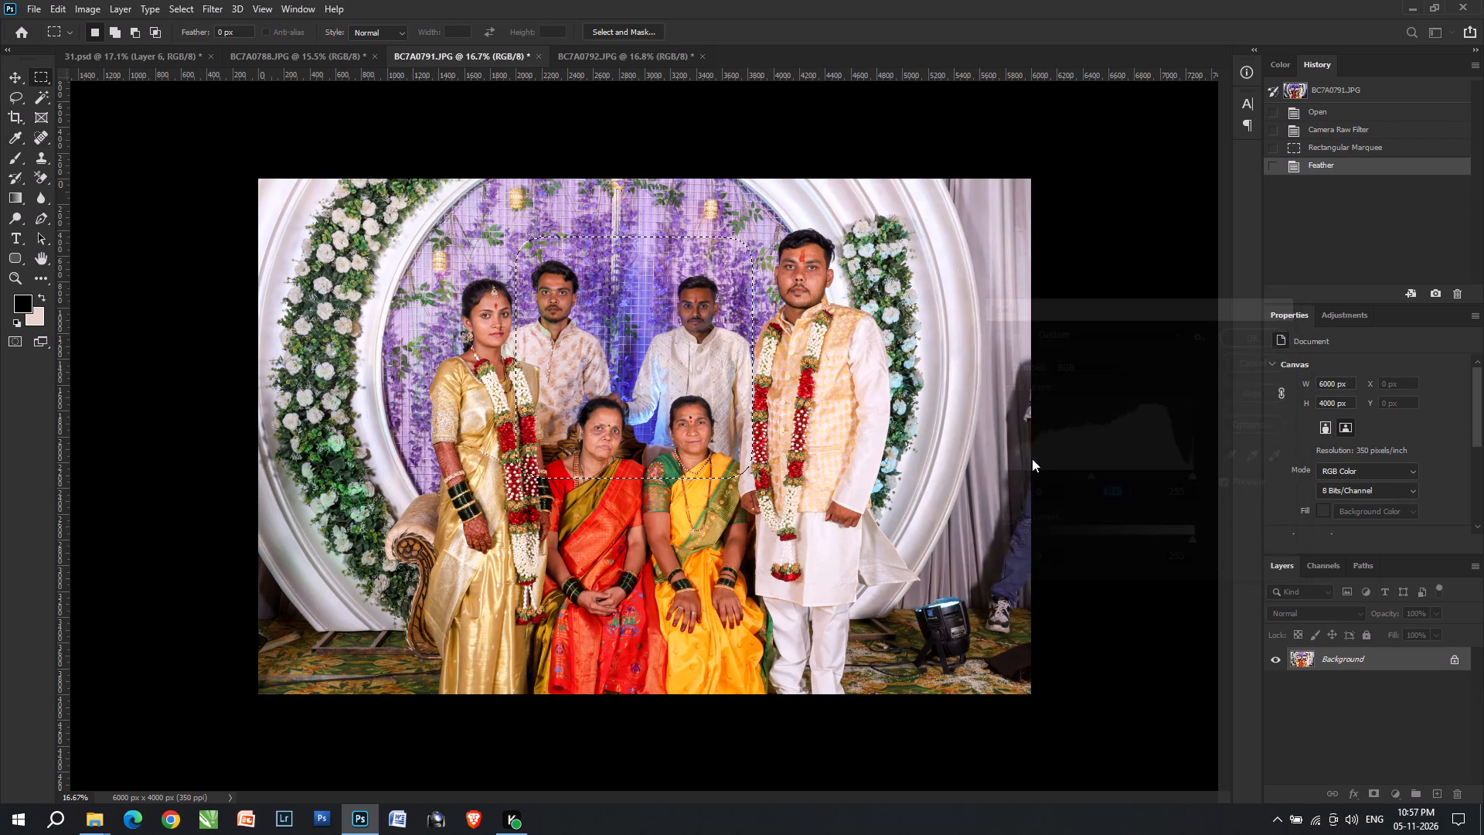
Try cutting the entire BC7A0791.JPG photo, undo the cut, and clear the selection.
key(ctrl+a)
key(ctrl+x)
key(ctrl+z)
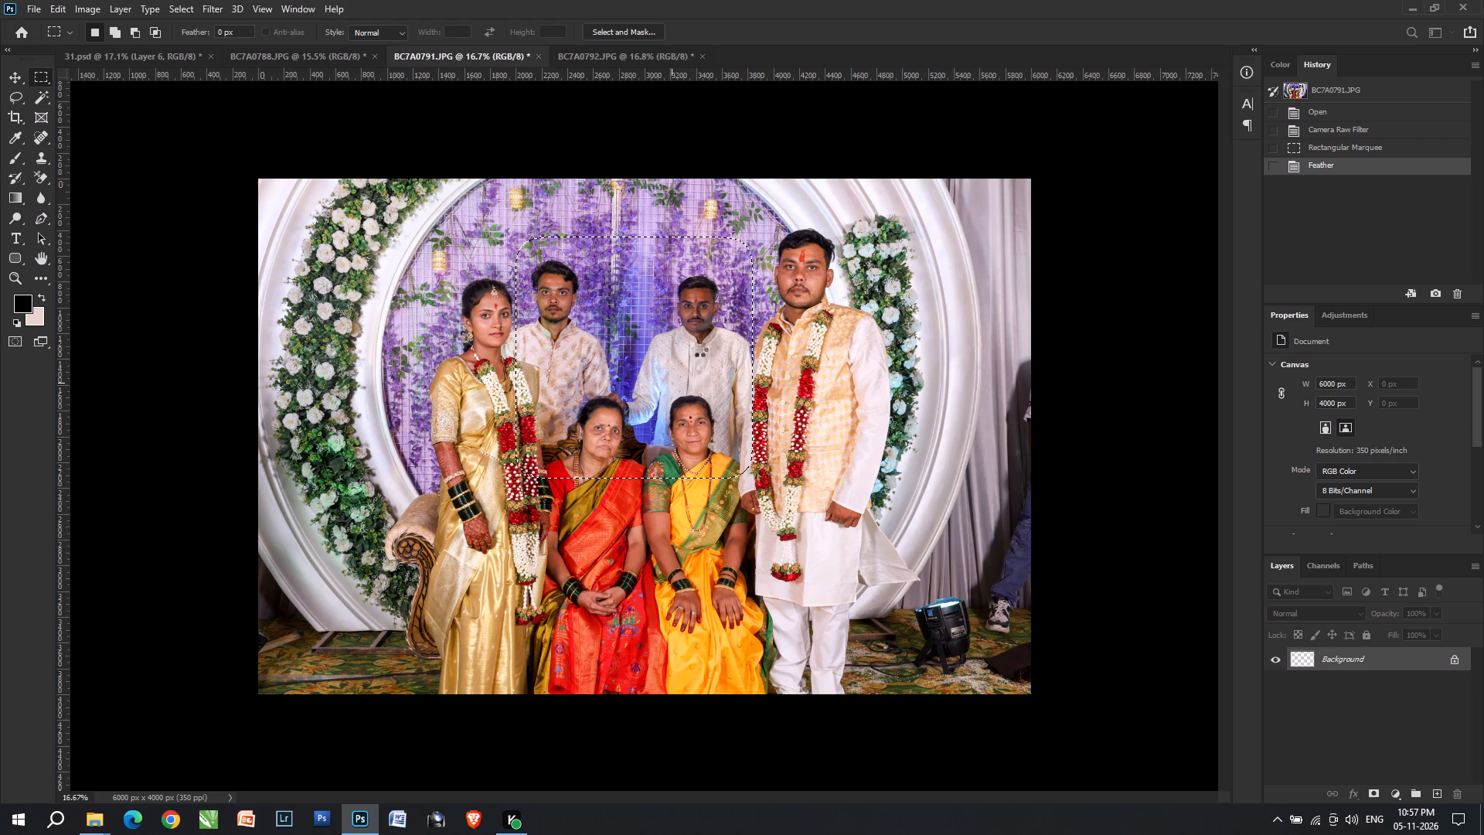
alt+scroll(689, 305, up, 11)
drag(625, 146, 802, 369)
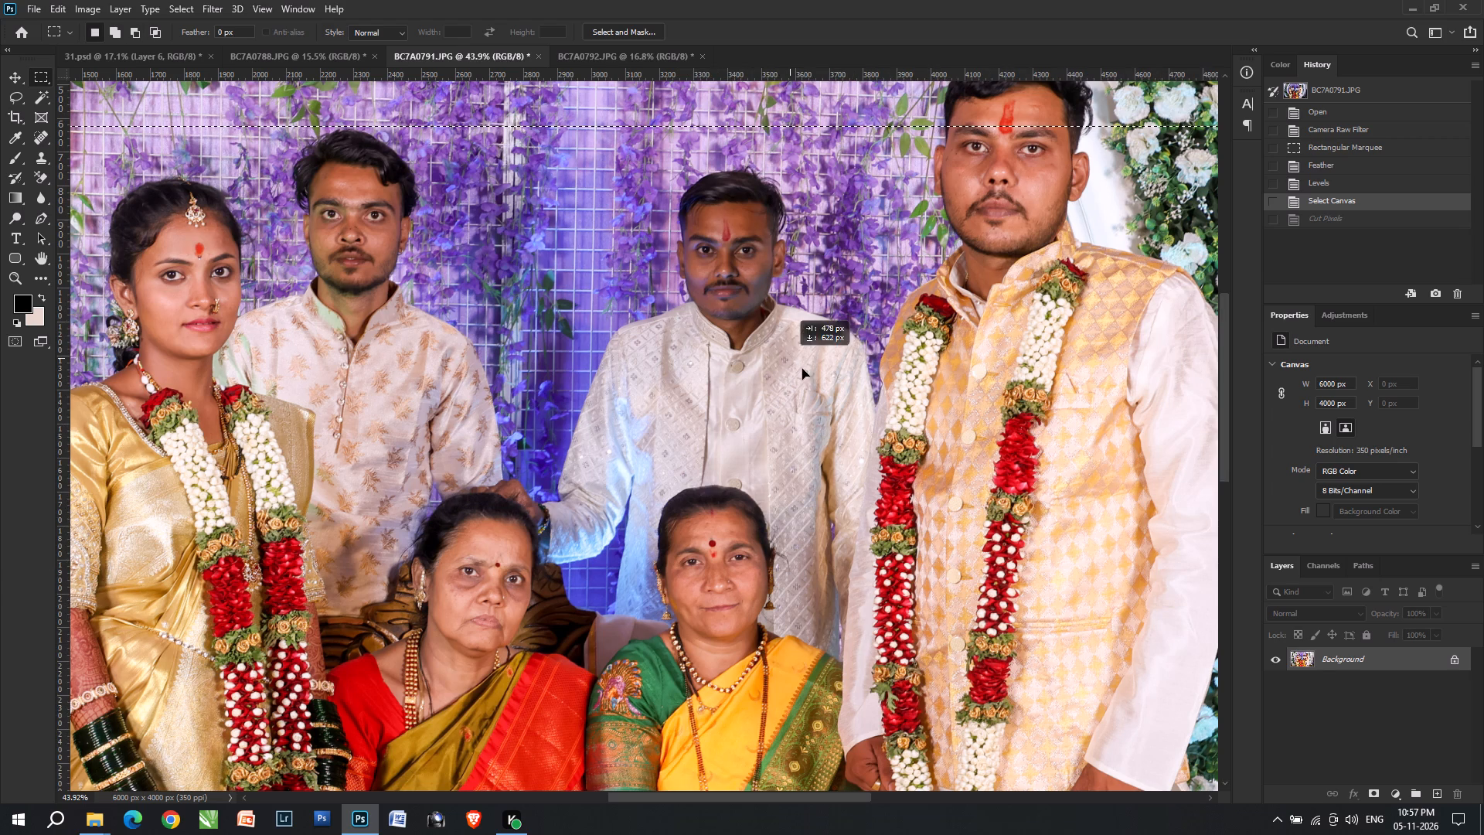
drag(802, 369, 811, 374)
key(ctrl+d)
Select the two back-row men's faces with feathered rectangles and apply Levels with midtones 1.26 and white input about 244.
key(m)
key(m)
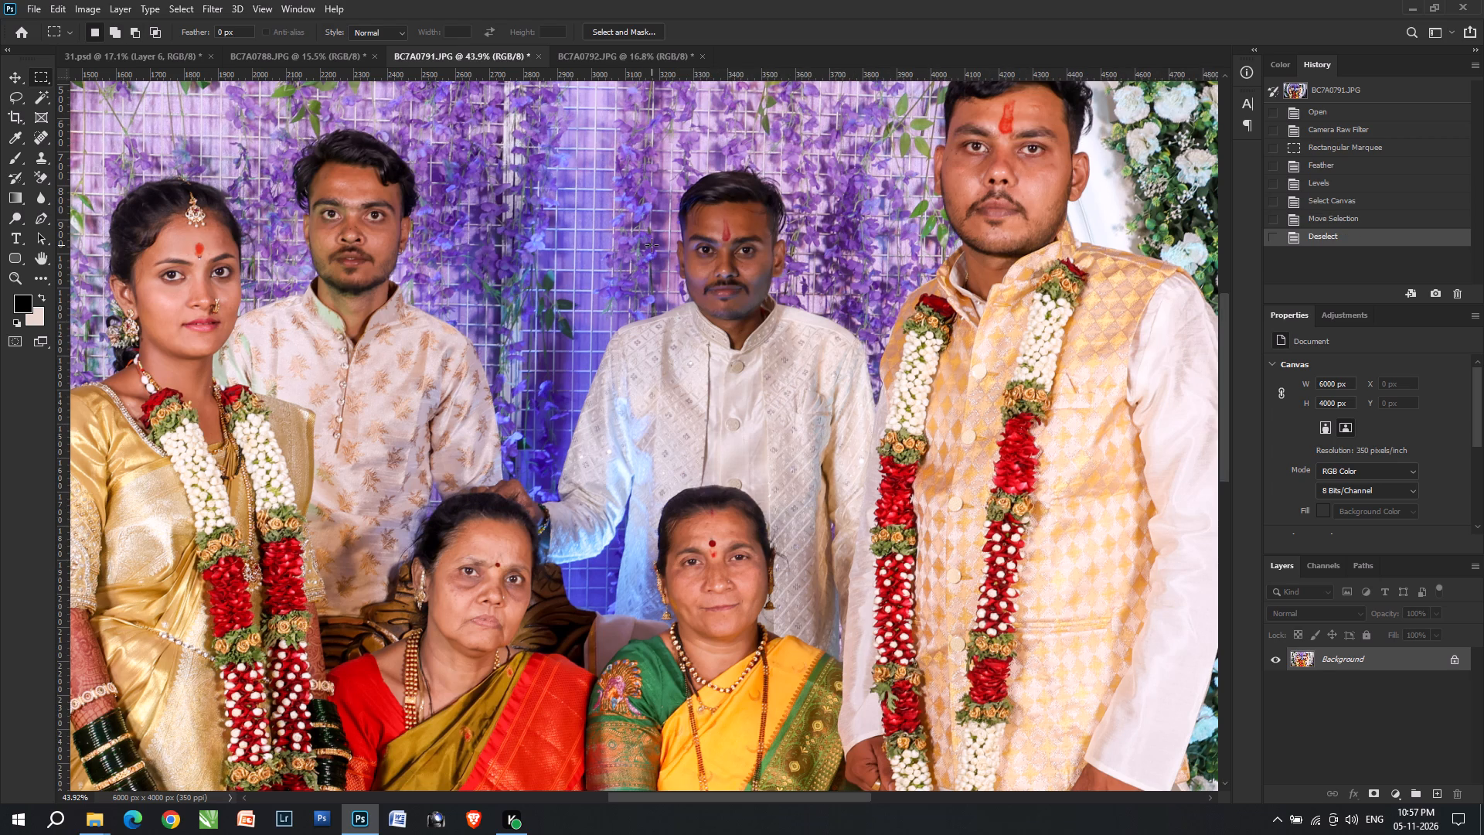
drag(631, 161, 828, 404)
shift+drag(276, 107, 476, 404)
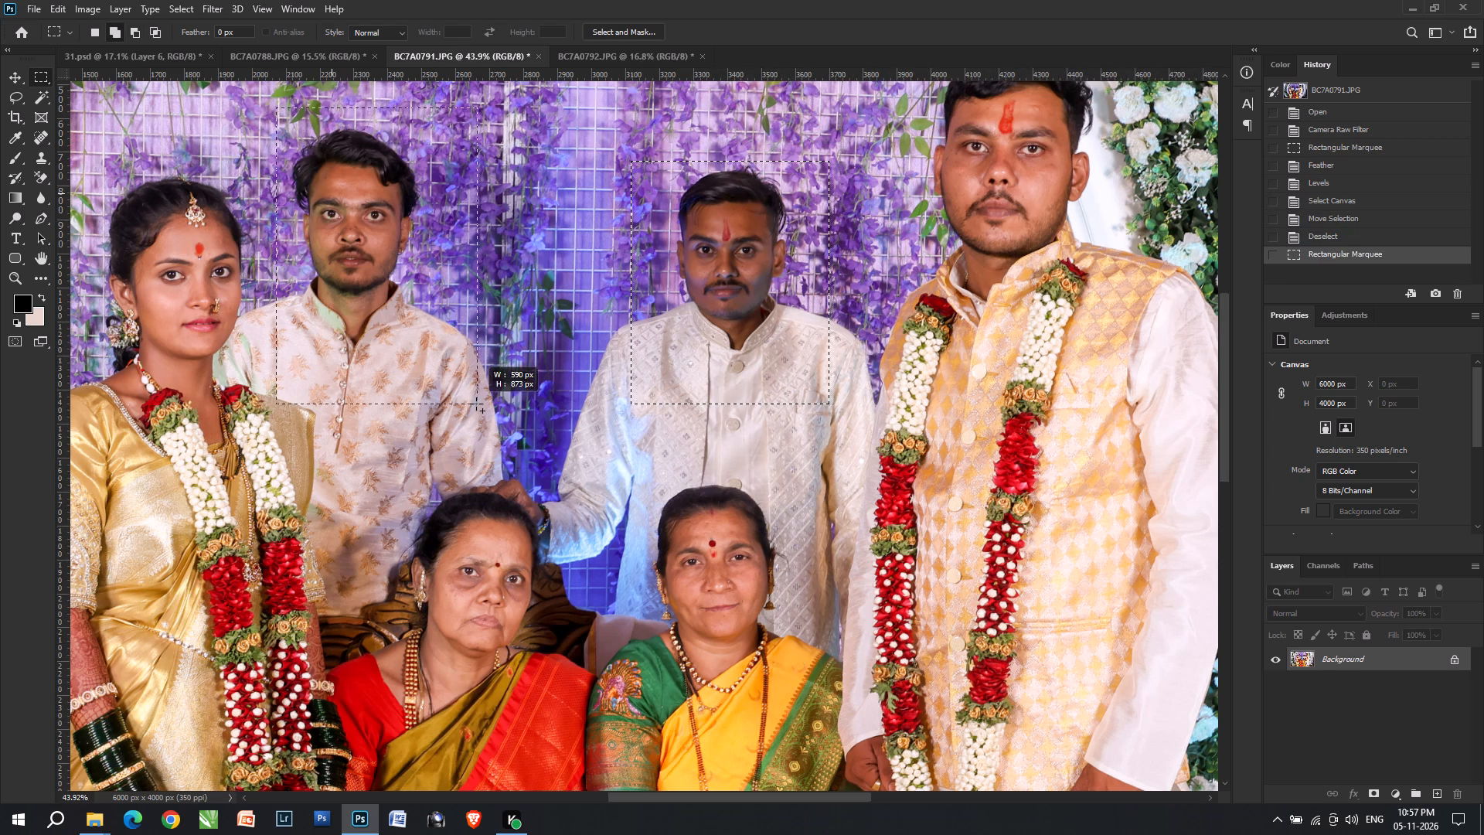
shift+drag(476, 404, 458, 400)
key(ctrl+alt+d)
key(Return)
key(ctrl+l)
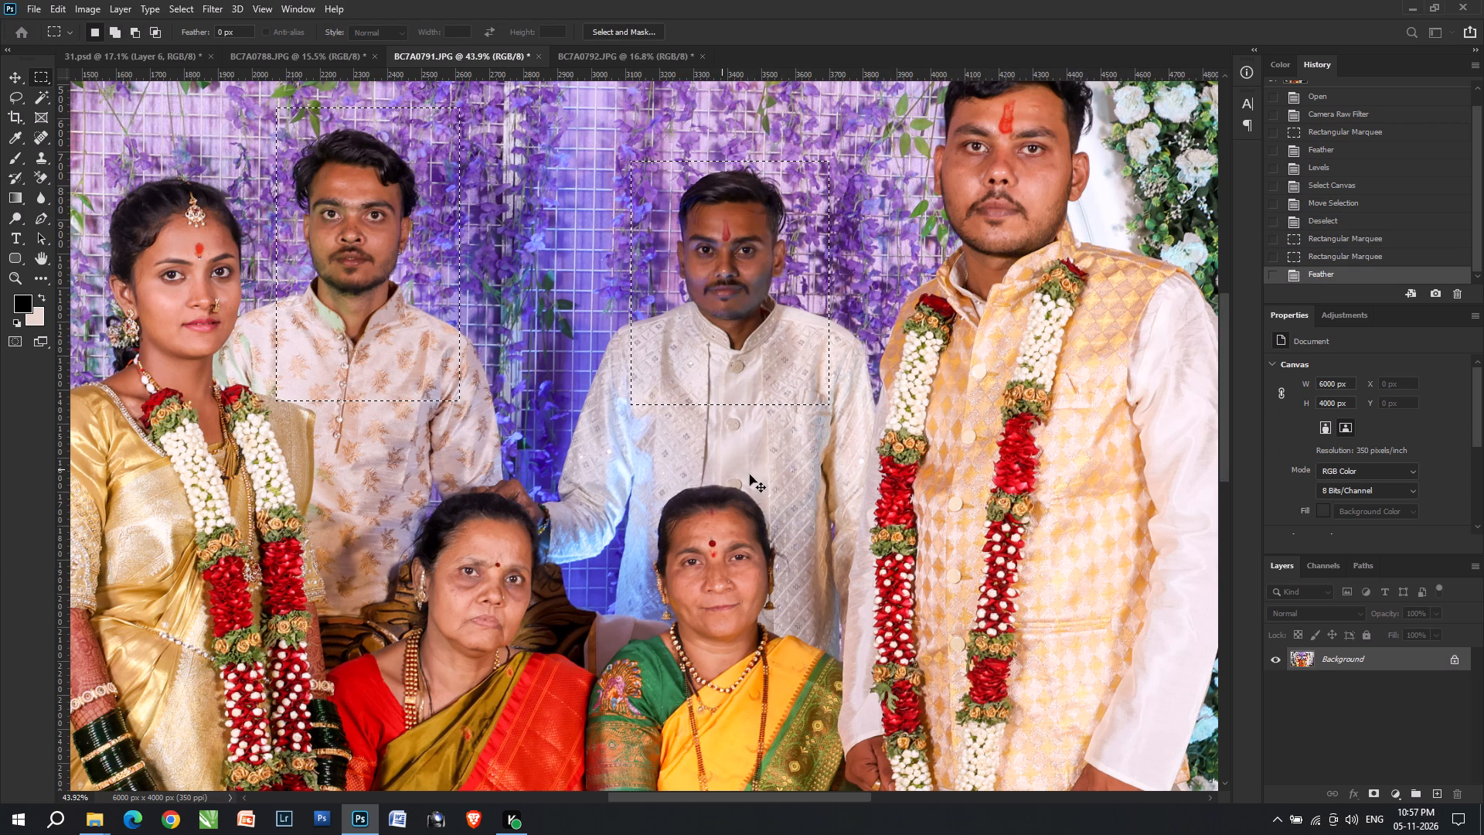
click(1085, 481)
scroll(1125, 493, up, 3)
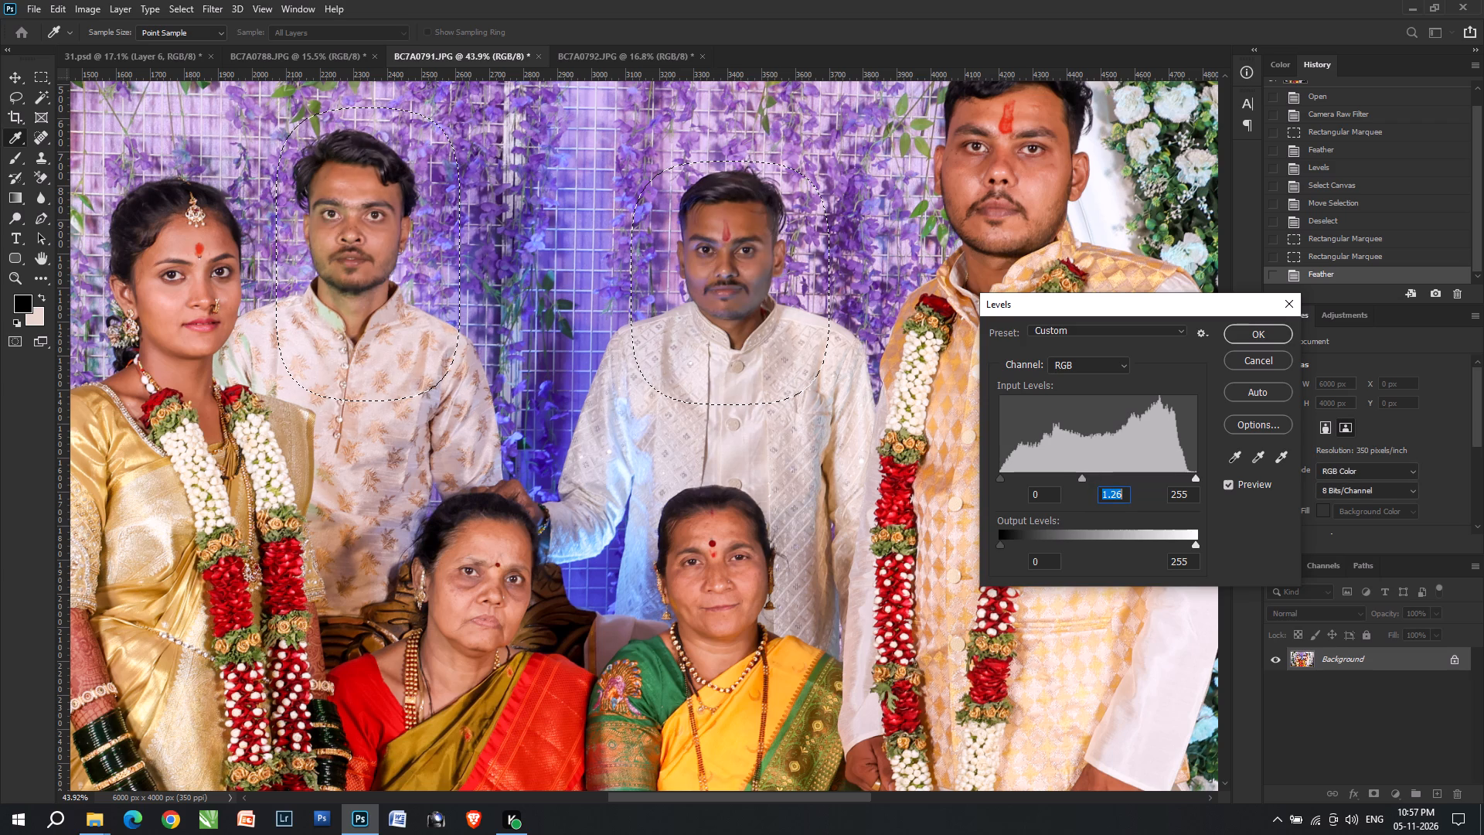
drag(1185, 489, 1194, 484)
click(1192, 482)
click(1187, 480)
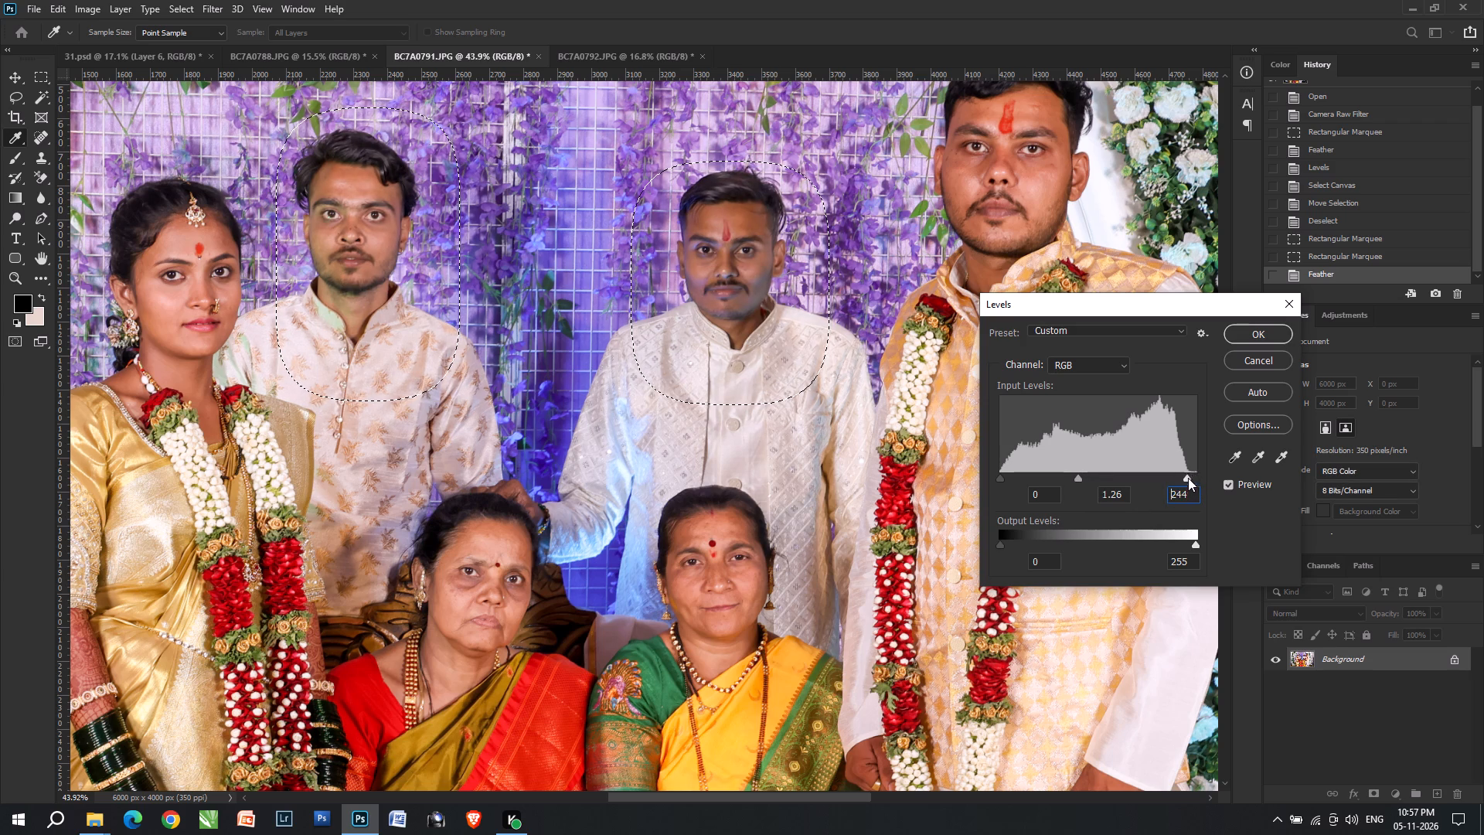
click(1190, 474)
key(Return)
Cut the entire corrected BC7A0791.JPG photo.
scroll(788, 356, down, 7)
alt+scroll(788, 356, down, 2)
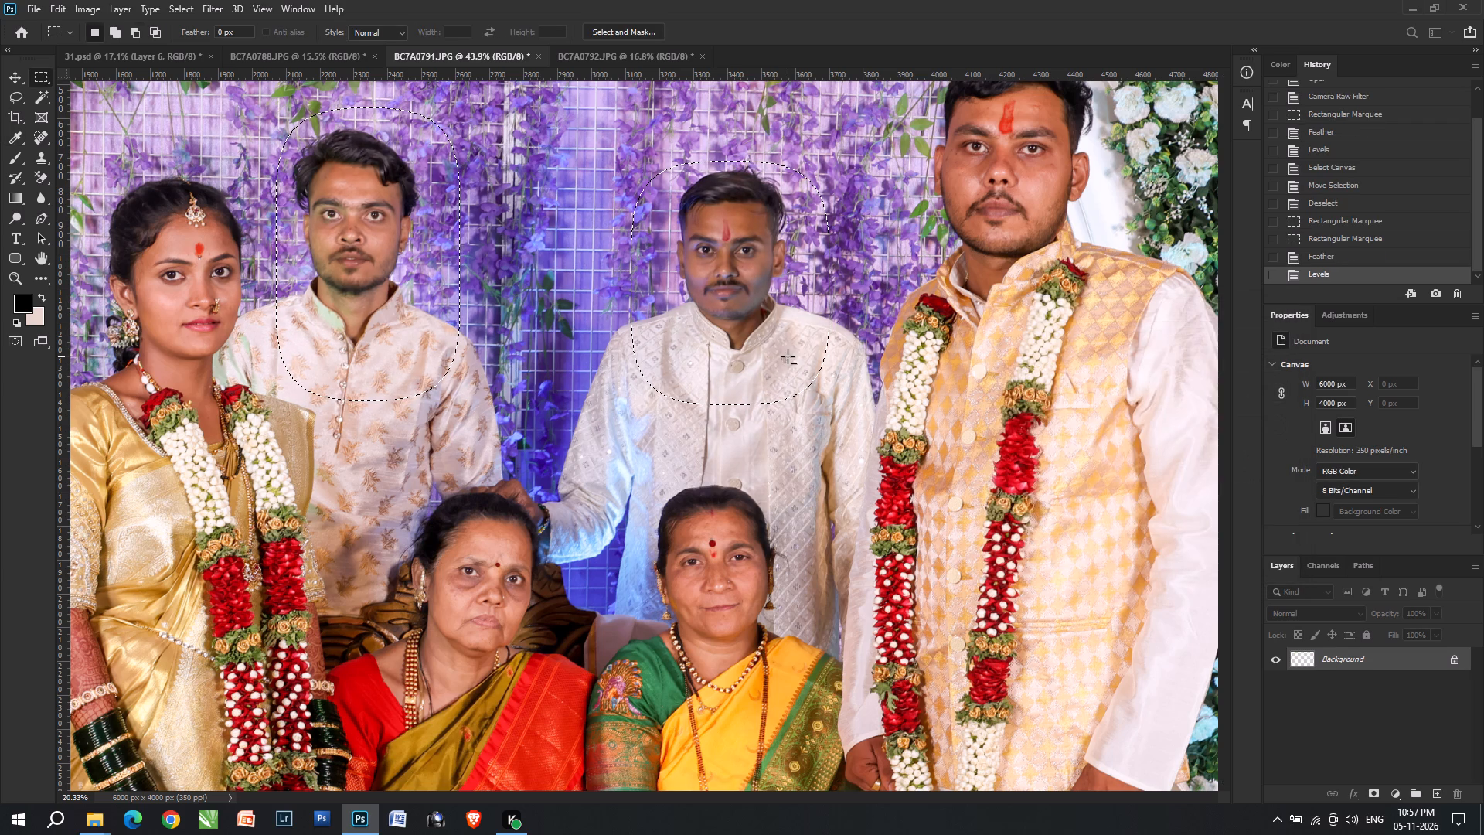
key(ctrl+a)
key(ctrl+x)
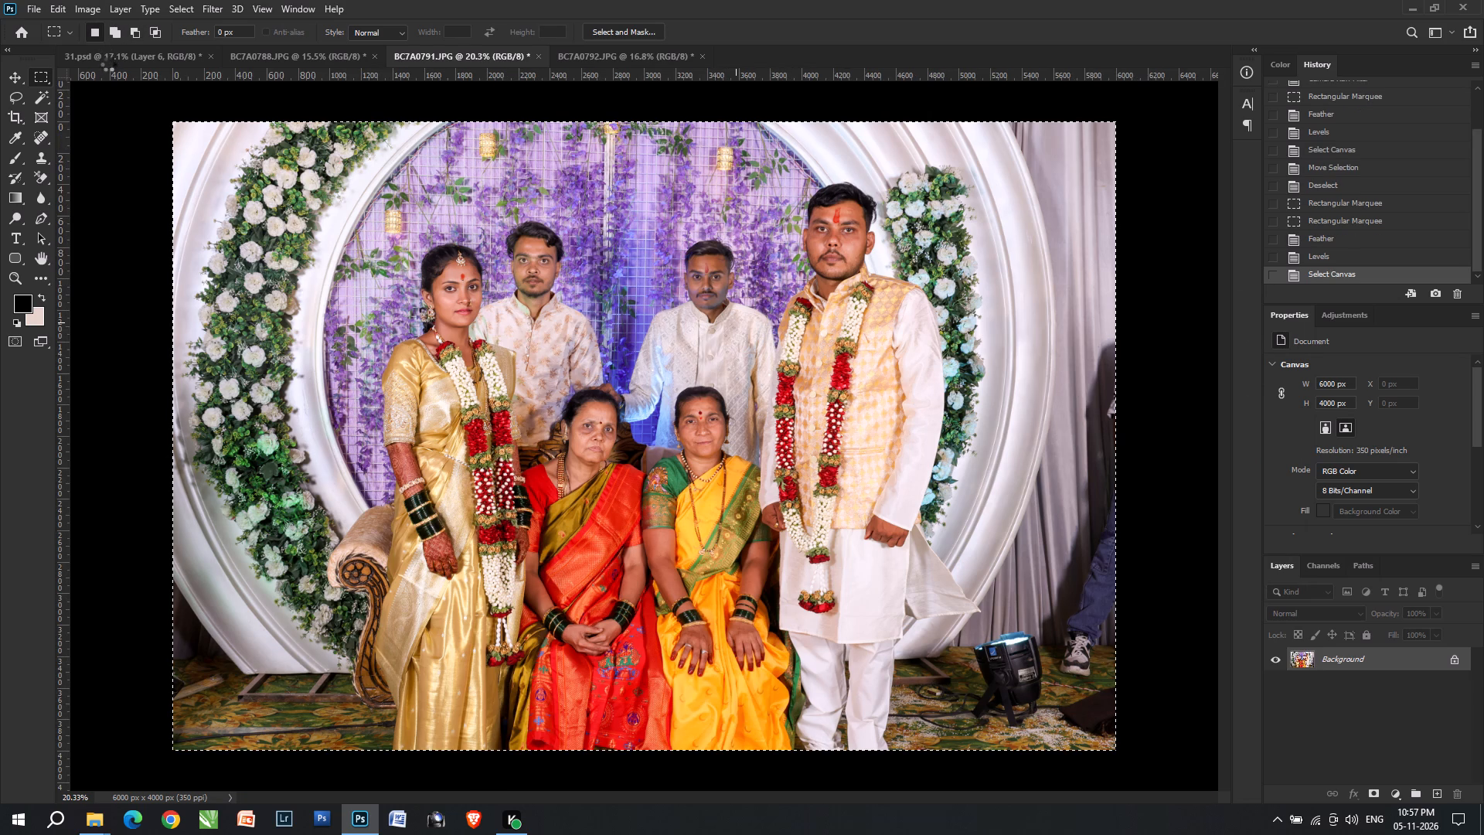
Paste the cut photo into 31.psd, scale it to about 35.36%, and place it just right of the centre guide.
ctrl+click(108, 64)
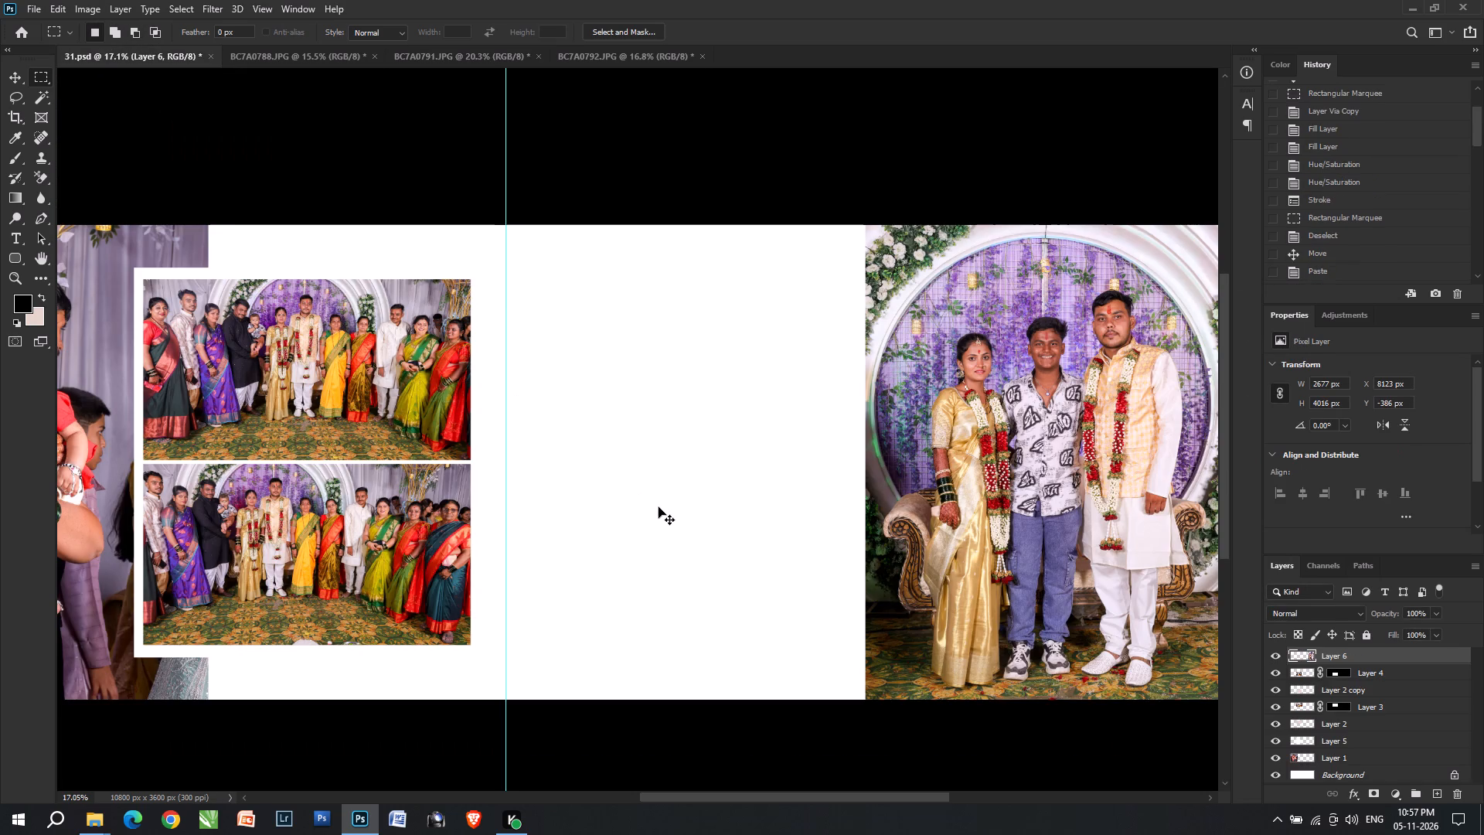
key(ctrl+v)
key(ctrl+t)
key(v)
key(v)
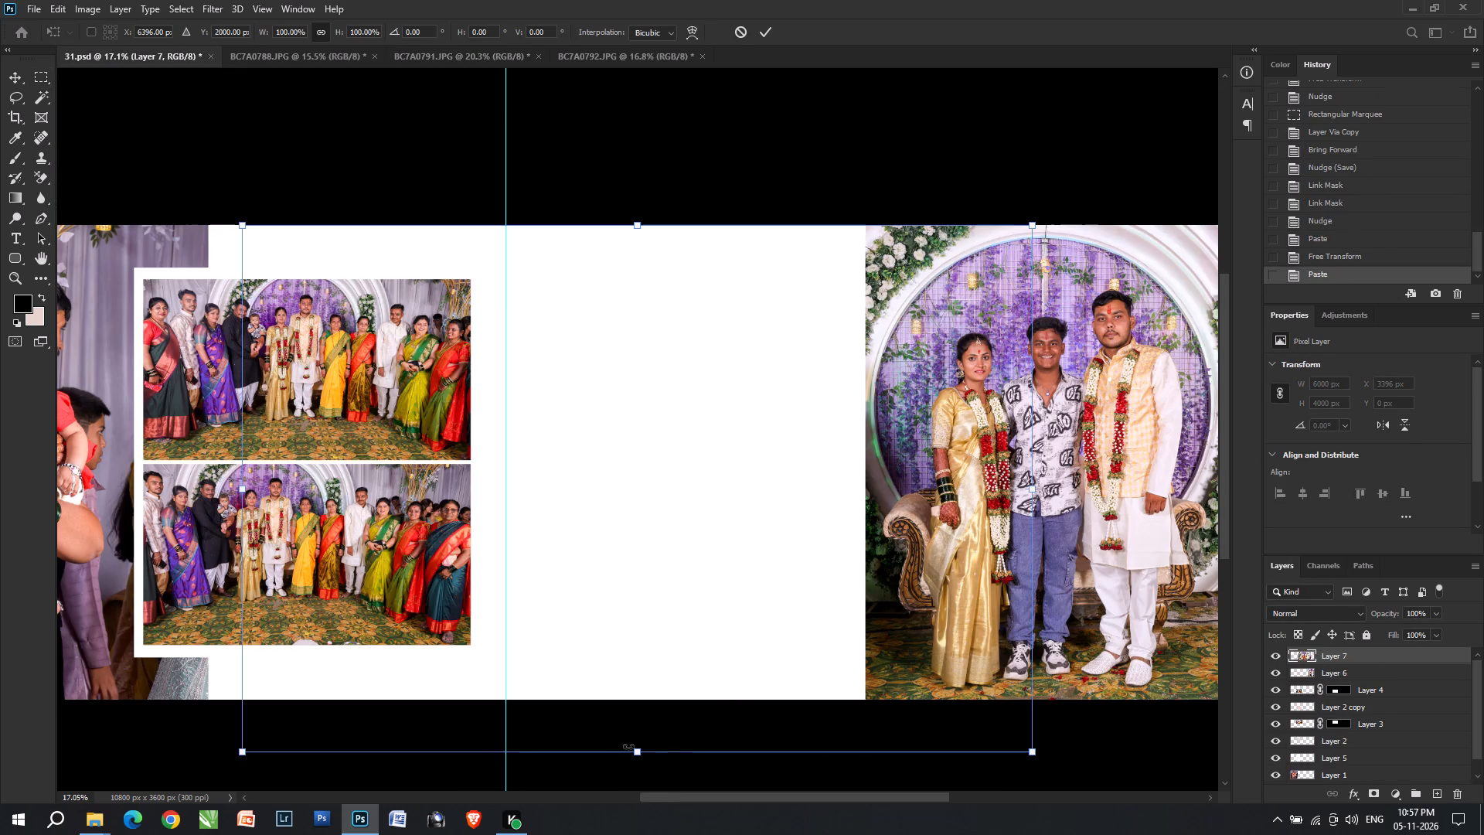
drag(636, 754, 682, 413)
drag(681, 341, 708, 385)
key(Return)
Fill the pasted photo's area with the peach background colour to make a placeholder rectangle.
key(ctrl+shift+BackSpace)
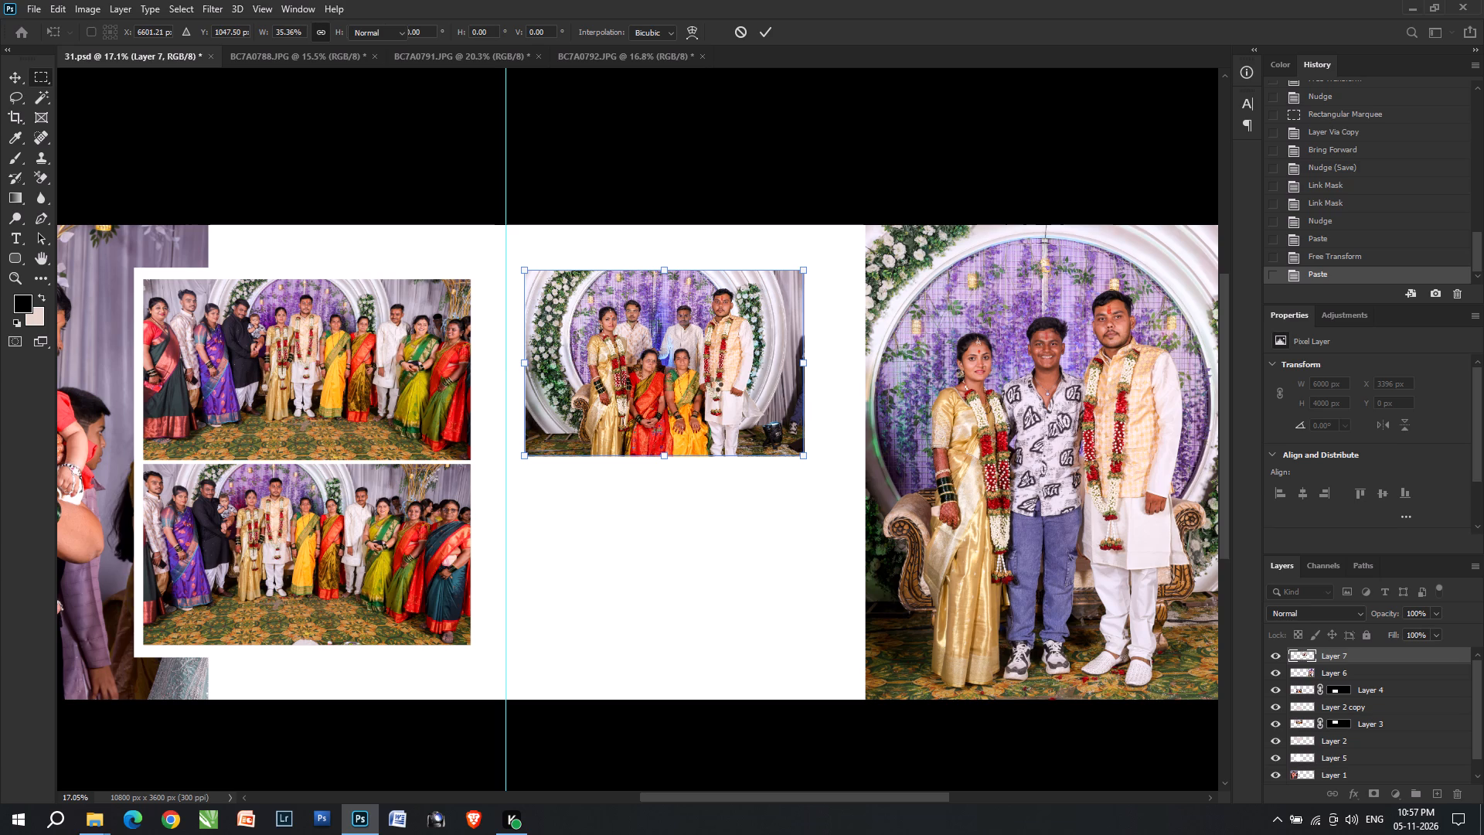
Duplicate the peach placeholder directly below the original, leaving a narrow gap between them.
key(v)
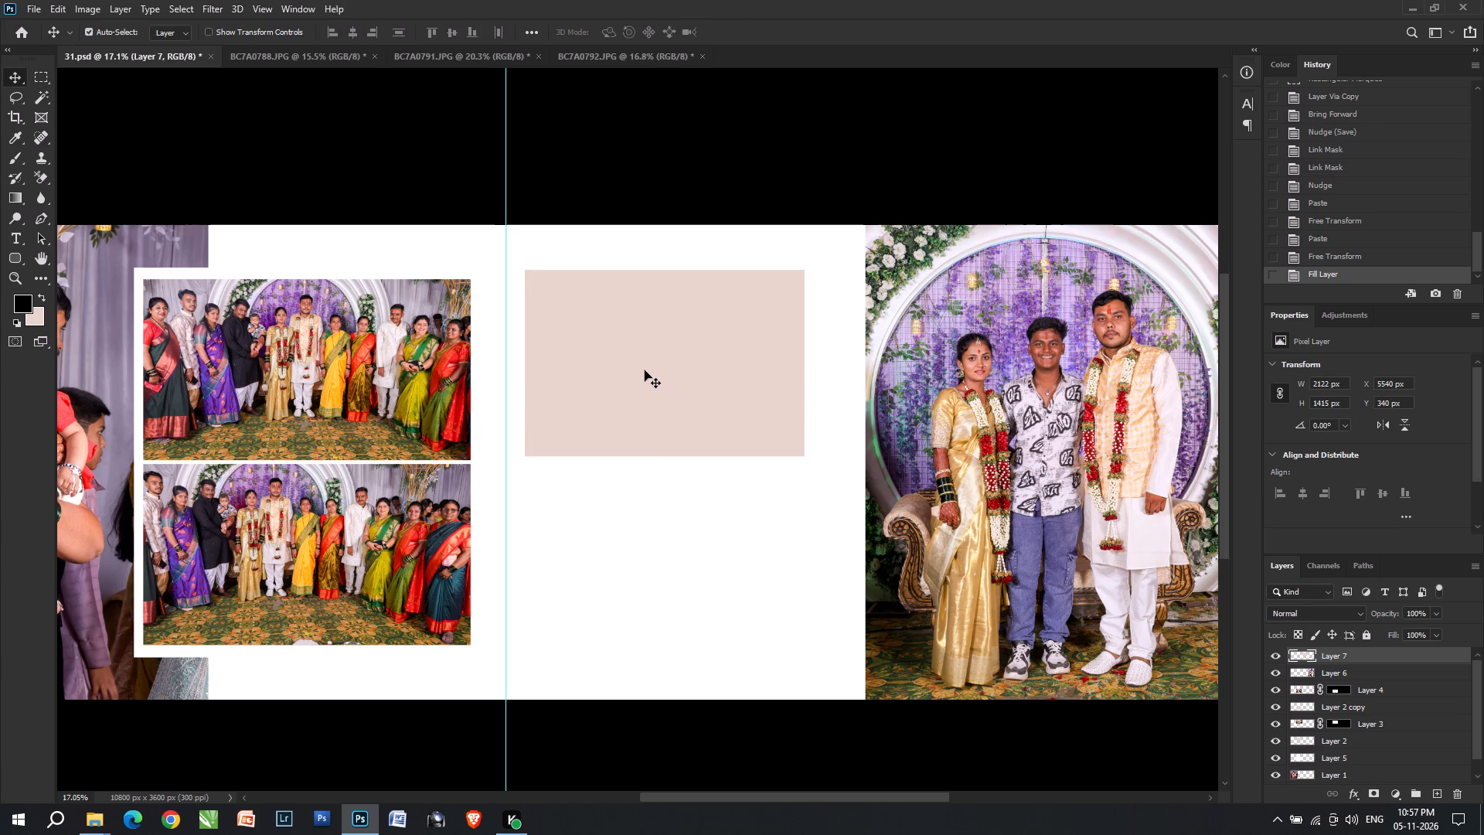
right_click(601, 387)
click(611, 392)
alt+shift+drag(625, 409, 623, 600)
key(Down)
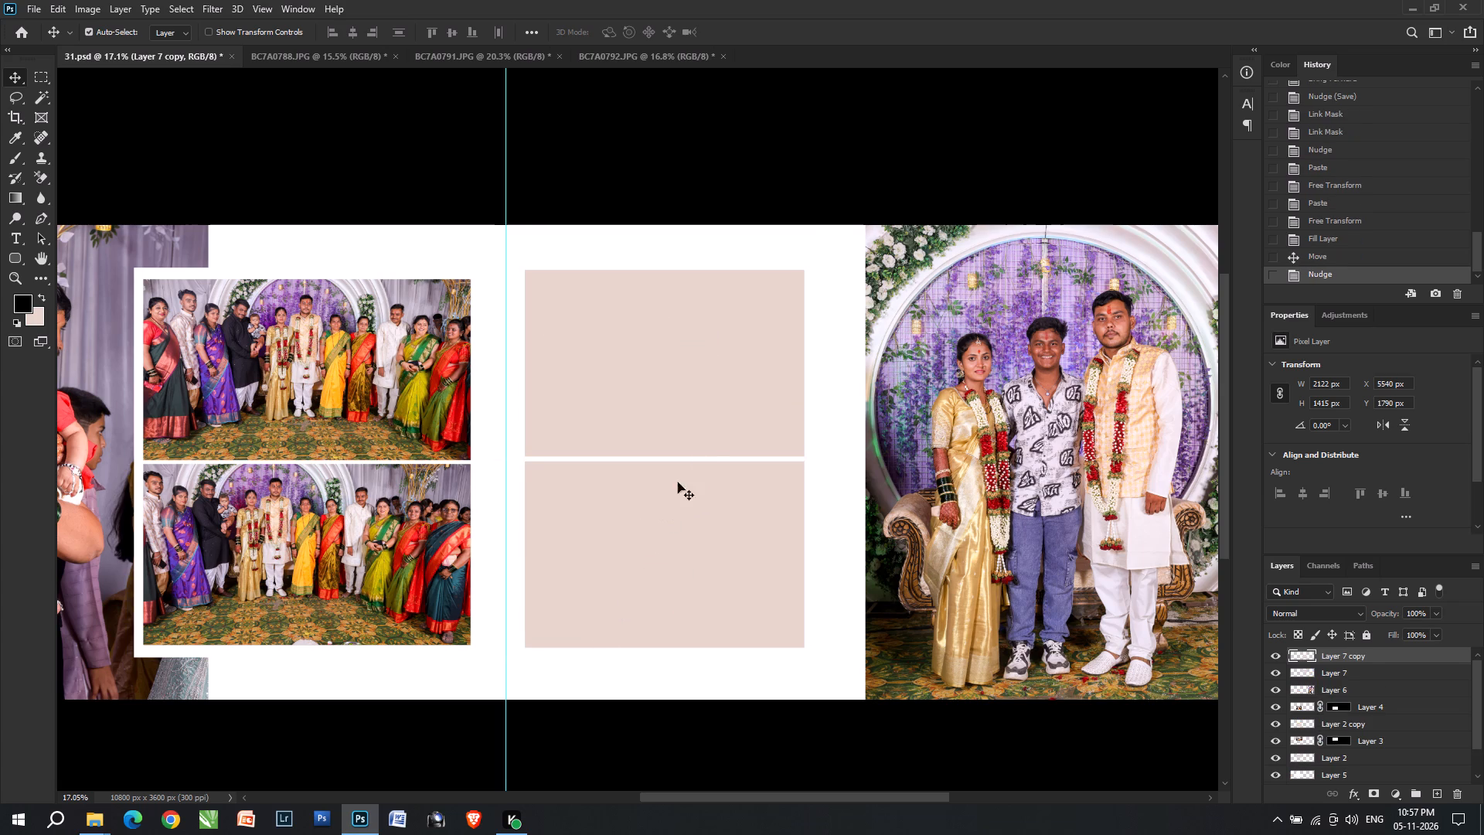
Scale both placeholders together to 119.34% width and 116.03% height, fitting them between the centre guide and the large photo.
shift+click(701, 436)
key(ctrl+t)
drag(802, 455, 824, 458)
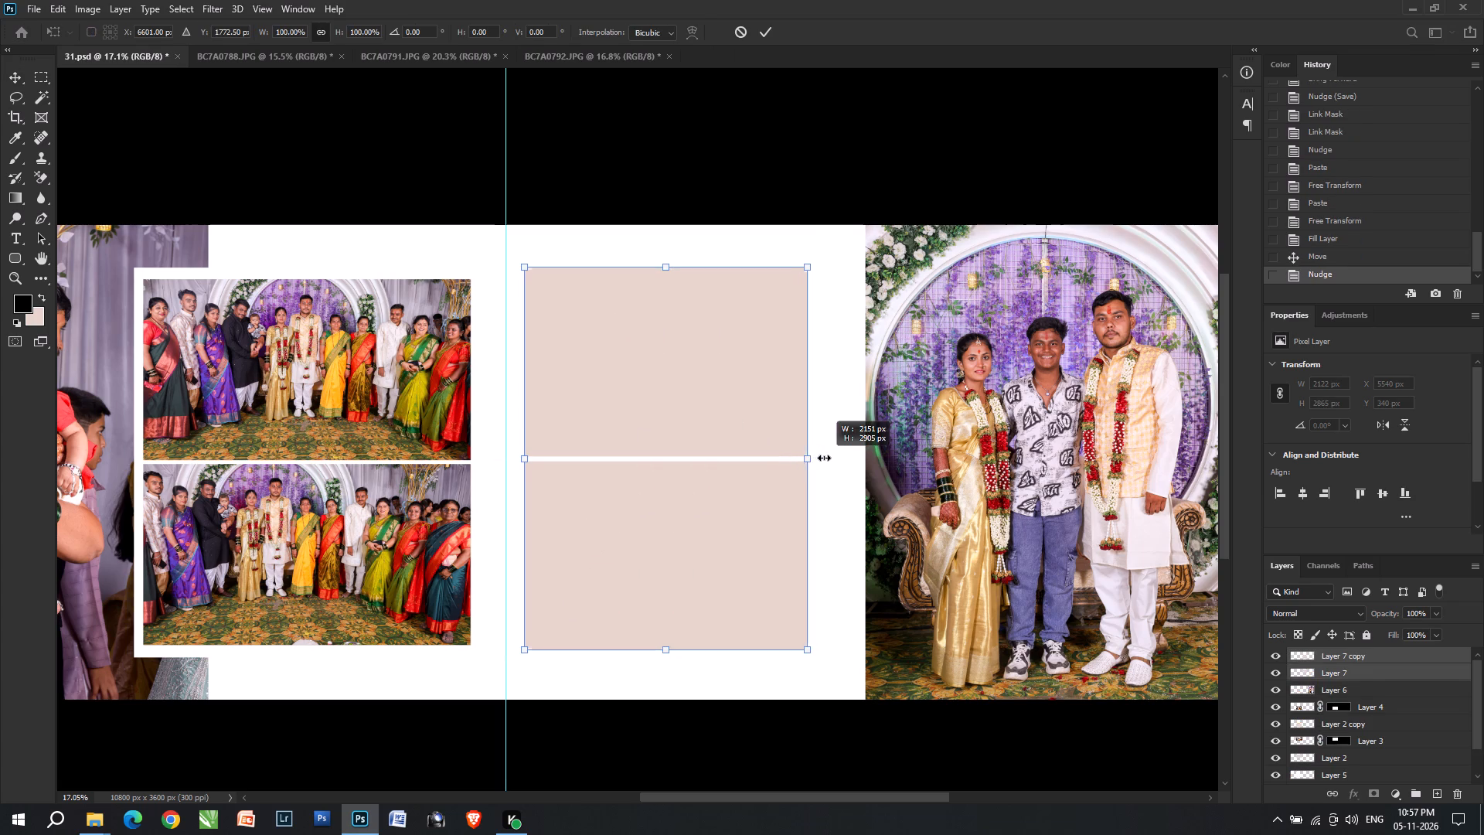
drag(824, 458, 853, 455)
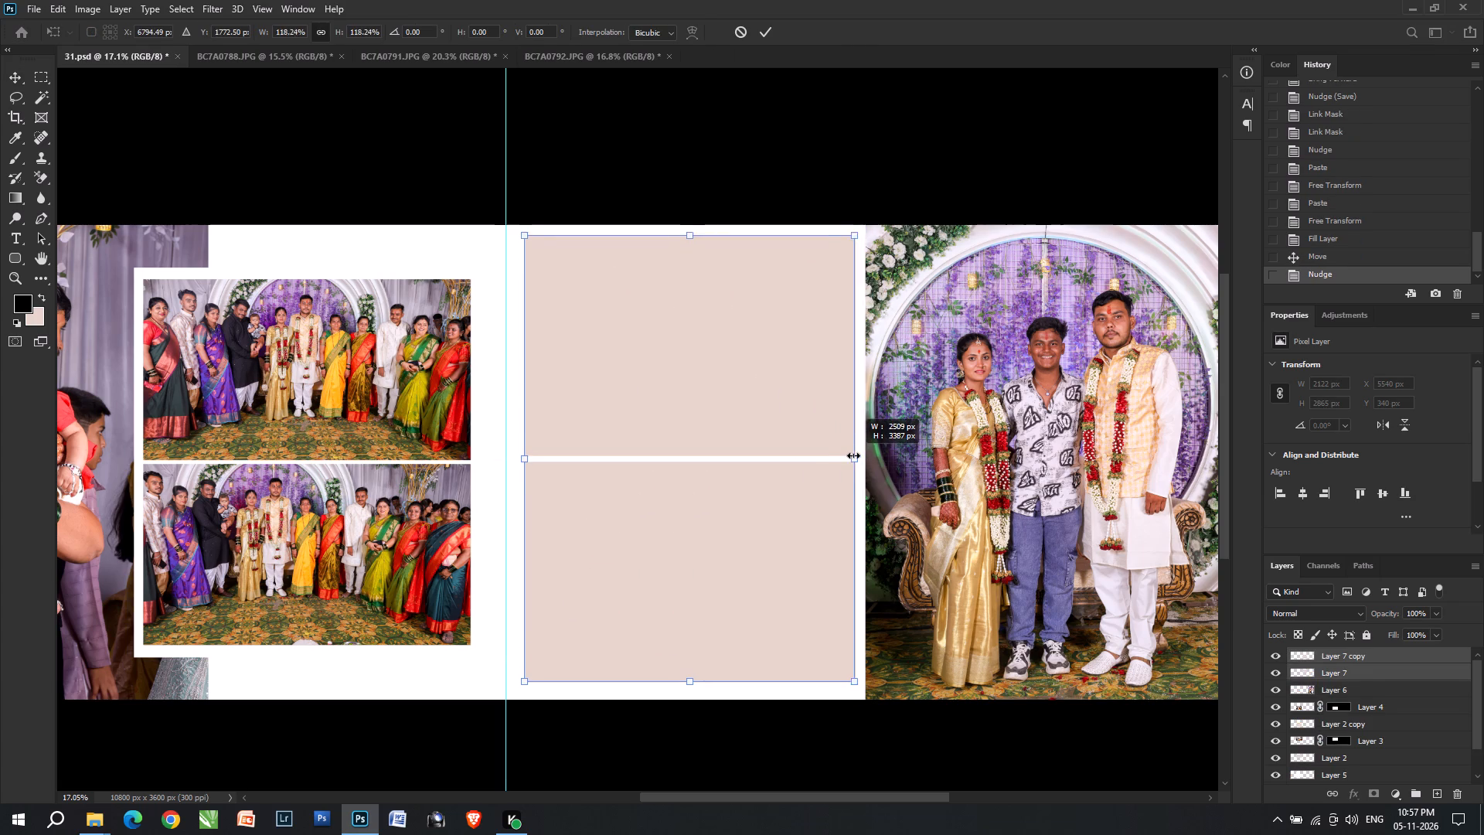
drag(853, 455, 848, 454)
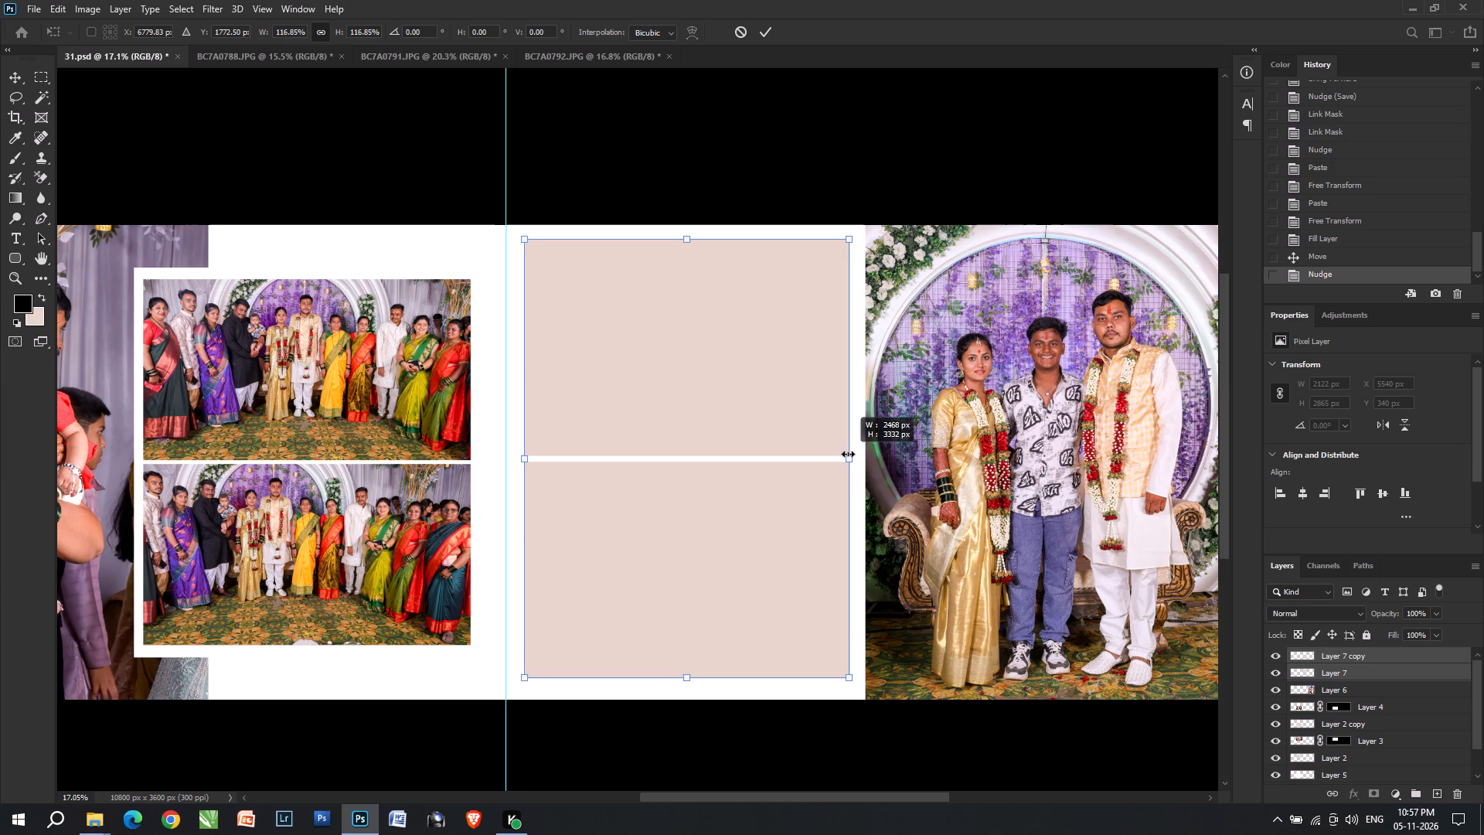
drag(848, 454, 847, 454)
key(Down)
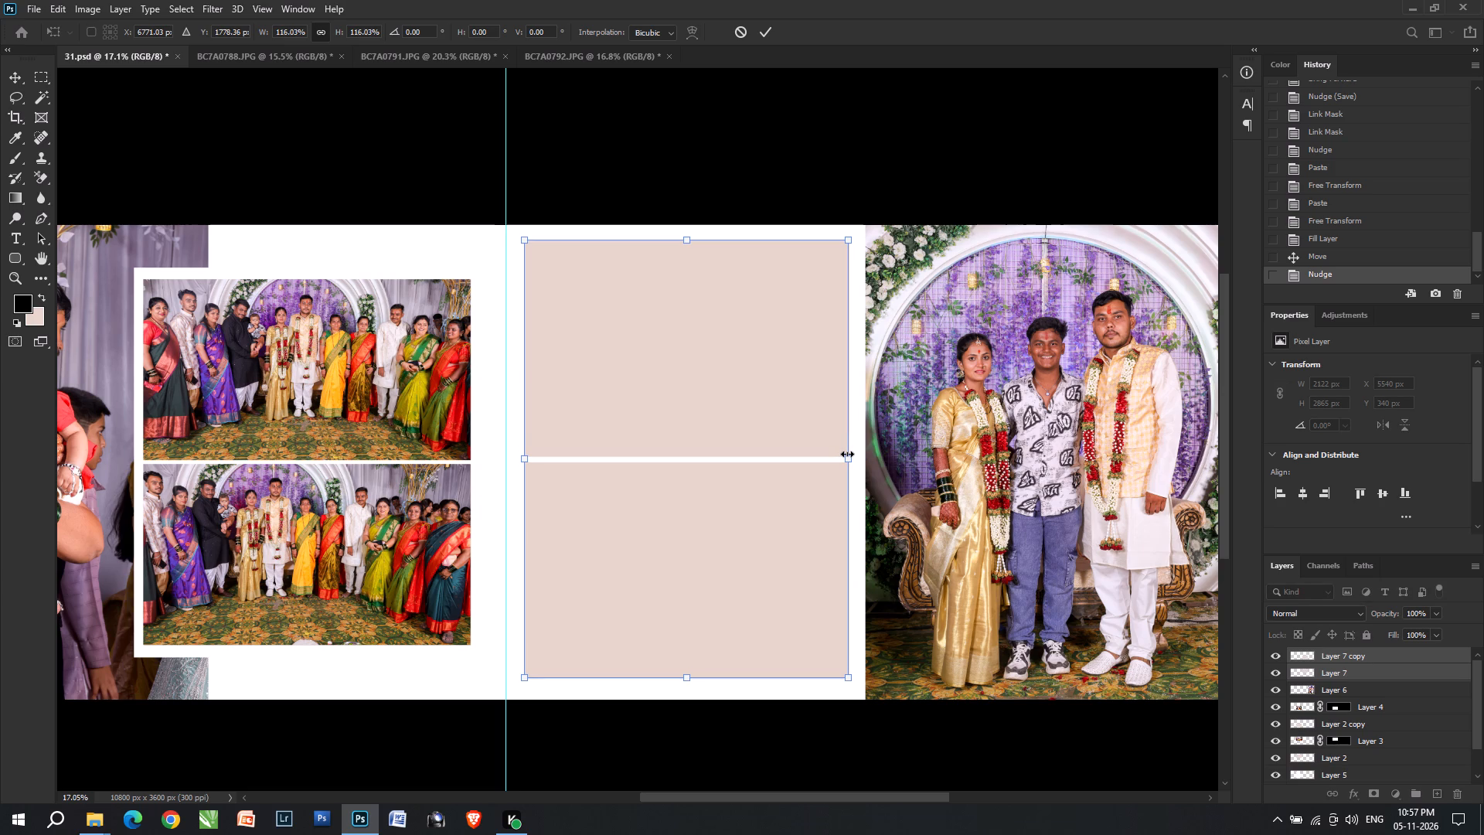
shift+click(847, 458)
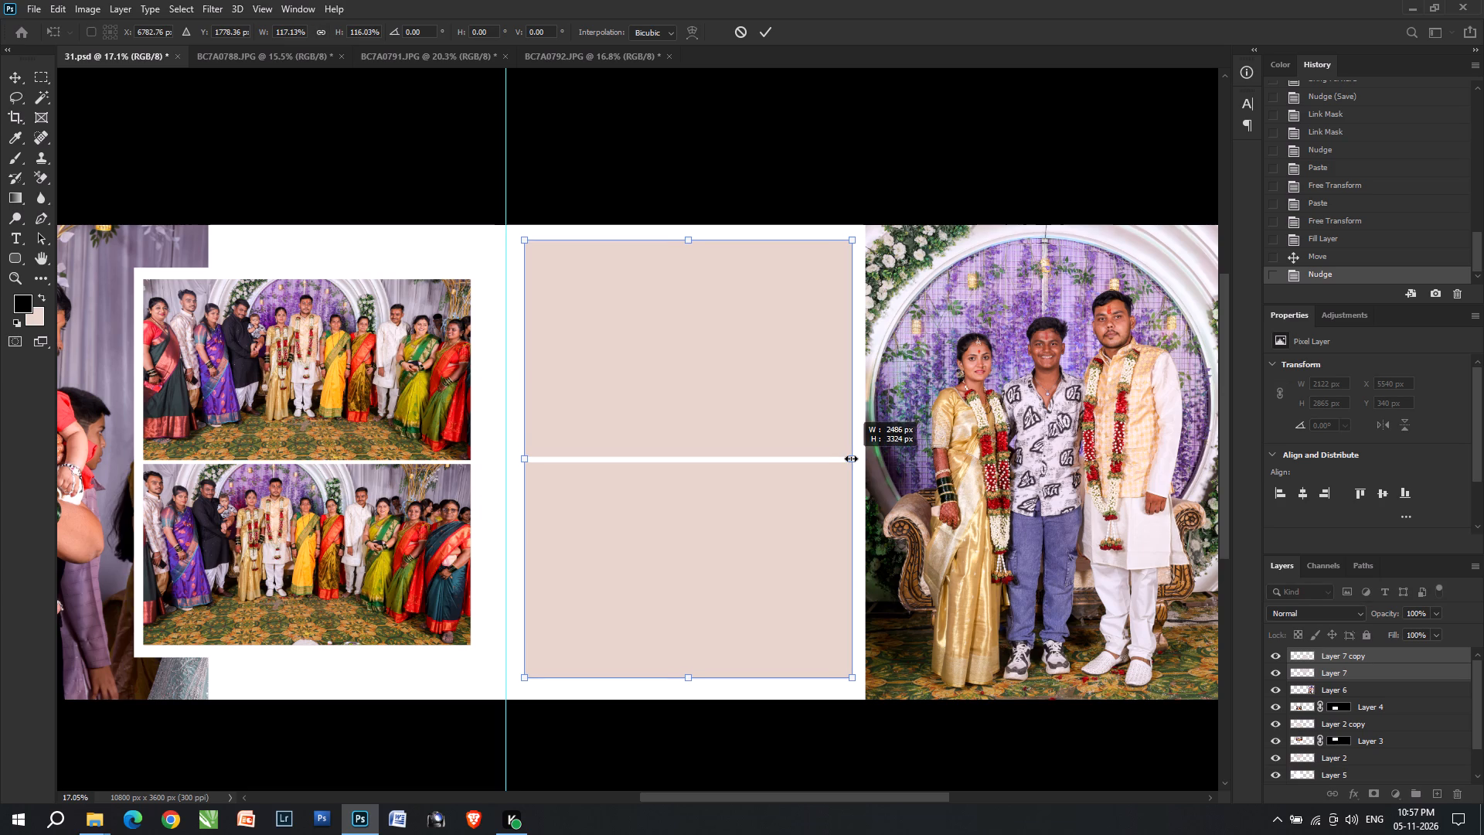
shift+click(524, 462)
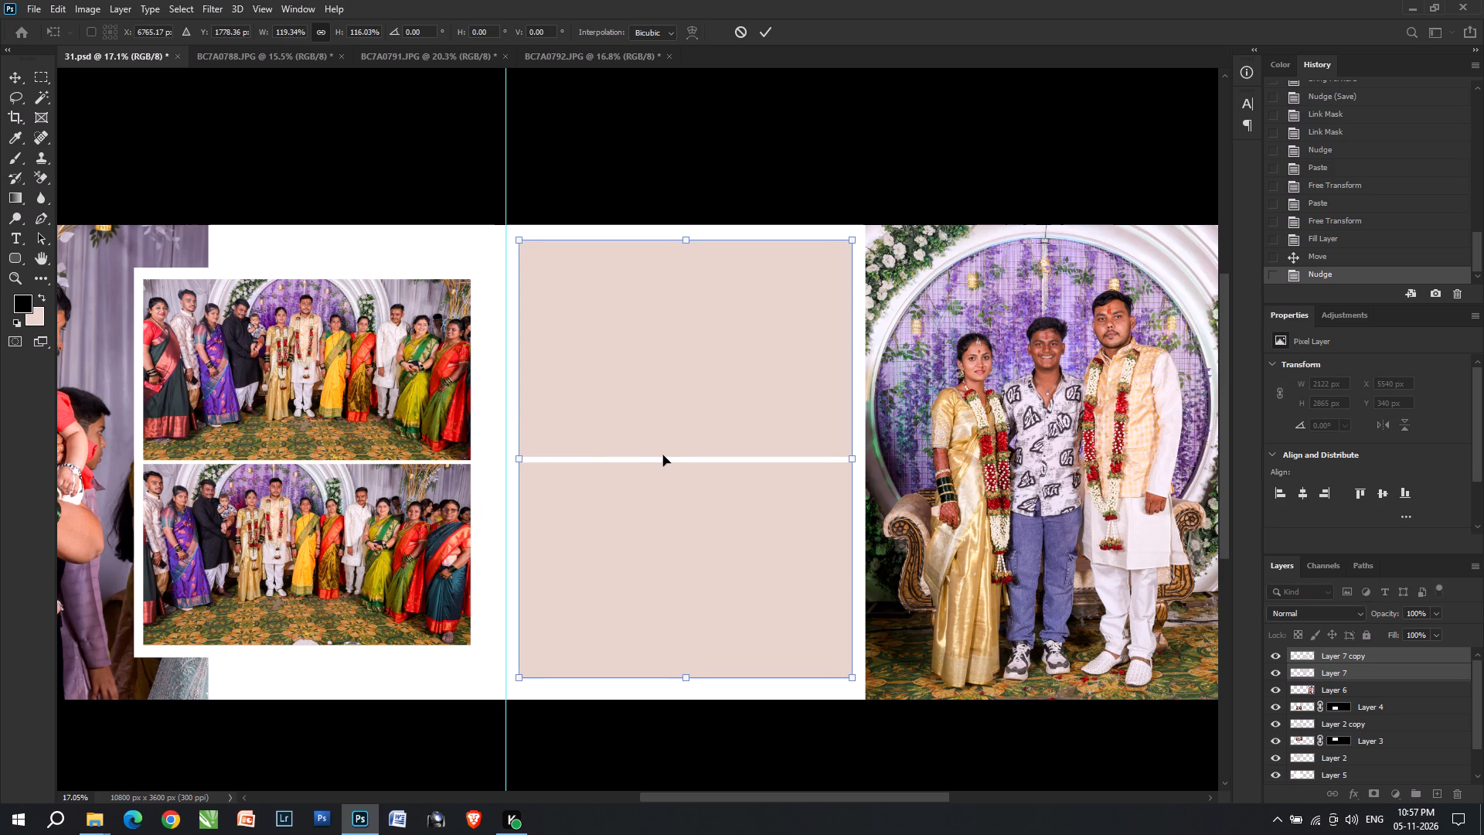
key(Right)
key(Down)
key(Down)
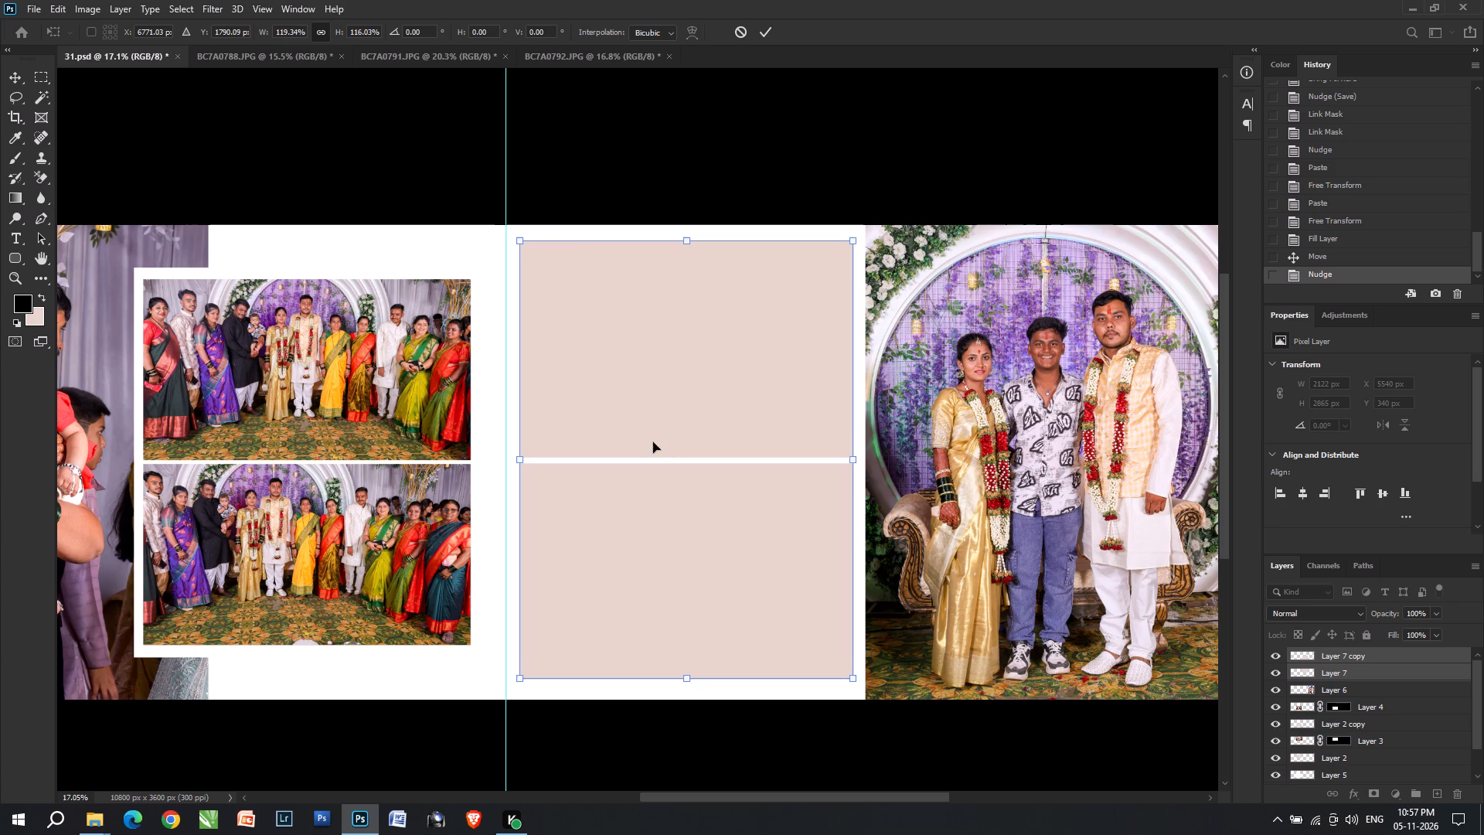
key(Return)
Select the upper peach placeholder's area with the Magic Wand and paste the cut group photo into it.
key(v)
right_click(640, 390)
click(659, 400)
key(w)
click(659, 400)
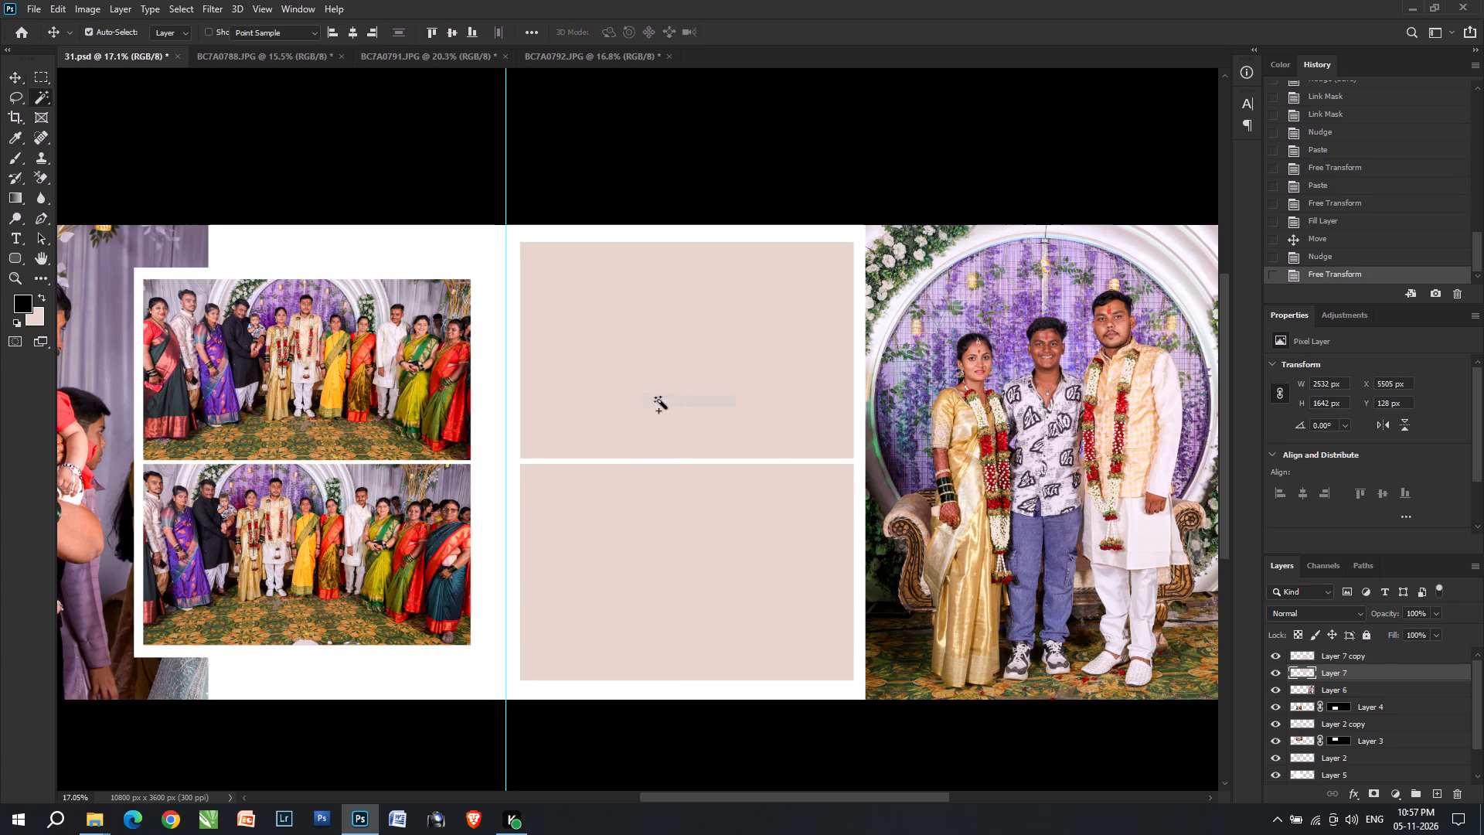
key(ctrl+alt+shift+v)
key(ctrl+r)
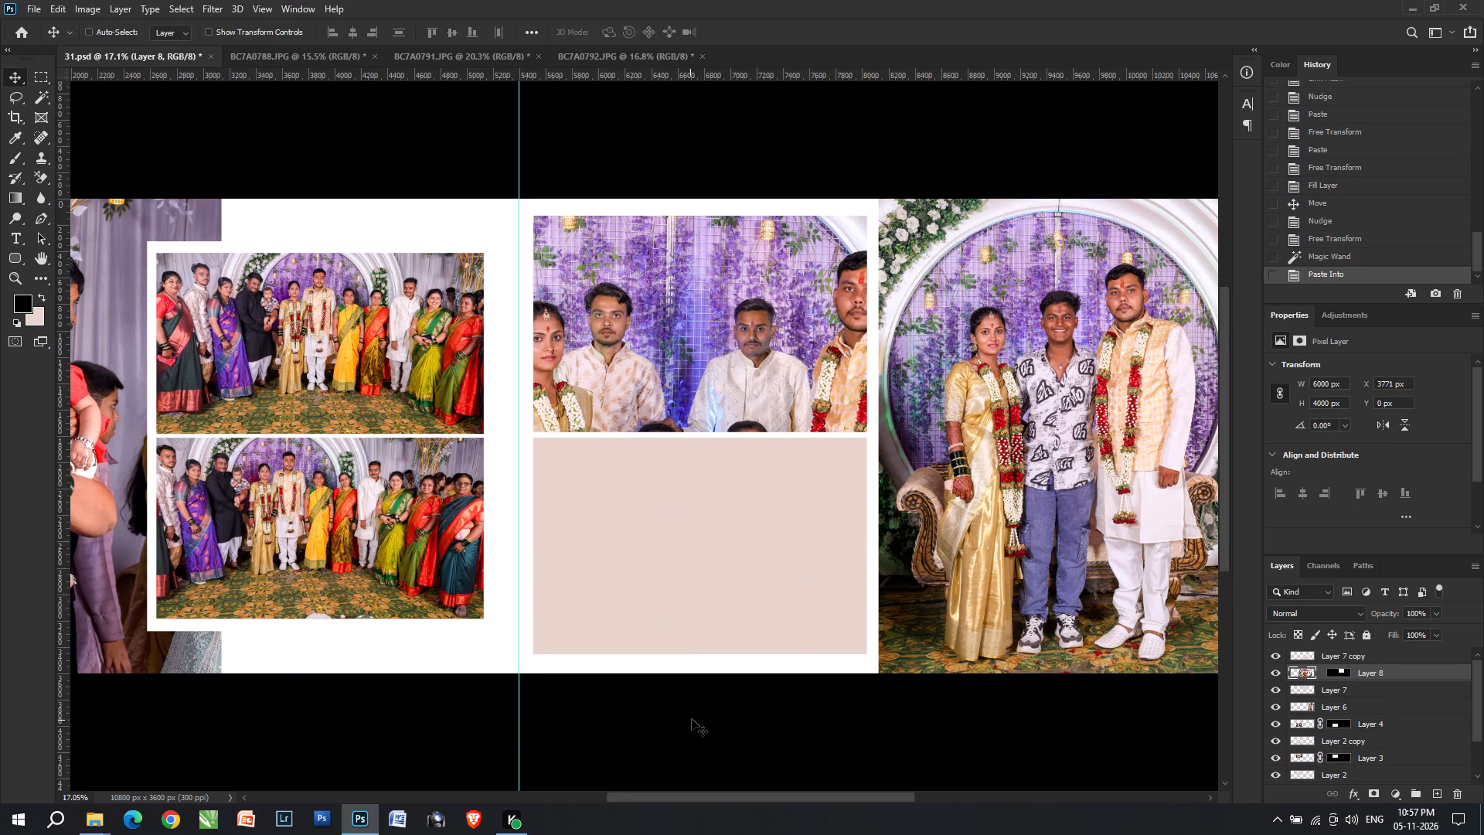
Scale the pasted group photo to 49.78% and position it so the family fills the upper frame.
key(ctrl+t)
drag(703, 734, 754, 421)
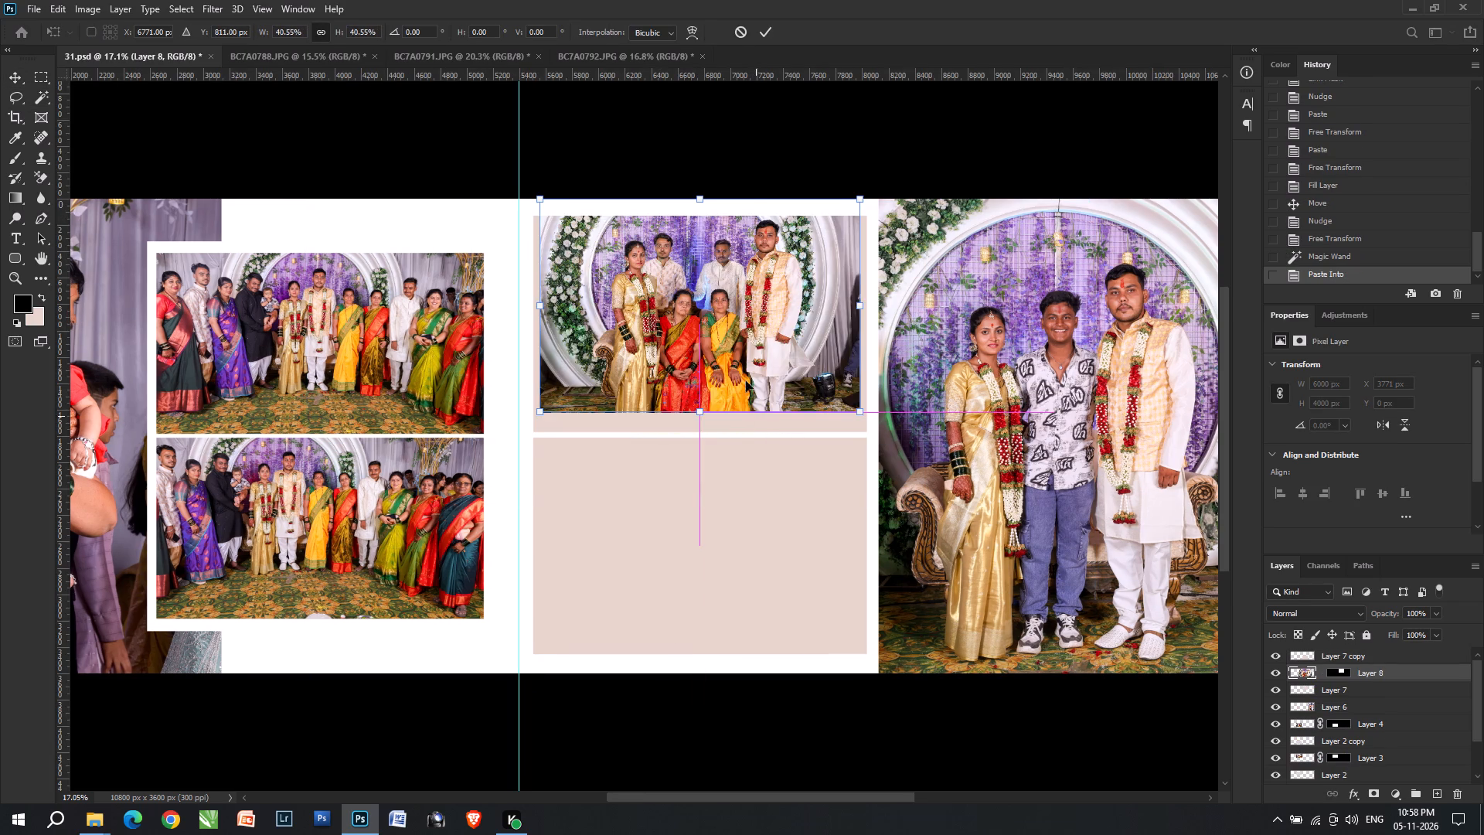
drag(746, 381, 741, 416)
drag(688, 239, 699, 190)
drag(756, 318, 760, 328)
key(Up)
key(Up)
key(Up)
key(Up)
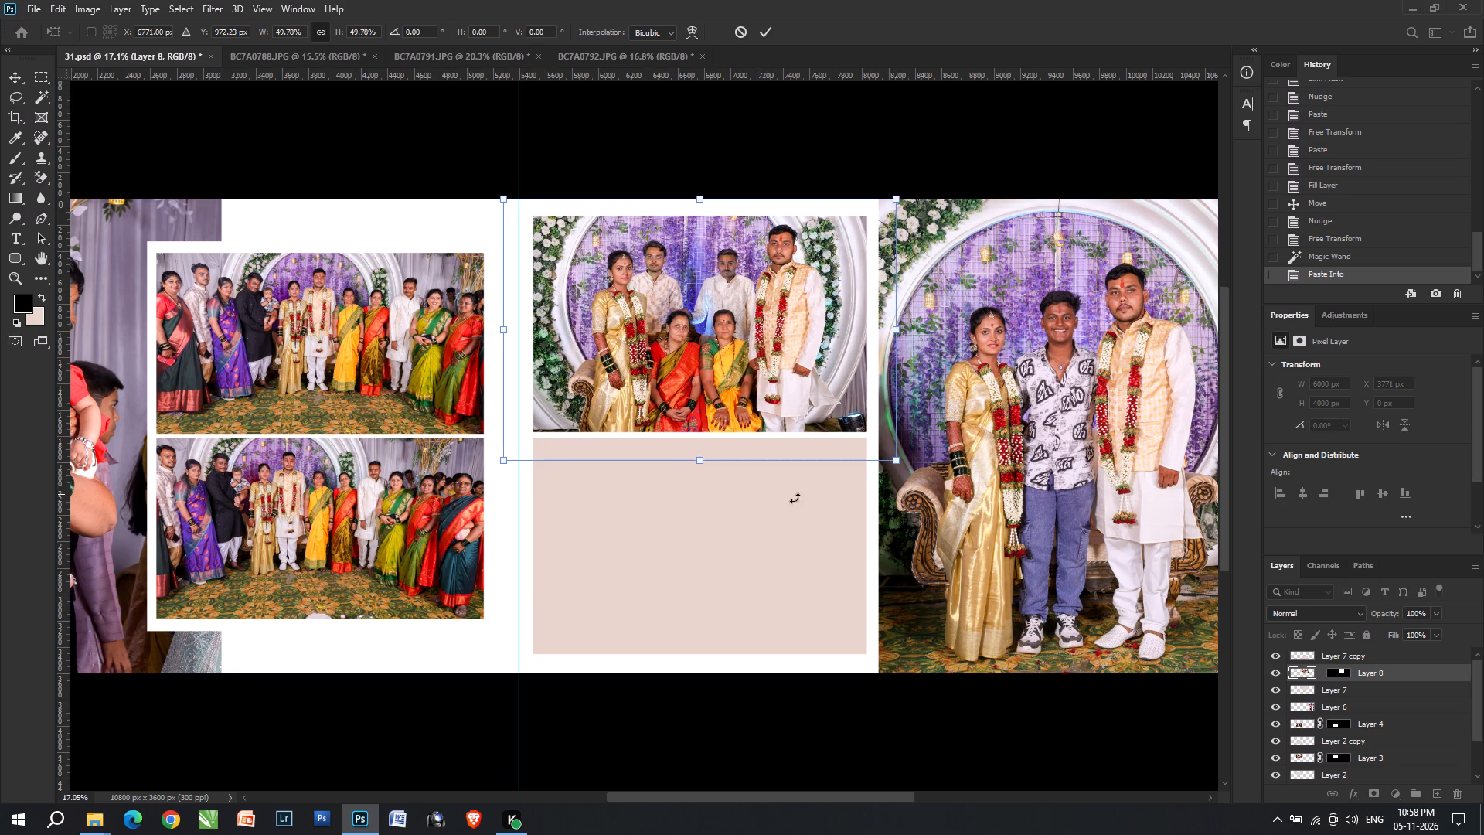
key(Left)
key(Left)
key(Left)
key(Return)
key(Left)
key(Left)
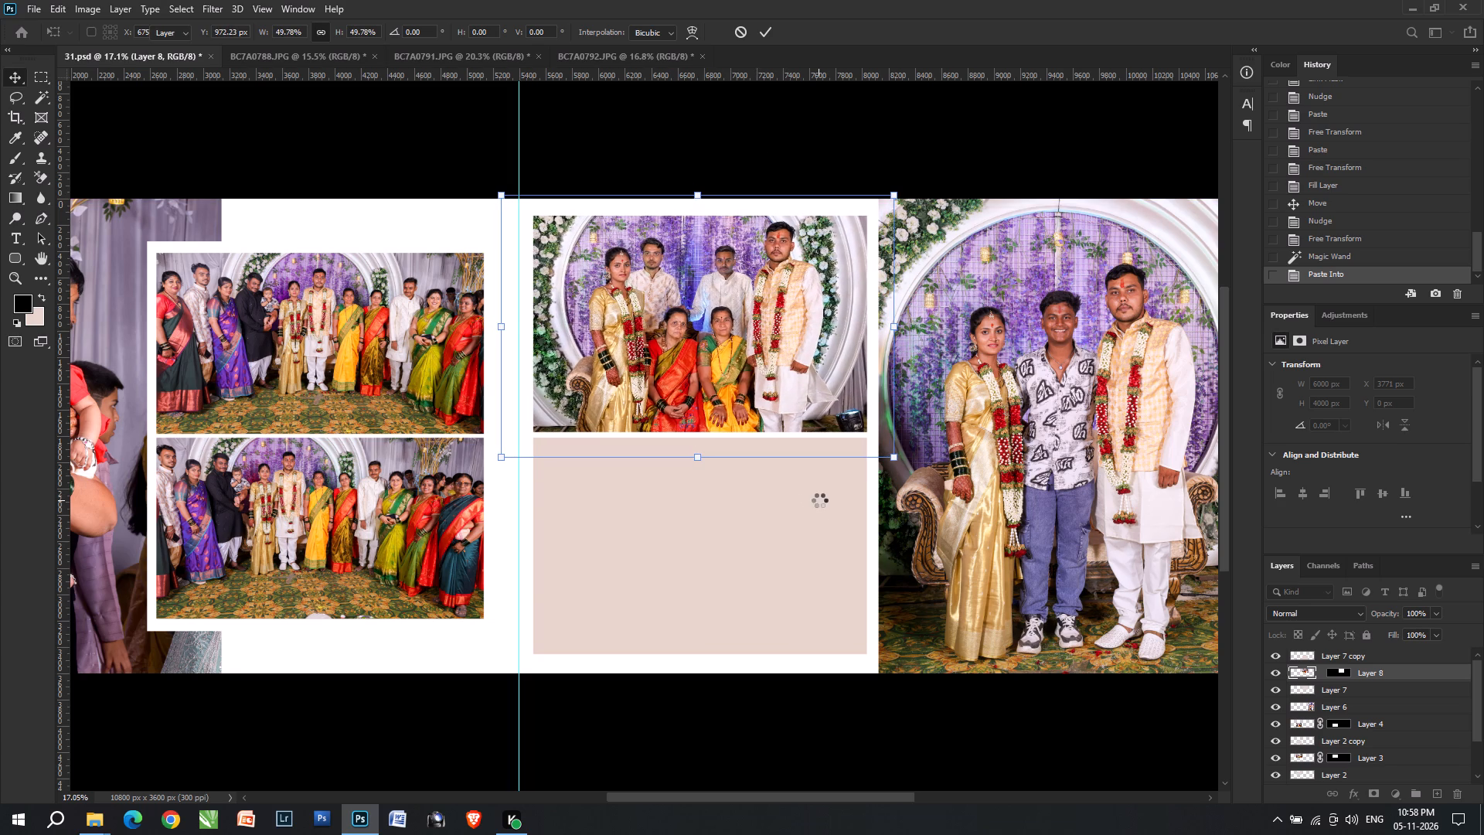
key(Left)
key(Left)
key(Left)
key(Left)
text(vv)
Cut the whole photo from BC7A0788.JPG and paste it into the lower peach placeholder's selected area in 31.psd.
click(802, 497)
key(w)
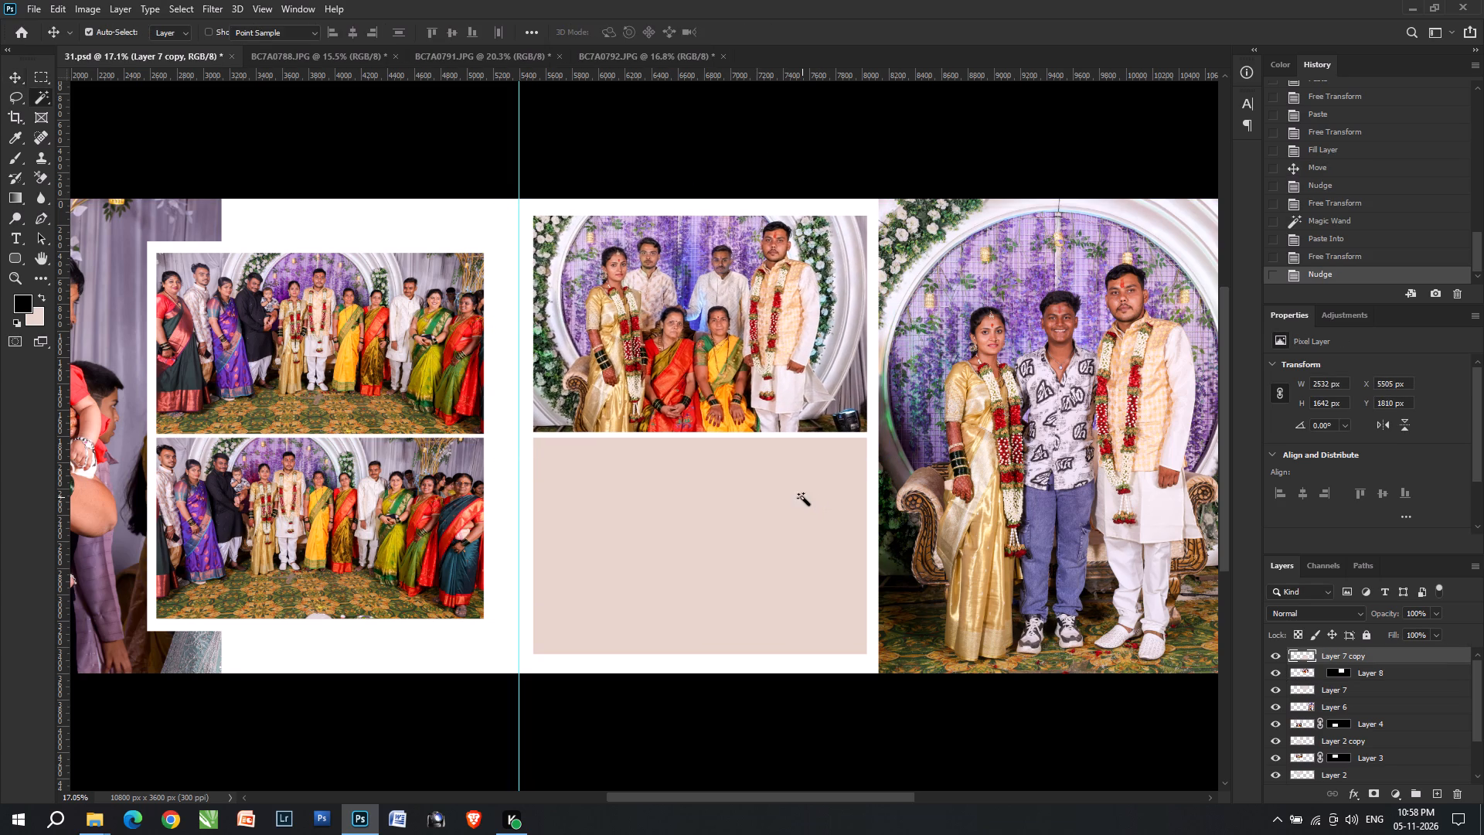
click(802, 497)
key(ctrl+Tab)
key(ctrl+Tab)
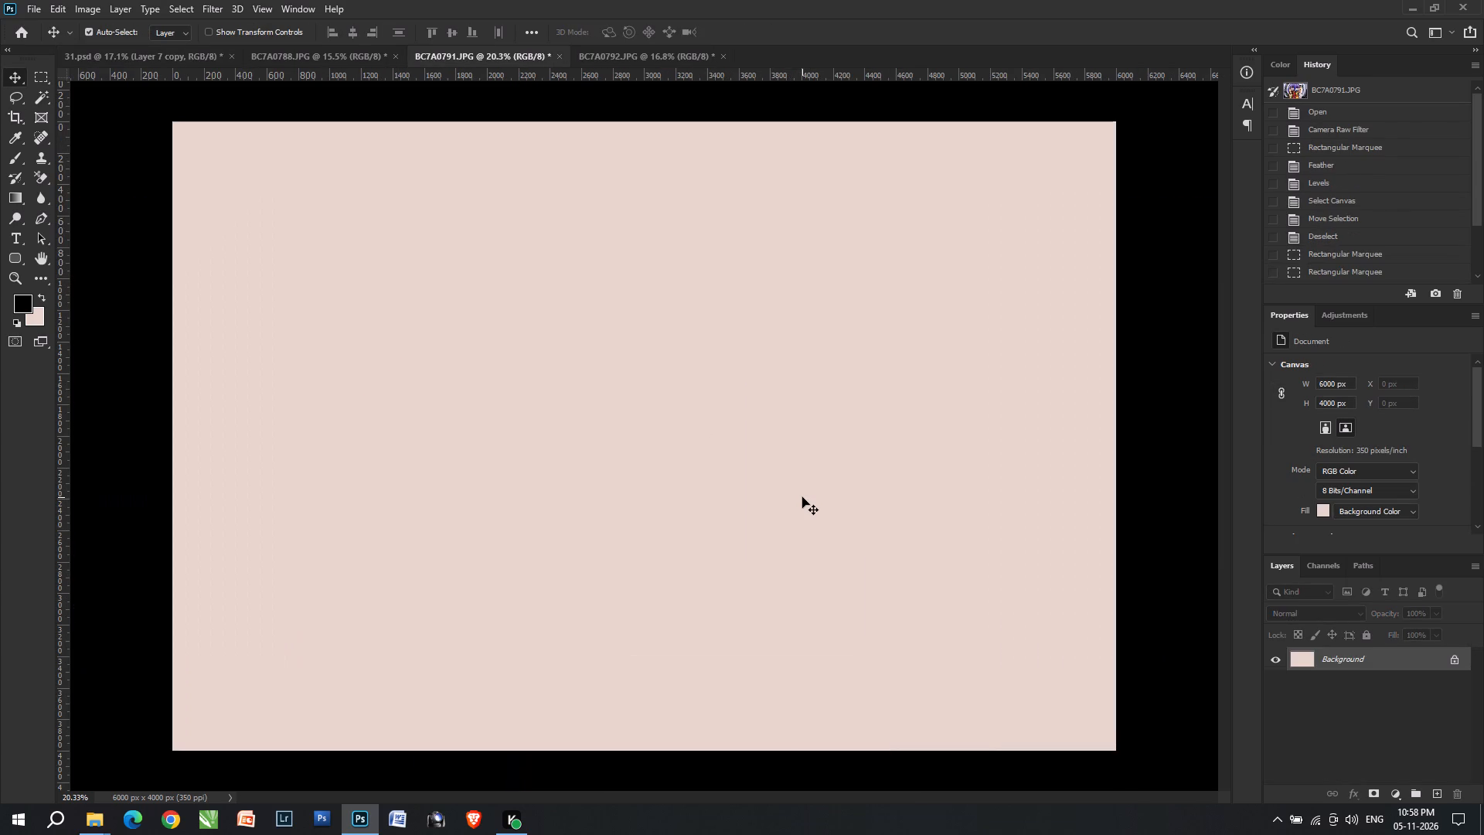
key(ctrl+shift+Tab)
key(ctrl+z)
key(ctrl+x)
key(ctrl+shift+Tab)
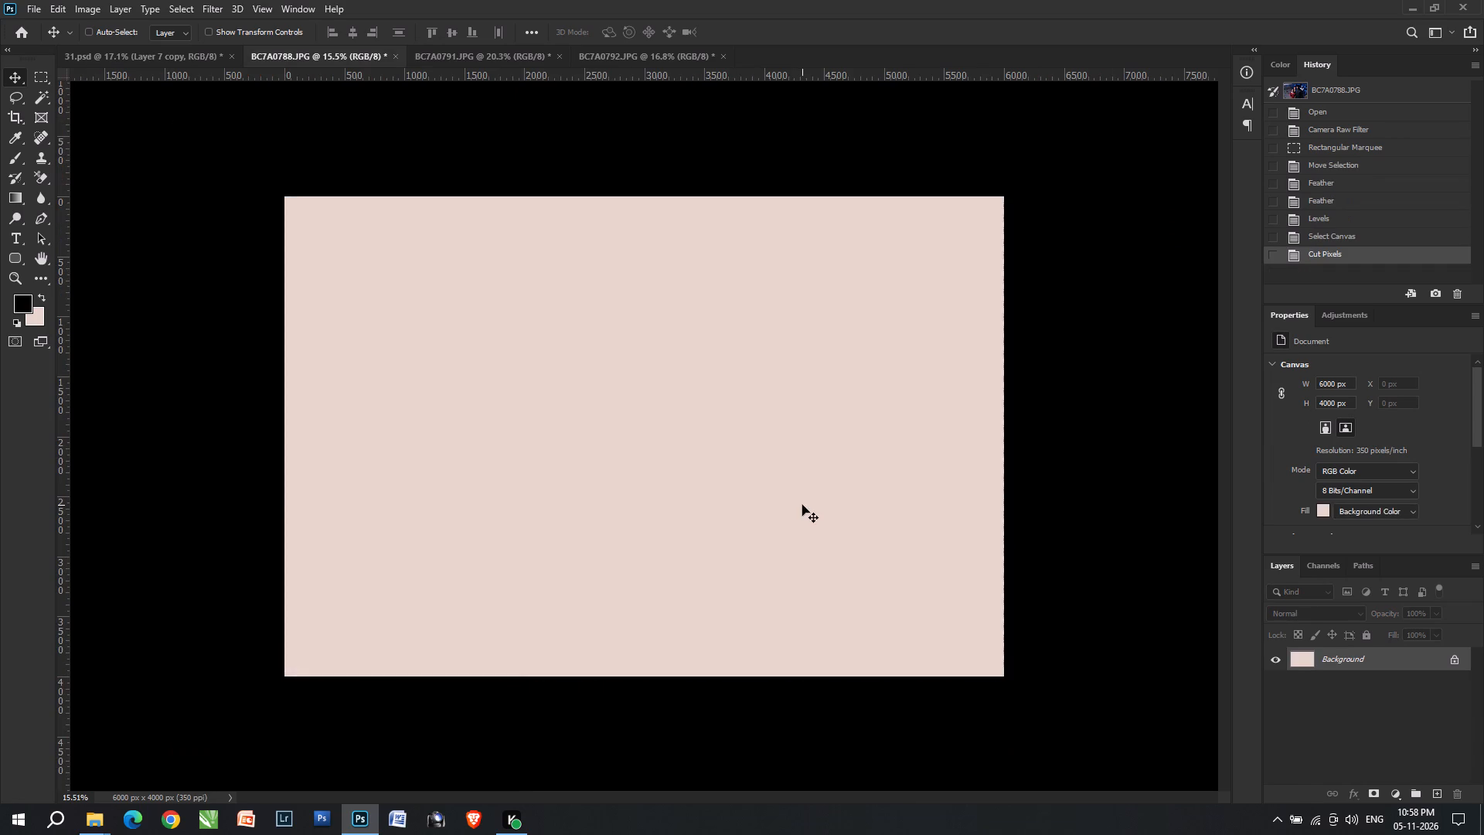
key(ctrl+alt+shift+b)
key(ctrl+alt+shift+v)
key(ctrl+t)
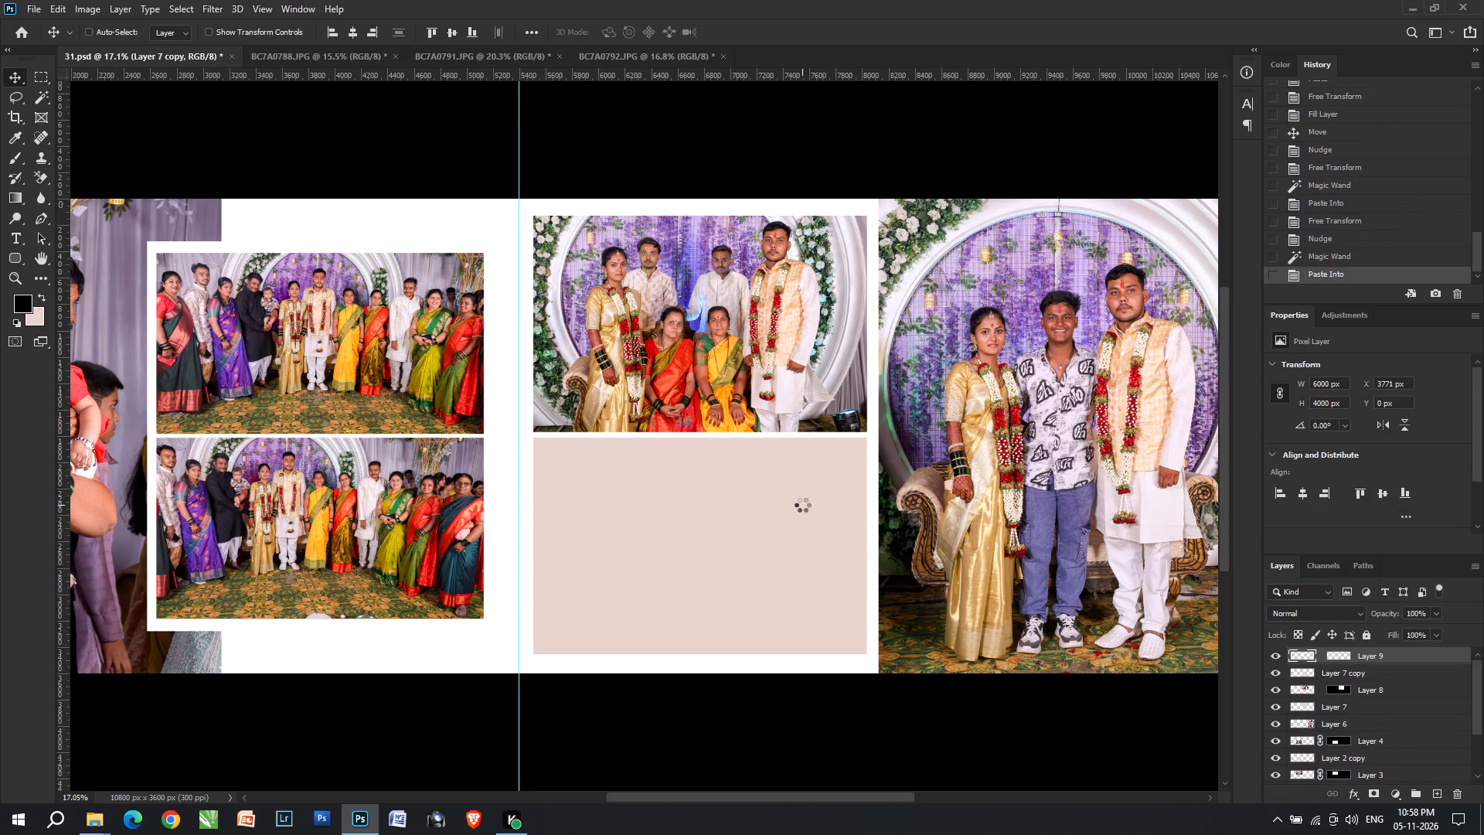
key(ctrl+shift+t)
click(1147, 162)
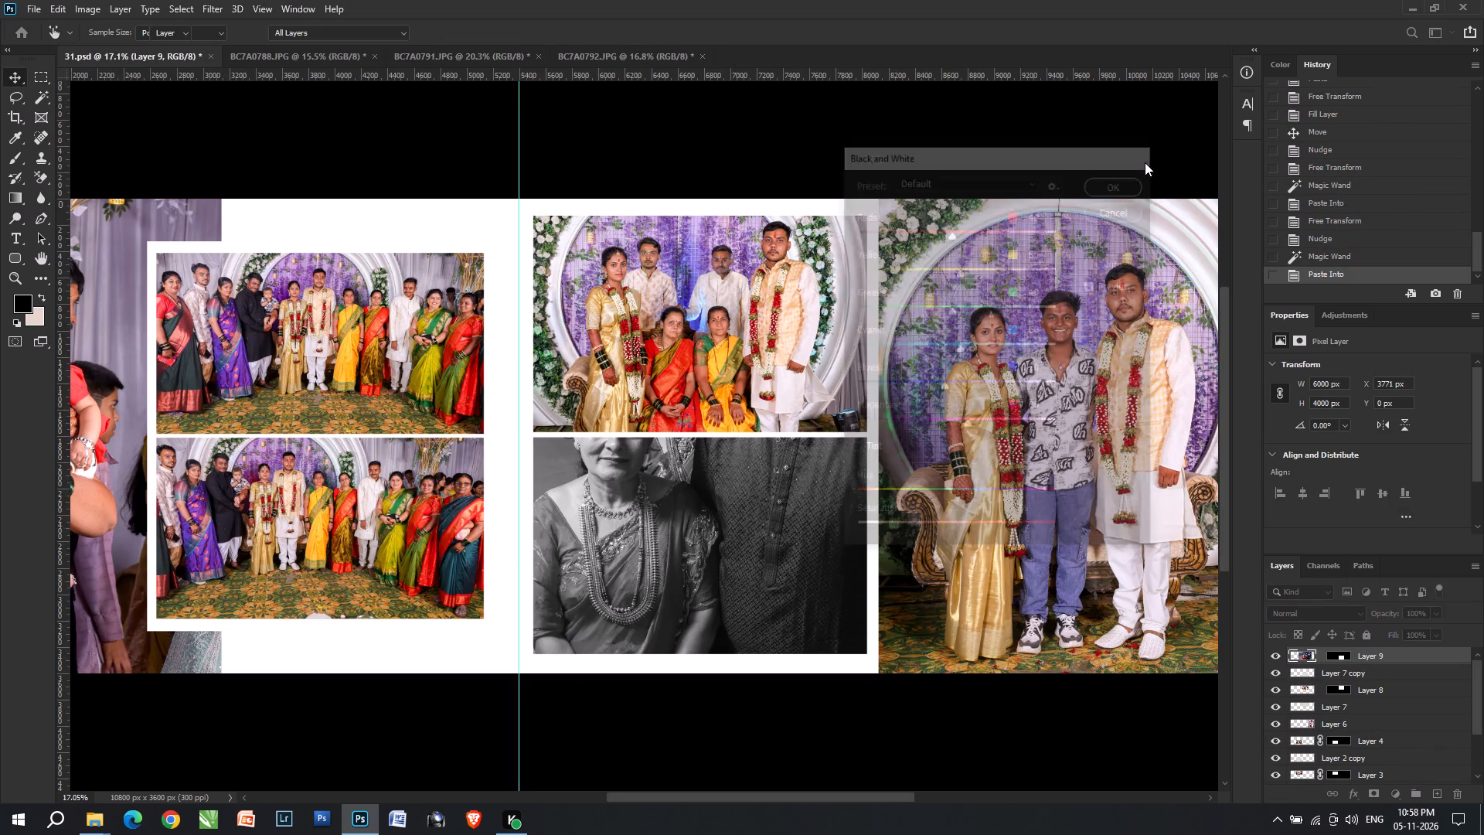
Reapply the 49.78% scaling to the pasted photo, reduce it slightly, and position it to fill the lower frame.
key(ctrl+t)
key(ctrl+shift+t)
shift+drag(724, 357, 727, 561)
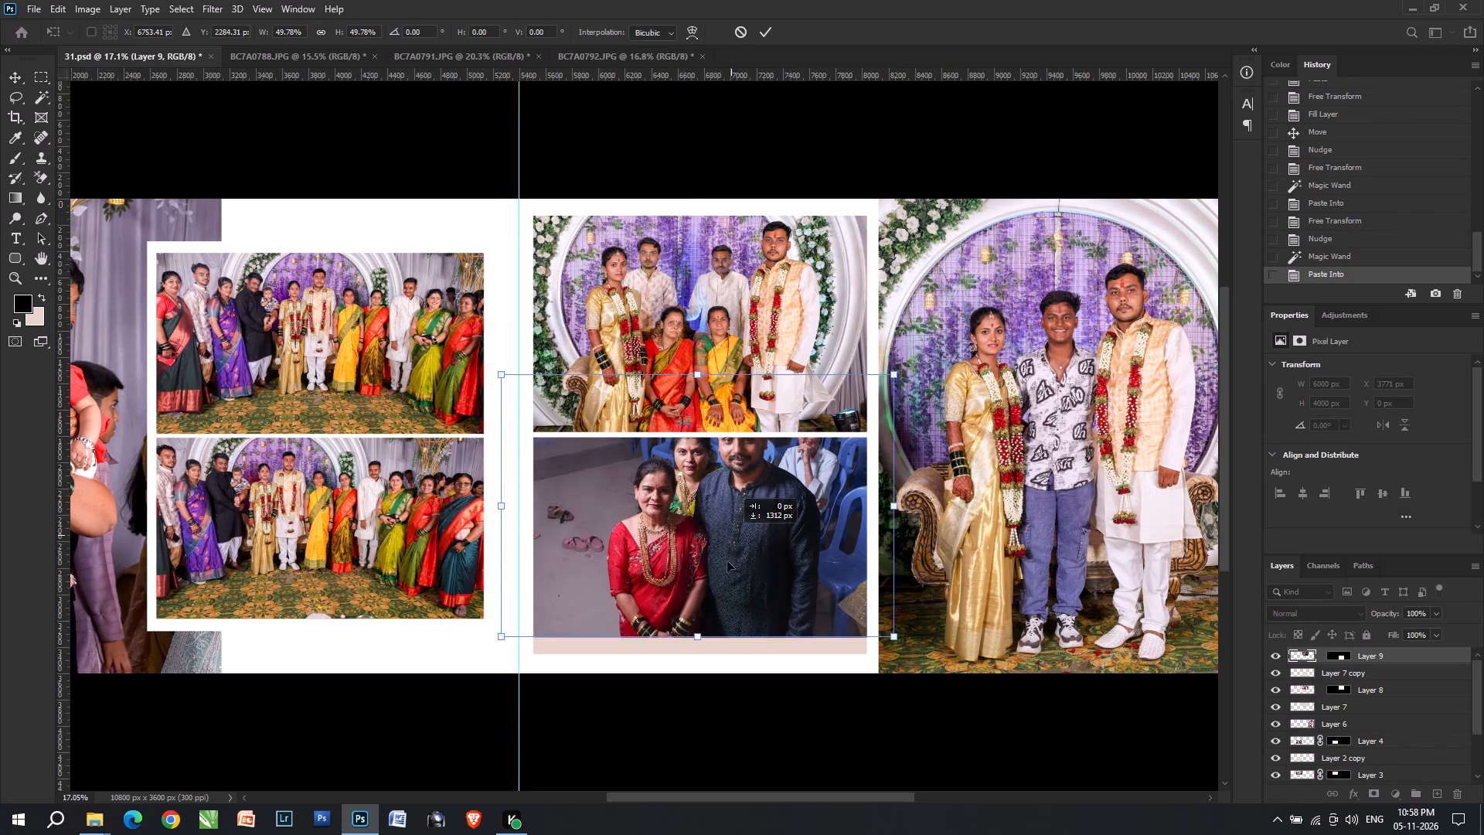
shift+drag(727, 561, 727, 581)
drag(780, 558, 759, 571)
drag(682, 682, 696, 656)
drag(890, 543, 850, 533)
drag(796, 532, 823, 533)
key(Return)
text(vv)
key(Up)
key(Up)
Link the layer masks to the photos in the upper and lower frames.
drag(771, 699, 746, 394)
click(1317, 686)
click(1320, 656)
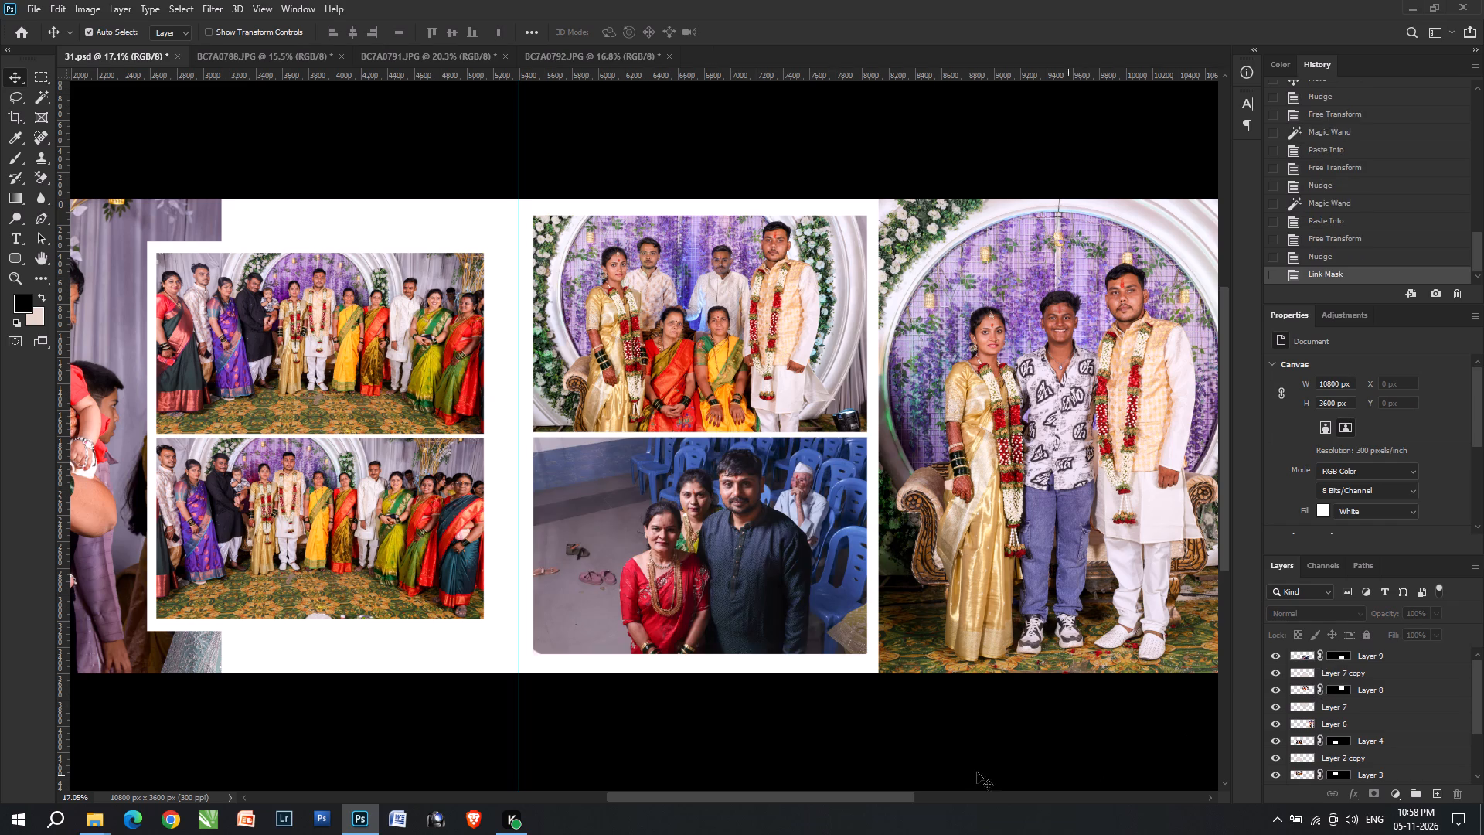
Scale both framed photos and their placeholders together to 88.81%, centring them between the centre guide and the large photo.
drag(913, 740, 797, 349)
drag(703, 681, 703, 357)
key(ctrl+t)
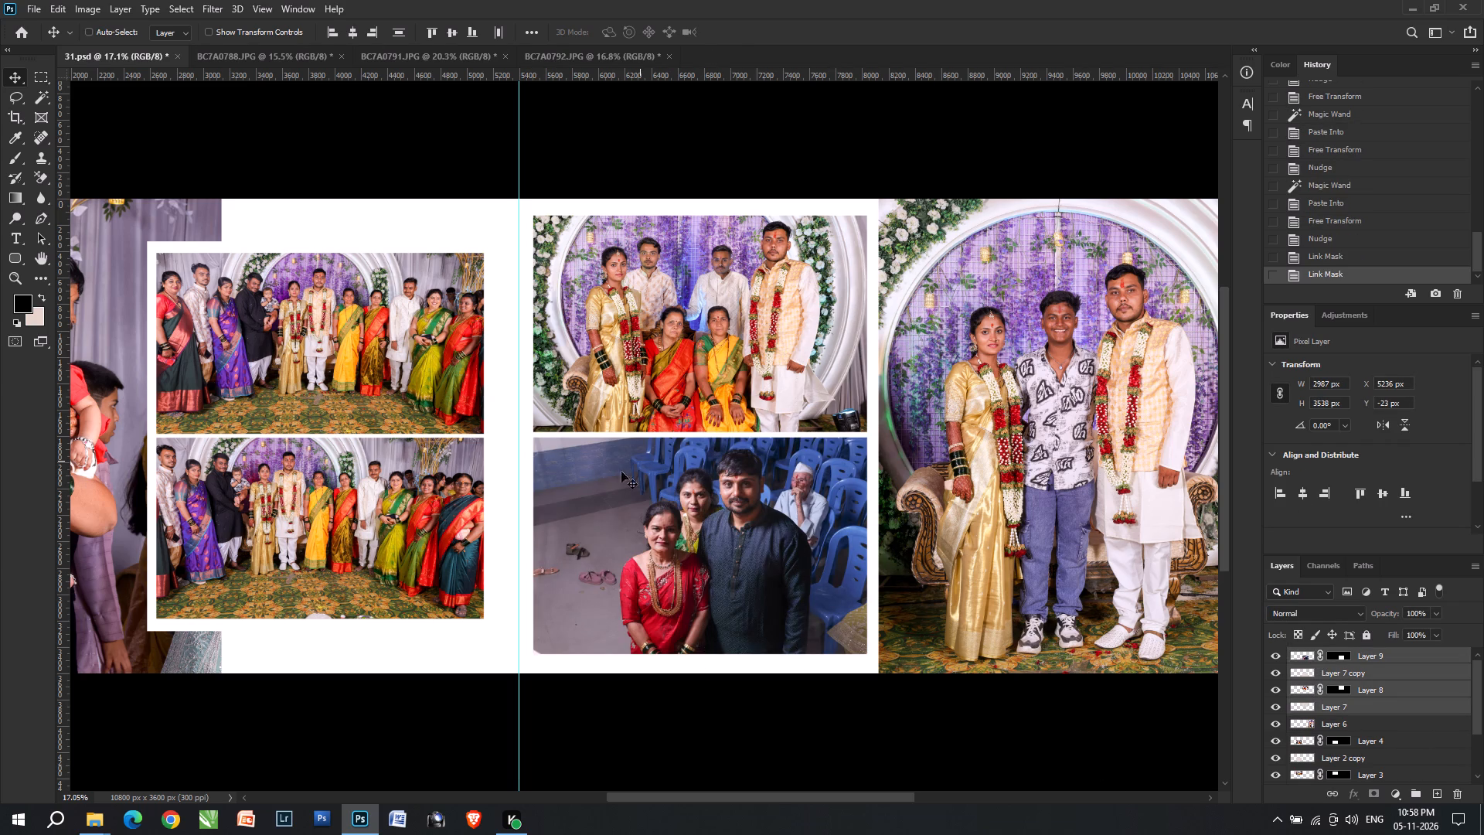
drag(494, 431, 538, 450)
drag(679, 456, 656, 462)
key(Return)
key(Right)
key(Right)
key(Right)
key(Right)
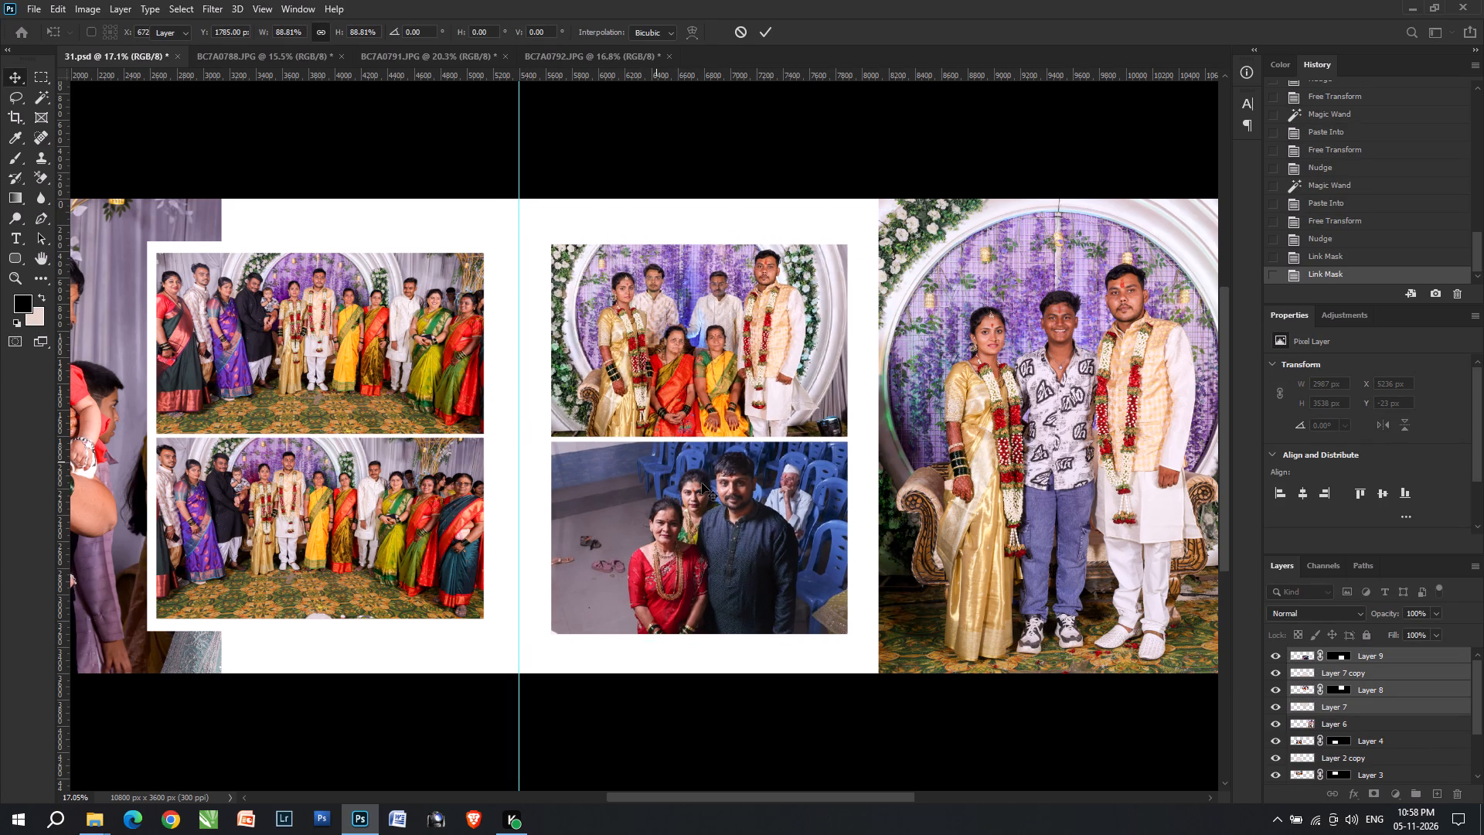
key(v)
key(v)
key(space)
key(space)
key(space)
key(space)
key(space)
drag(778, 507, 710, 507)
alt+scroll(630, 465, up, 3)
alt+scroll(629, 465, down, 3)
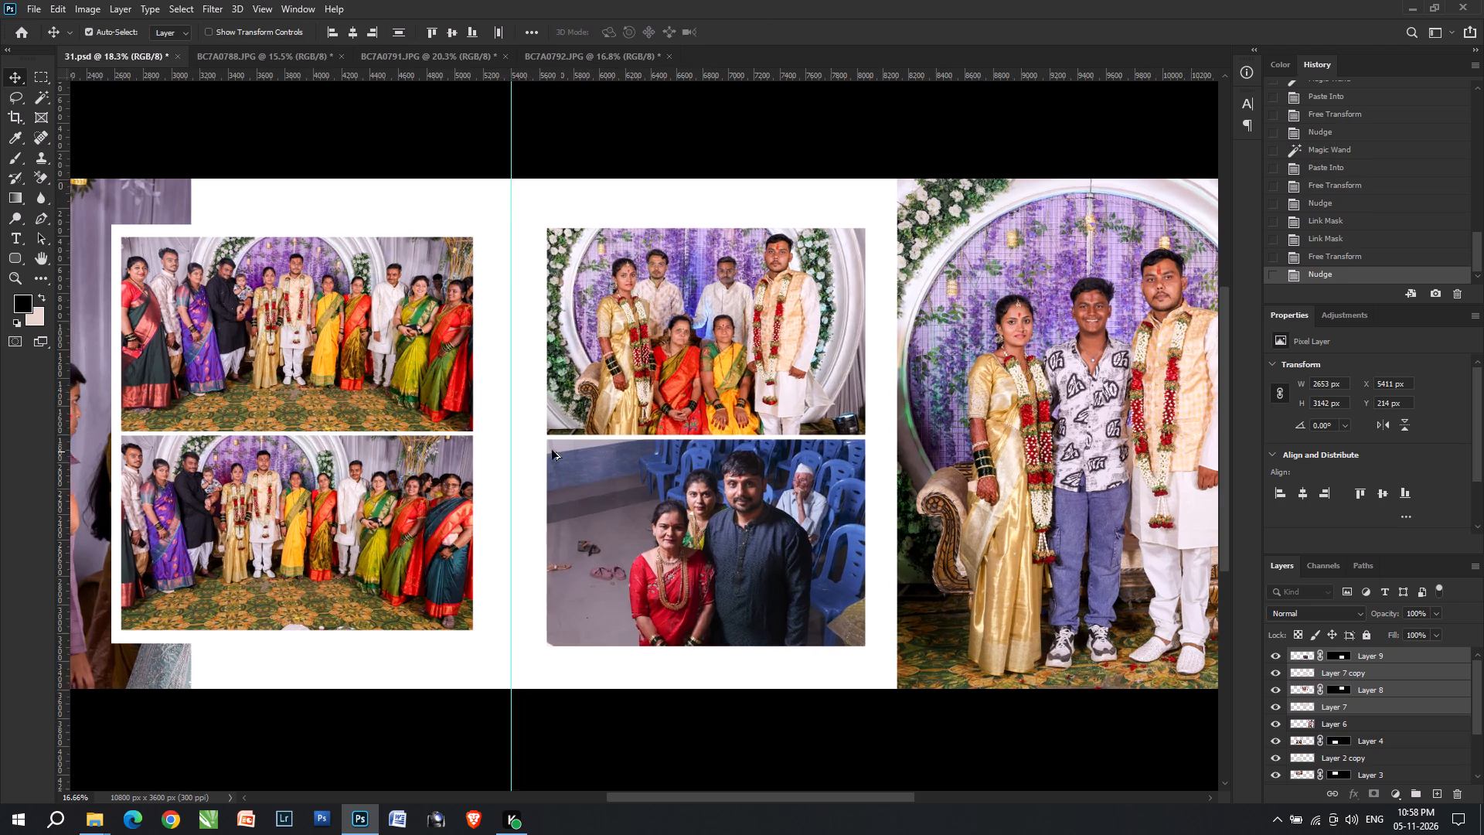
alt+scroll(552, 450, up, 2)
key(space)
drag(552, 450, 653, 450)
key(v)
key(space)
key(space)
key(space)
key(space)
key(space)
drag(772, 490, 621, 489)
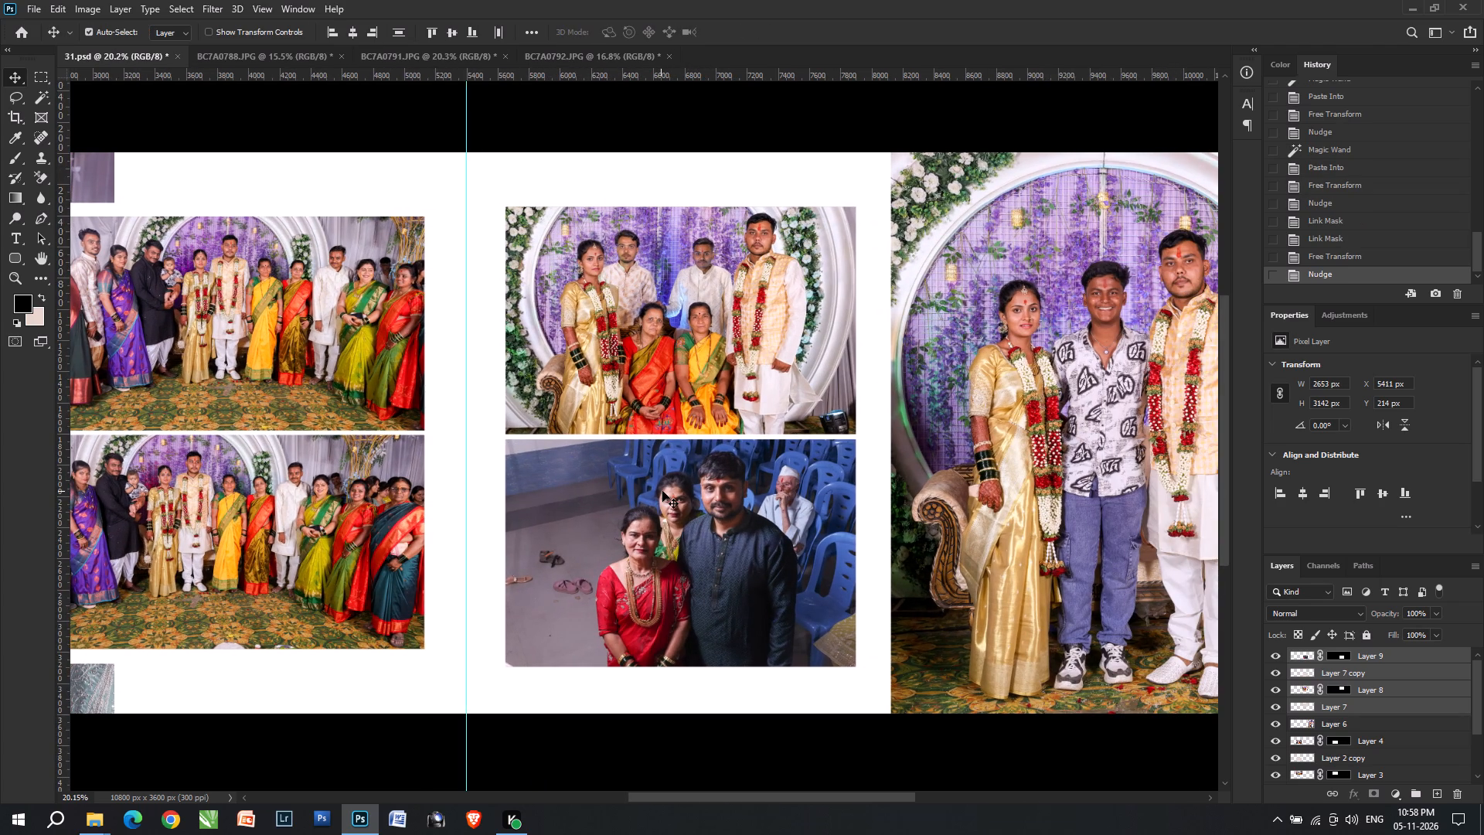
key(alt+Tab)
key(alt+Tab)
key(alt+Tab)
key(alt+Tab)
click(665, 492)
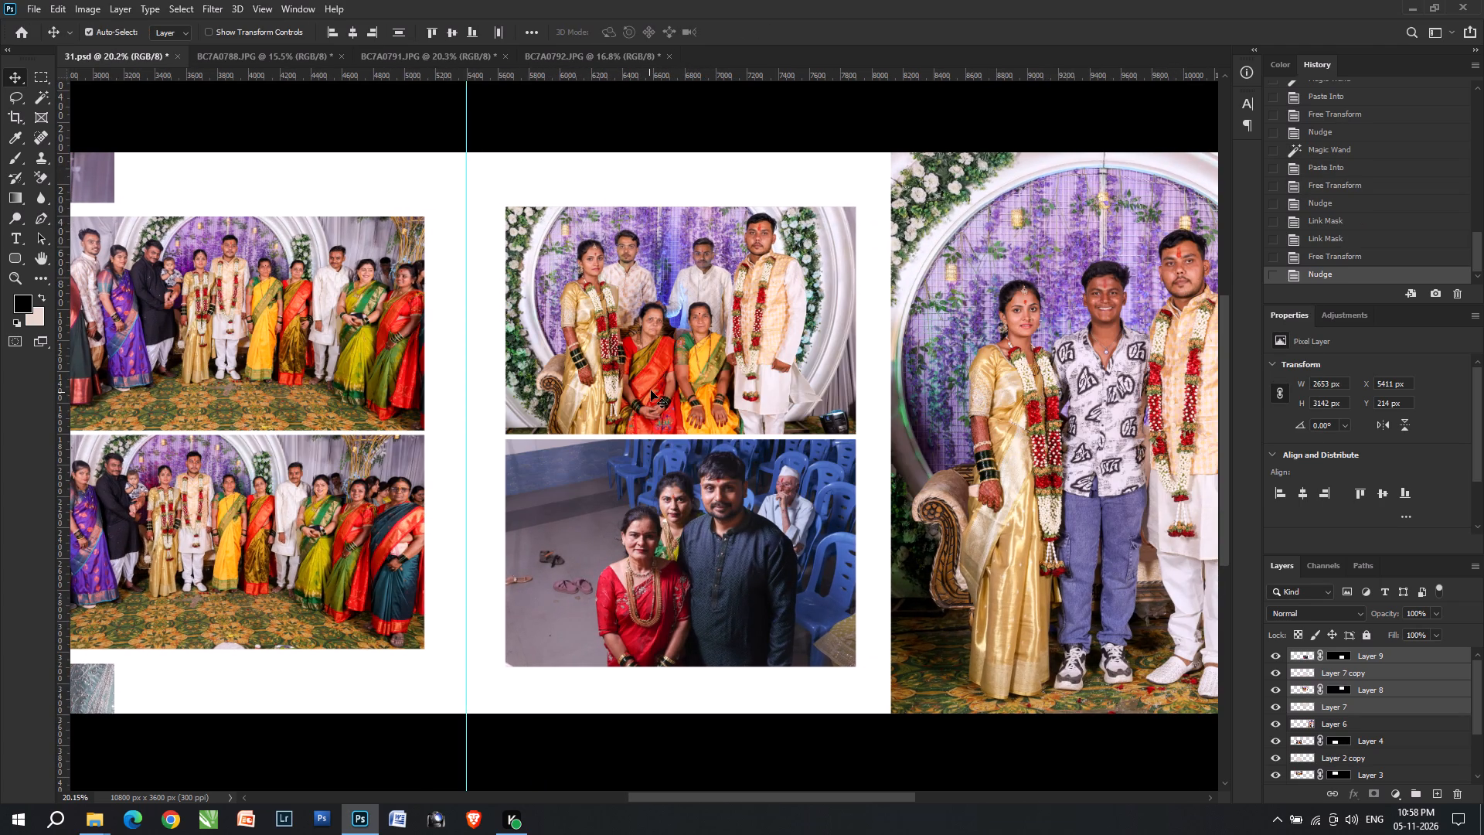
Duplicate the upper and lower framed photo layers and merge the two copies into one layer.
right_click(651, 390)
click(692, 408)
shift+click(699, 456)
right_click(668, 367)
click(698, 377)
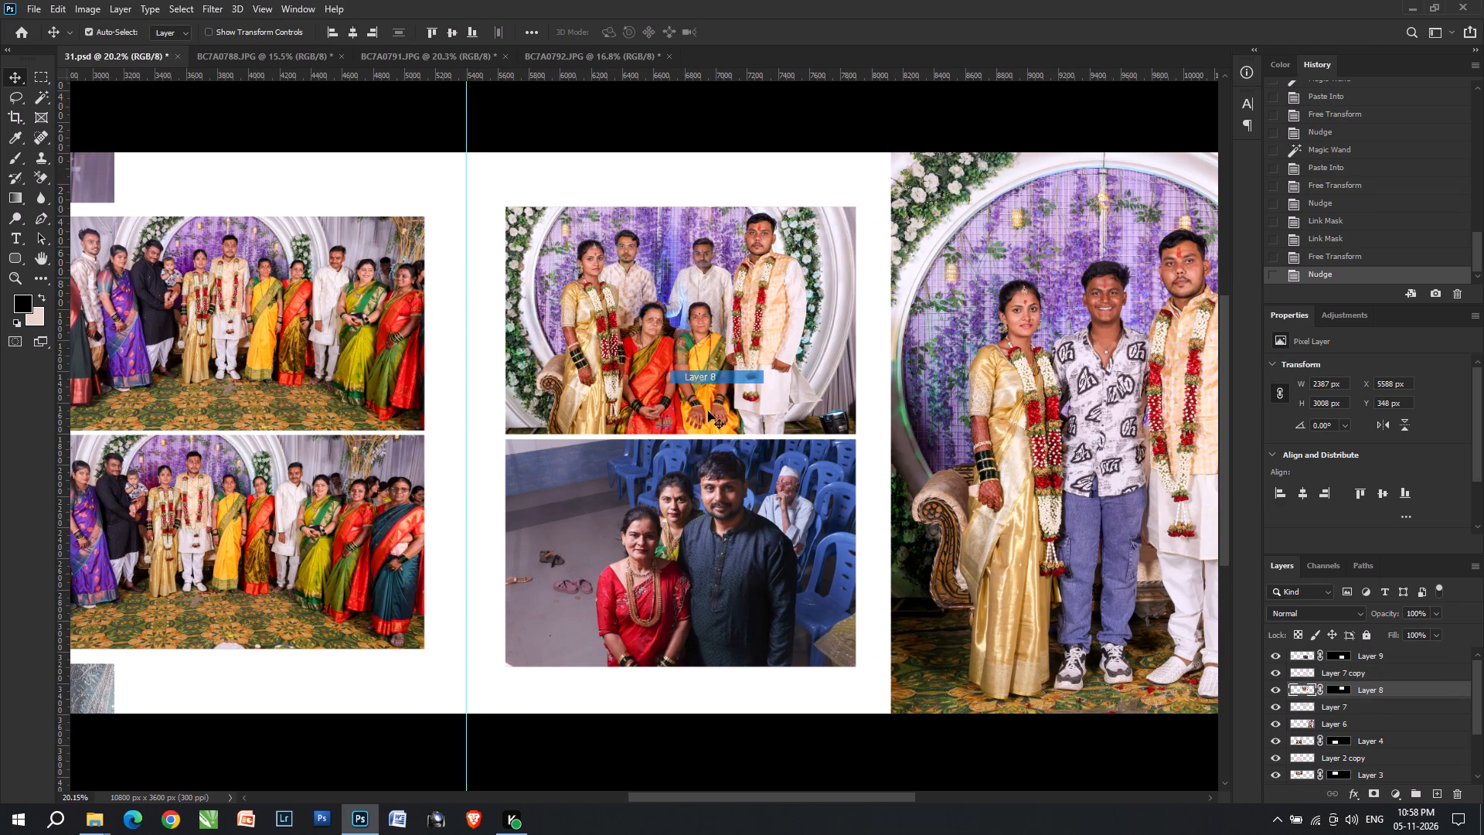
shift+click(720, 489)
key(ctrl+j)
key(ctrl+e)
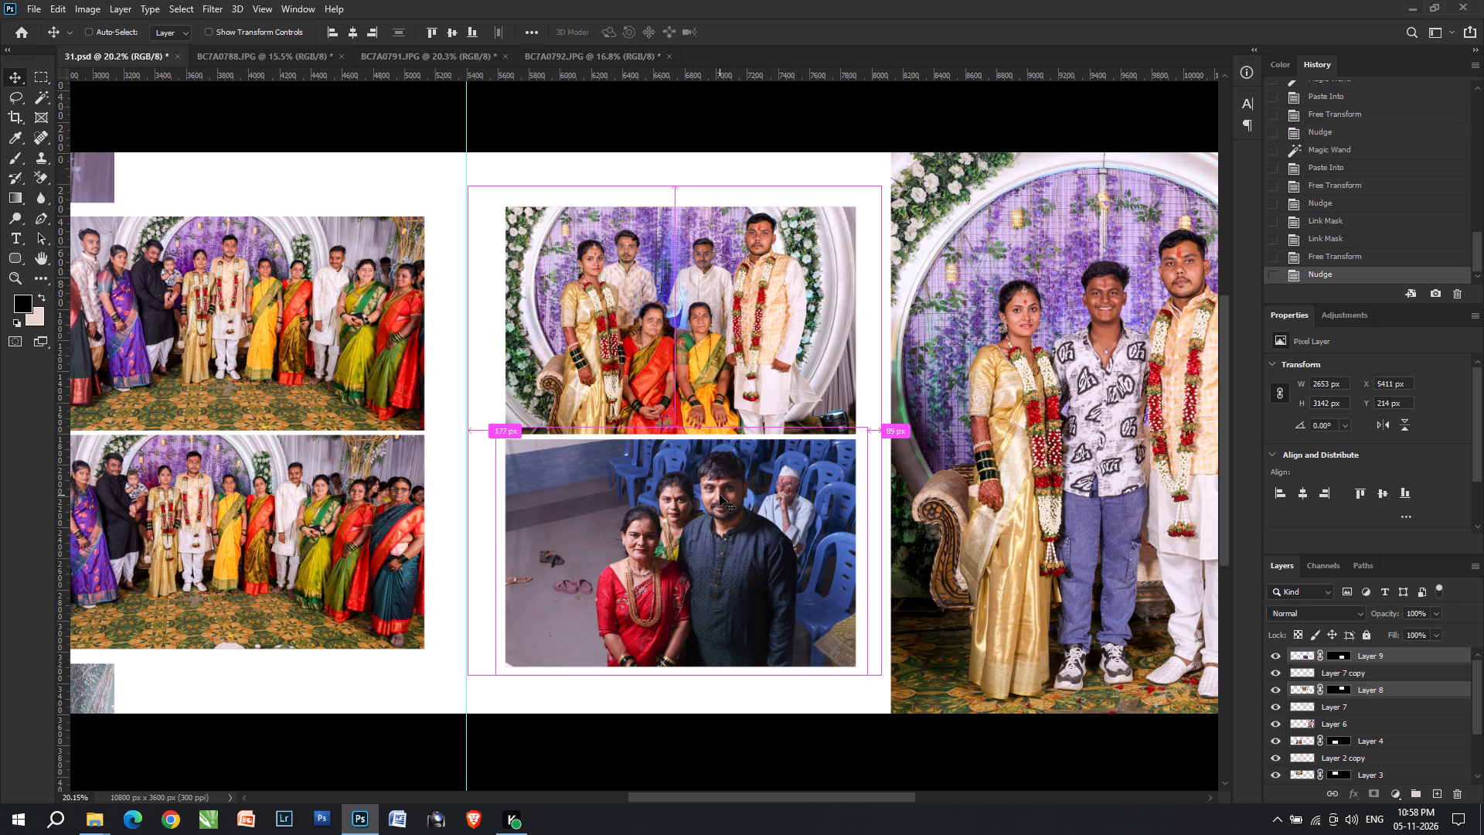
Apply a 6 px black outside stroke in Darken mode at 100% opacity to the merged photo layer.
key(ctrl+shift+q)
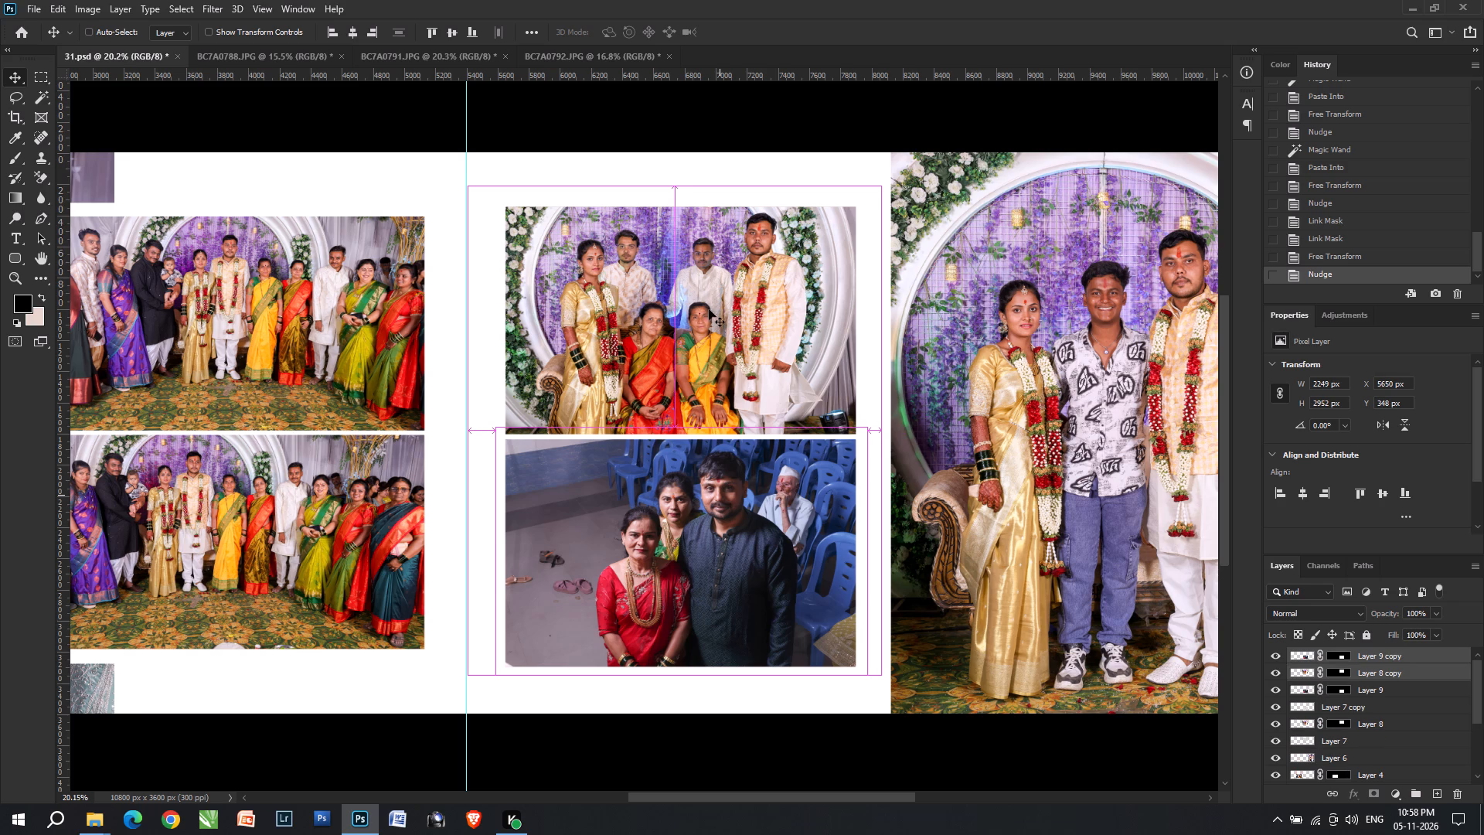
click(827, 207)
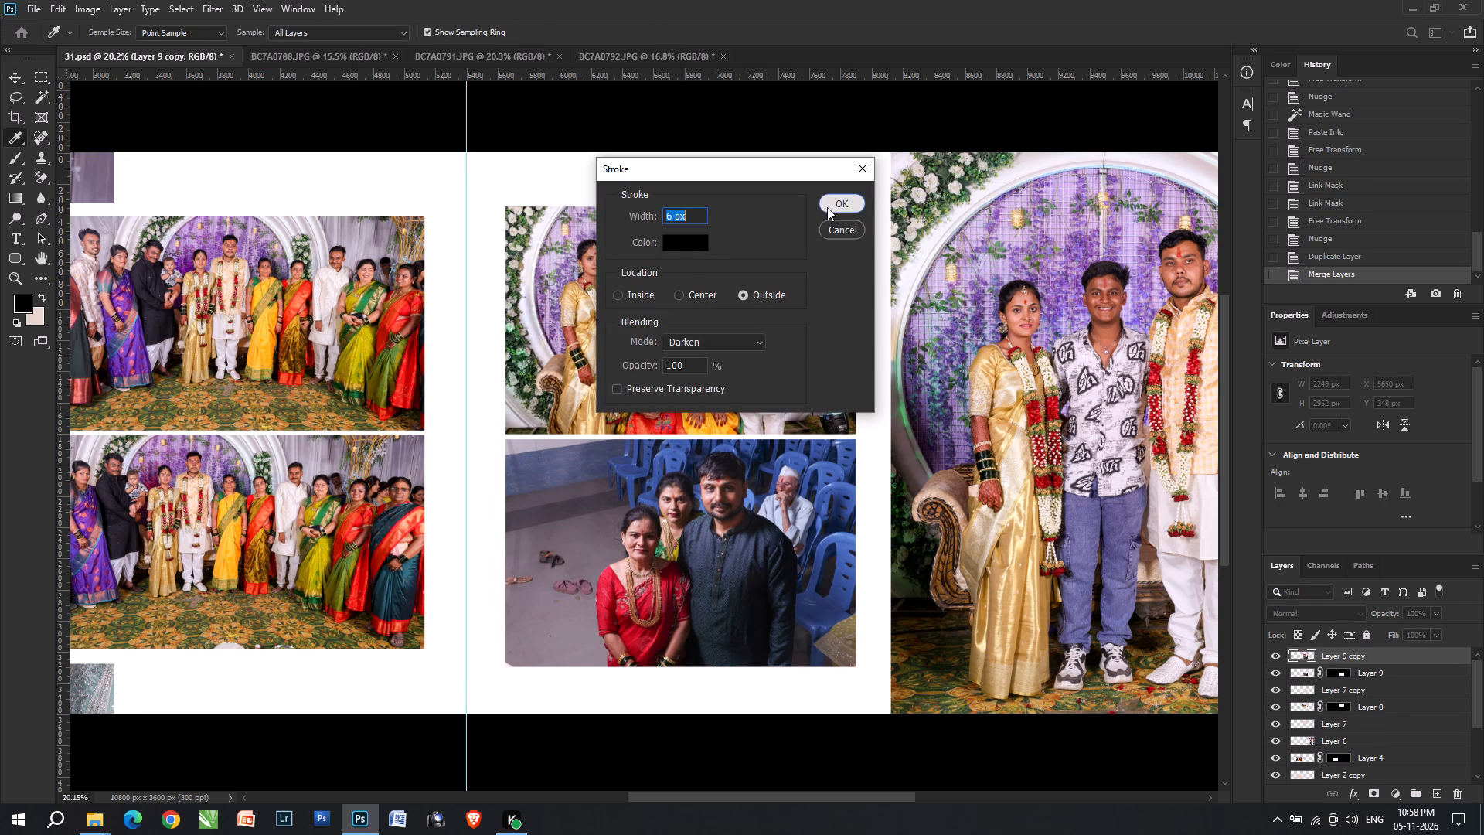
key(v)
key(v)
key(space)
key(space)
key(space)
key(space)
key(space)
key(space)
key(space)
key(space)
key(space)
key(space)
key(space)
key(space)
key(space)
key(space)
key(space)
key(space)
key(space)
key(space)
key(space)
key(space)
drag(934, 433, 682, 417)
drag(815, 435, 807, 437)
Switch to File Explorer and open the Copy of Copy of Artical 04 folder under F:, 2026 design, 2026 PSD.
key(alt+Tab)
key(alt+Tab)
key(alt+Tab)
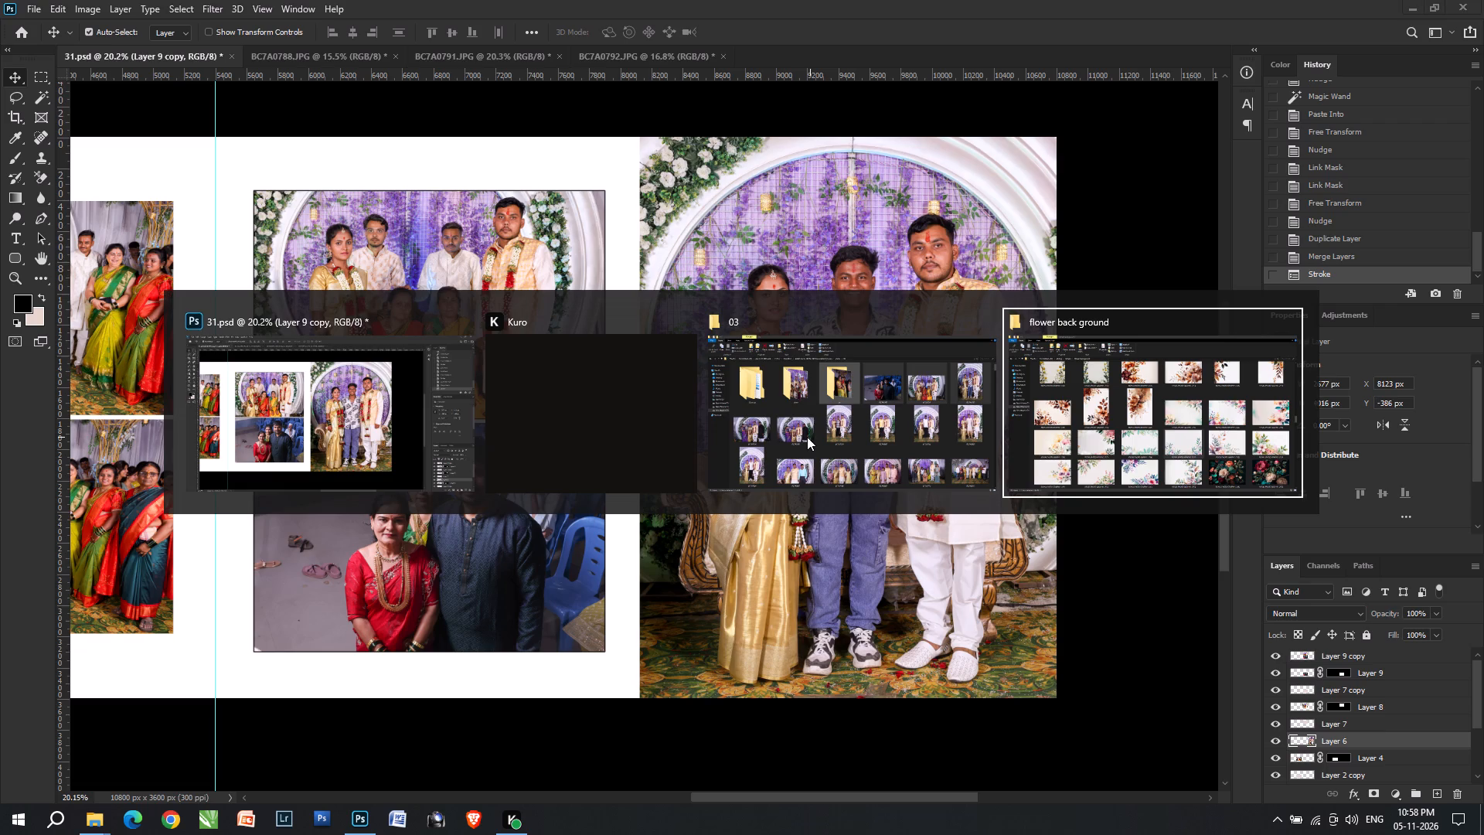
click(88, 366)
click(88, 381)
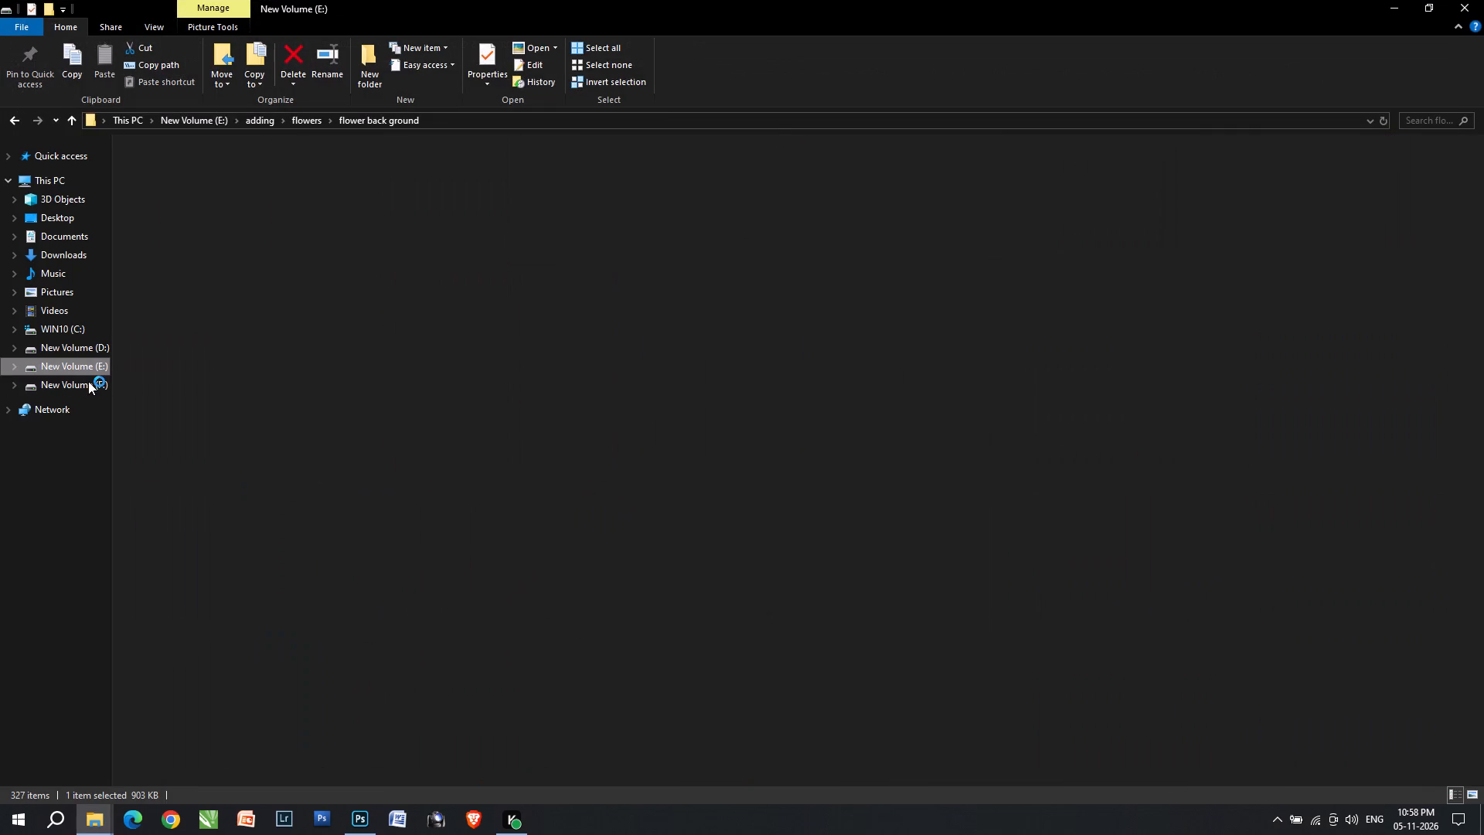
double_click(234, 263)
double_click(235, 264)
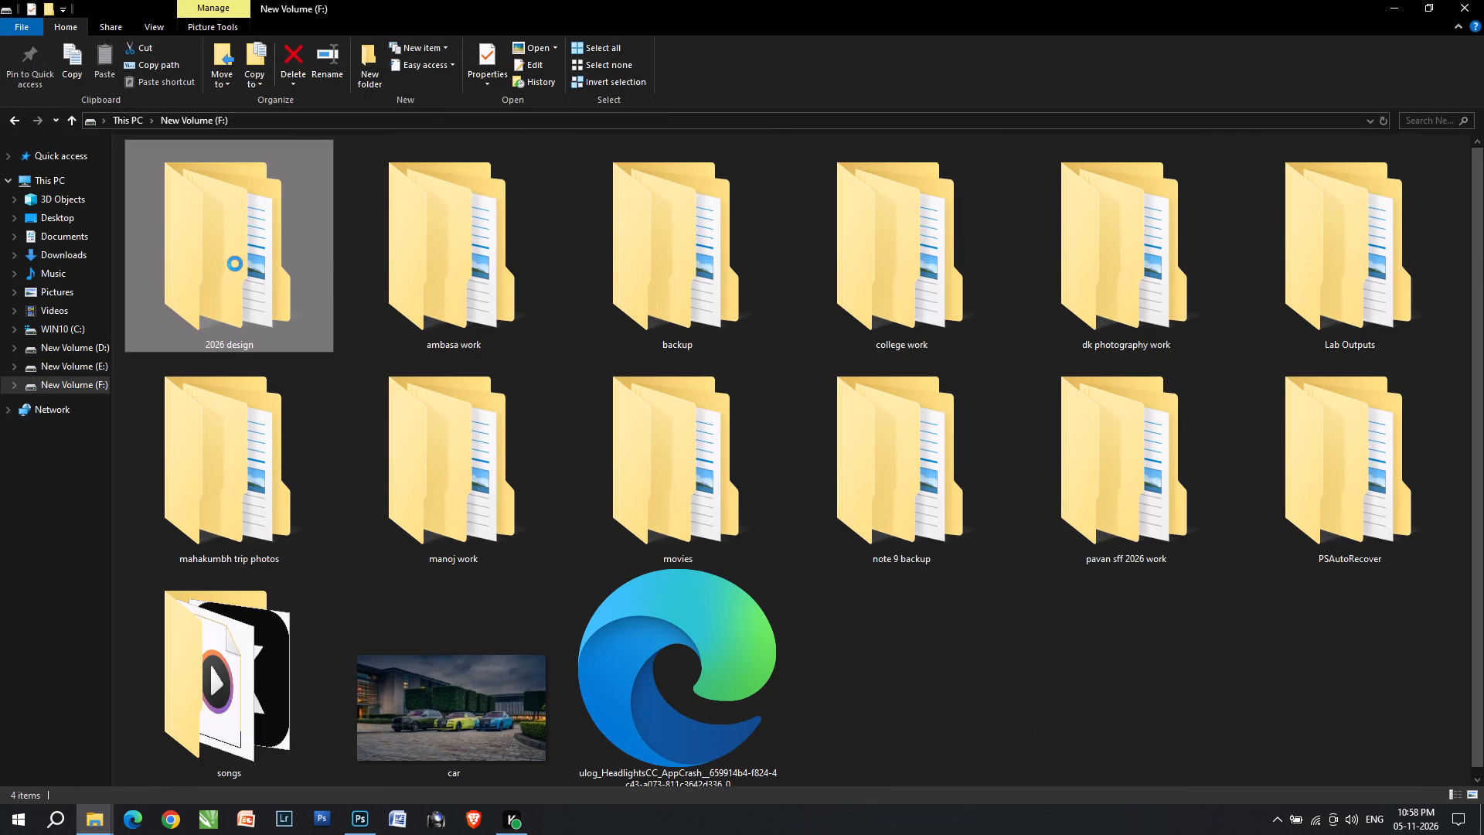
double_click(237, 268)
double_click(237, 268)
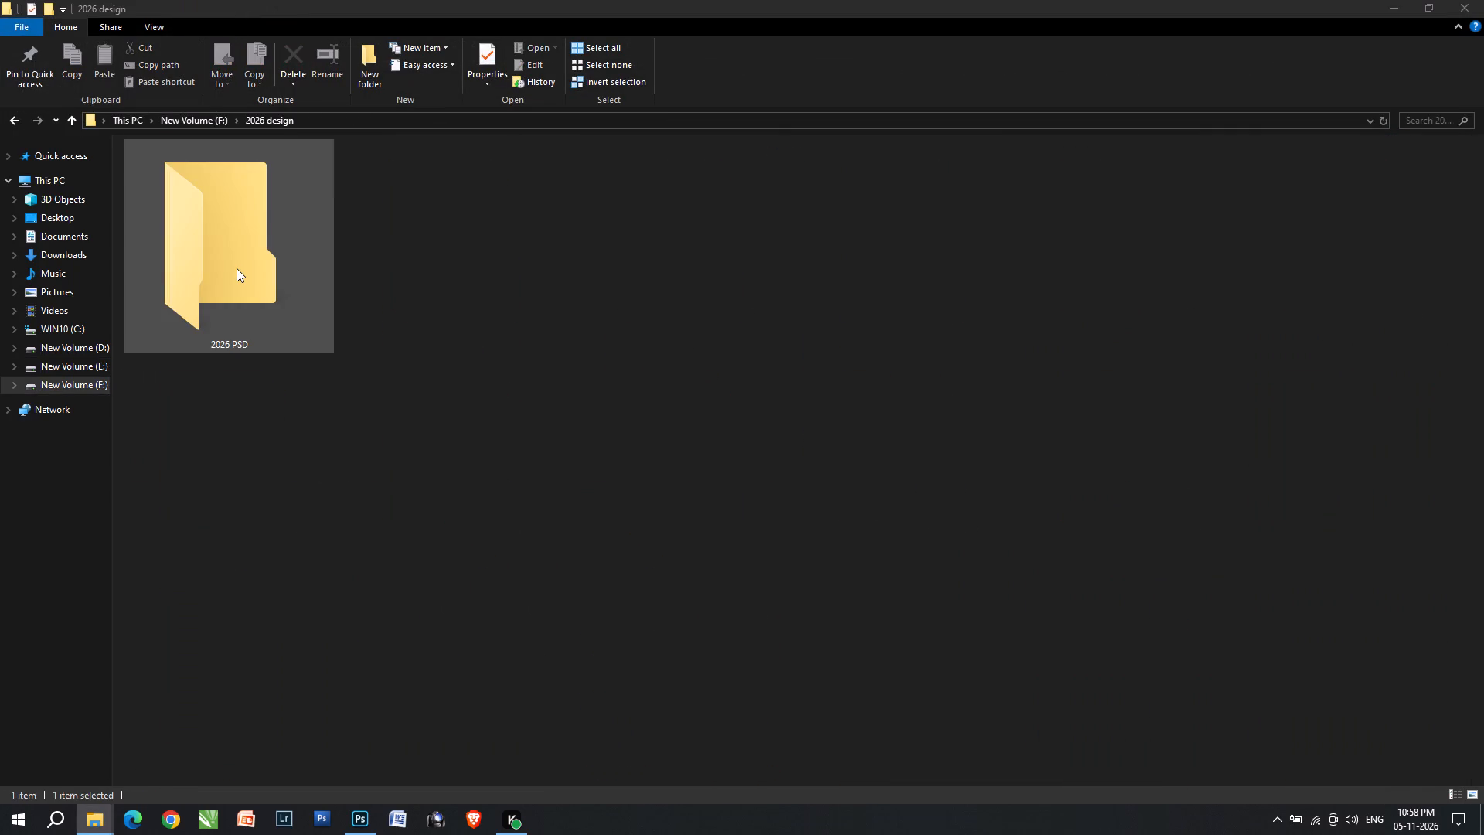
click(237, 268)
click(1483, 0)
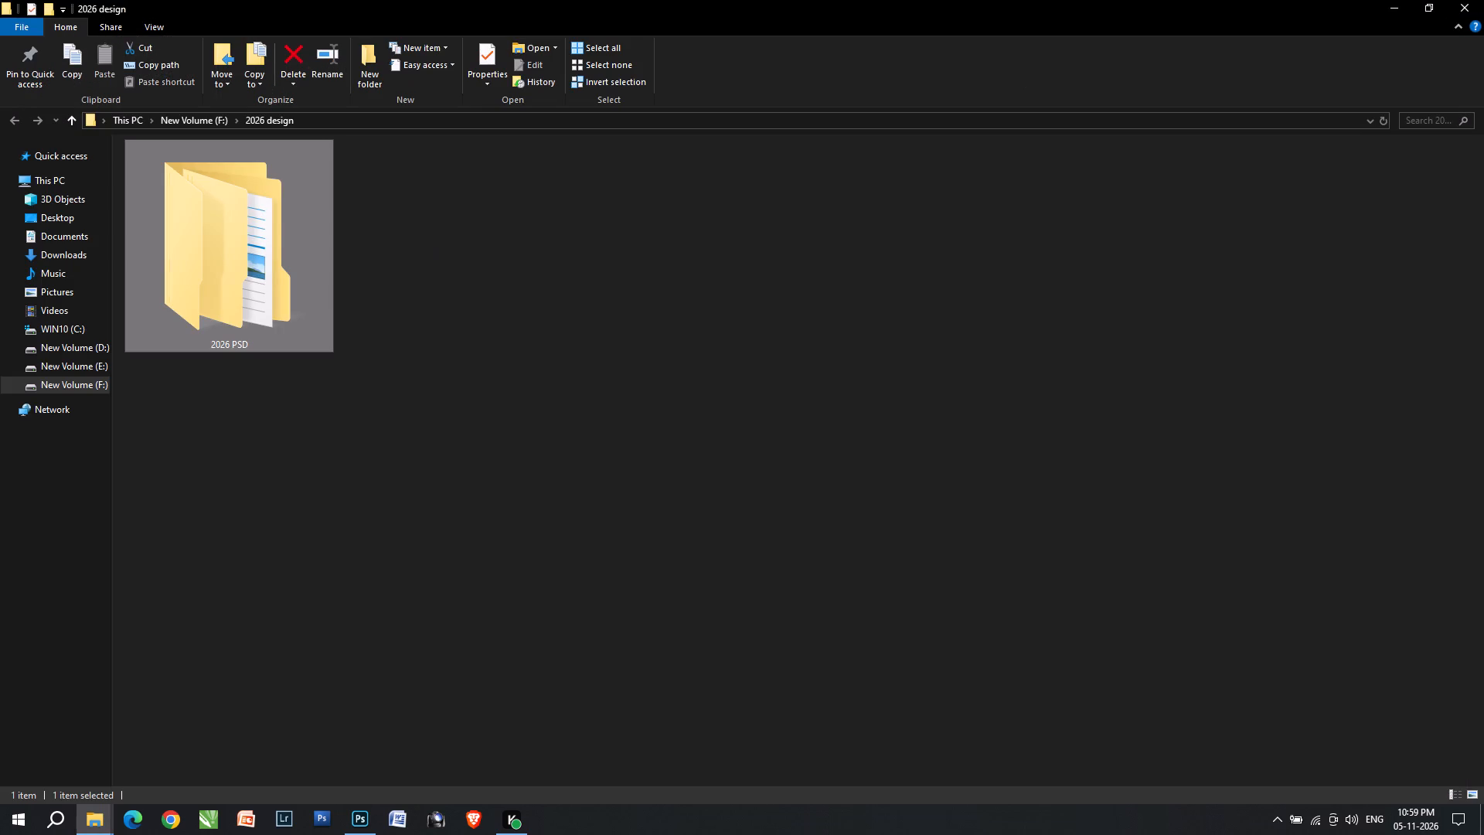
click(1483, 0)
double_click(254, 267)
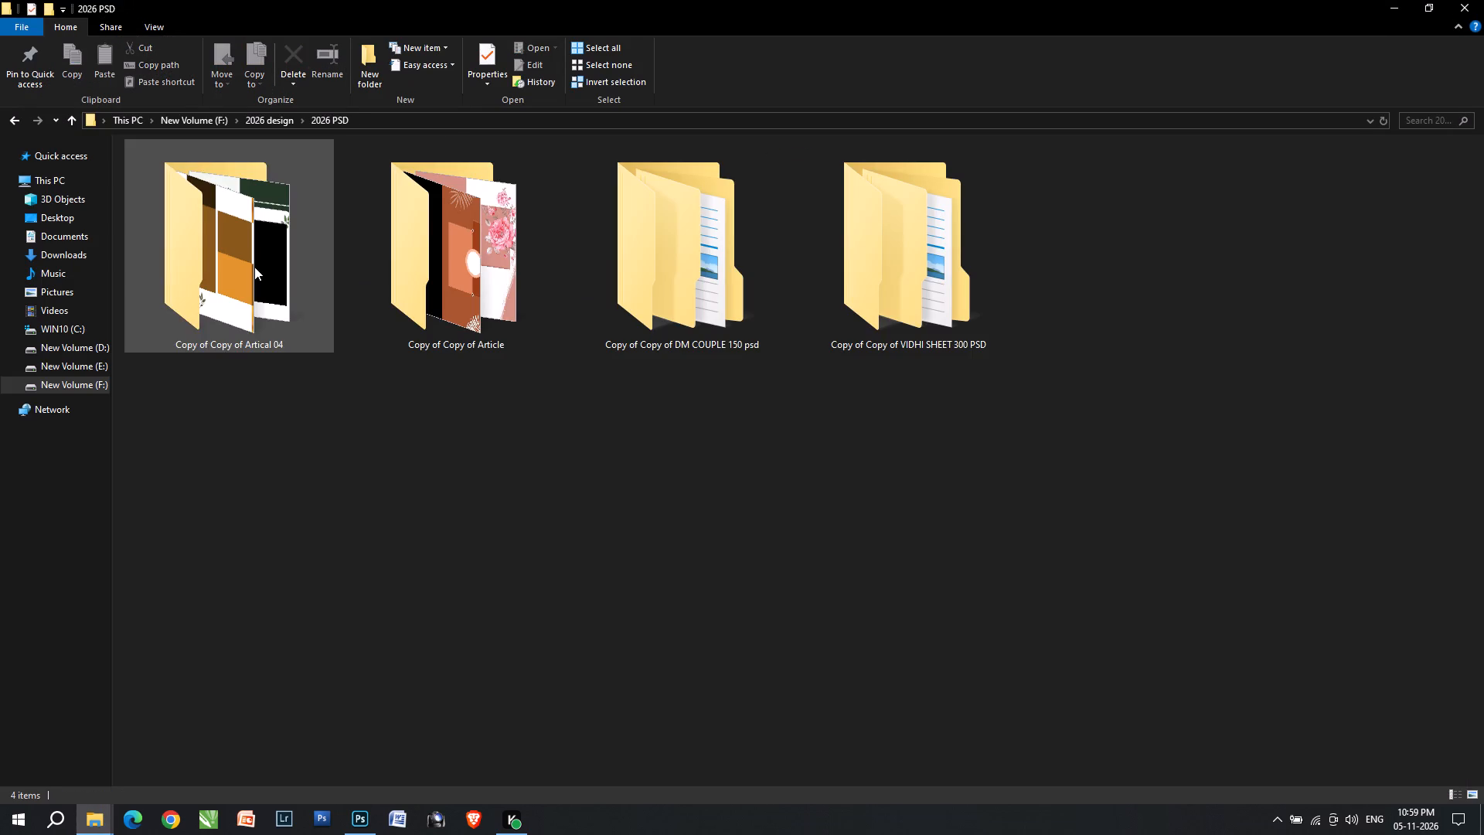
double_click(254, 267)
Look through the PSD template thumbnails in the Copy of Copy of Artical 04 folder for a suitable design element.
scroll(611, 465, down, 6)
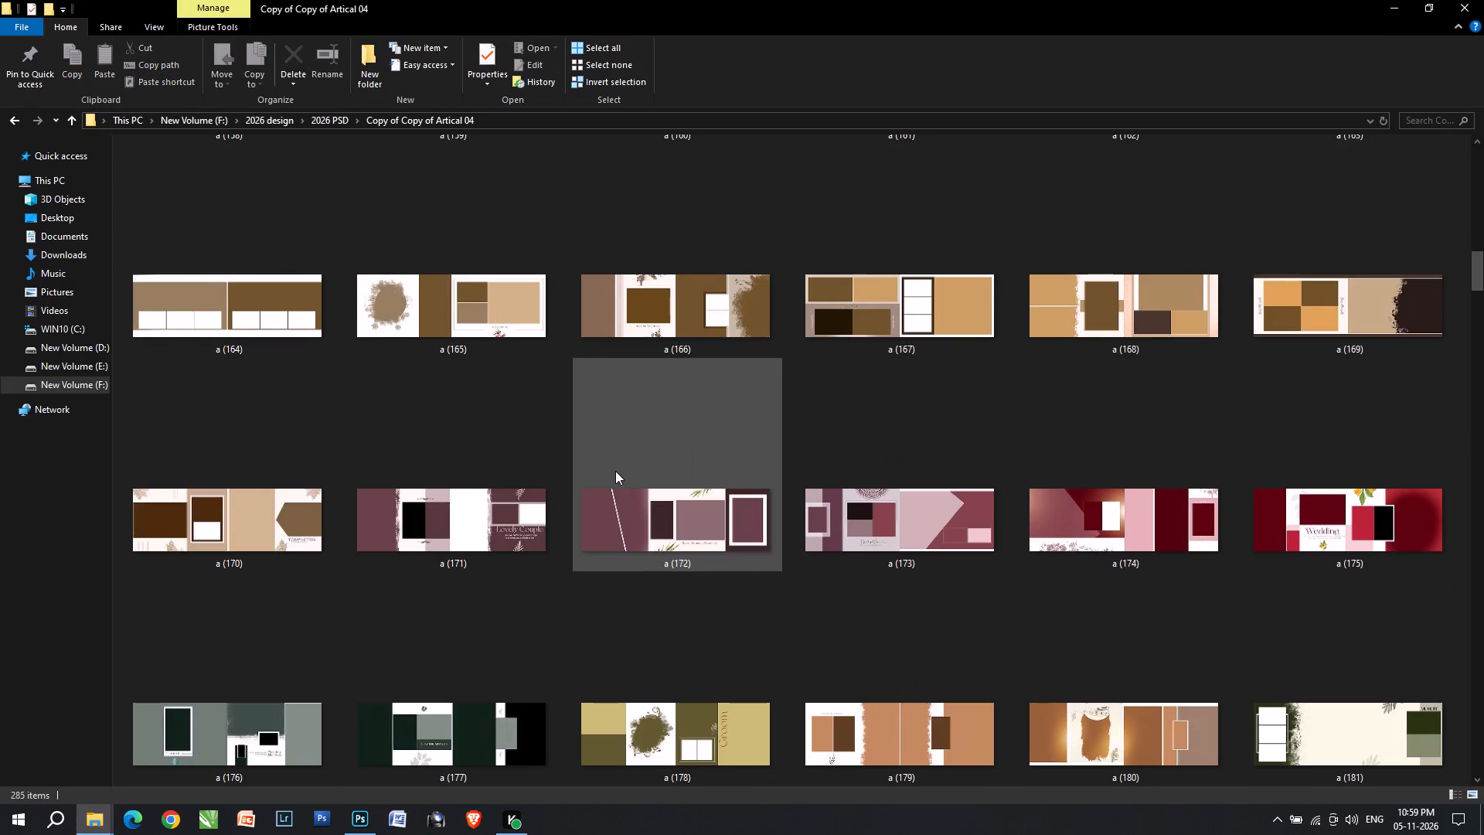
scroll(1146, 447, down, 2)
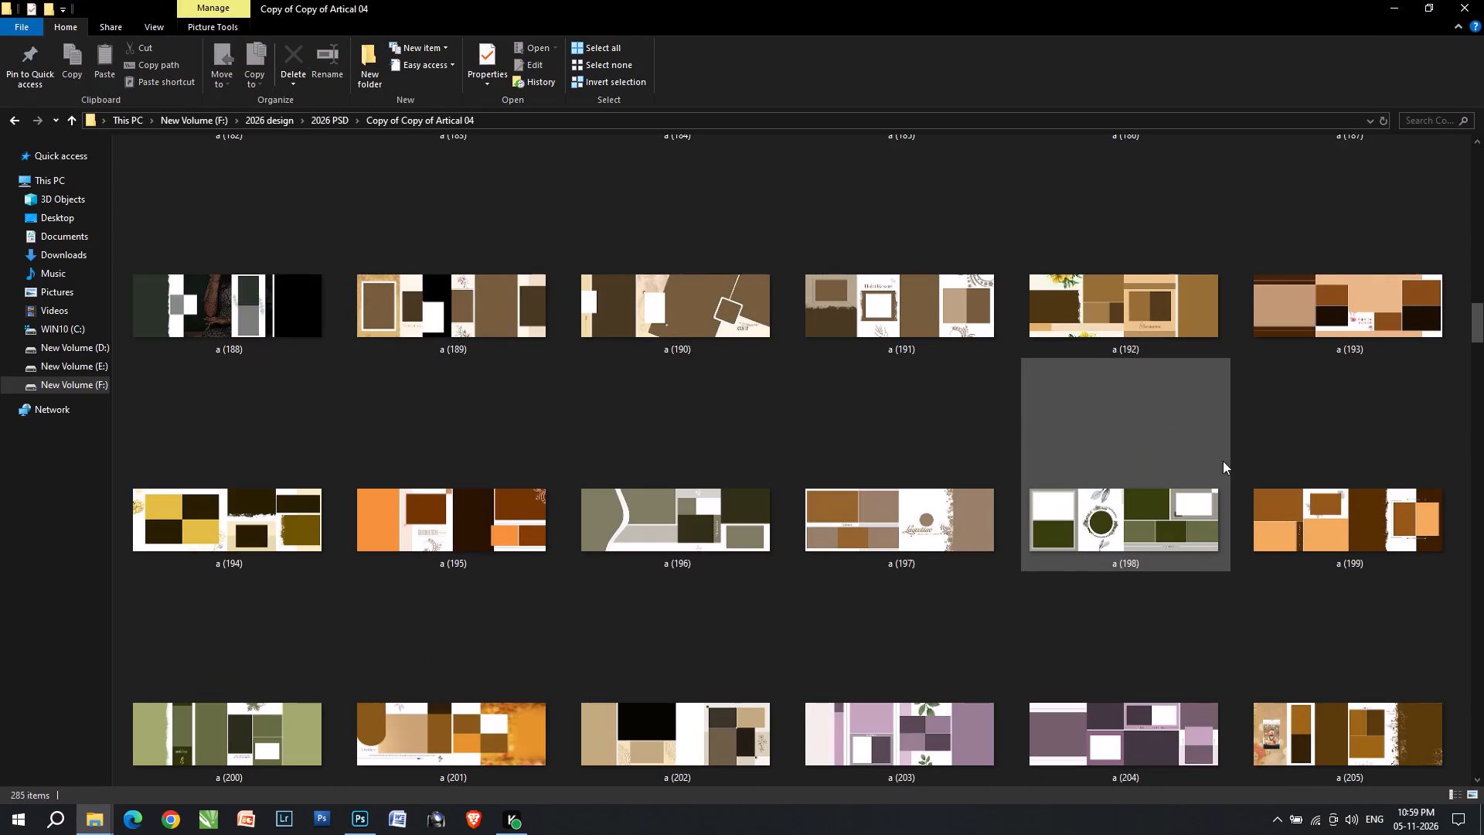
scroll(1223, 461, down, 1)
click(1400, 323)
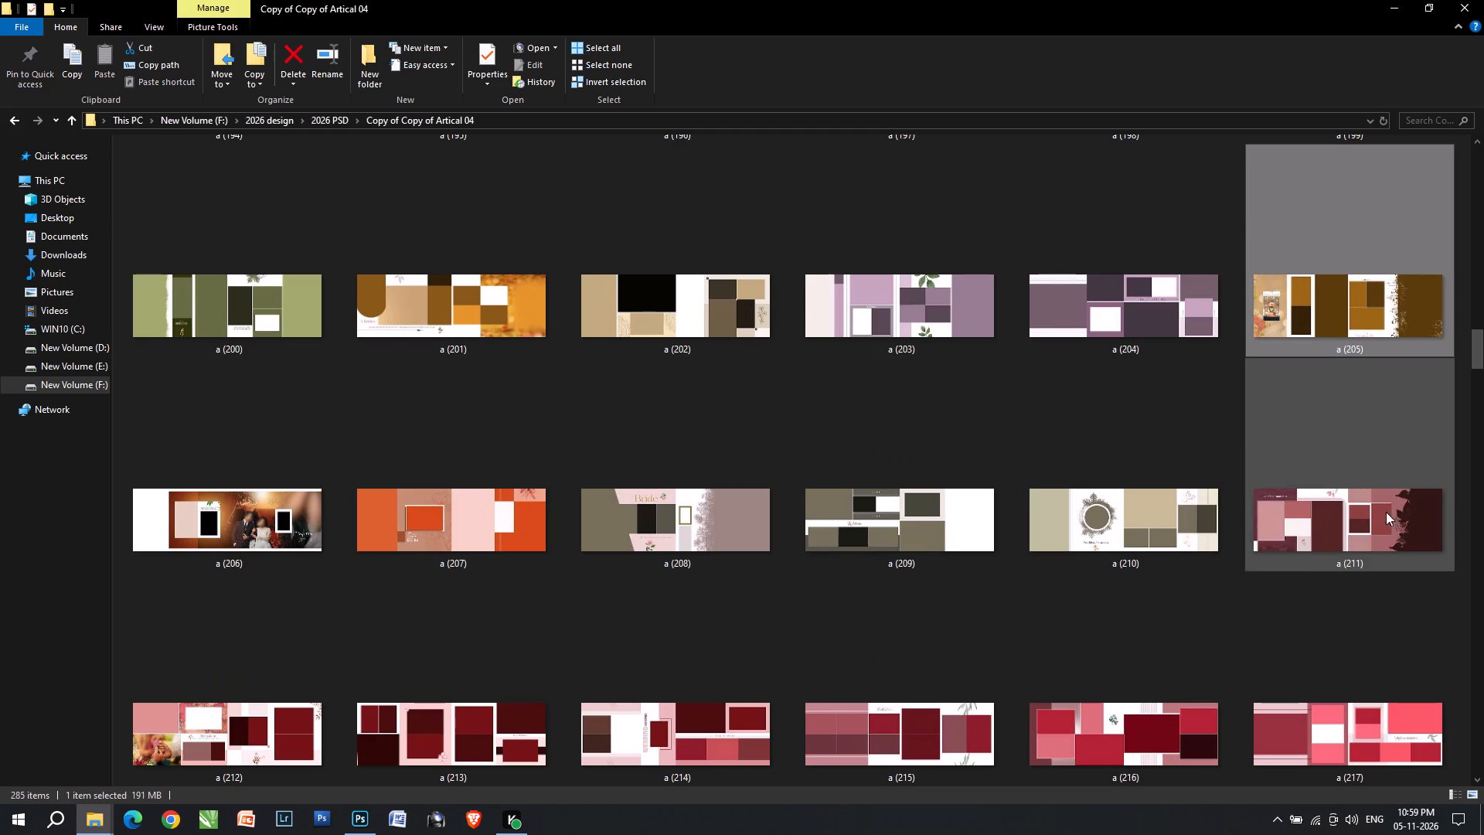
scroll(1234, 565, down, 1)
scroll(768, 506, up, 1)
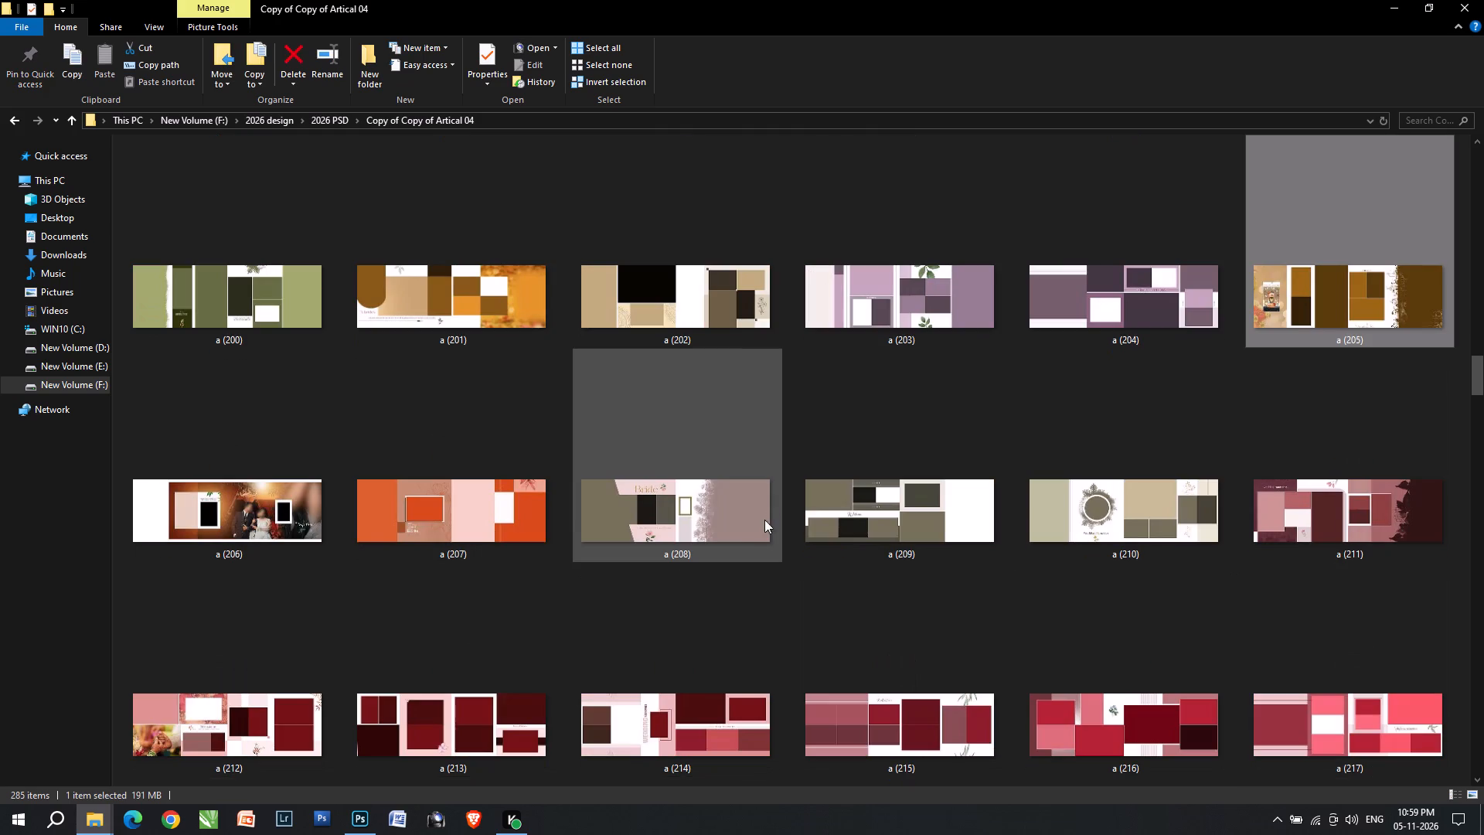
scroll(563, 534, down, 1)
scroll(674, 589, down, 1)
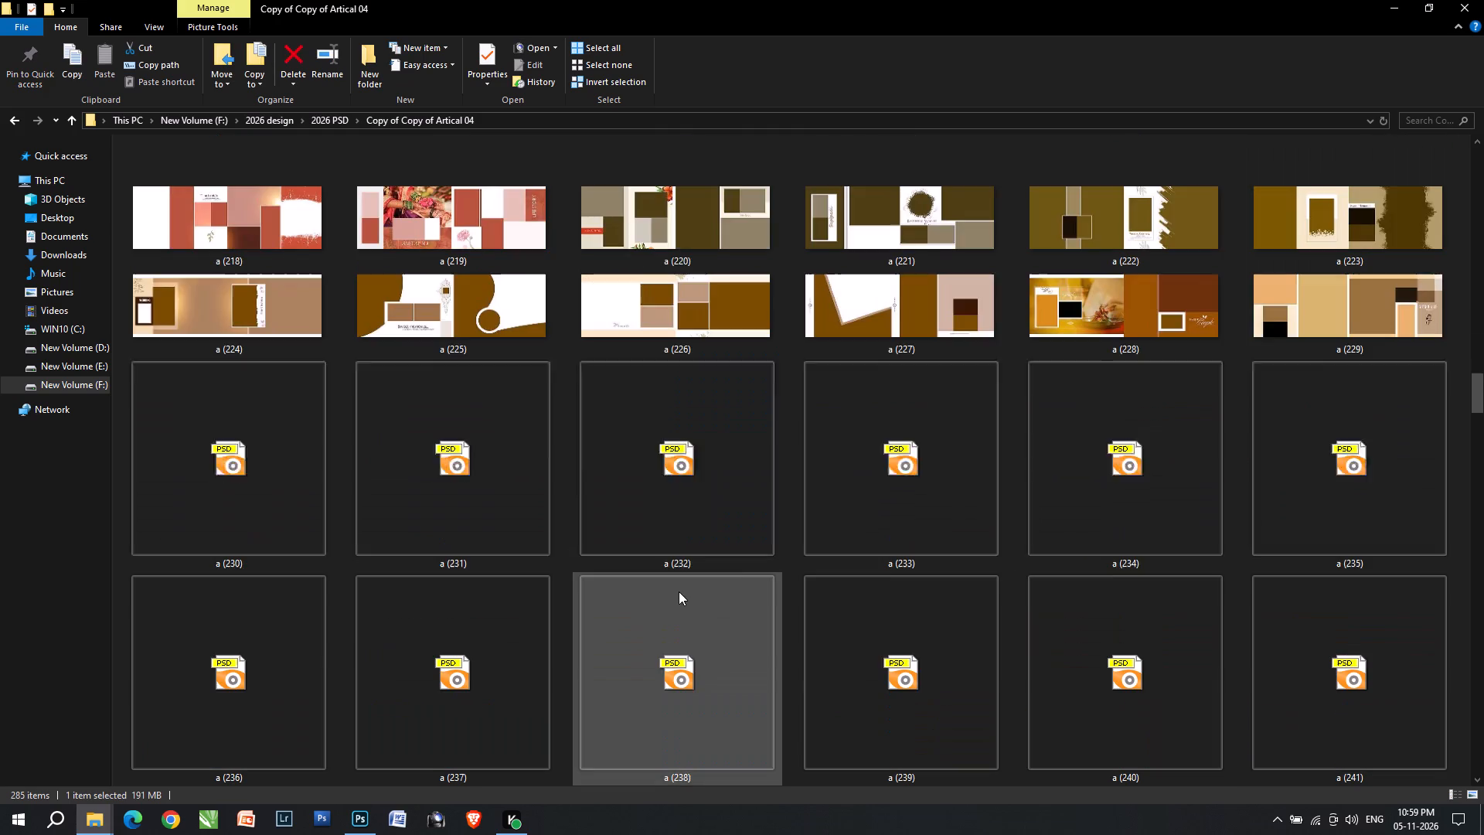
scroll(992, 471, up, 1)
click(1411, 476)
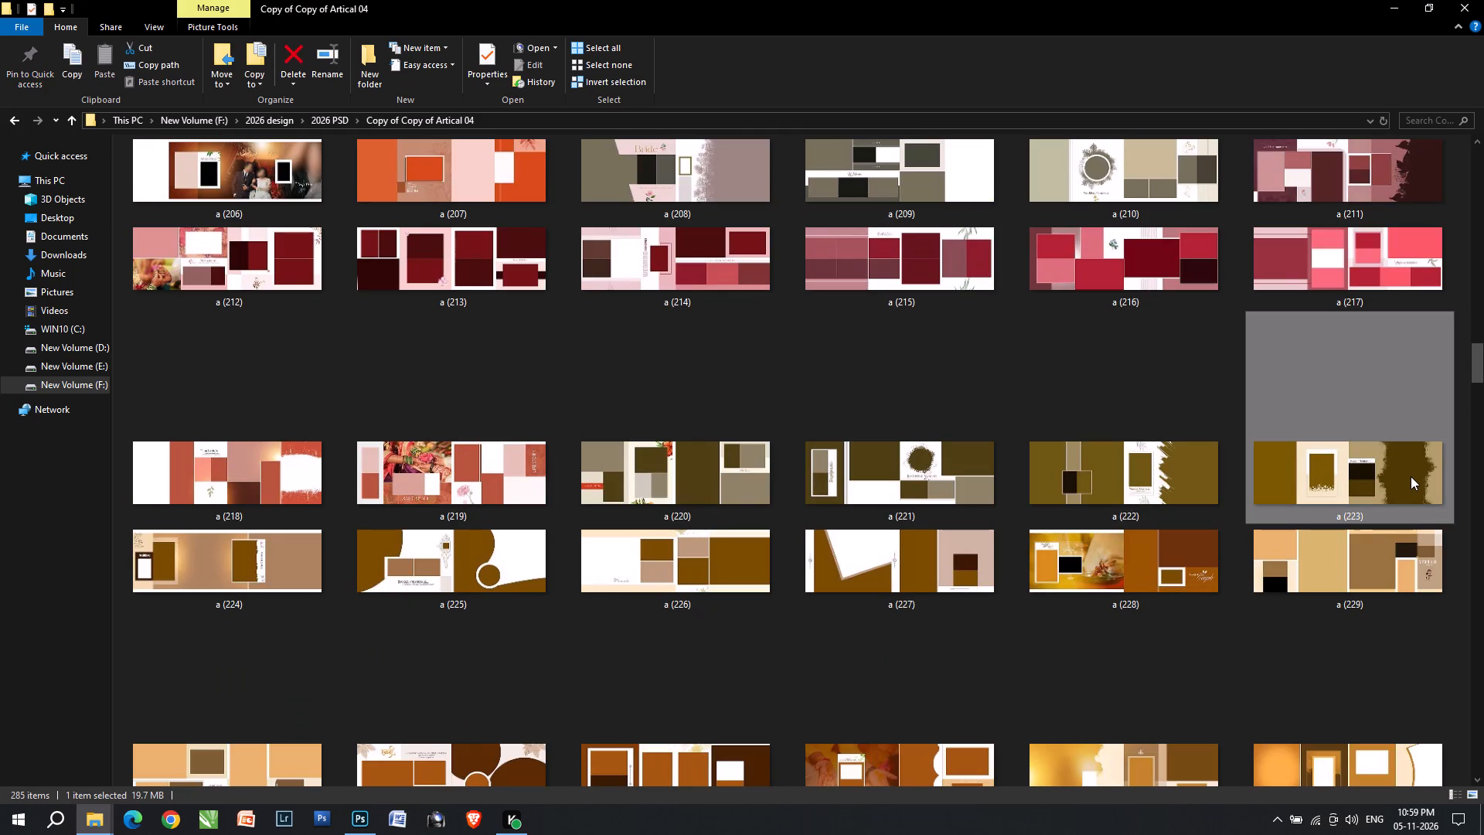
scroll(1369, 480, down, 1)
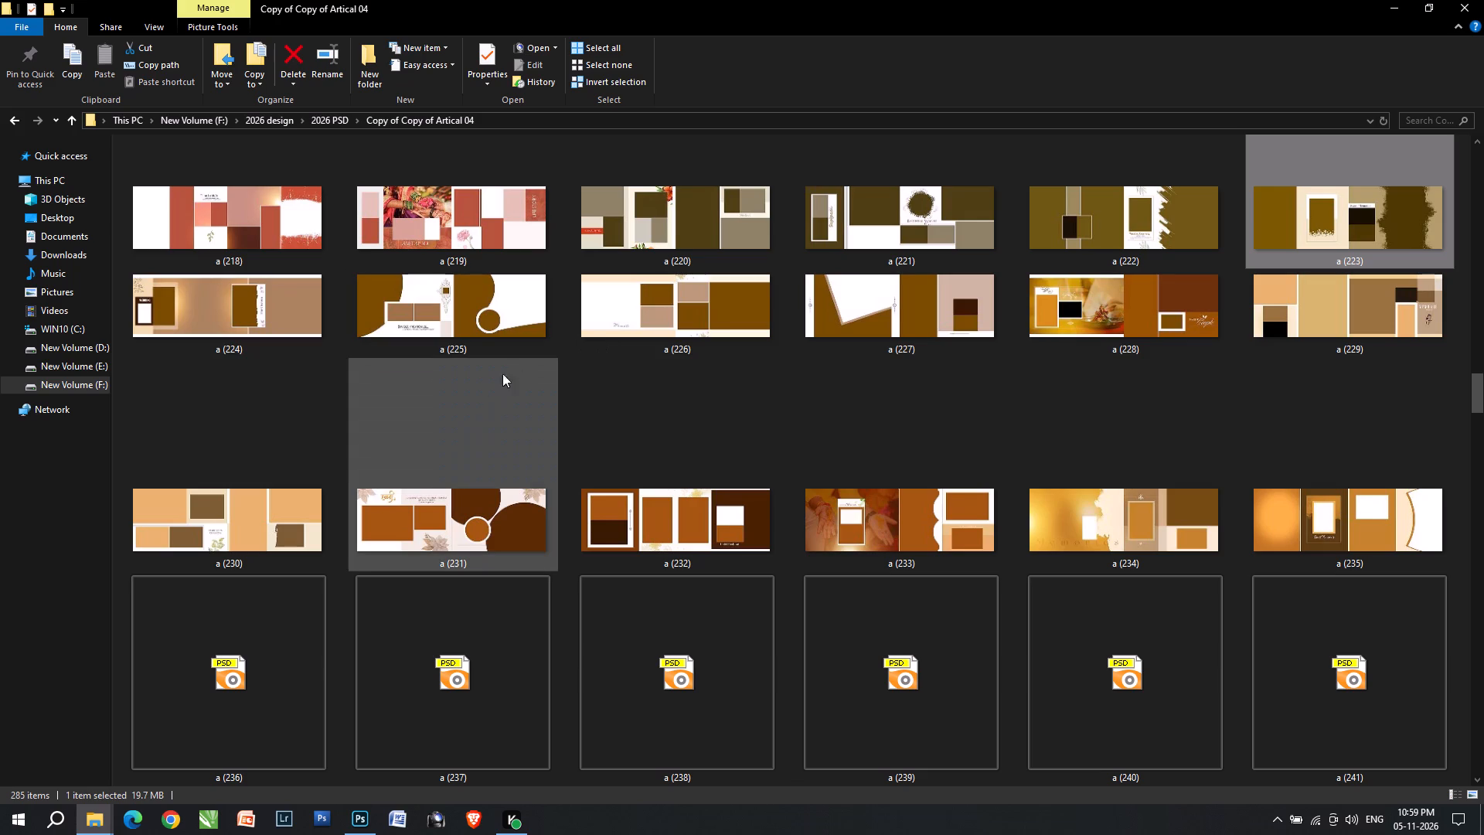
click(948, 527)
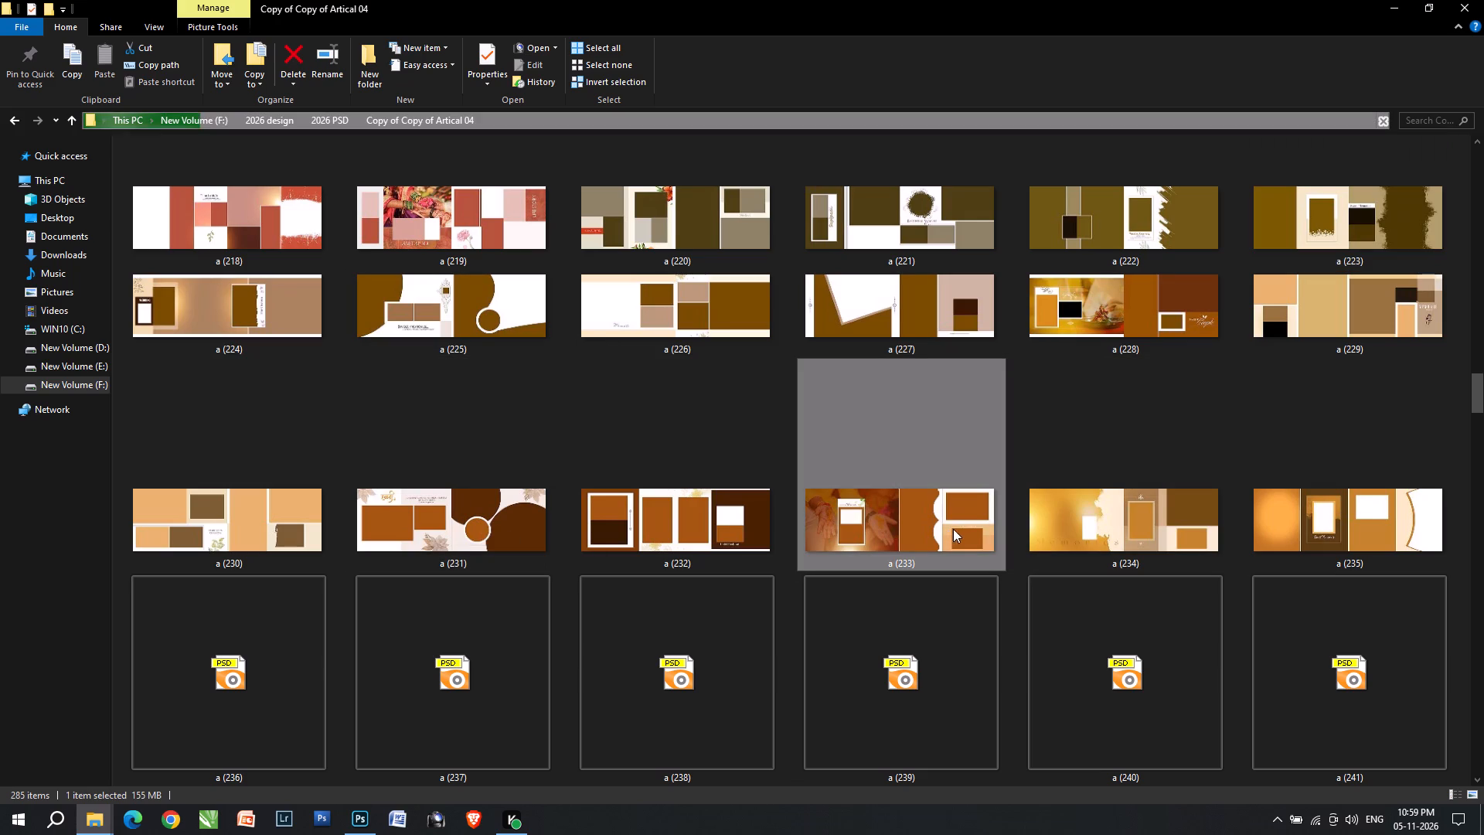
scroll(735, 579, down, 1)
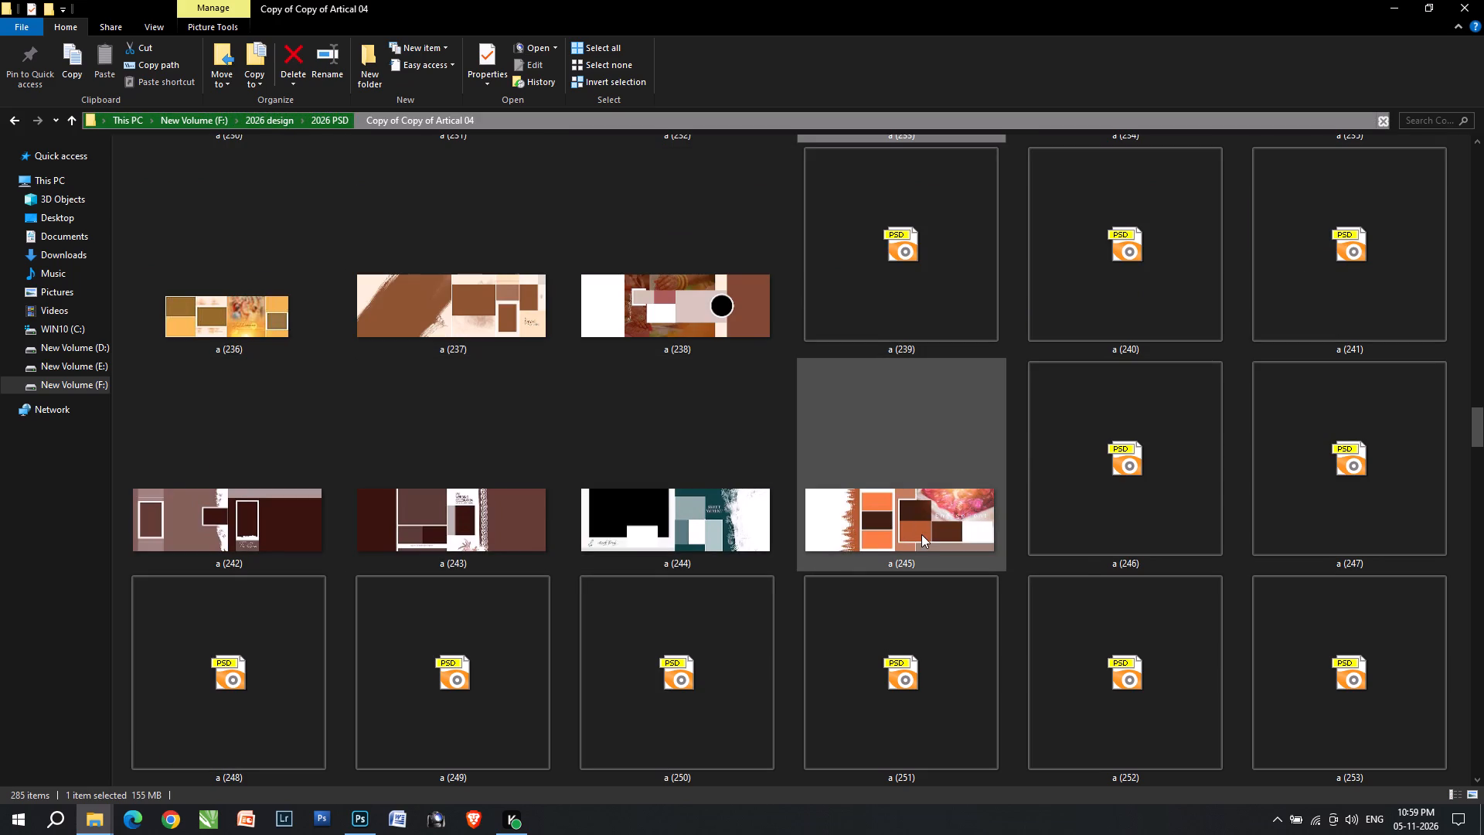
scroll(921, 534, down, 17)
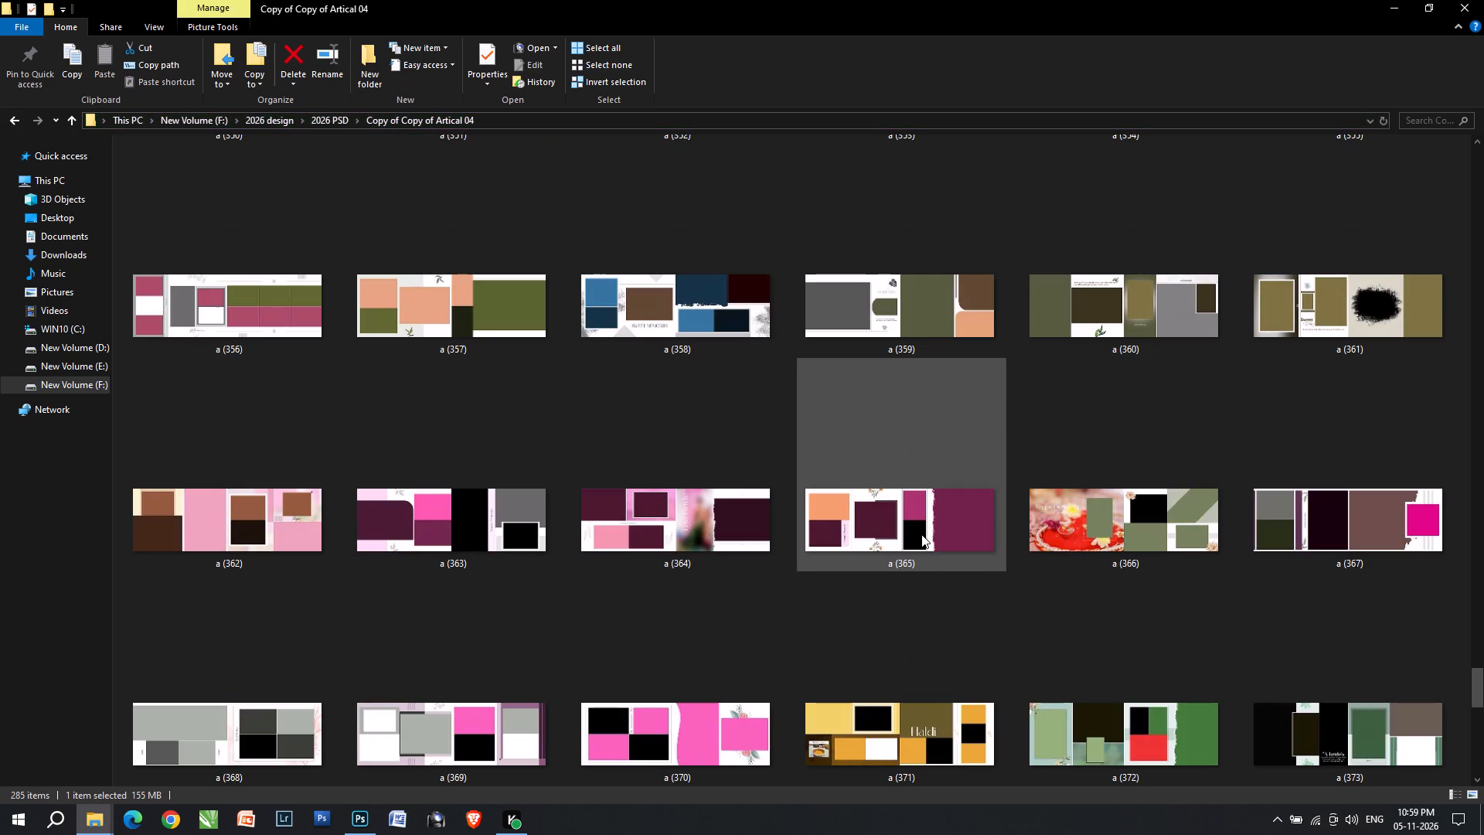
scroll(925, 536, down, 2)
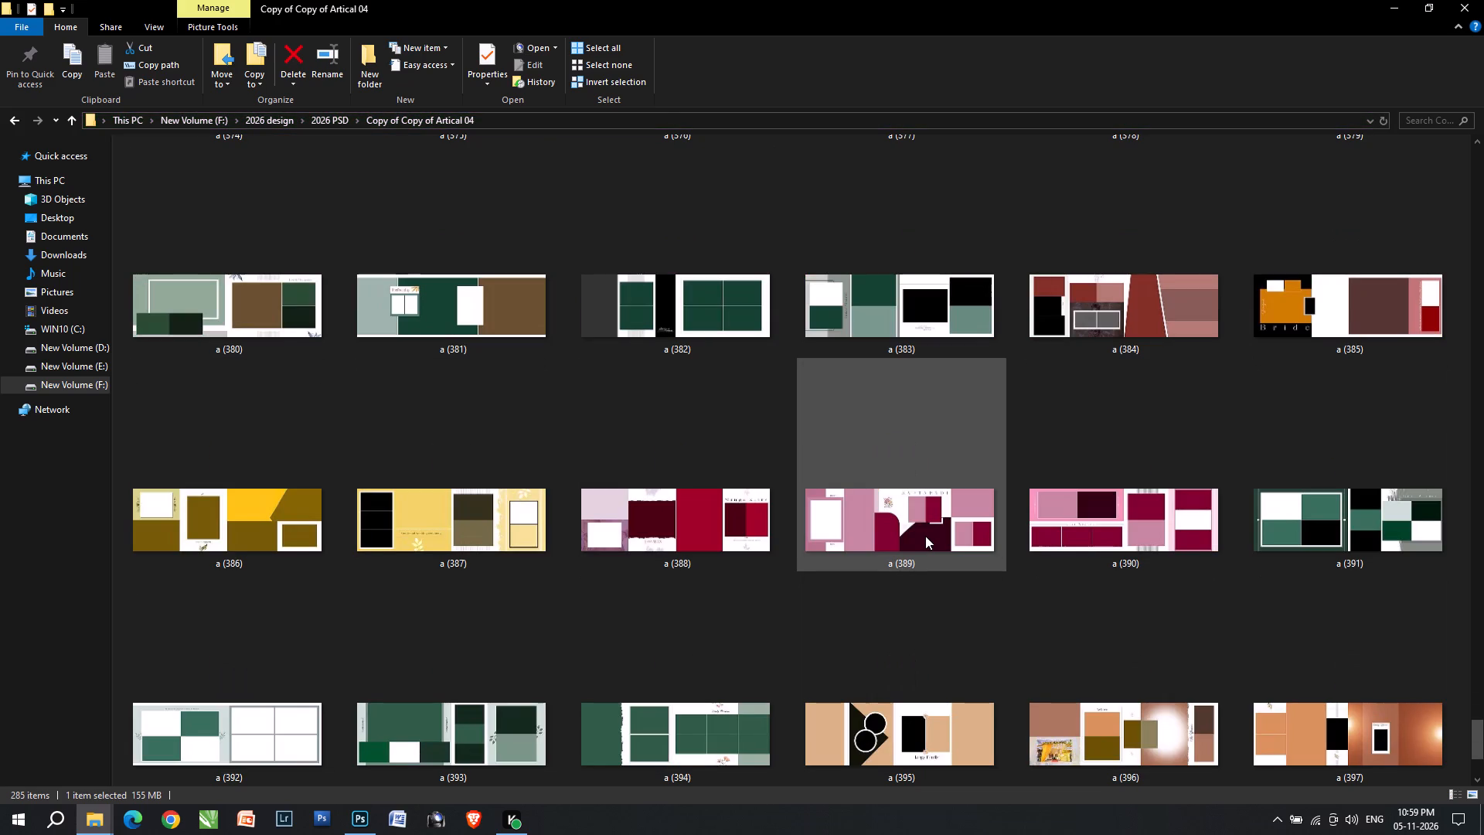
scroll(925, 536, up, 1)
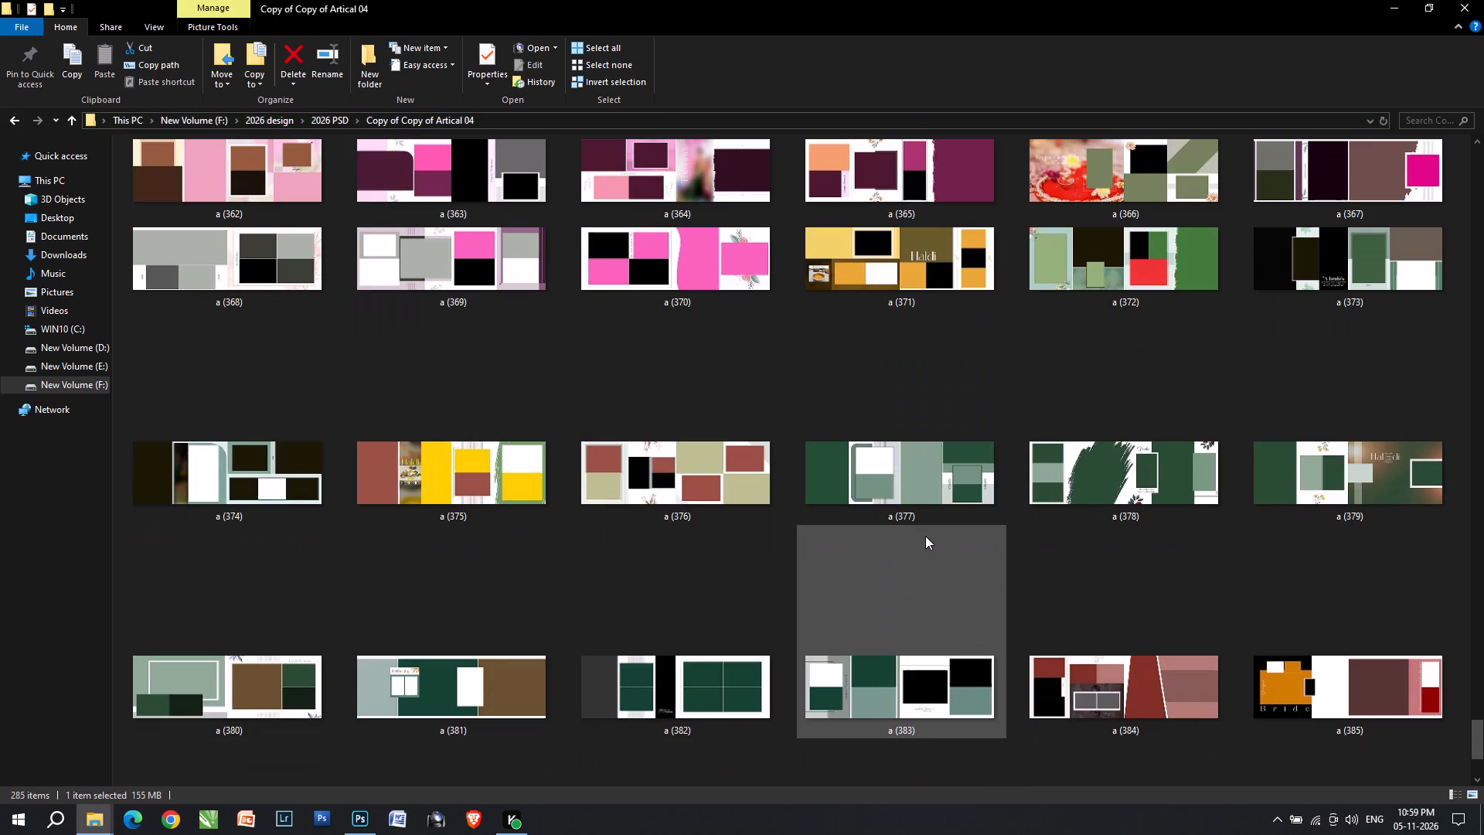
scroll(925, 536, up, 1)
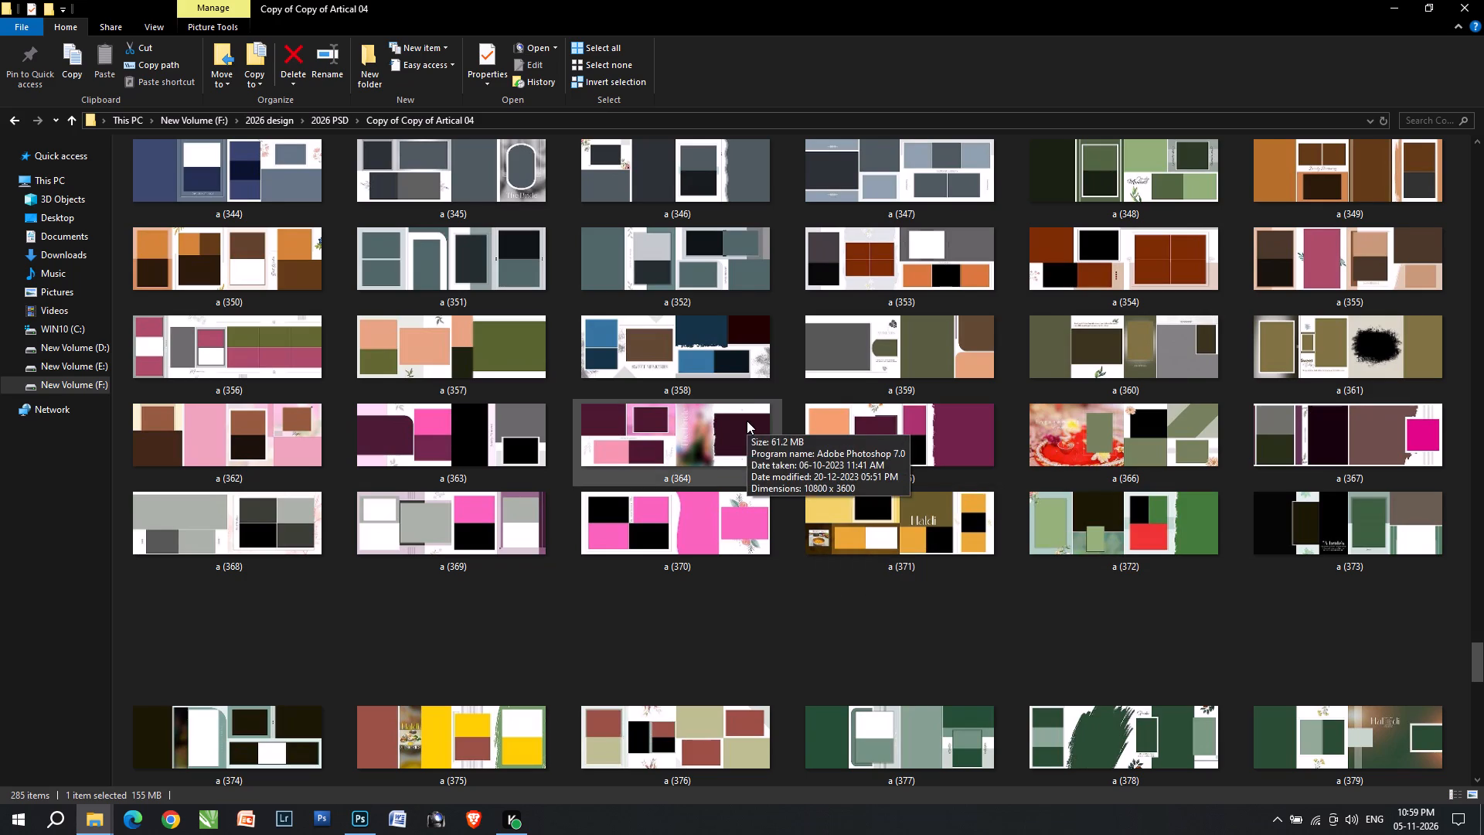
scroll(747, 421, up, 2)
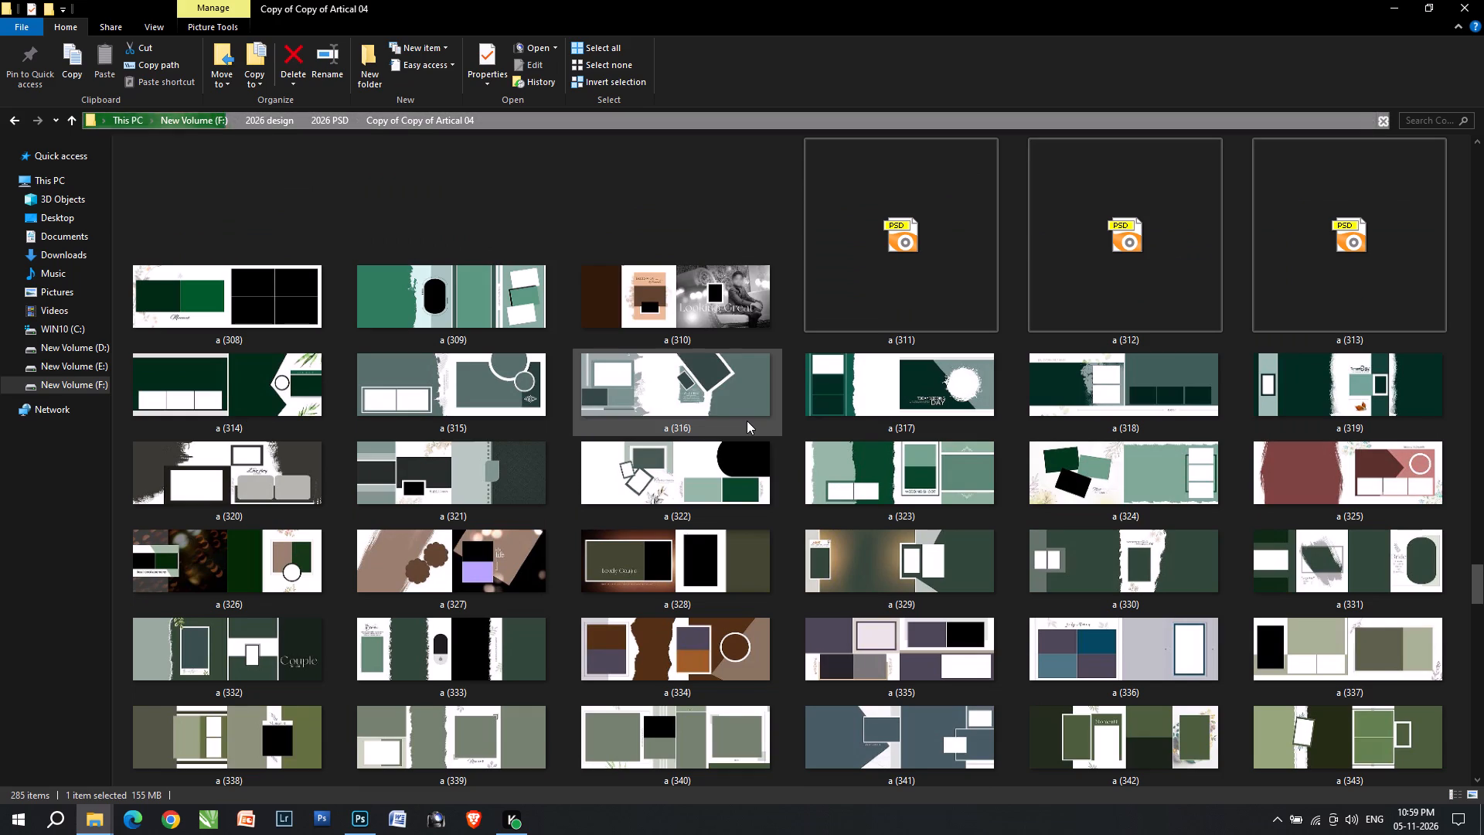
Open the a (319).psd template from the folder in Photoshop.
drag(1359, 411, 954, 0)
key(alt+Tab)
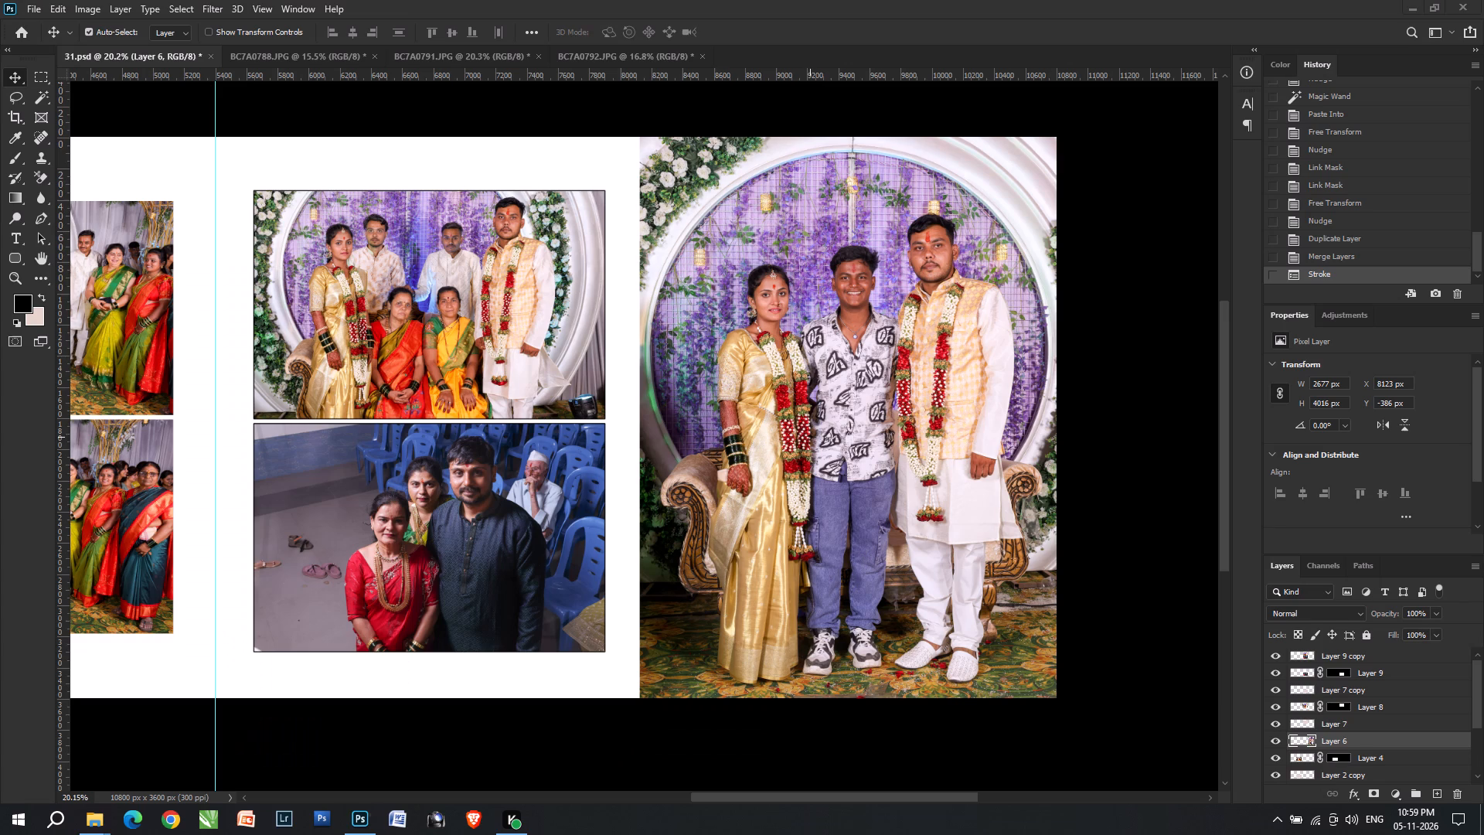
drag(954, 0, 954, 3)
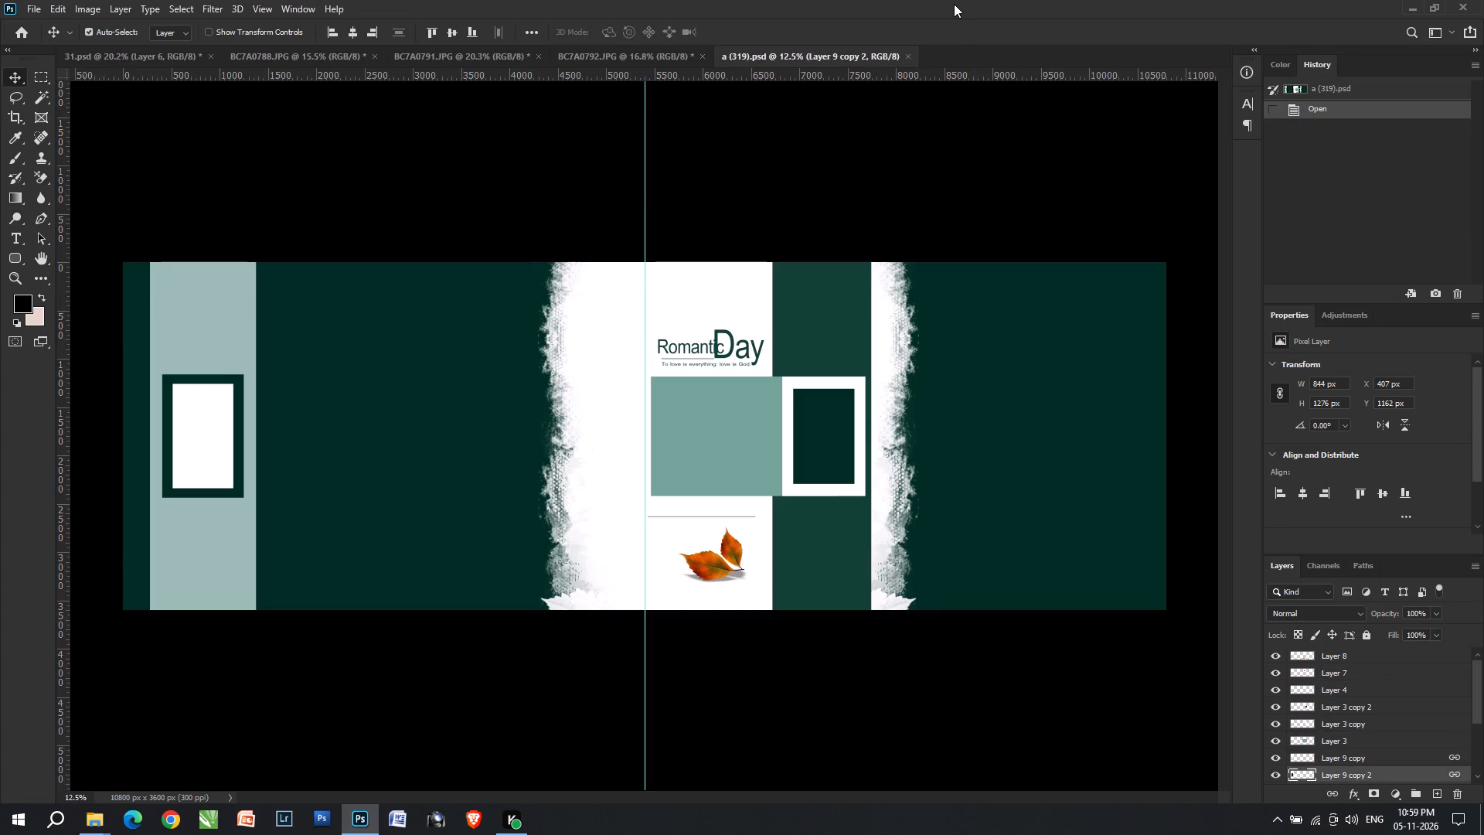
right_click(964, 0)
Copy the dark green brush-edged shape on the left half of a (319).psd into 31.psd, over the large photo.
drag(588, 550, 552, 586)
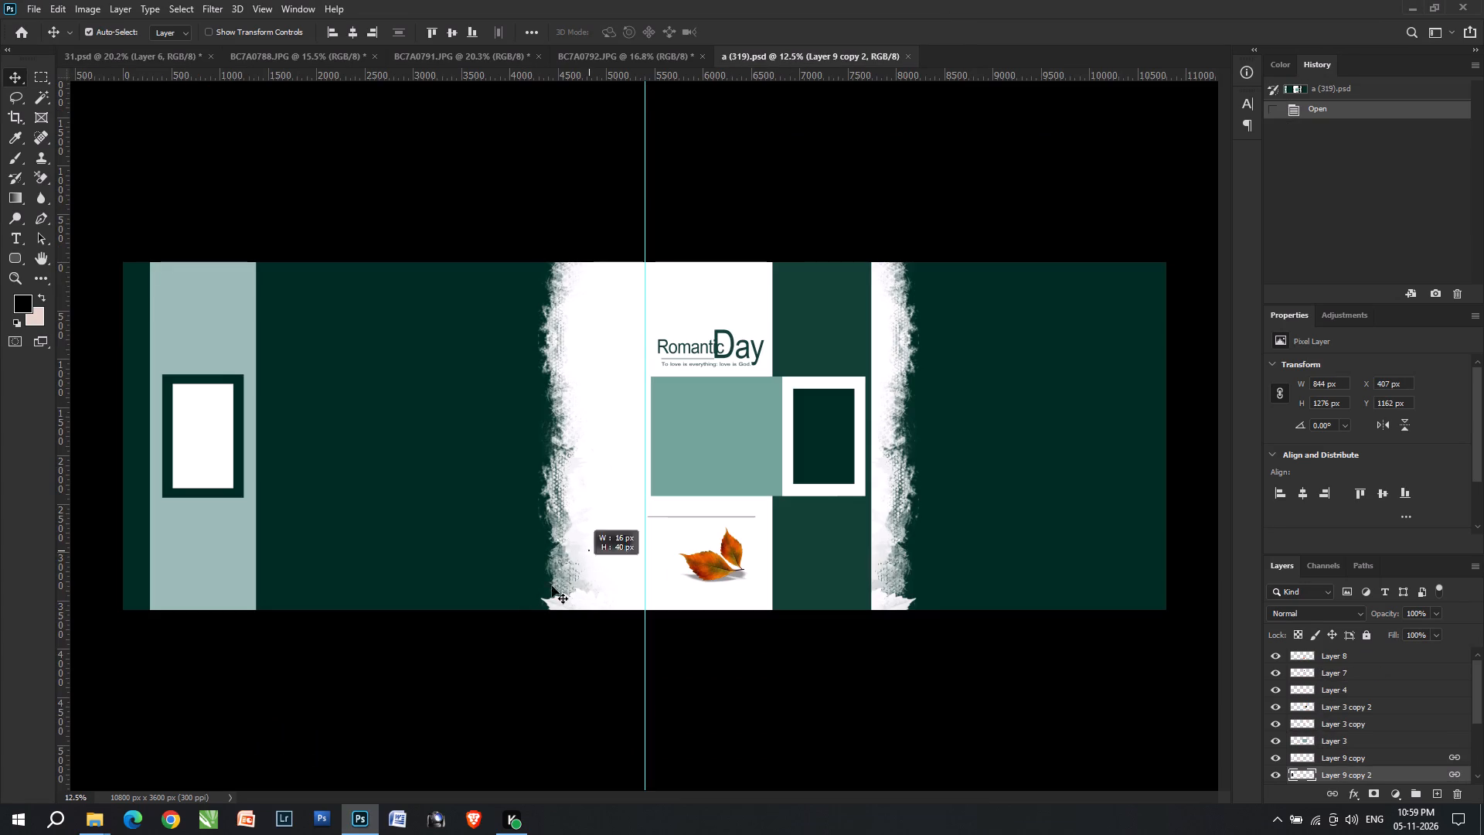
drag(552, 586, 564, 490)
key(ctrl+d)
key(v)
drag(485, 472, 104, 54)
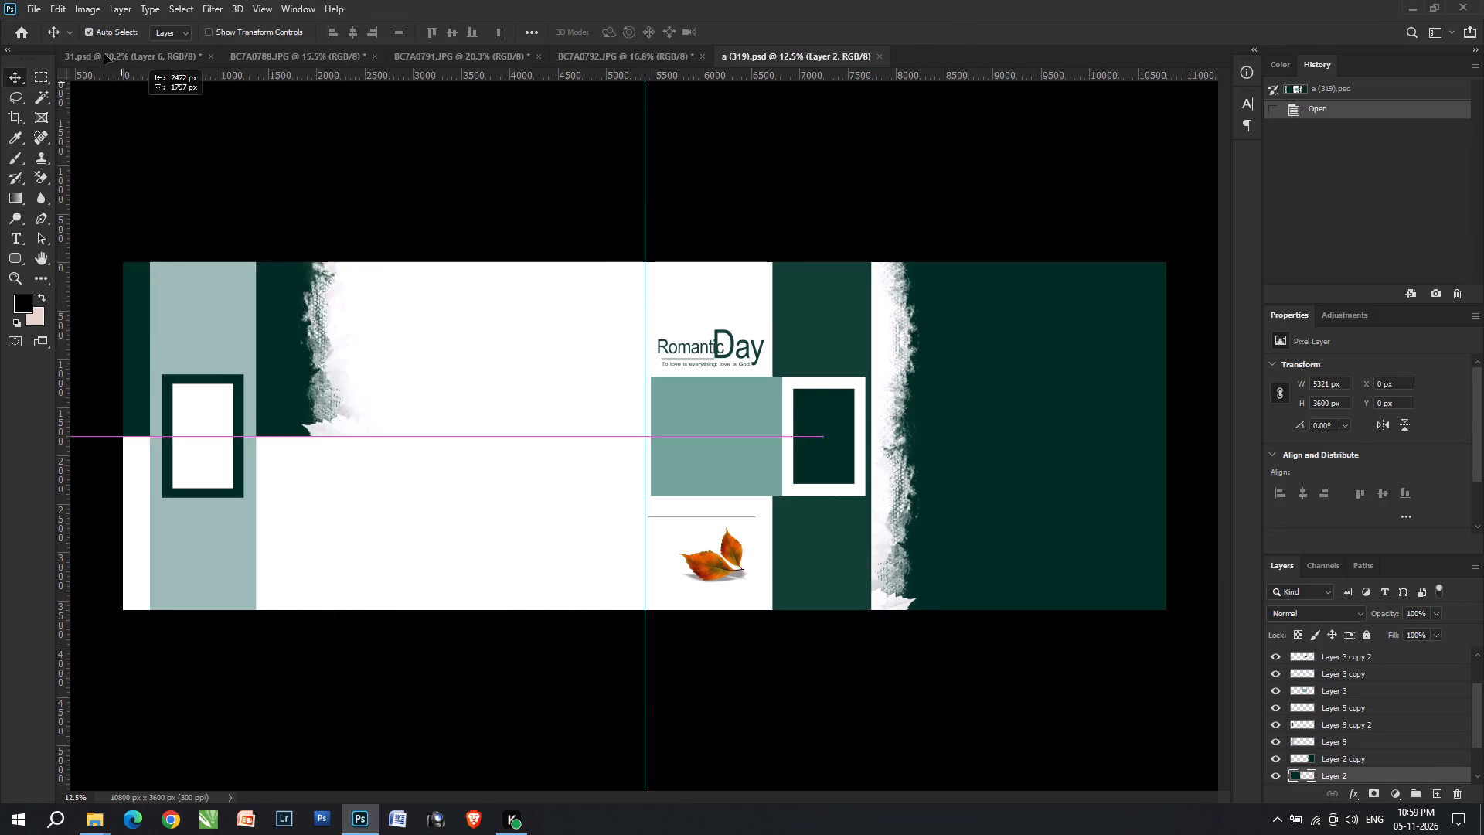
drag(104, 54, 890, 390)
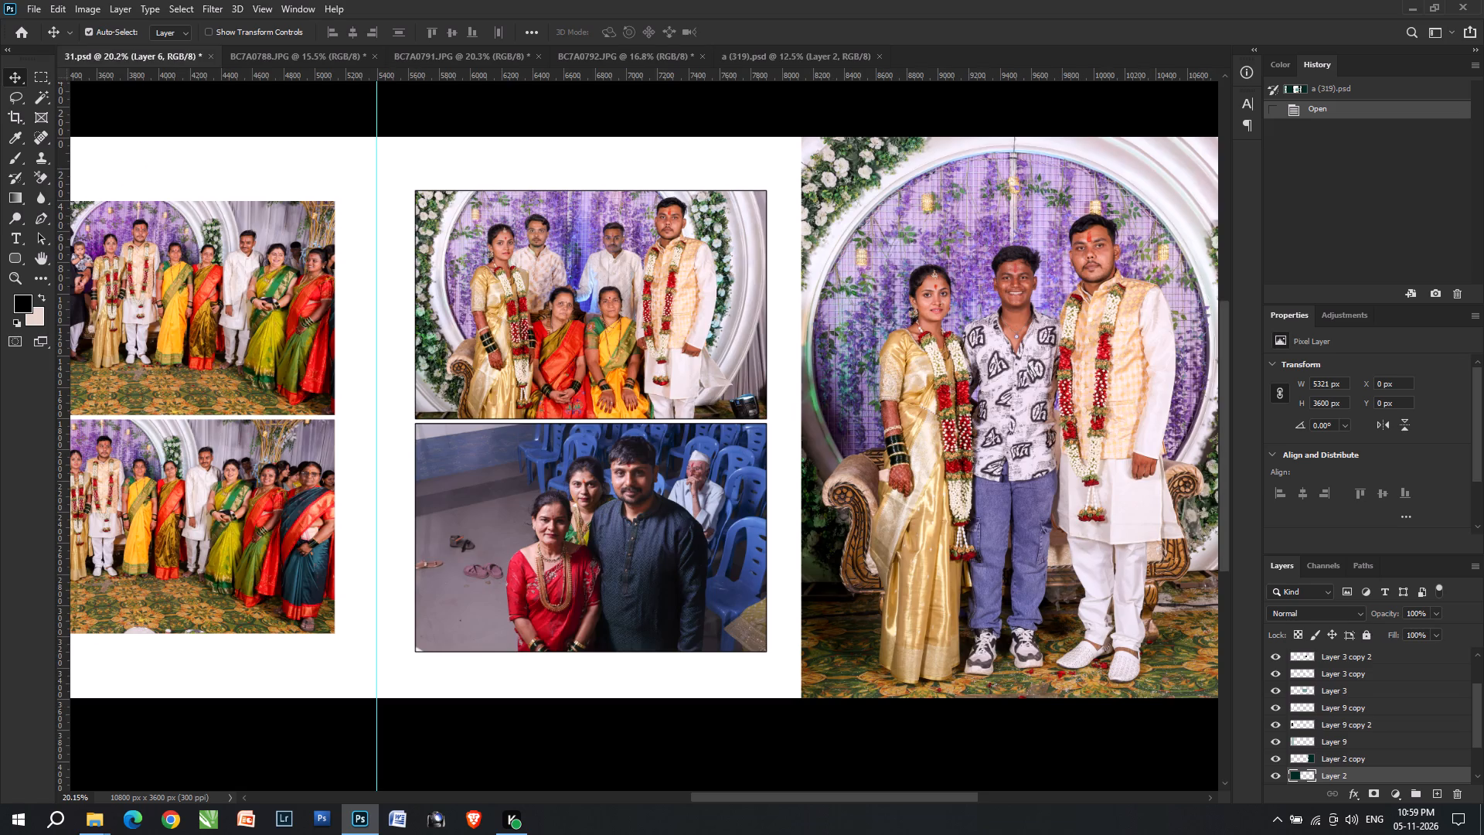
drag(890, 390, 897, 411)
Rotate the green shape 180°, place its brushed edge along the large photo's left side and stretch its height to about 109.37%.
key(ctrl+t)
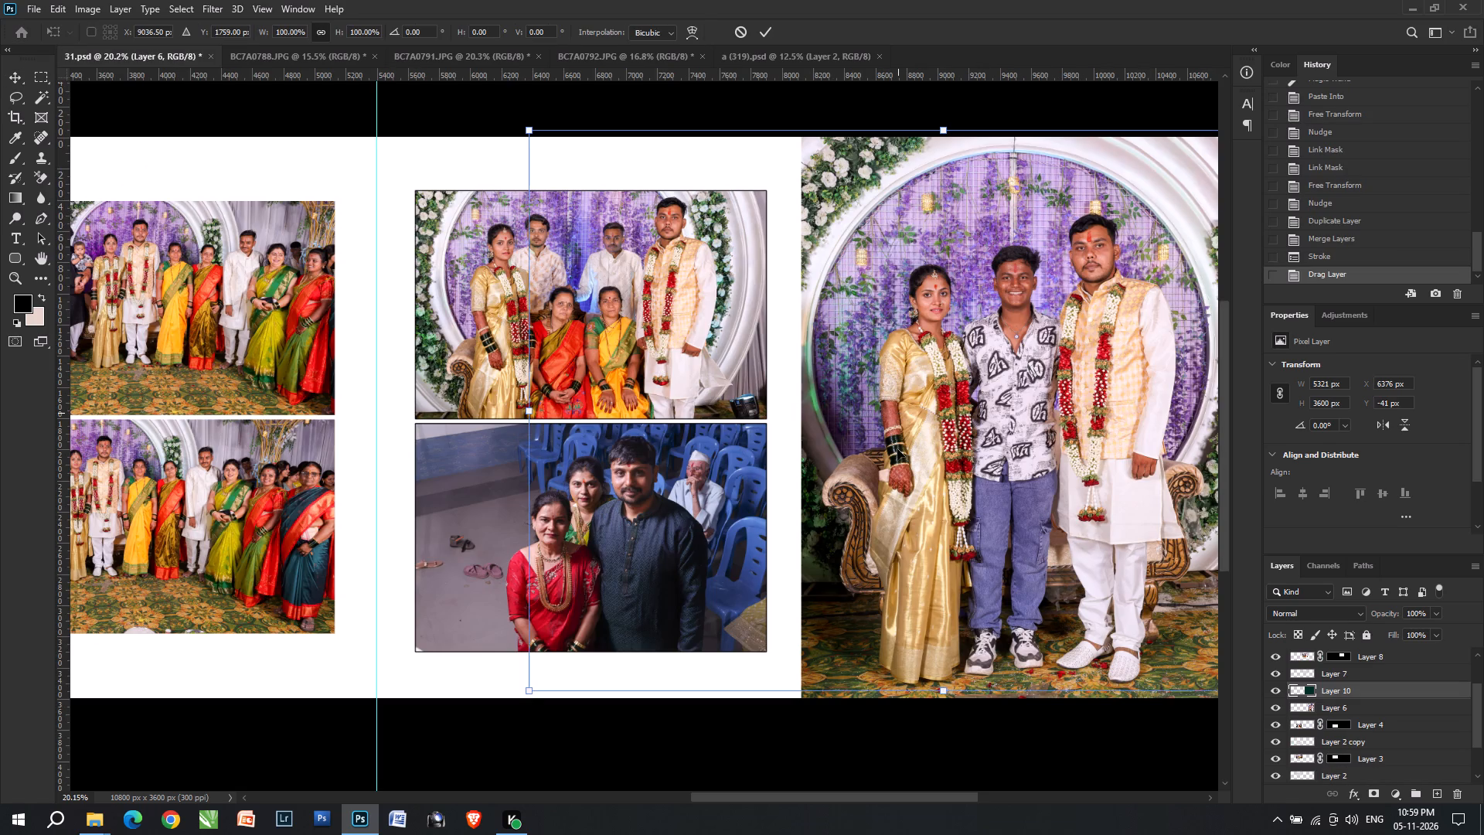
right_click(858, 411)
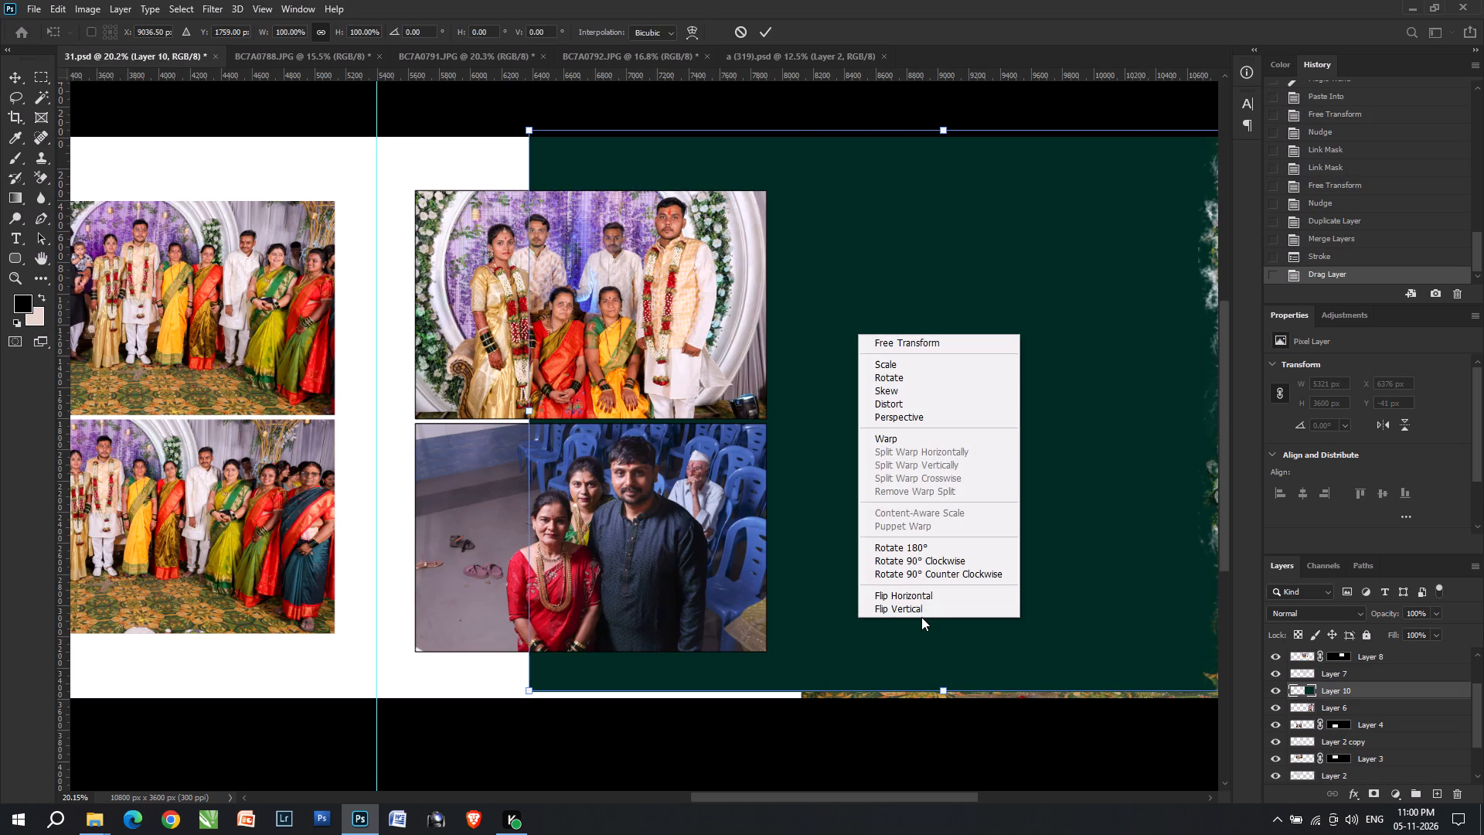
click(914, 548)
key(space)
key(space)
key(space)
key(space)
key(space)
key(space)
drag(914, 548, 733, 528)
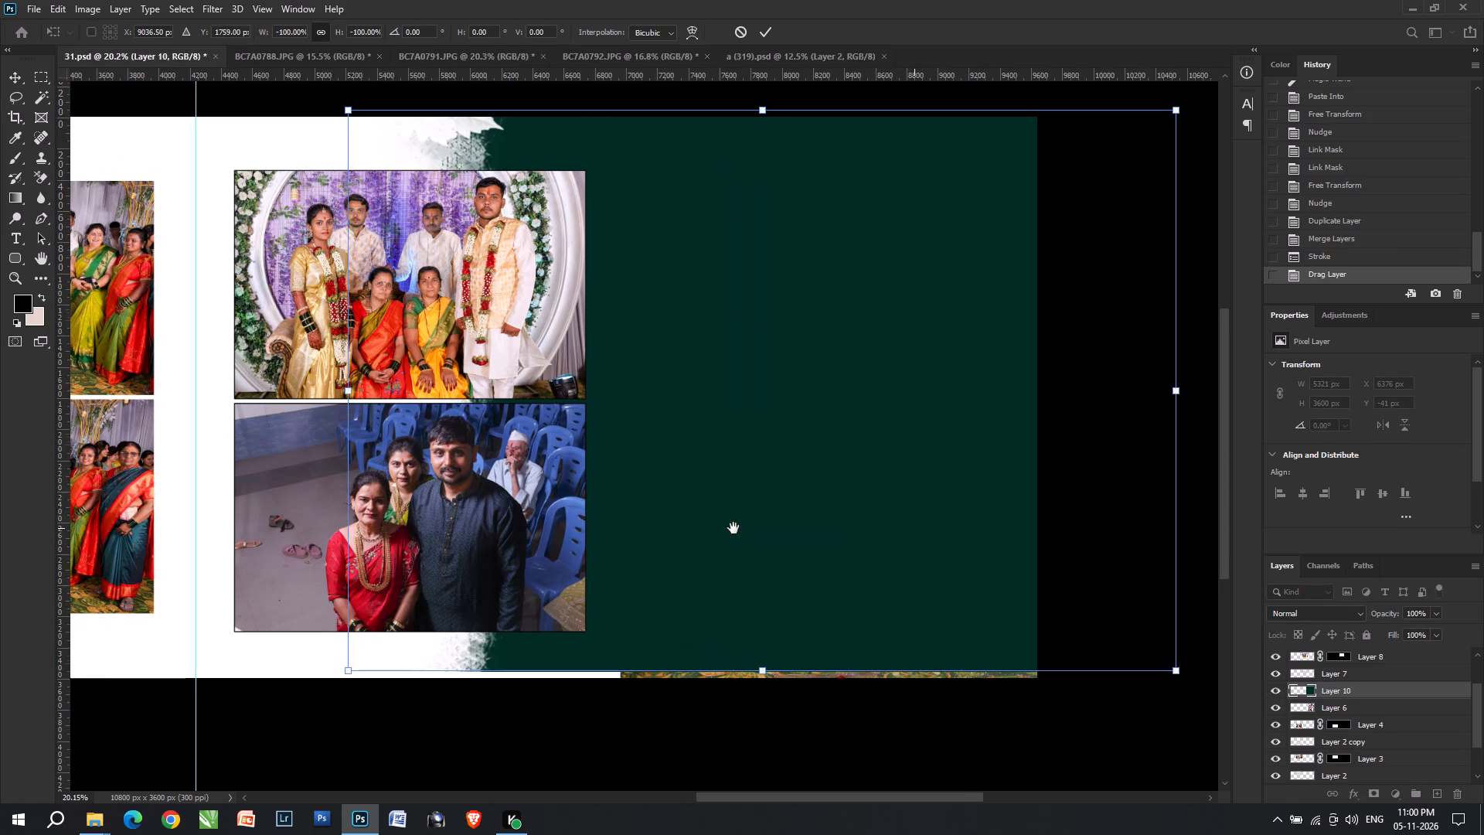
drag(753, 530, 934, 545)
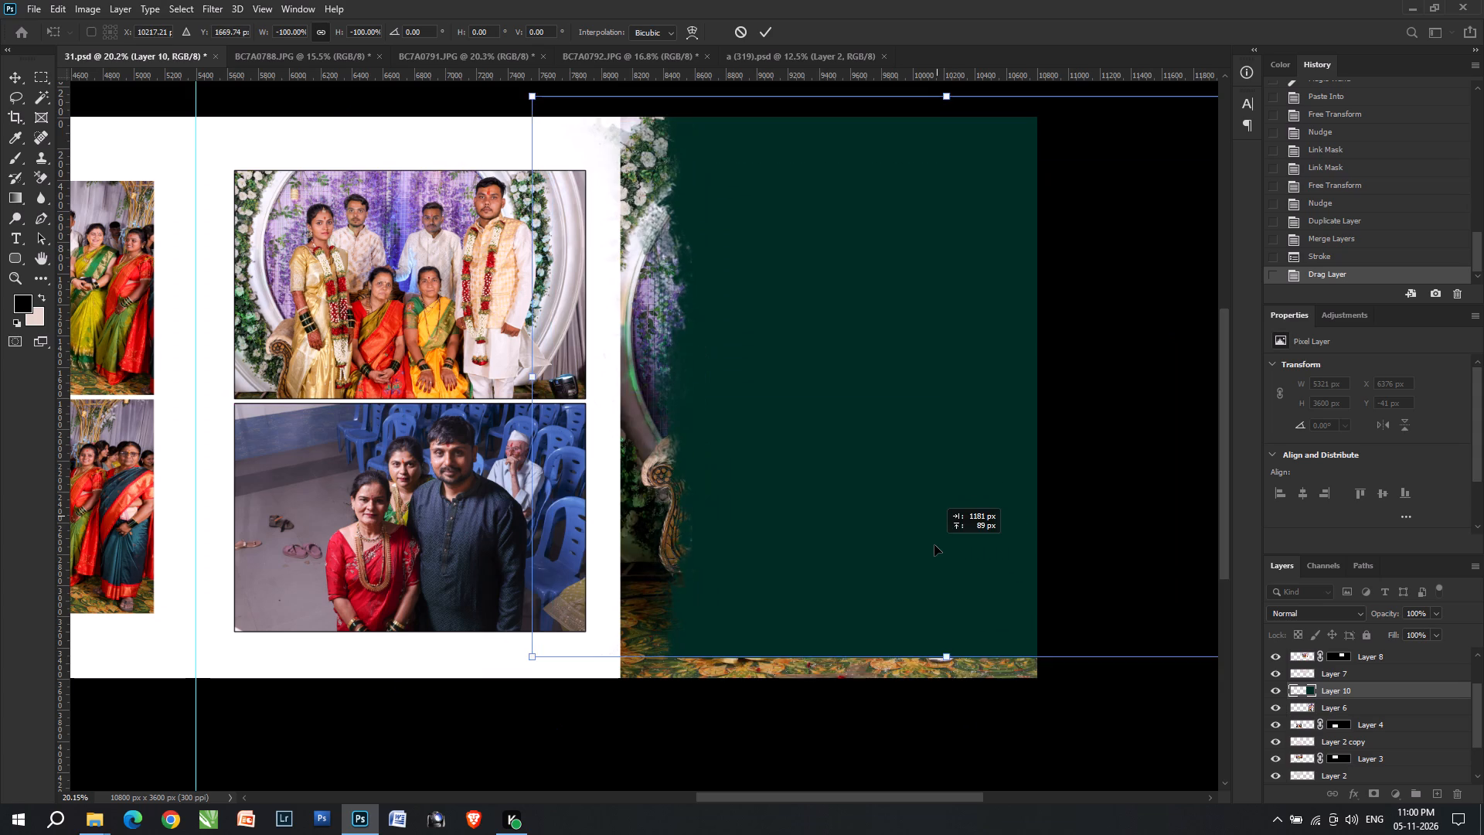
drag(934, 545, 927, 537)
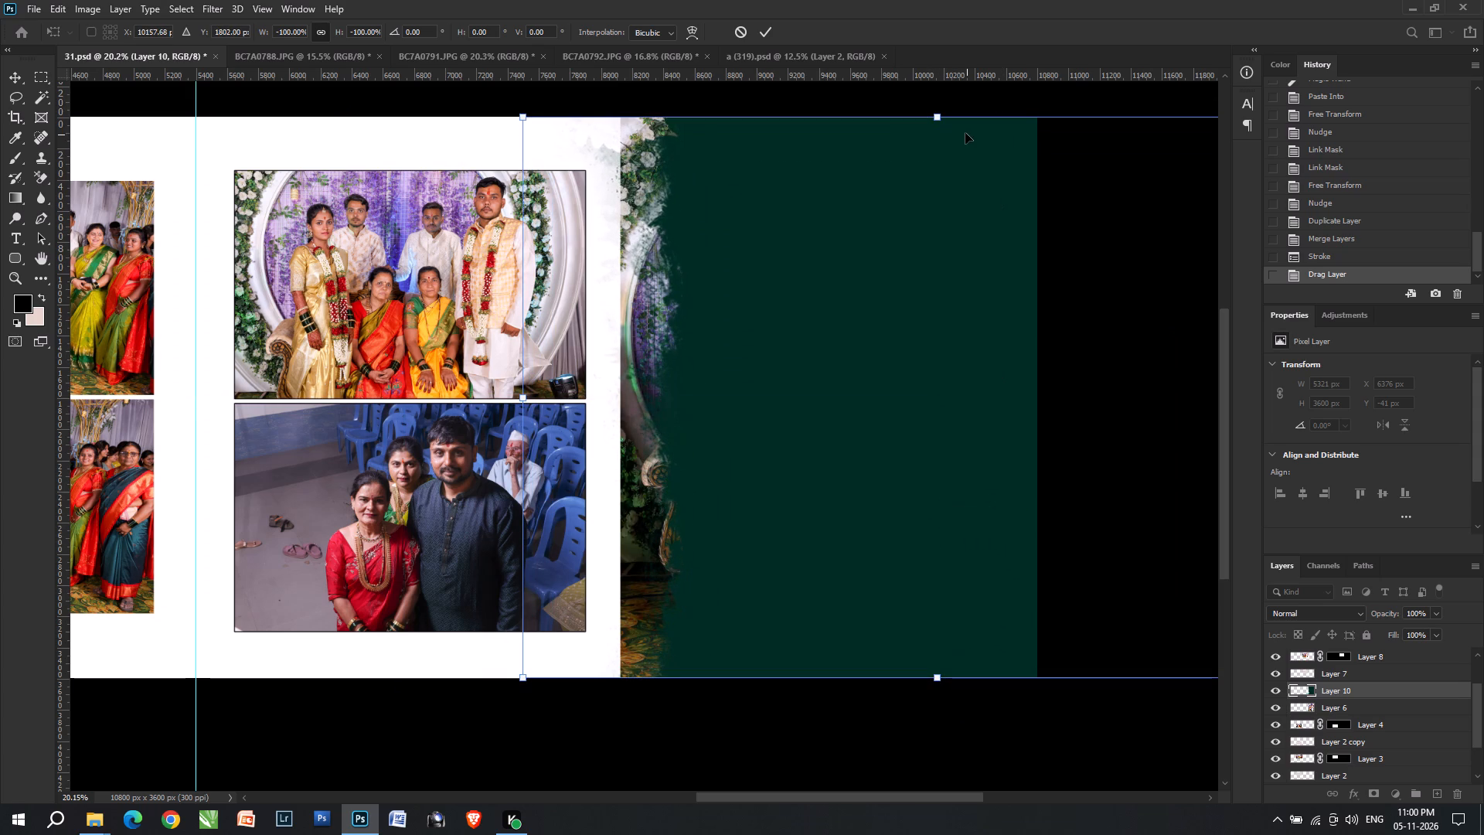
alt+shift+drag(936, 111, 943, 85)
double_click(949, 234)
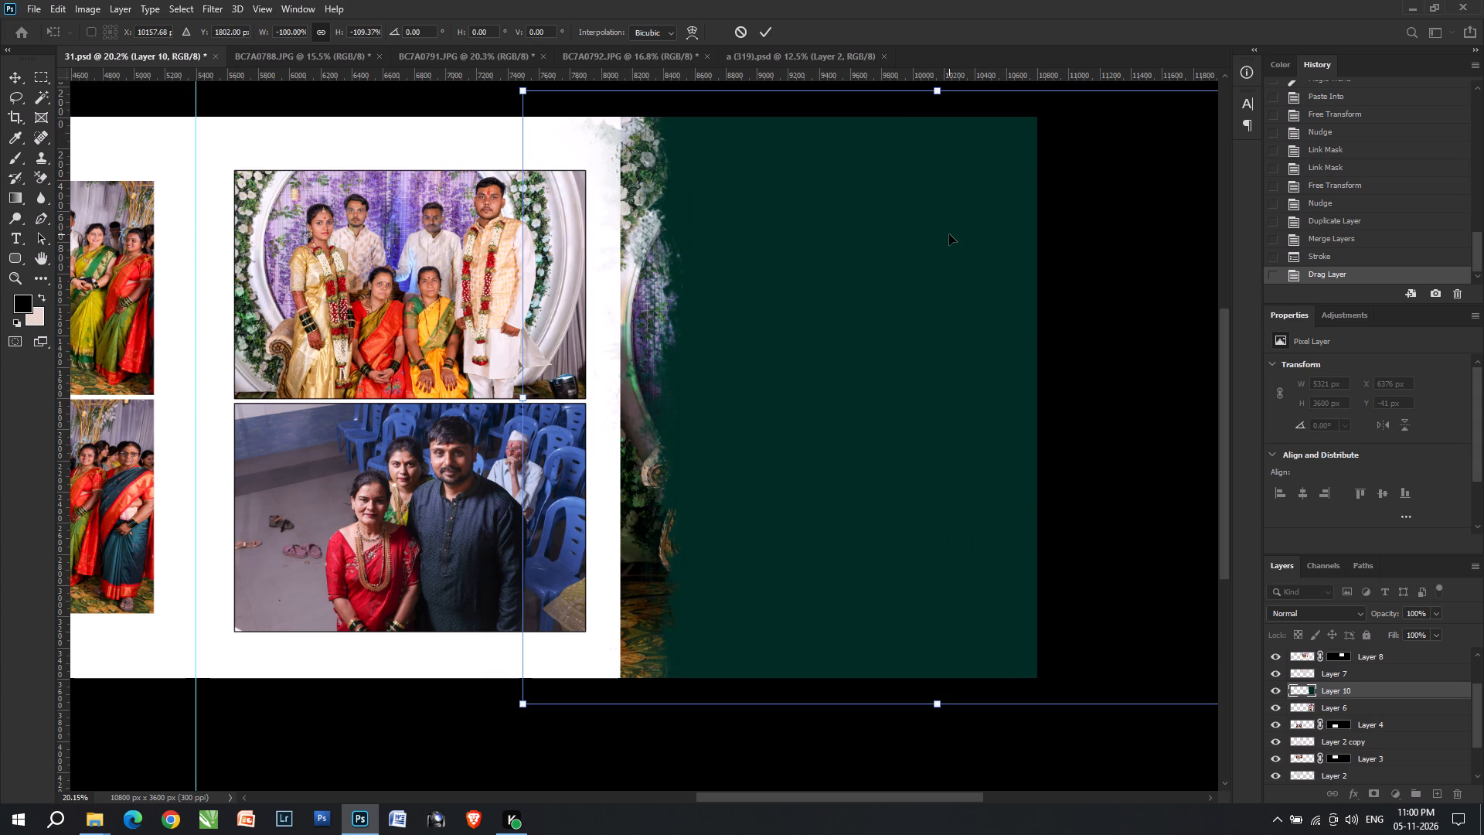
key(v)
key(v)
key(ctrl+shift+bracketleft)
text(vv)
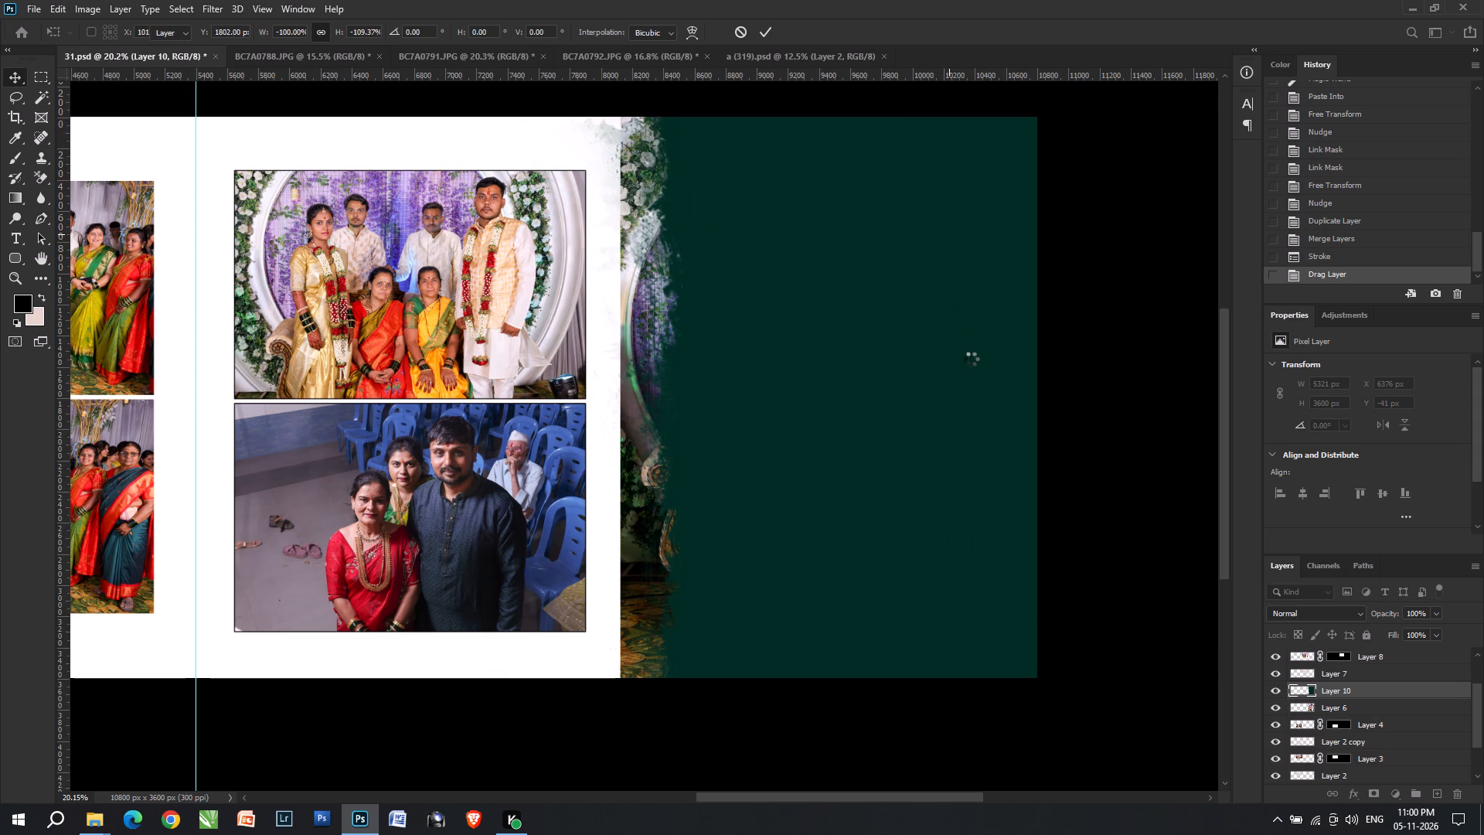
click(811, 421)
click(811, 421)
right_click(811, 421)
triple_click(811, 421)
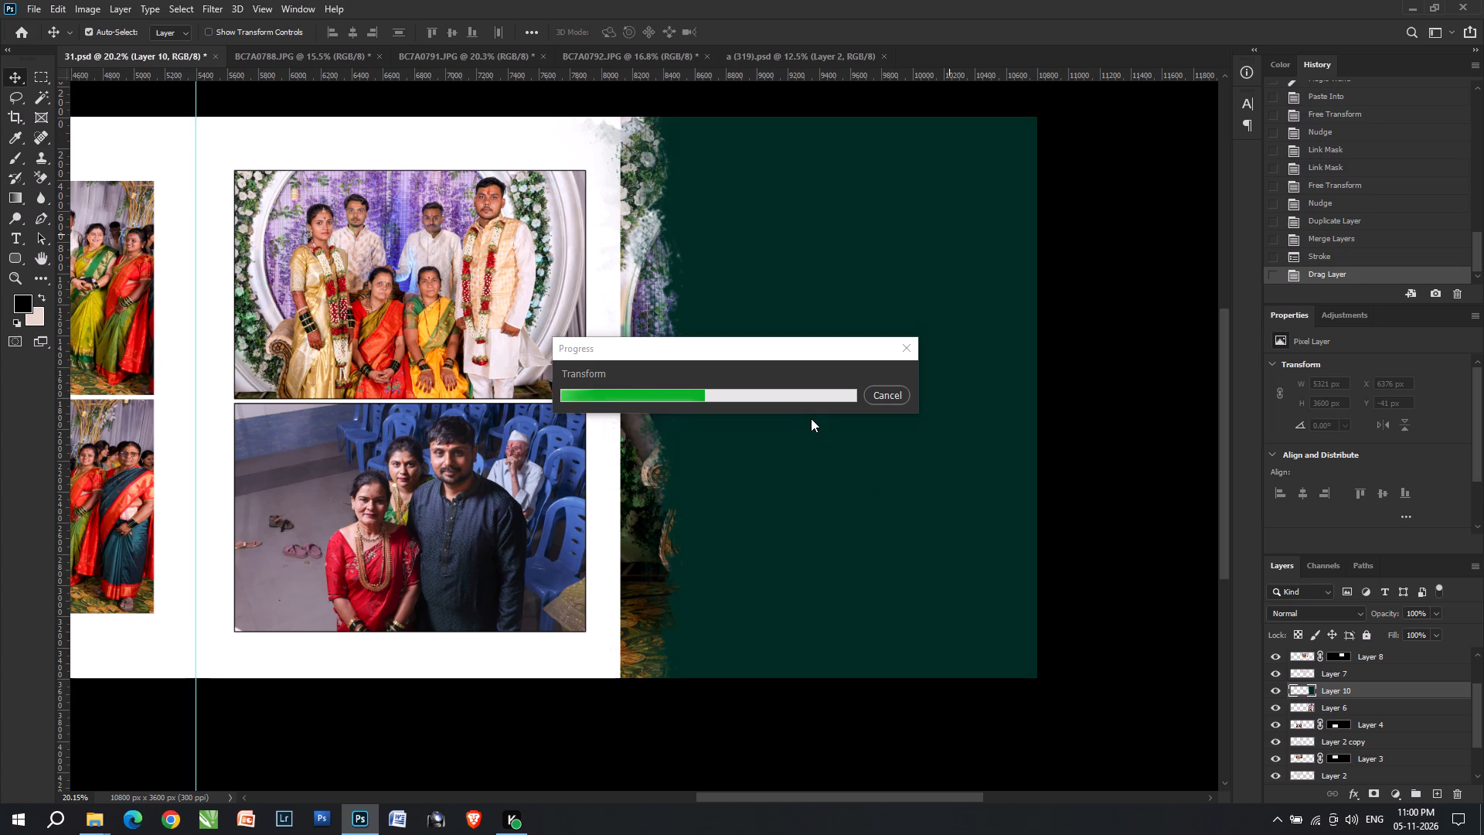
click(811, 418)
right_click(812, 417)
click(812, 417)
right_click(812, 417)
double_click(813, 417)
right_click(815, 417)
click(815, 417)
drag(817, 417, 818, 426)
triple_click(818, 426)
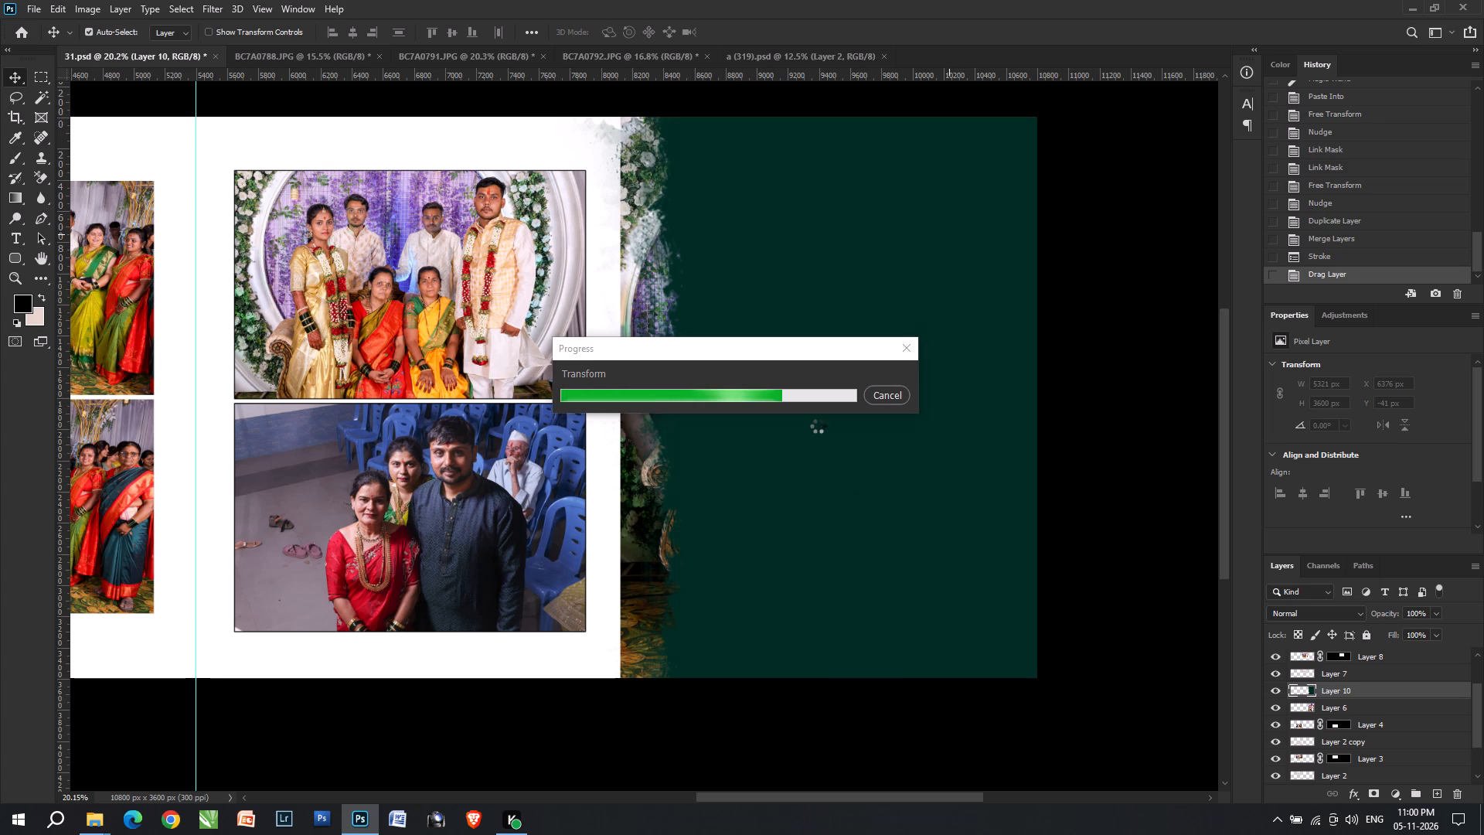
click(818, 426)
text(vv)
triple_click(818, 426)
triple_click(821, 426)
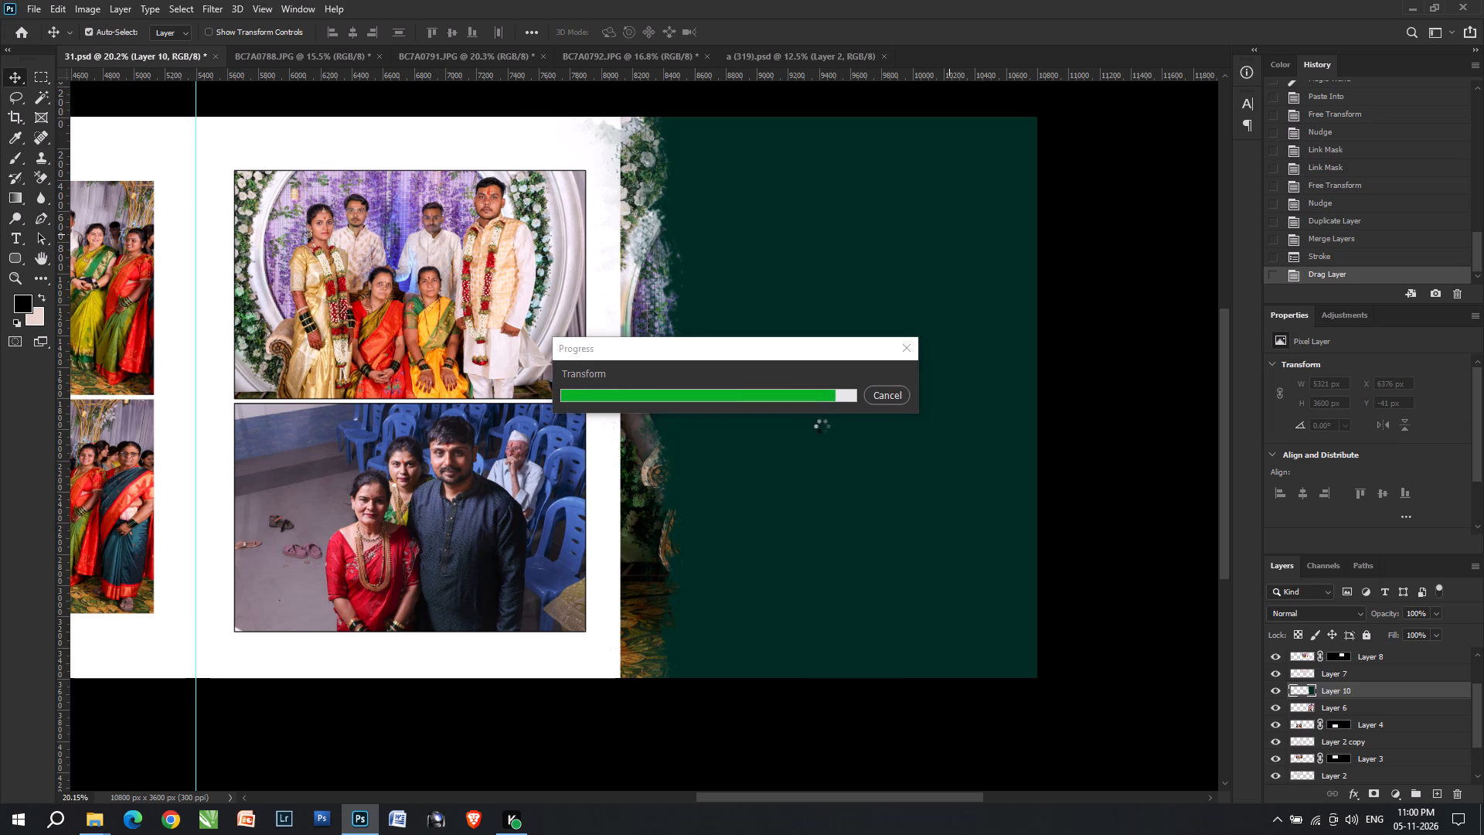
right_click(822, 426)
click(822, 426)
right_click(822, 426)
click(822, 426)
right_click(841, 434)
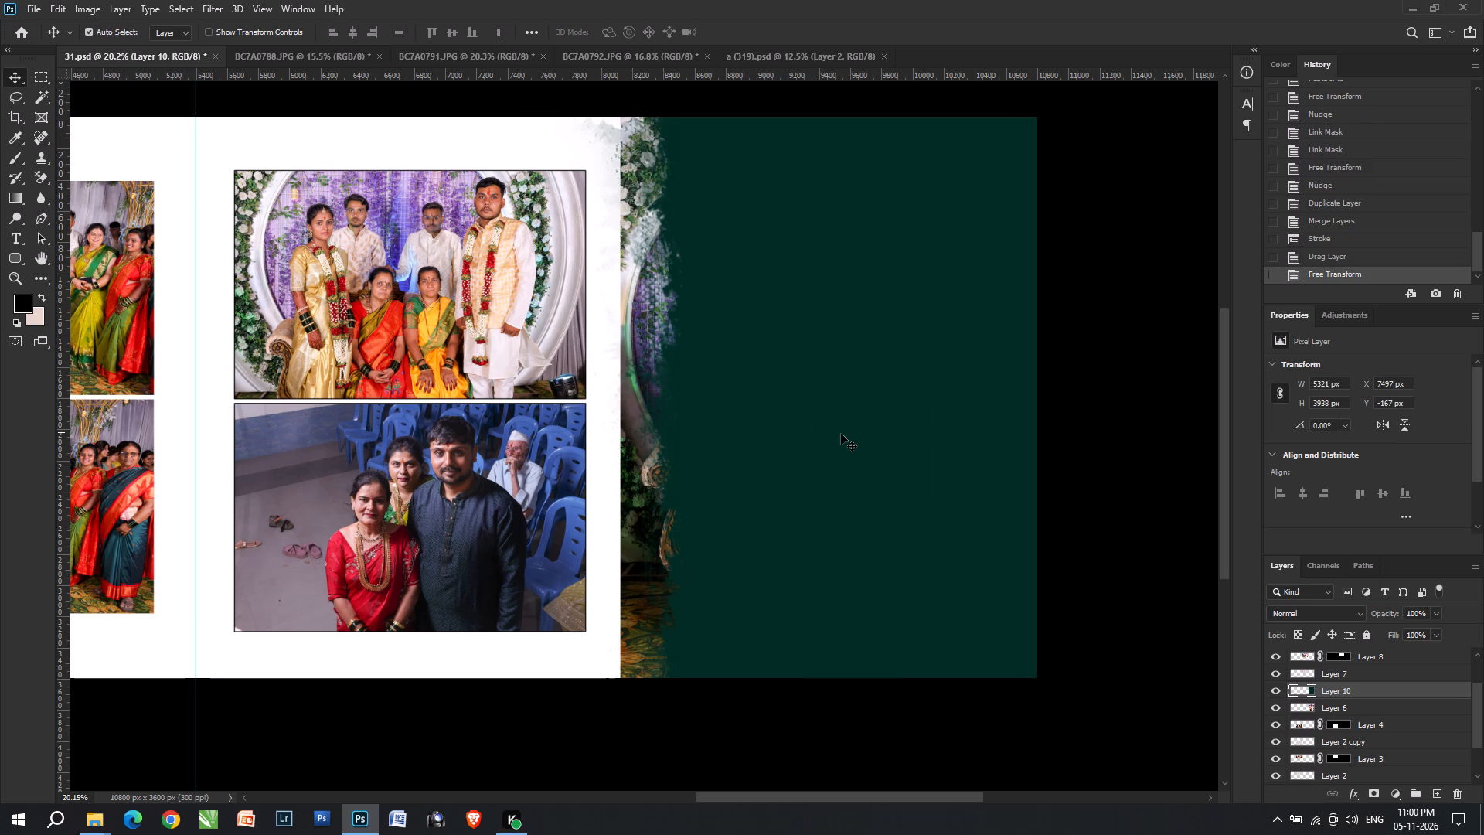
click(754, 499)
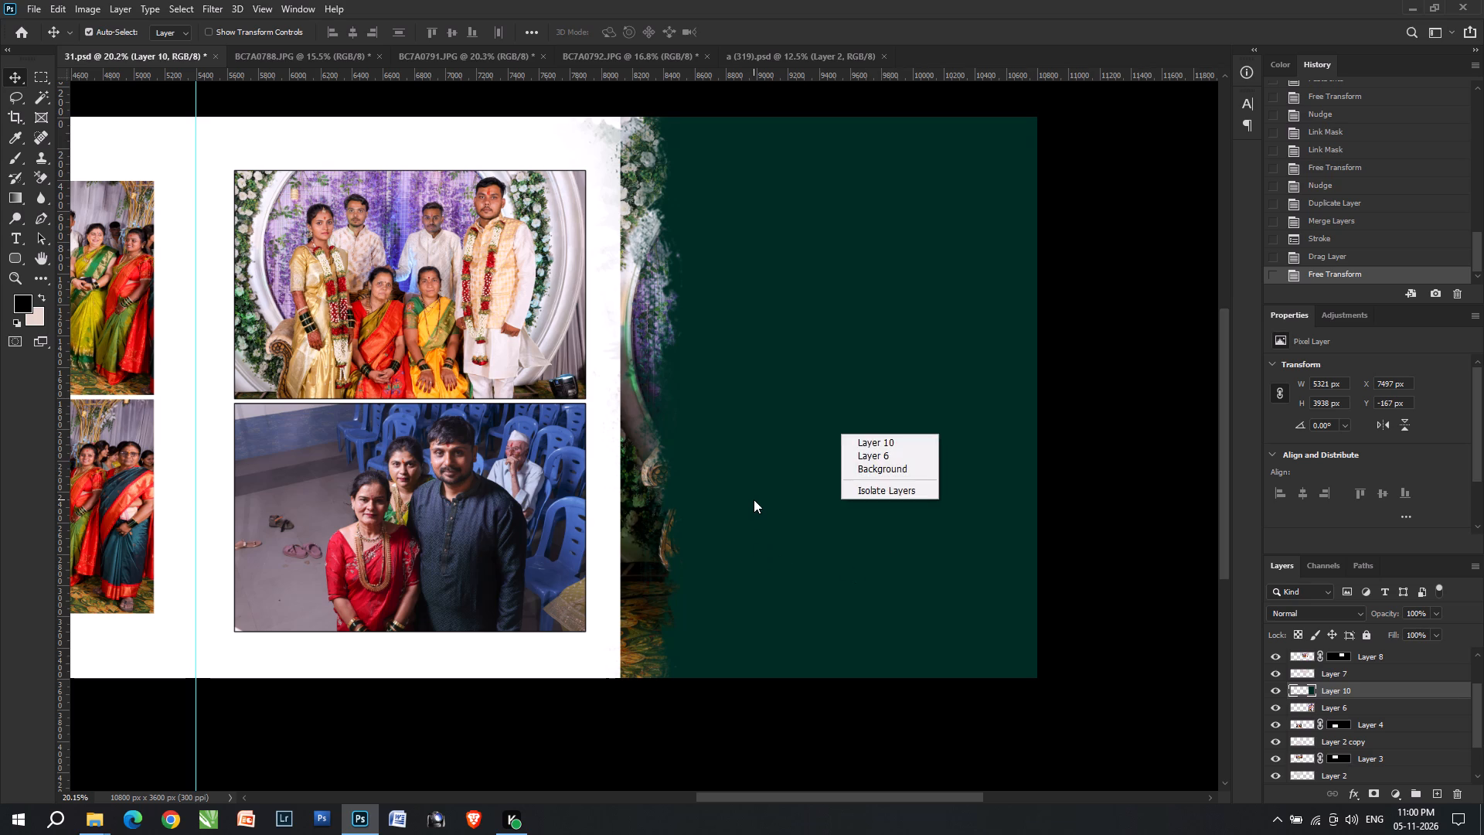
Send the green brush-edged shape to the back of the layer stack.
double_click(757, 500)
key(ctrl+shift+bracketleft)
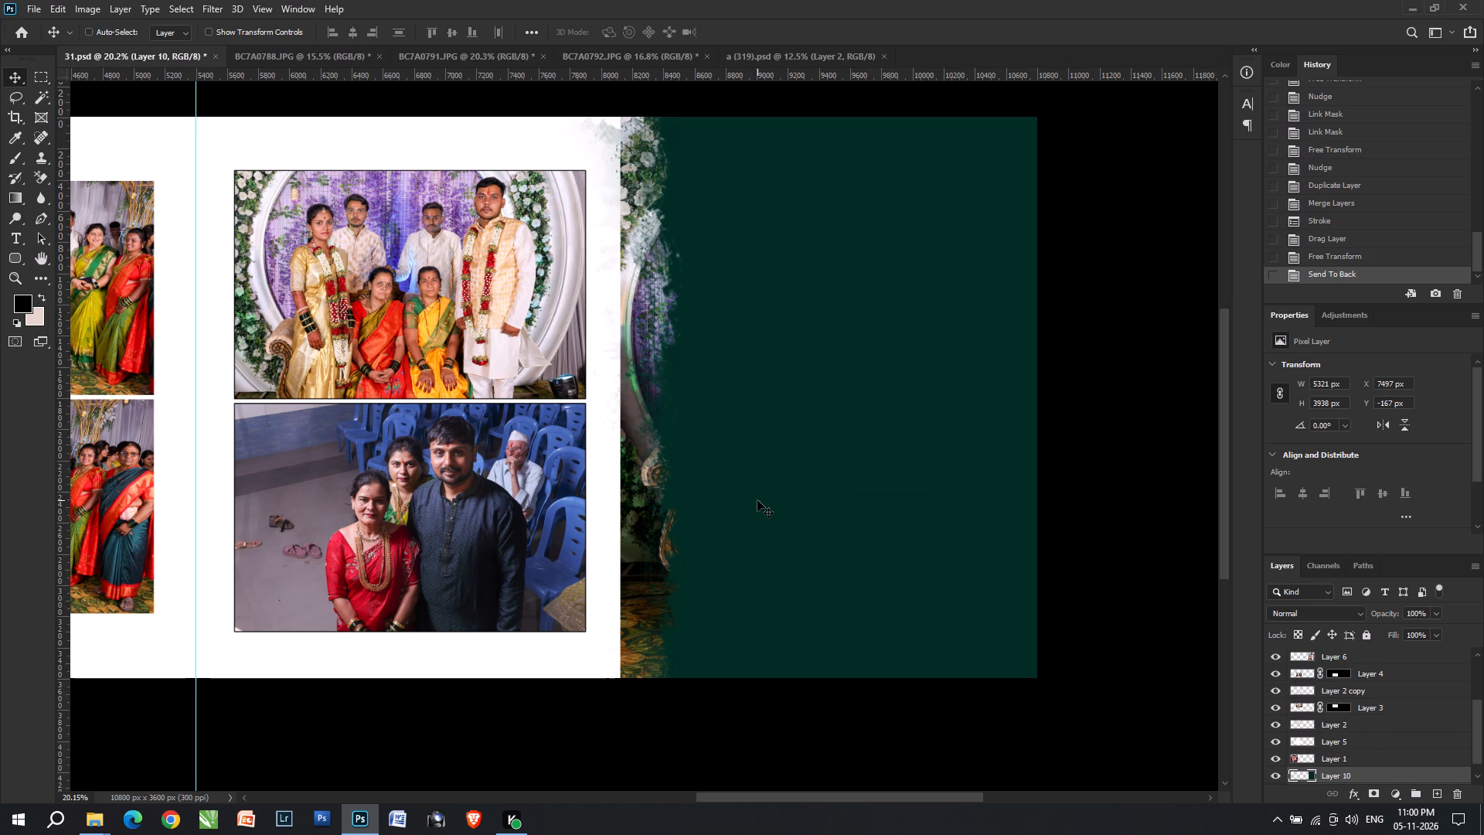
Place the large photo of the couple and guest directly above the green brush-edged shape and clip it to that shape.
click(757, 500)
text(vv)
key(ctrl+shift+bracketleft)
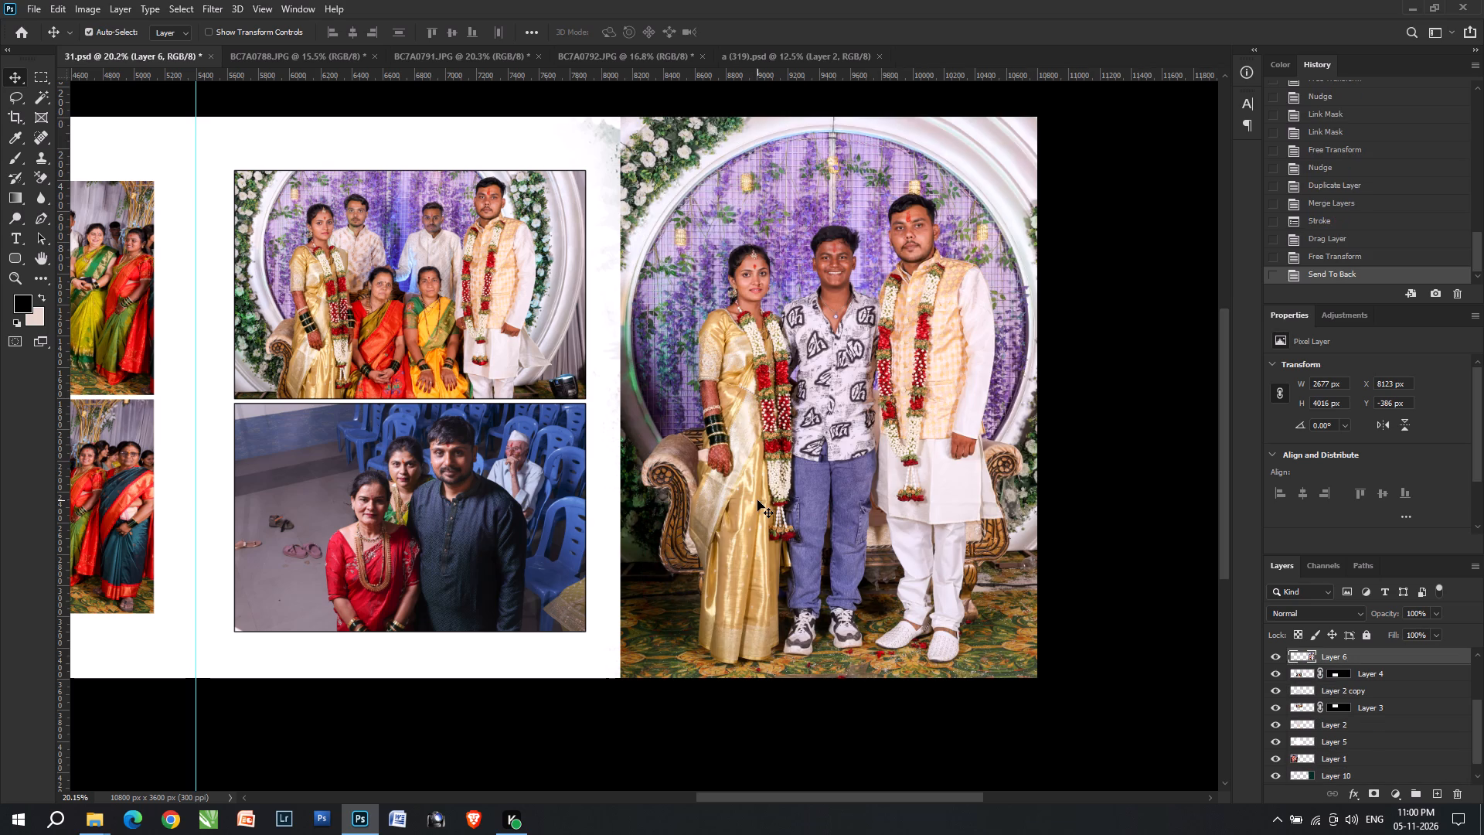
key(ctrl+bracketright)
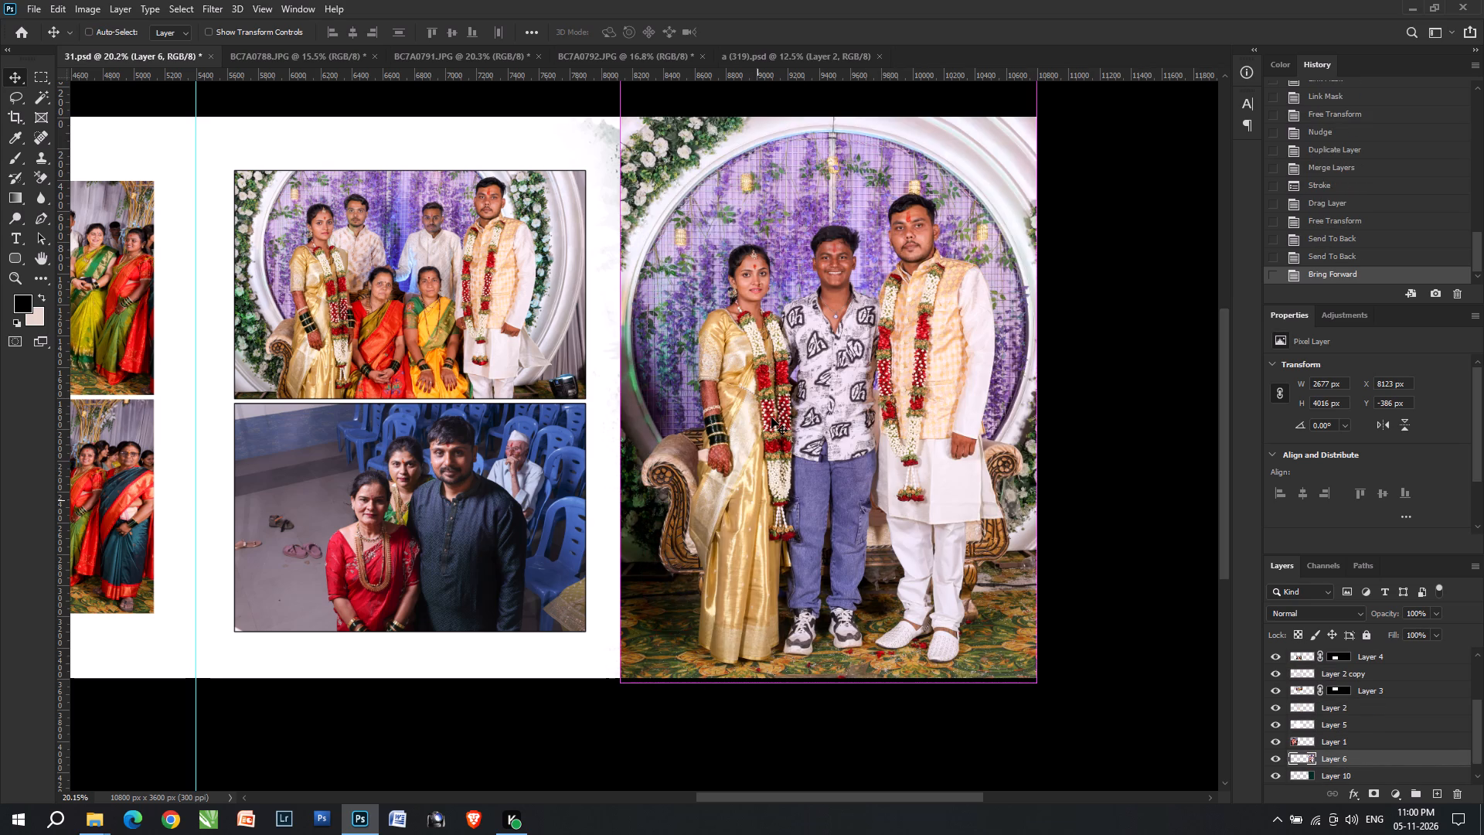
key(ctrl+alt+g)
key(v)
key(v)
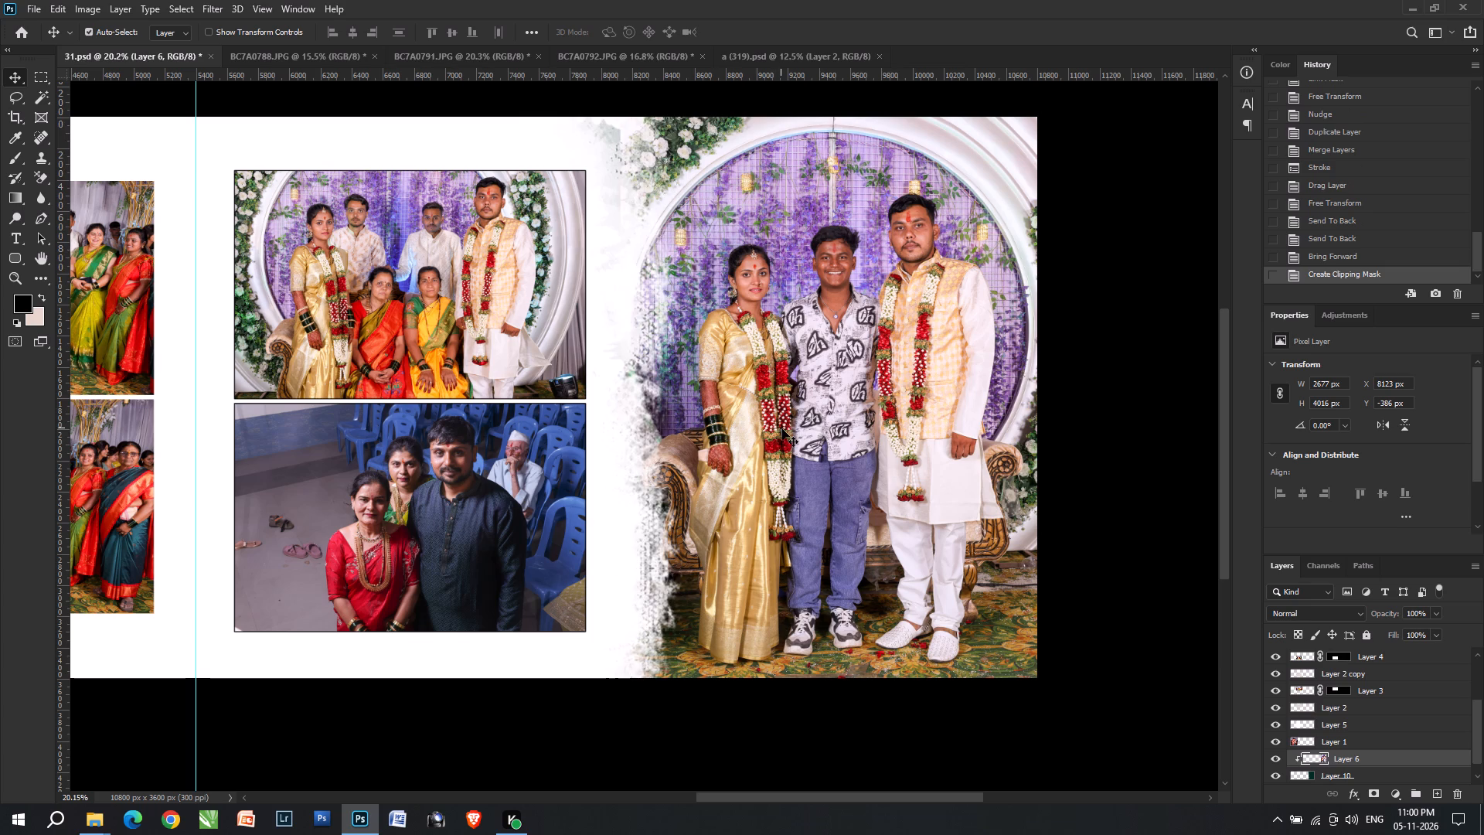
Select the narrow strip at the large photo's upper-left edge and stretch it leftward to about 278% width, leaving no selection.
key(v)
key(v)
alt+scroll(774, 397, down, 2)
alt+scroll(672, 394, up, 1)
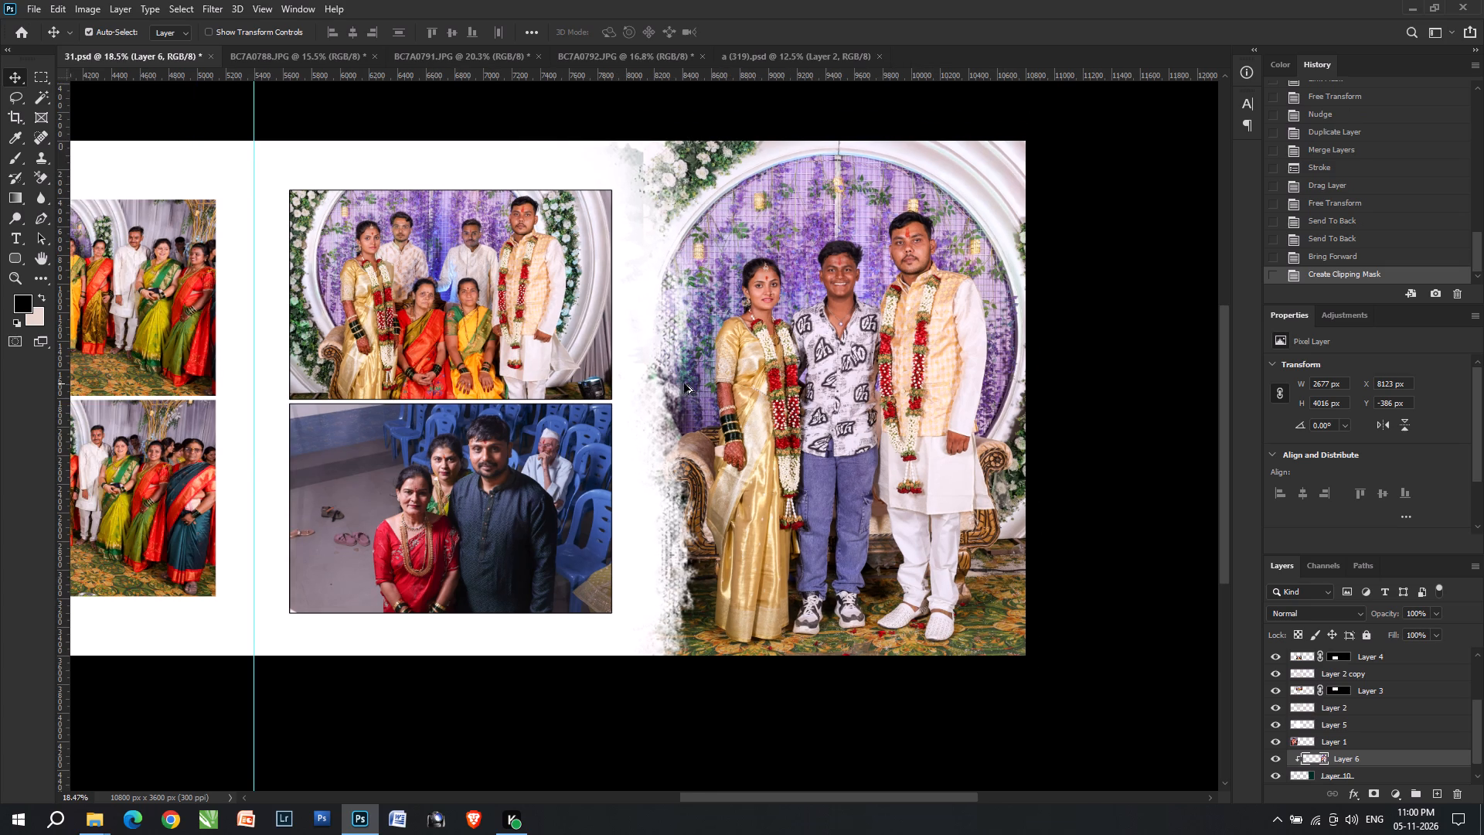
alt+scroll(663, 255, up, 6)
click(907, 414)
key(space)
key(space)
key(space)
key(space)
key(space)
key(space)
key(space)
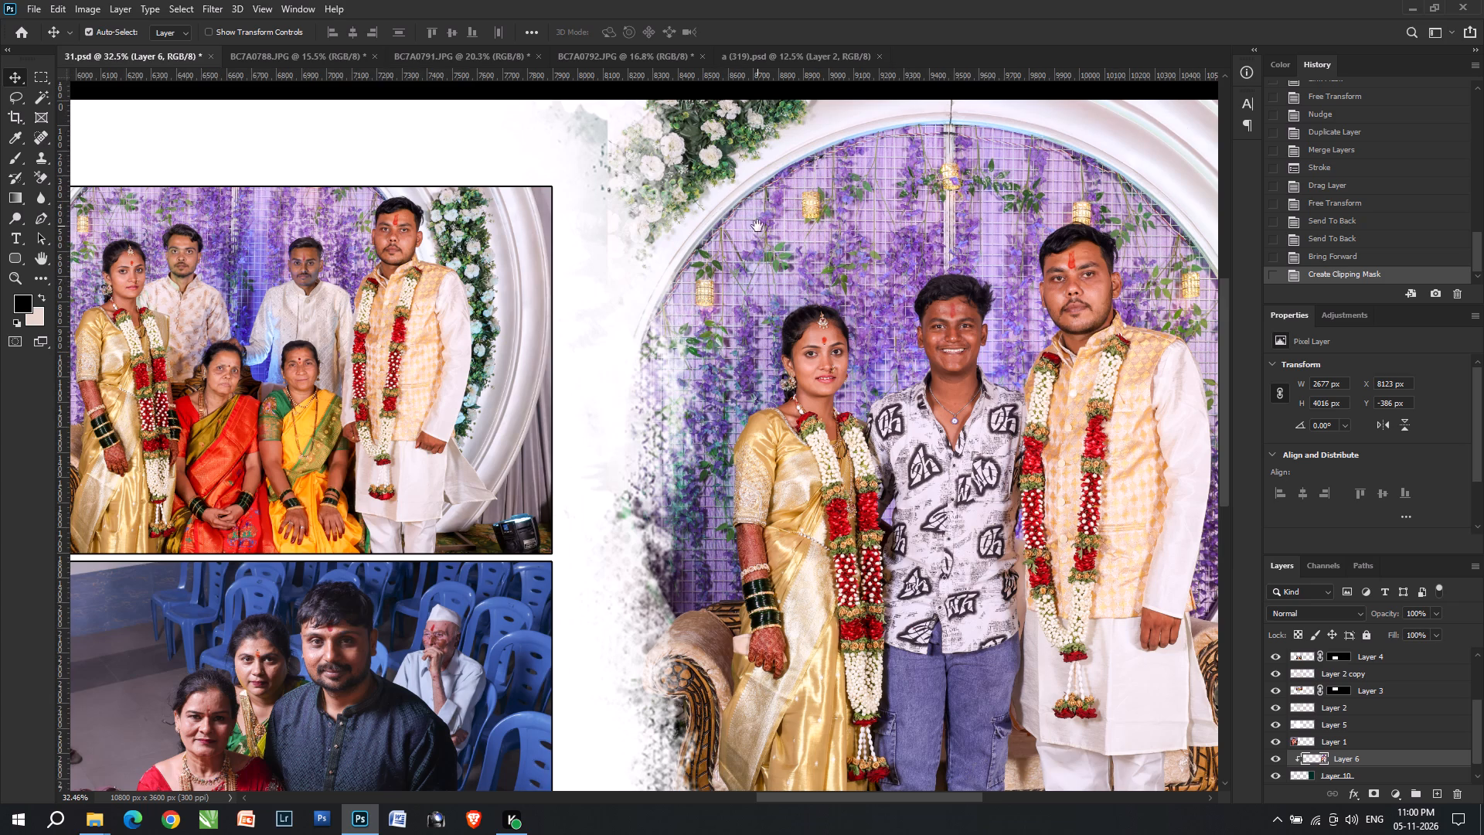
drag(757, 230, 847, 556)
key(m)
key(m)
drag(633, 363, 746, 659)
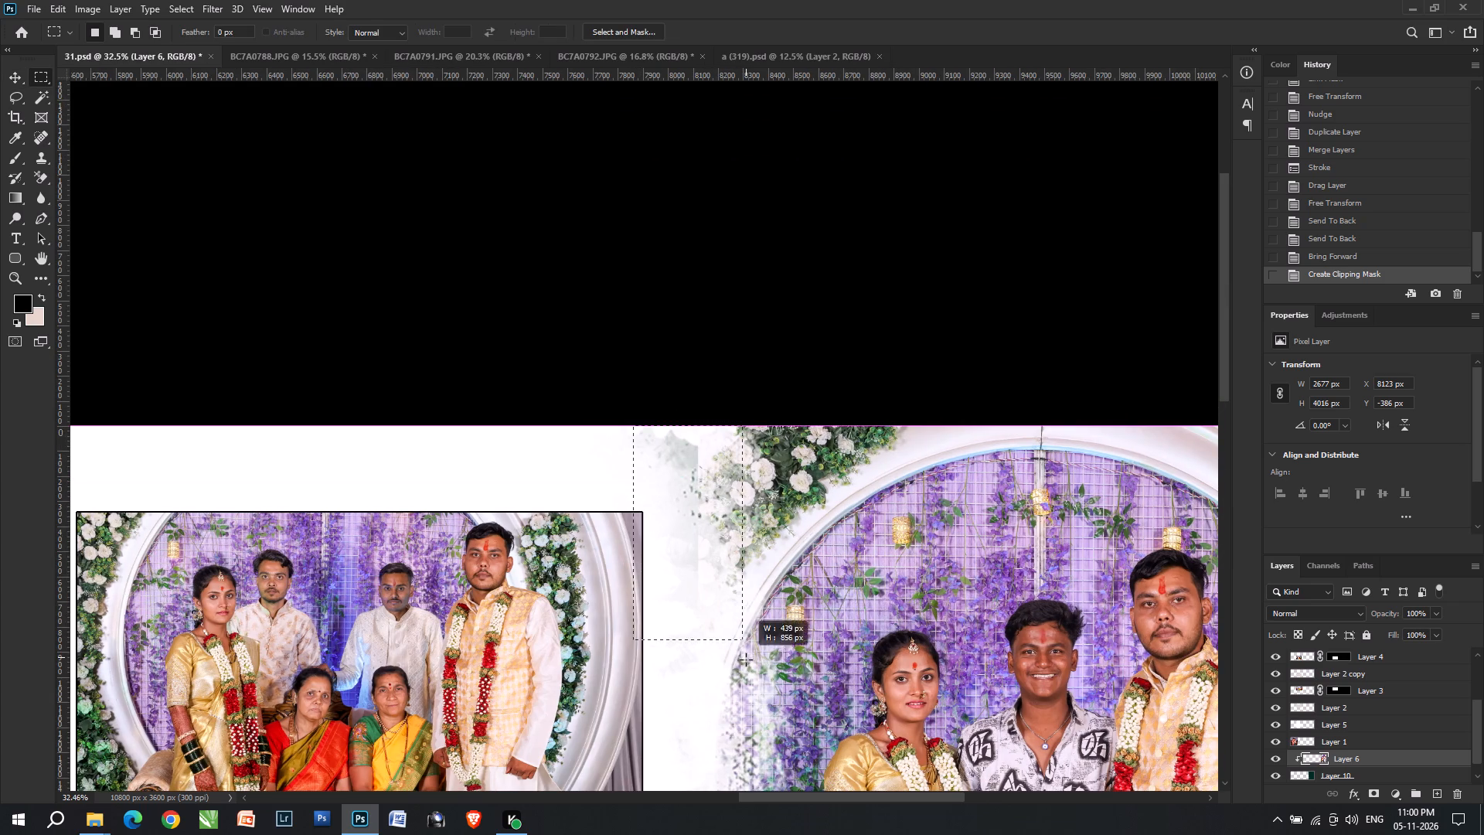
drag(746, 659, 740, 735)
key(ctrl+t)
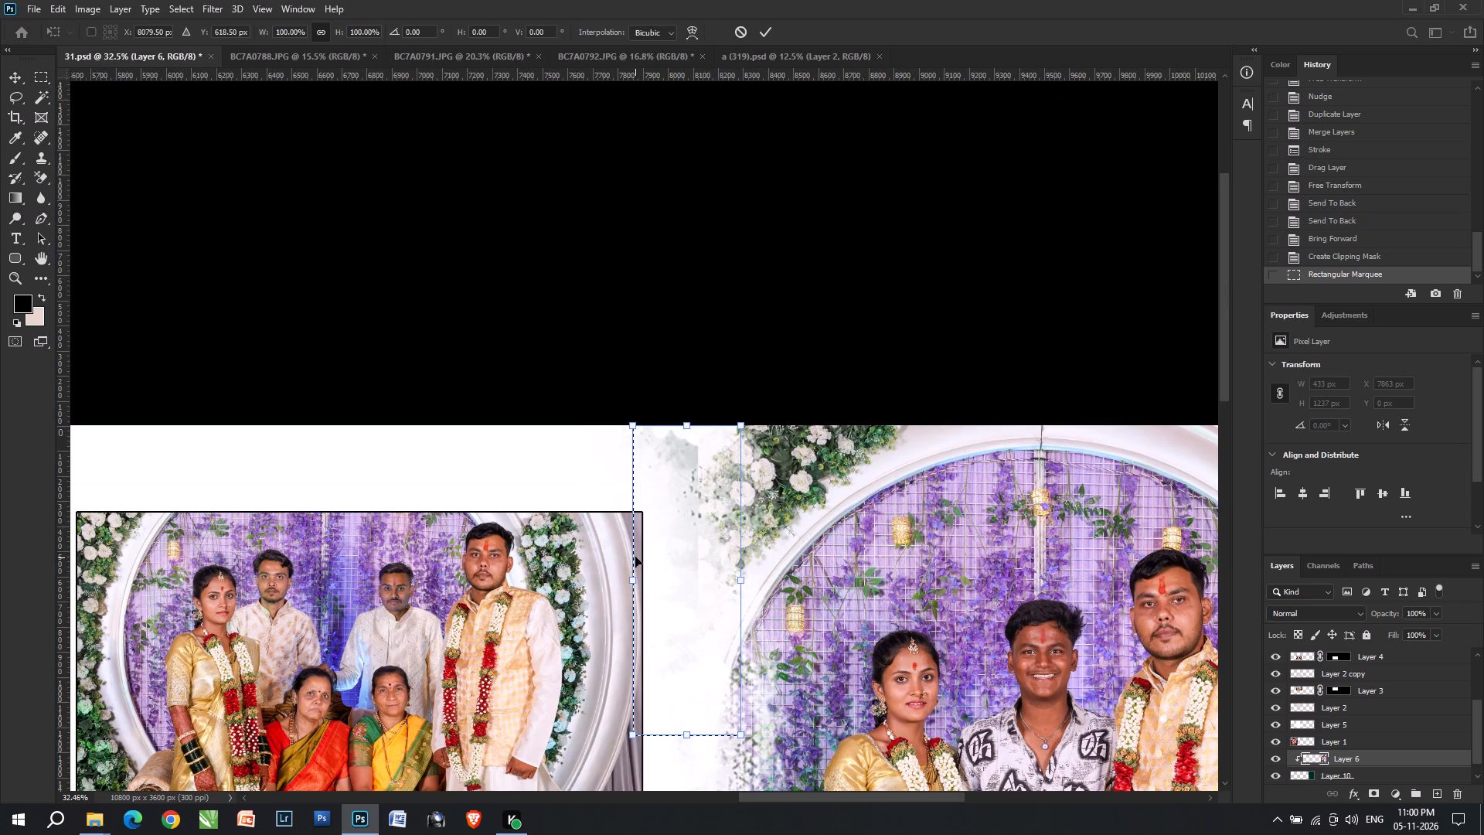
shift+drag(631, 581, 438, 560)
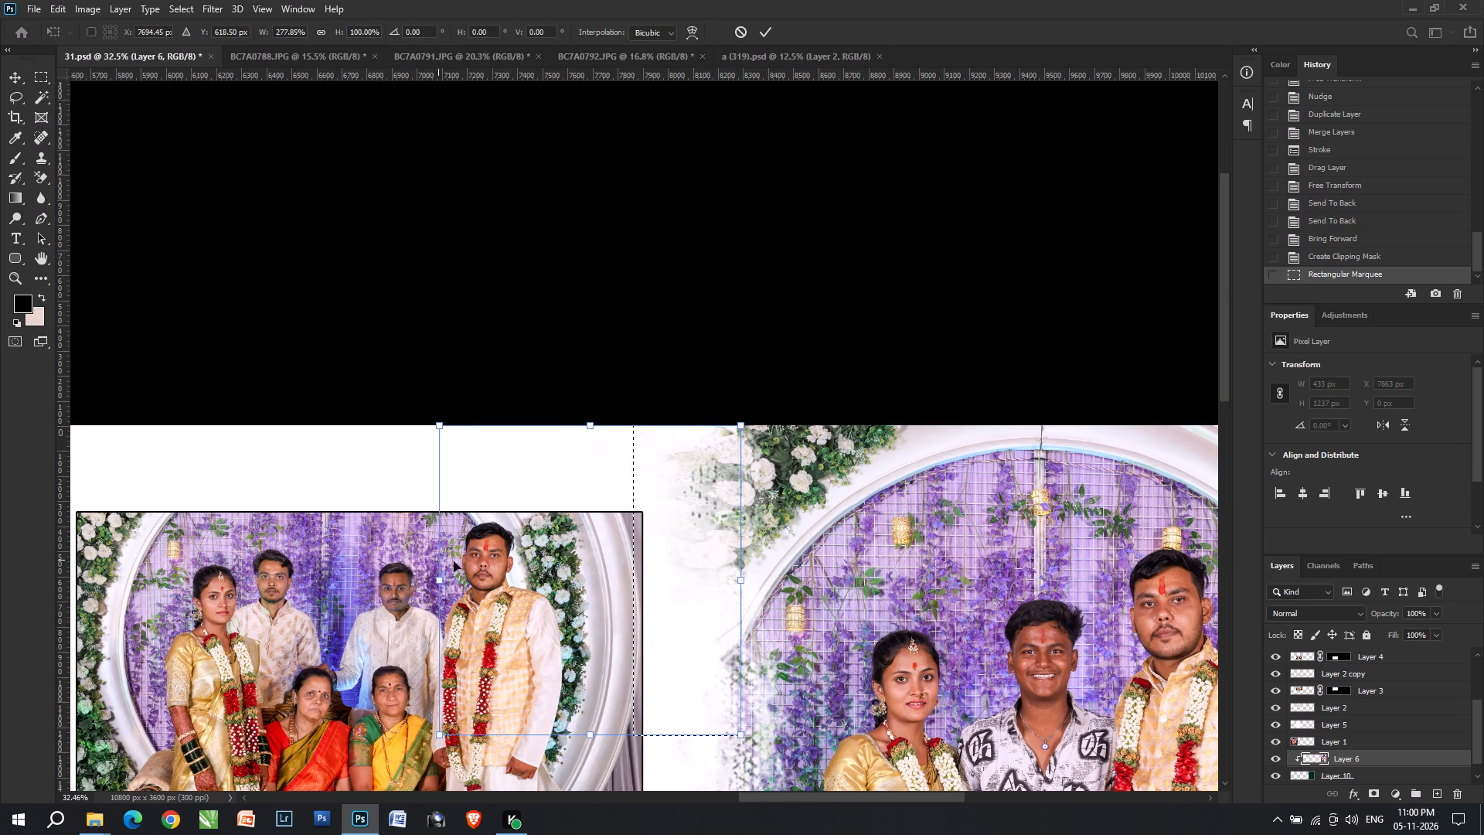
shift+double_click(663, 566)
key(ctrl+d)
Create a pale pink rectangle about 1091 by 1042 px just above the Background, at the right page's bottom corner beside the centre guide.
text(vv)
key(space)
key(space)
key(space)
key(space)
key(space)
key(space)
key(space)
drag(507, 689, 538, 653)
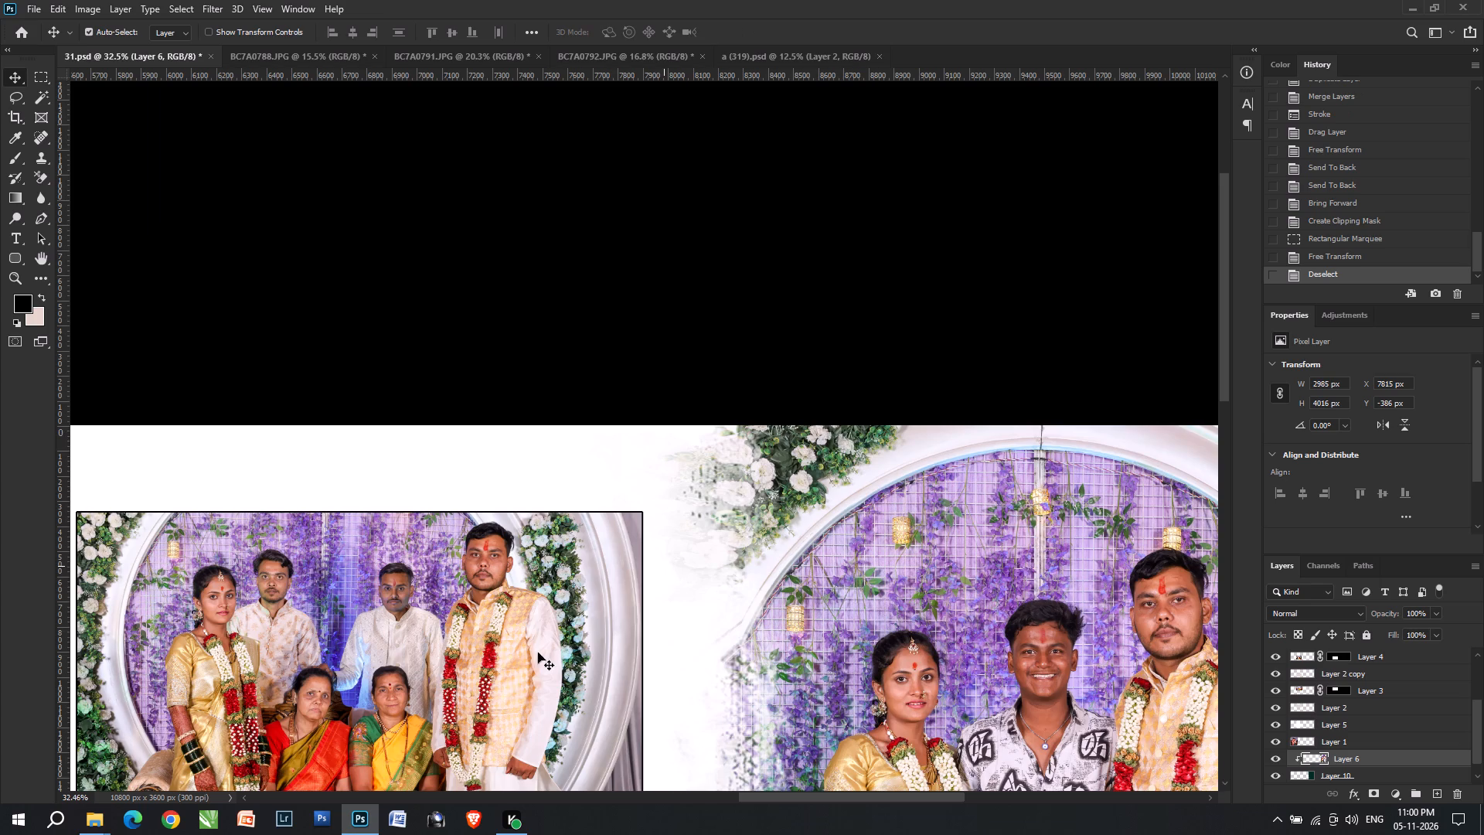
drag(538, 653, 762, 241)
alt+scroll(757, 406, down, 7)
alt+scroll(639, 425, up, 3)
key(space)
key(space)
key(space)
drag(621, 424, 748, 431)
alt+scroll(686, 438, up, 2)
key(space)
key(space)
key(space)
drag(667, 458, 745, 442)
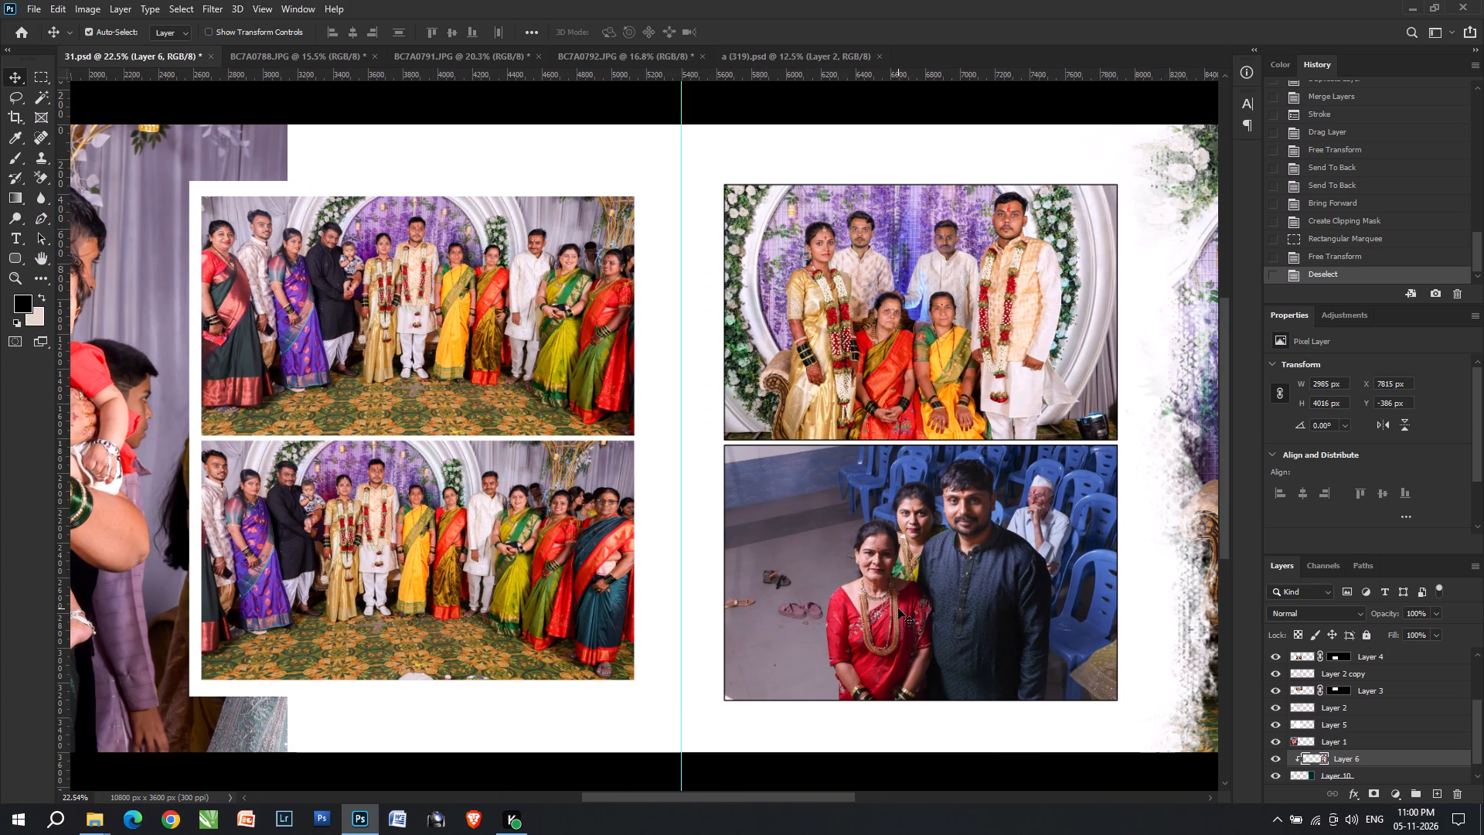
key(m)
key(m)
drag(682, 765, 737, 682)
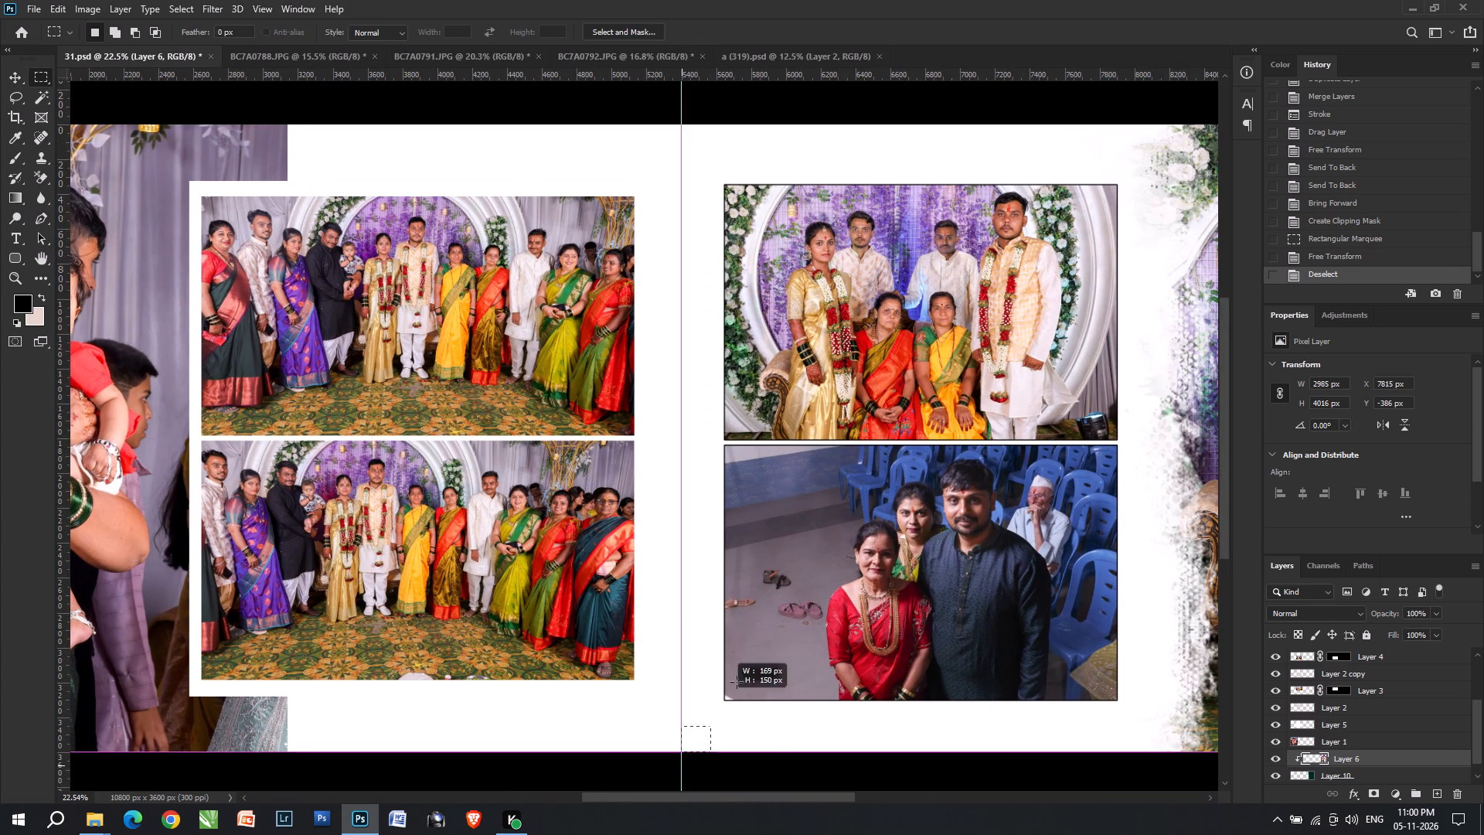
drag(737, 682, 870, 571)
scroll(1394, 809, down, 5)
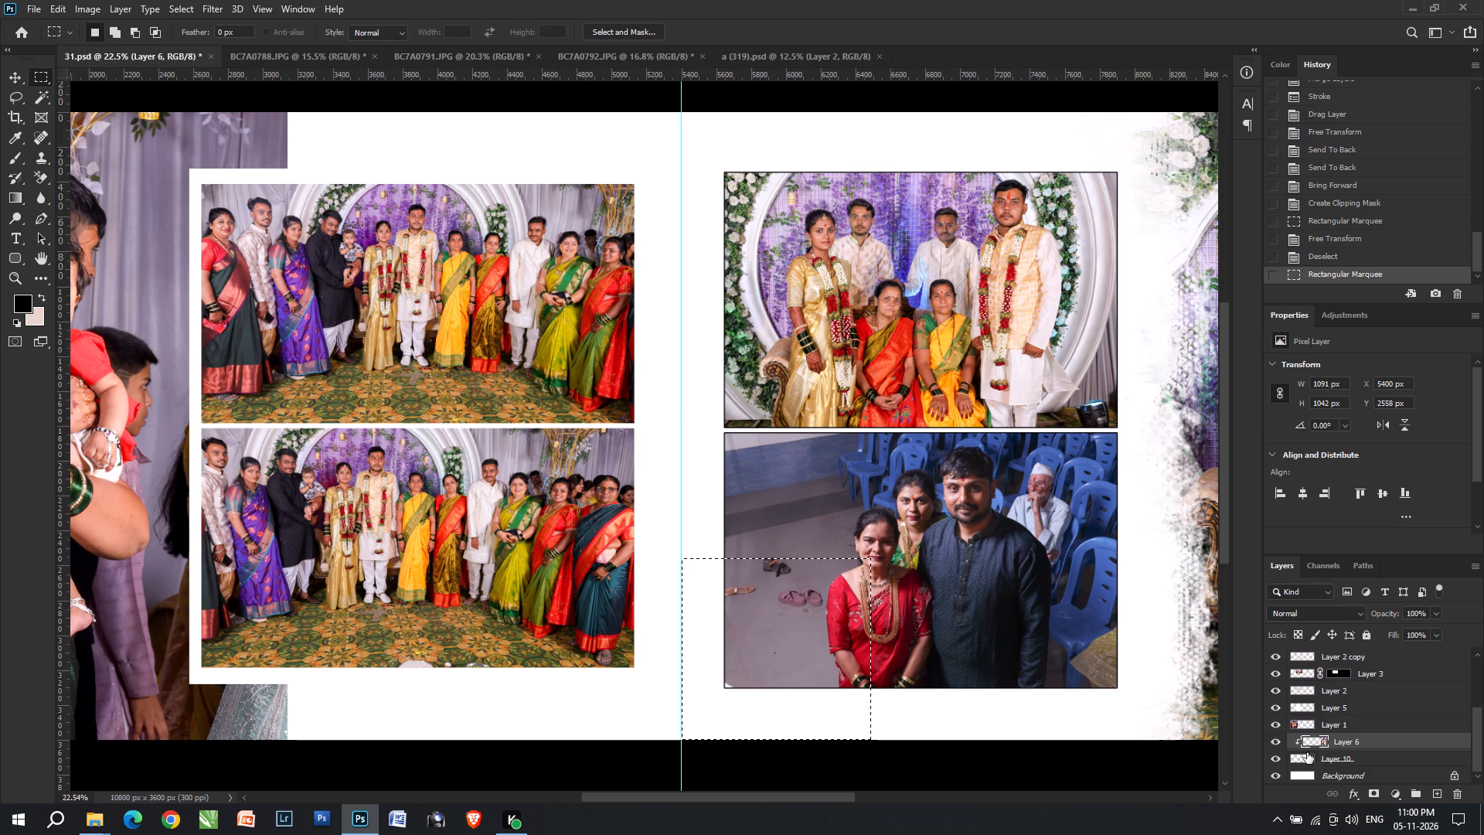
scroll(1309, 763, down, 5)
click(1334, 782)
key(ctrl+j)
key(ctrl+shift+BackSpace)
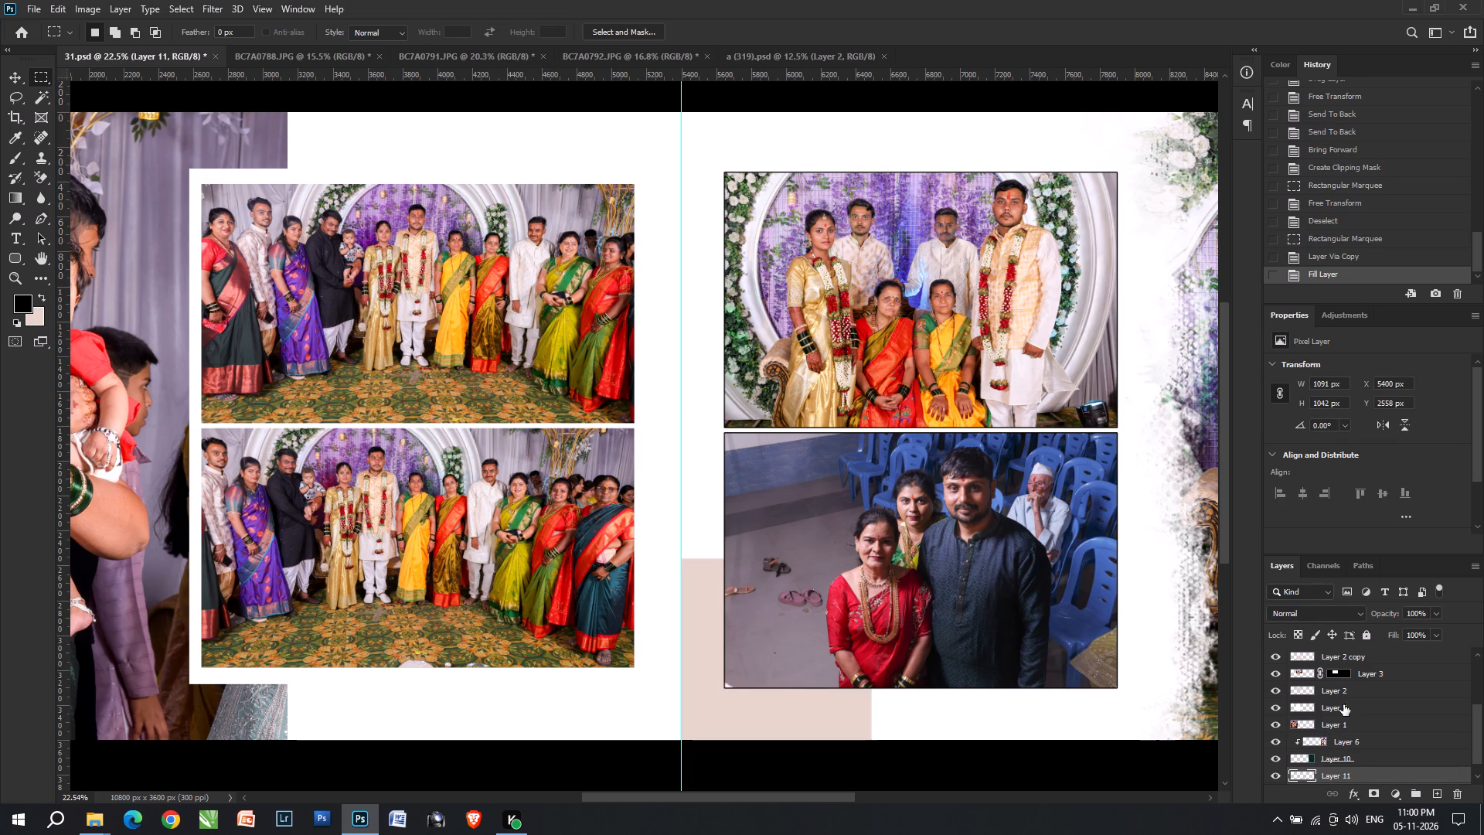
Sample the blue-grey wall colour from the lower photo on the right page and refill the rectangle with it.
key(o)
key(i)
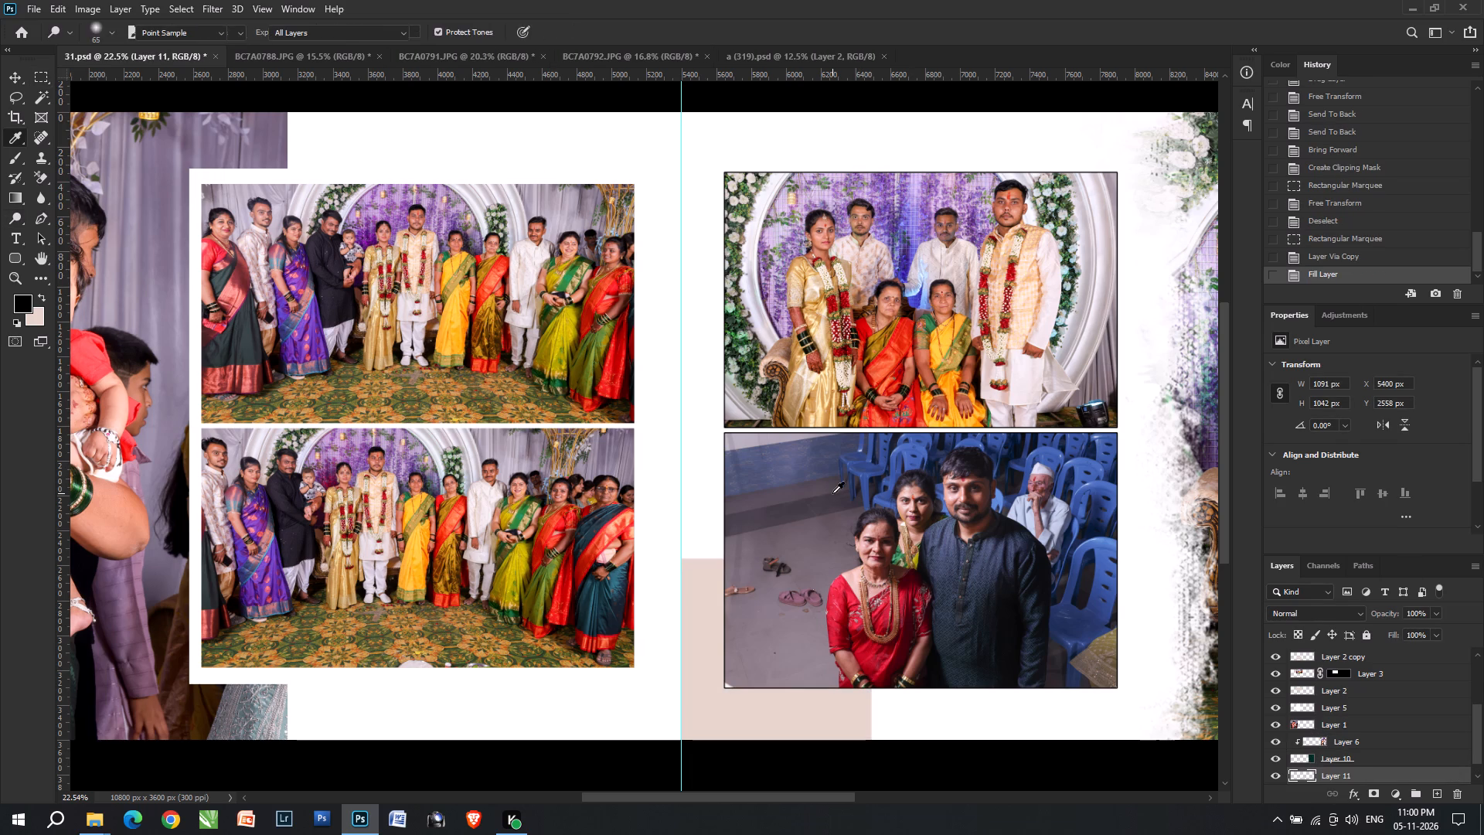
drag(822, 523, 808, 438)
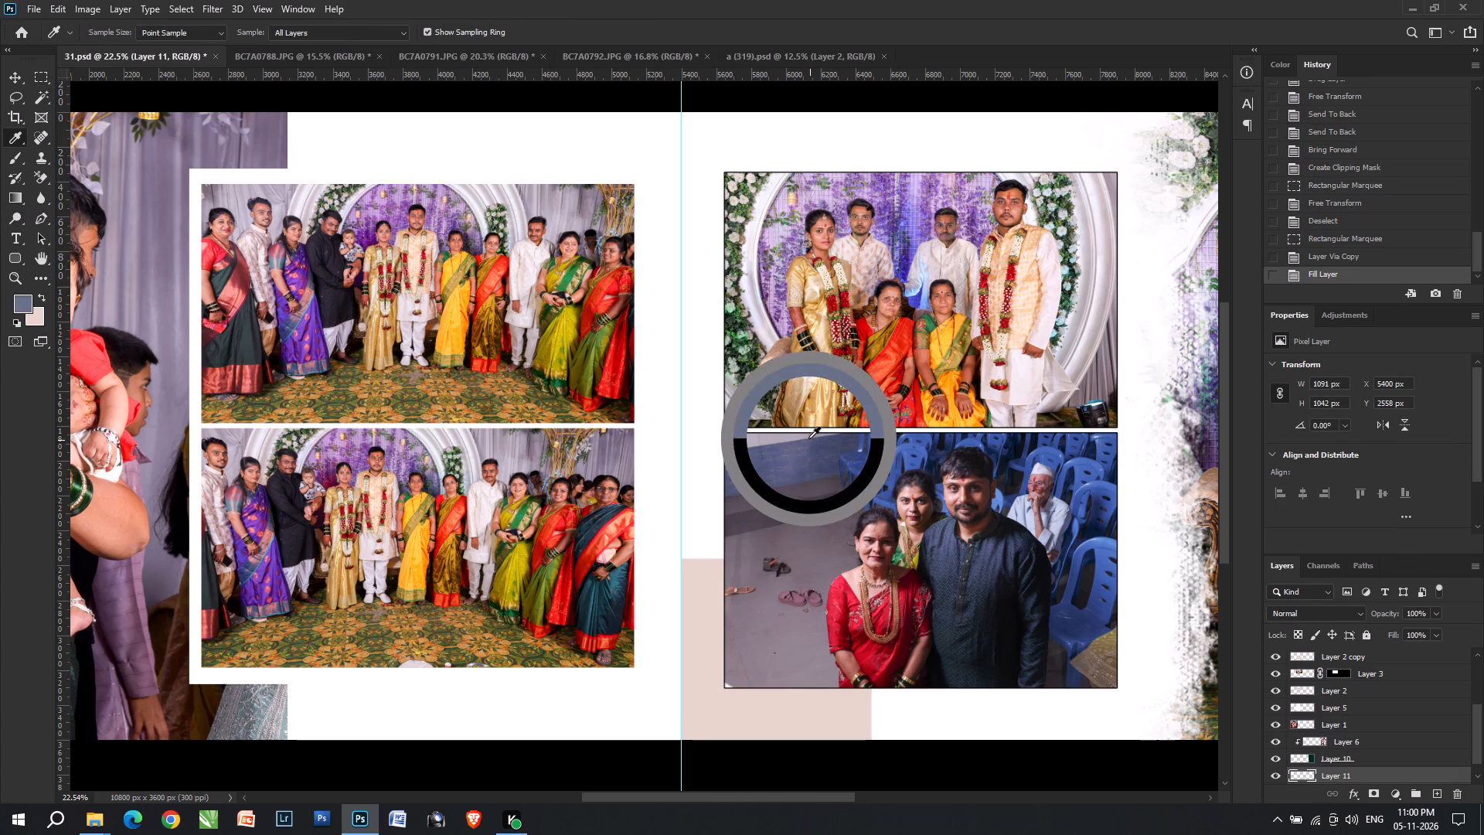
drag(808, 438, 796, 454)
key(x)
key(v)
key(v)
click(777, 701)
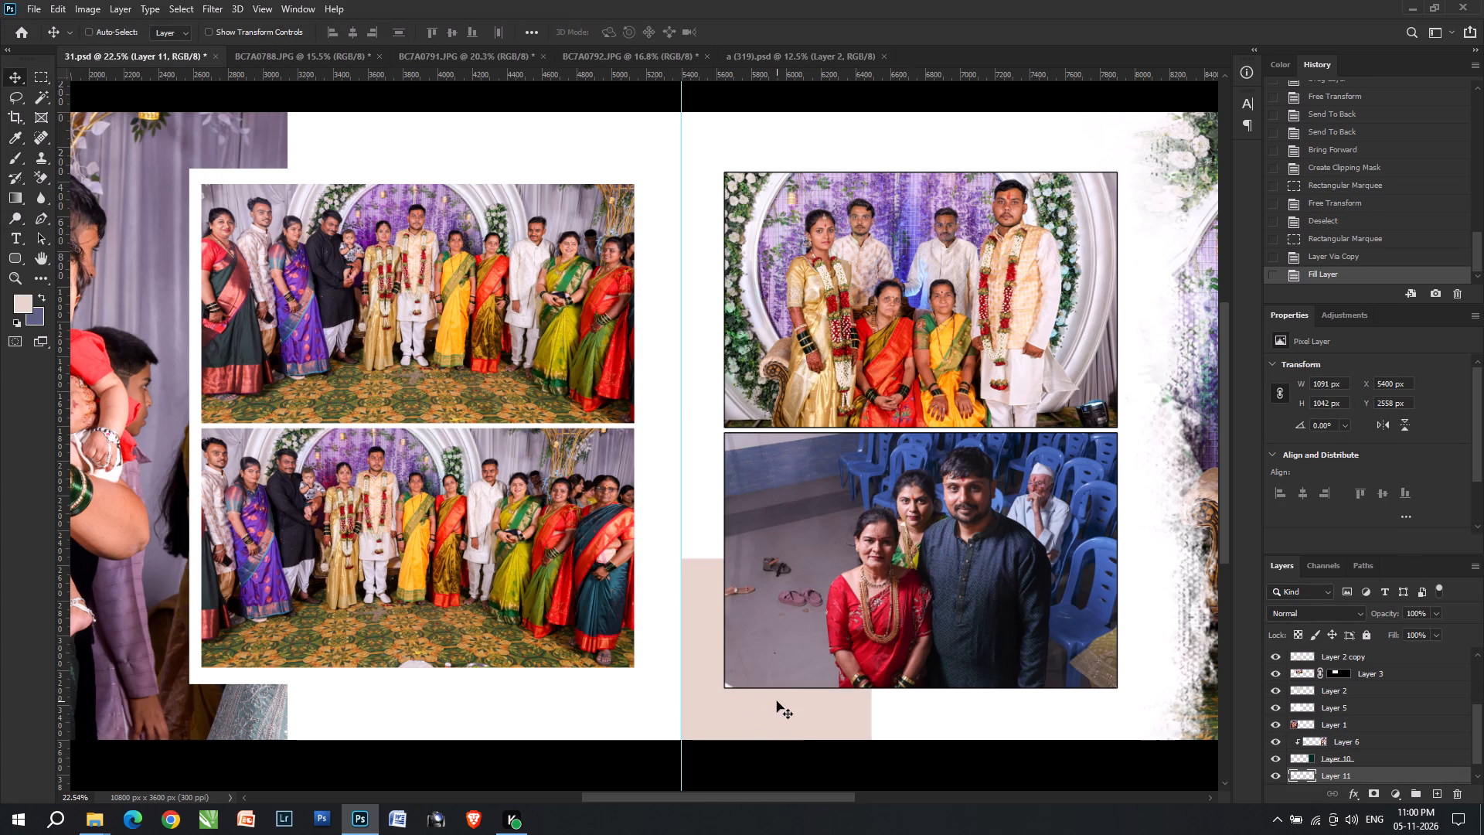
key(ctrl+shift+BackSpace)
Set the blue-grey rectangle's layer opacity to 40%.
key(7)
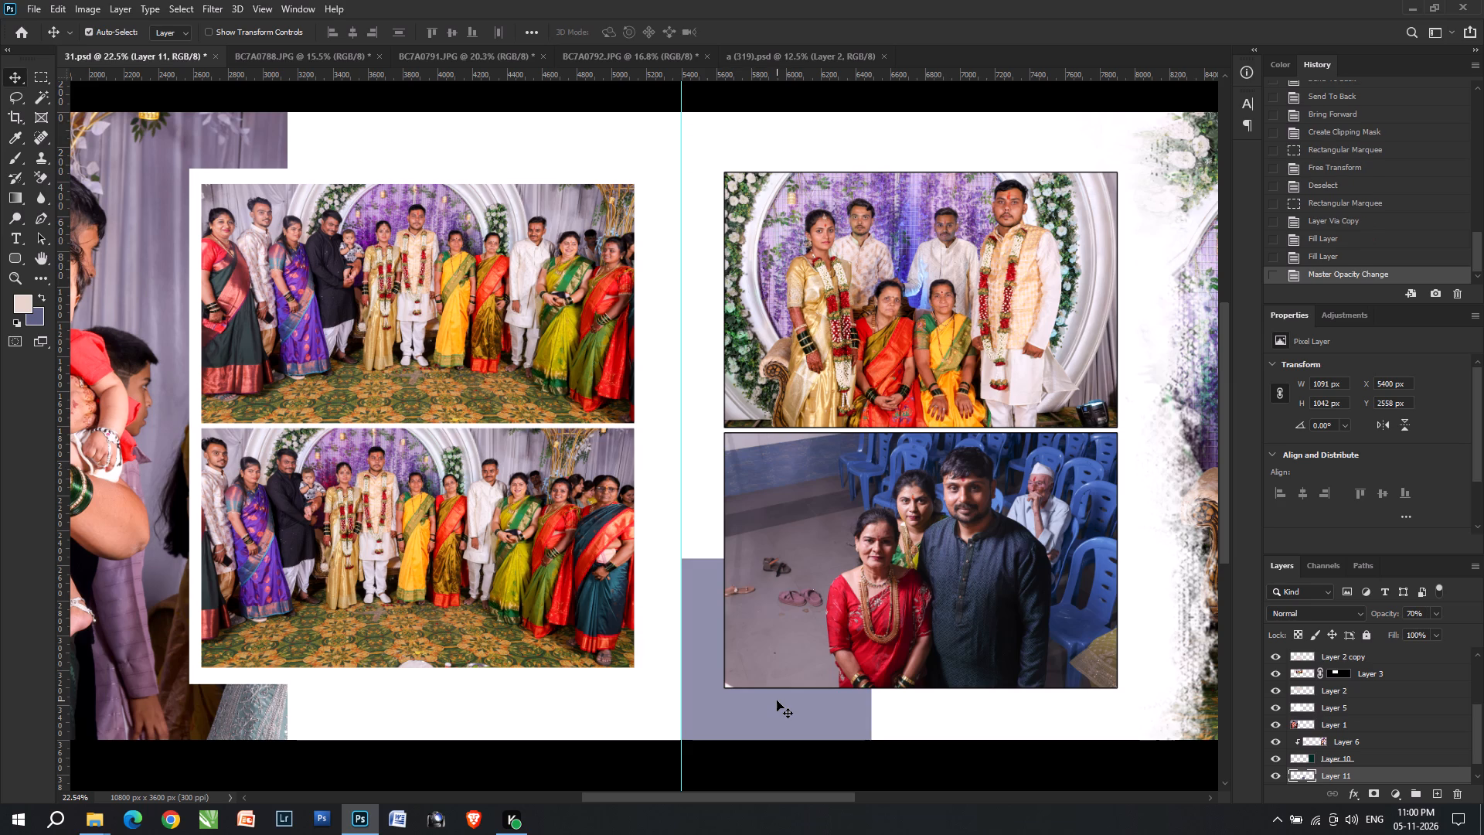
key(4)
Duplicate the blue-grey rectangle to the left page's top, behind the group photo and against the centre guide, at about X 4309, Y -344 px.
scroll(777, 700, up, 1)
key(v)
right_click(735, 700)
click(742, 712)
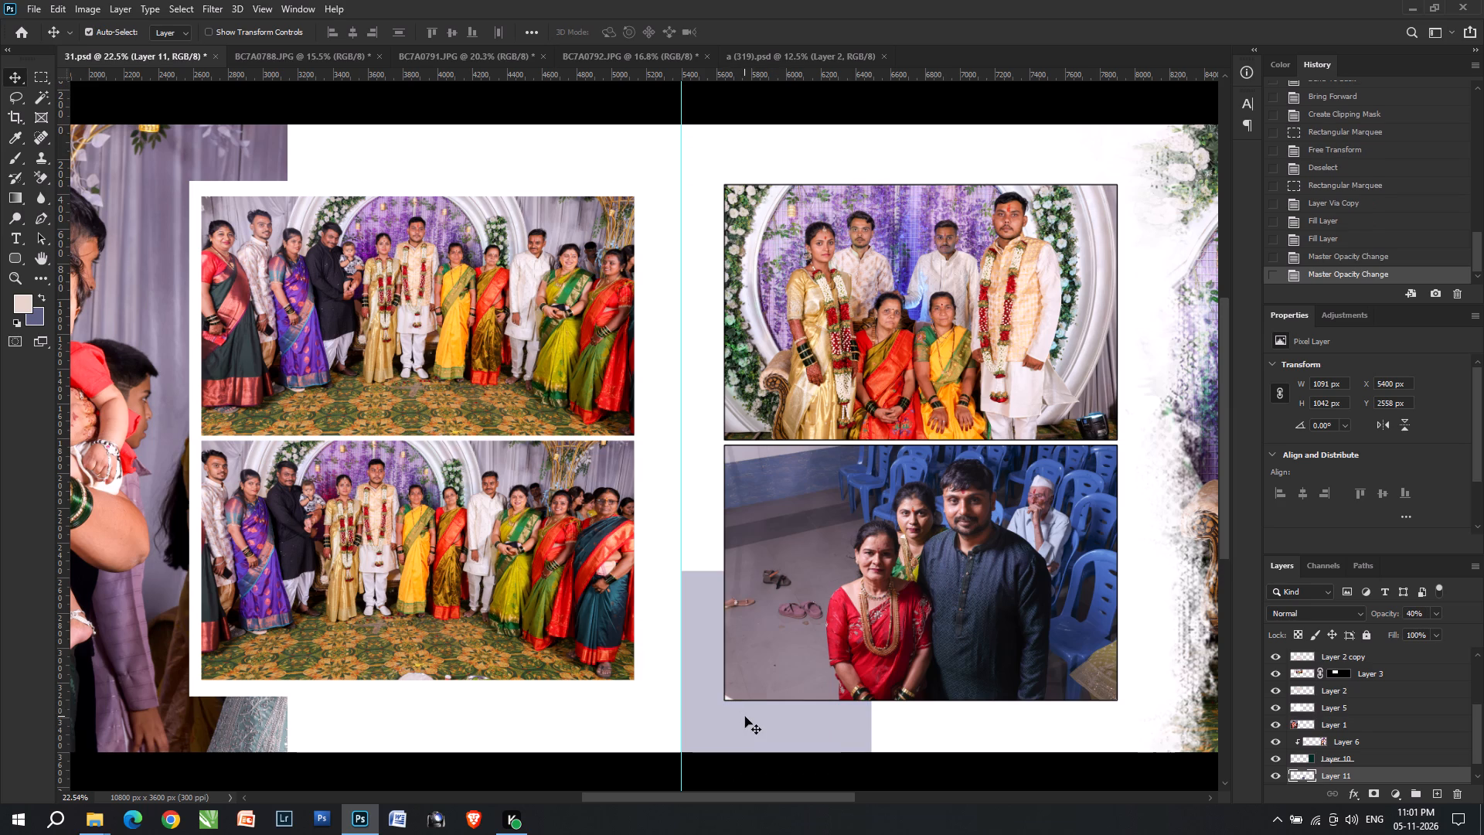
click(749, 721)
alt+drag(751, 734, 623, 202)
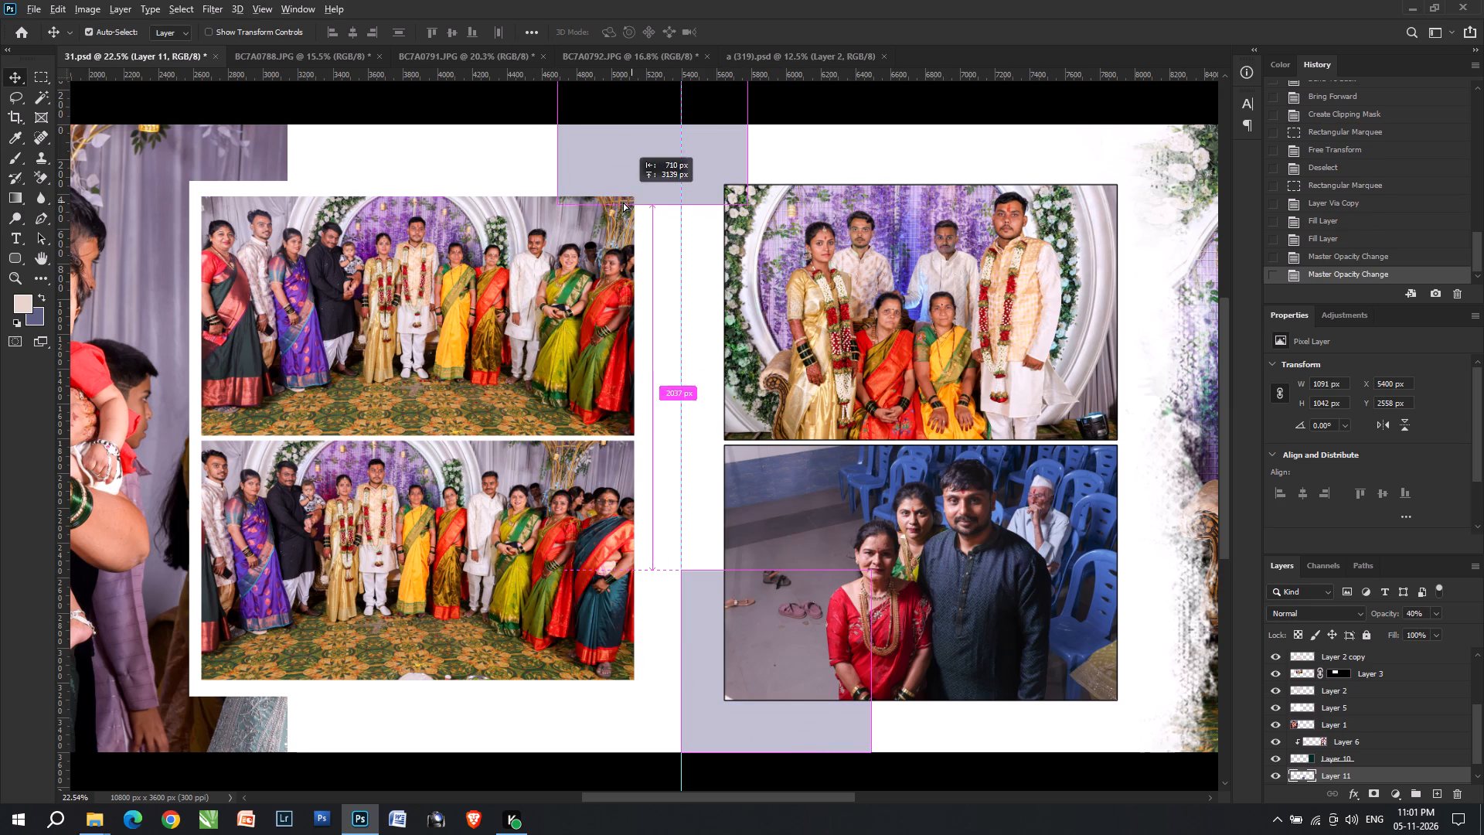
alt+drag(623, 202, 558, 231)
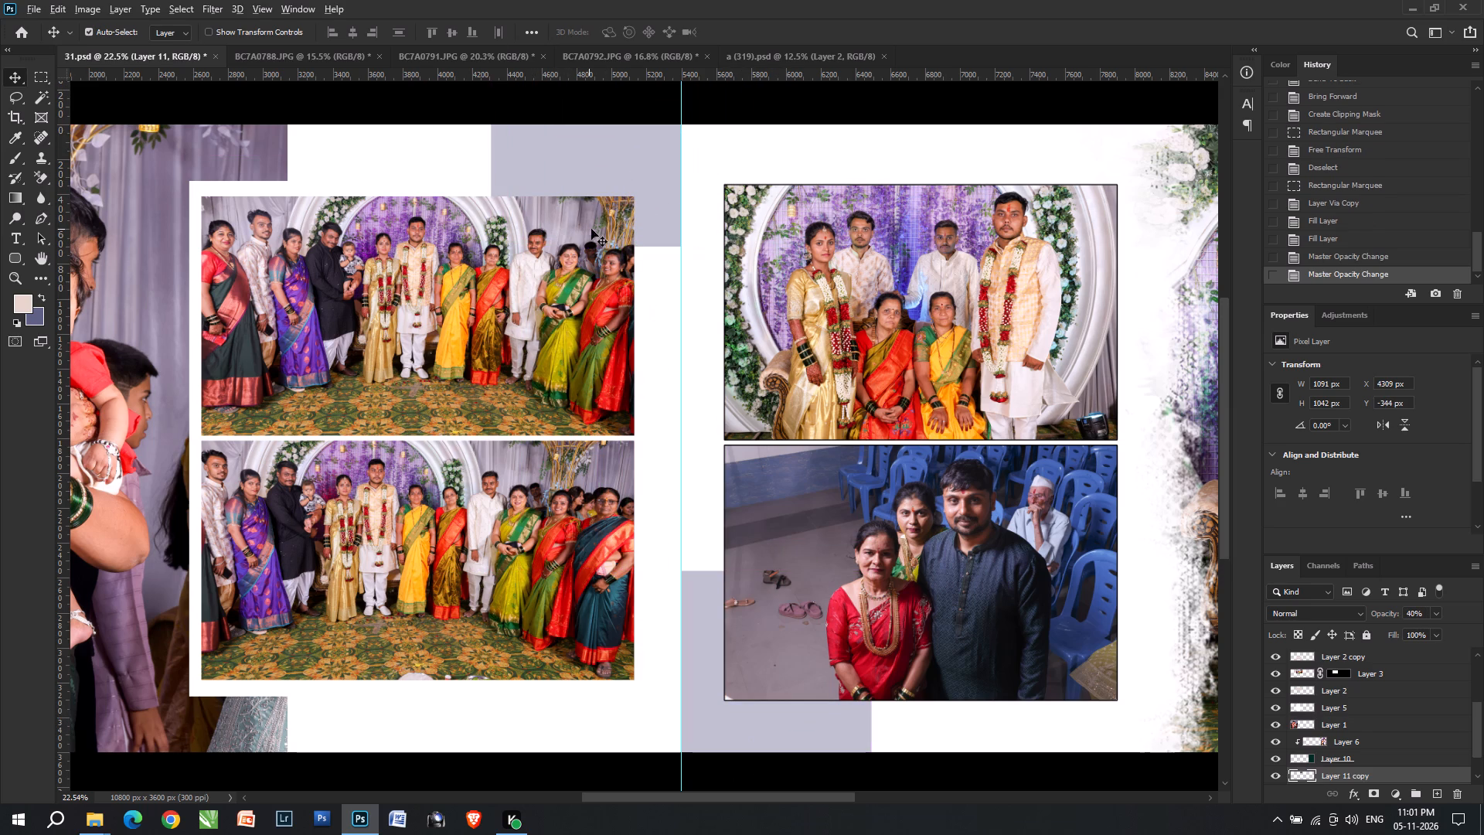
key(ctrl+d)
Duplicate the rectangle again above the right page's upper photo, partly off the top edge, at about X 6395, Y -736 px.
key(v)
key(v)
click(648, 196)
alt+drag(650, 192, 972, 238)
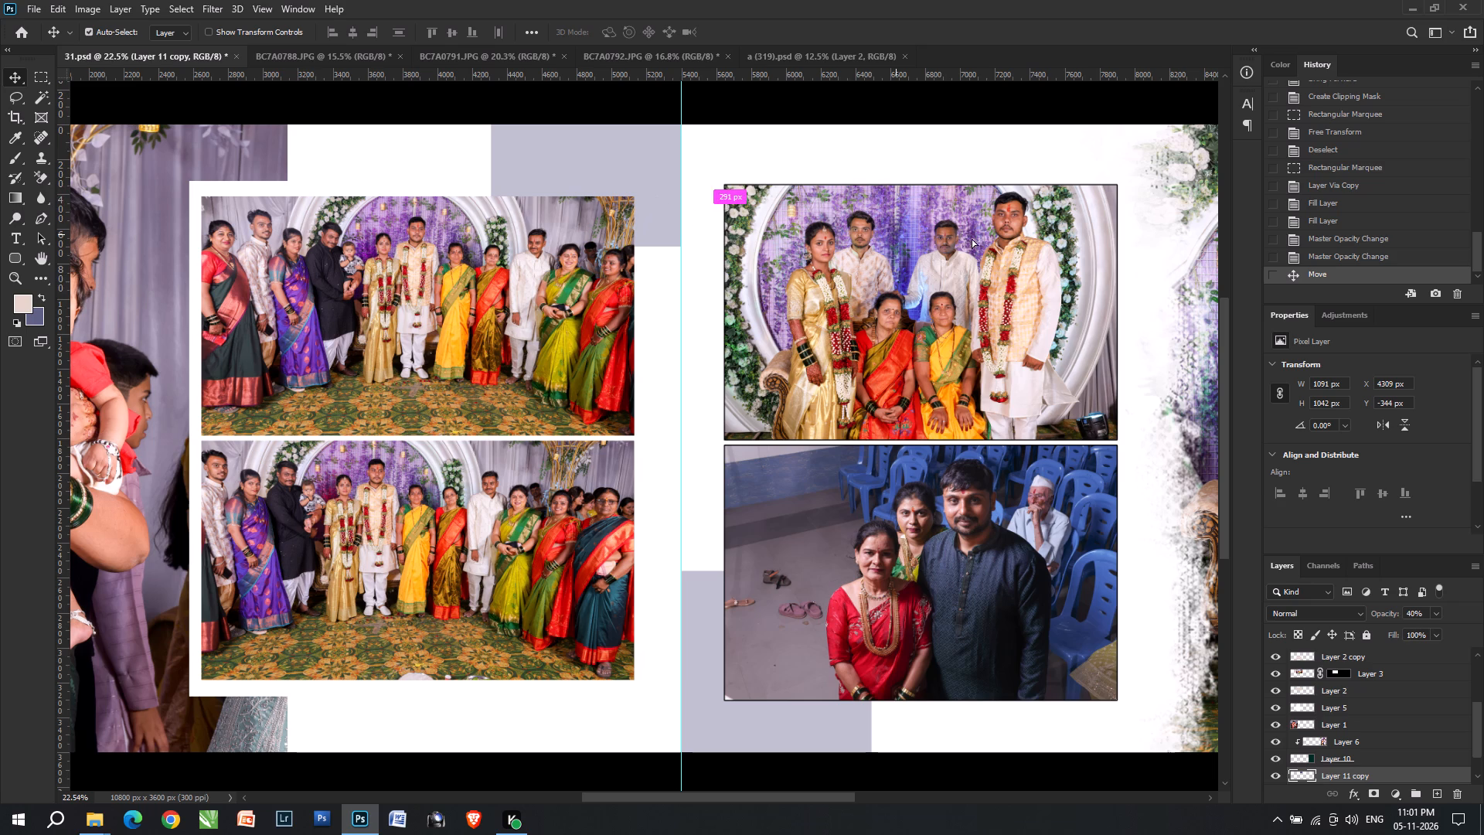
alt+drag(972, 238, 1008, 122)
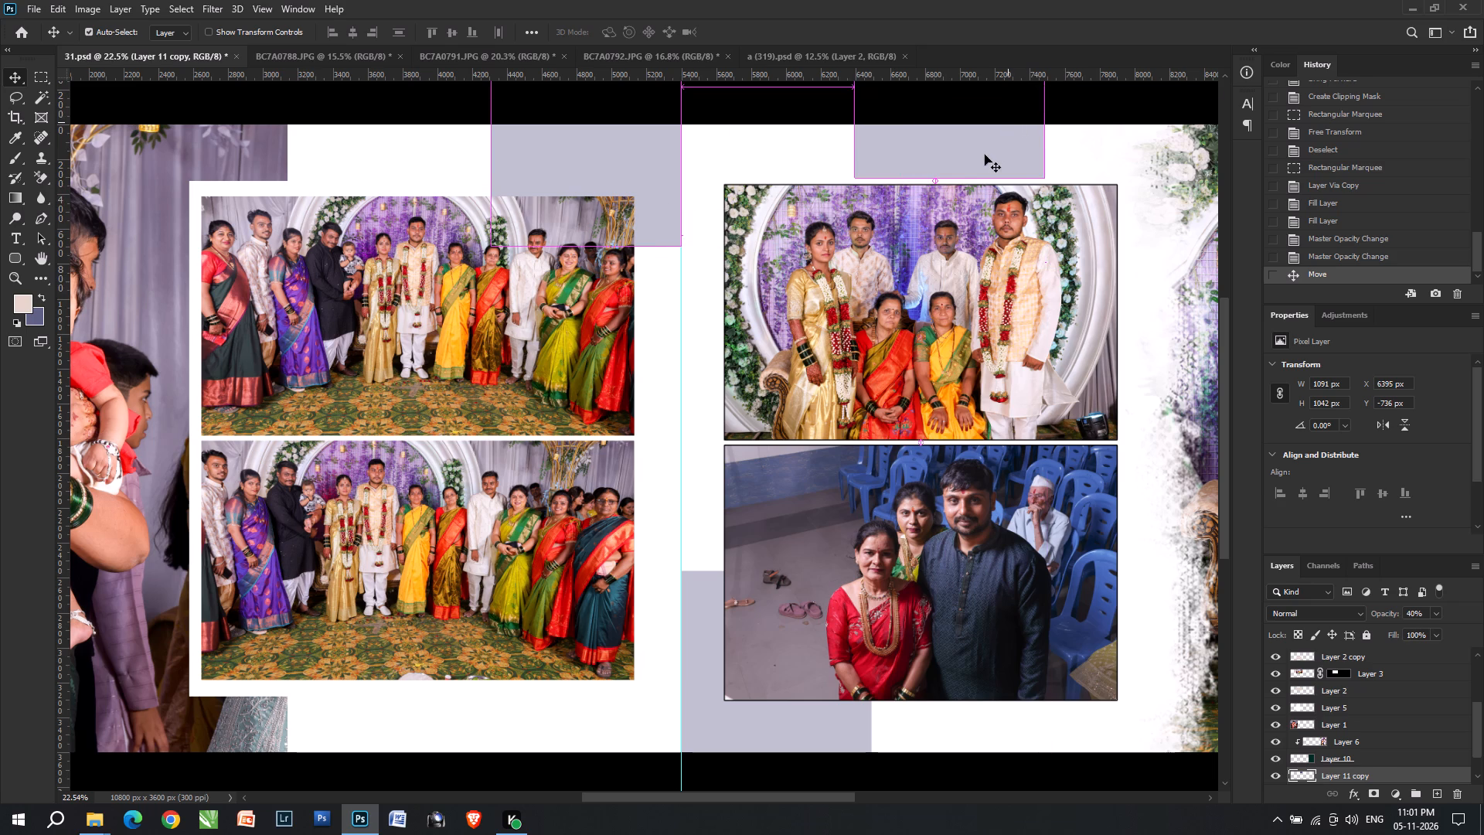
text(vv)
click(975, 155)
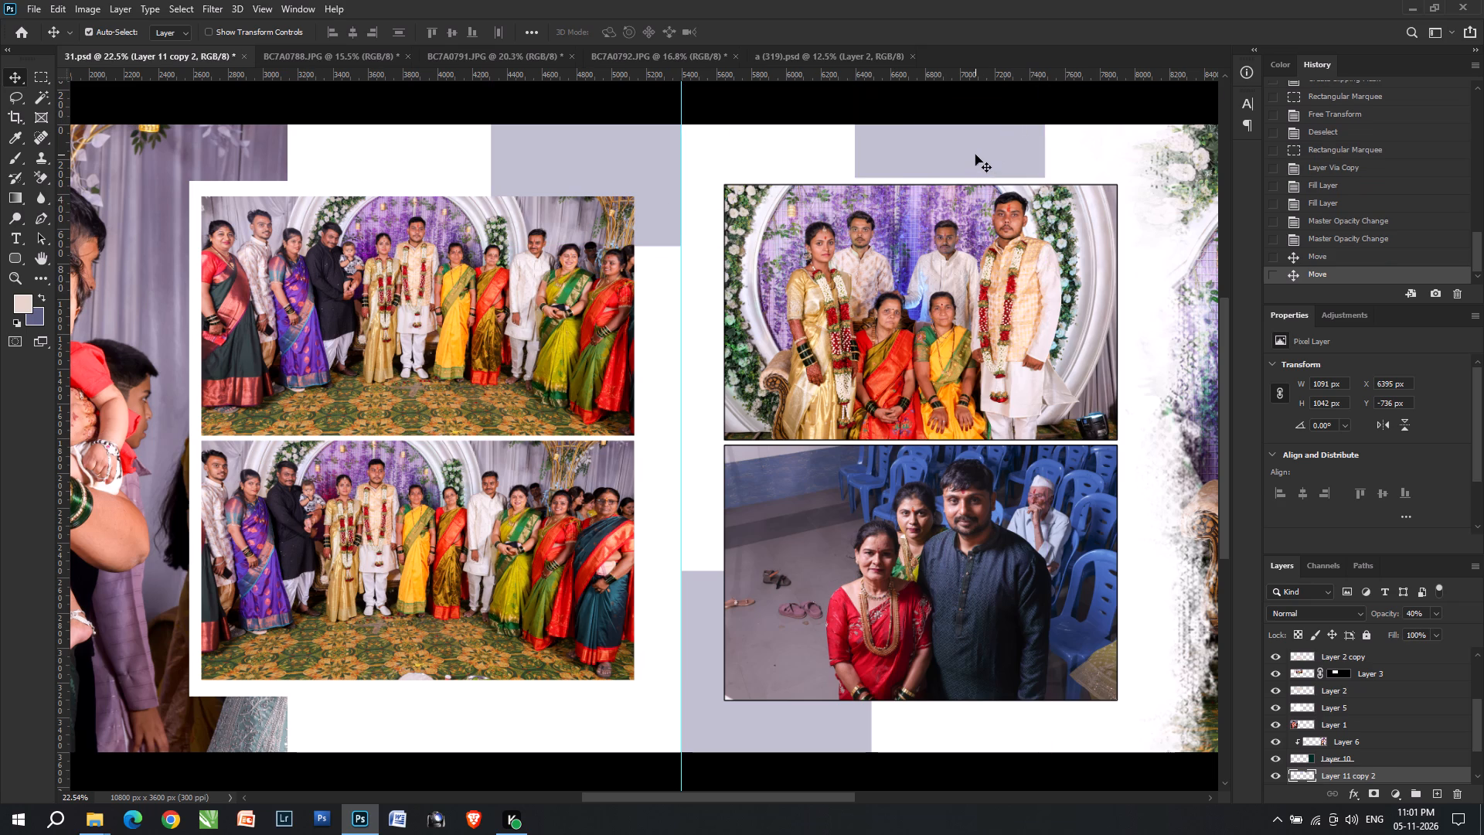
Add the text SPECIAL MOMENTS in the white space below the left page's lower group photo and fill it with the sampled blue-grey.
alt+scroll(975, 175, down, 3)
alt+scroll(983, 197, up, 1)
alt+scroll(975, 317, up, 2)
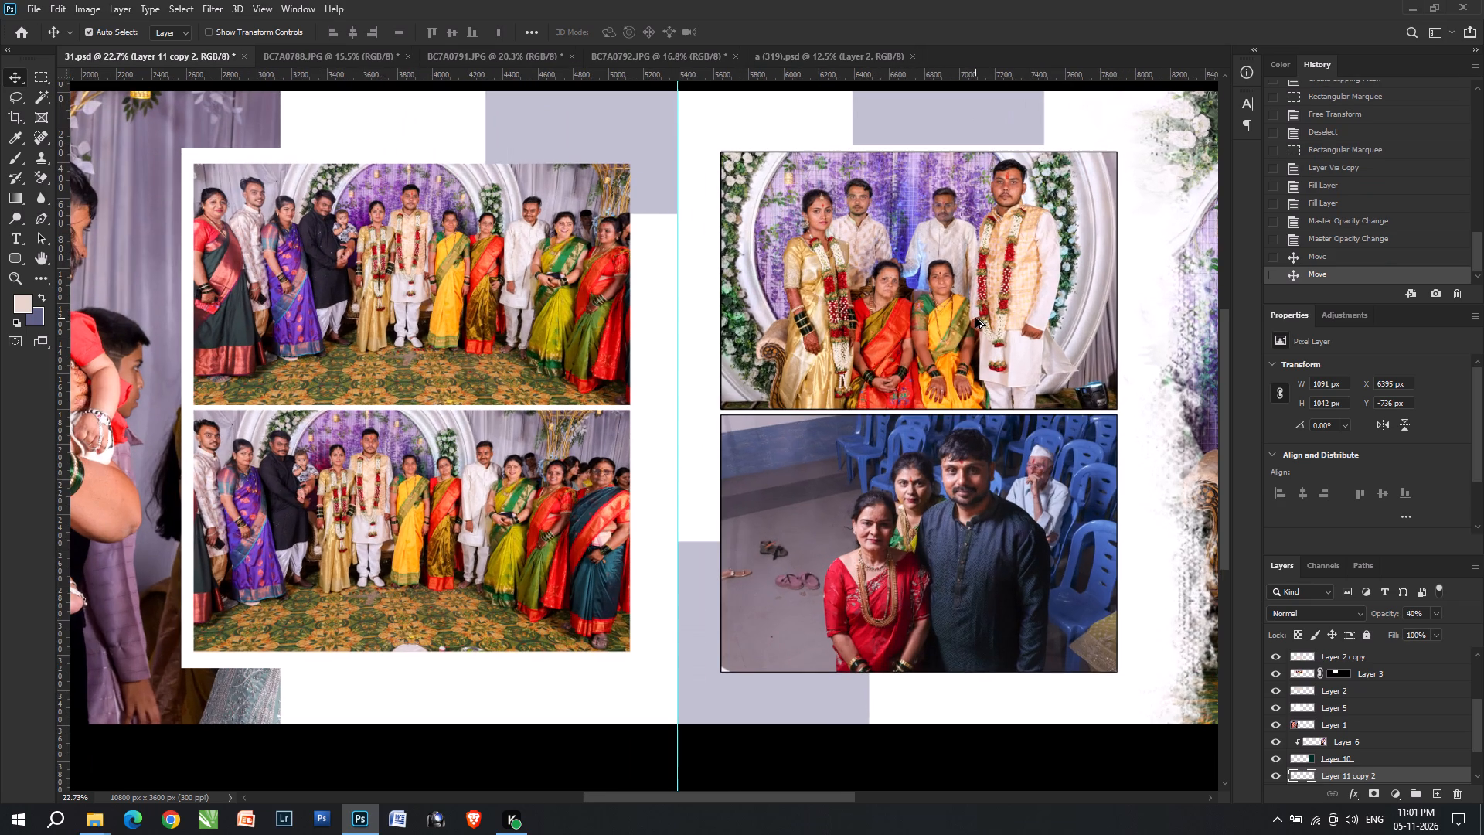
alt+scroll(379, 571, up, 6)
key(space)
drag(401, 666, 769, 543)
alt+scroll(633, 687, up, 2)
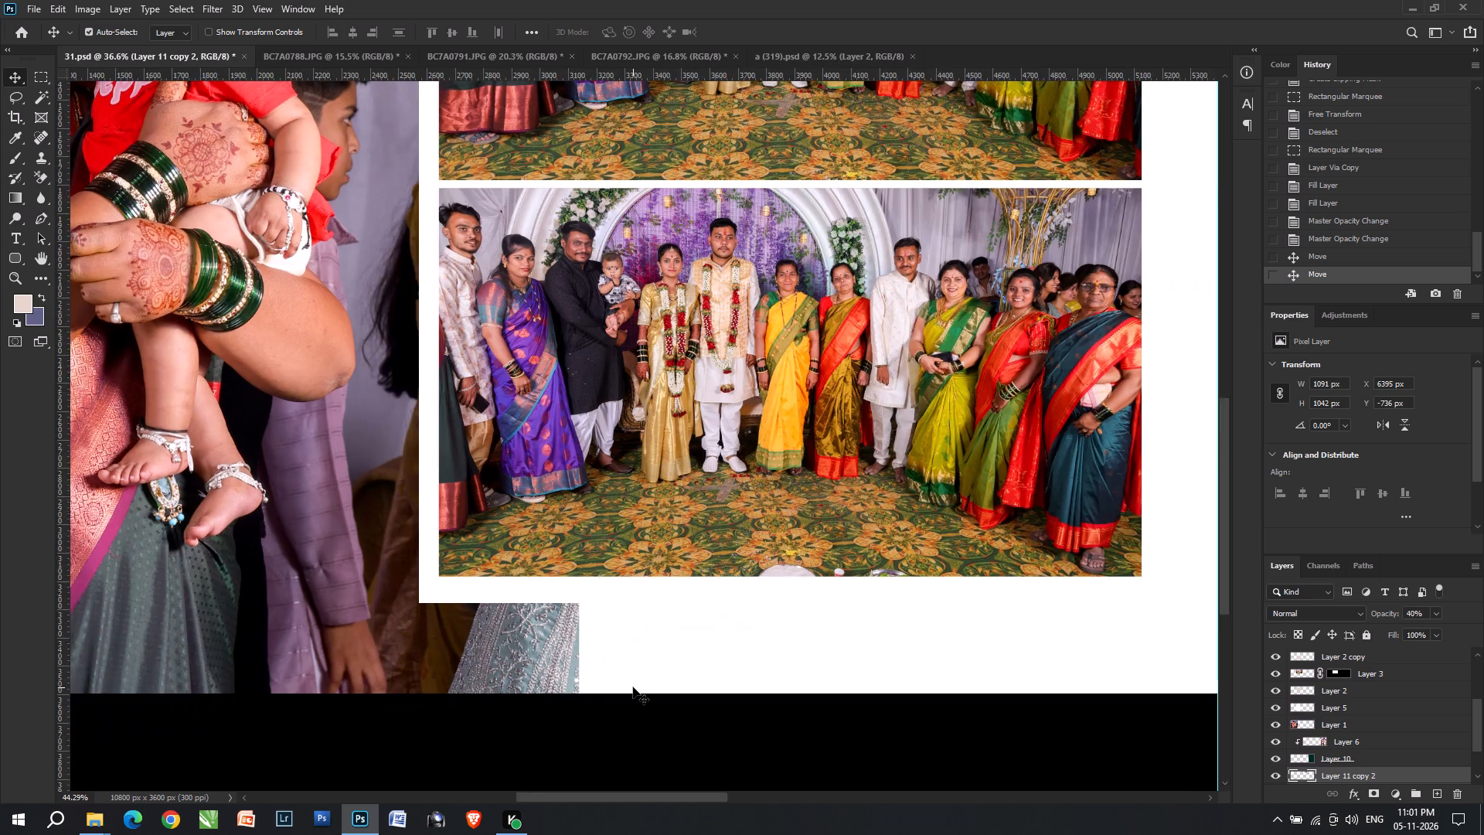
key(t)
click(744, 637)
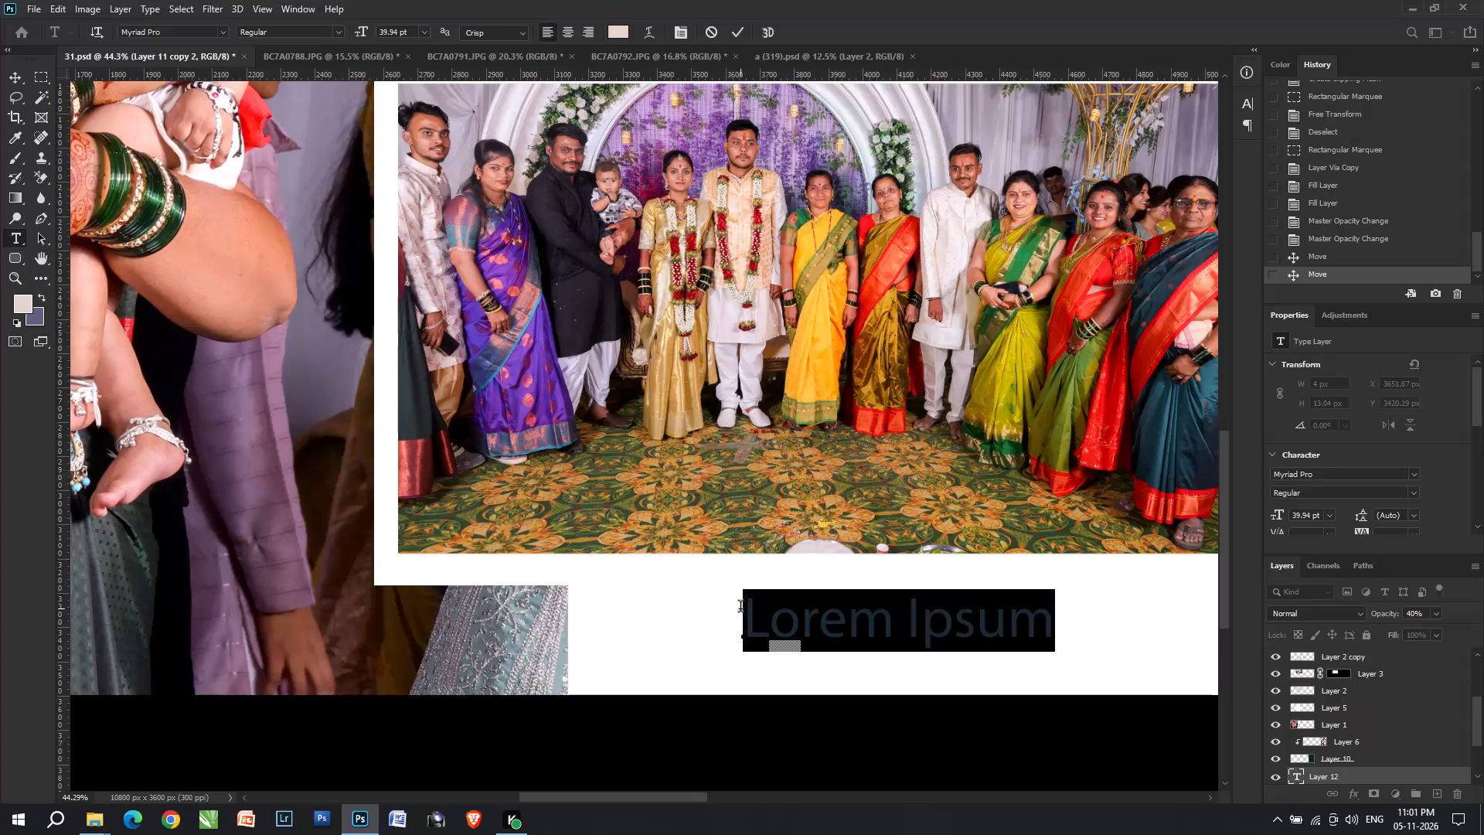
text(SPECIAL)
key(space)
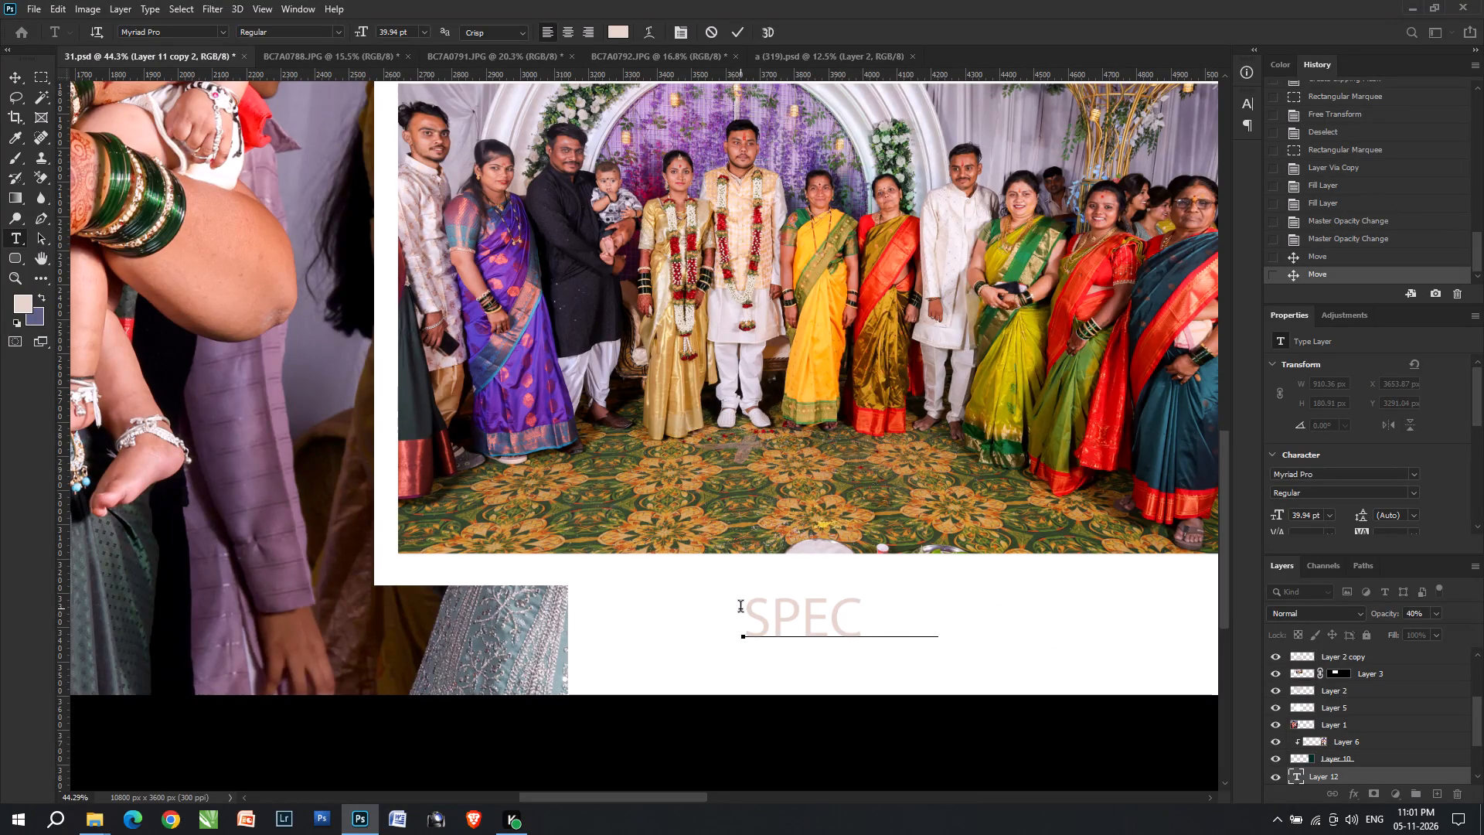
text(MOME)
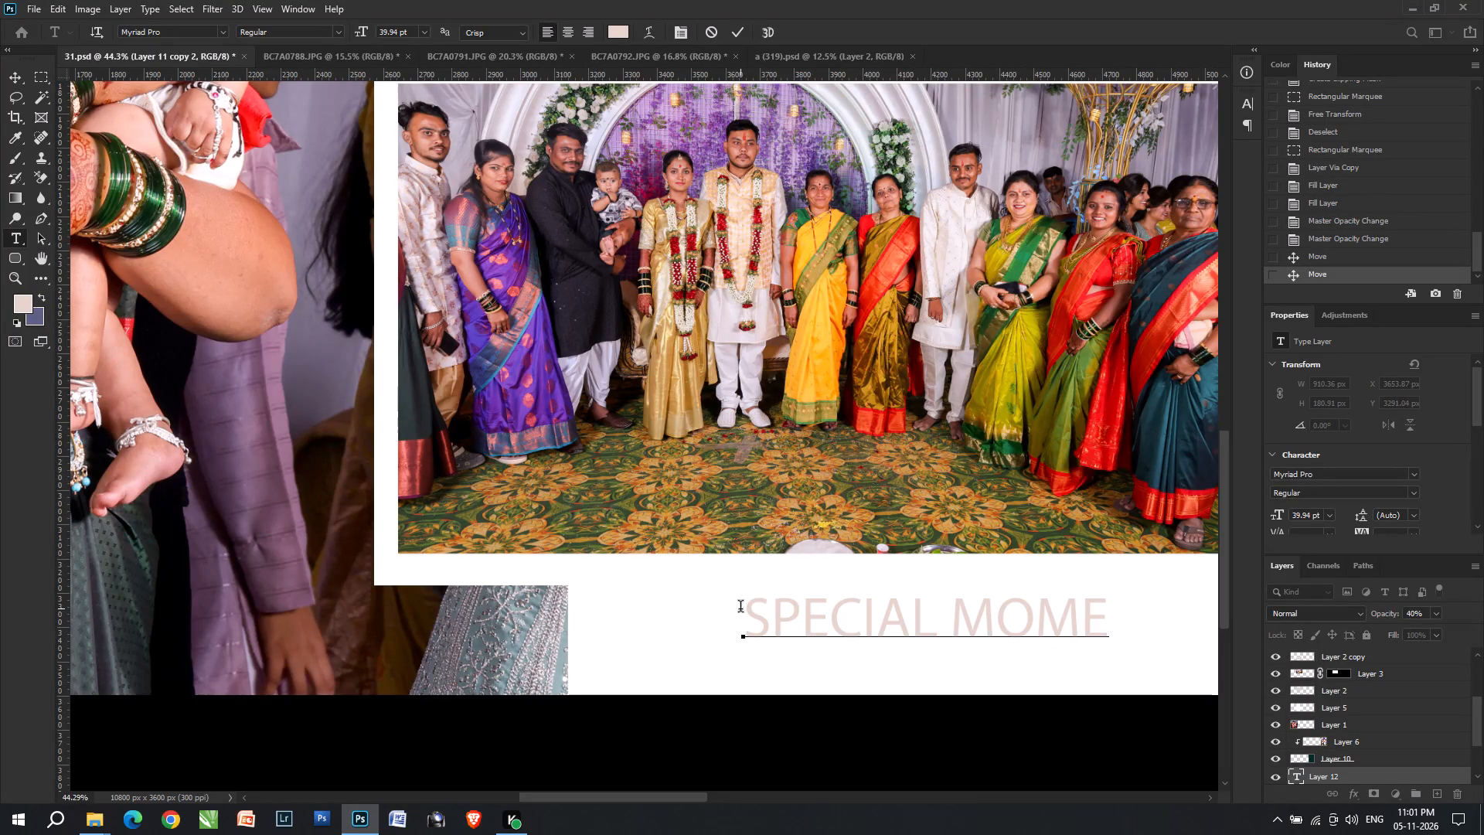
text(NTS)
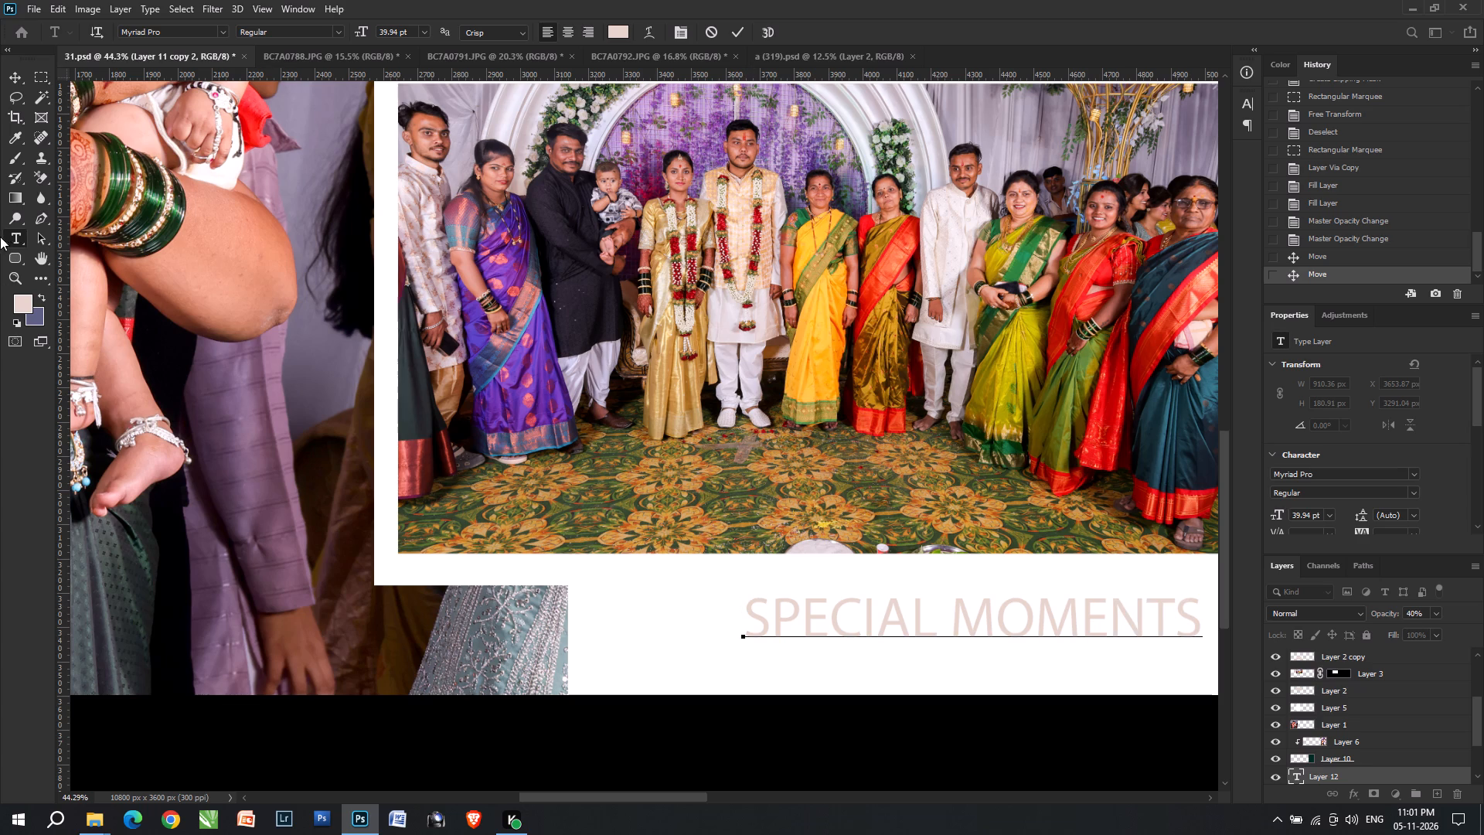
click(15, 68)
key(ctrl+shift+BackSpace)
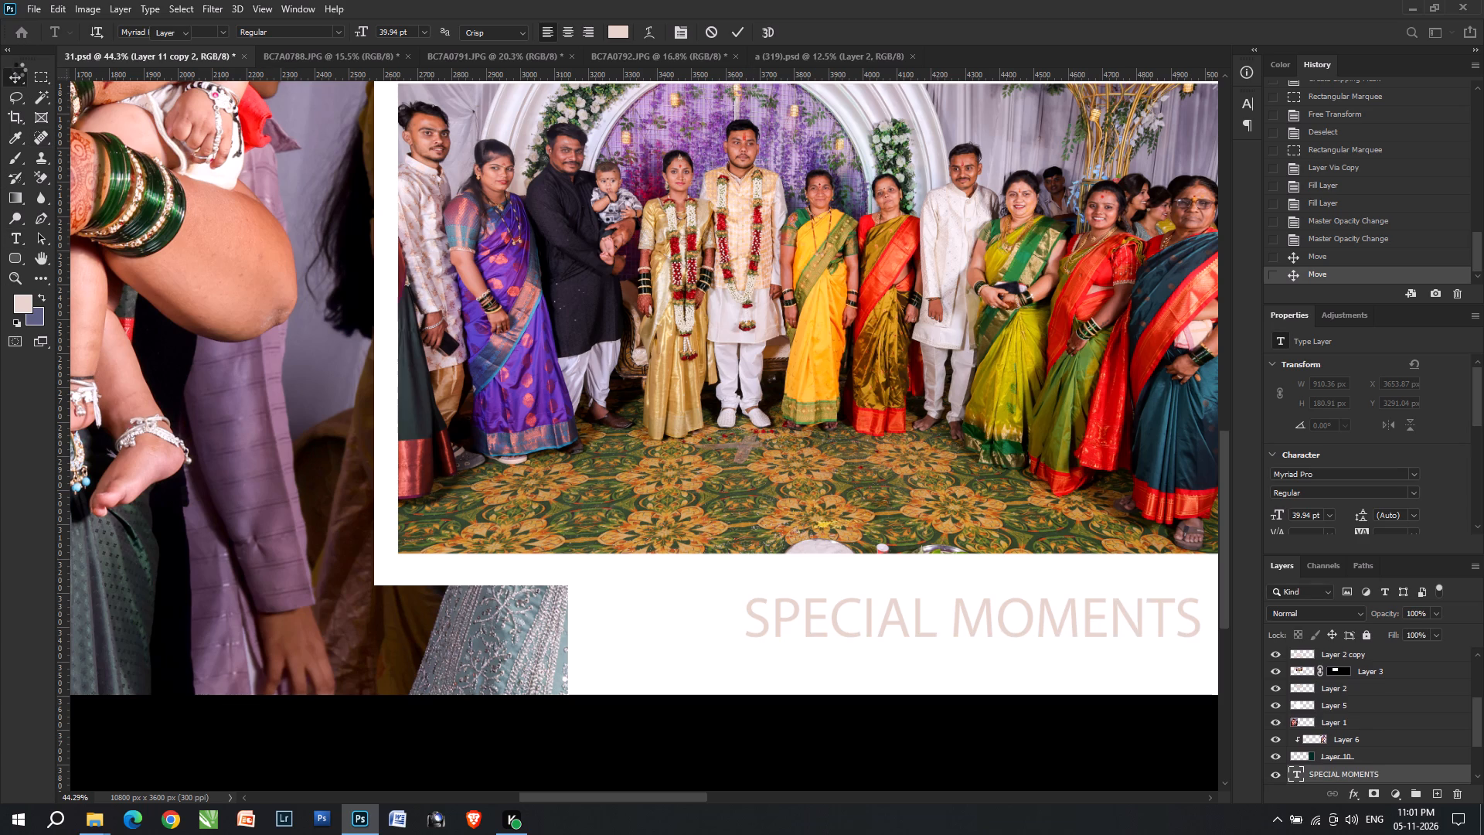
Change the font of the SPECIAL MOMENTS text to NewsGoth BT, Roman.
alt+scroll(435, 413, down, 4)
alt+scroll(581, 451, down, 1)
key(v)
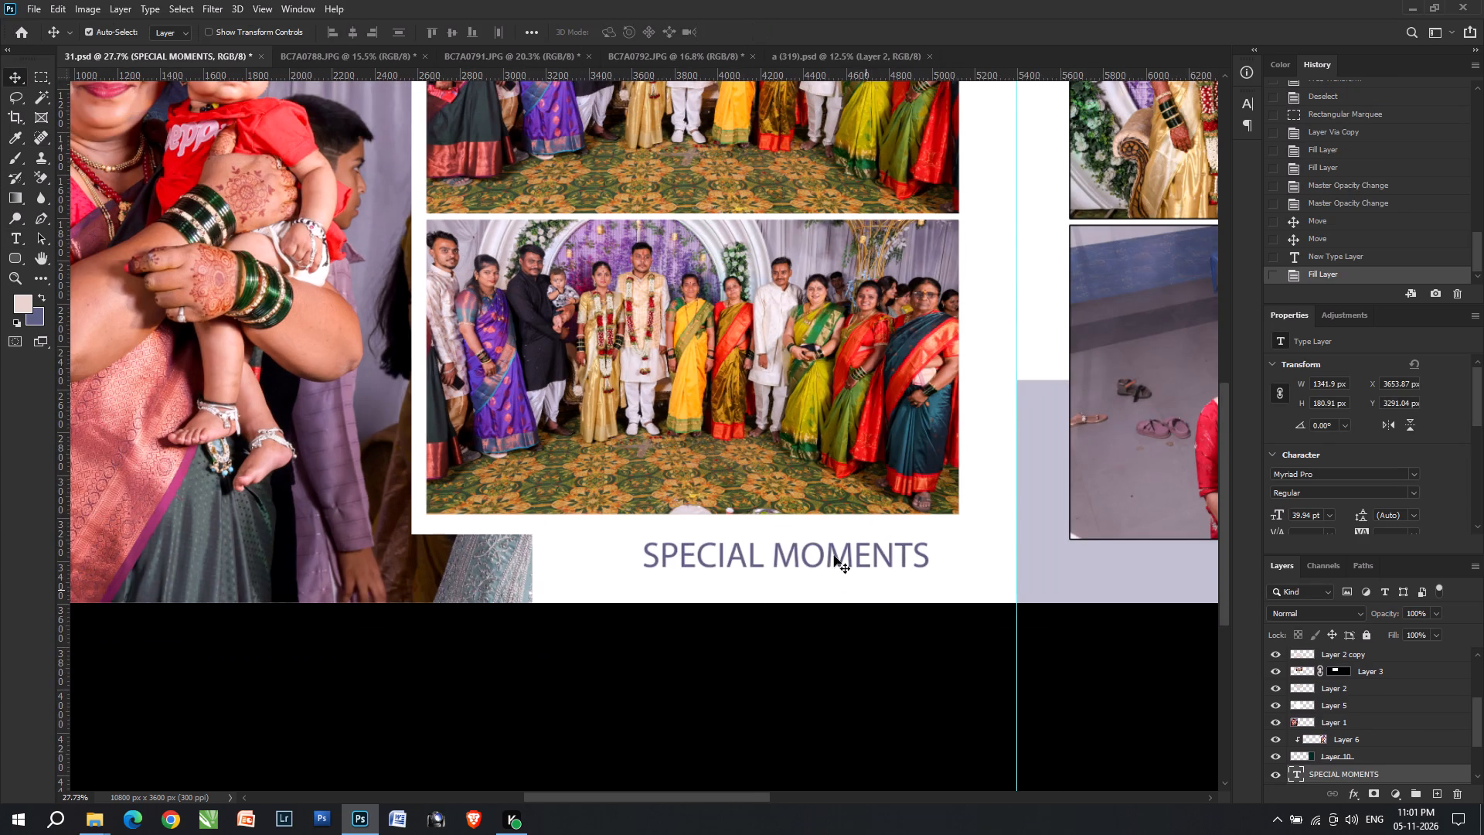
key(space)
drag(816, 548, 796, 615)
double_click(796, 615)
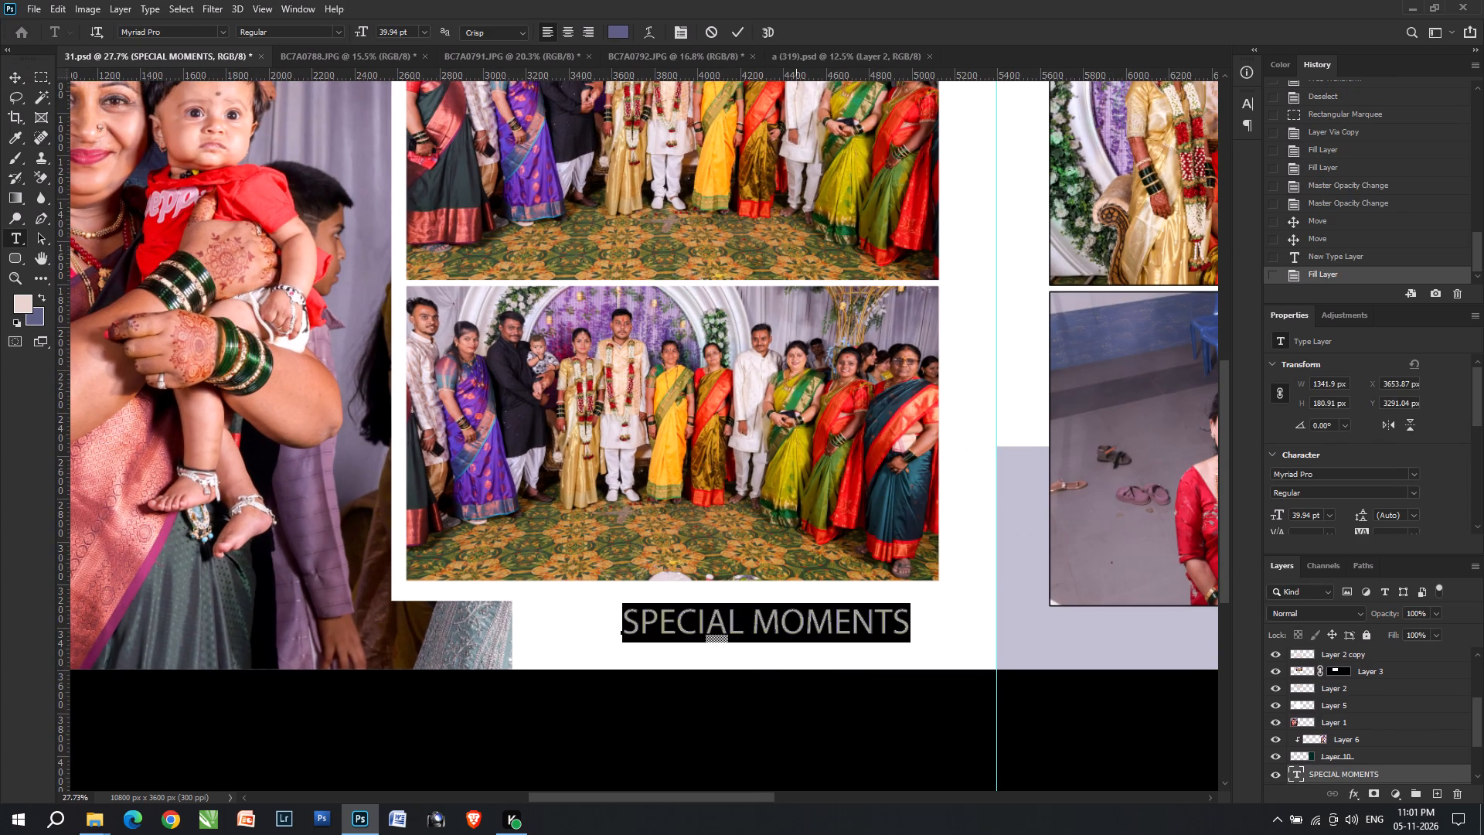
click(192, 33)
scroll(192, 36, down, 2)
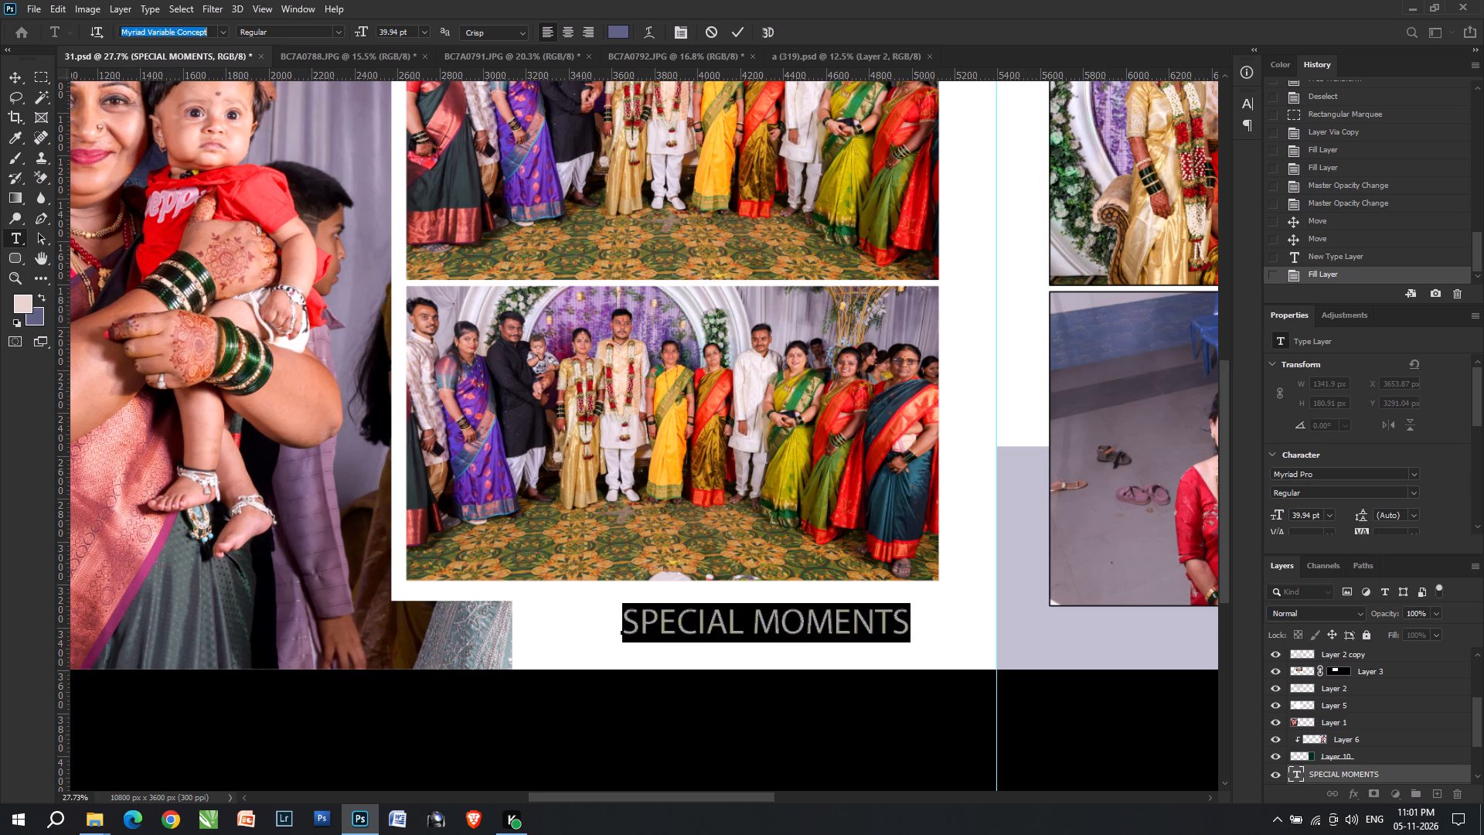
scroll(192, 36, down, 1)
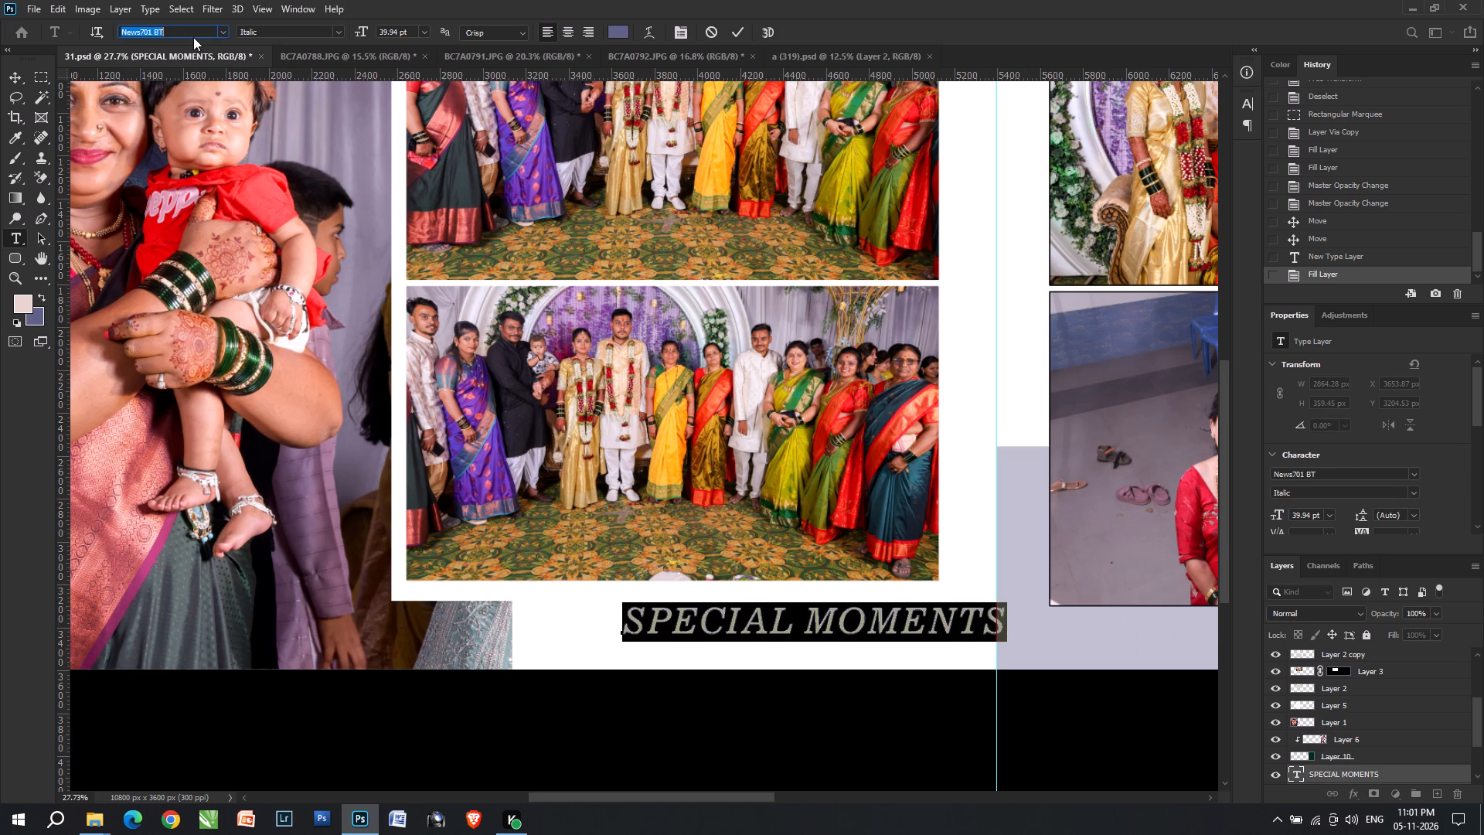
scroll(193, 37, down, 2)
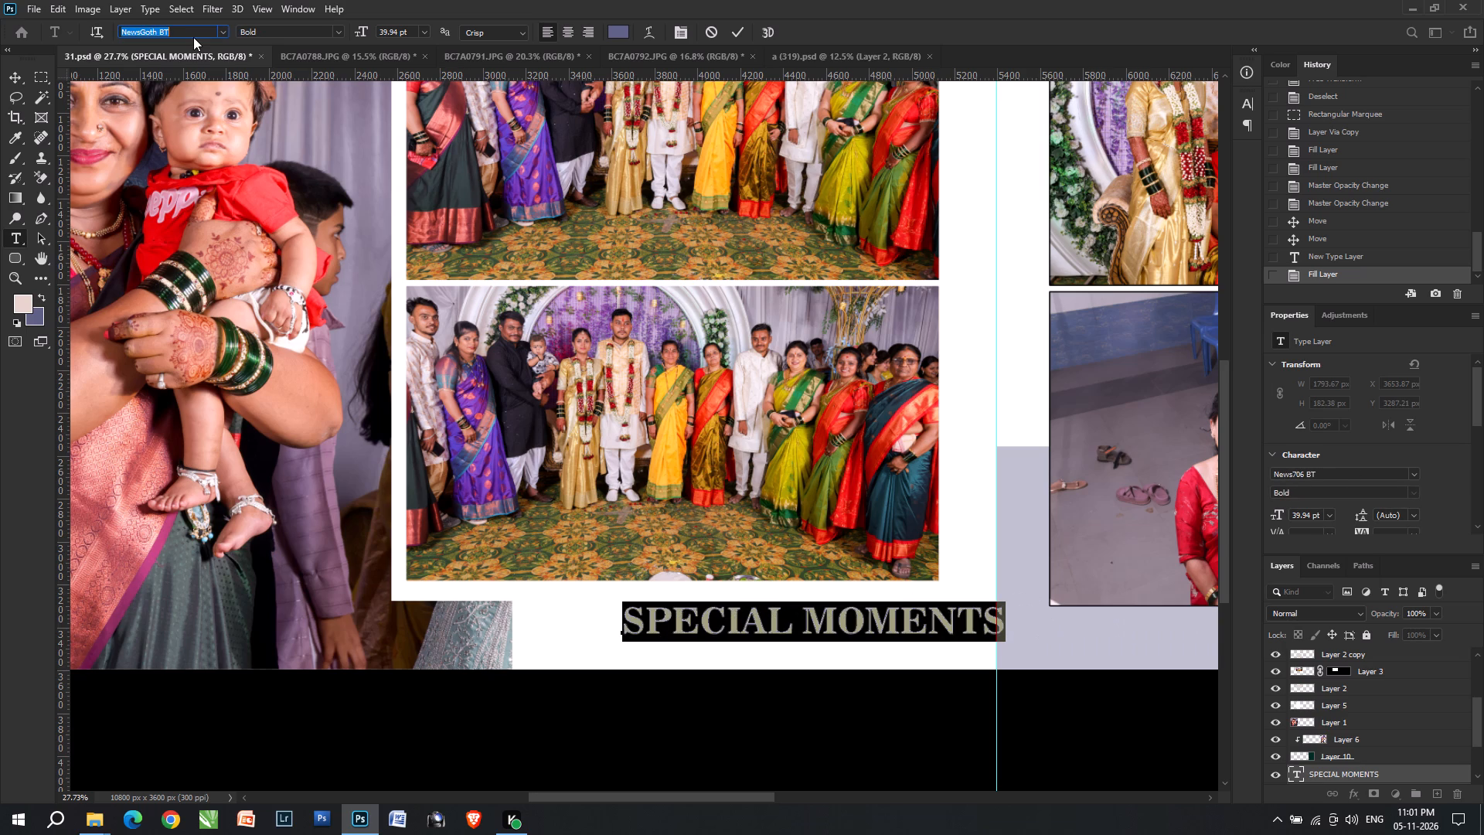
click(15, 81)
Move the SPECIAL MOMENTS text about 195 px to the left and set its opacity to 70%.
drag(783, 622, 740, 625)
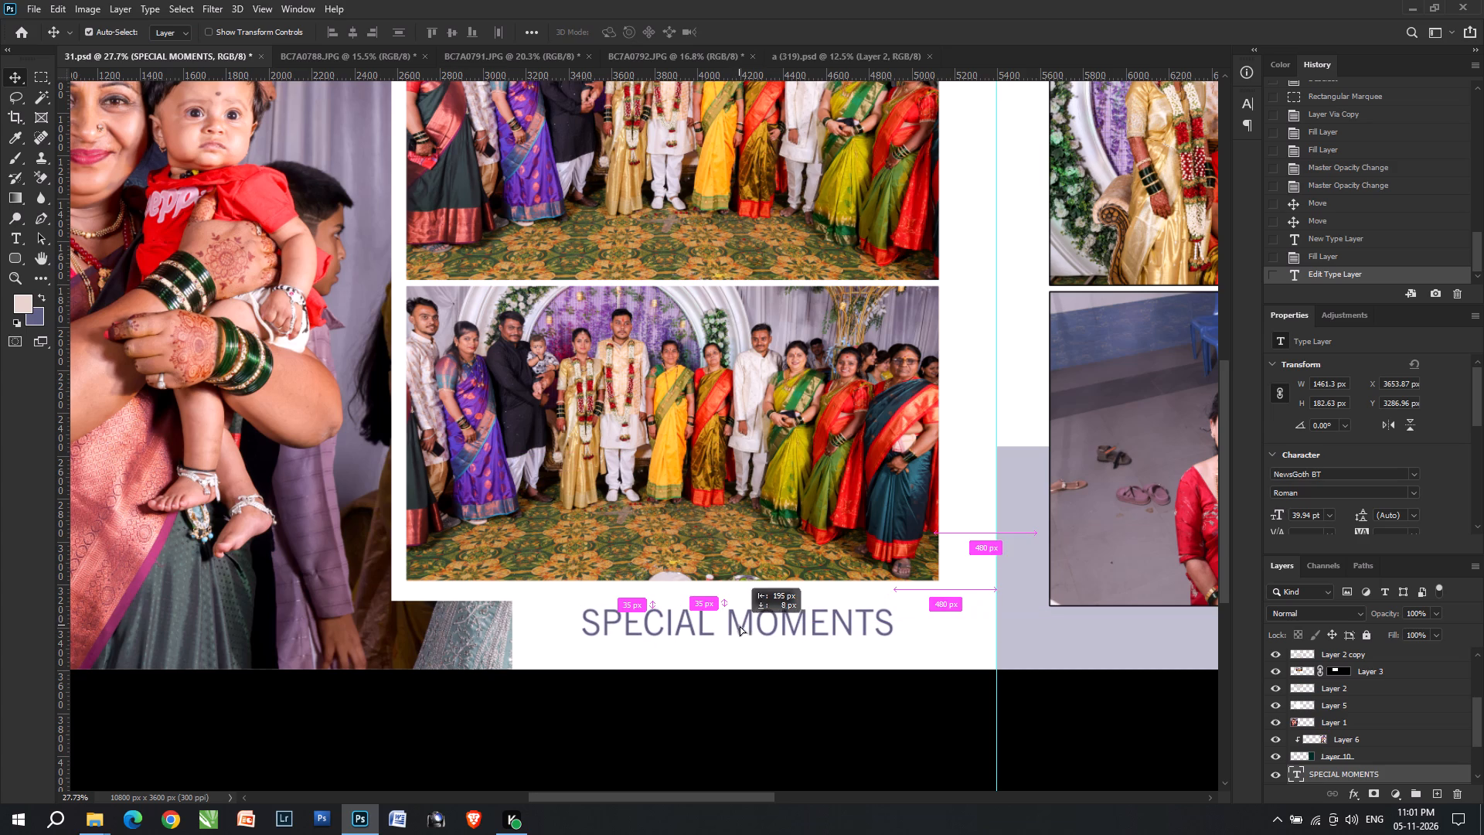
drag(740, 625, 740, 625)
key(7)
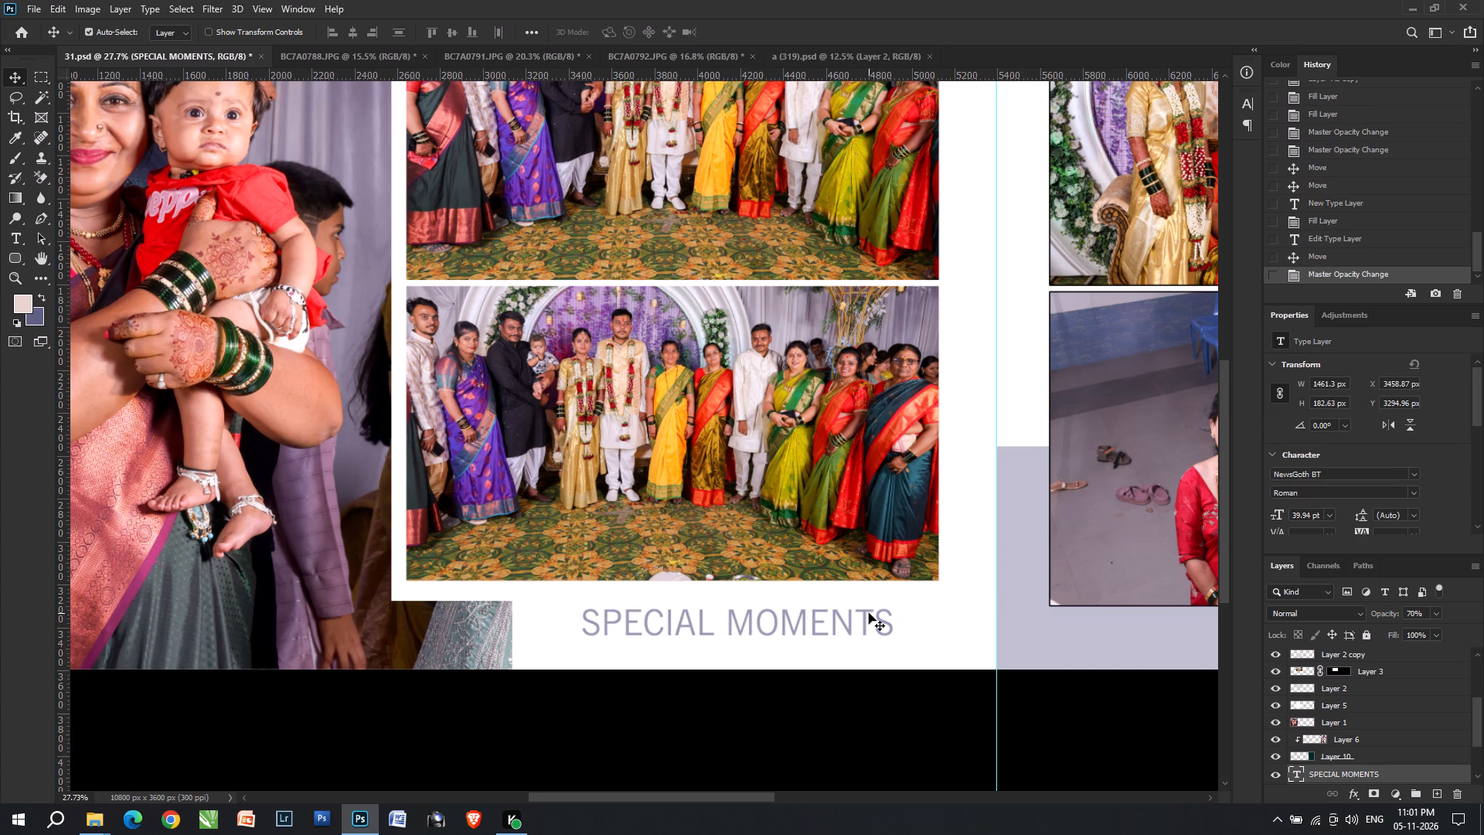
Scale the SPECIAL MOMENTS text down to about 1360 px wide and nudge it about 14 px left and 12 px down.
key(ctrl+t)
drag(890, 622, 869, 619)
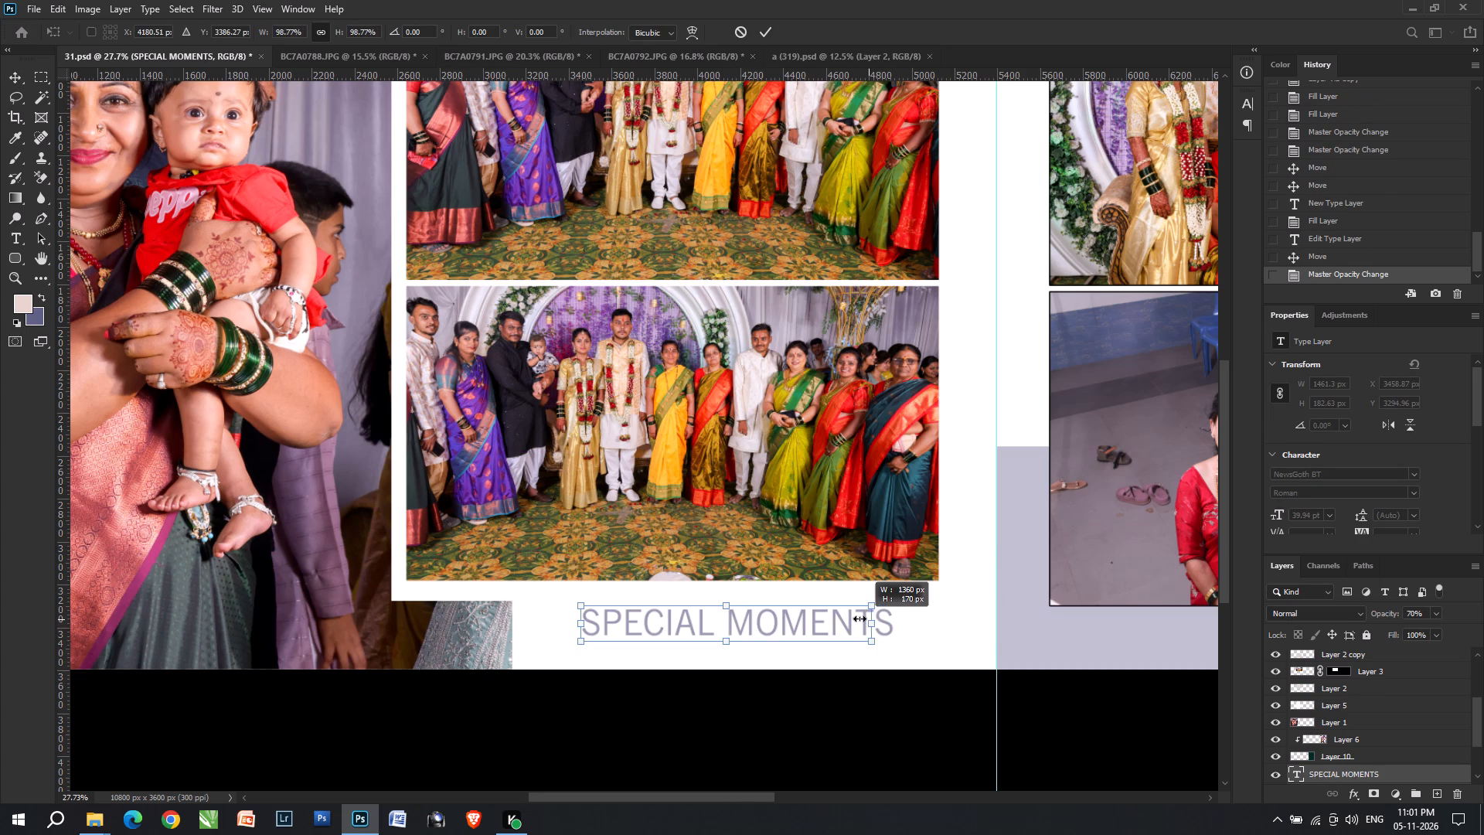
key(Return)
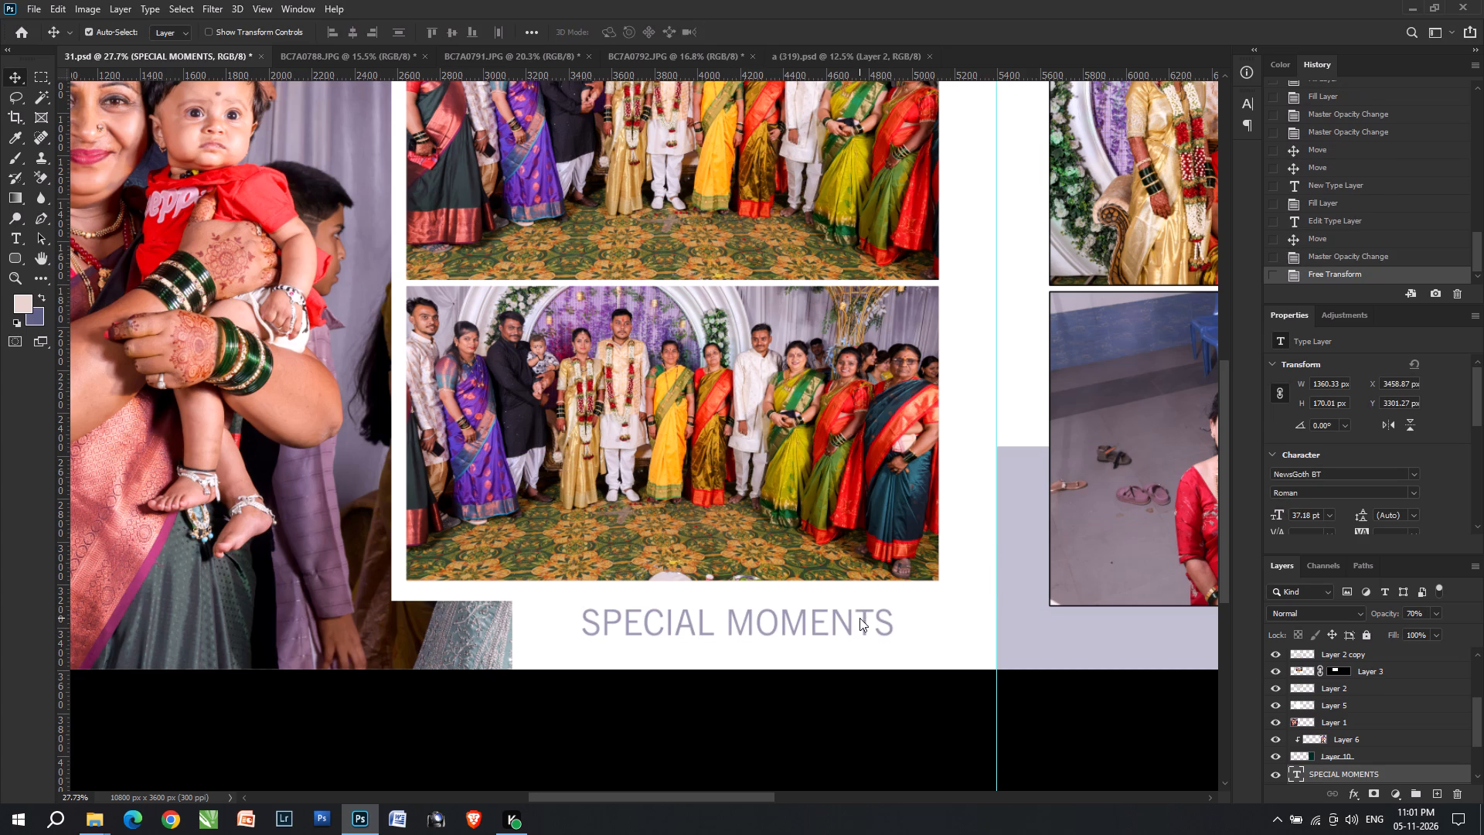
alt+scroll(859, 610, down, 9)
key(Left)
key(Down)
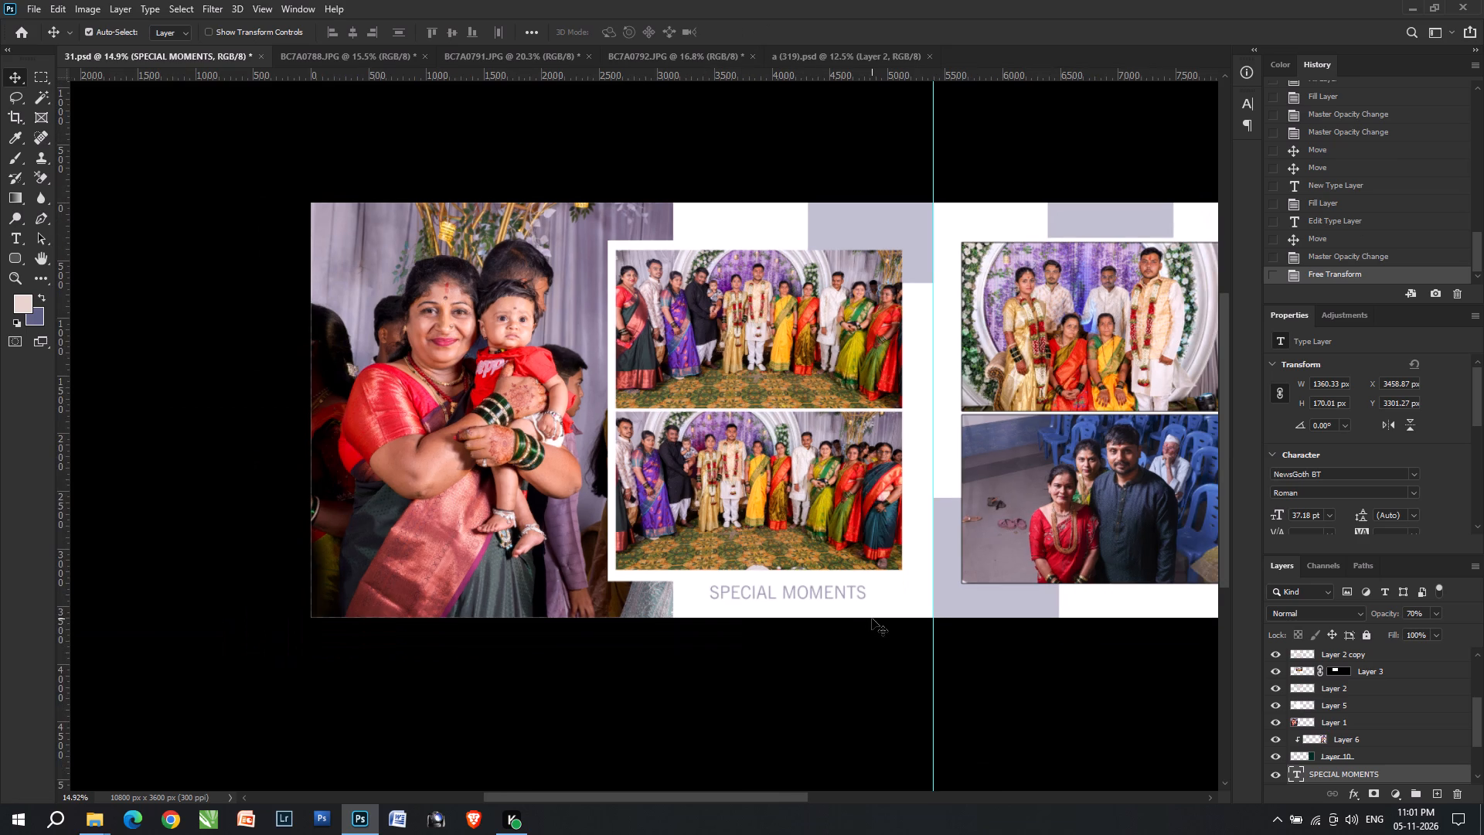
key(Left)
key(Down)
alt+scroll(758, 489, down, 2)
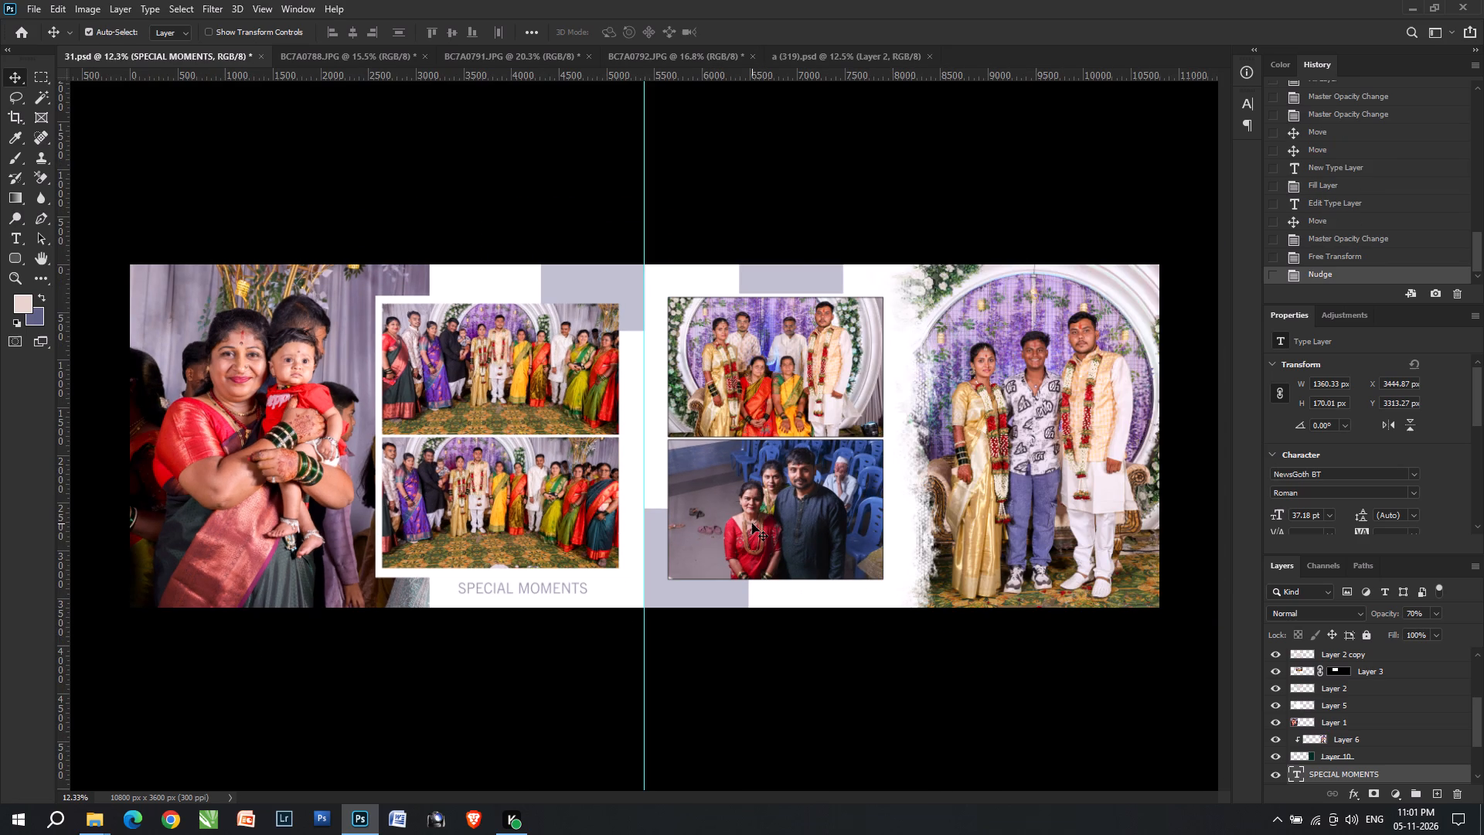
Change the font of the SPECIAL MOMENTS text to NewsGoth Lt BT, Light.
alt+scroll(427, 597, up, 9)
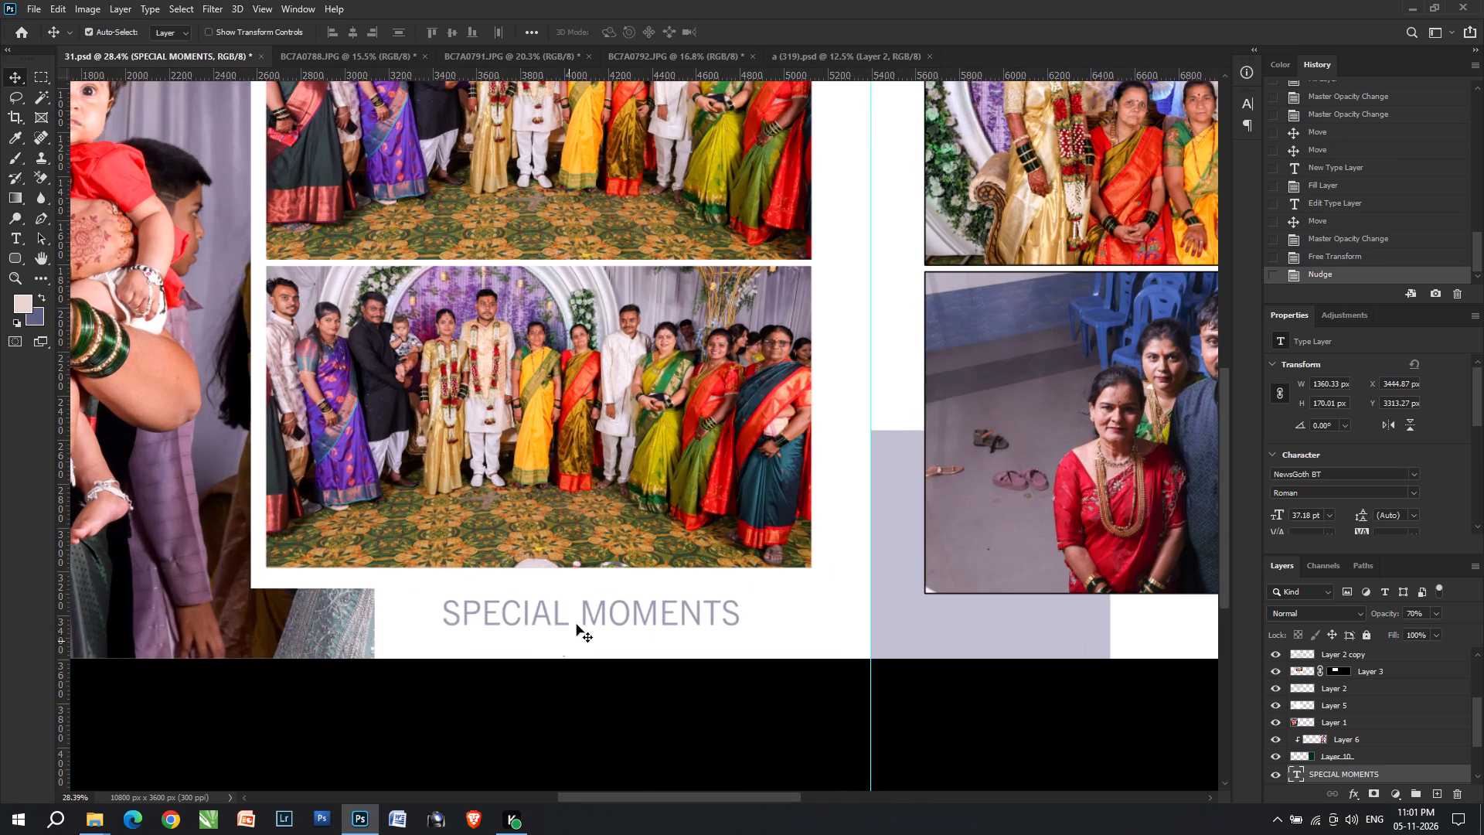
double_click(577, 618)
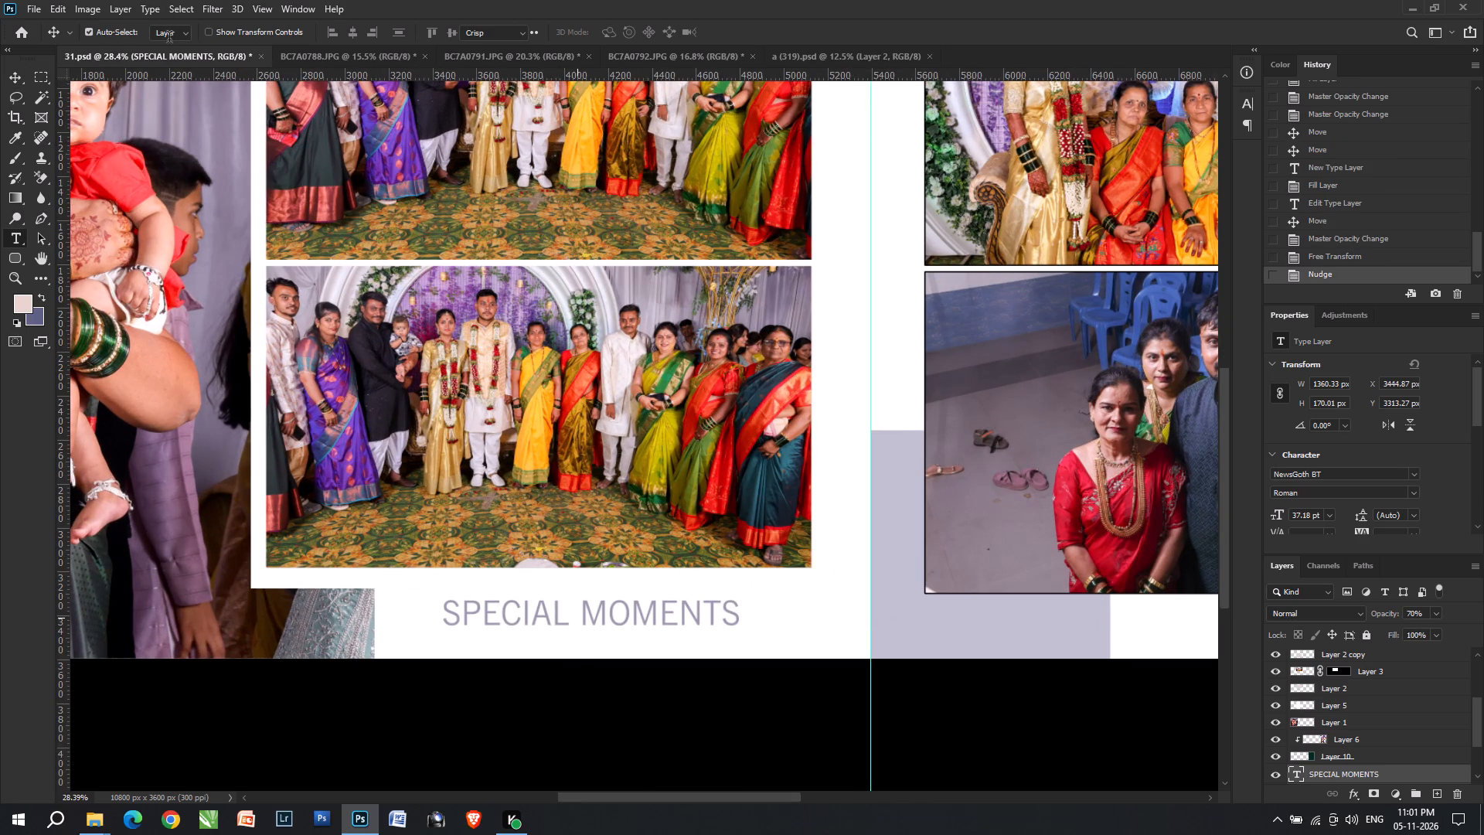
click(165, 32)
scroll(165, 32, down, 1)
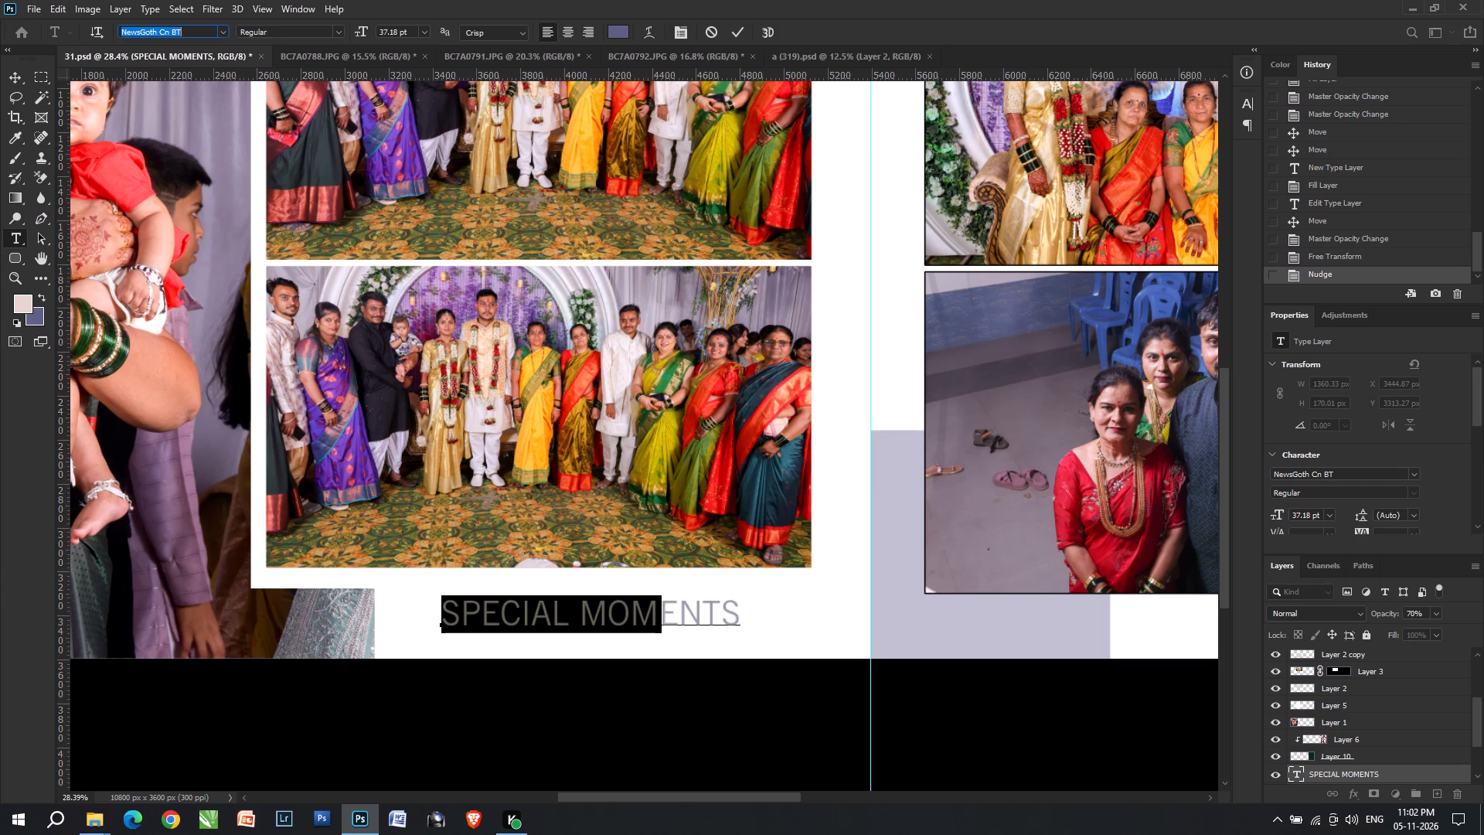
scroll(165, 32, down, 1)
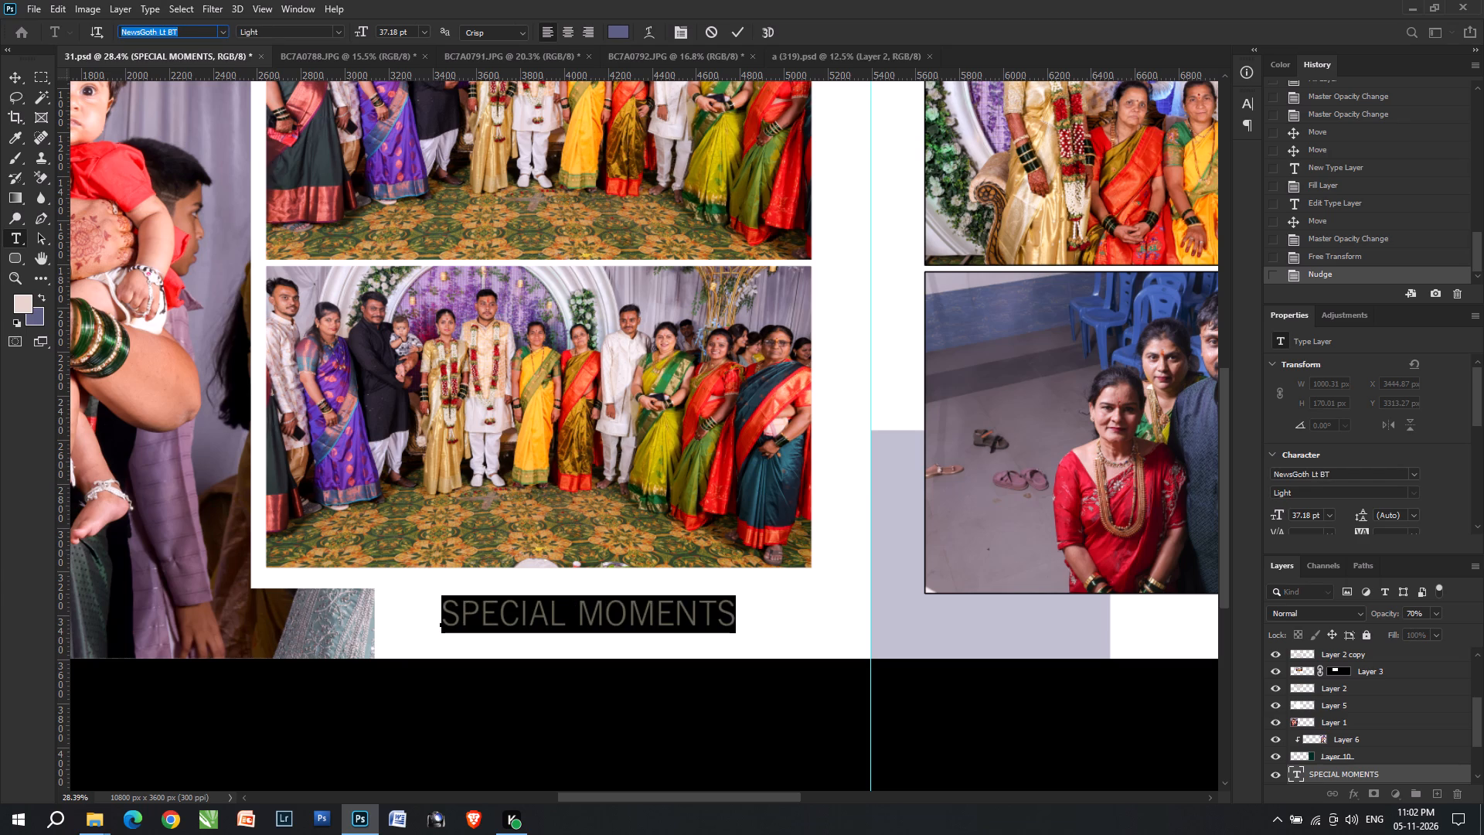
click(15, 81)
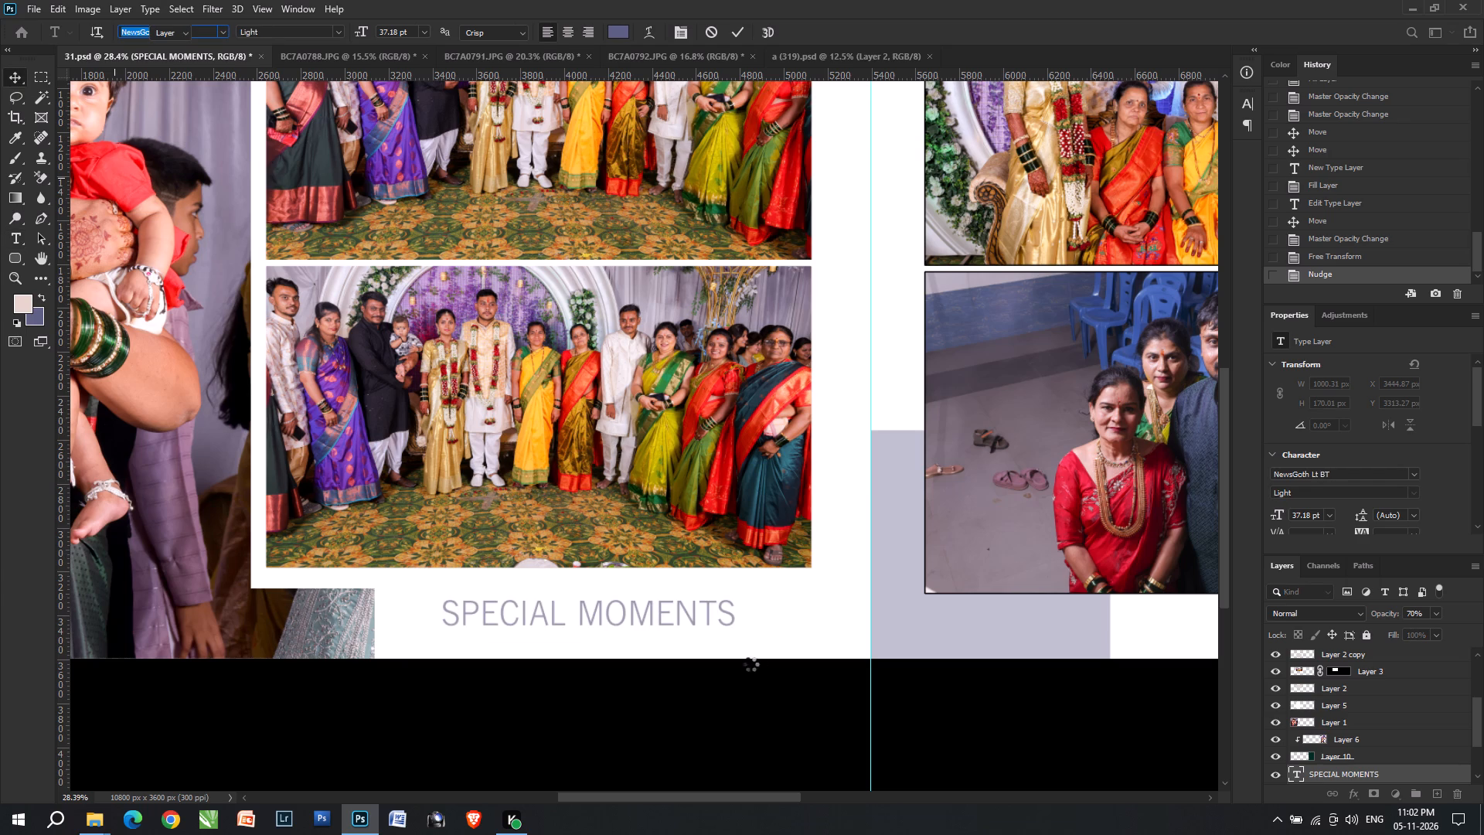
Scale the SPECIAL MOMENTS text down to about 75%, roughly 1003 px wide.
key(ctrl+t)
click(580, 588)
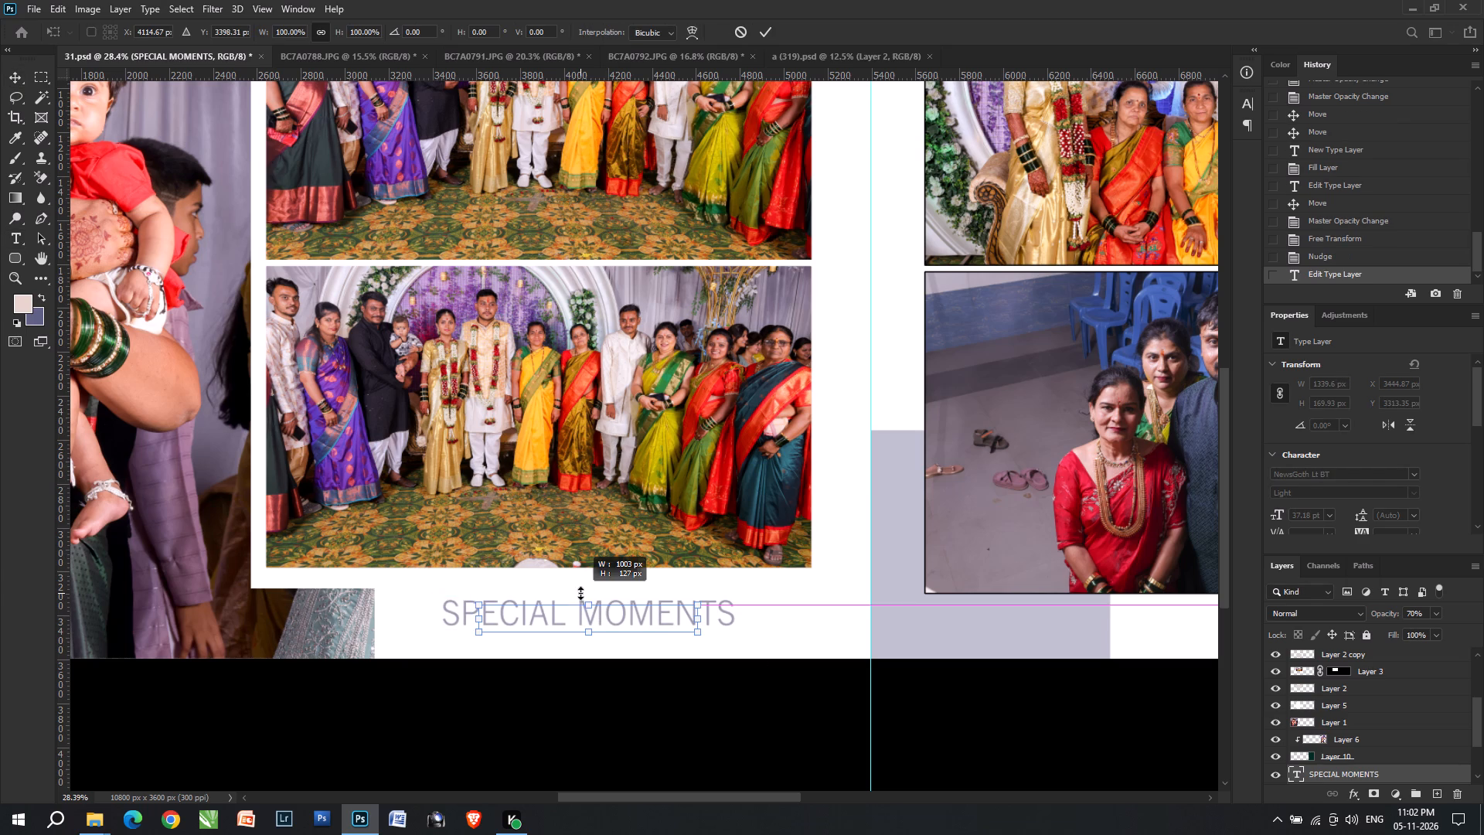
shift+click(621, 617)
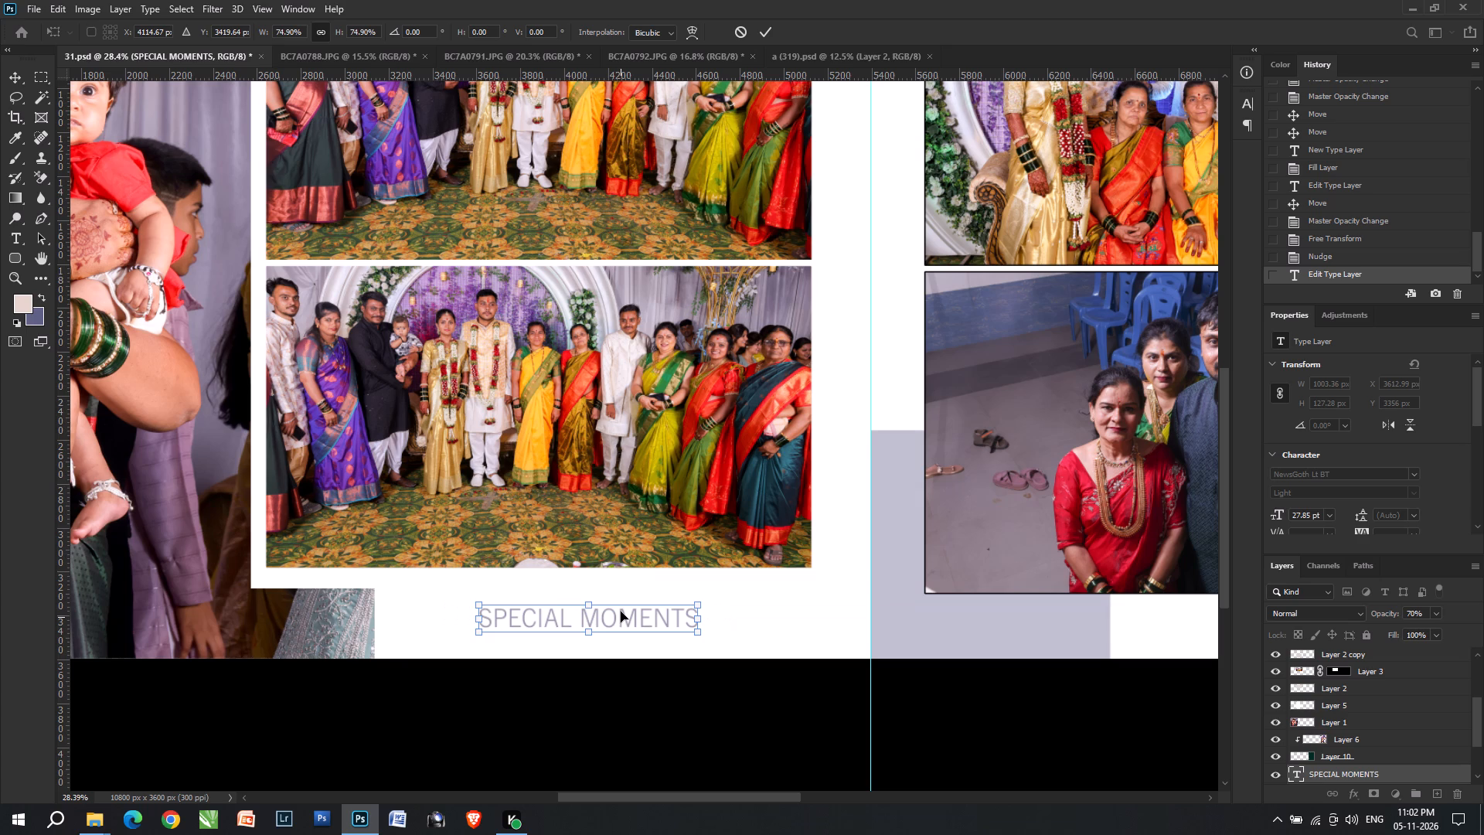
key(shift+Return)
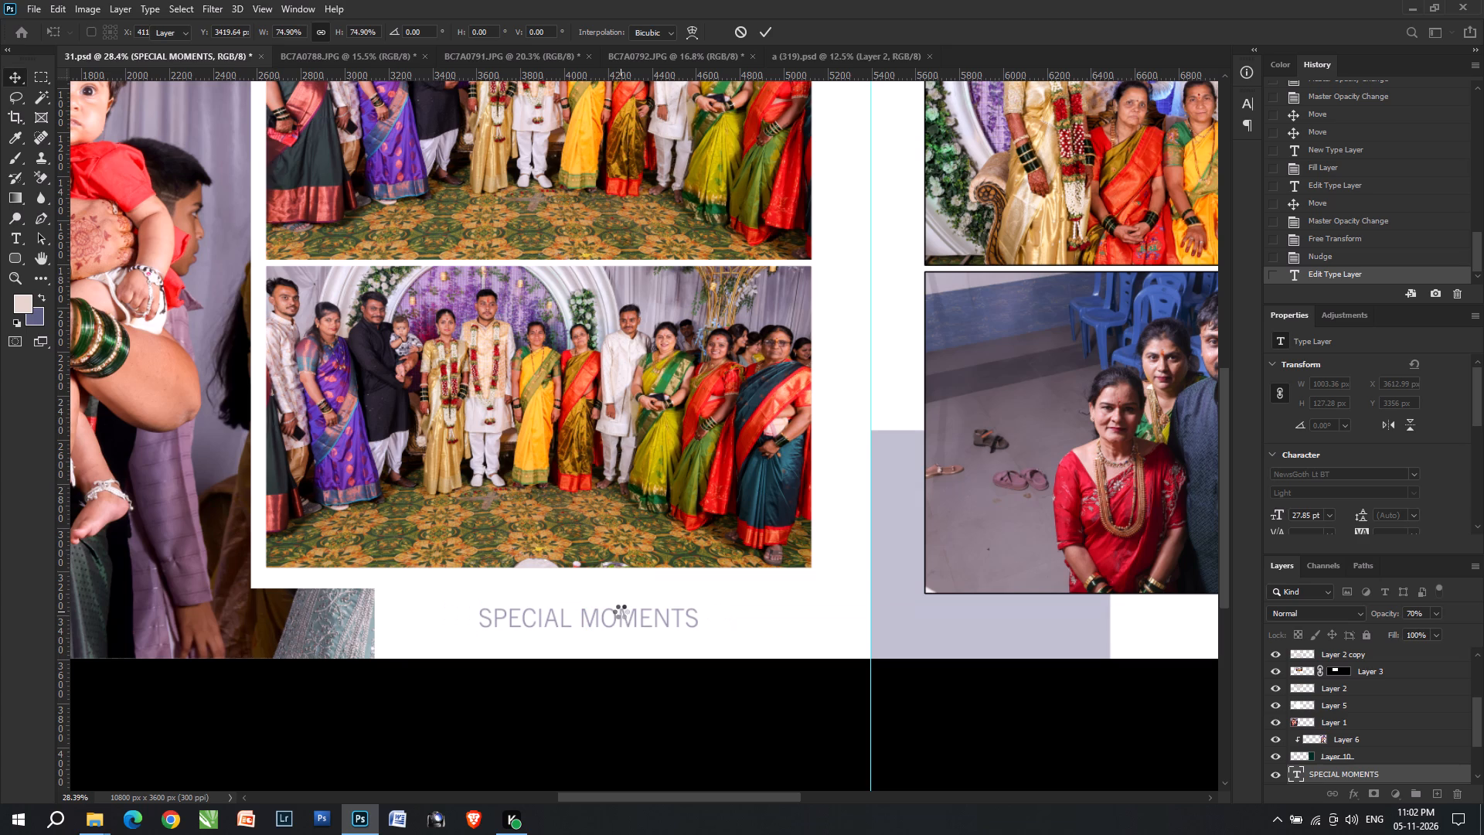
key(Return)
Nudge the SPECIAL MOMENTS text left and slightly up to about X 3577, Y 3343 px.
key(Left)
key(Left)
key(Left)
key(Up)
key(Left)
key(Up)
key(Left)
key(Up)
key(Left)
key(Up)
key(Left)
key(Up)
key(Up)
key(Left)
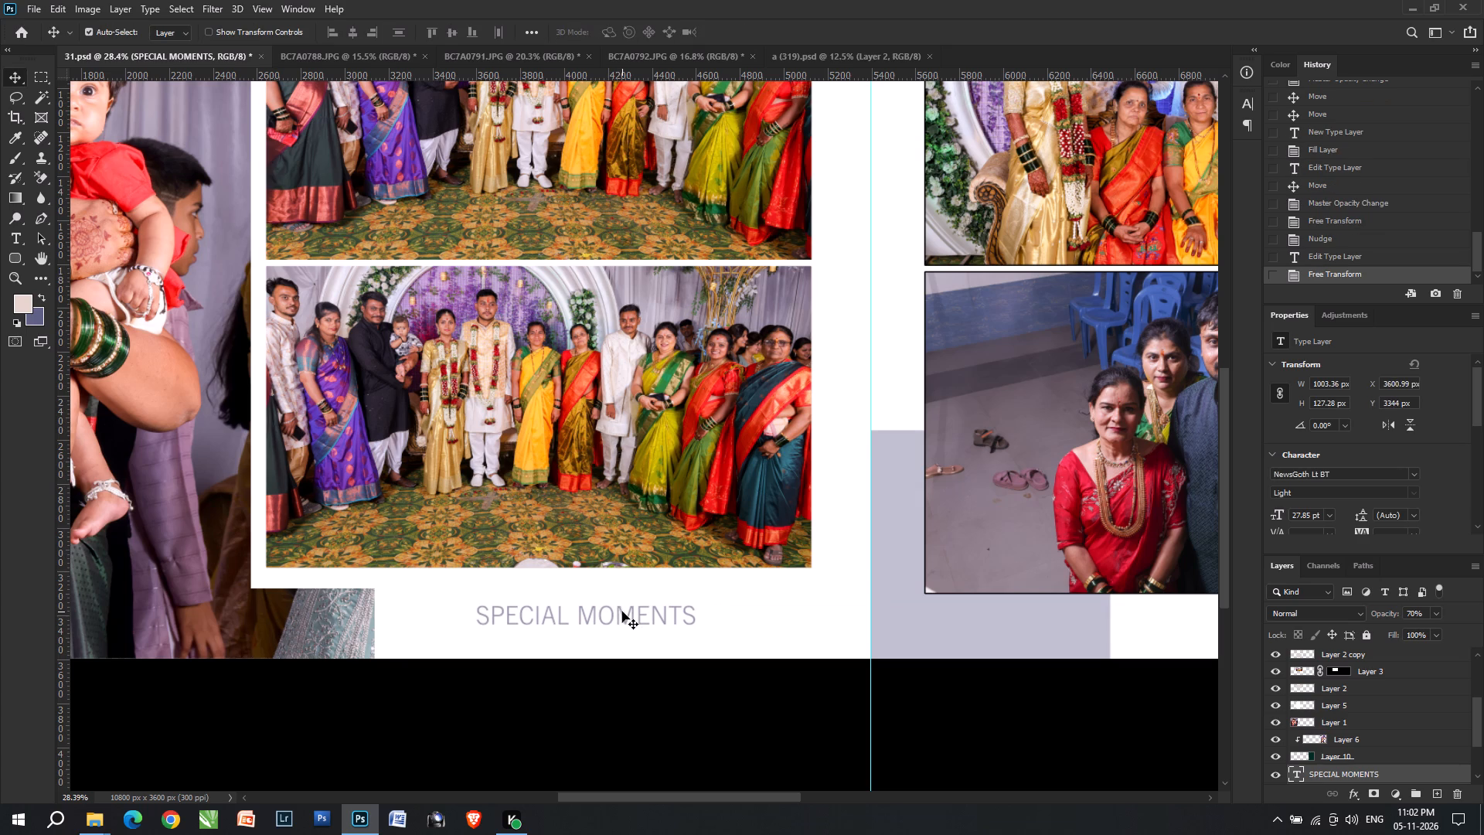
key(Left)
key(Down)
key(Left)
scroll(662, 617, down, 4)
key(Left)
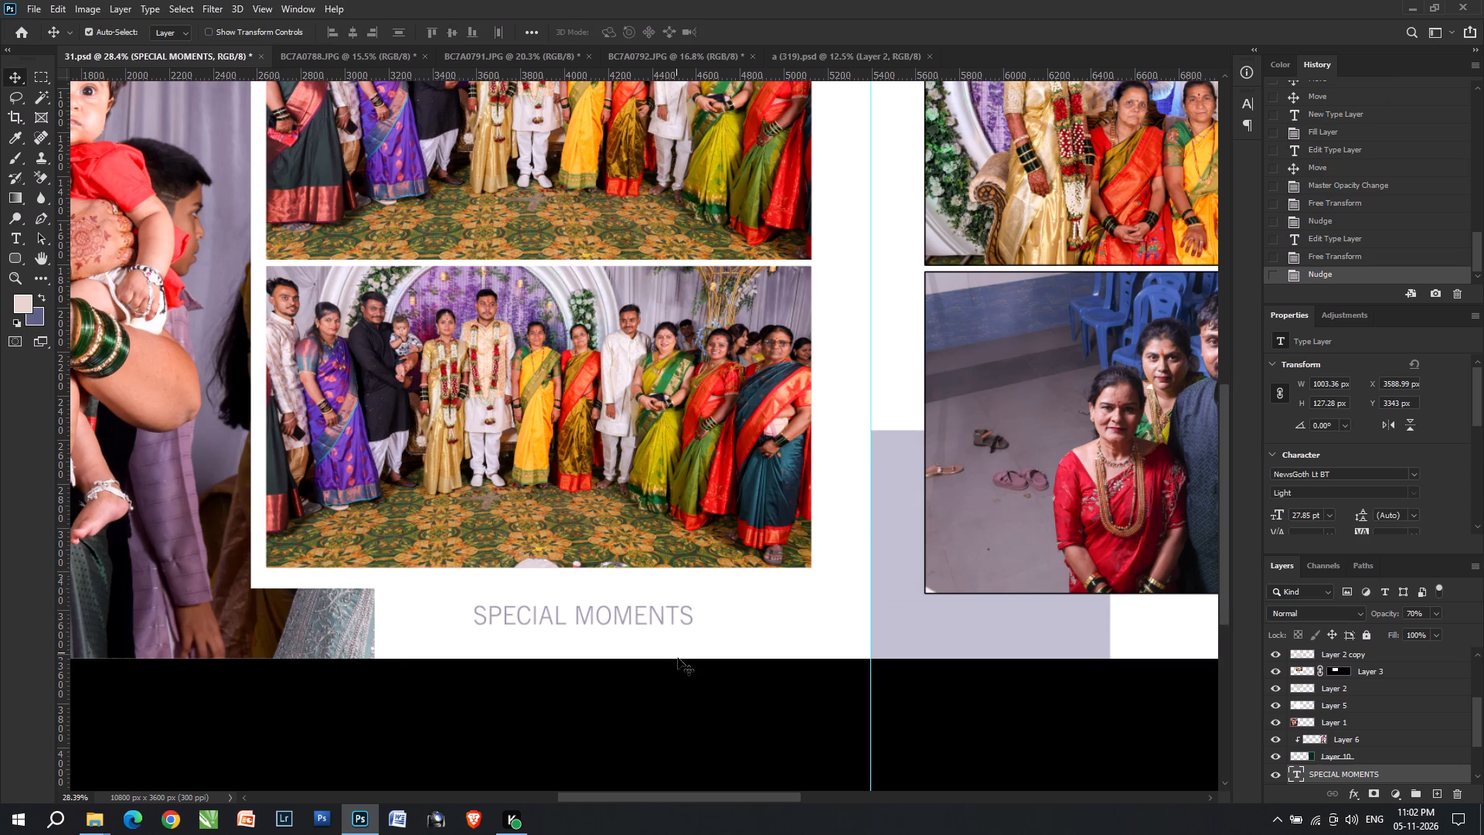
key(Left)
key(Left)
alt+scroll(681, 642, down, 3)
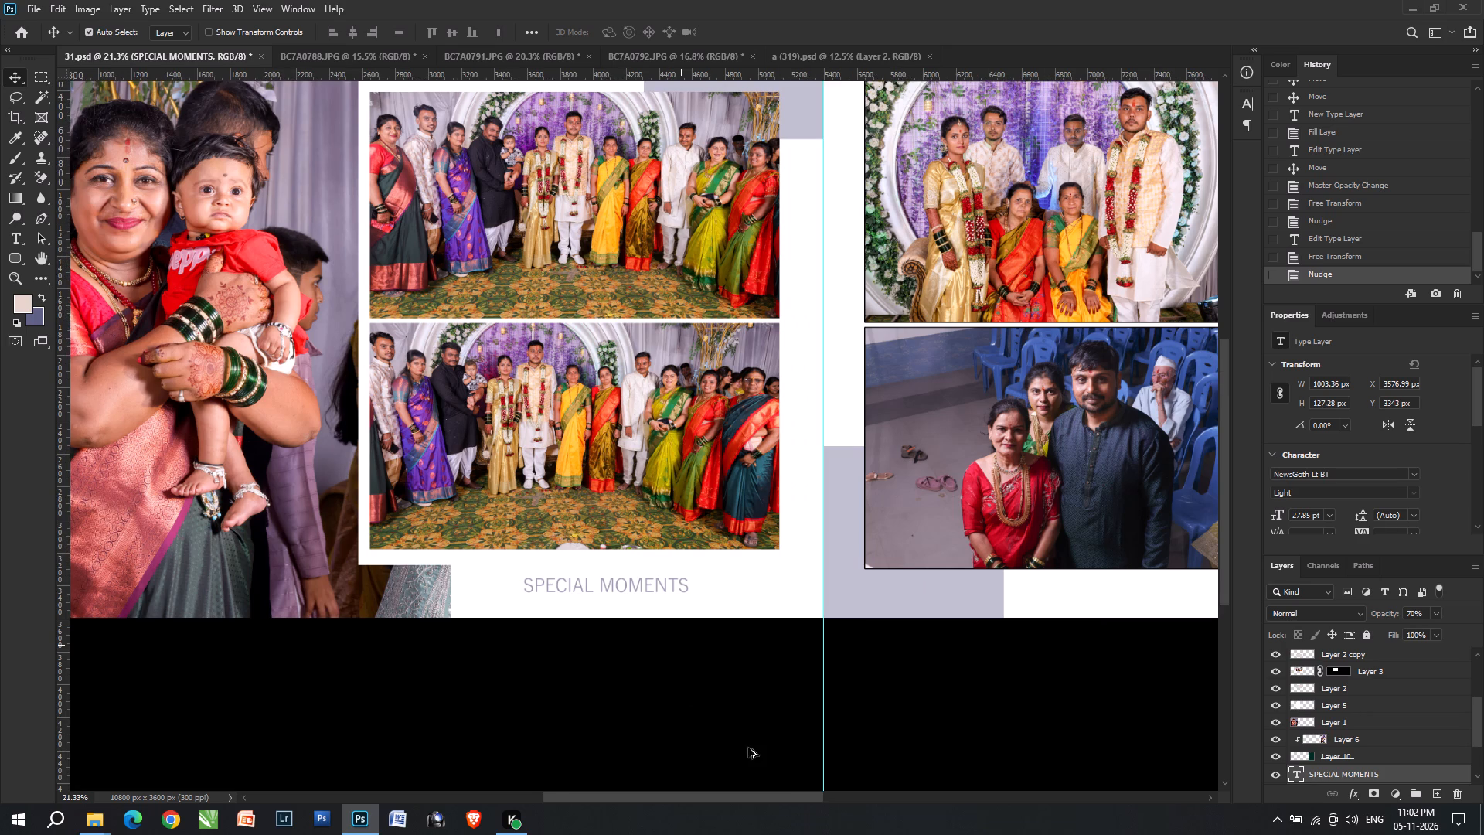
Deselect the caption layer and save the layered 31.psd layout.
key(v)
click(665, 717)
alt+scroll(665, 717, down, 2)
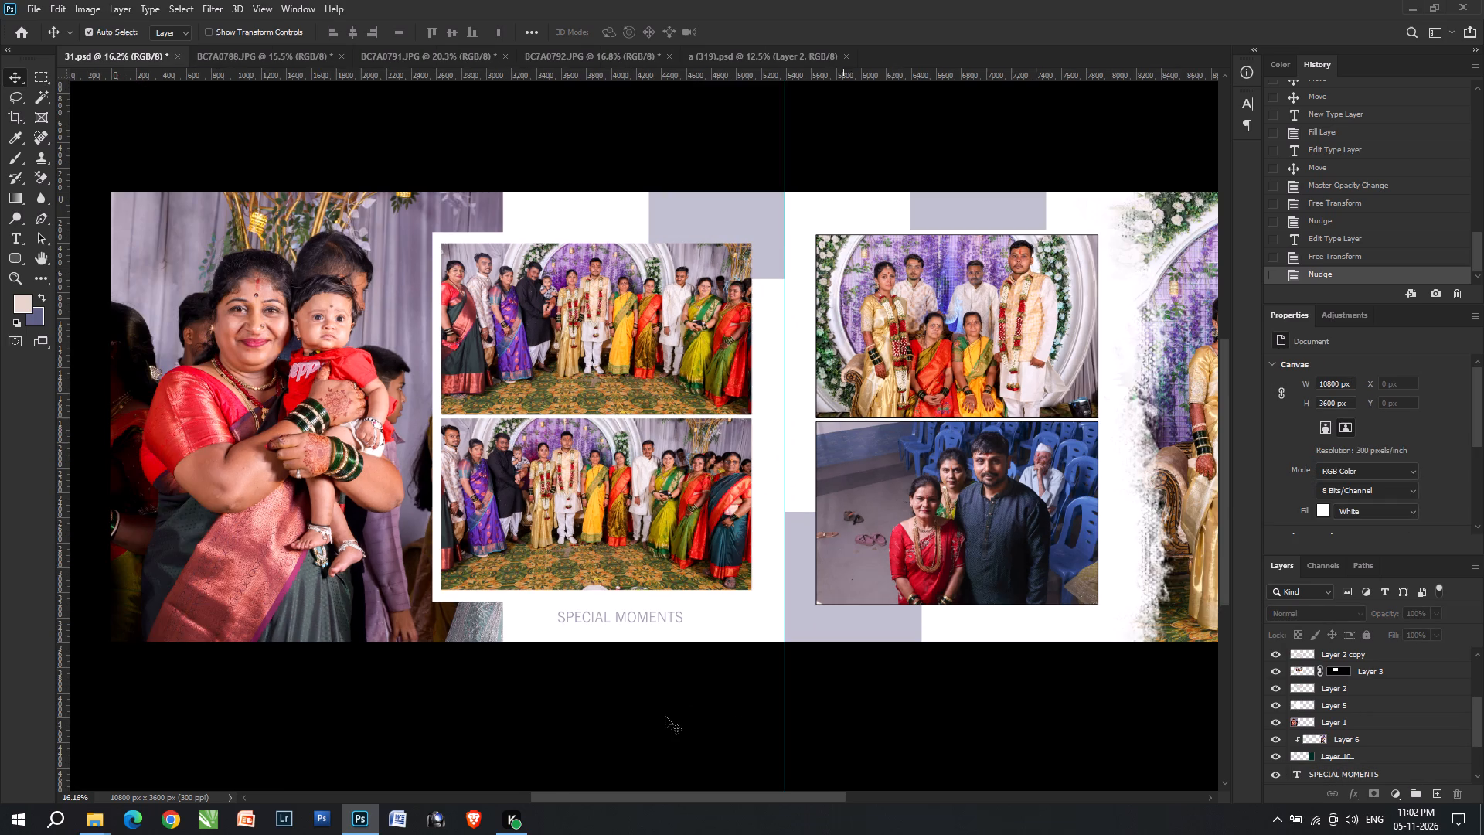
key(ctrl+s)
key(ctrl+s)
Merge all visible layers of the 31.psd layout into one.
key(ctrl+shift+e)
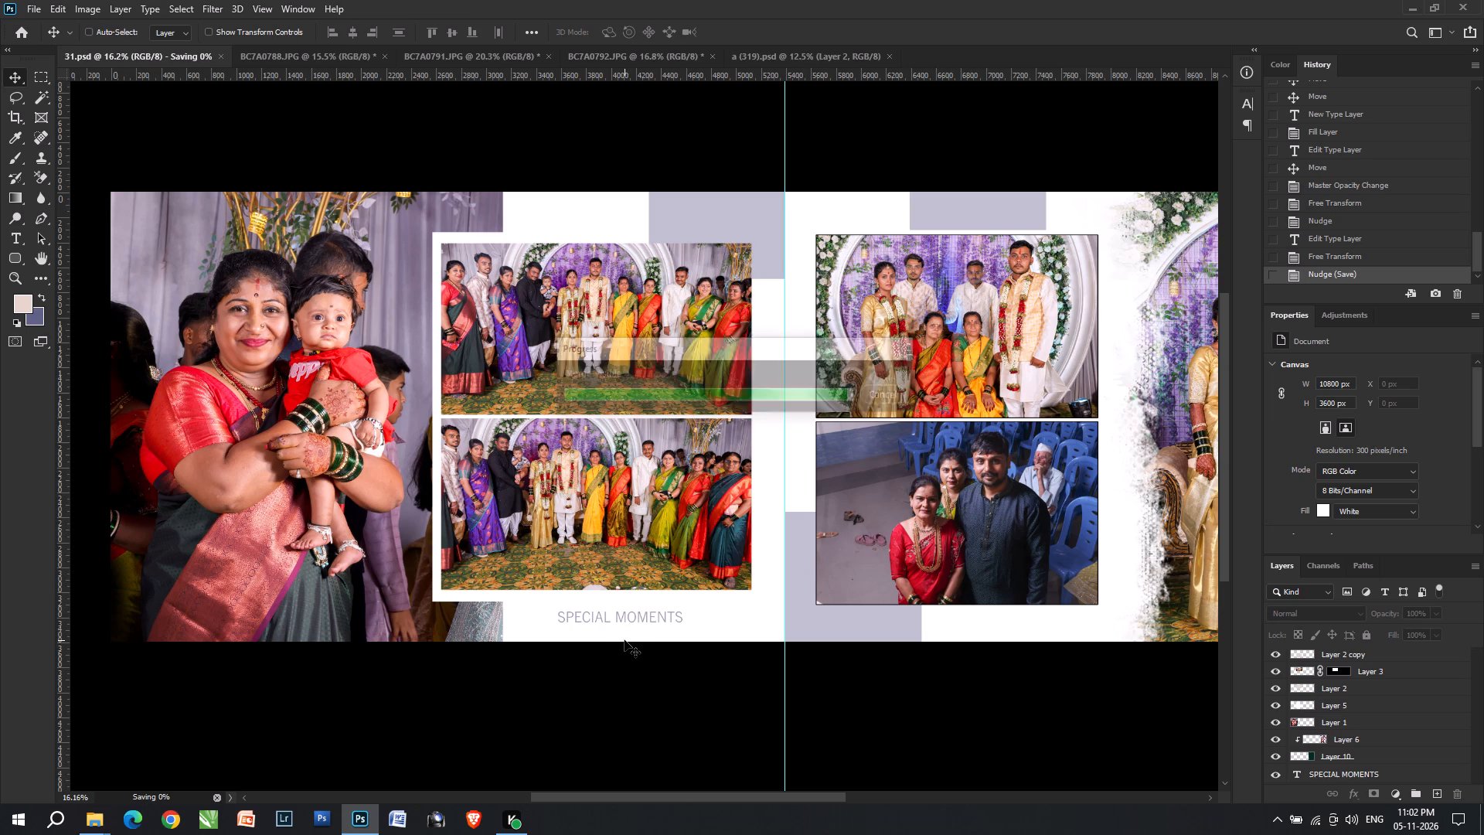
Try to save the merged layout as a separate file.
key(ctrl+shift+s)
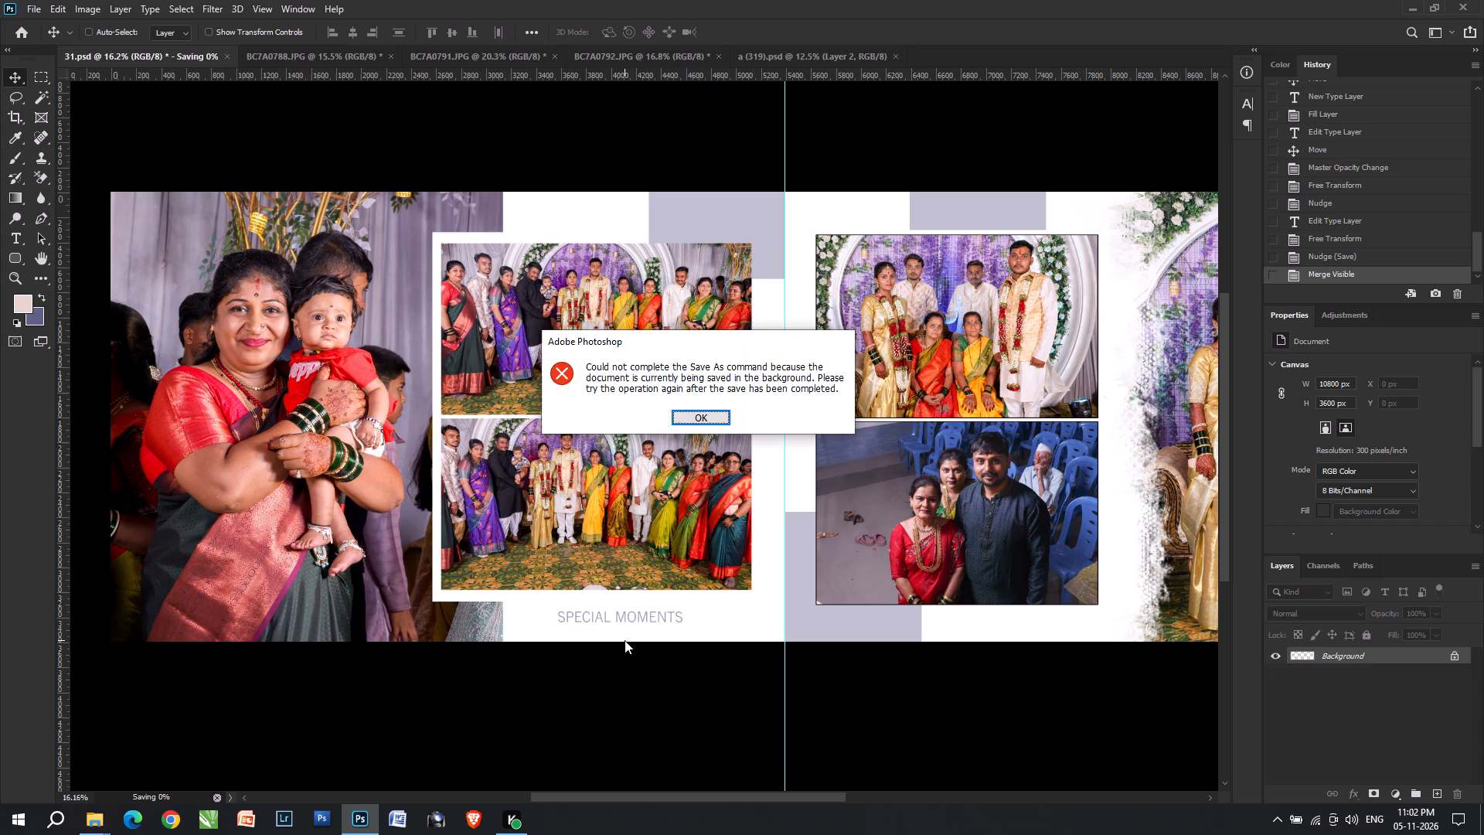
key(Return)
Close a (319).psd, then close BC7A0792.JPG, BC7A0791.JPG and BC7A0788.JPG without saving their changes, leaving only 31.psd open.
key(ctrl+Tab)
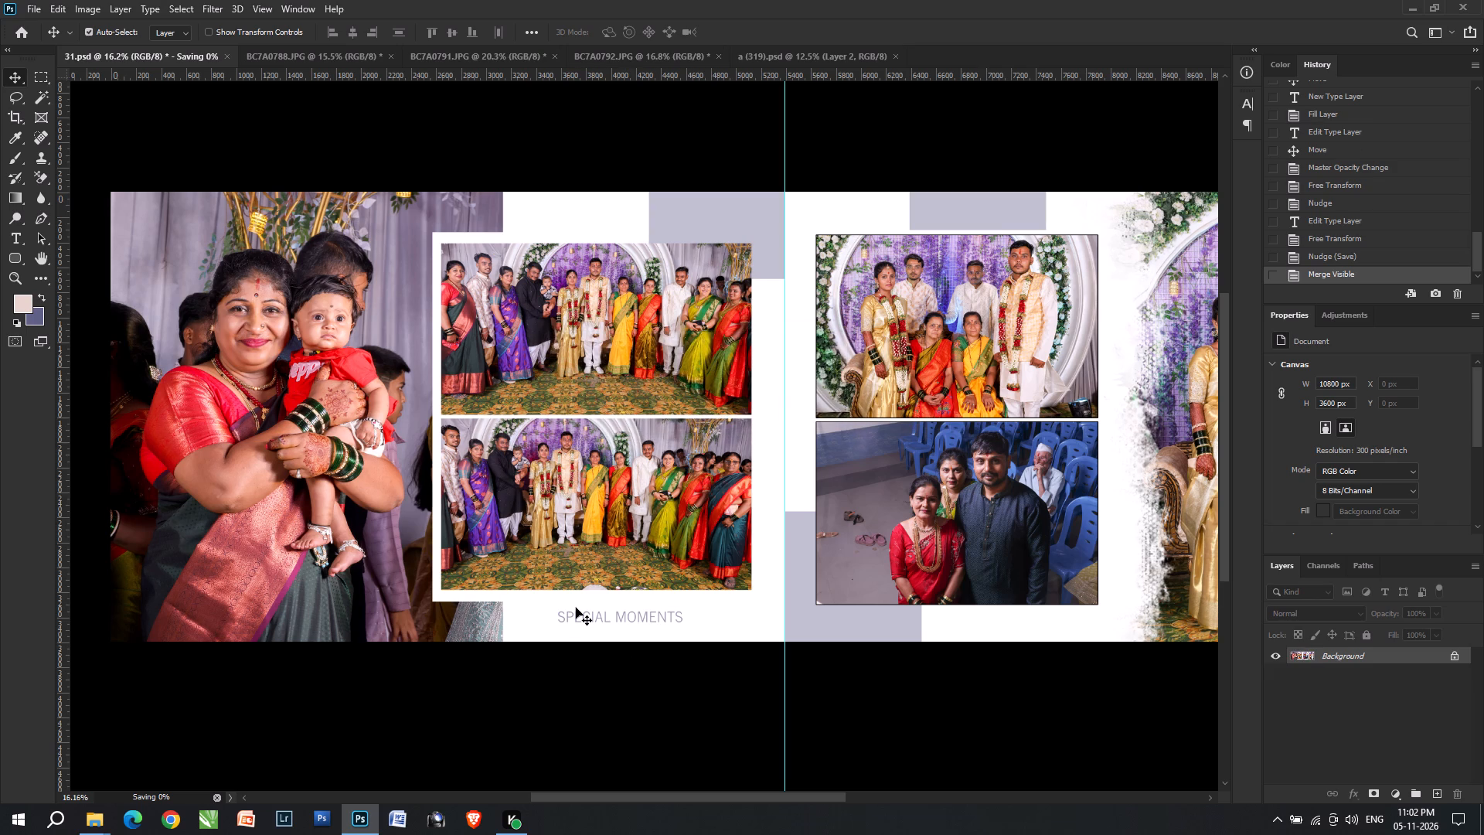
key(ctrl+Tab)
key(ctrl+Tab)
key(ctrl+Tab)
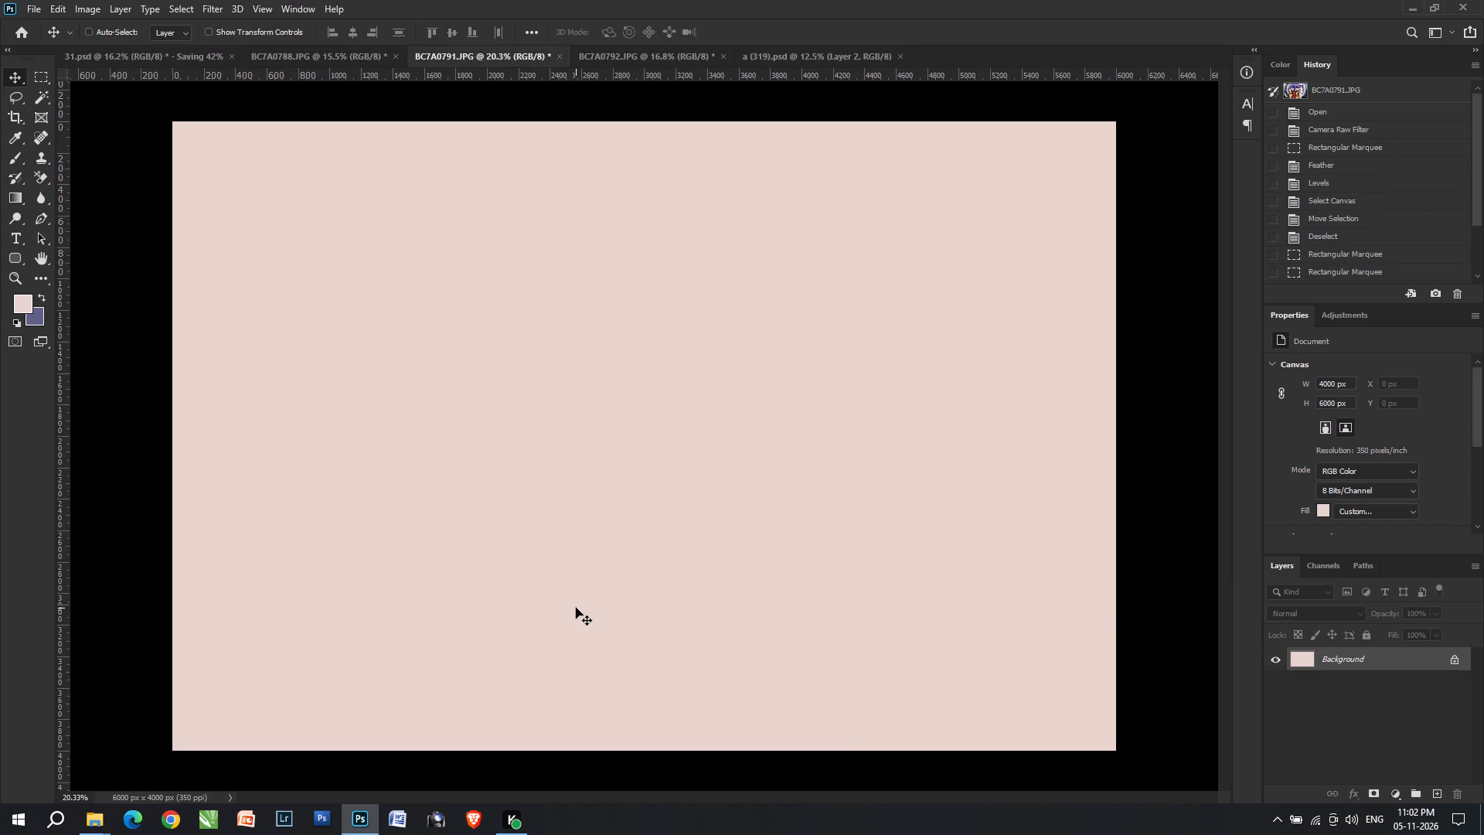
key(ctrl+w)
key(ctrl+w)
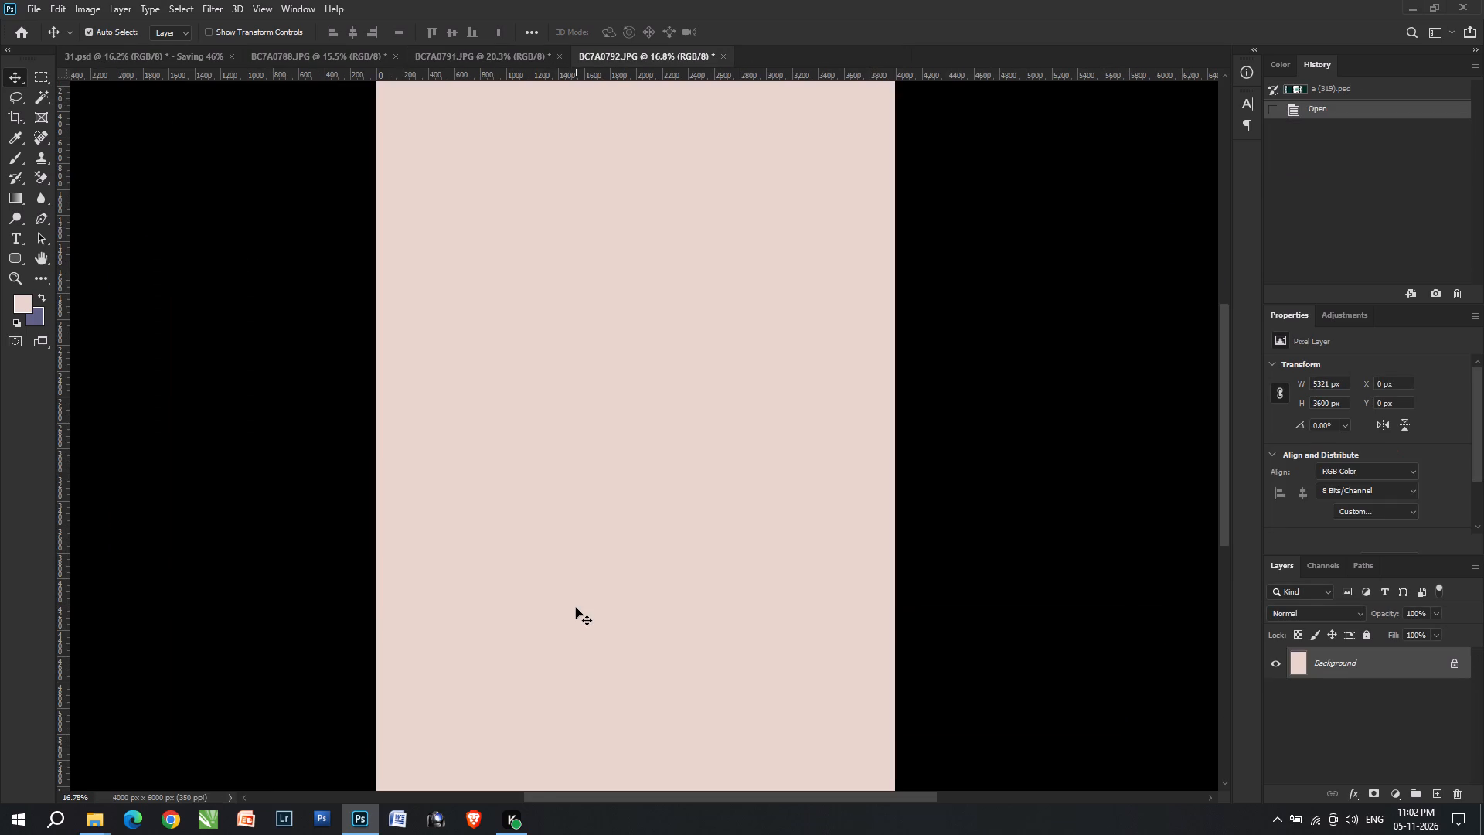
key(Tab)
key(Tab)
key(ctrl+w)
key(Tab)
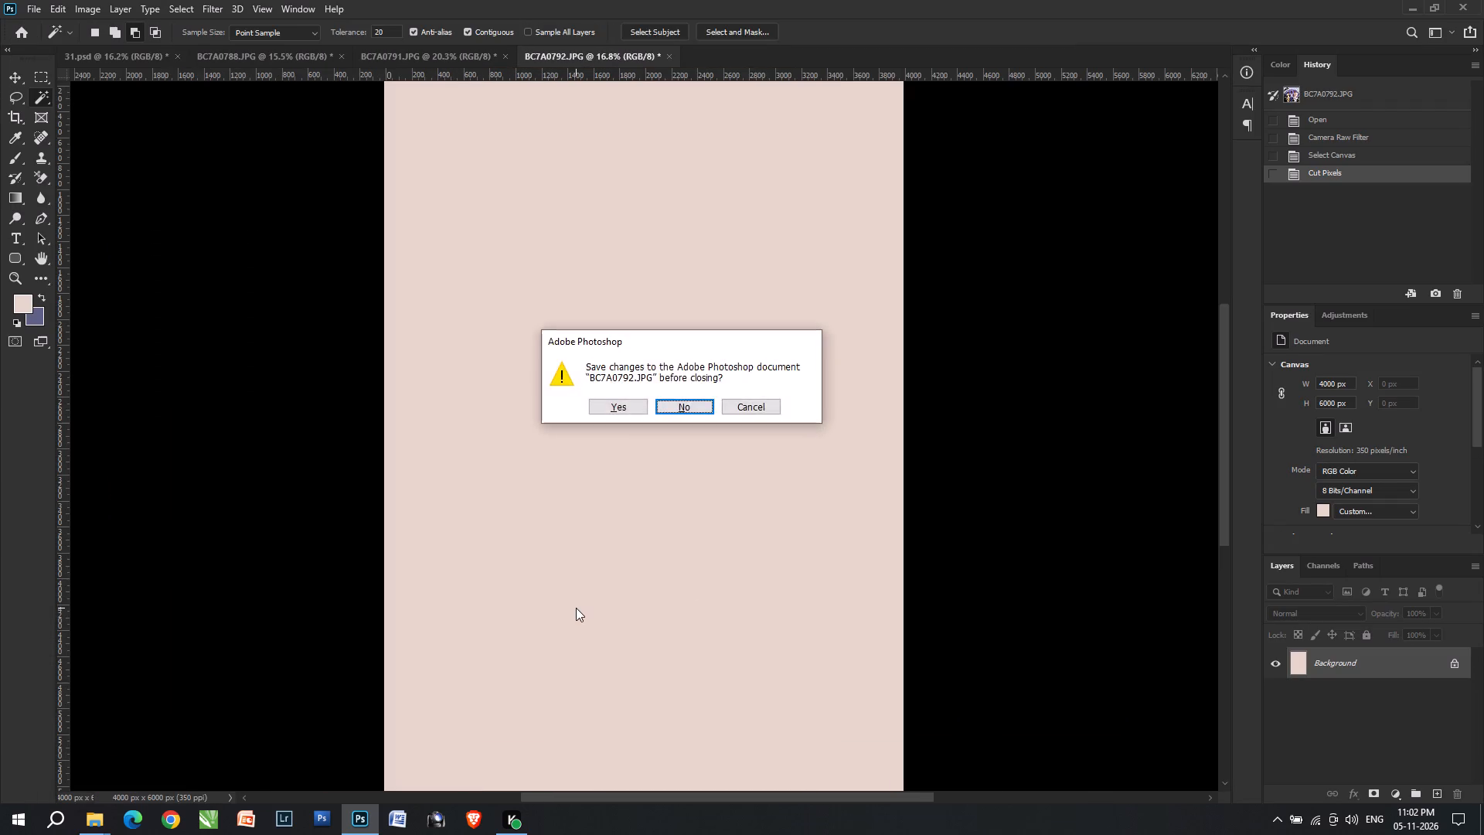
key(Return)
key(ctrl+w)
key(Tab)
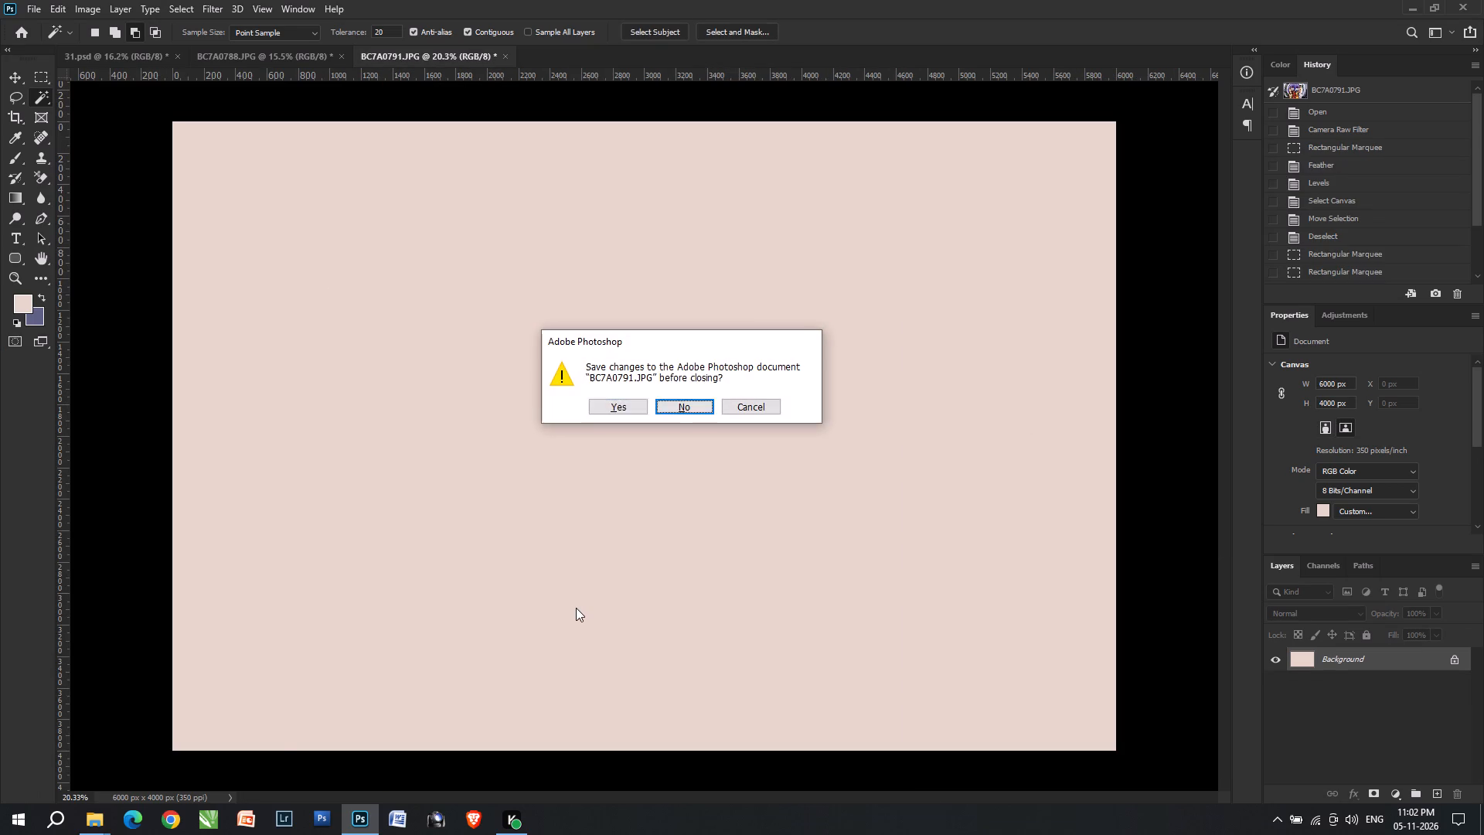
key(Return)
key(ctrl+w)
key(Tab)
key(Return)
Switch to File Explorer and move the used photos BC7A0788, BC7A0791 and BC7A0792 into the done folder.
key(alt+Tab)
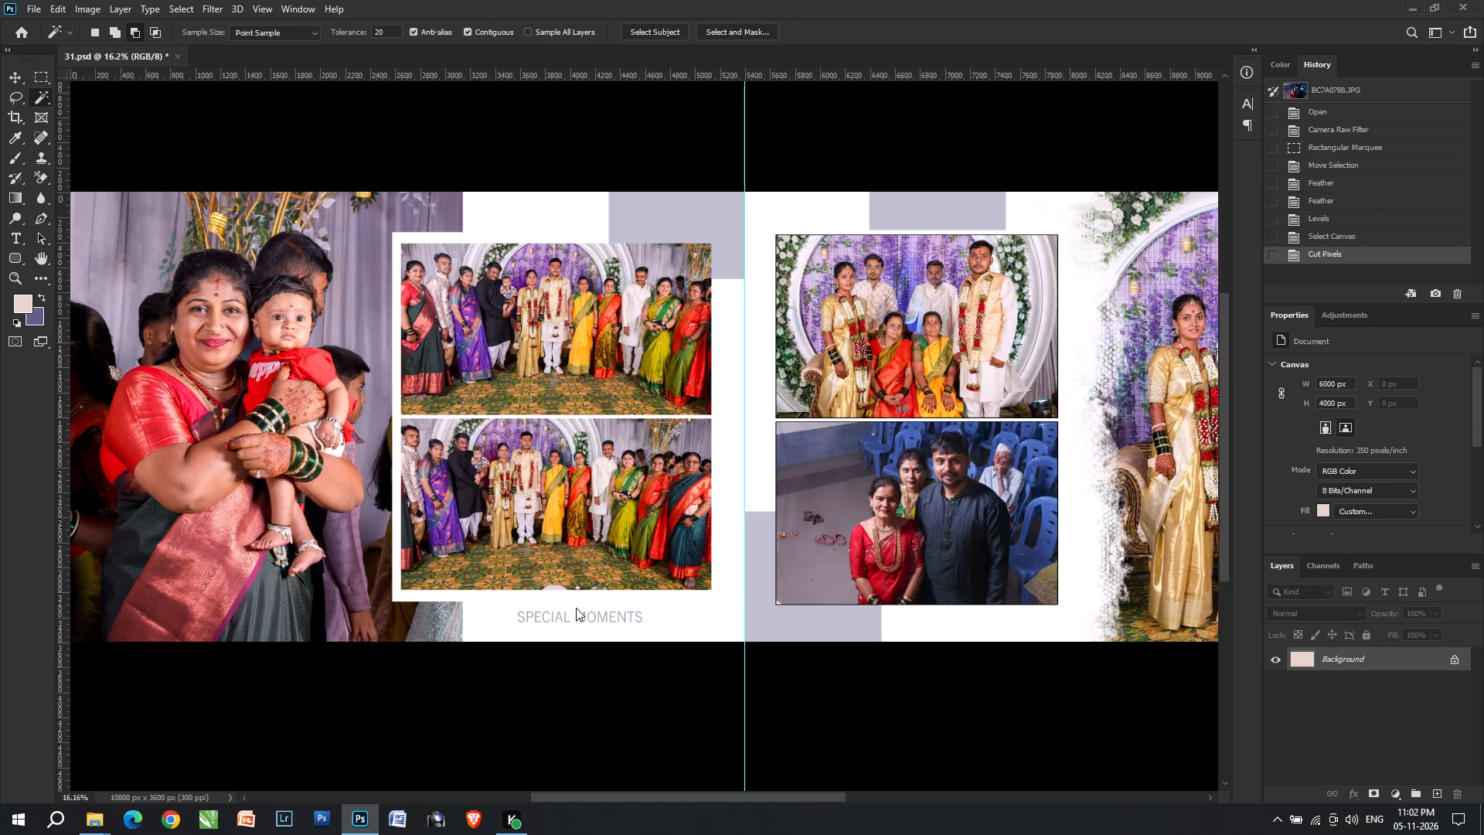
key(alt+Tab)
key(alt+Tab)
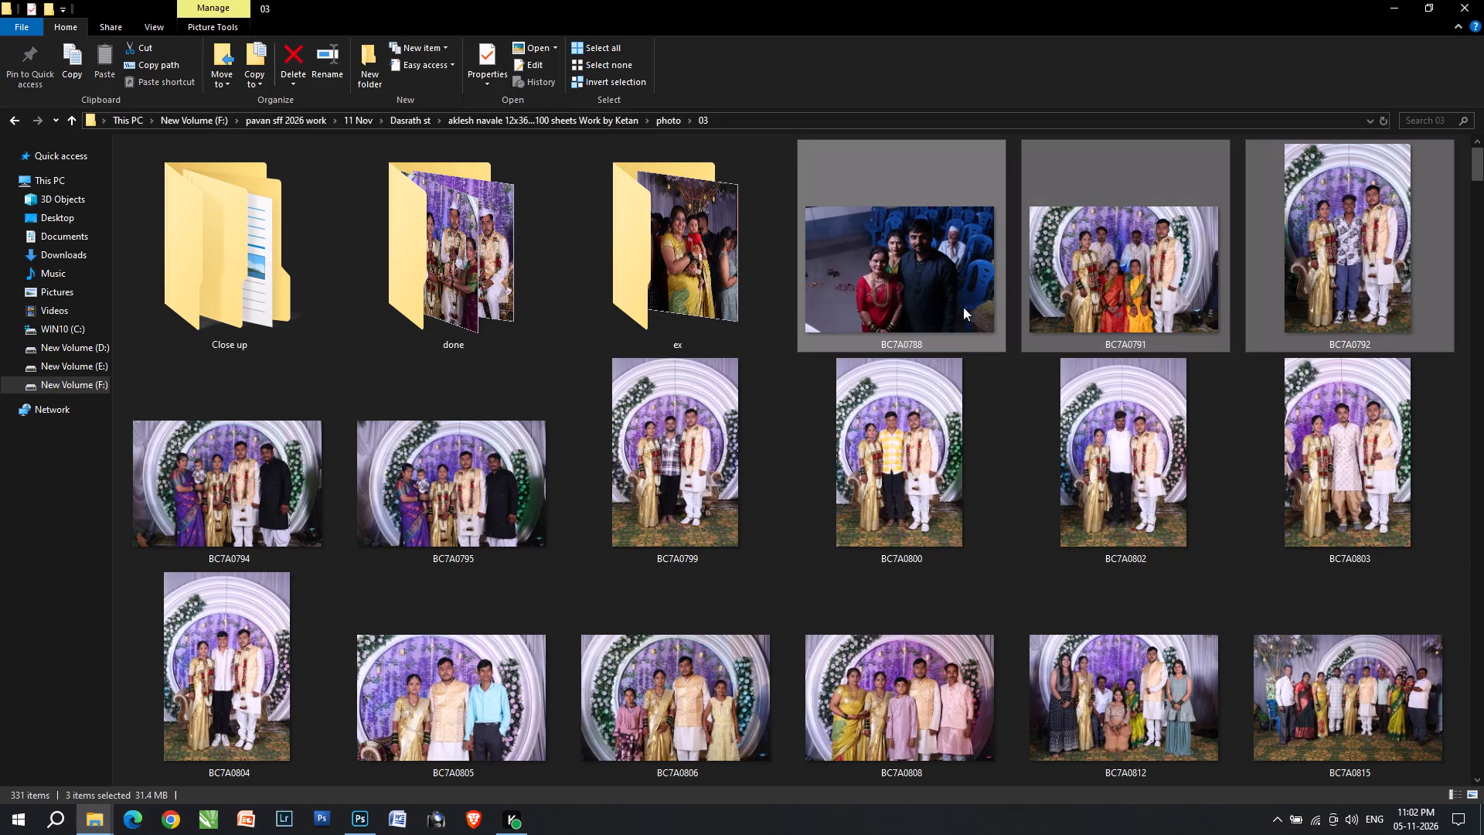
drag(955, 306, 475, 266)
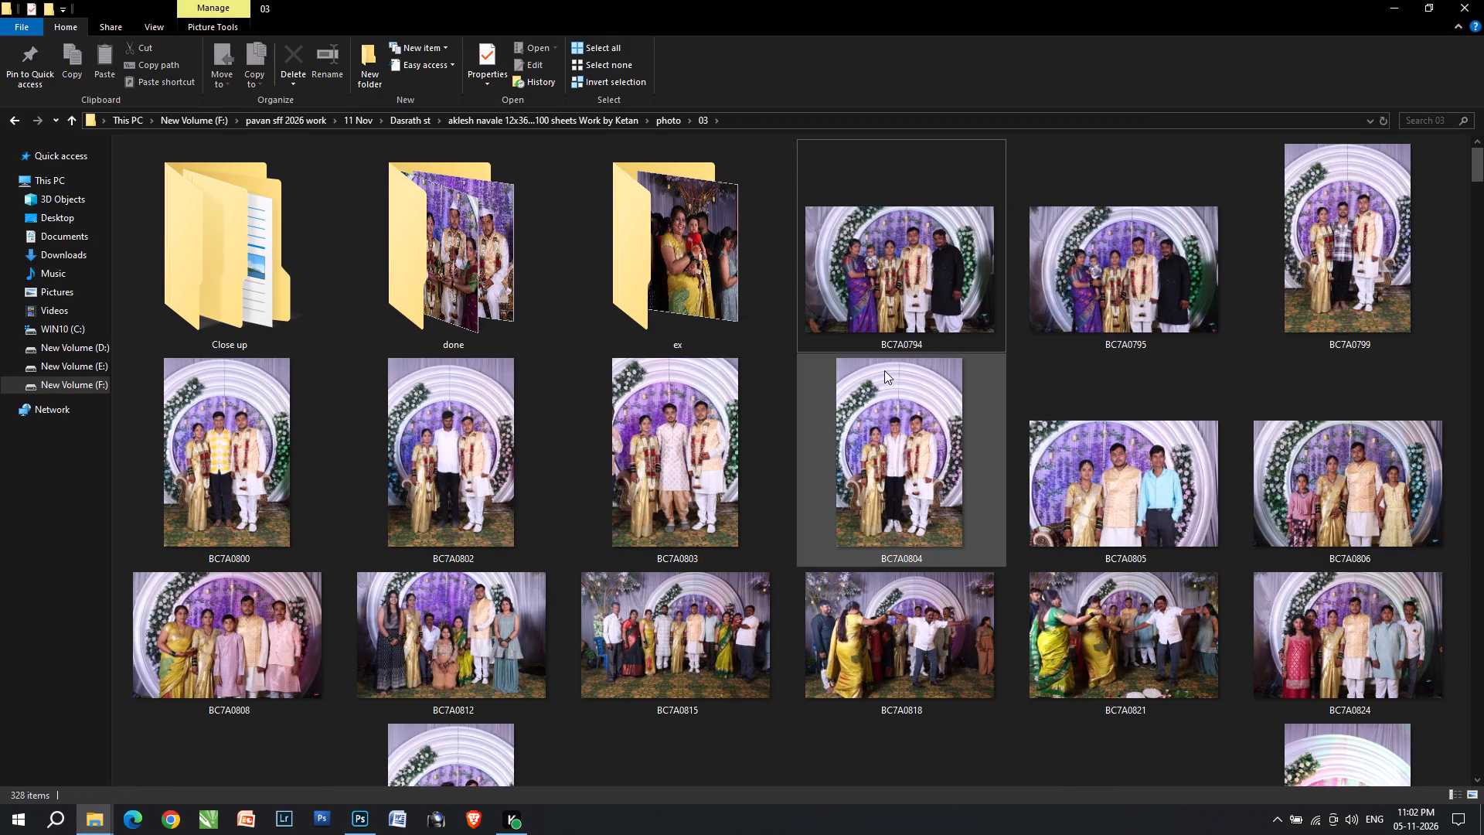
Select the photos BC7A0794, BC7A0795 and BC7A0799 in folder 03.
click(933, 289)
shift+click(1336, 289)
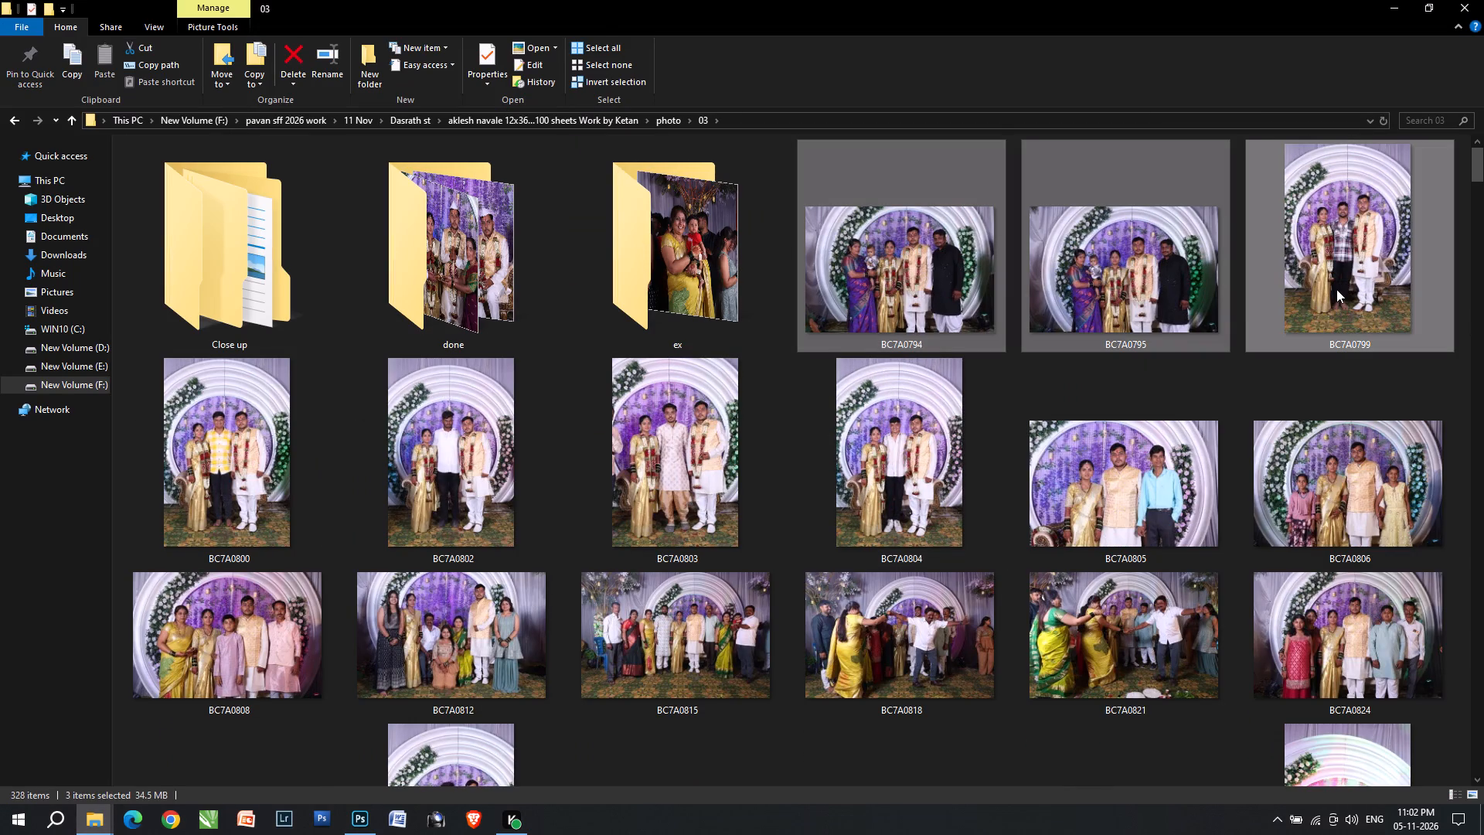
Switch back to Photoshop and review the merged album layout across both pages.
key(alt+Tab)
scroll(1095, 424, up, 2)
alt+scroll(1025, 455, down, 4)
alt+scroll(949, 479, up, 3)
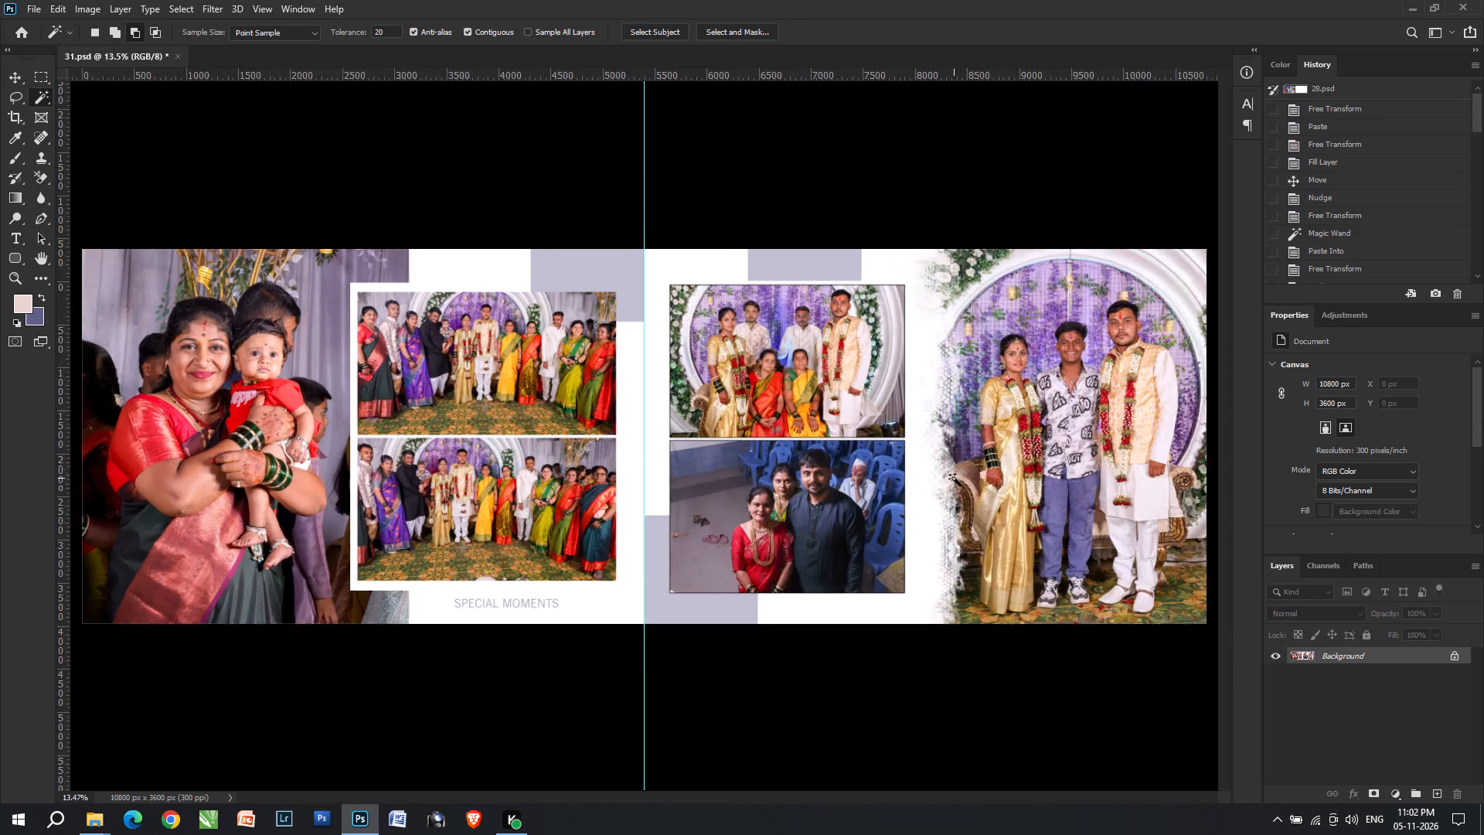
key(alt+Tab)
key(alt+Tab)
alt+scroll(591, 452, up, 2)
alt+scroll(594, 453, down, 4)
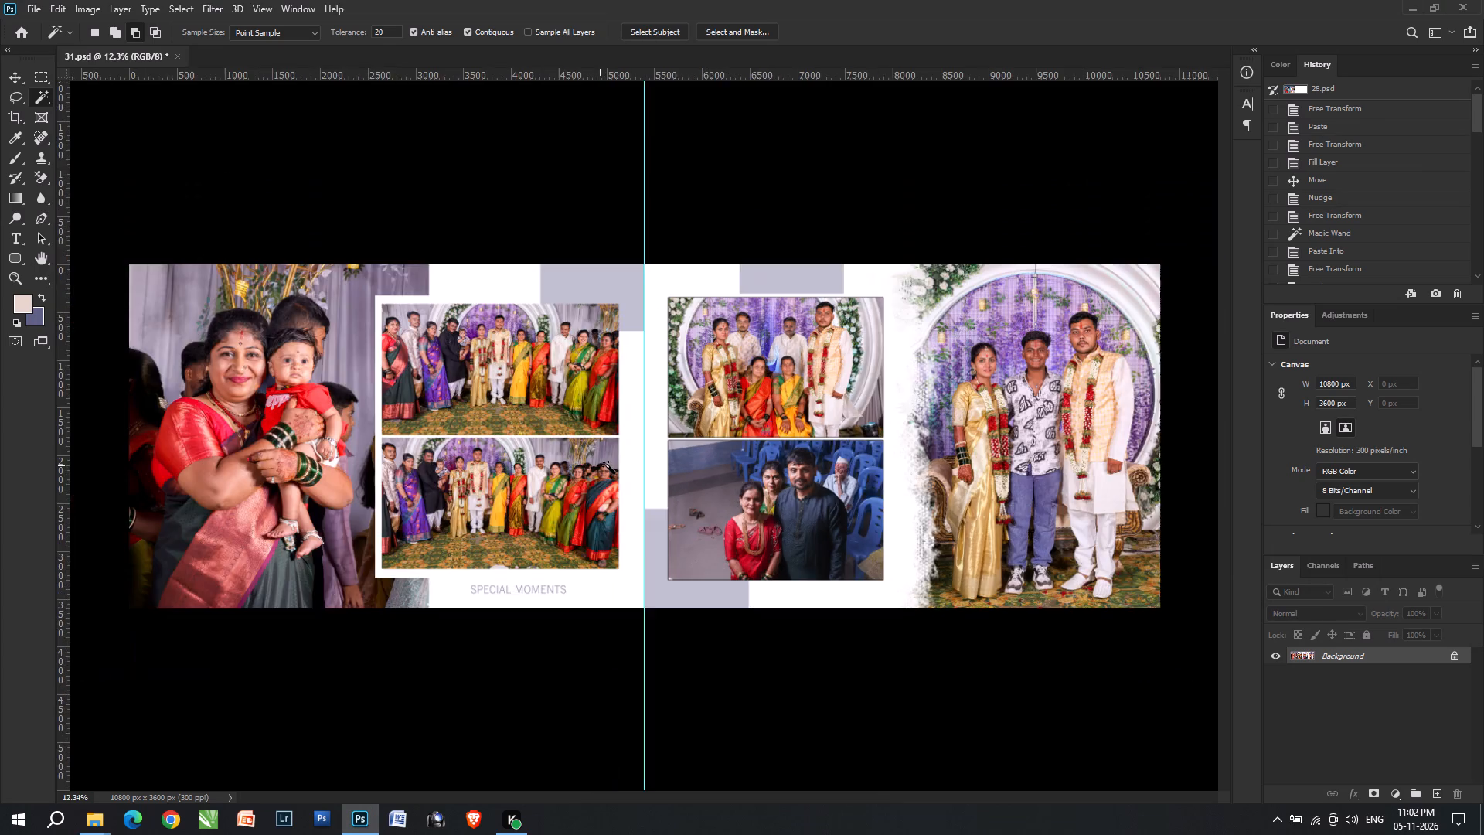
alt+scroll(871, 378, up, 3)
key(v)
scroll(853, 424, down, 4)
scroll(970, 412, down, 2)
Save the merged layout as a JPEG named 31 in the sheet folder's JPEG subfolder, with quality 12 and Baseline ("Standard") format.
key(ctrl+shift+s)
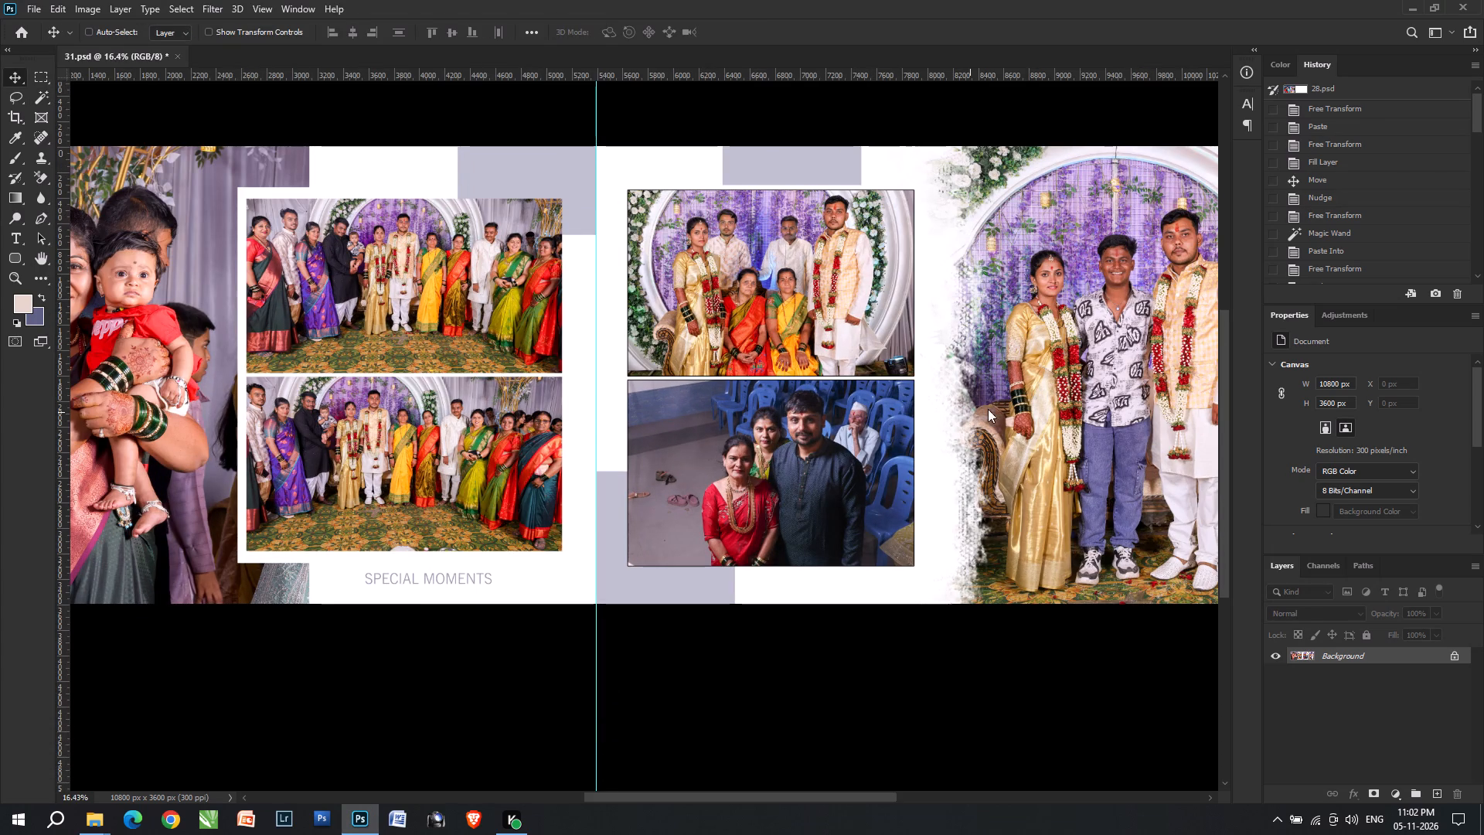
double_click(221, 138)
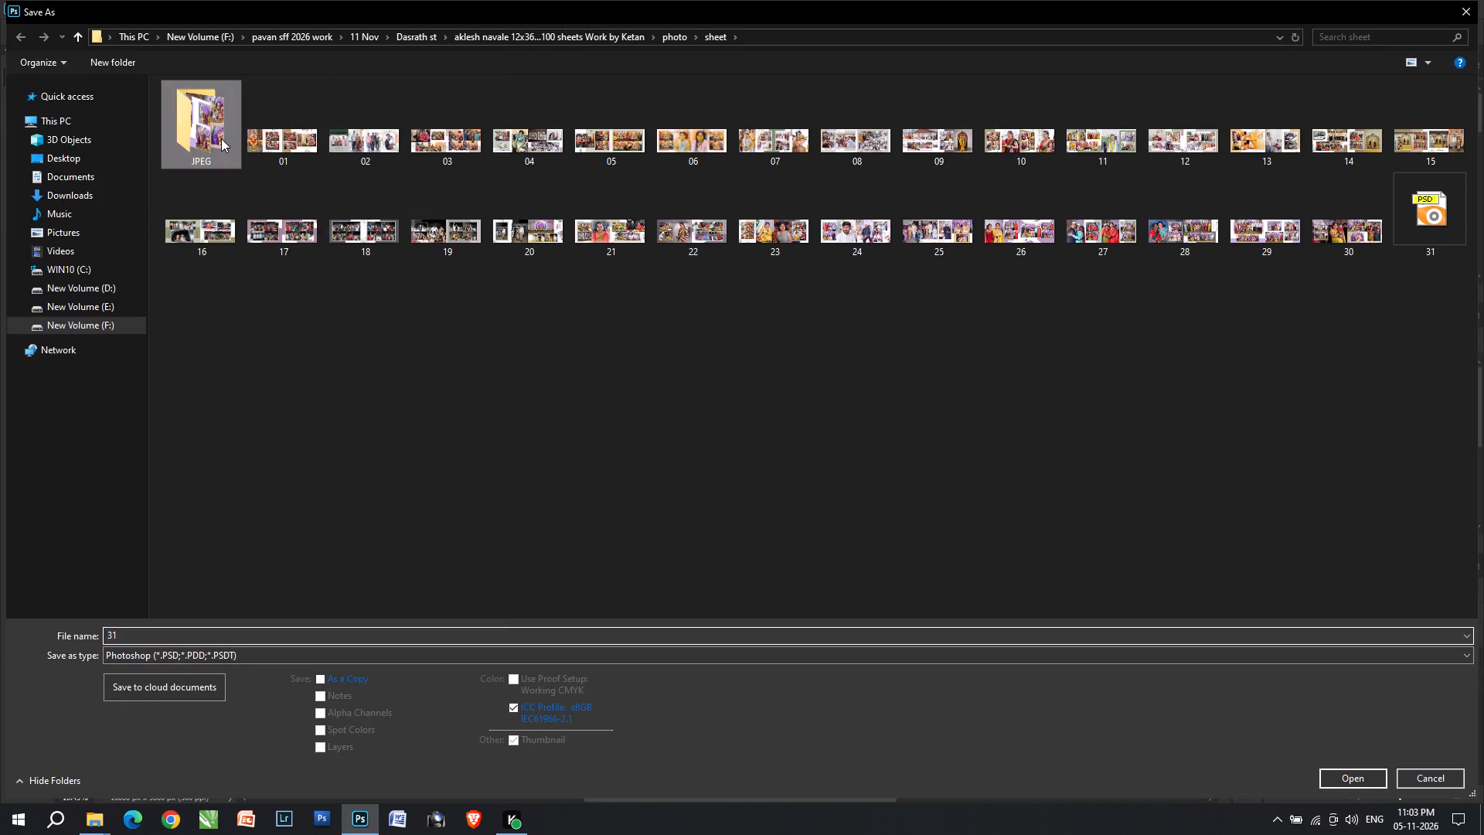
key(Tab)
key(grave)
key(Tab)
key(j)
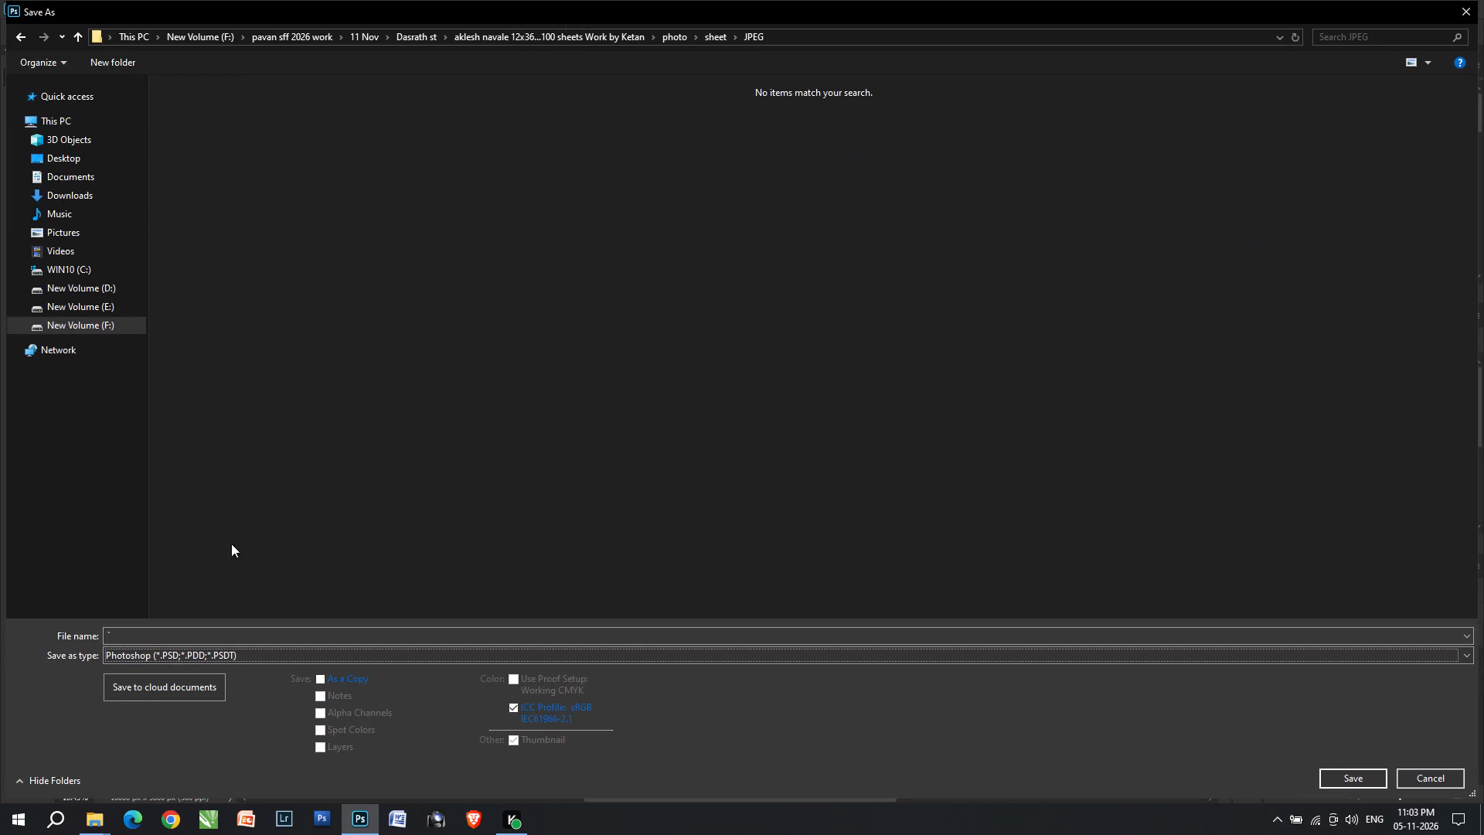
click(209, 636)
key(3)
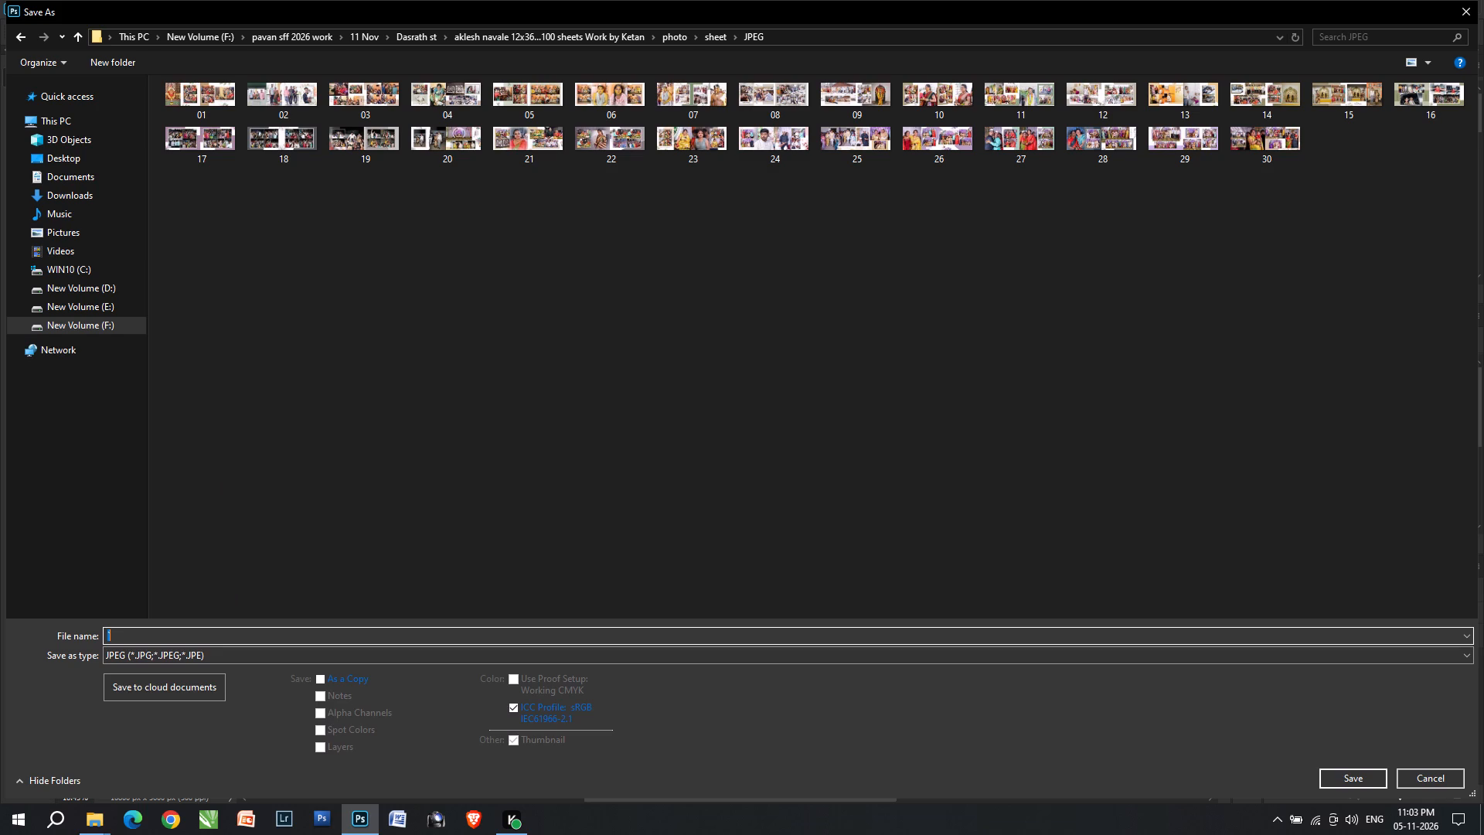
key(1)
key(Return)
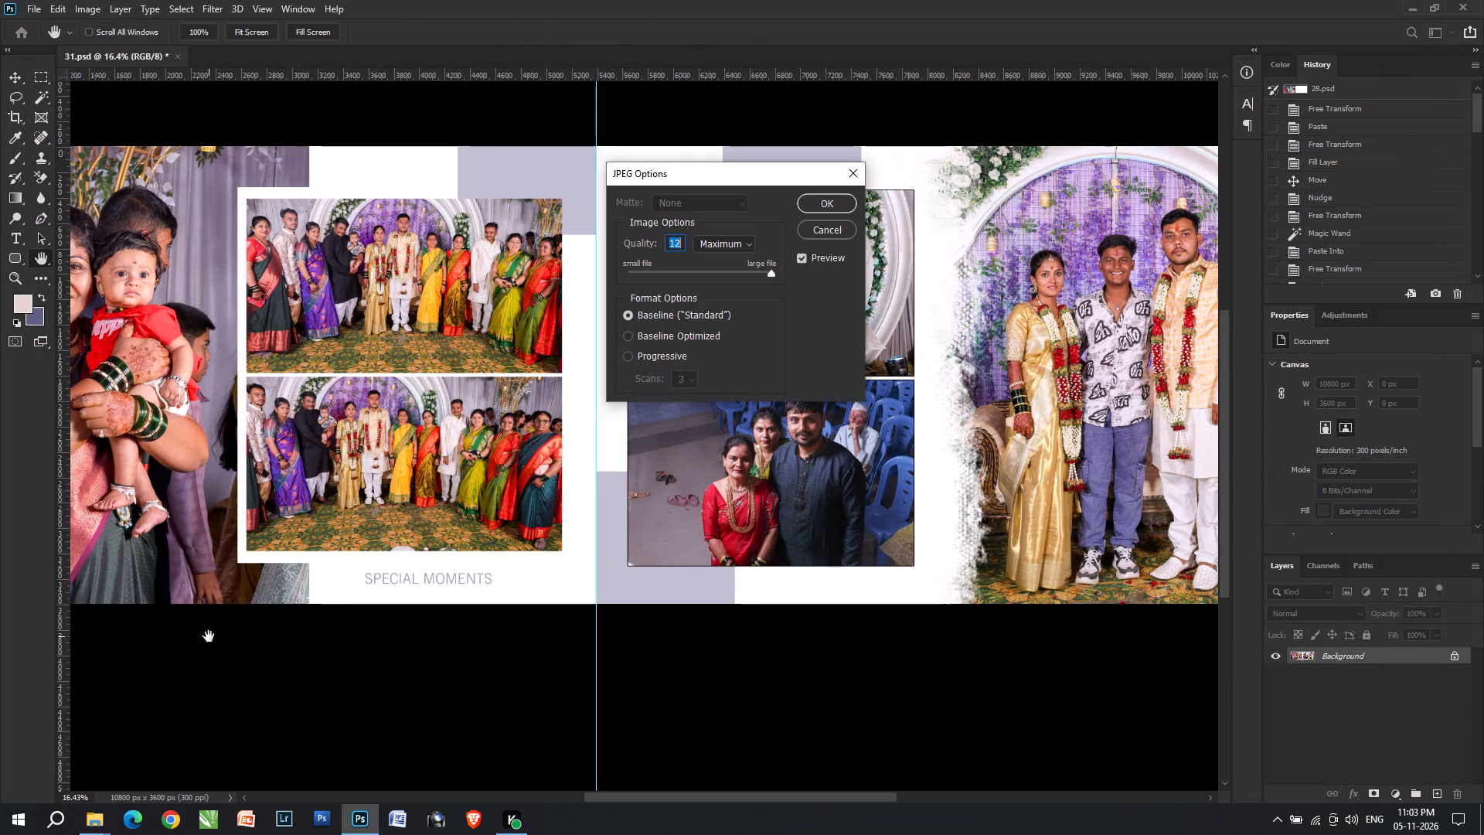
key(Return)
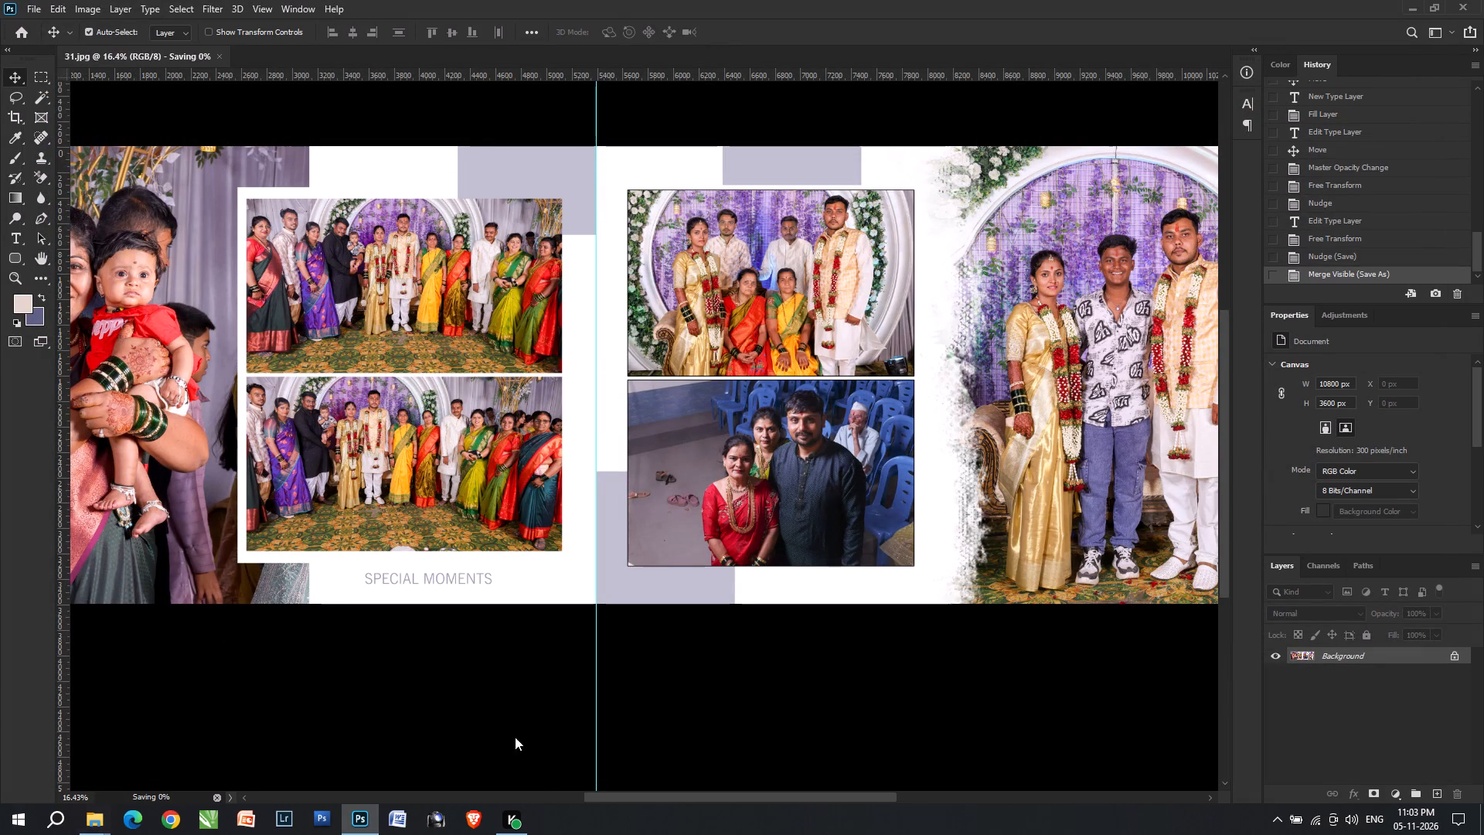
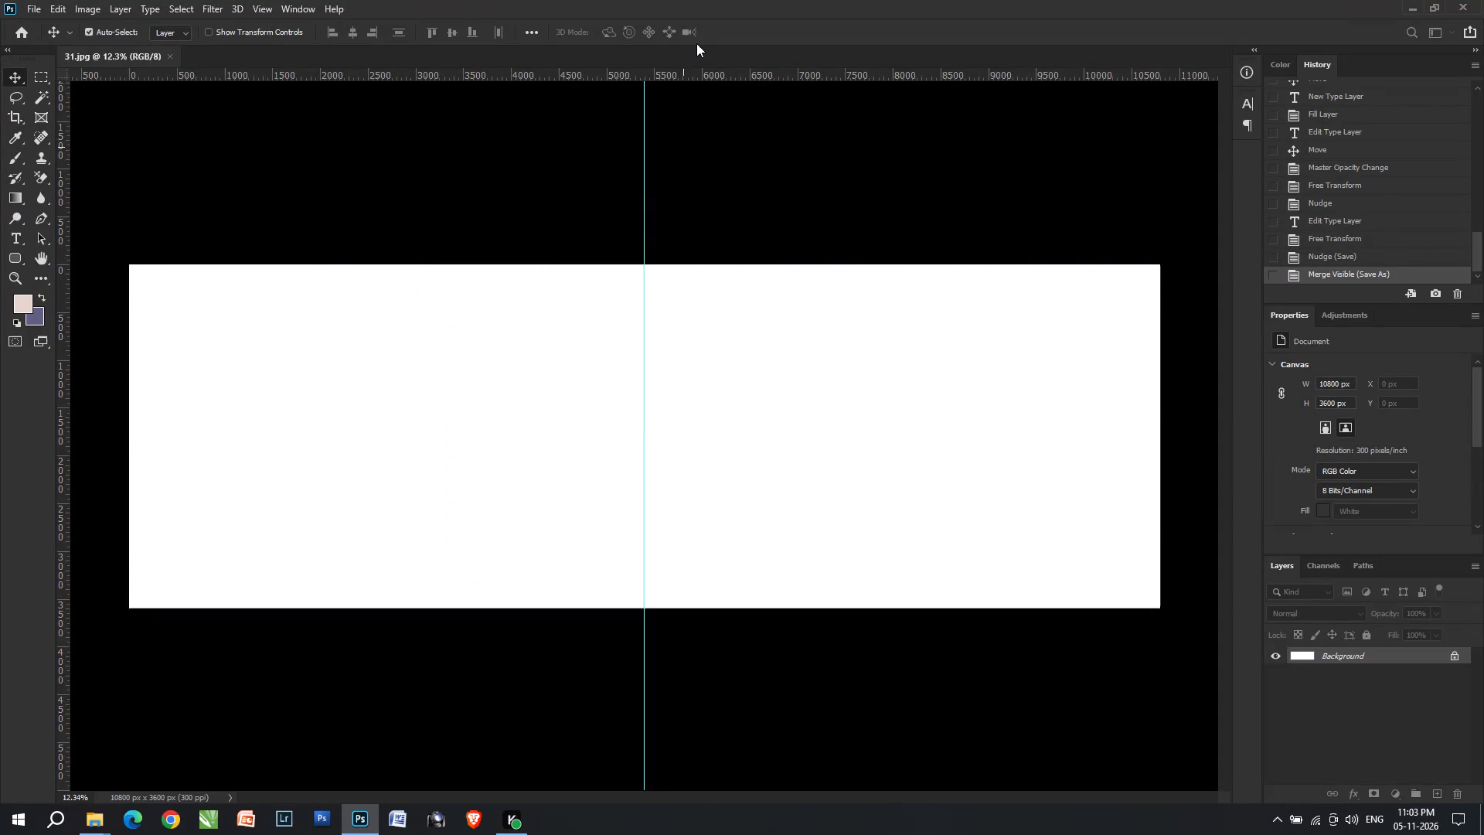
Save the blank two-page layout as a Photoshop PSD file named 32 in the sheet folder.
key(ctrl+shift+s)
click(717, 32)
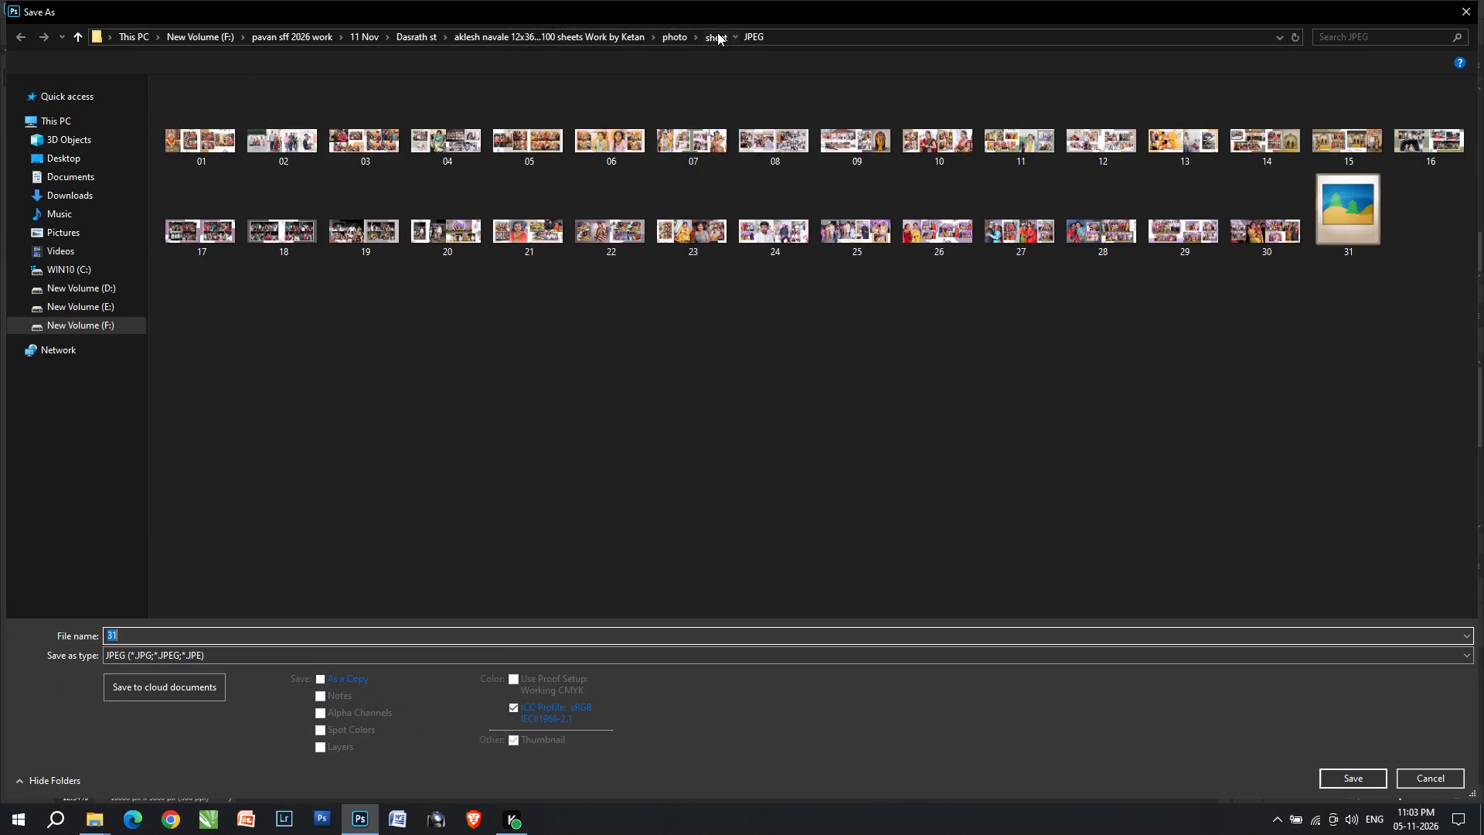
key(3)
key(2)
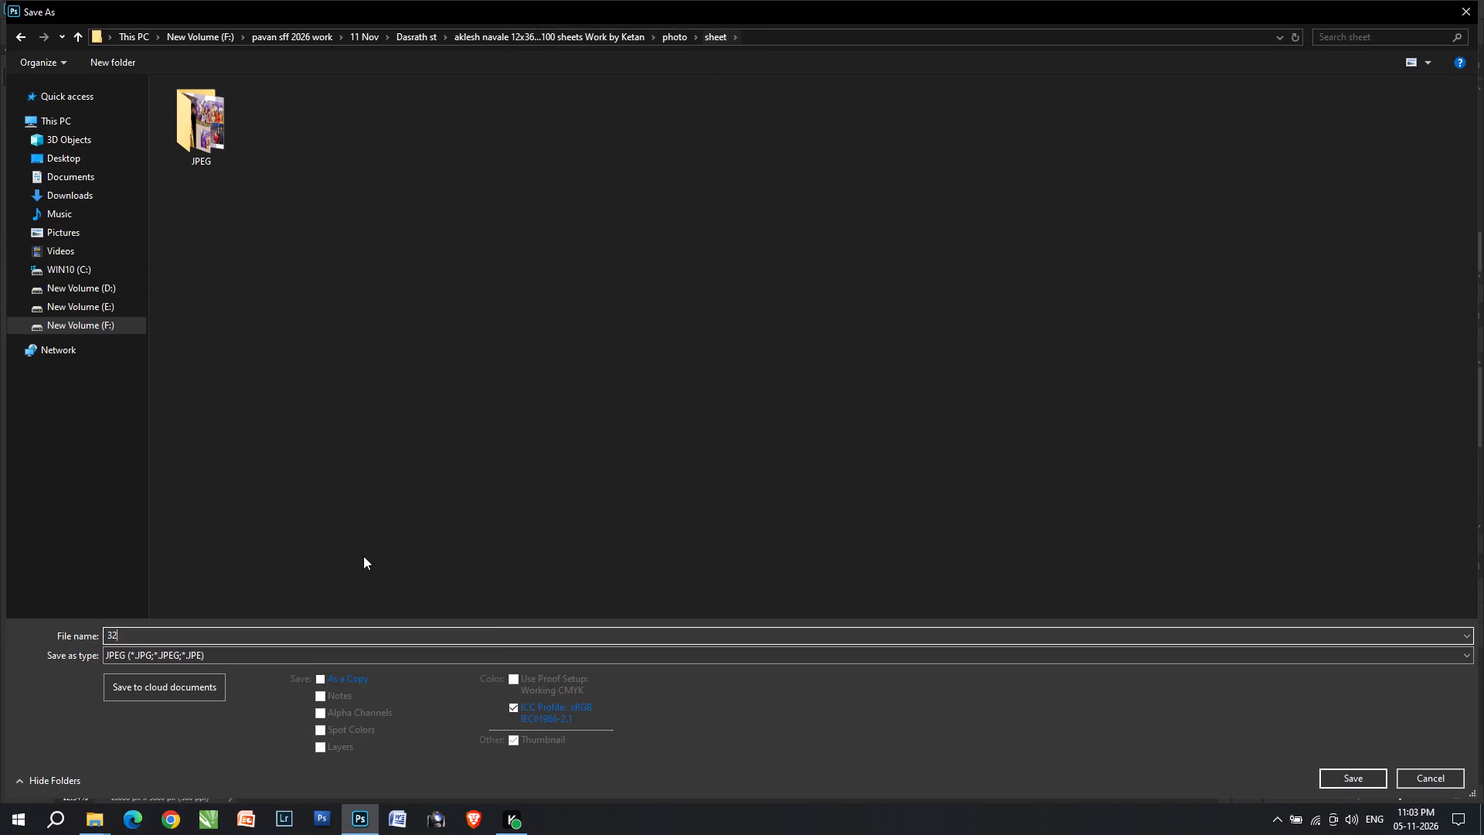
click(226, 652)
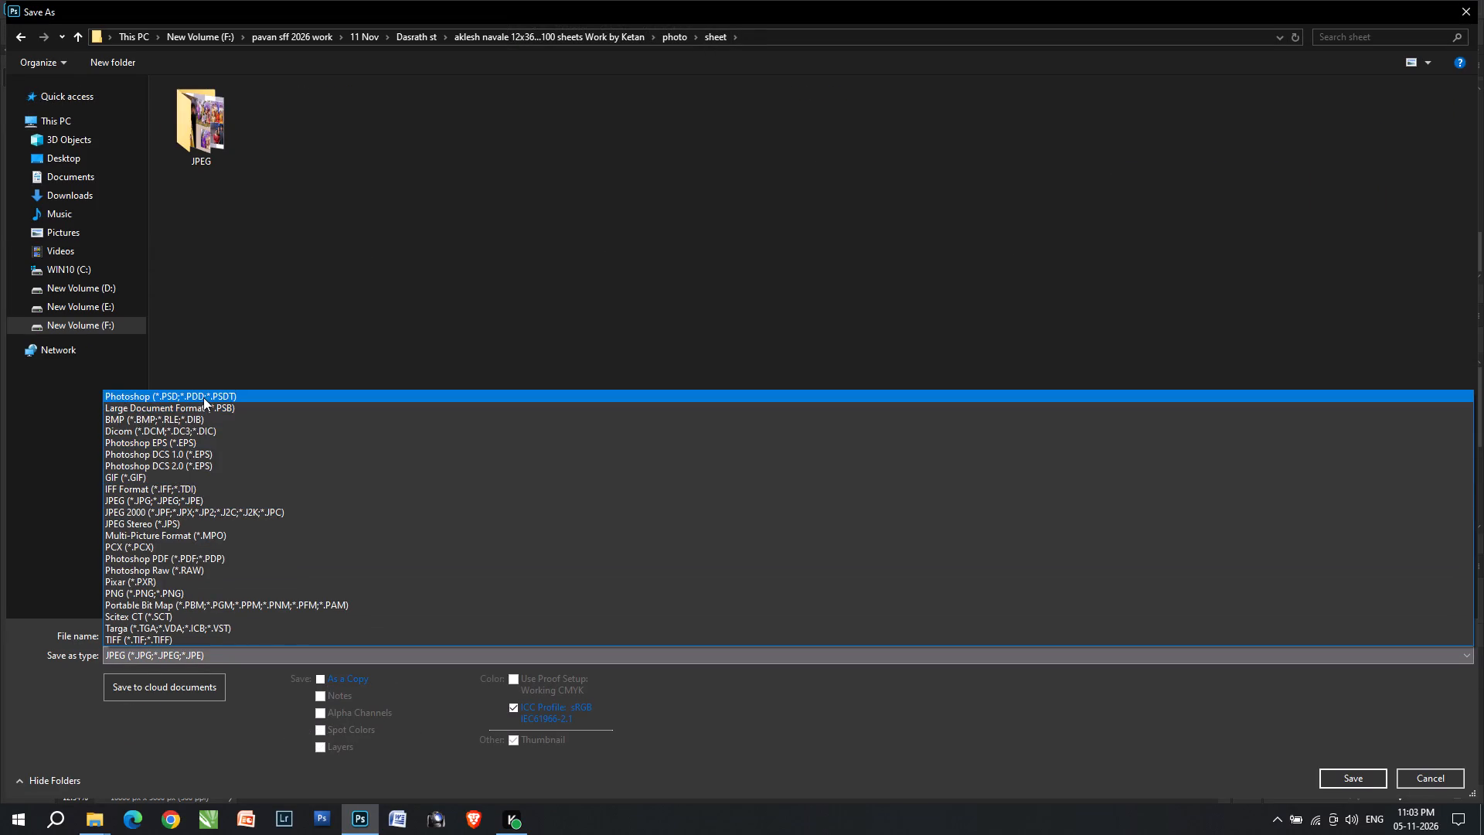
click(203, 397)
click(408, 449)
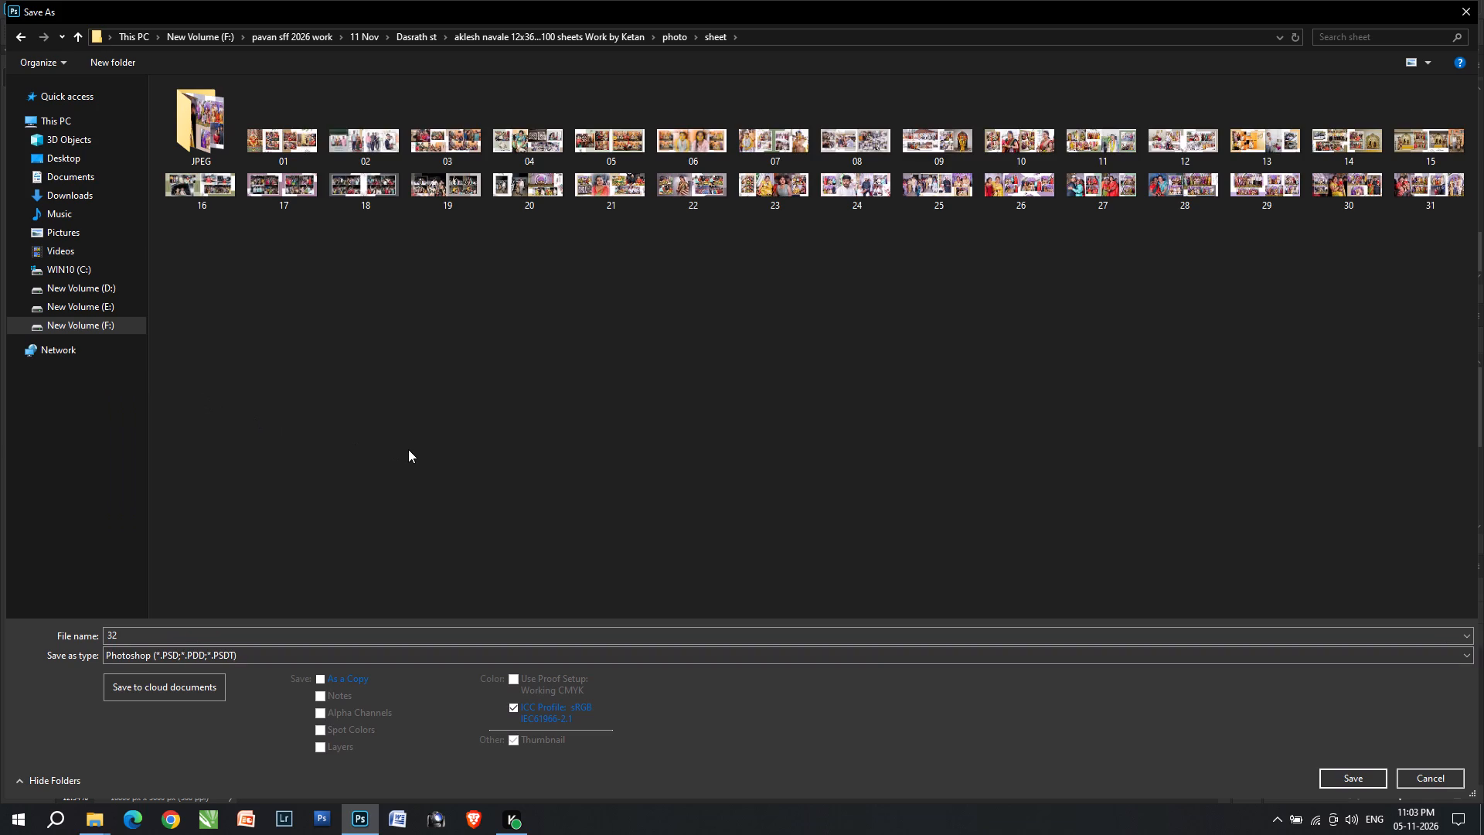
key(Return)
key(ctrl+Tab)
Switch to File Explorer and open the selected photos BC7A0794, BC7A0795 and BC7A0799 in Photoshop.
key(alt+Tab)
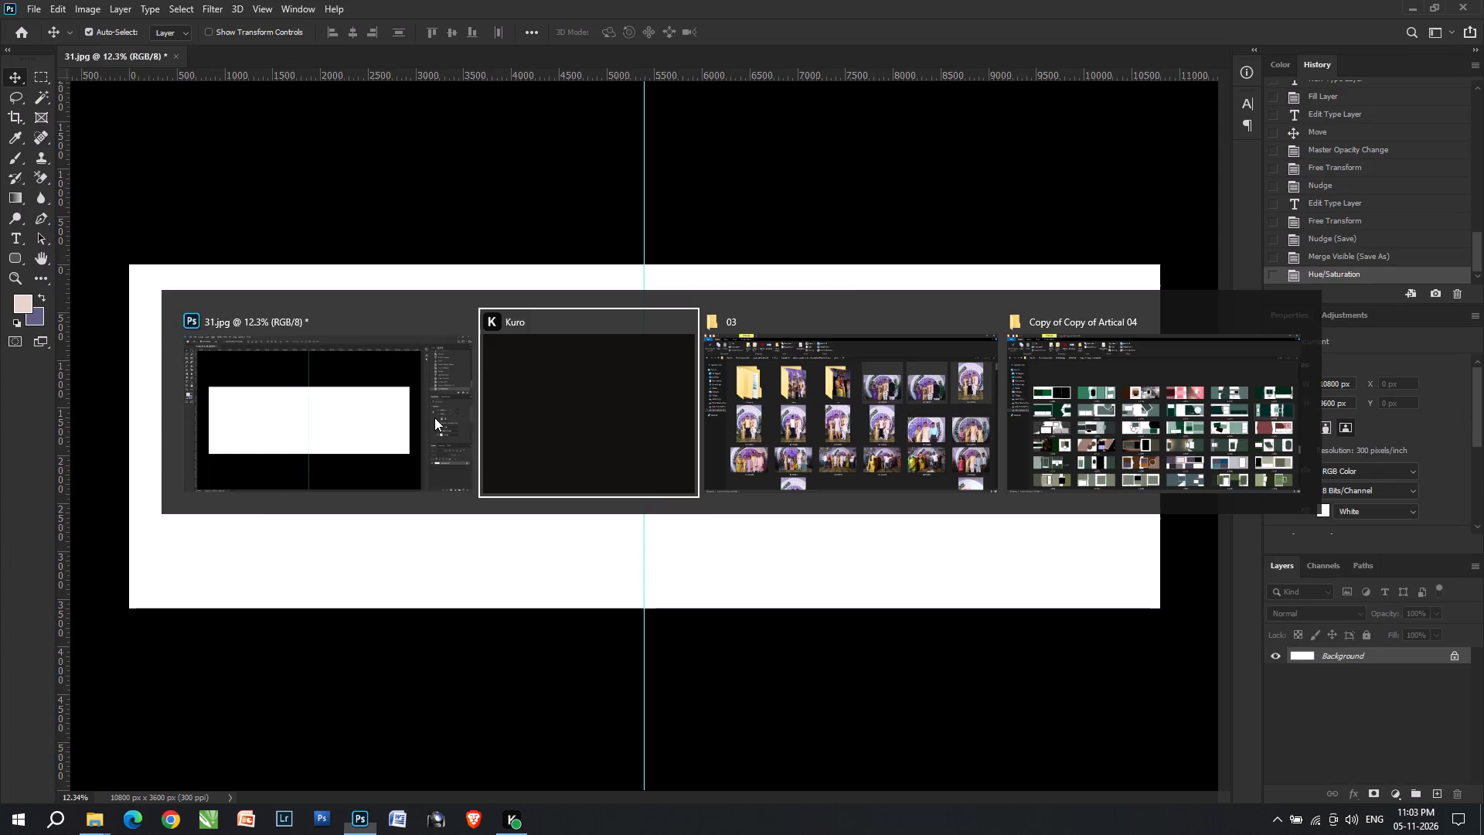
key(alt+Tab)
drag(935, 302, 791, 259)
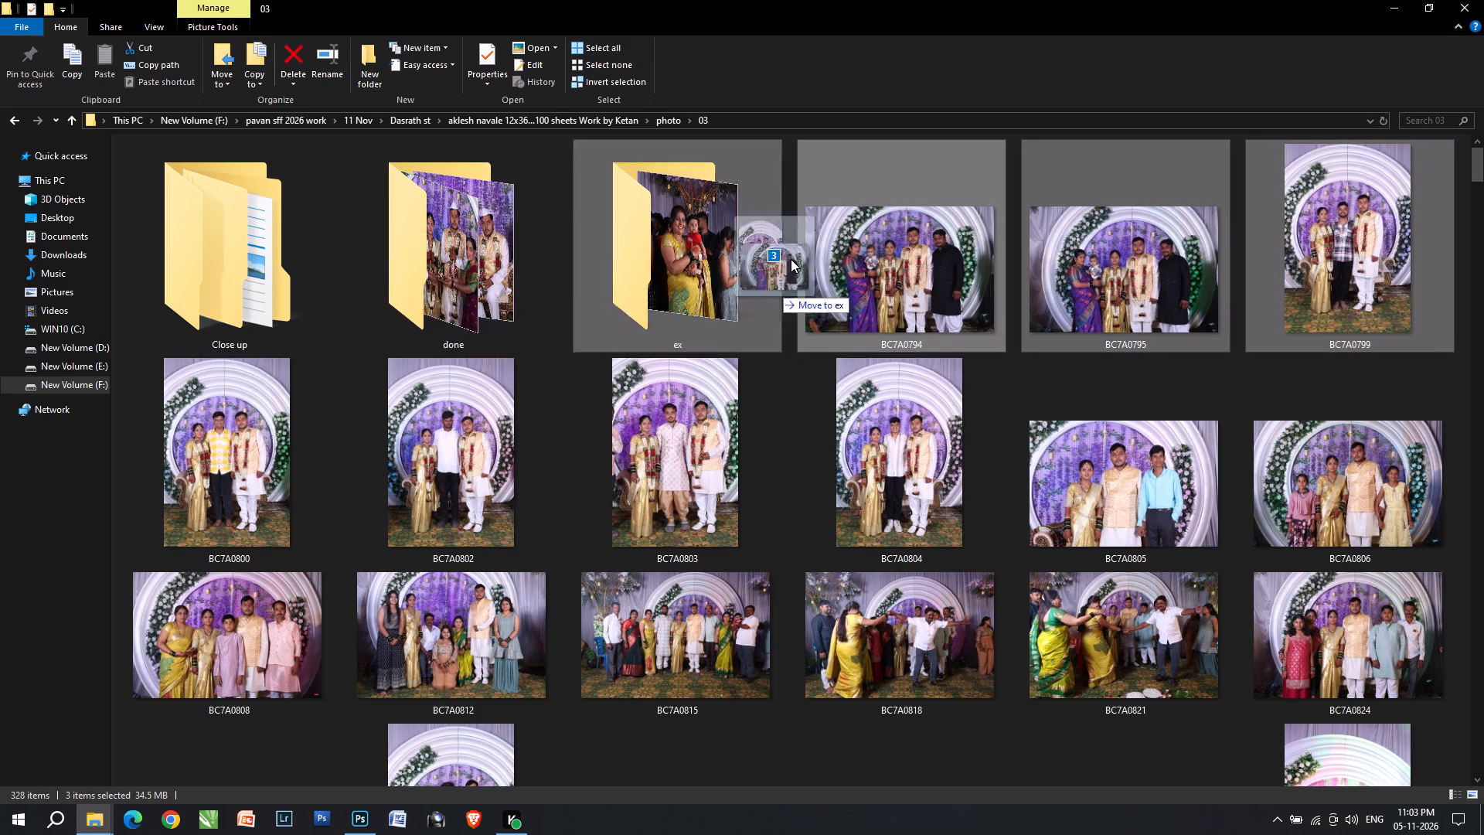
drag(791, 259, 743, 0)
key(alt+Tab)
click(743, 0)
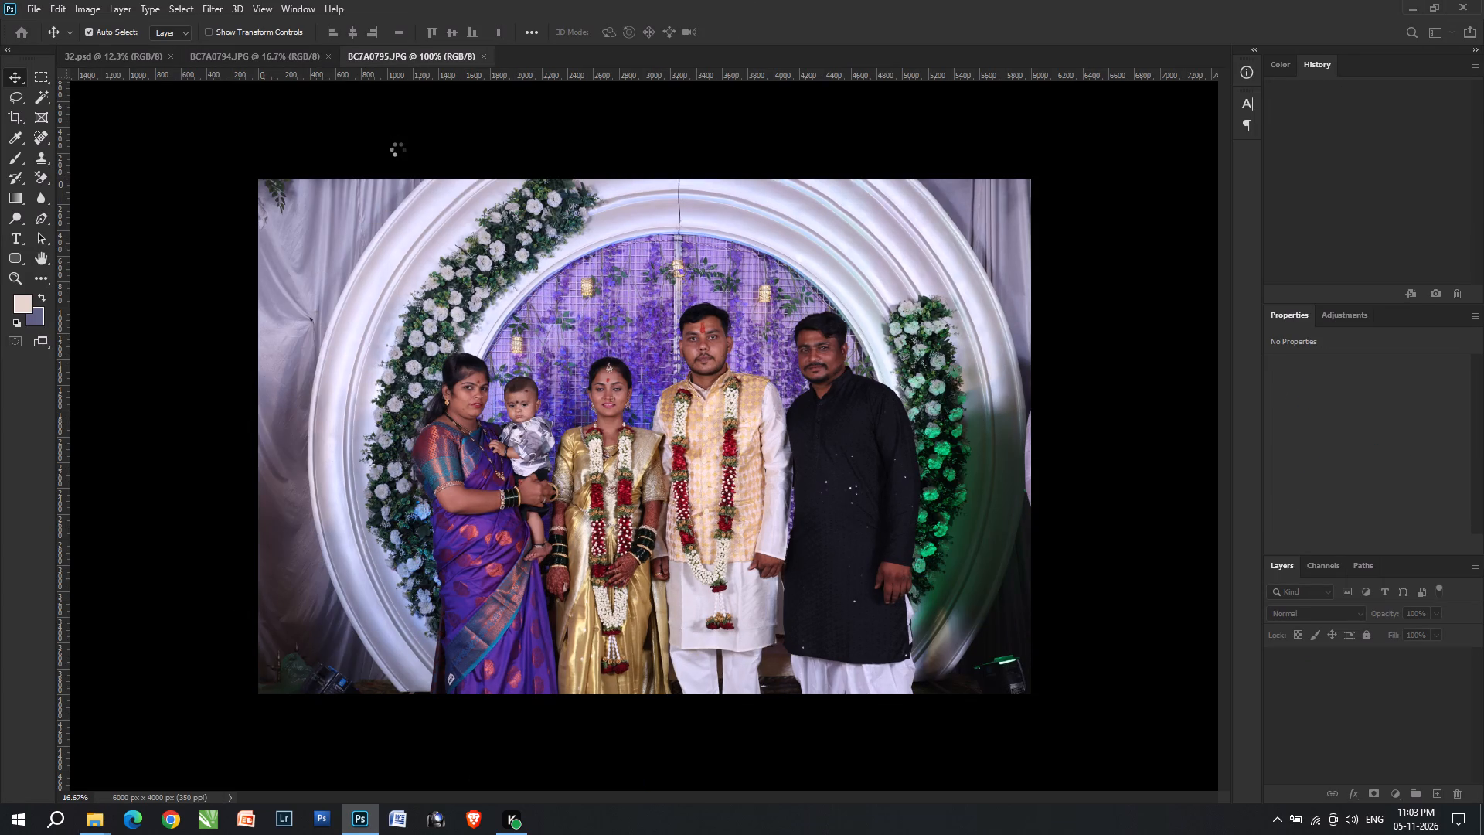
Return to folder 03 and compare the family photos BC7A0794 and BC7A0795 in Picasa Photo Viewer.
key(alt+Tab)
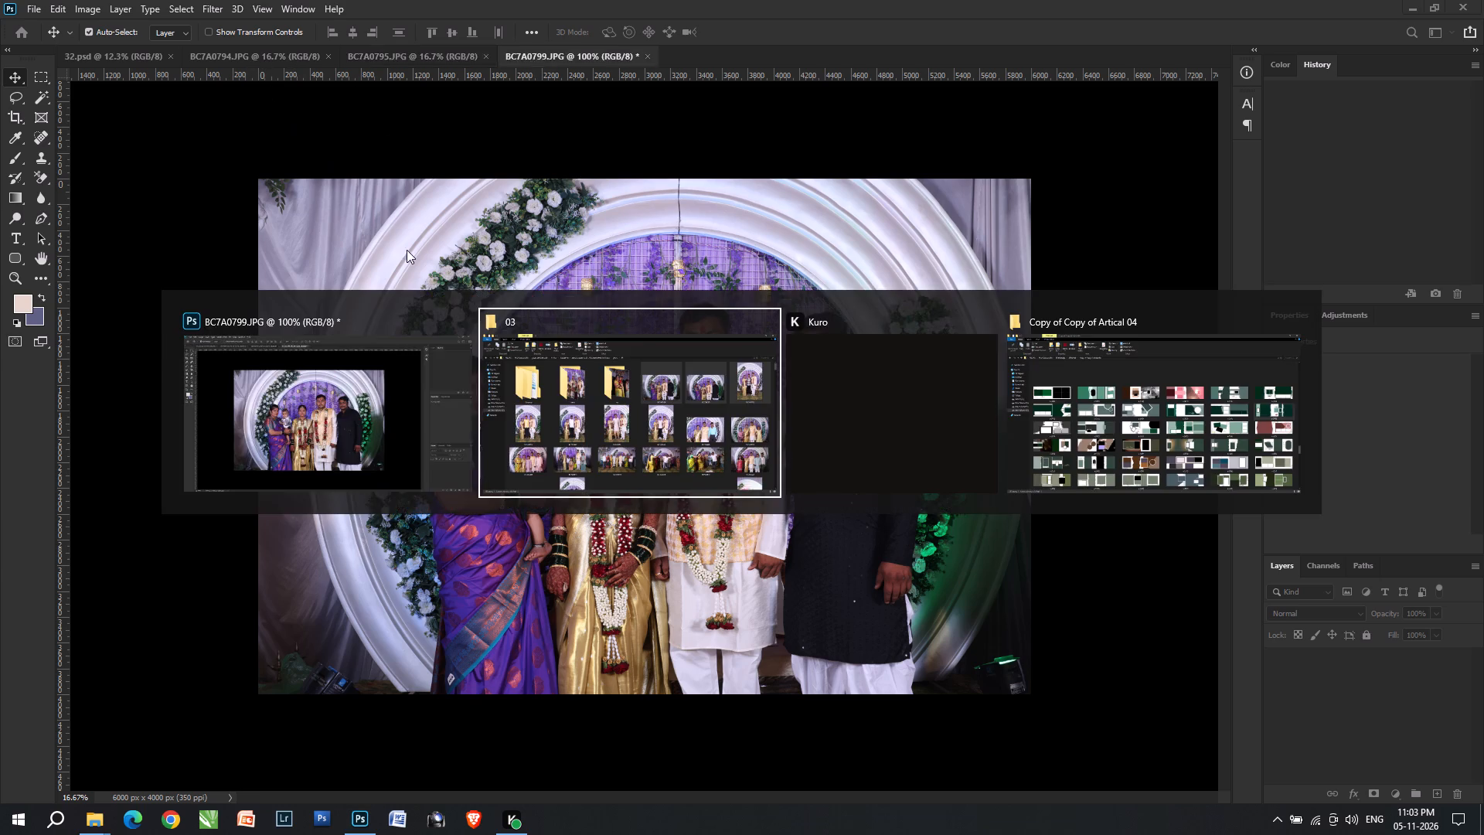
click(951, 244)
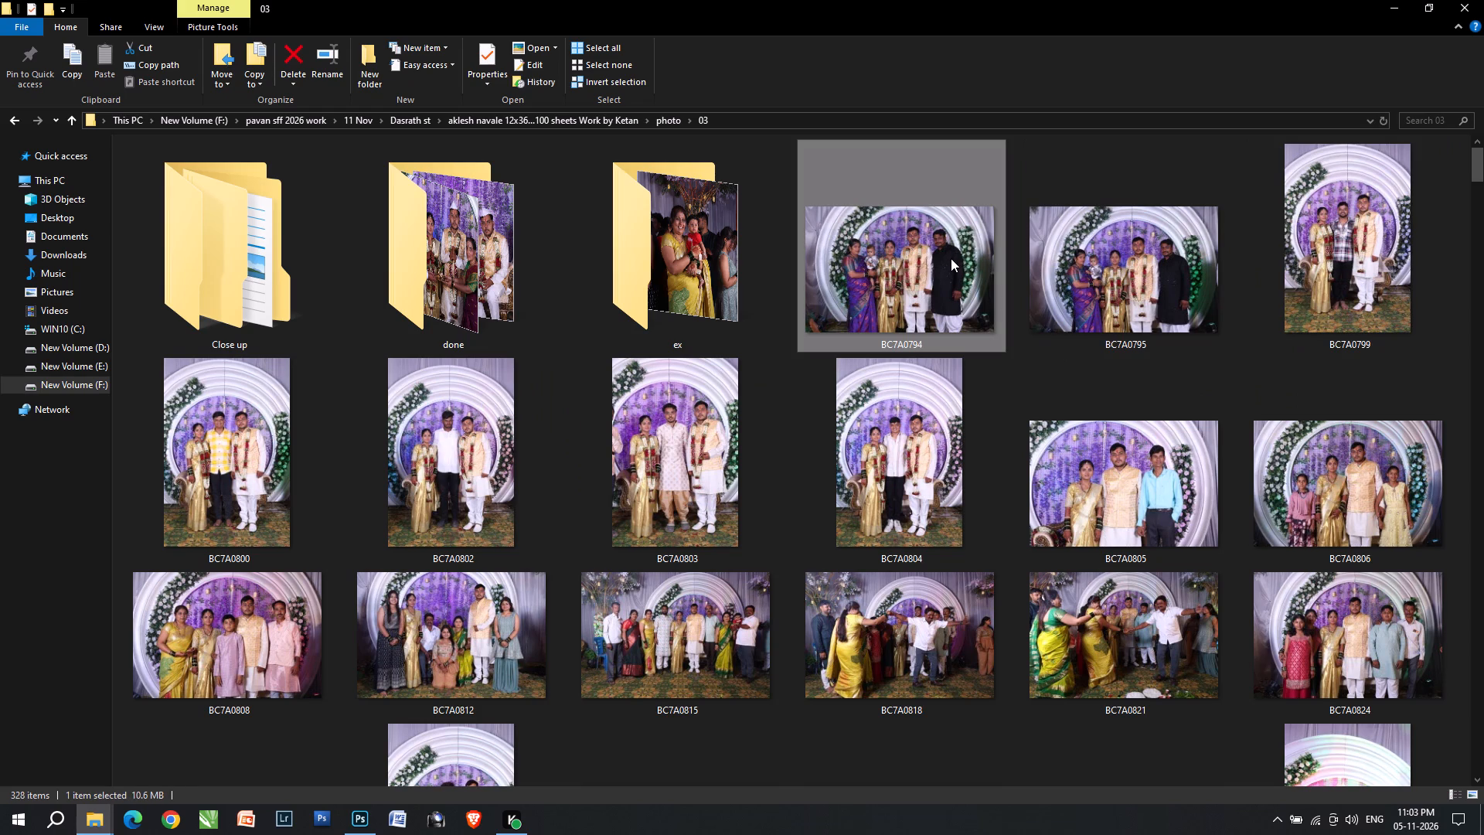
double_click(951, 258)
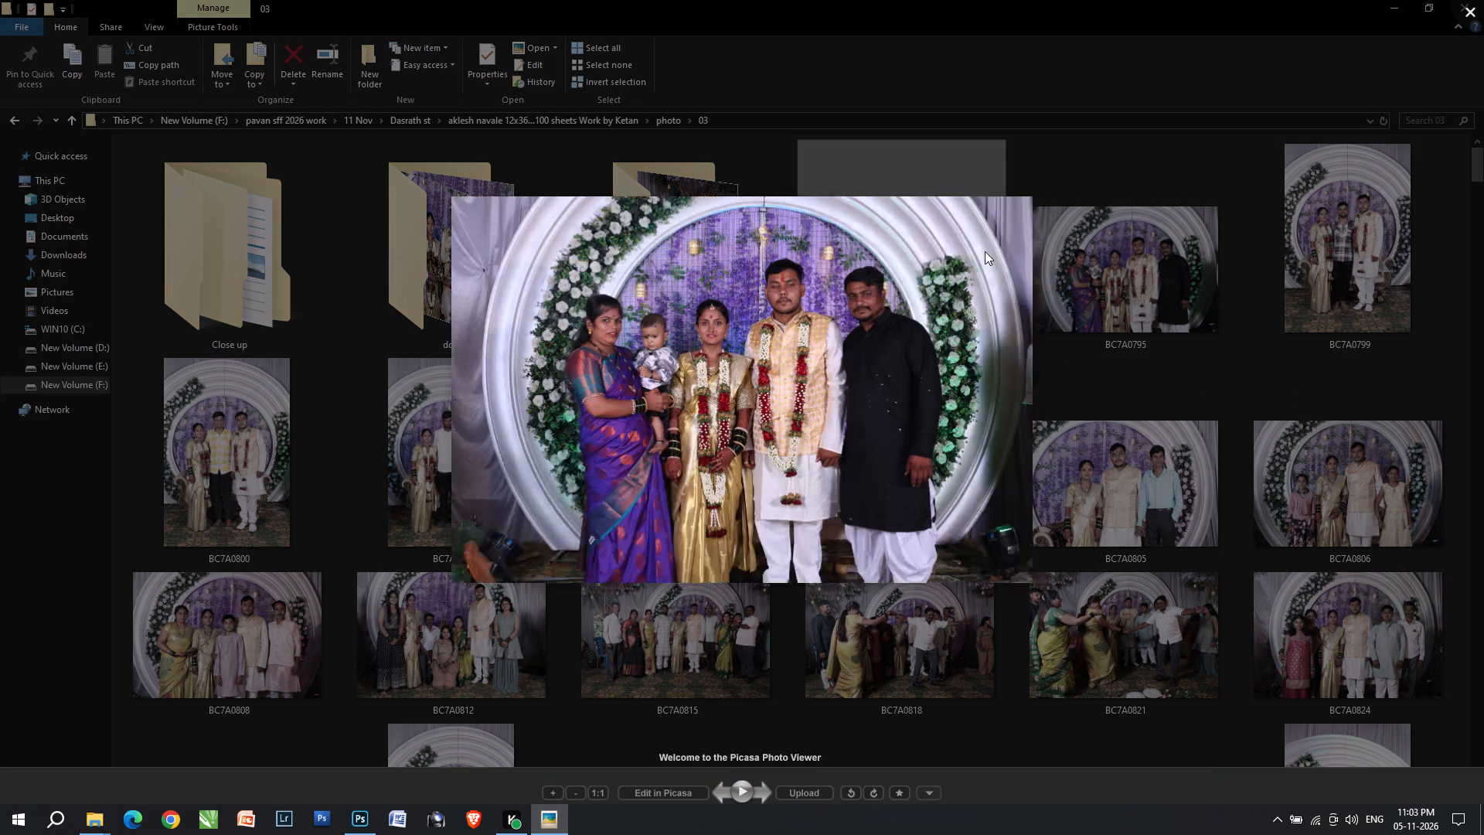
key(Right)
key(Right)
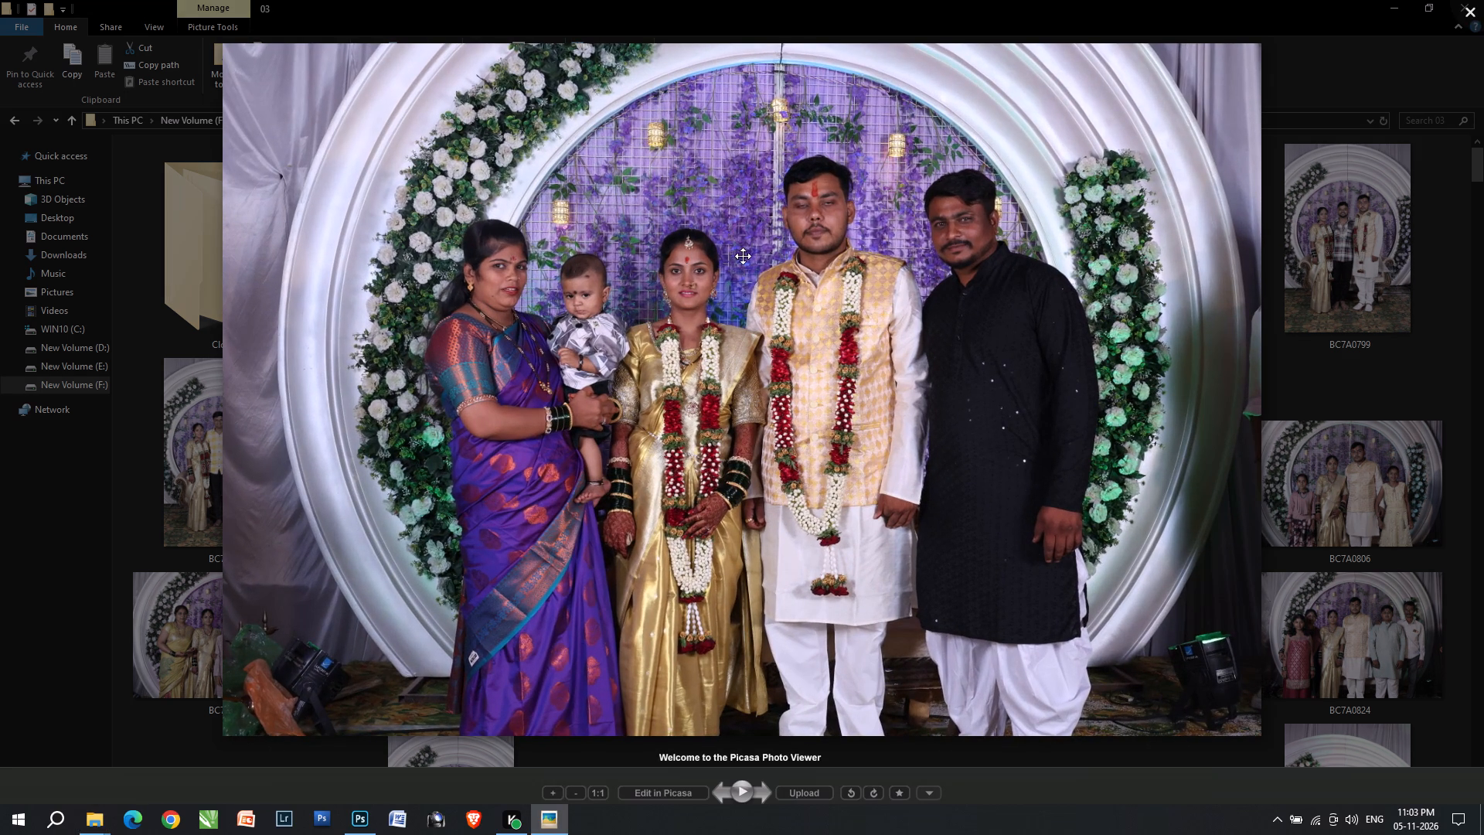
key(Left)
key(Right)
key(Left)
click(1483, 0)
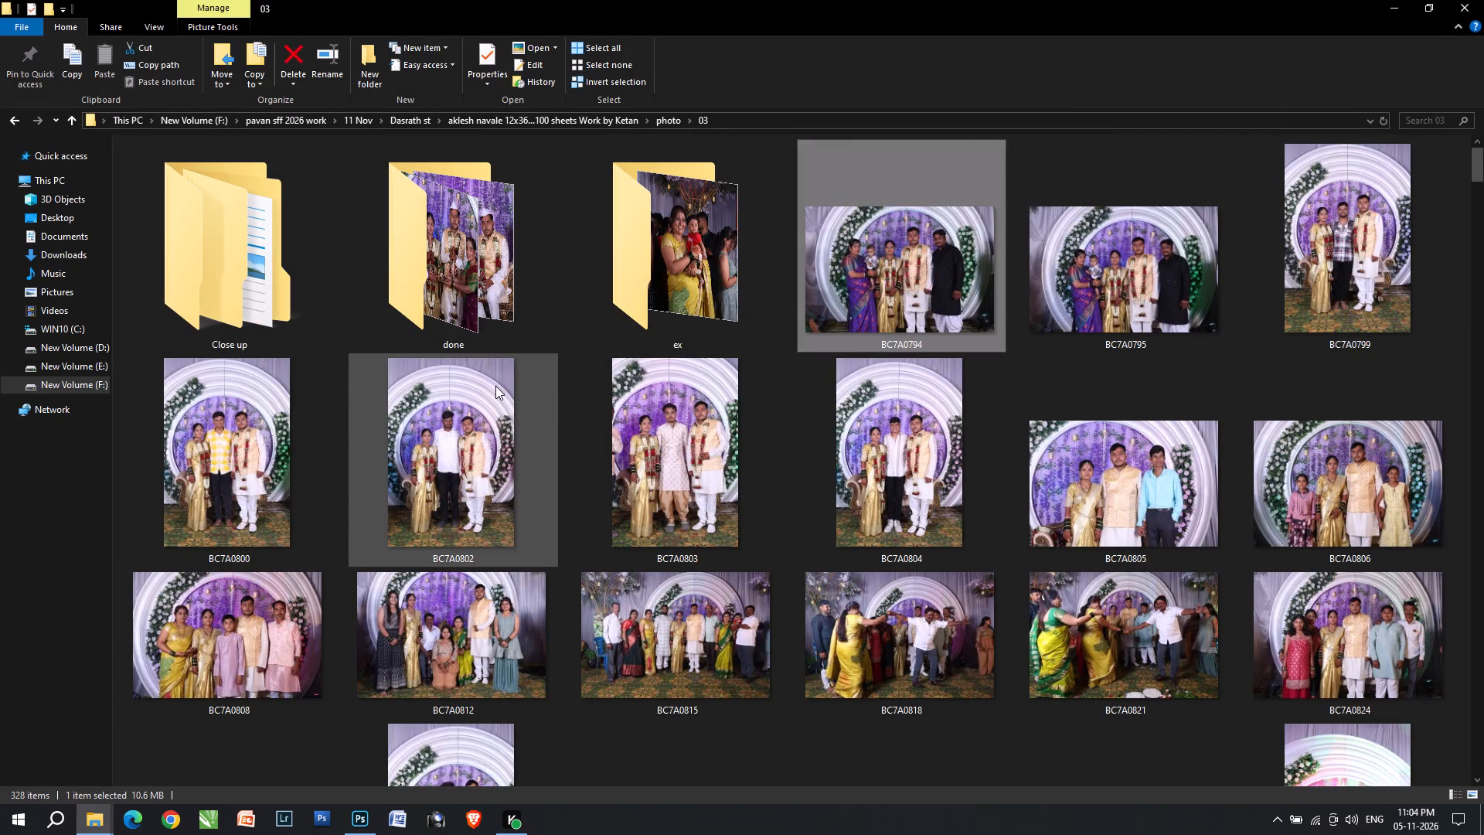
Switch to Photoshop, close the photos BC7A0795 and BC7A0794, and return to folder 03 in File Explorer.
key(alt+Tab)
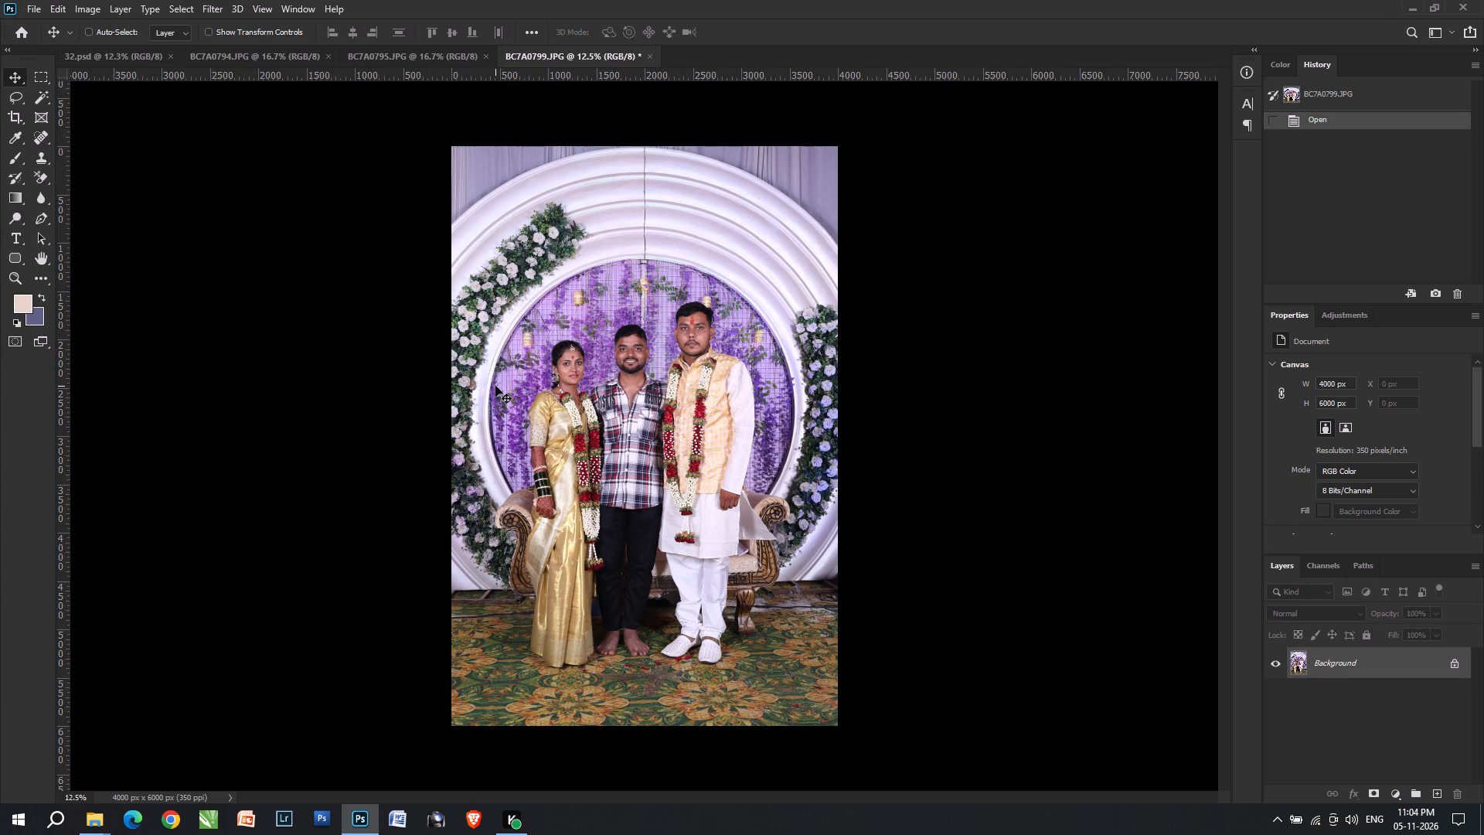
key(ctrl+shift+Tab)
key(ctrl+w)
key(ctrl+shift+Tab)
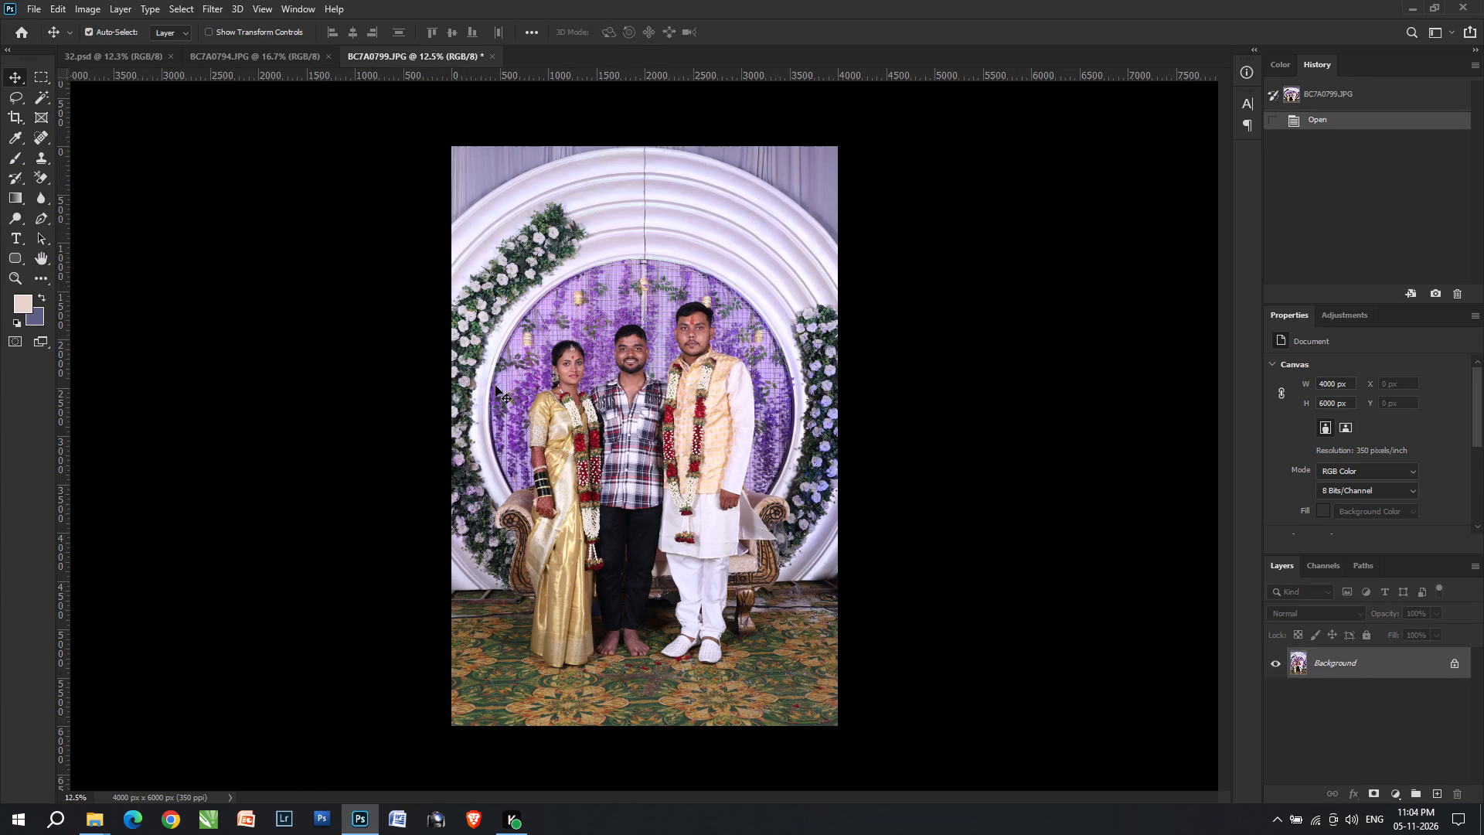
key(ctrl+w)
key(alt+Tab)
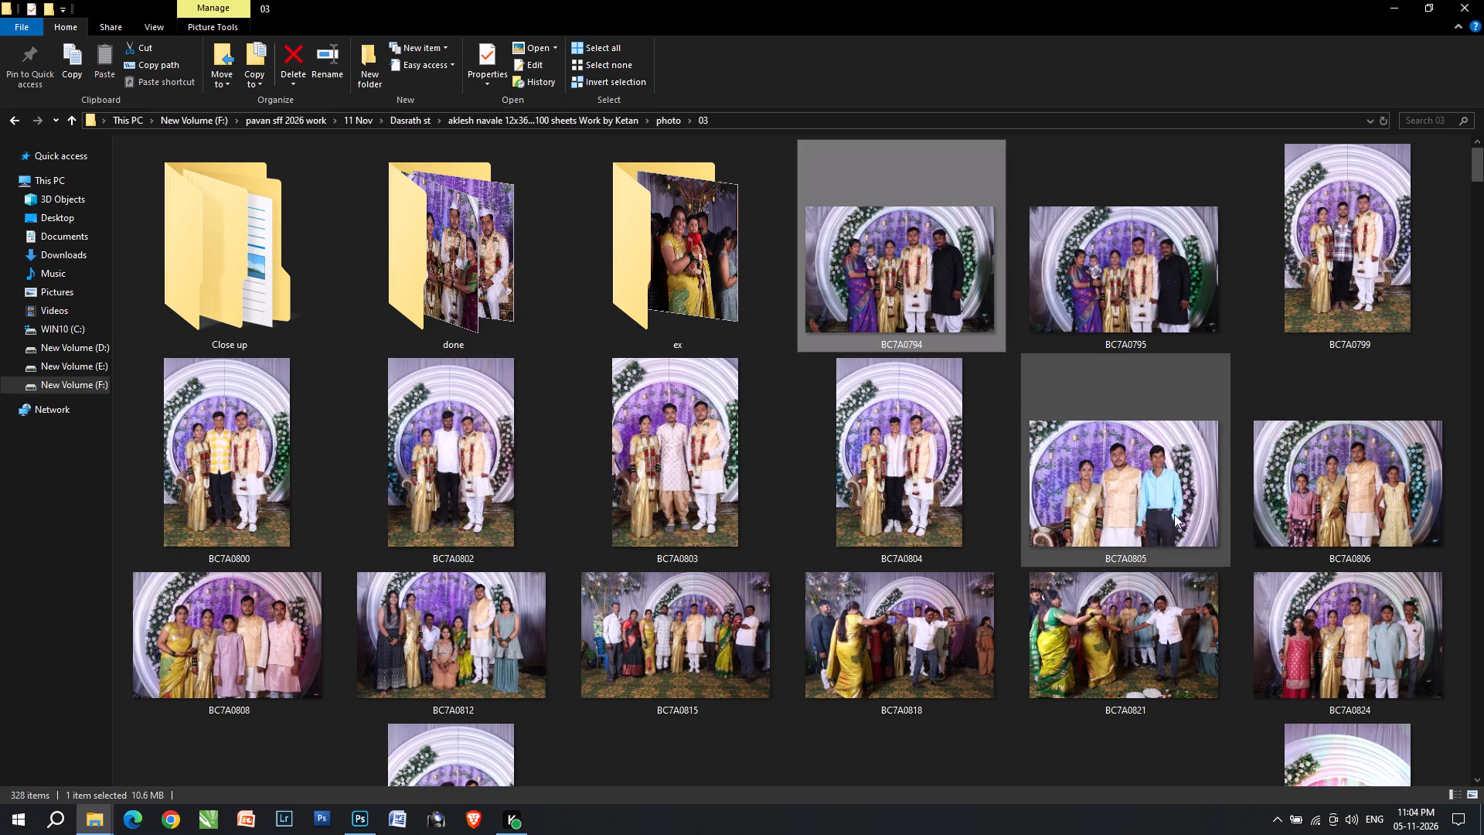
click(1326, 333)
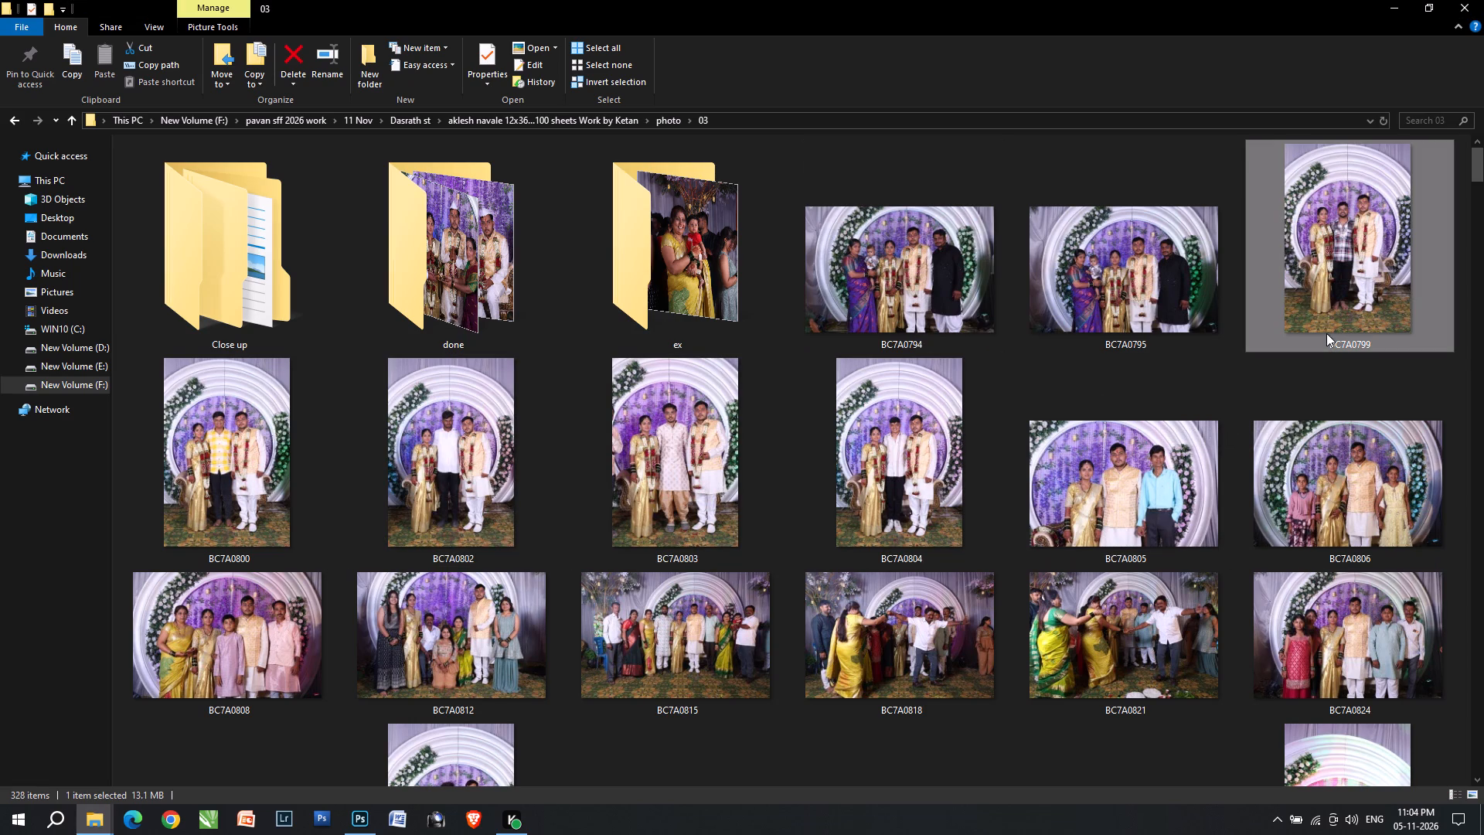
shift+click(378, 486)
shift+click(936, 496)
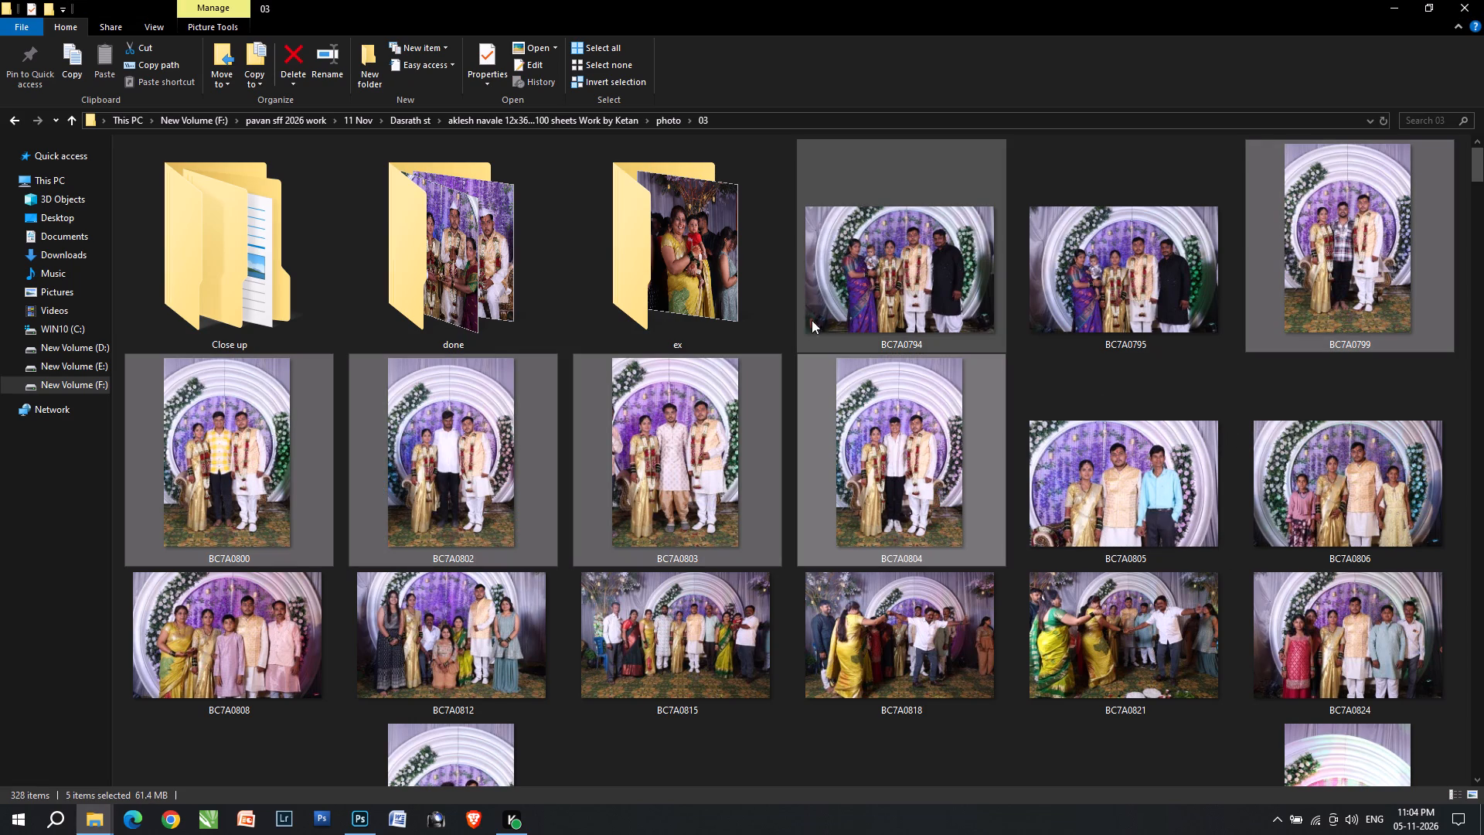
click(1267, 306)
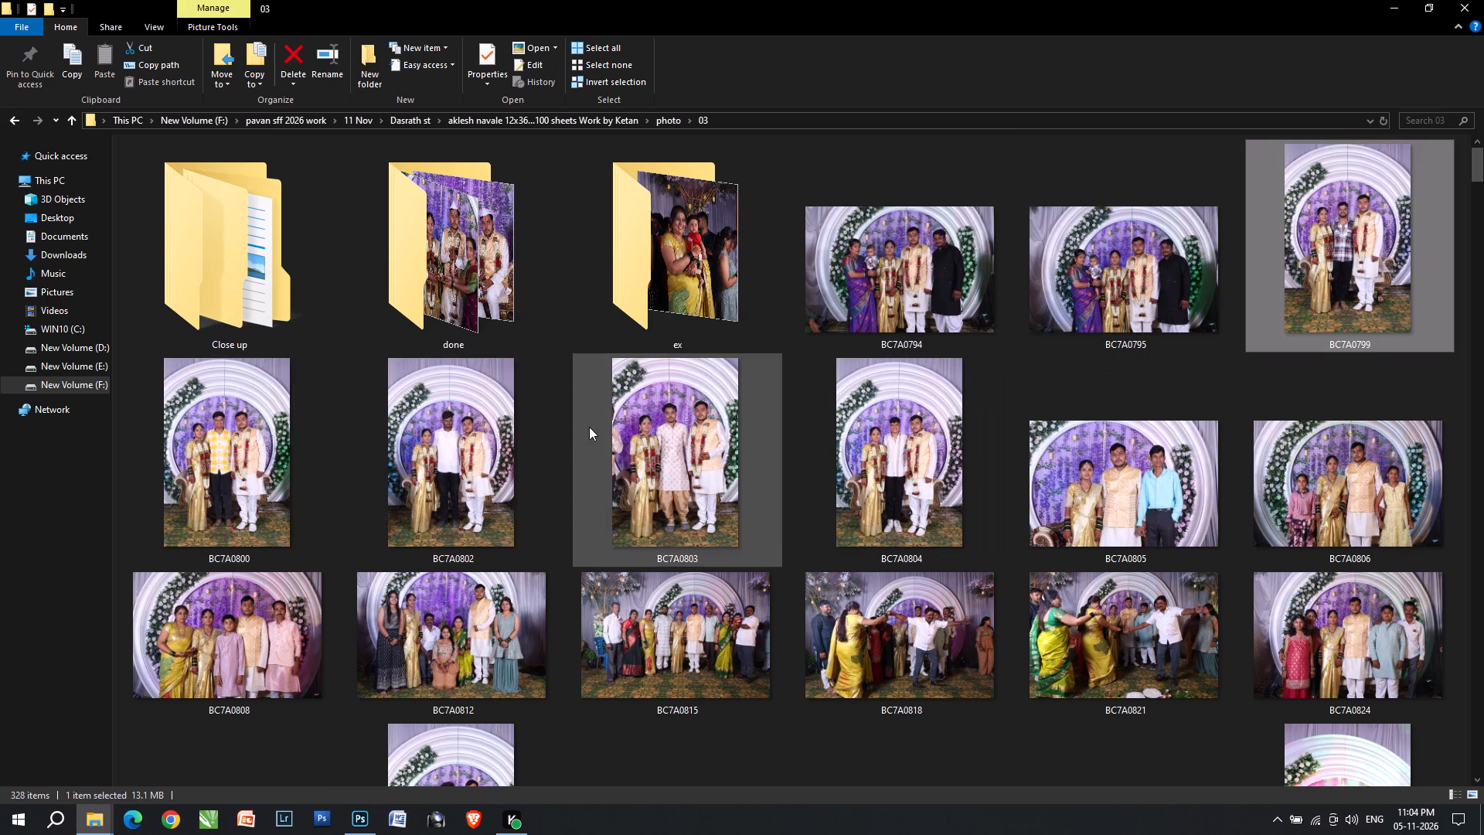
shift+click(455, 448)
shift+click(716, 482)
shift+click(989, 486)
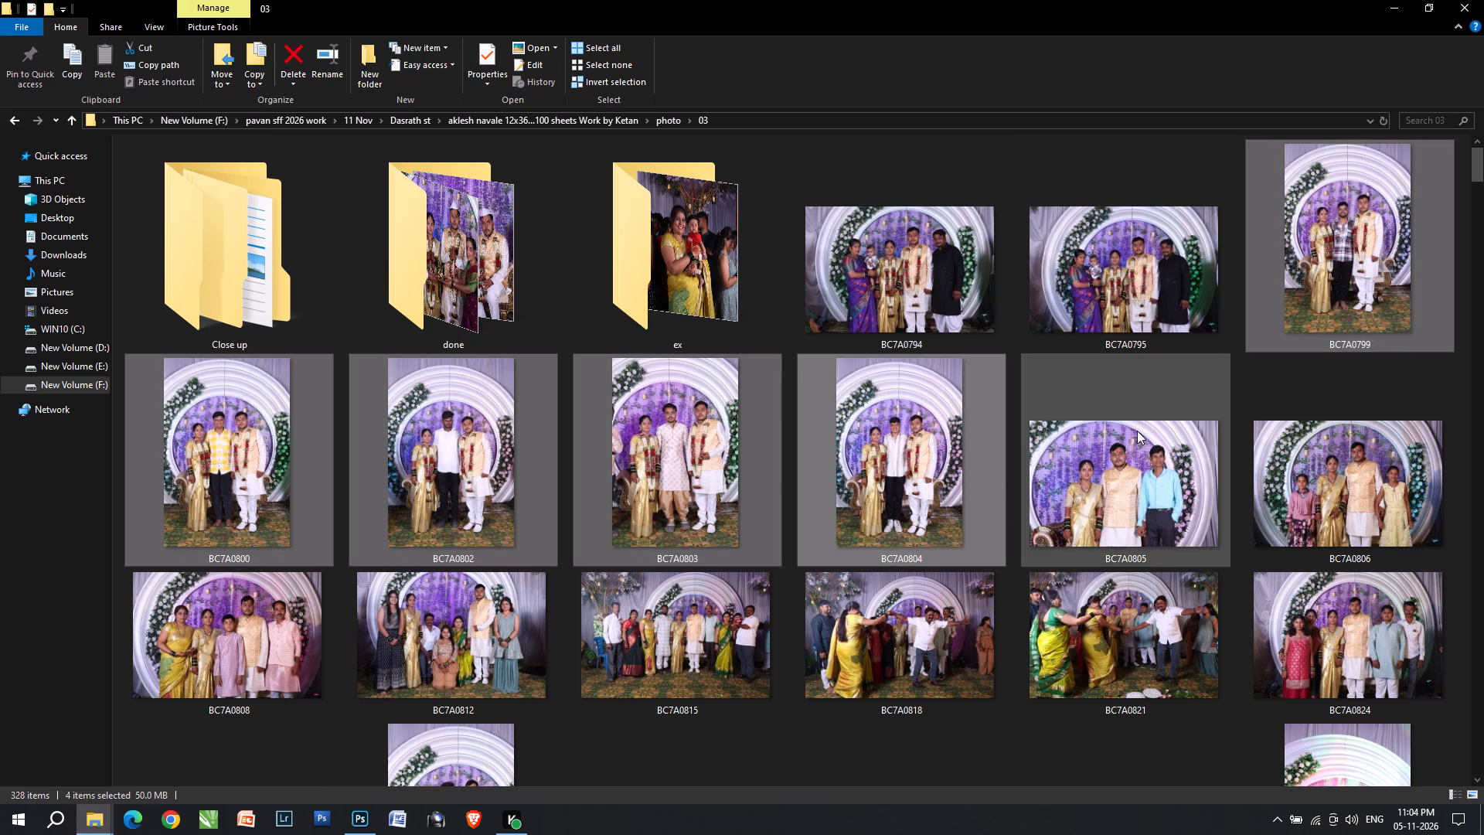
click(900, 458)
Examine the portrait photos around BC7A0802, including BC7A0803 and BC7A0804, in Picasa Photo Viewer.
double_click(437, 443)
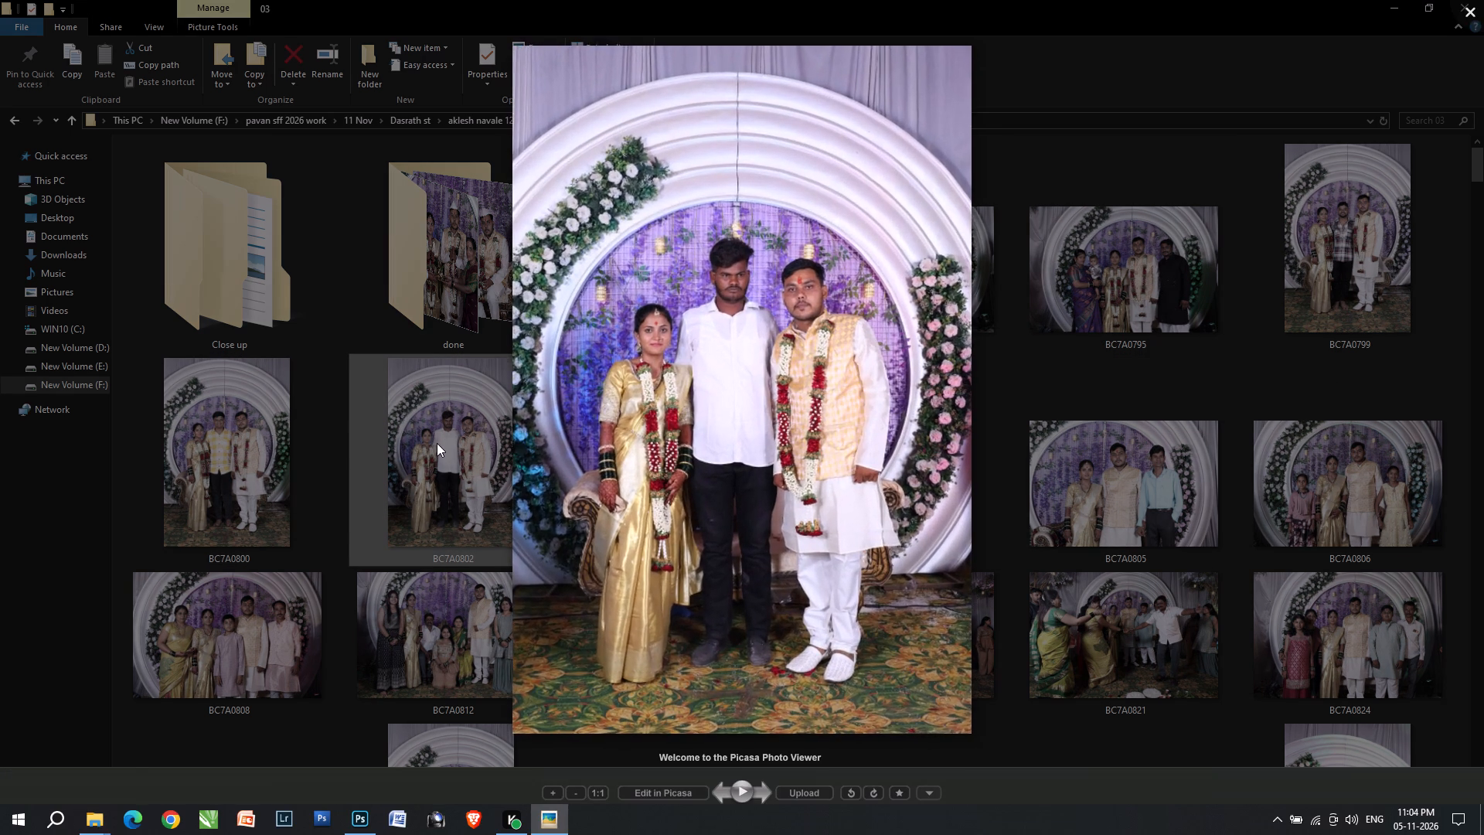
key(Left)
key(Left)
key(Right)
key(Right)
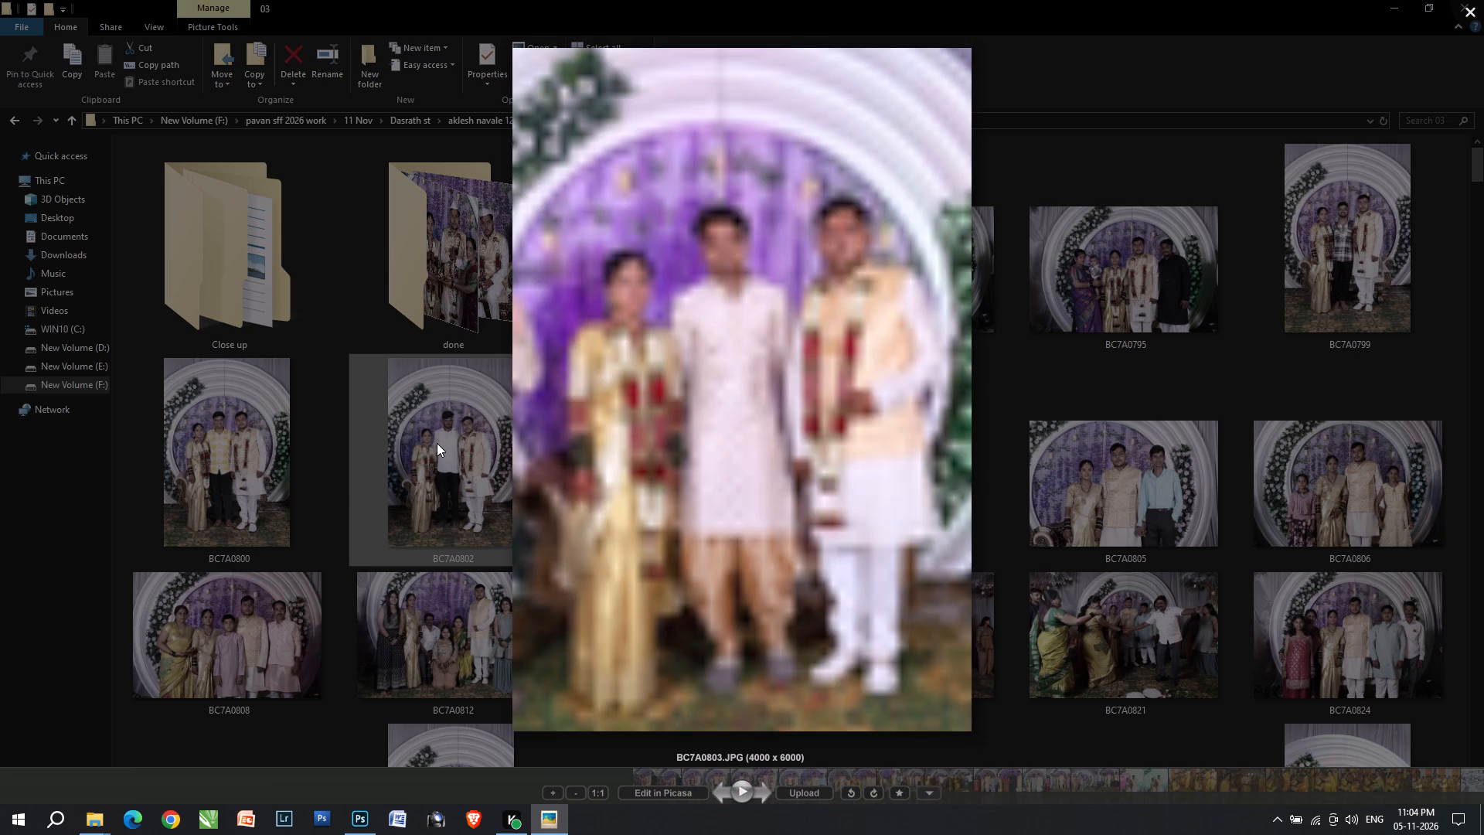
key(Right)
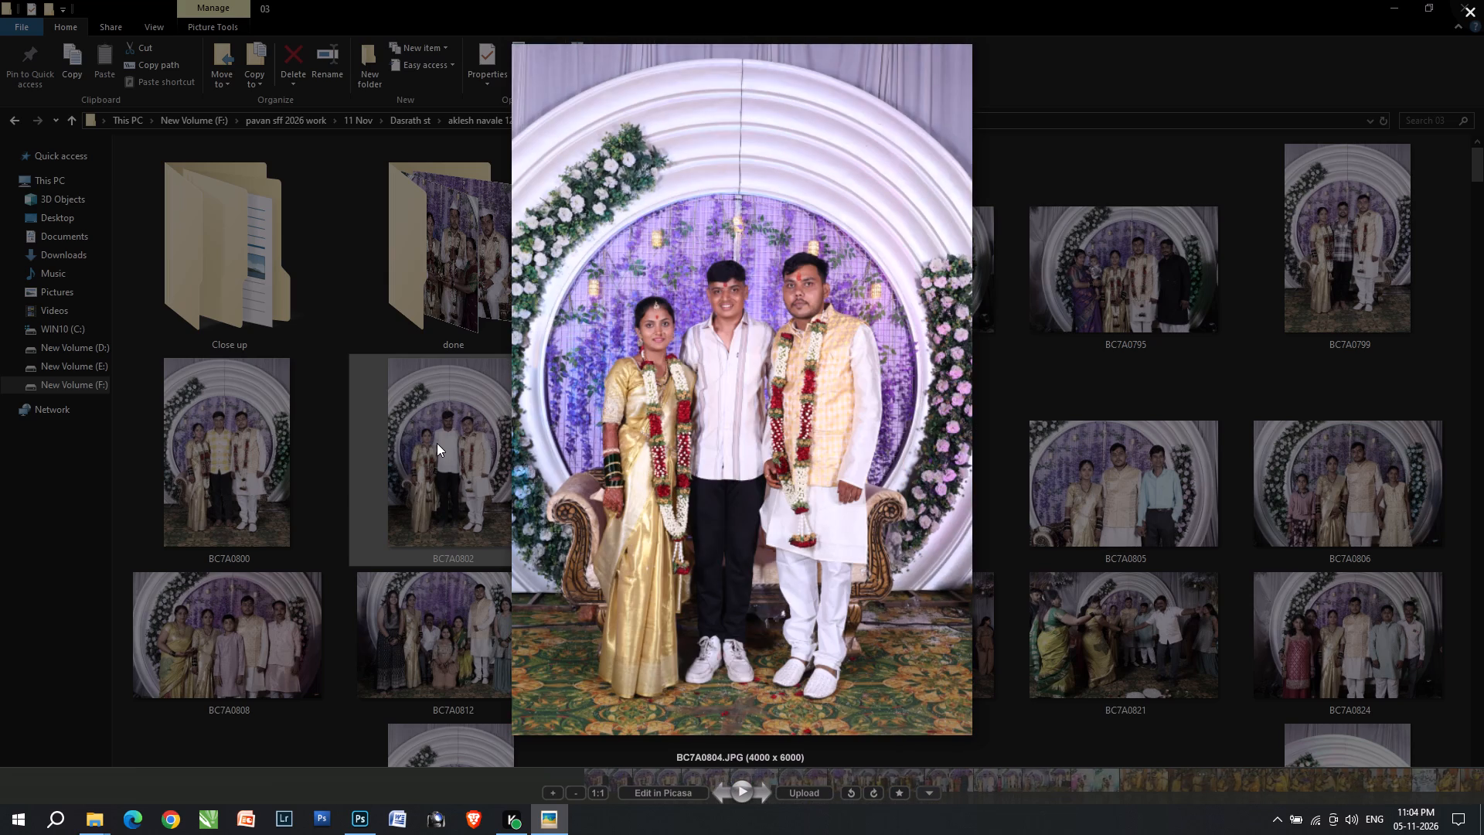
key(Right)
click(1483, 0)
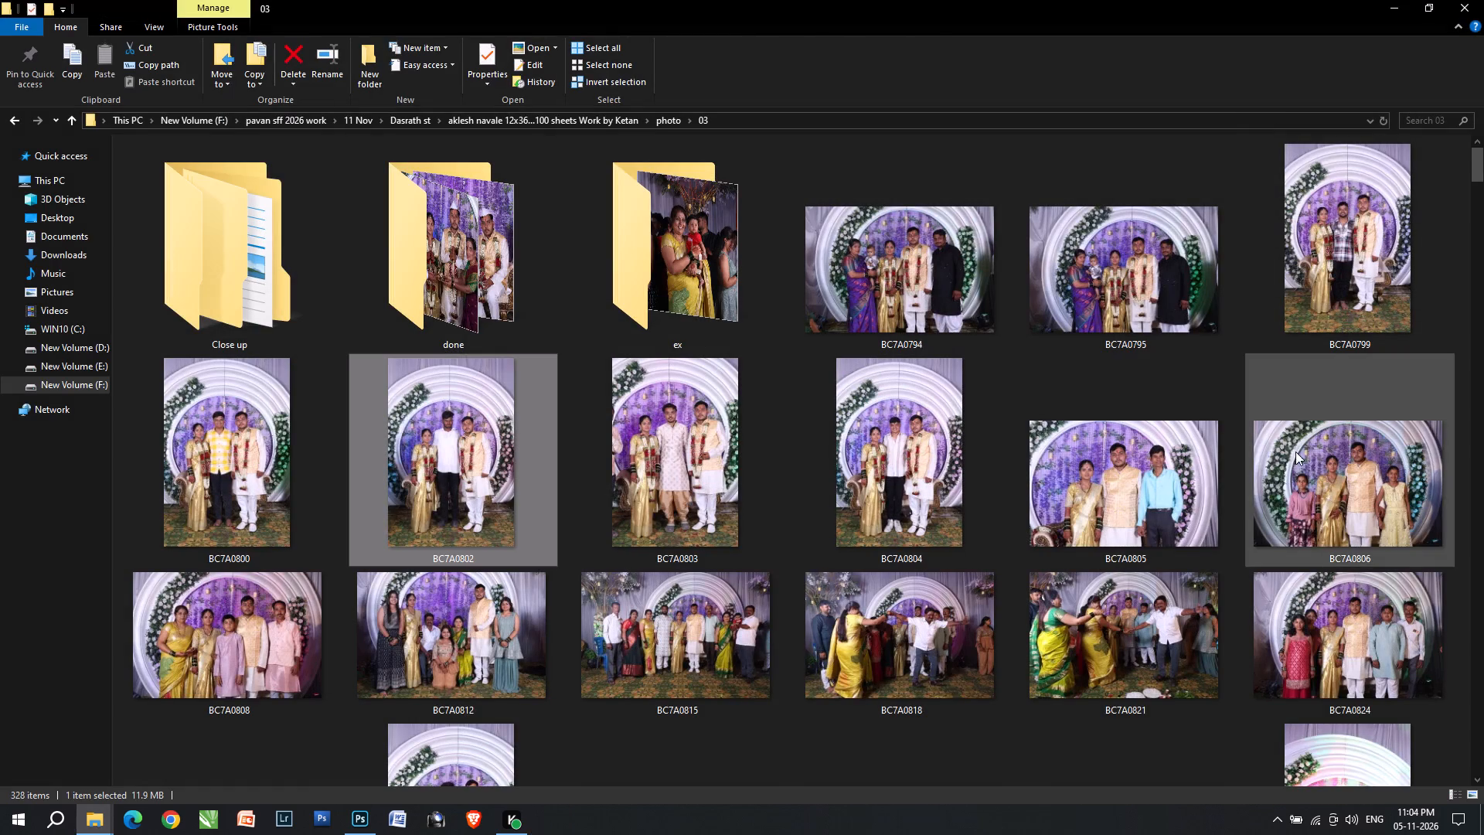
Select the photos BC7A0795, BC7A0805 and BC7A0799 in folder 03 and open them in Photoshop.
click(1215, 452)
ctrl+click(1386, 496)
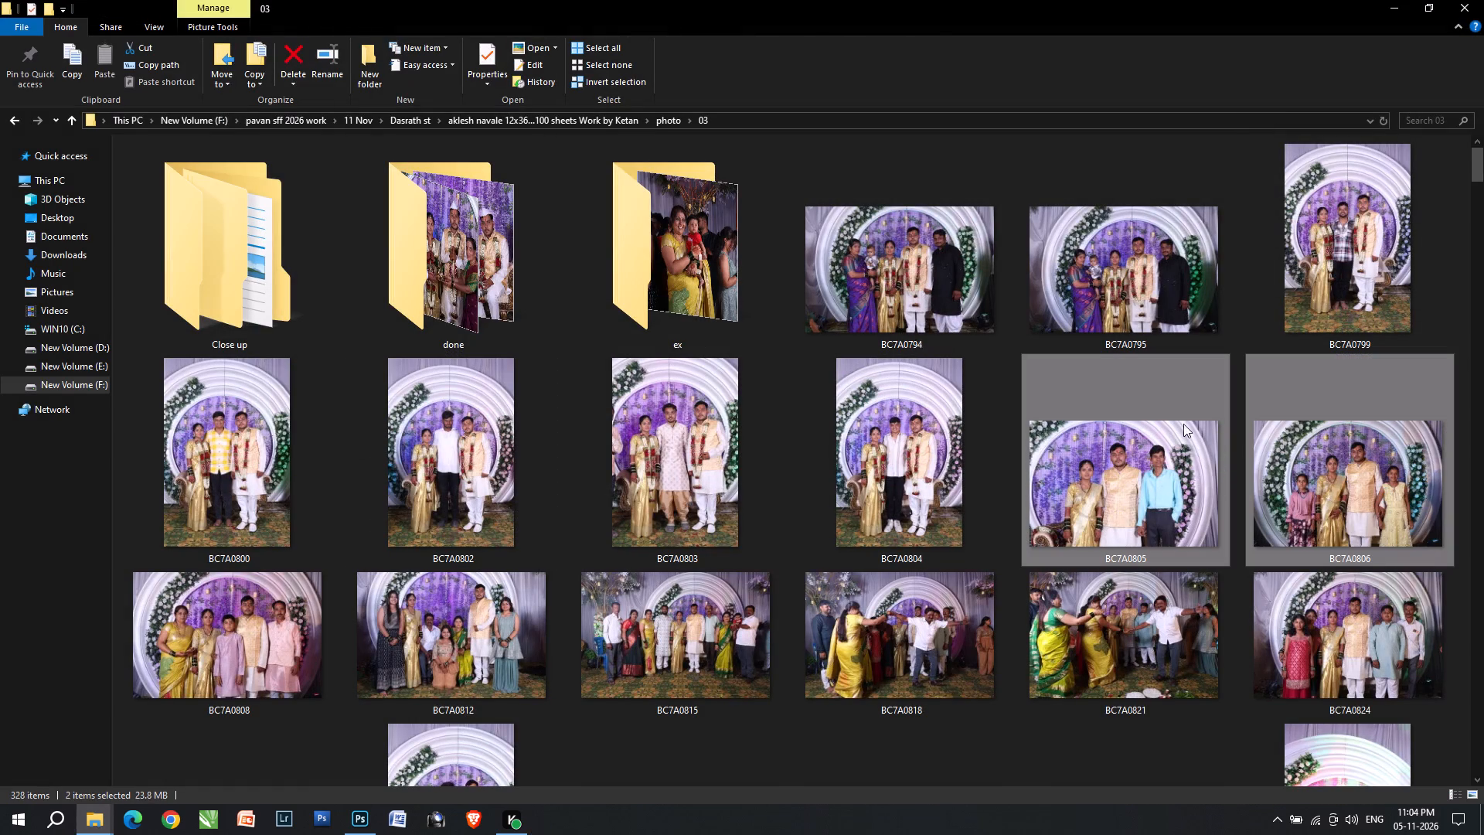
click(1139, 322)
ctrl+click(1157, 462)
ctrl+click(1325, 271)
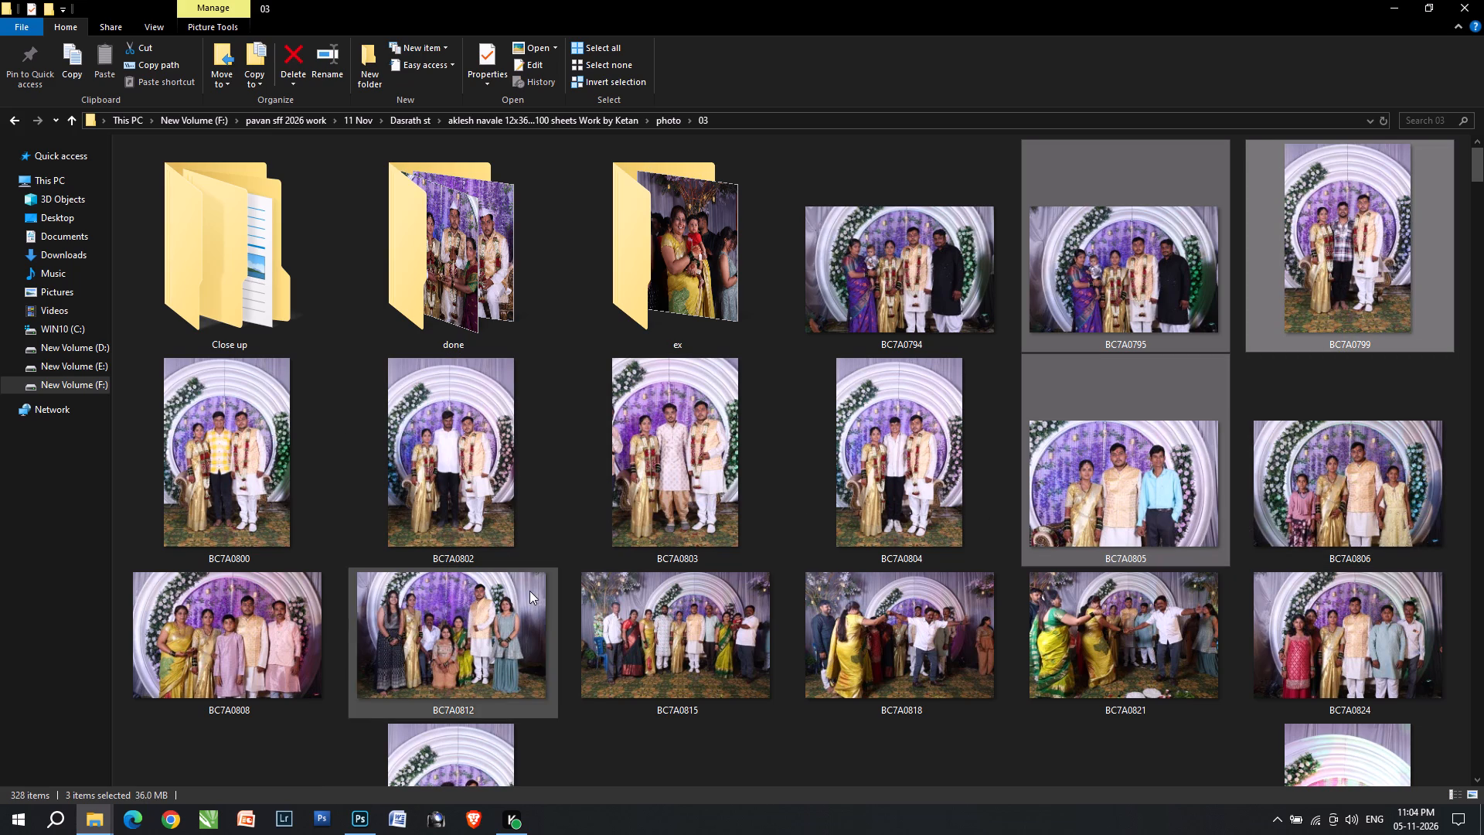
drag(1142, 319, 707, 0)
key(alt+Tab)
click(707, 0)
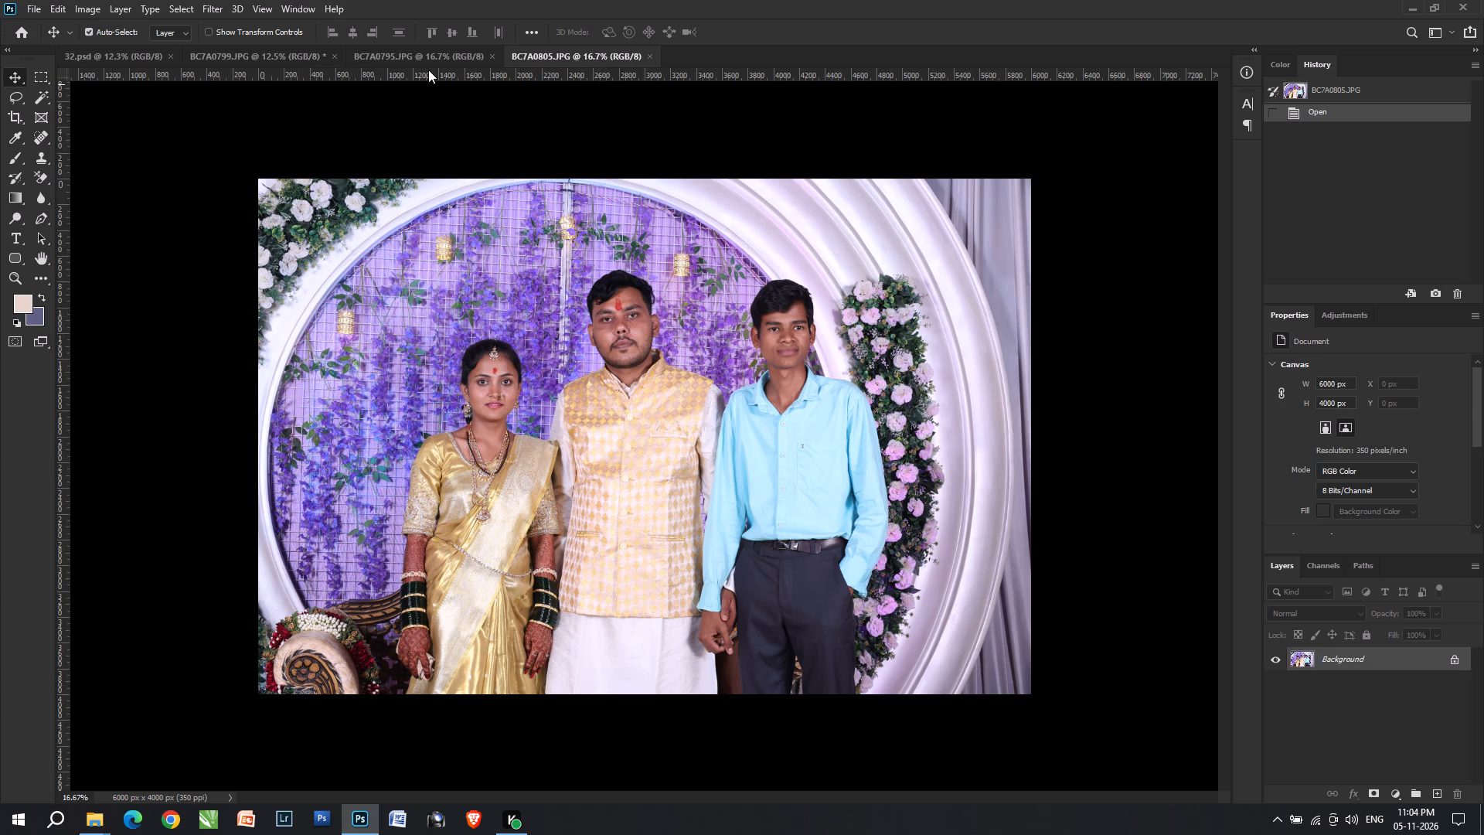
Load the stored correction with Temperature +14, Exposure +0.40, Contrast +3 and Blacks -39 in the Camera Raw Filter for photo BC7A0799.
click(451, 54)
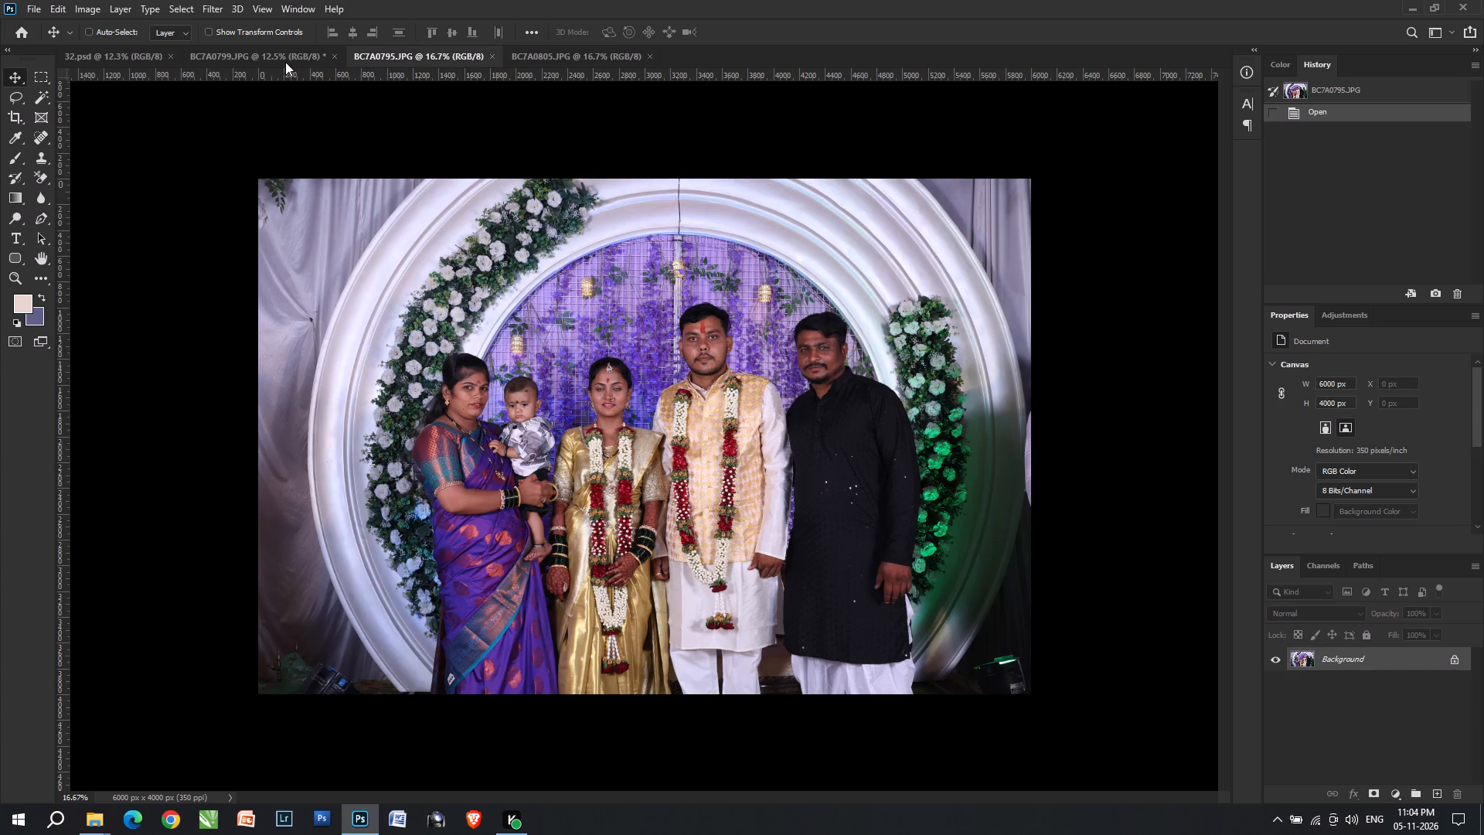
ctrl+shift+click(250, 51)
key(ctrl+shift+a)
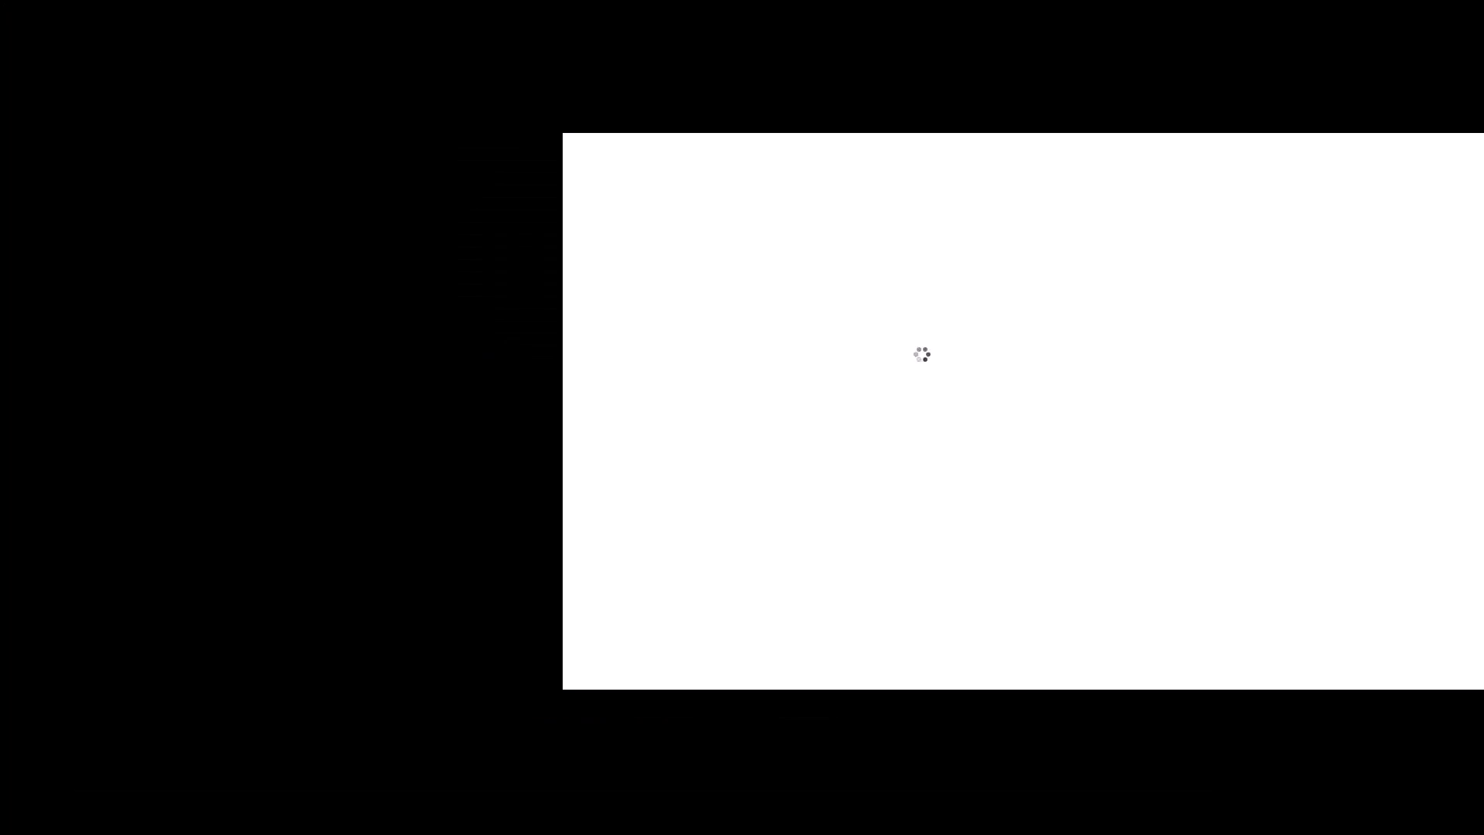
click(1461, 168)
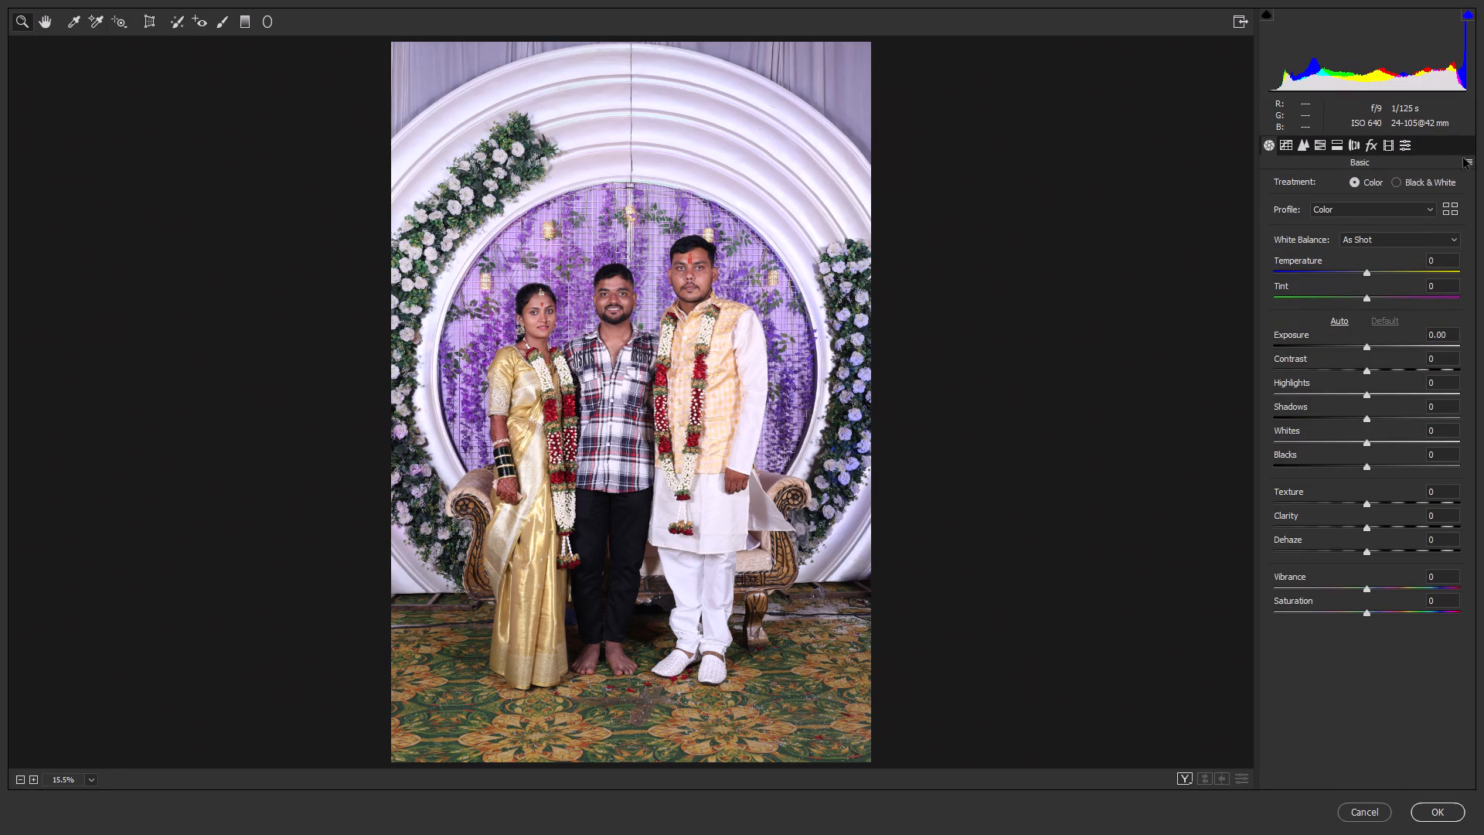
click(1468, 156)
click(1443, 207)
Set Whites to -53, Highlights to -51, Exposure to +0.20 and Shadows to +18, and apply the Camera Raw Filter.
drag(591, 295, 647, 347)
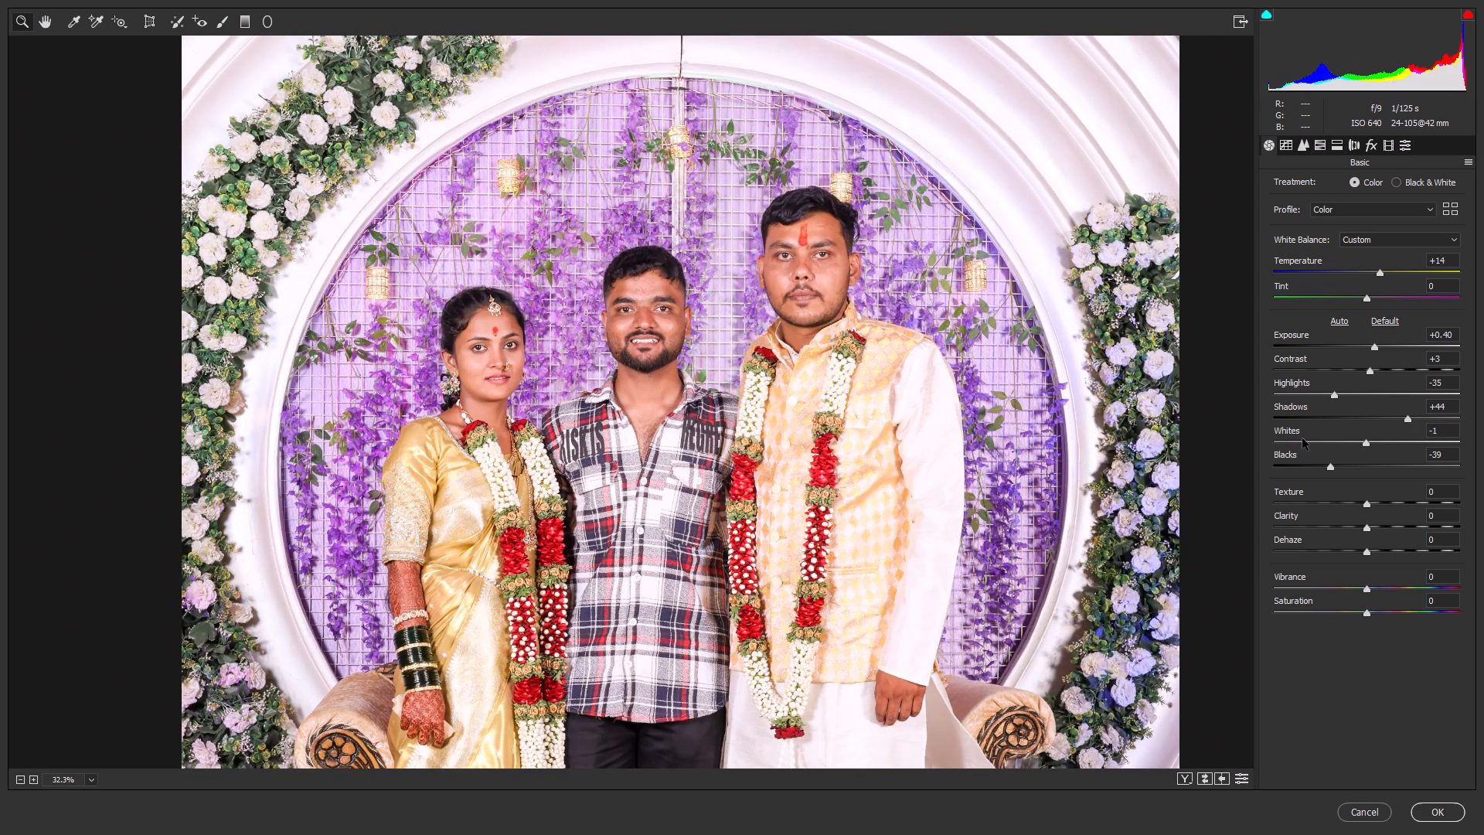
click(1318, 445)
click(1319, 392)
click(1377, 344)
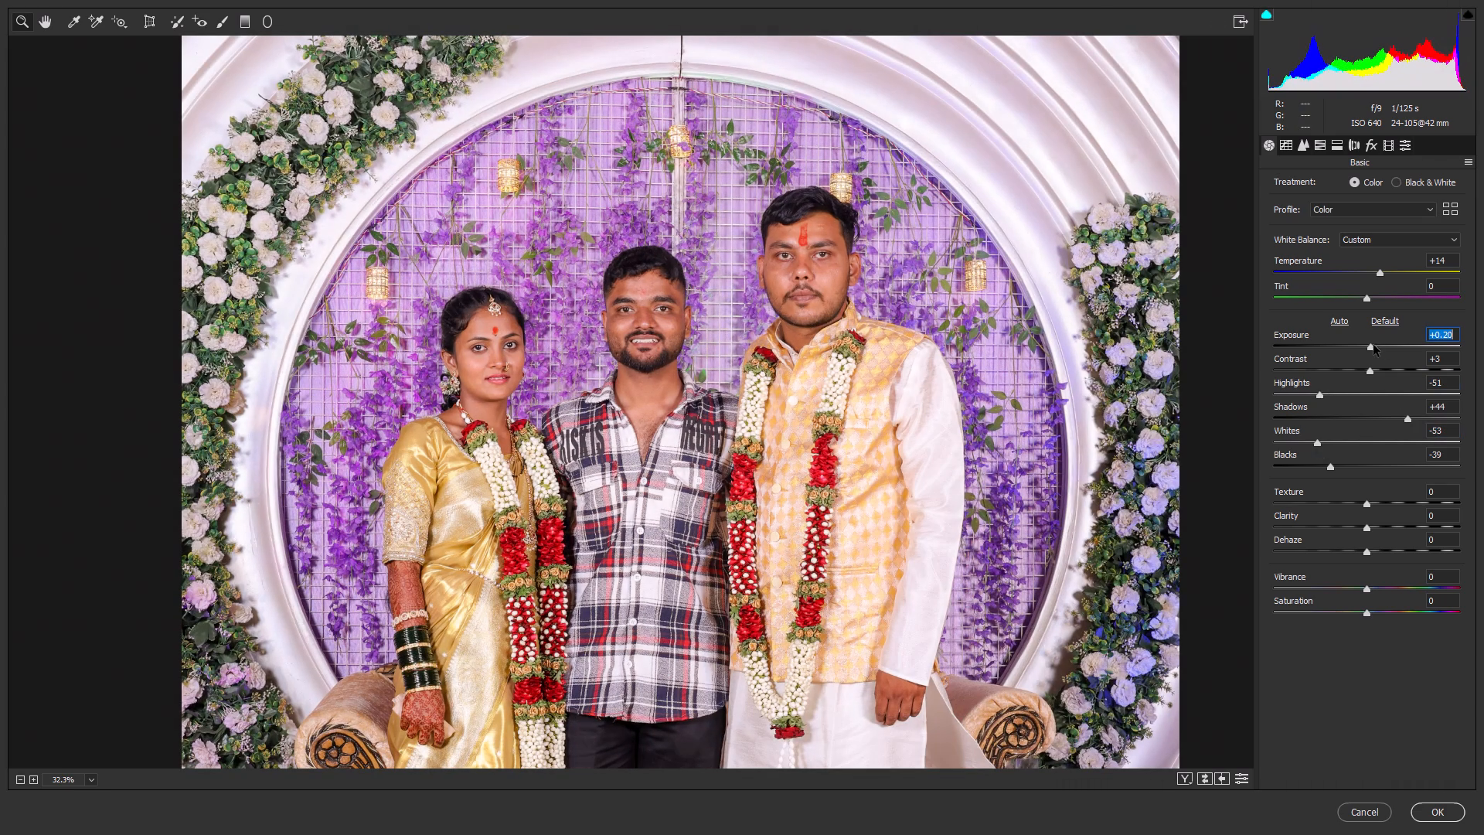
click(1390, 412)
click(1384, 417)
click(1384, 417)
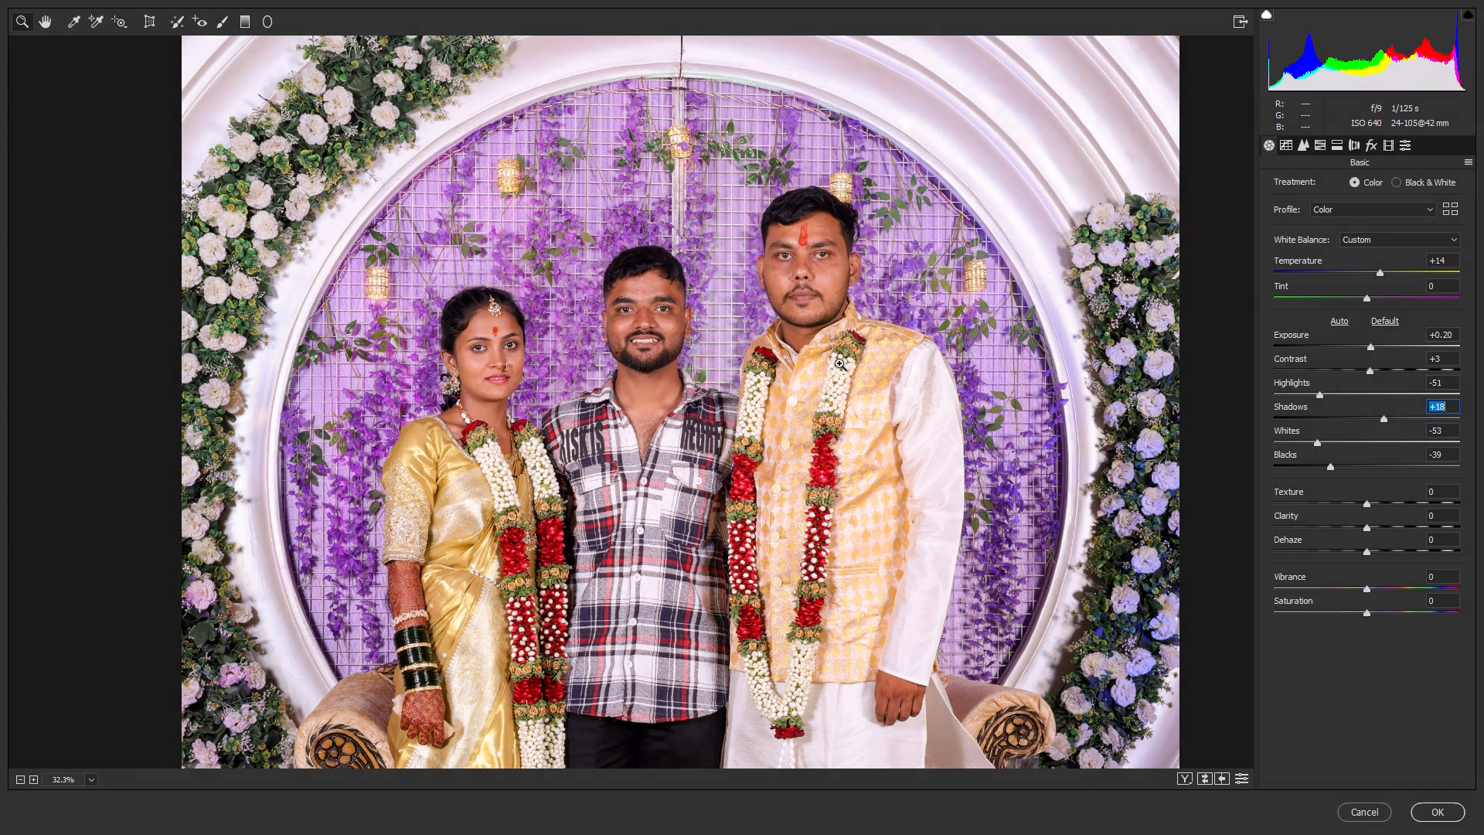
drag(512, 302, 539, 326)
drag(767, 341, 676, 275)
key(Return)
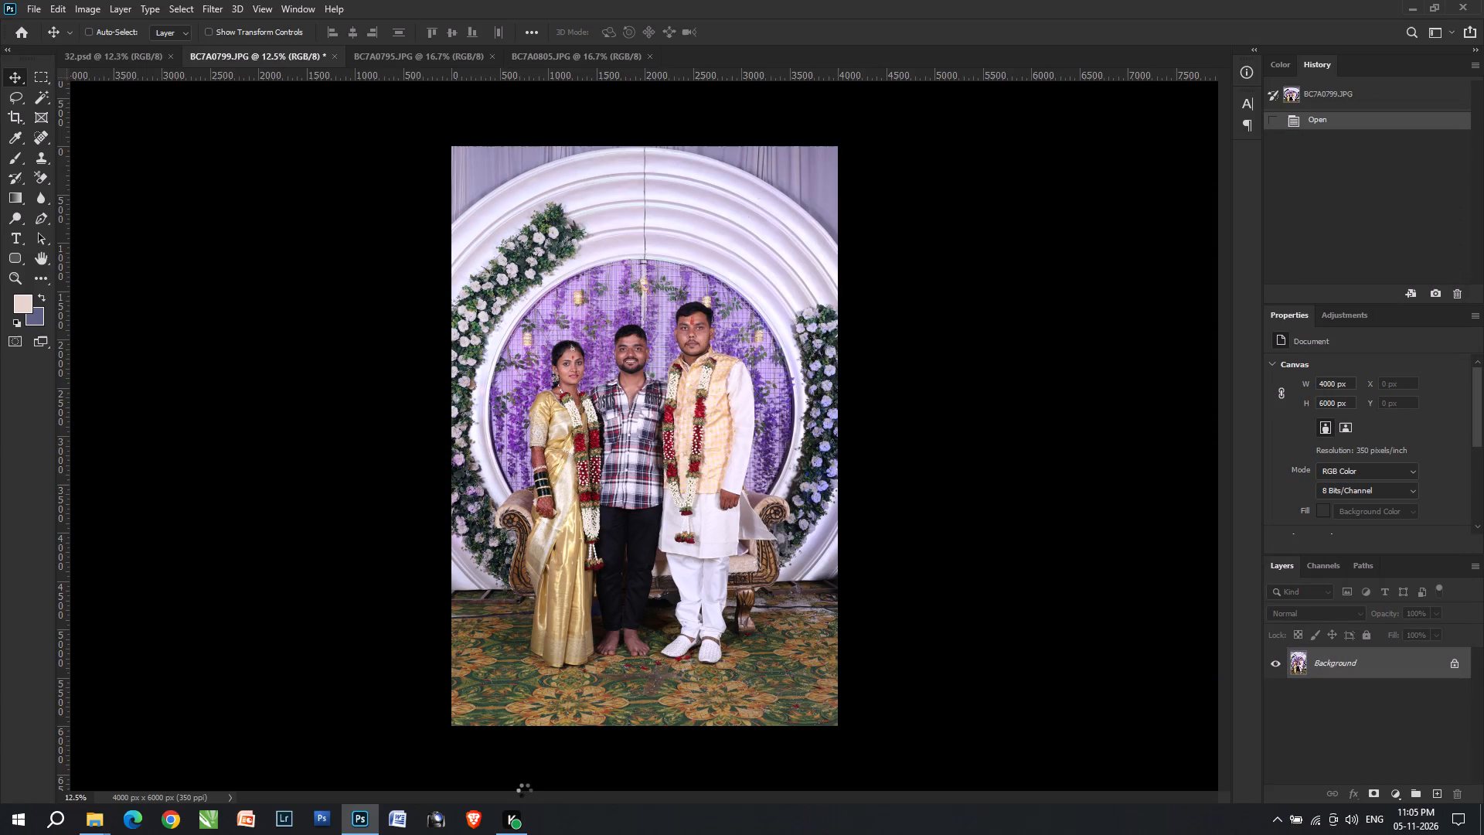
alt+scroll(539, 482, up, 2)
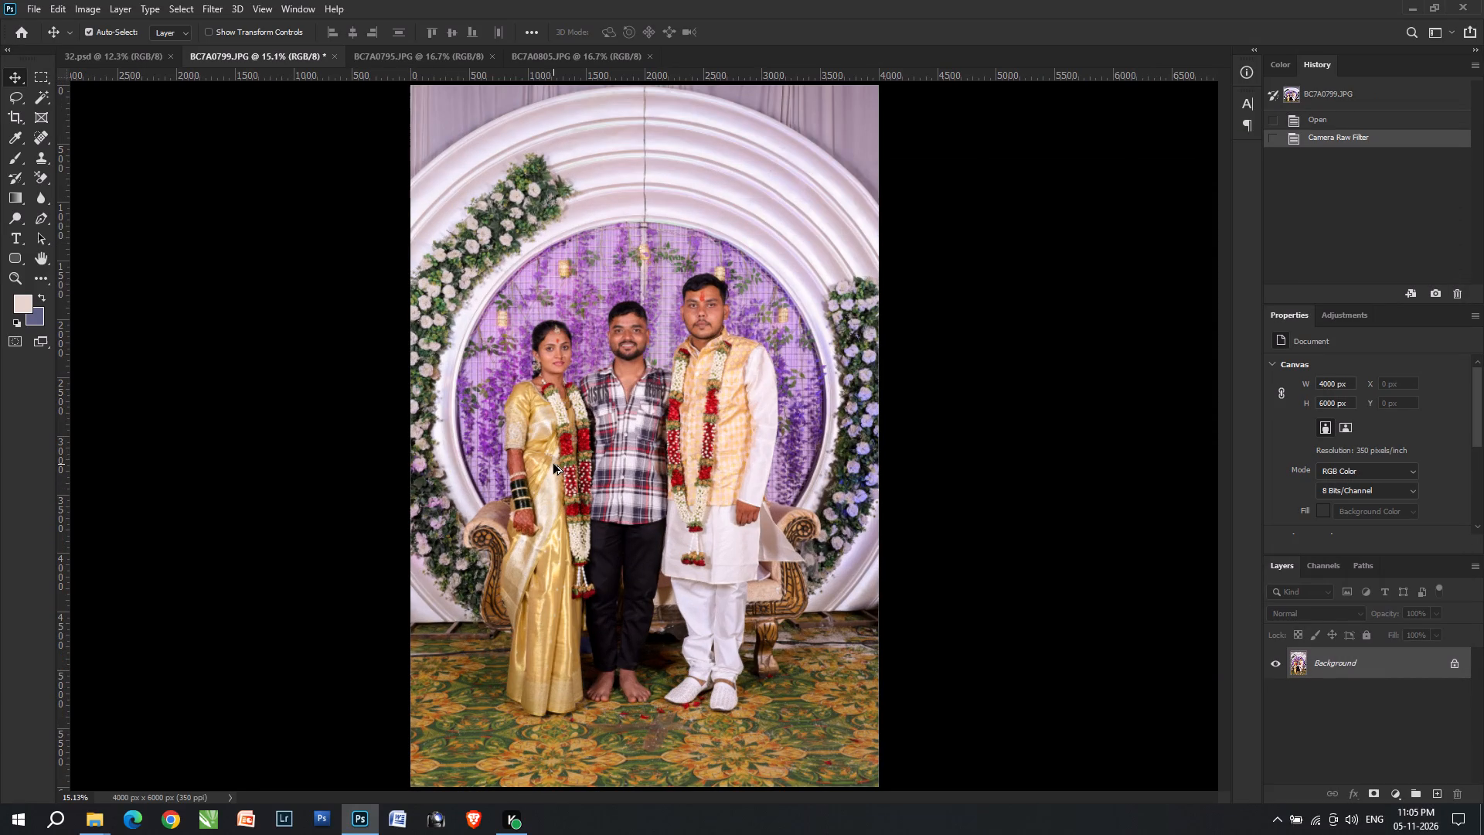
Cut the whole corrected photo BC7A0799 and paste it into the 32.psd sheet.
key(ctrl+a)
key(ctrl+x)
ctrl+click(117, 60)
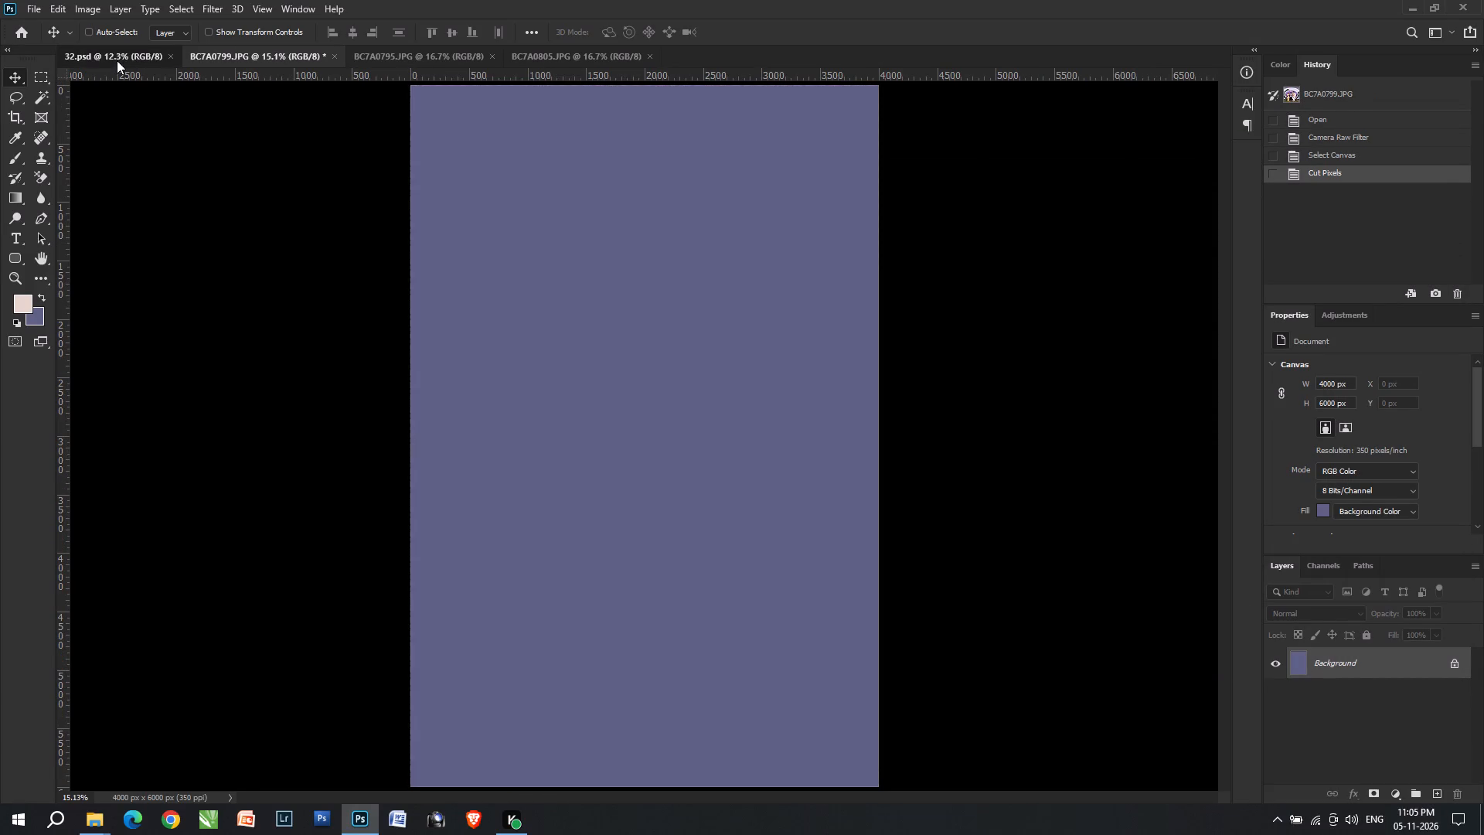
key(ctrl+v)
key(ctrl+r)
key(v)
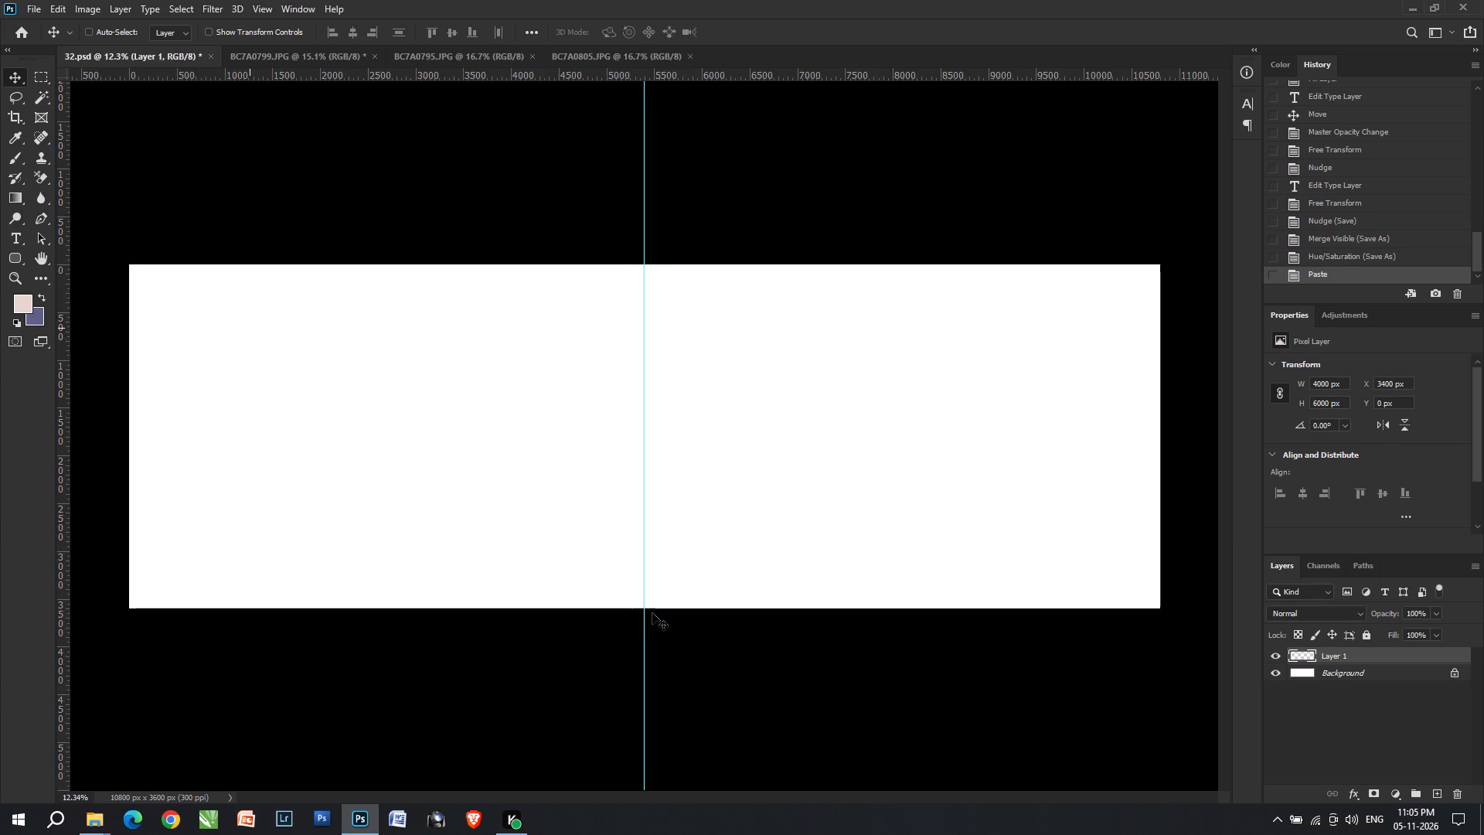
Scale the pasted photo to about 73.4%, rotate it about -0.83°, and place it at the sheet's left end.
alt+scroll(742, 557, up, 2)
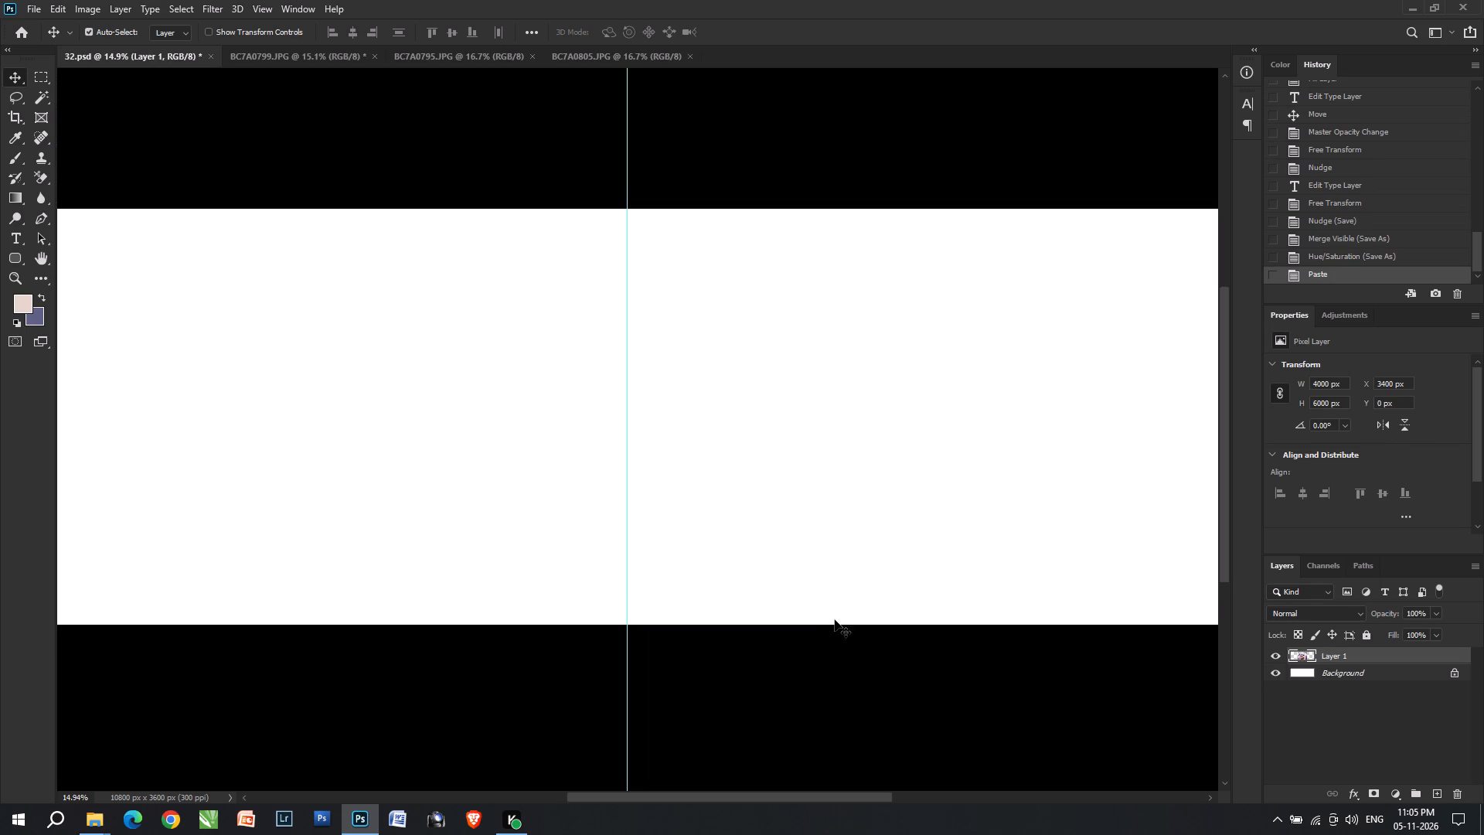
key(ctrl+t)
drag(860, 559, 710, 520)
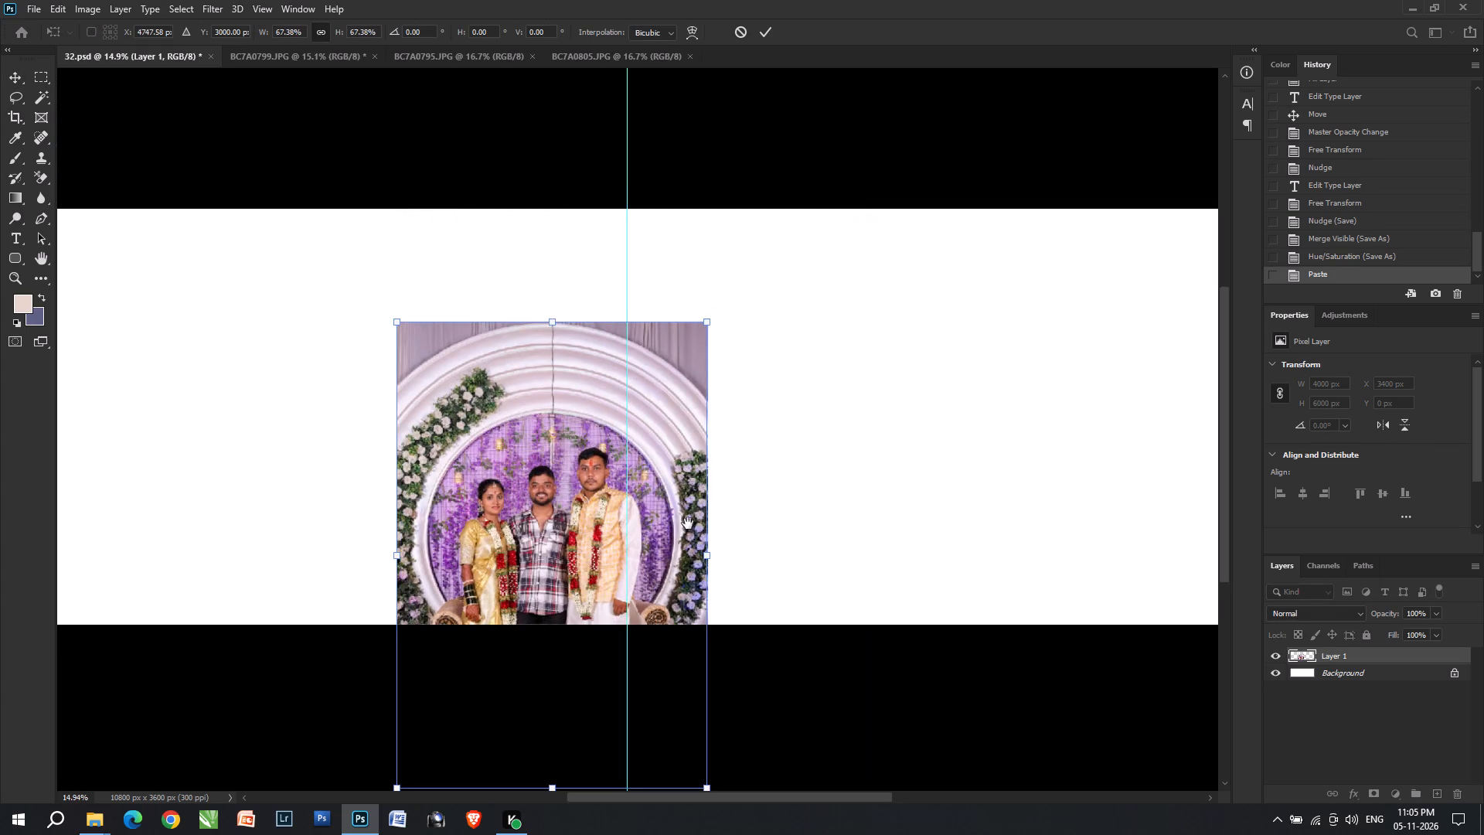
key(space)
key(space)
key(space)
key(space)
key(space)
key(space)
key(space)
key(space)
key(space)
key(space)
key(space)
key(space)
key(space)
key(space)
drag(672, 527, 937, 571)
drag(834, 573, 386, 417)
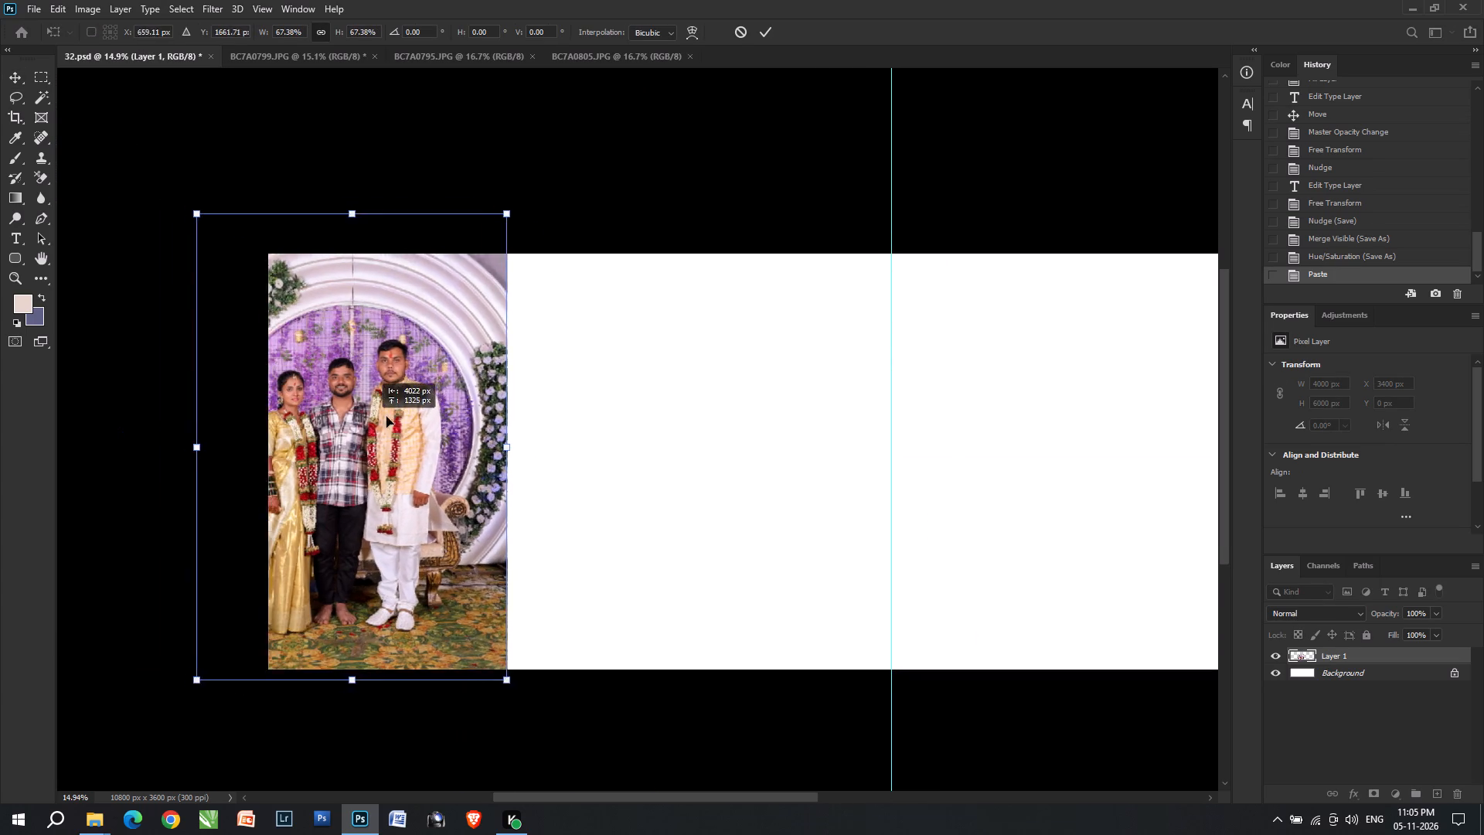
drag(386, 417, 416, 413)
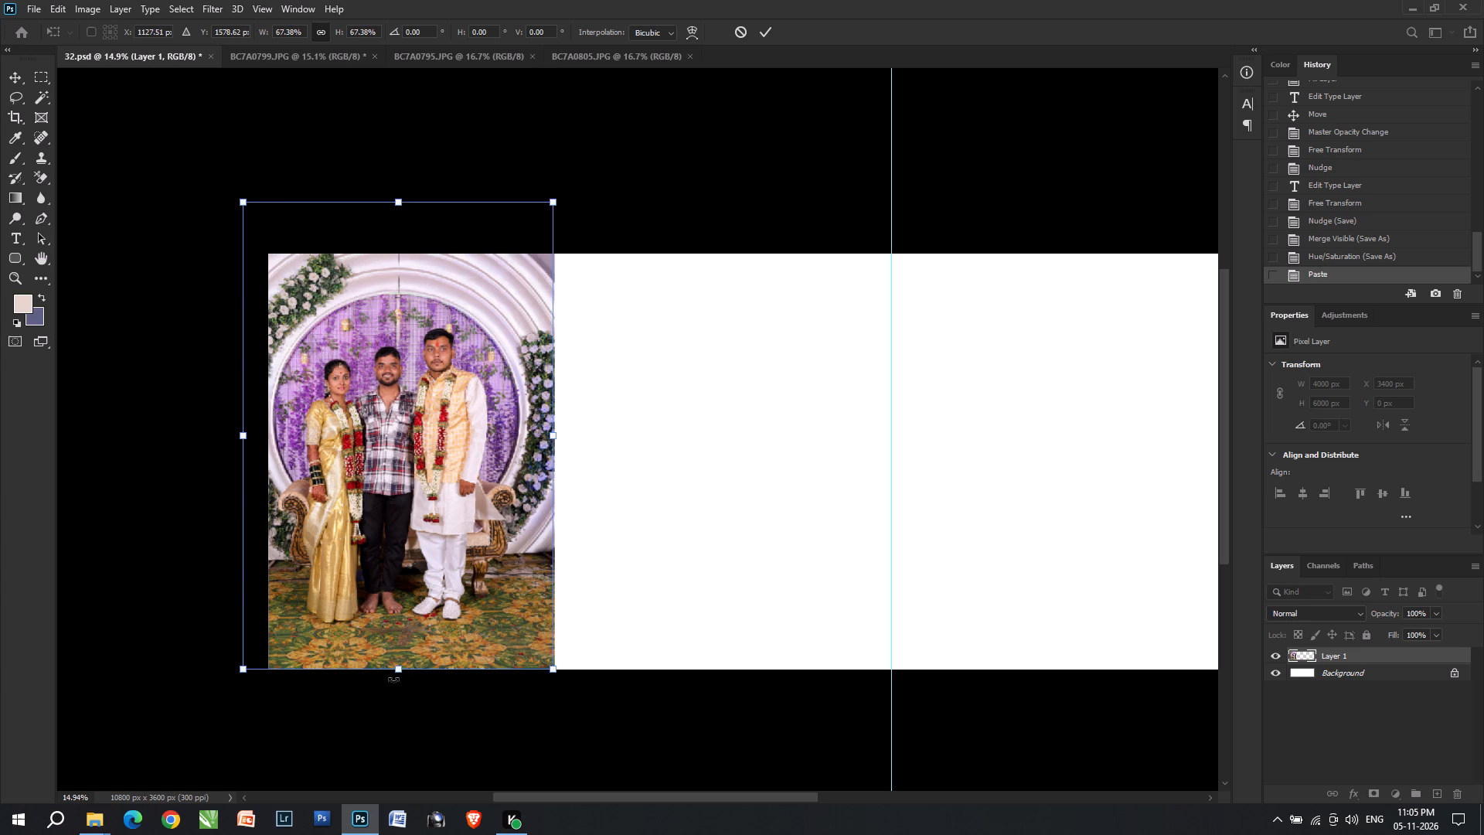
drag(394, 680, 397, 713)
key(ctrl+z)
drag(396, 672, 400, 714)
drag(441, 625, 438, 610)
click(427, 746)
drag(434, 616, 442, 612)
double_click(444, 608)
key(v)
Browse the templates in folder Copy of Copy of Artical 04 and preview template a (319).
key(alt+Tab)
key(alt+Tab)
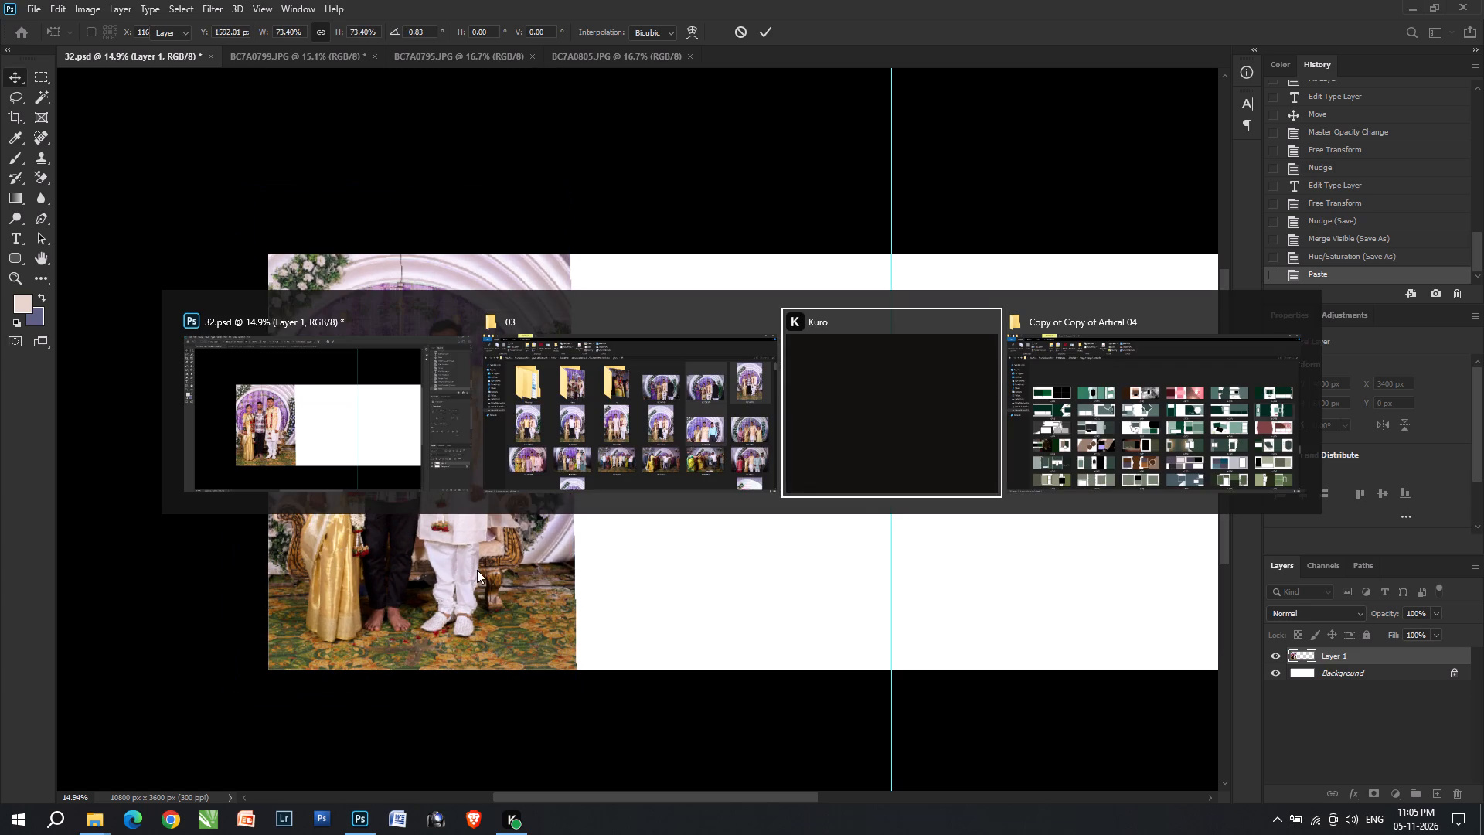
key(alt+Tab)
scroll(880, 561, down, 1)
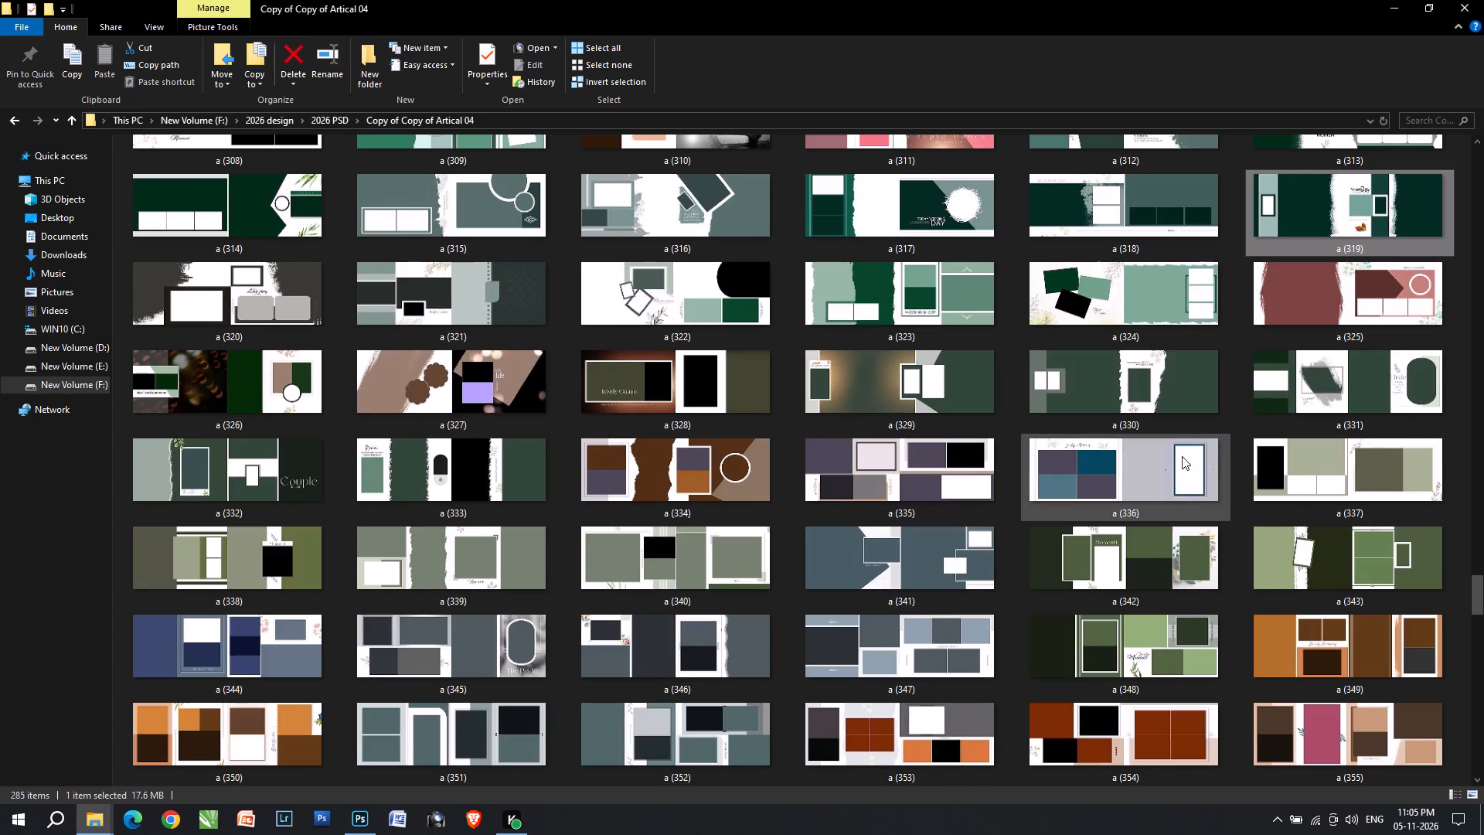
click(1180, 400)
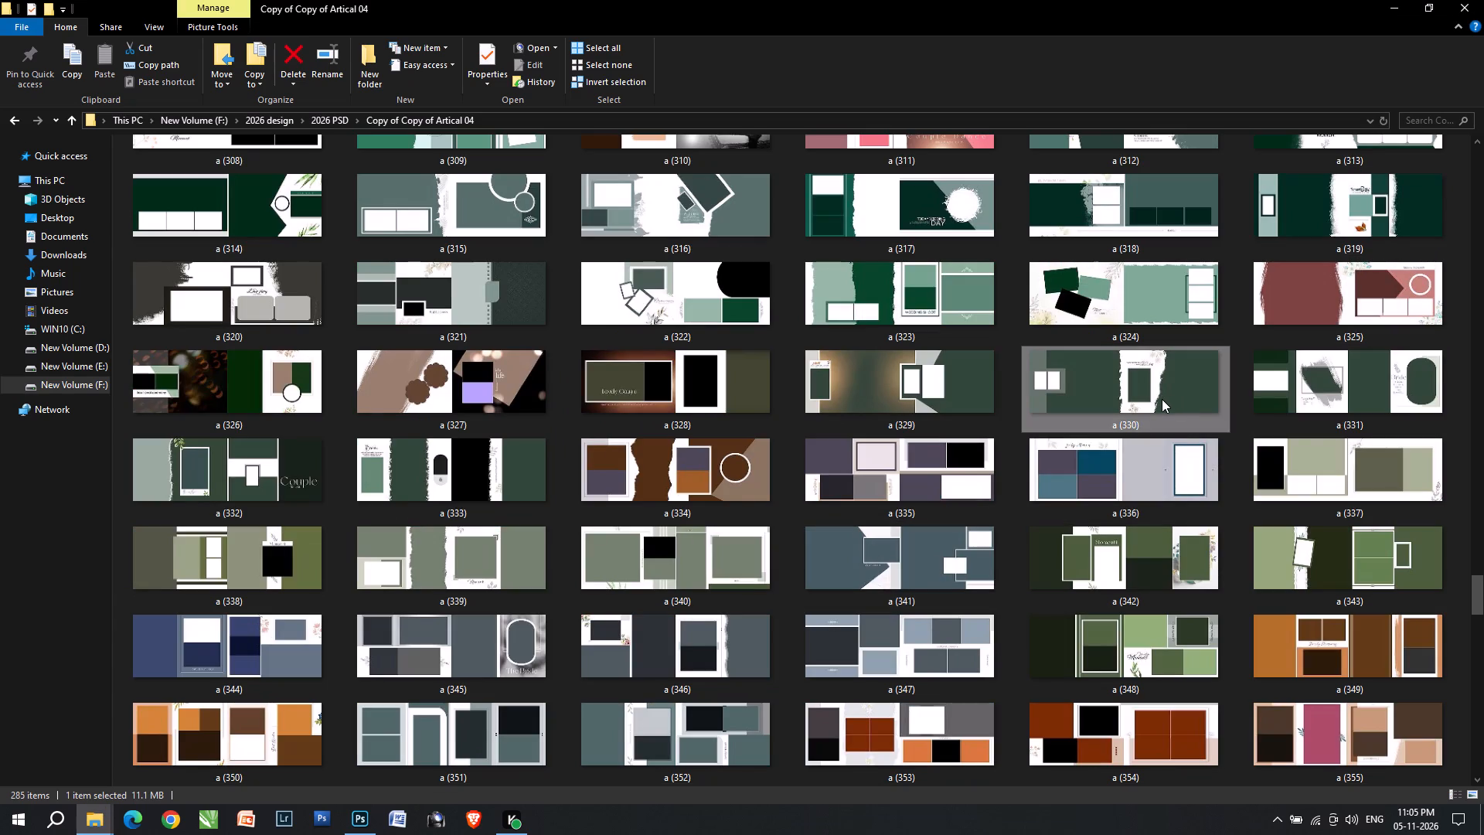
double_click(1329, 228)
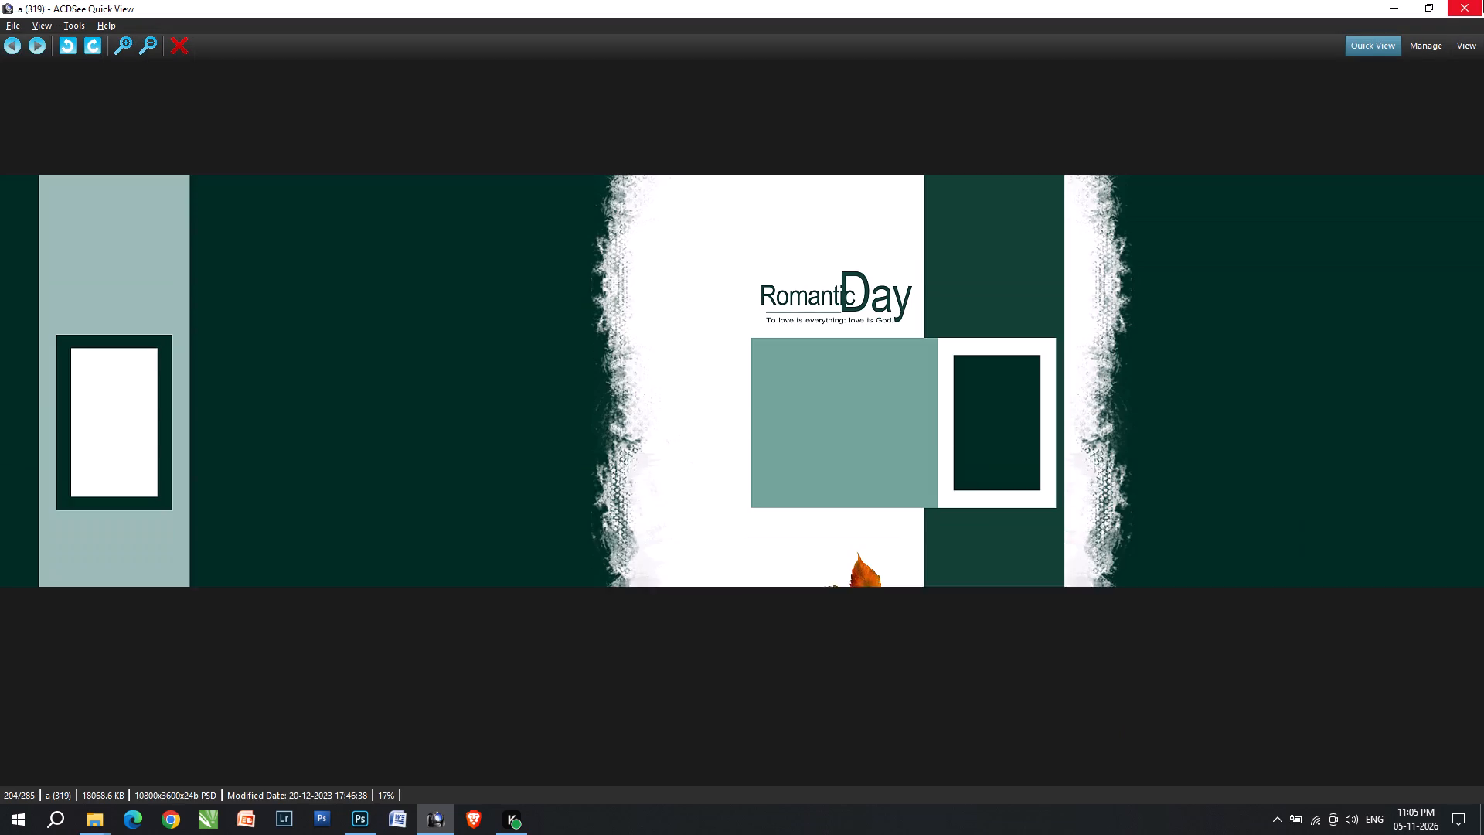
click(1483, 0)
Open template a (339) from the design folder in Photoshop.
drag(448, 565, 892, 0)
key(alt+Tab)
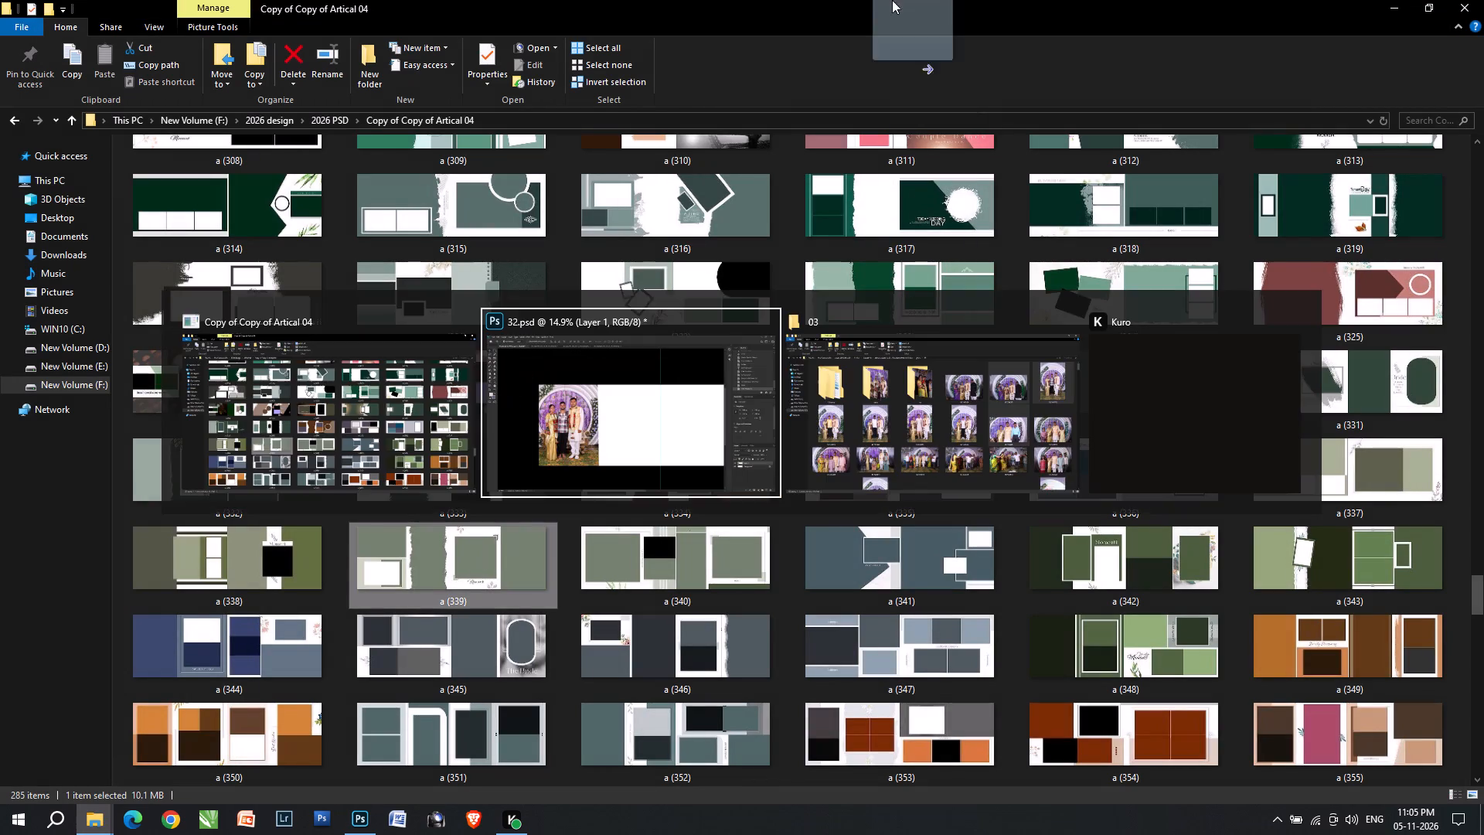
drag(892, 0, 893, 0)
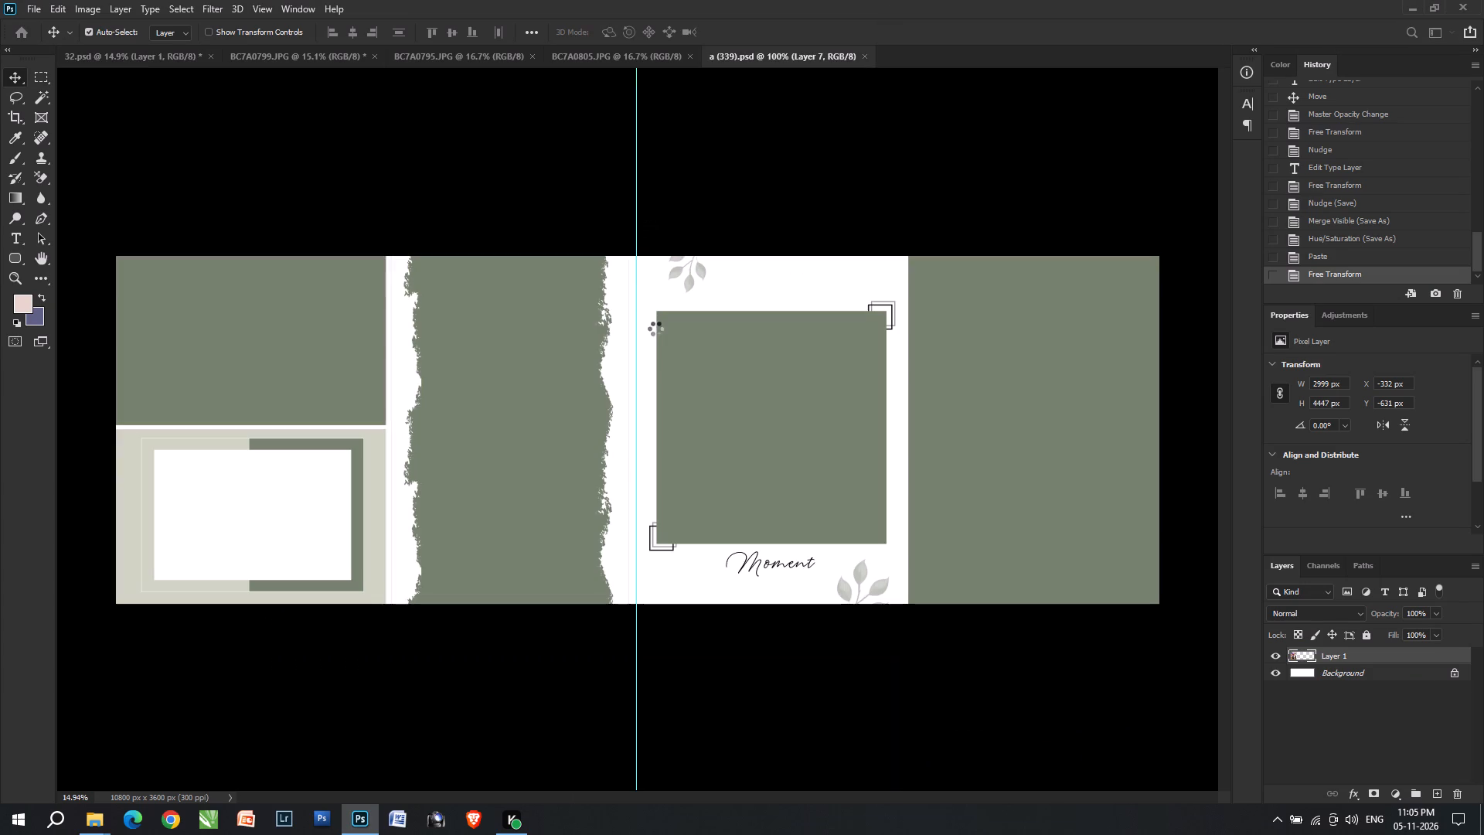
Copy the torn-edge green shape from a (339) into 32.psd and position it over the photo at full sheet height.
drag(531, 497, 130, 62)
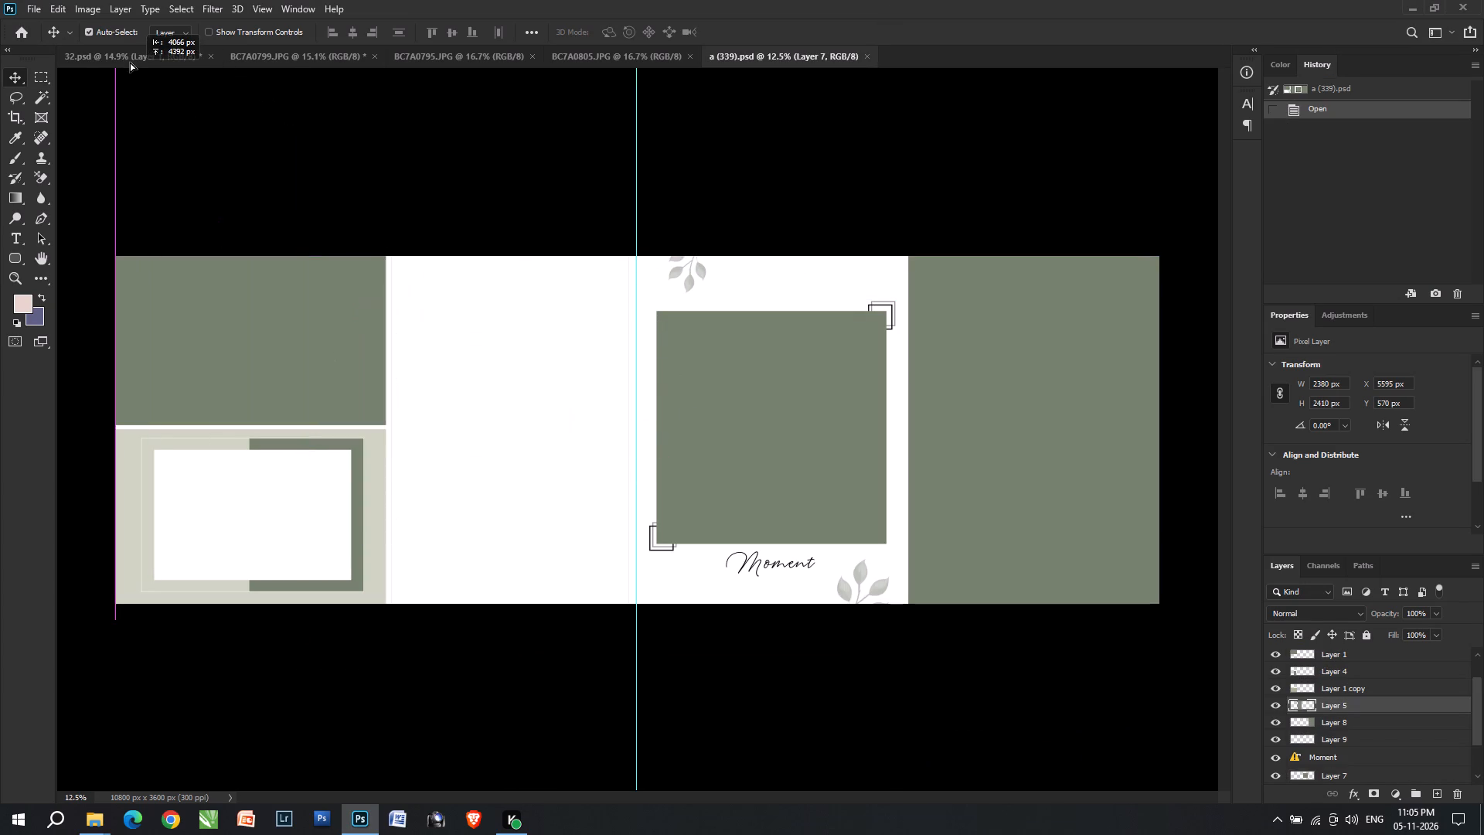
drag(130, 62, 352, 509)
key(space)
key(space)
key(space)
key(space)
key(space)
key(space)
key(space)
key(space)
key(space)
key(space)
key(space)
drag(364, 492, 746, 553)
drag(746, 553, 628, 504)
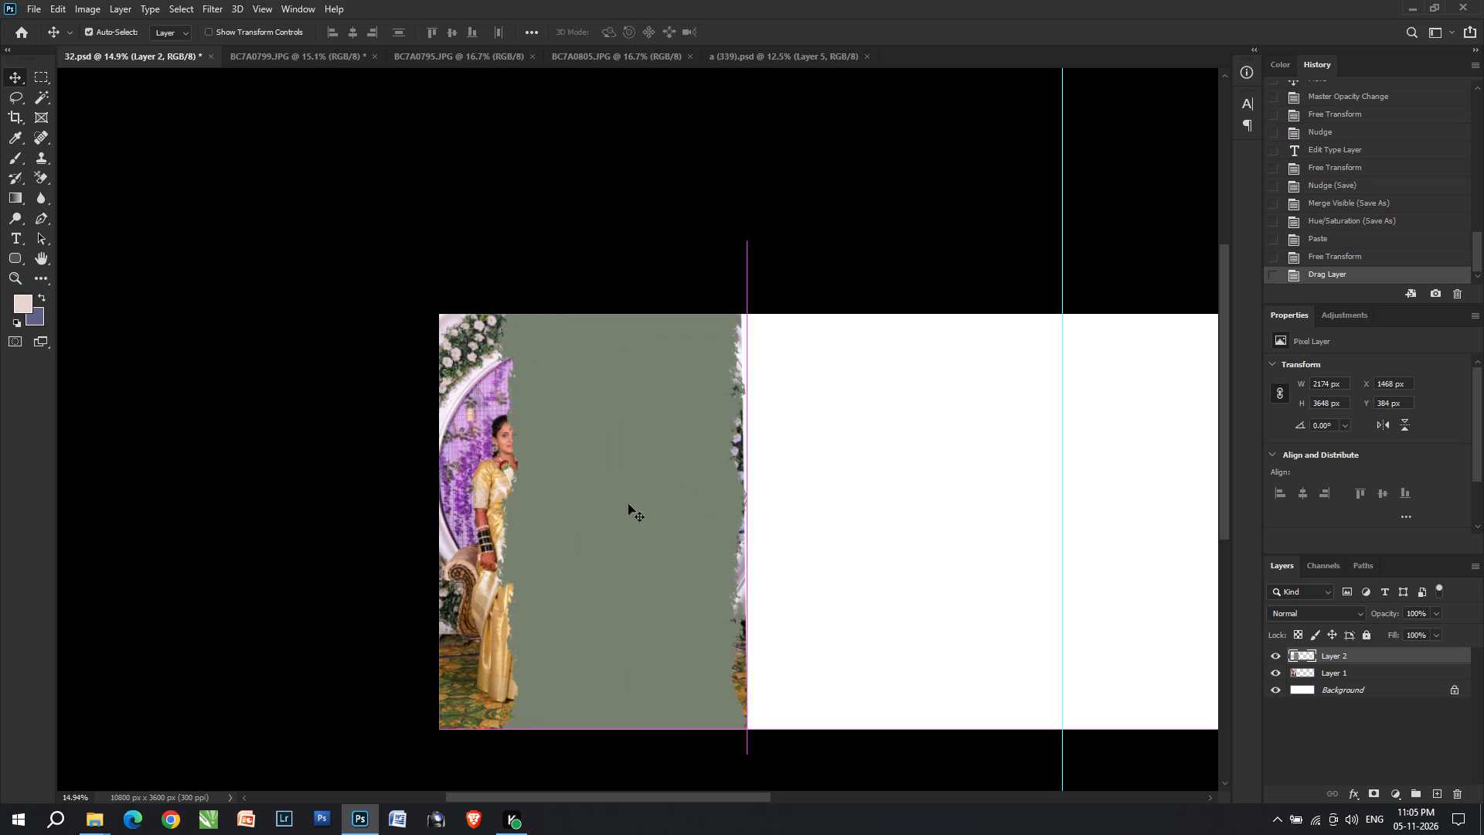
Bring the three-person photo layer forward, above the torn-edge shape layer.
click(475, 578)
key(ctrl+bracketright)
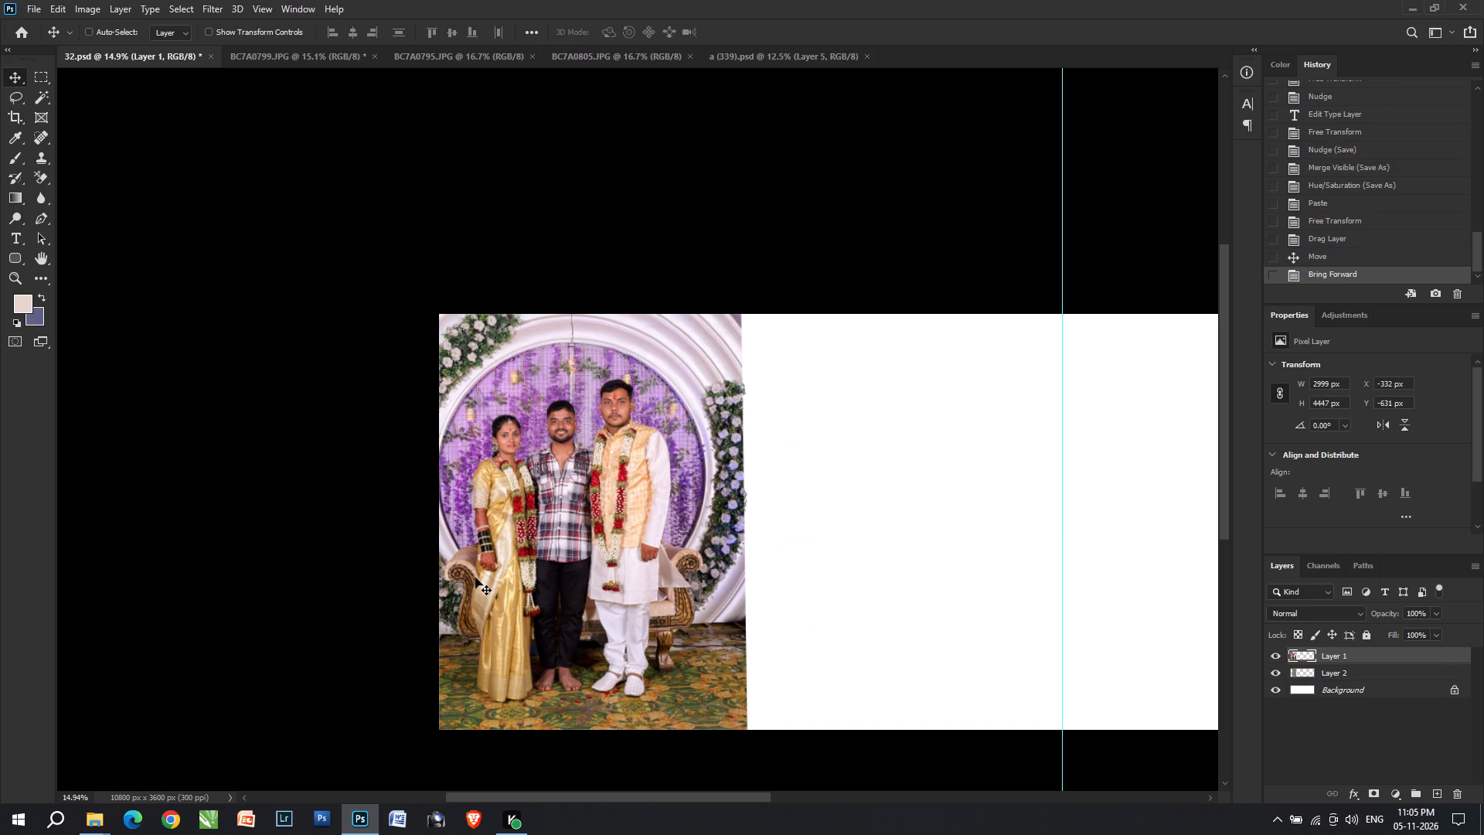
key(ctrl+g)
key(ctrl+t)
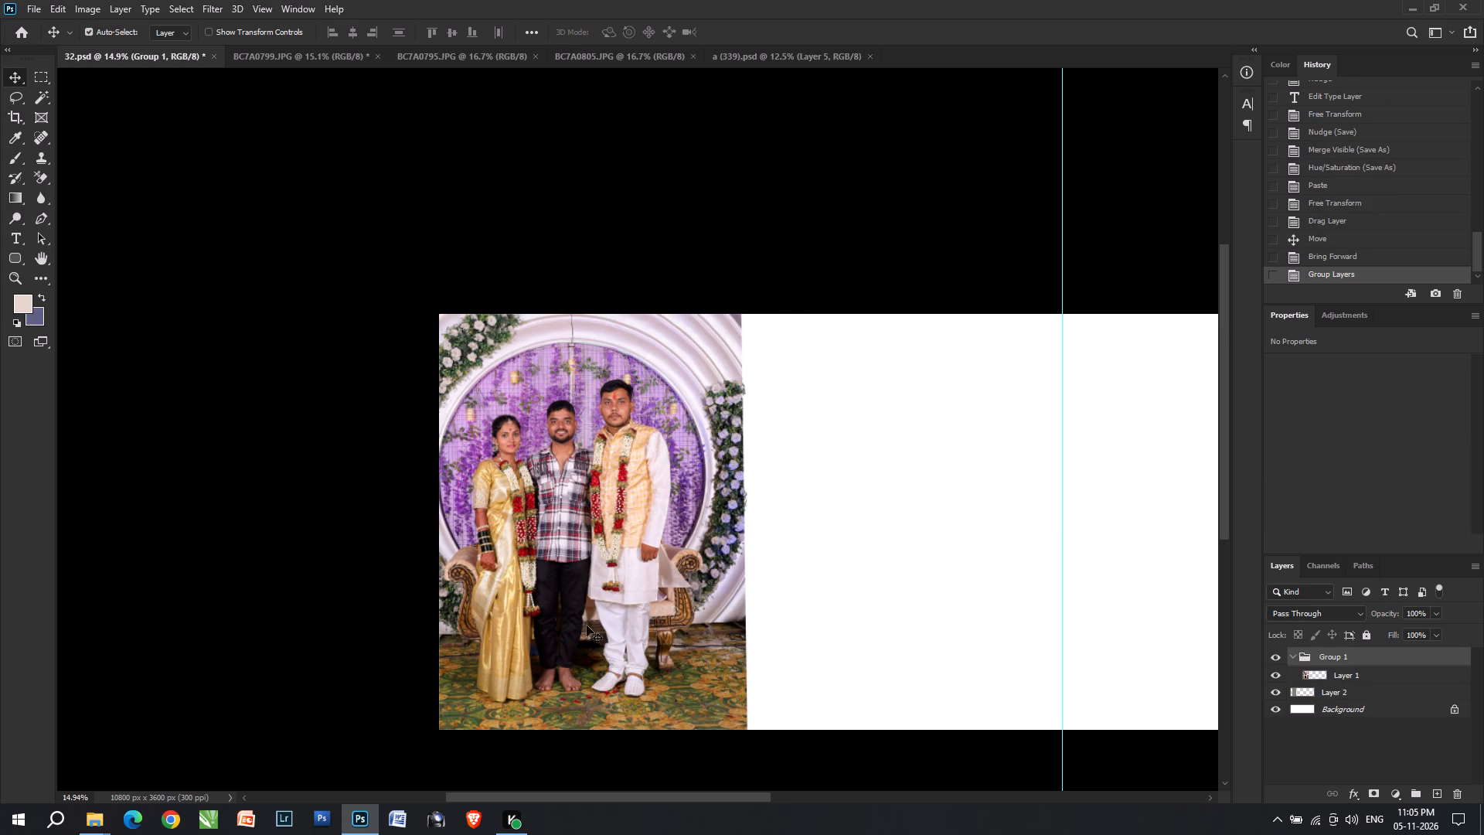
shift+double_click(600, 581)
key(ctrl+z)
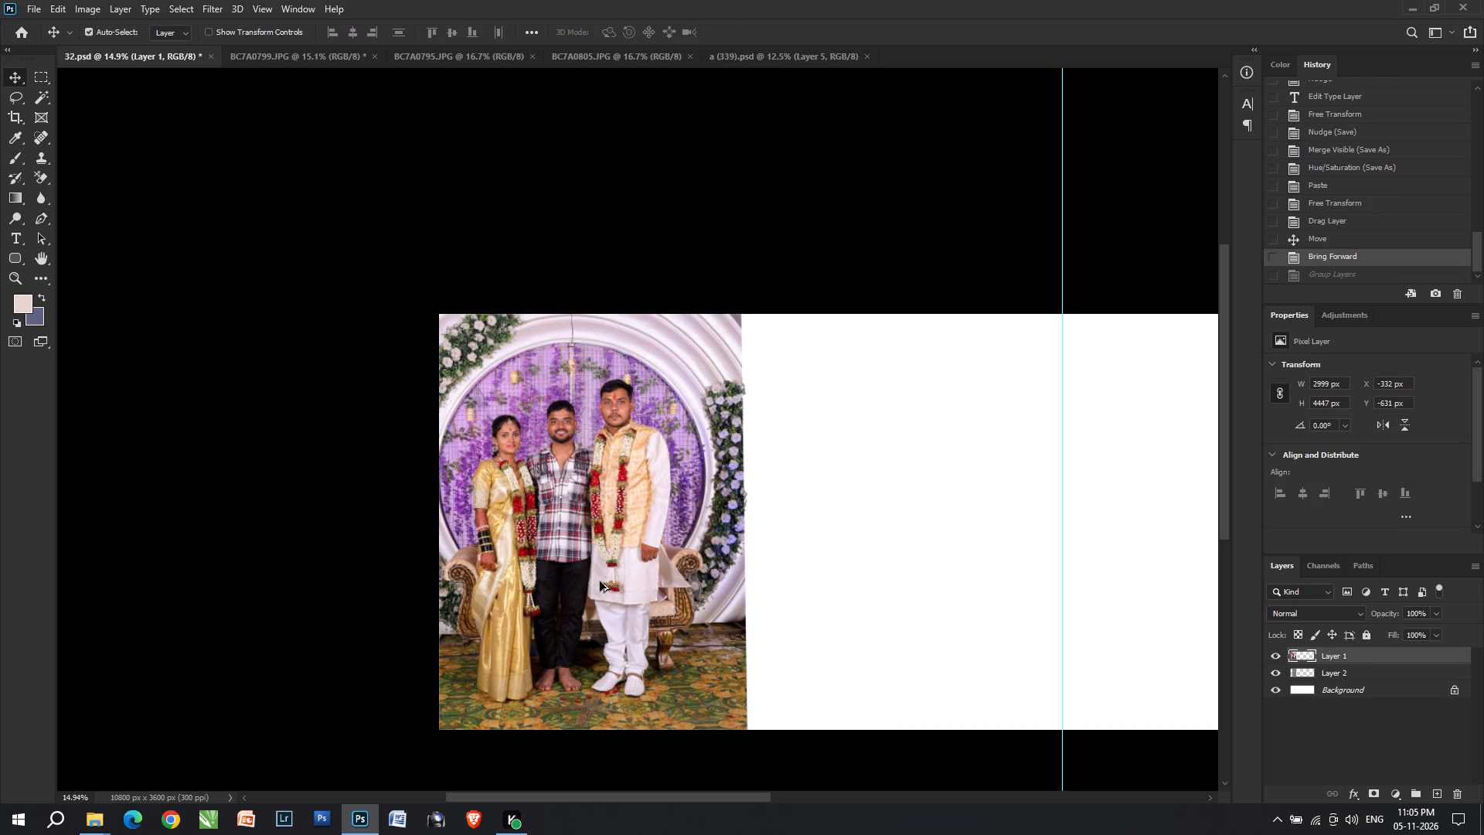
Clip the photo to the torn-edge shape, scale it to about 97.44%, and centre the three people inside.
key(ctrl+alt+g)
key(ctrl+t)
shift+drag(608, 587, 693, 587)
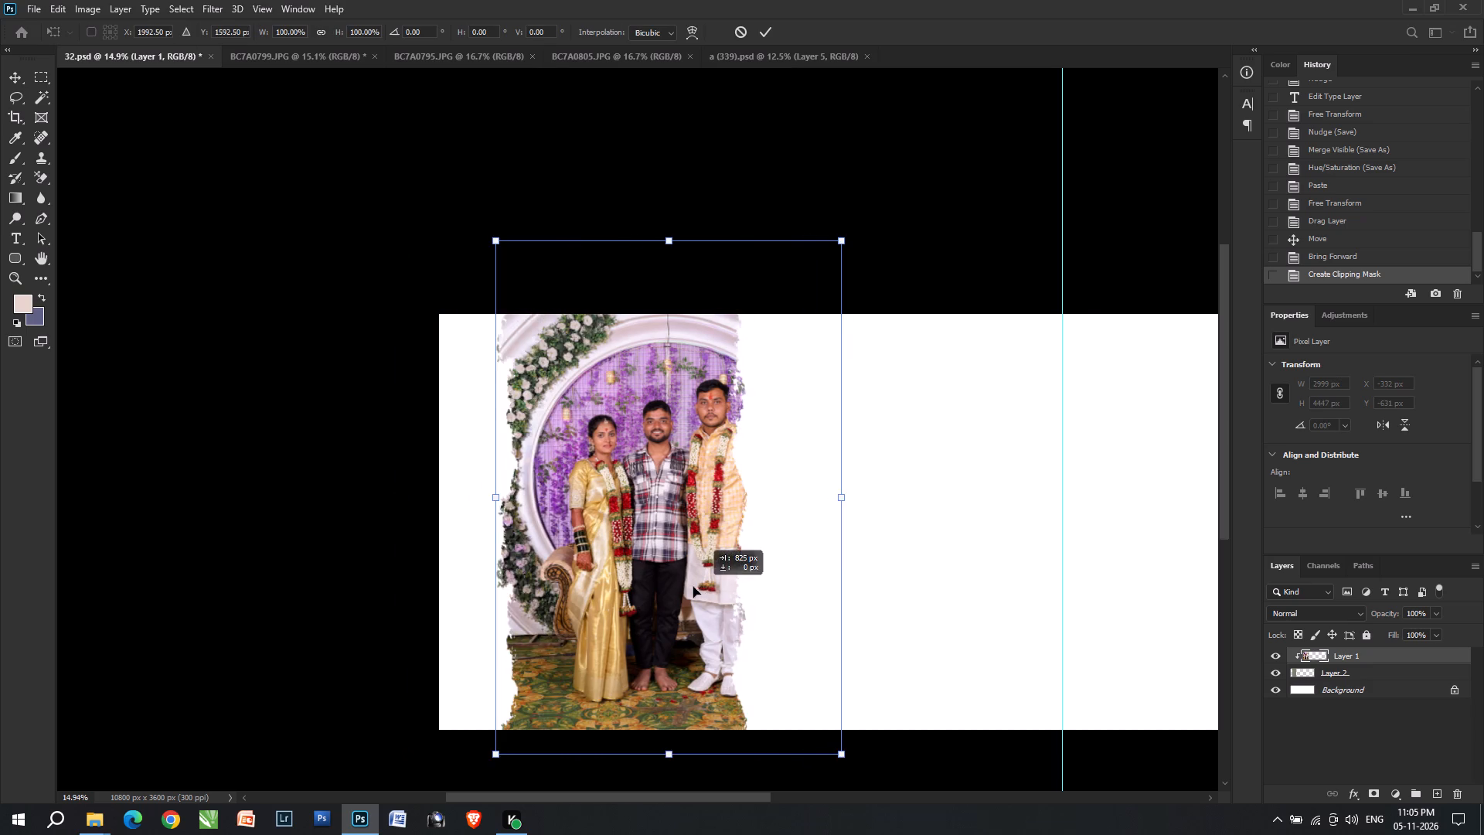
shift+drag(693, 587, 663, 581)
drag(628, 241, 631, 254)
key(Return)
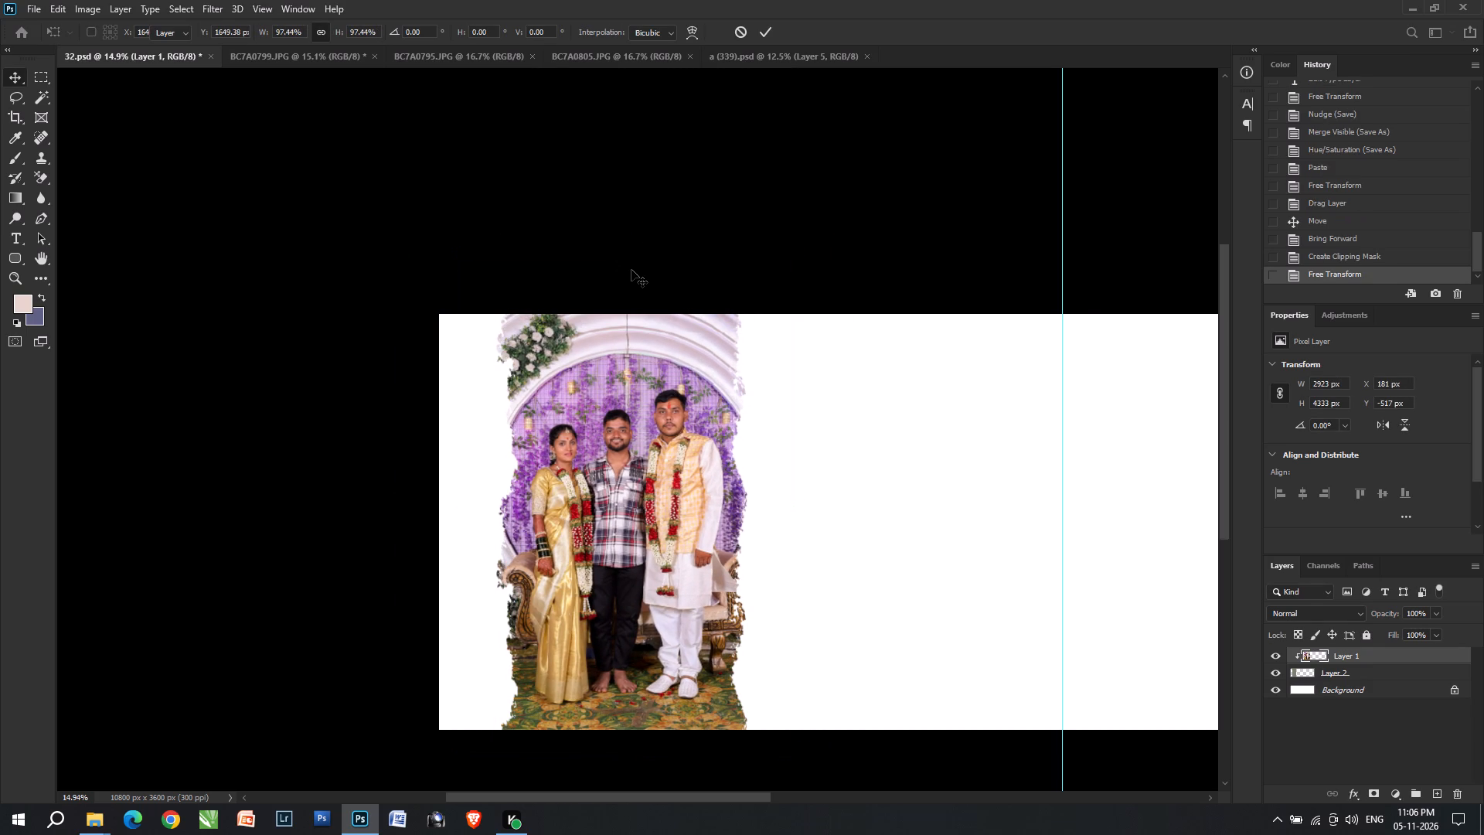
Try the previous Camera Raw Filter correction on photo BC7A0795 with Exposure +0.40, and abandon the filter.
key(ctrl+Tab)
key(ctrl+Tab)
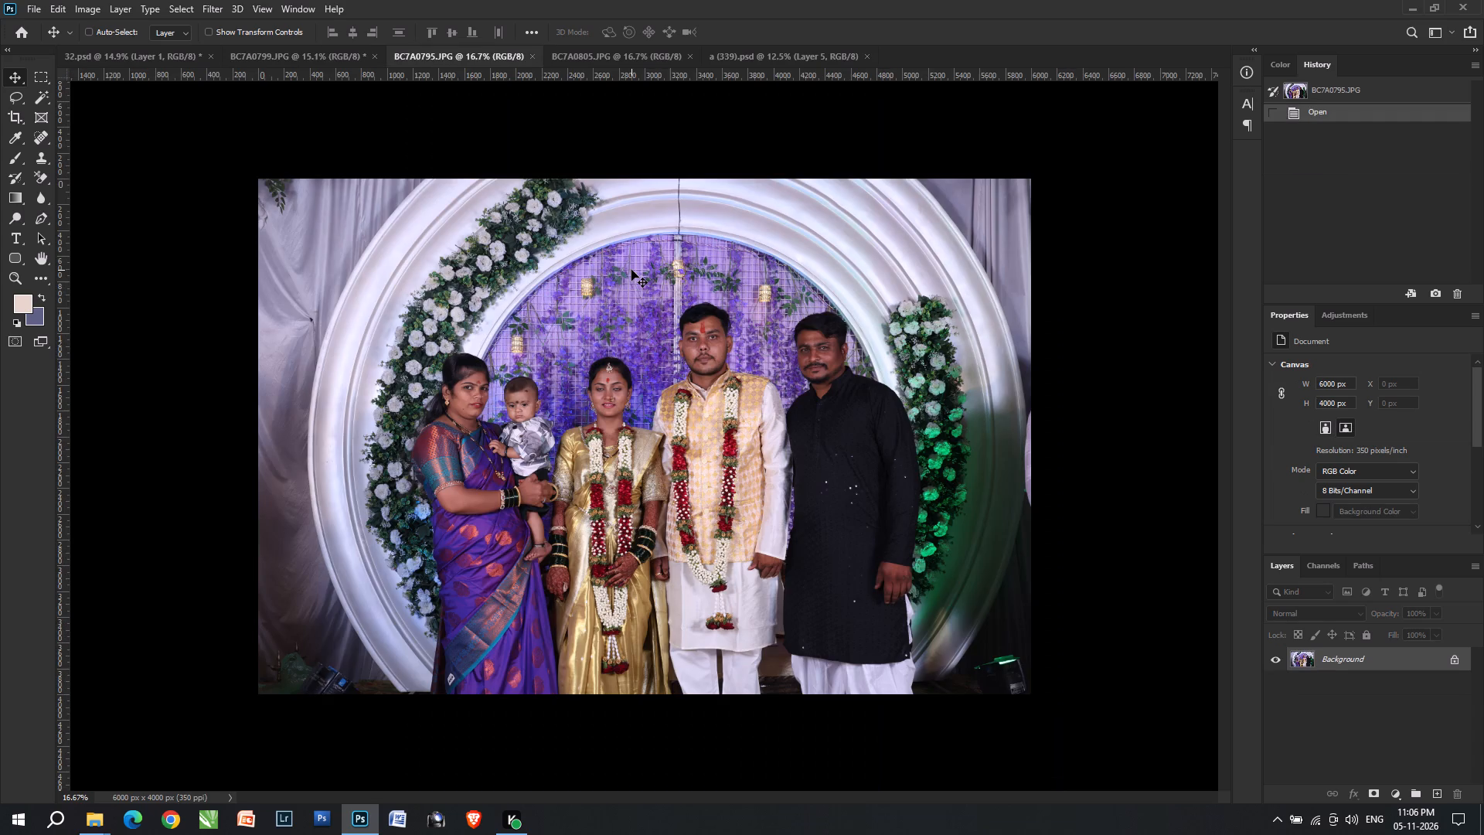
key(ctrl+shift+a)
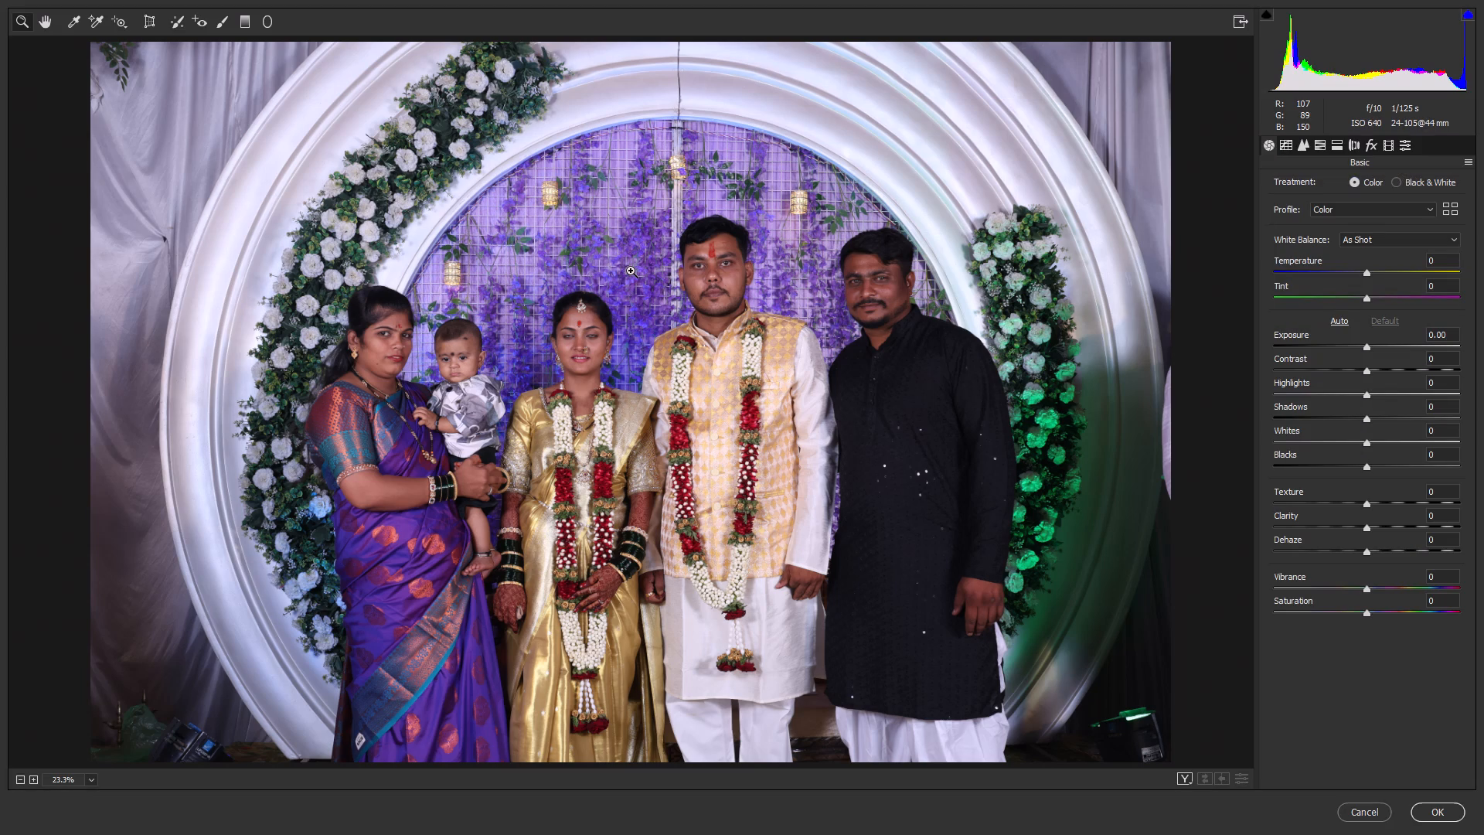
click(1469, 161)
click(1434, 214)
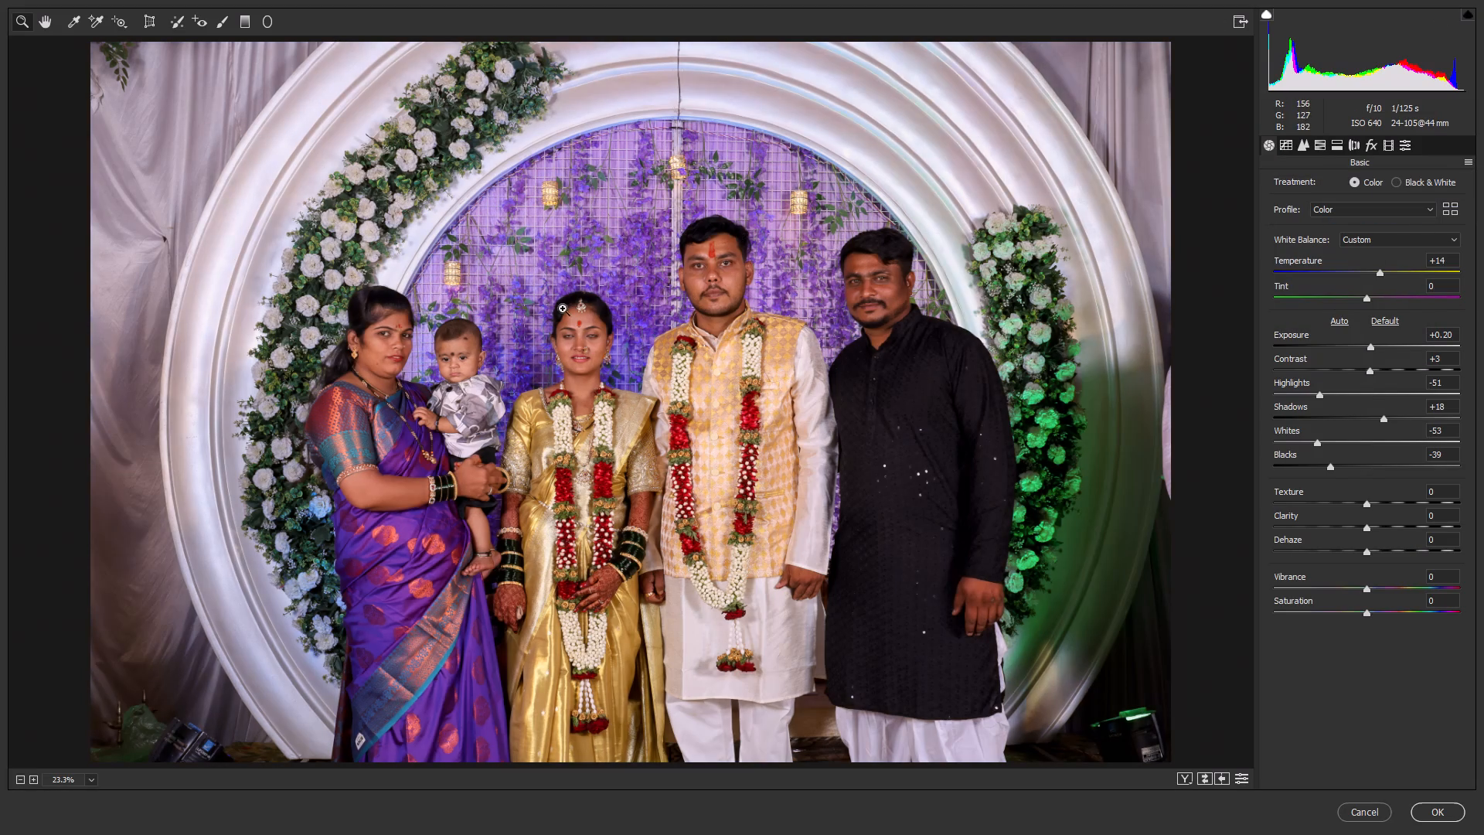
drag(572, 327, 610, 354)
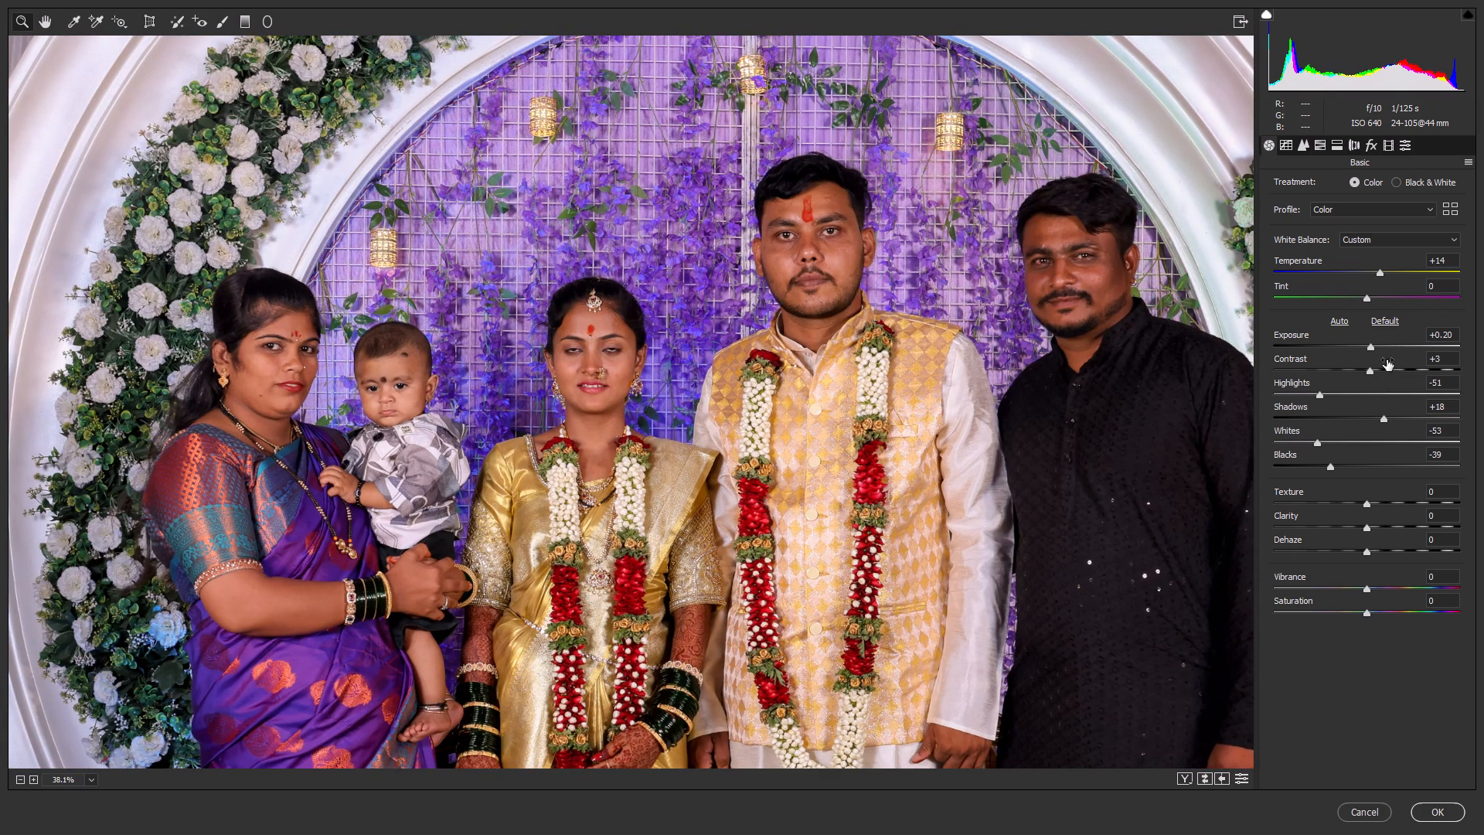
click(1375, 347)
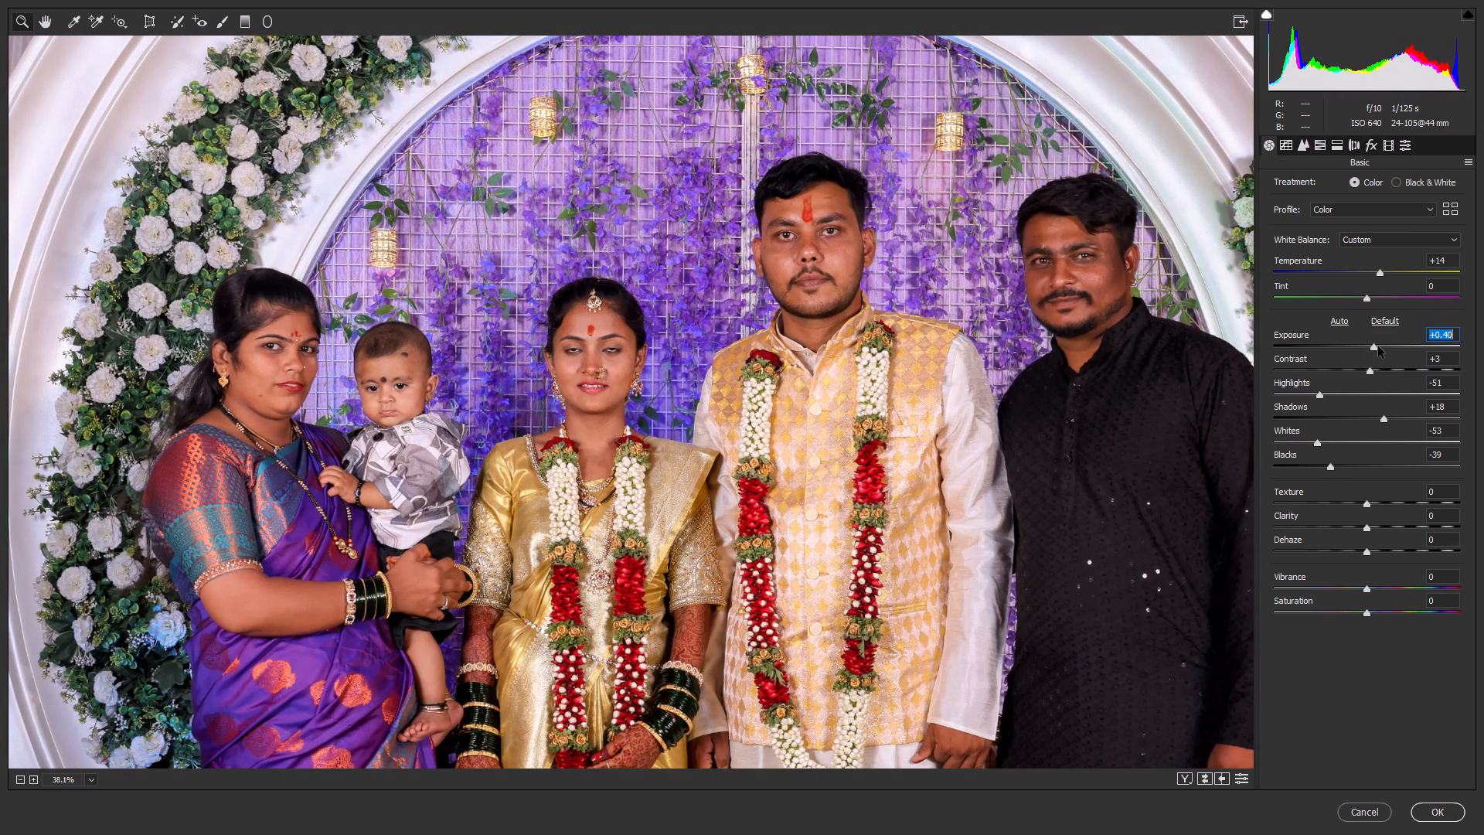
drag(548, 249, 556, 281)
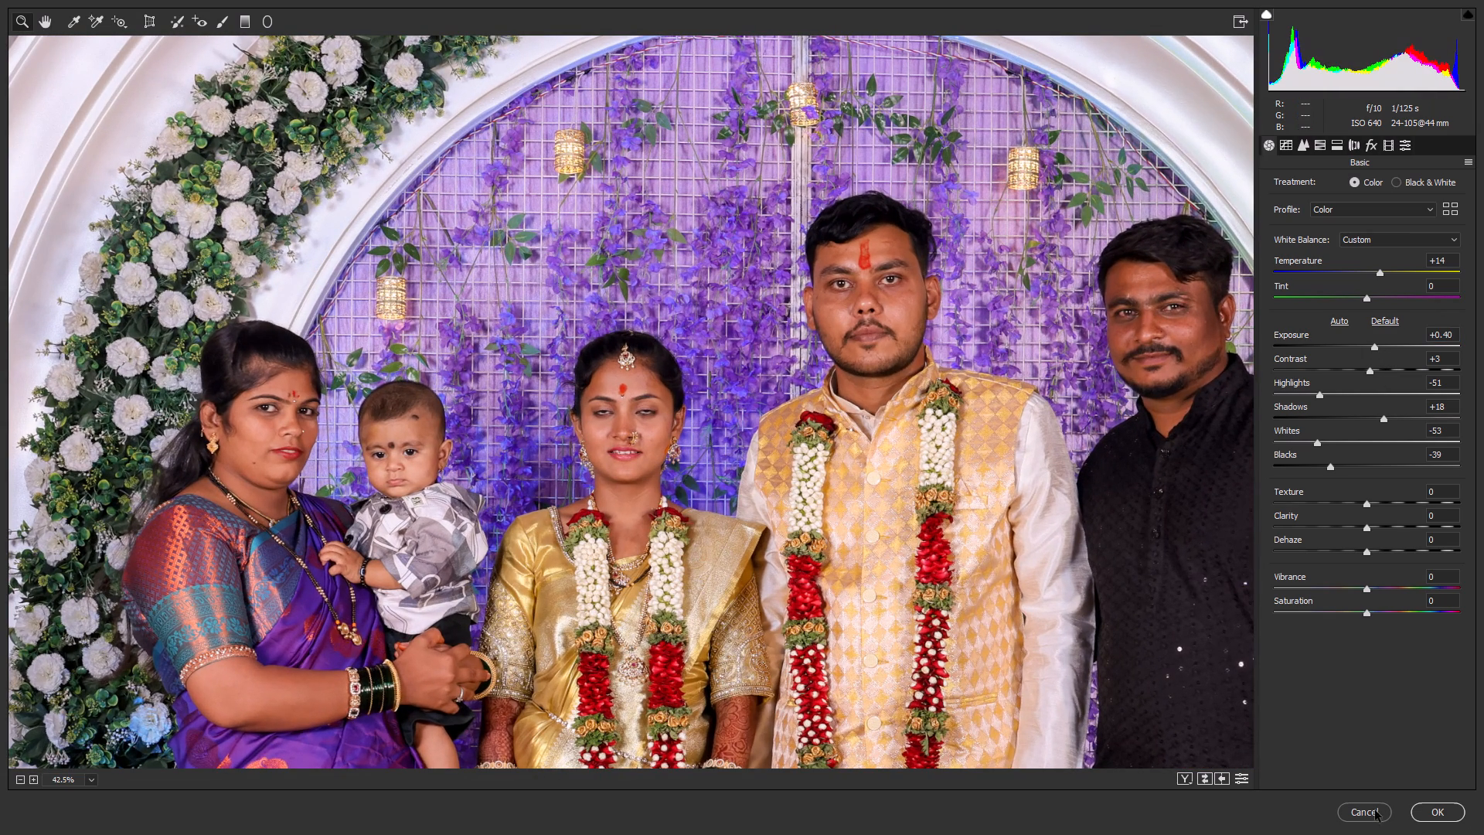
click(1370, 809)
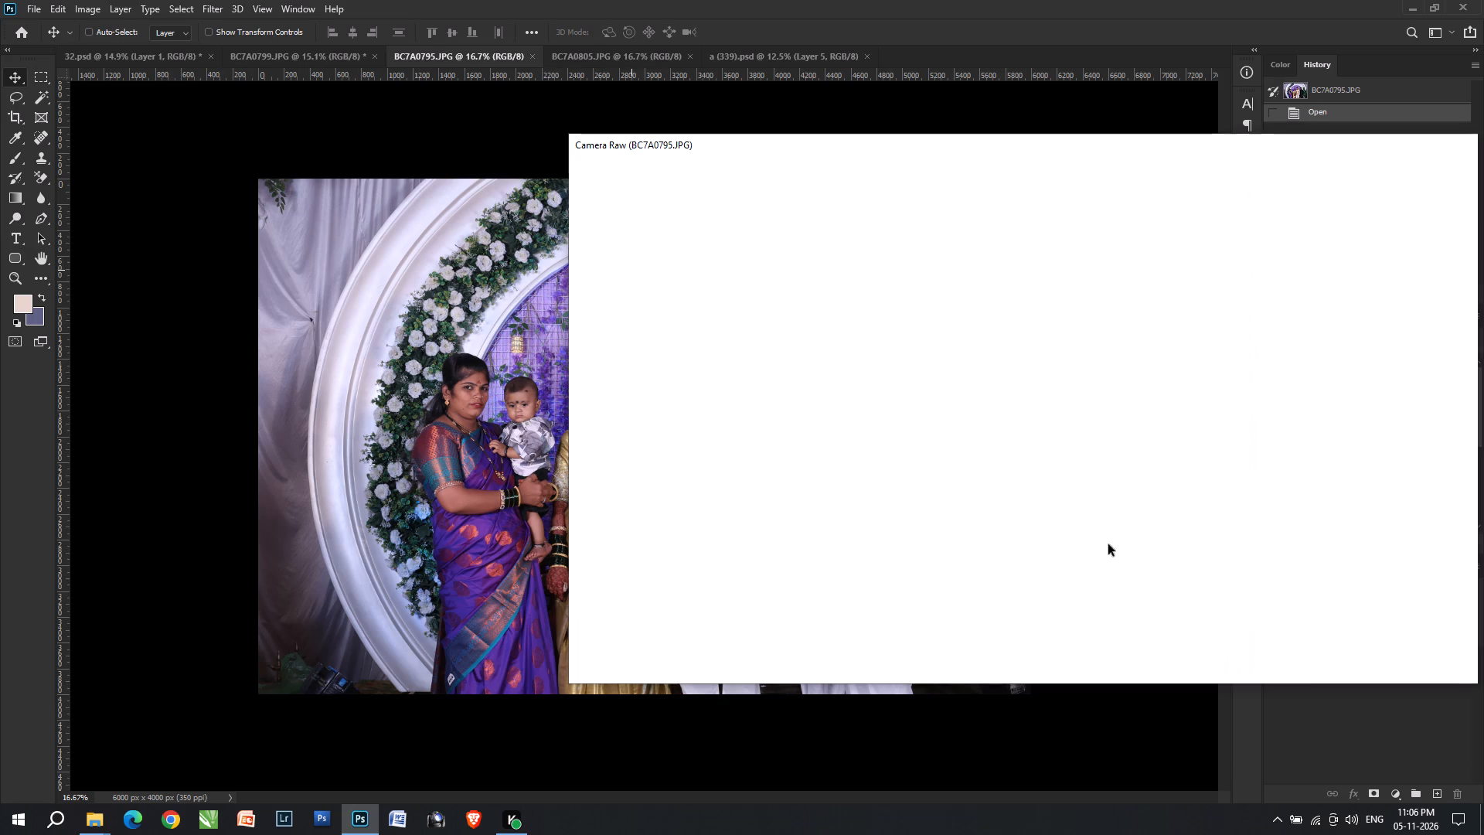
Examine the alternative family photo BC7A0794 from folder 03 in Picasa Photo Viewer.
key(alt+Tab)
key(alt+Tab)
key(alt+Tab)
click(923, 298)
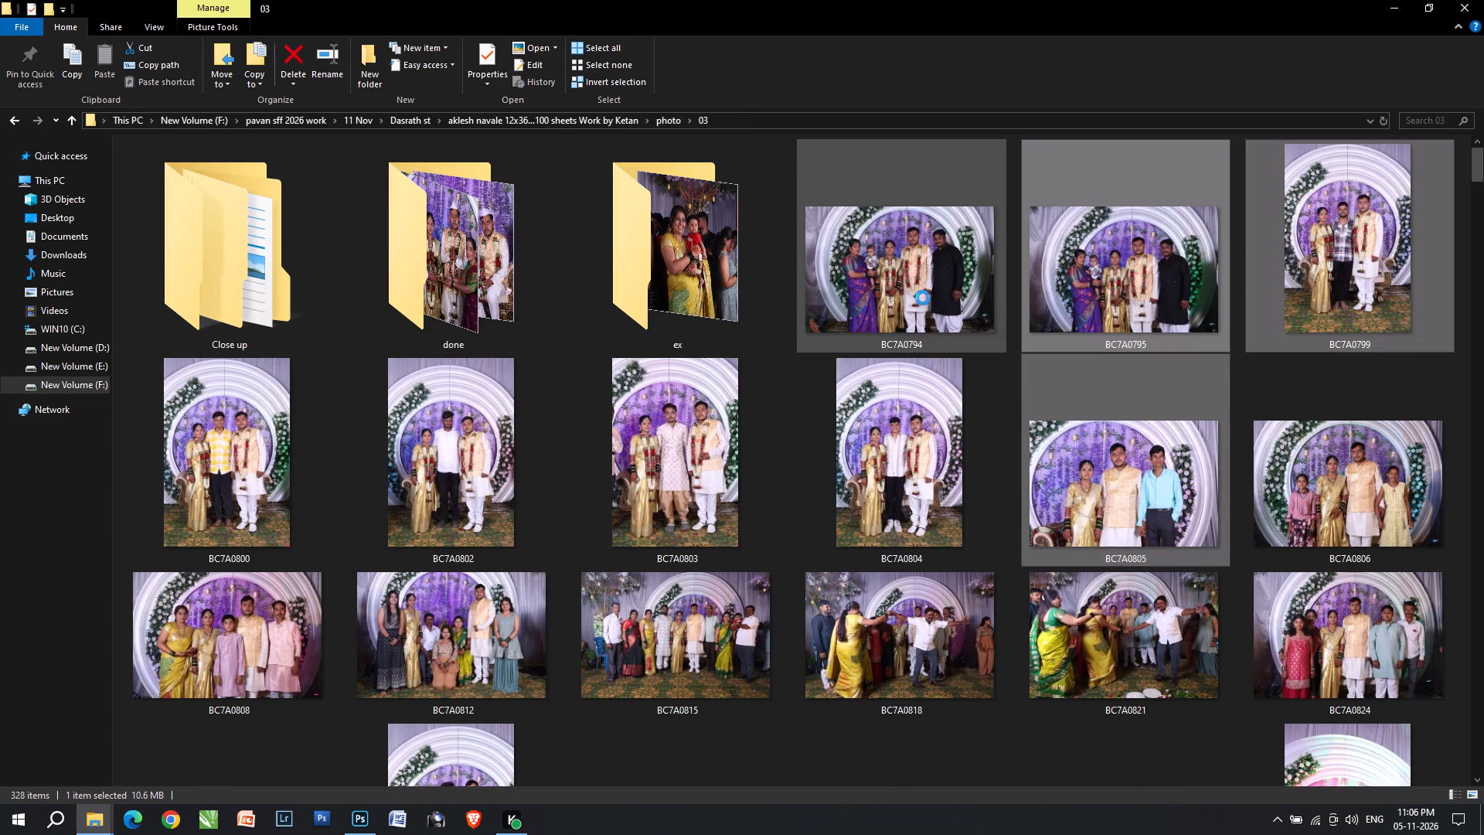
double_click(923, 298)
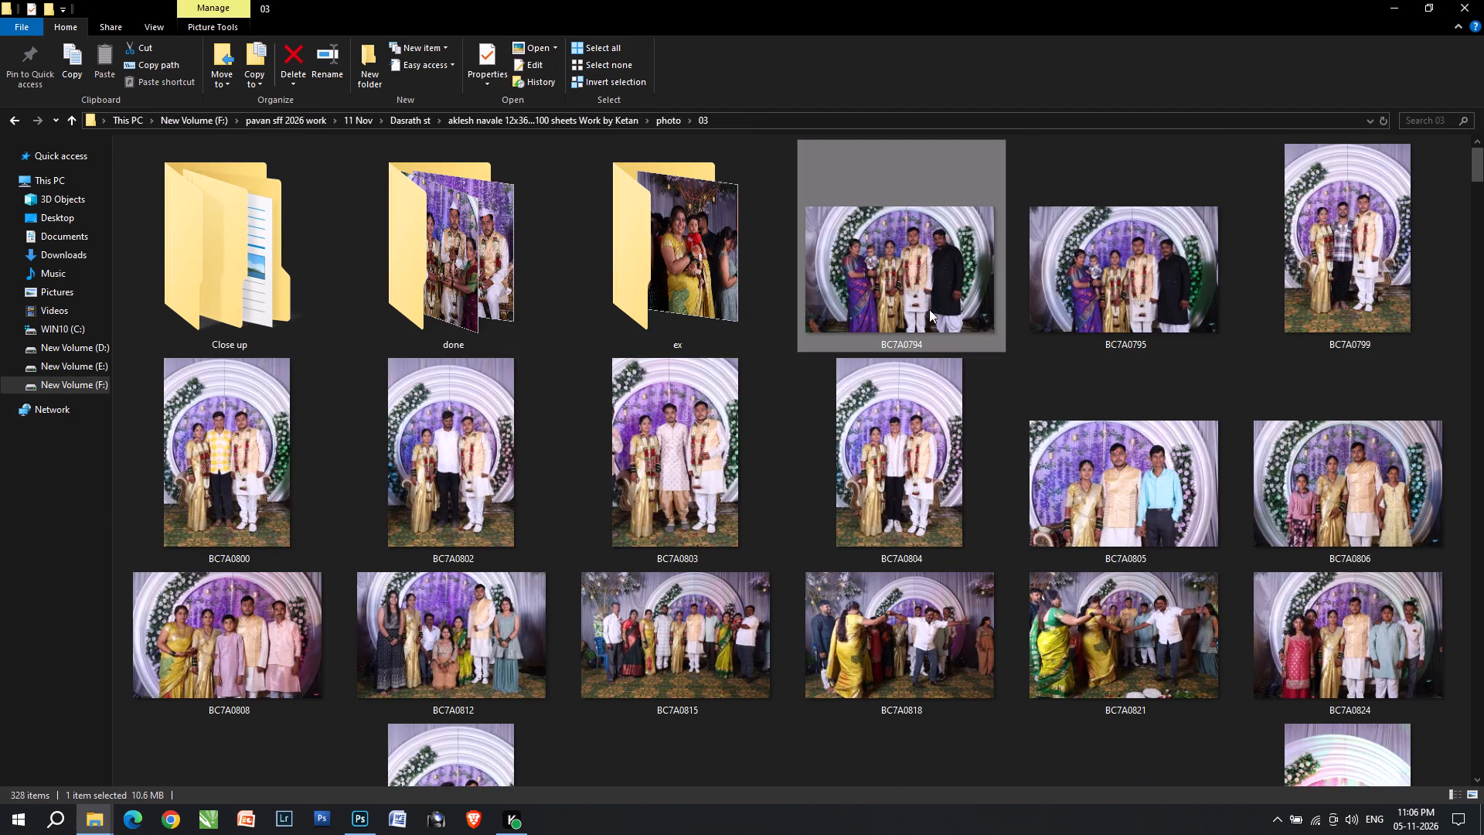
click(1329, 0)
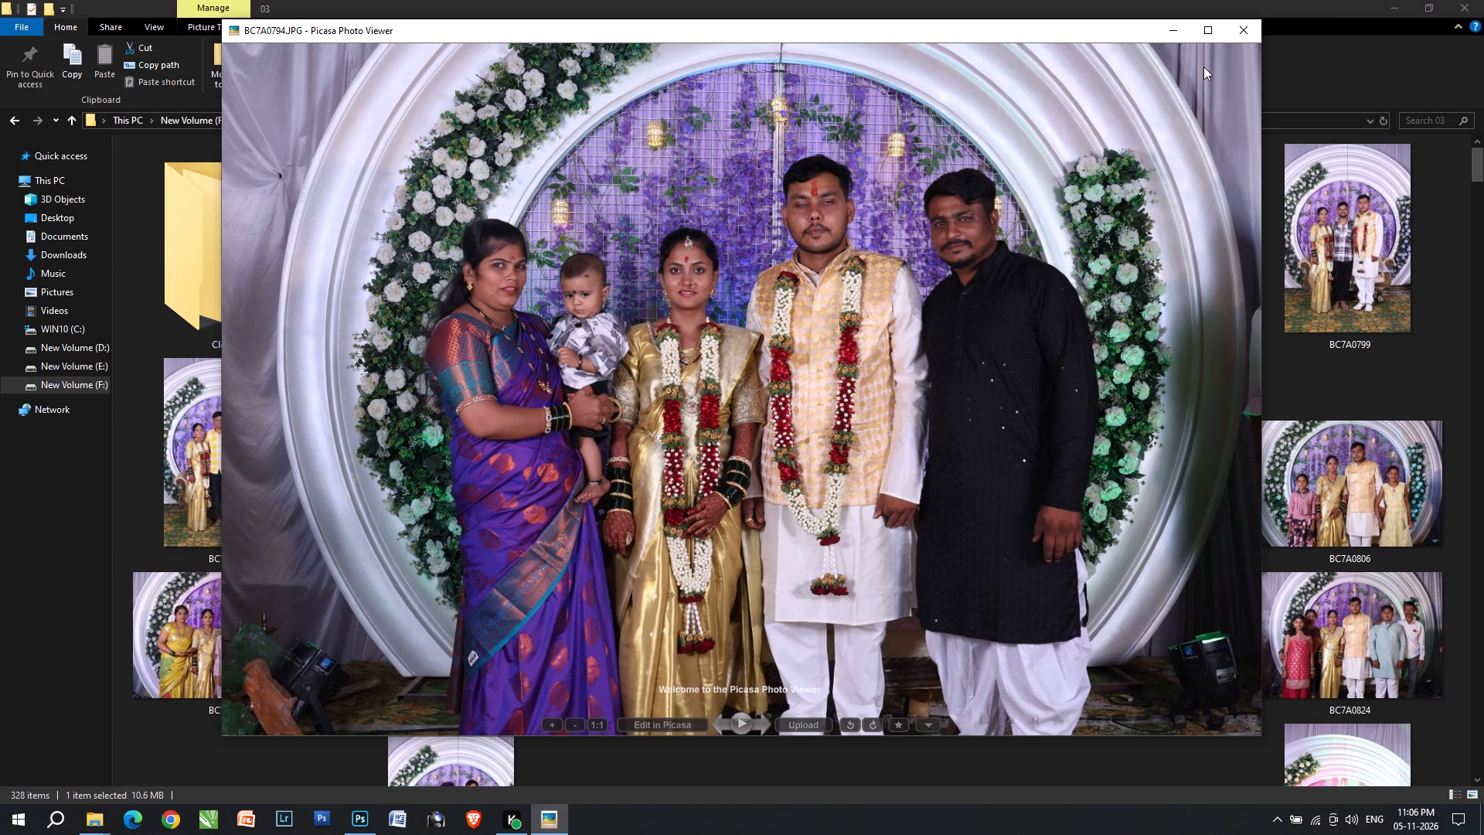
click(1209, 32)
click(1483, 0)
Open photo BC7A0794 from folder 03 in Photoshop.
drag(914, 277, 893, 0)
key(alt+Tab)
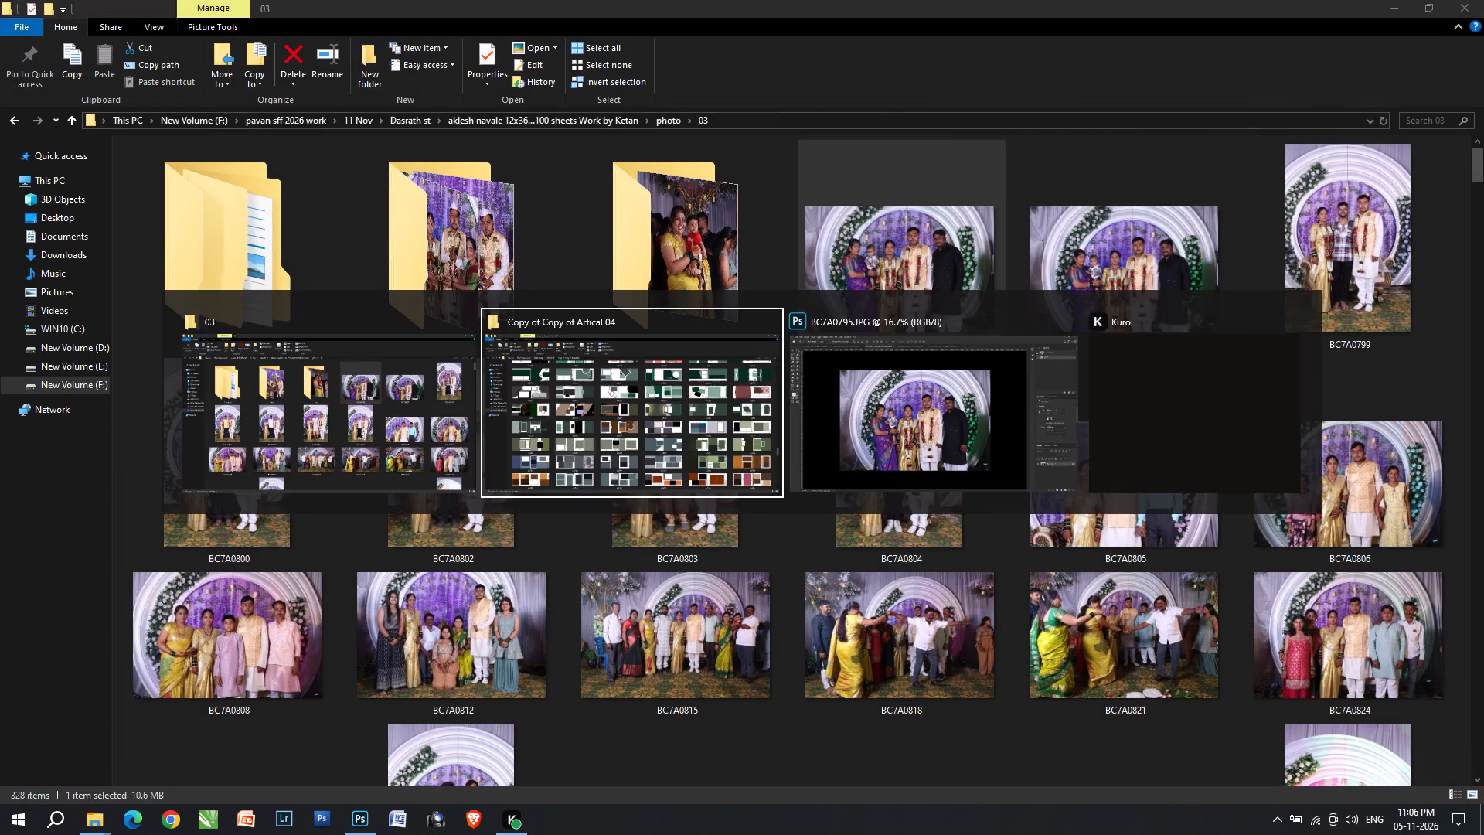
drag(893, 0, 872, 0)
key(alt+Tab)
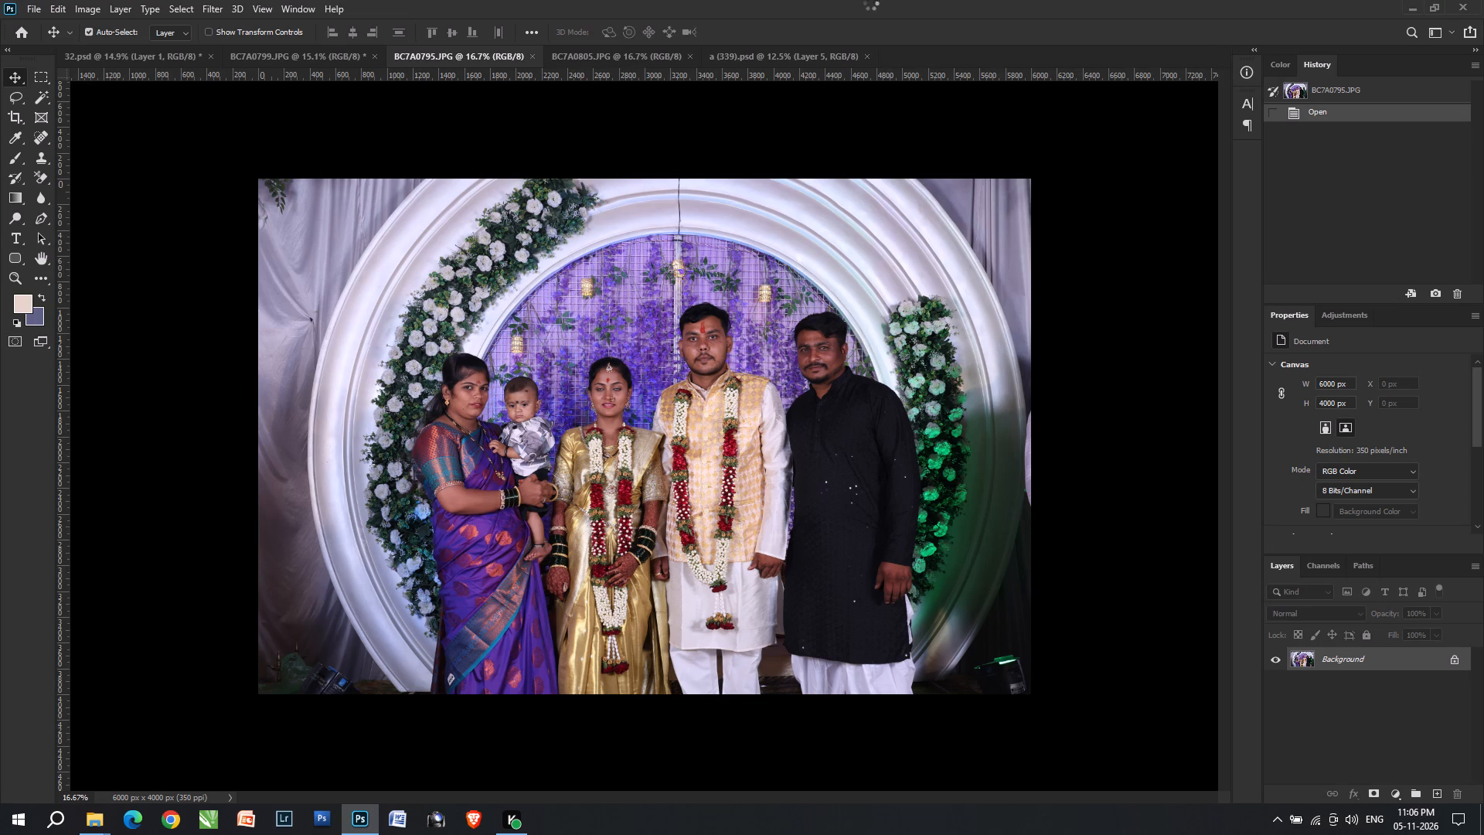
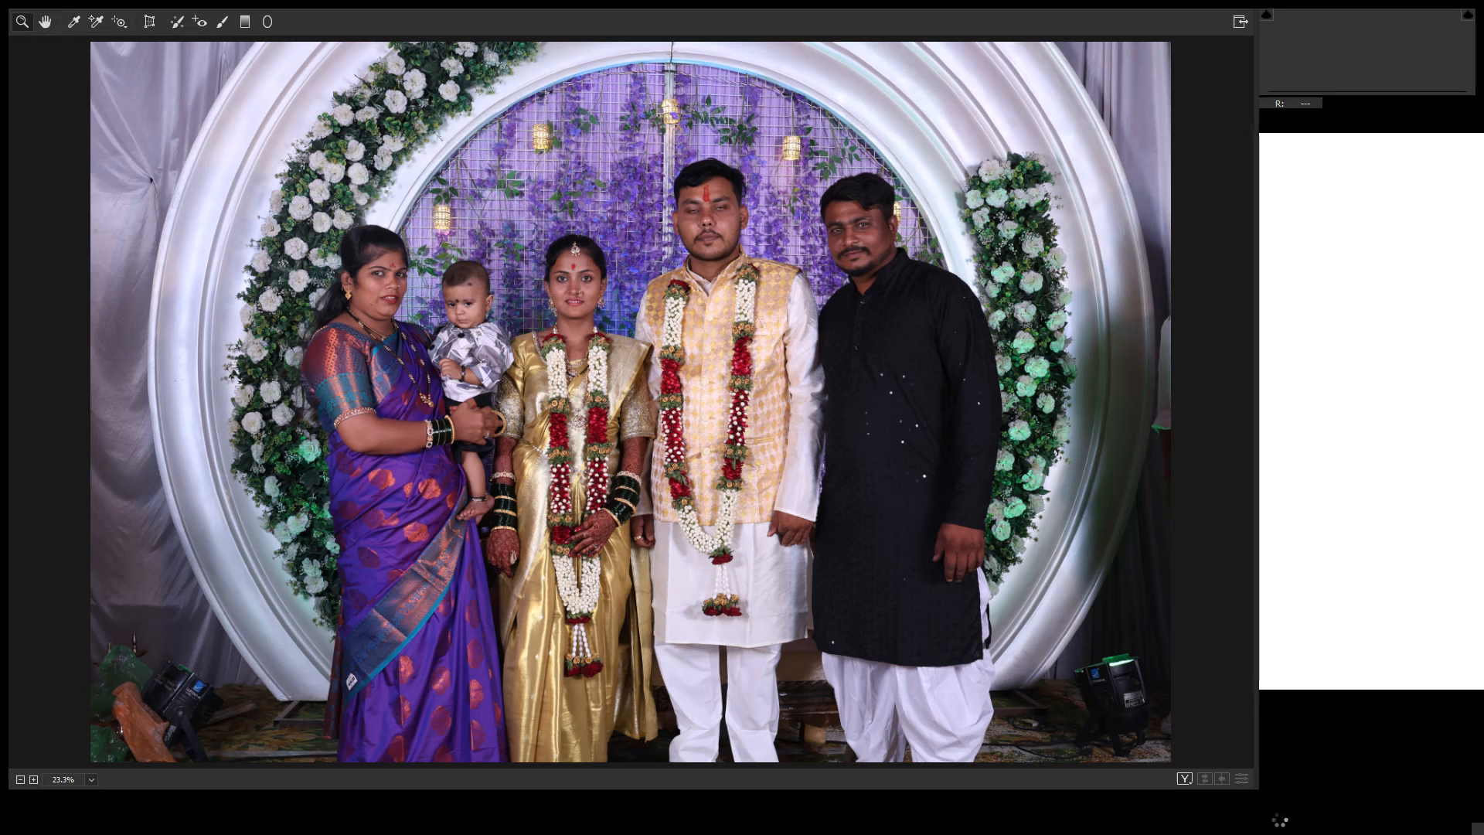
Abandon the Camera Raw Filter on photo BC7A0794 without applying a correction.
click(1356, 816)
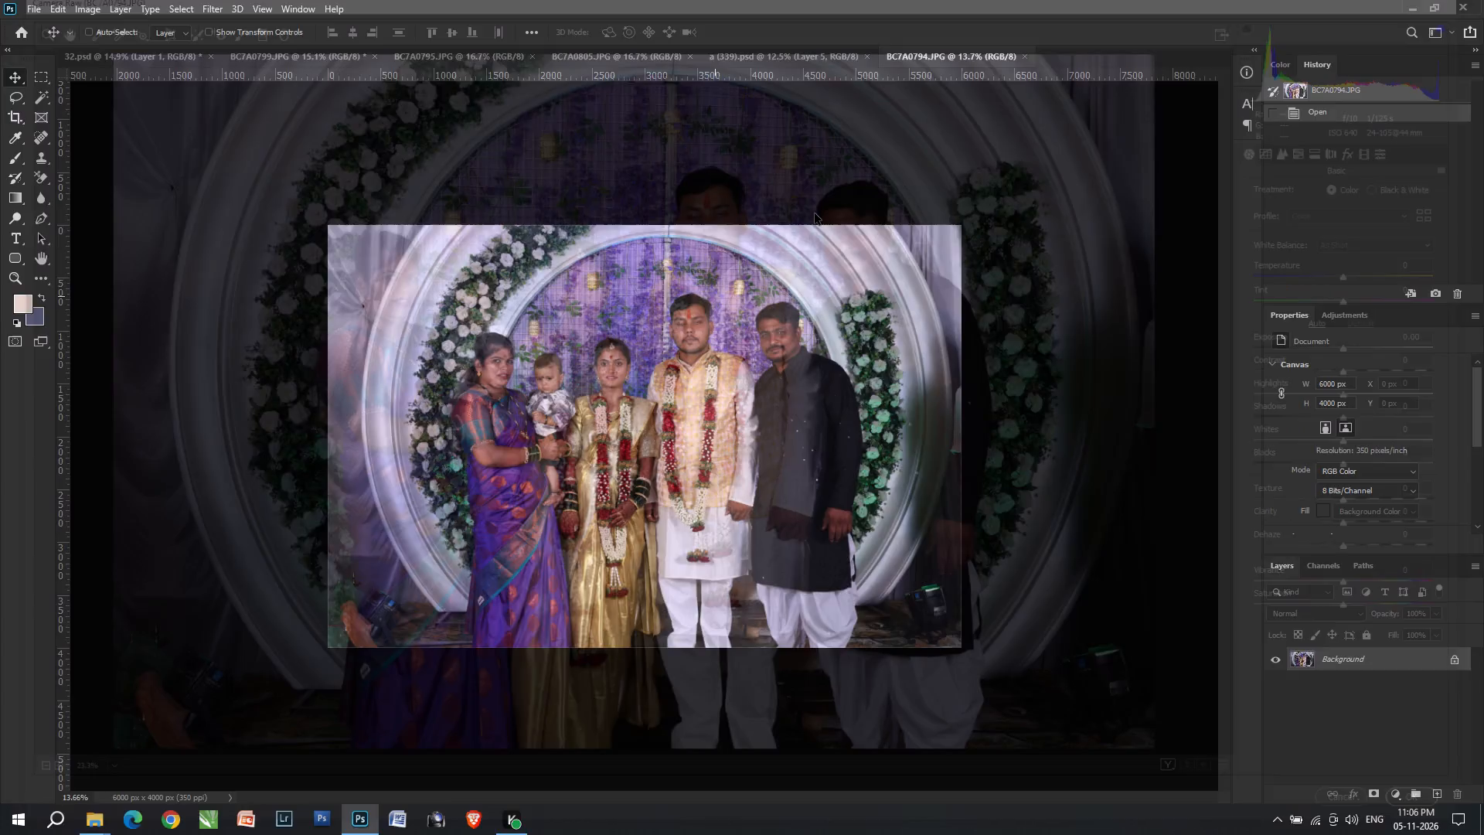
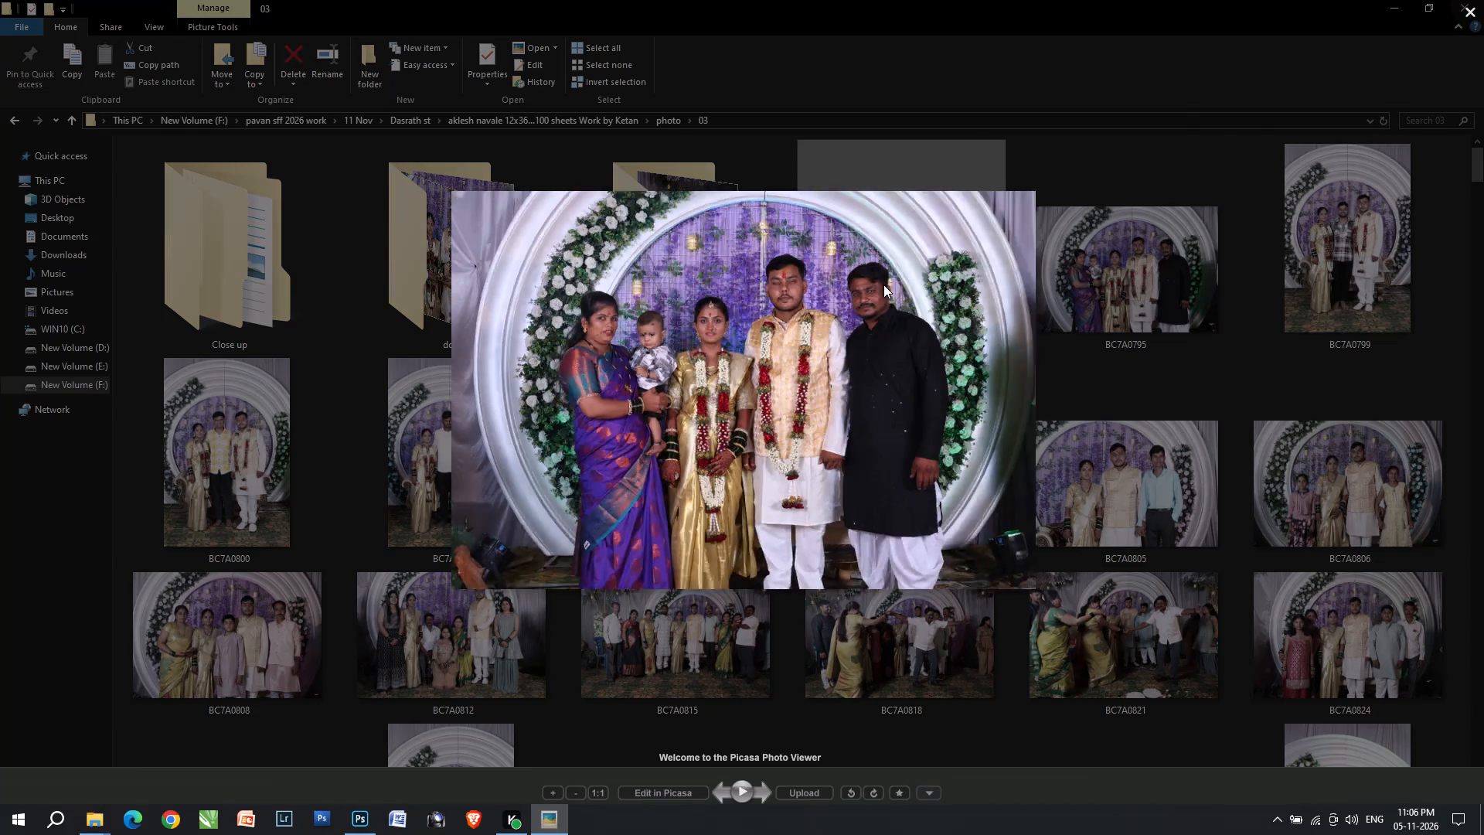
Compare photos BC7A0794 and BC7A0795 in the photo viewer, examining the couple's faces in BC7A0794 up close.
key(Right)
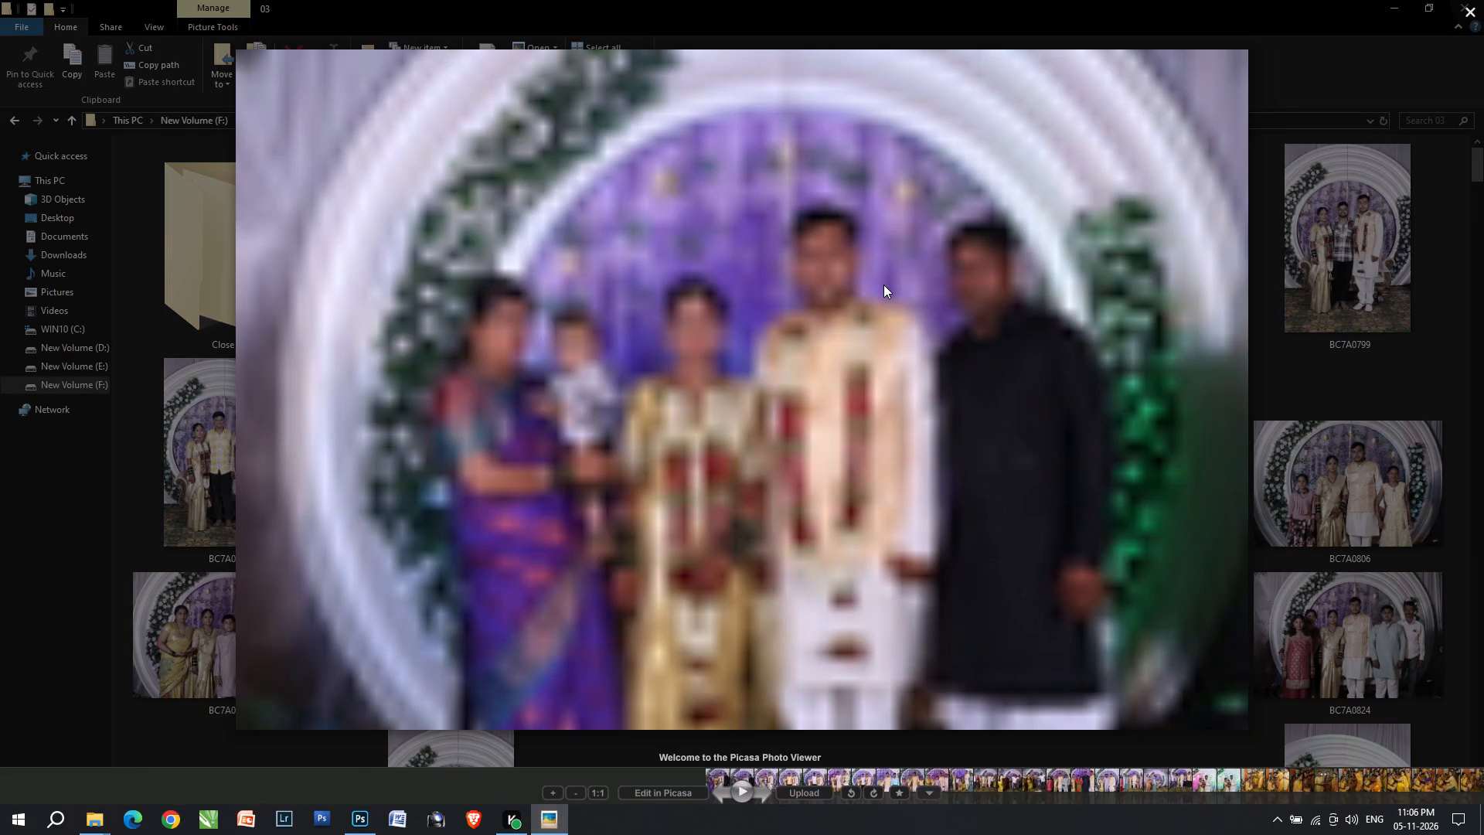
key(Left)
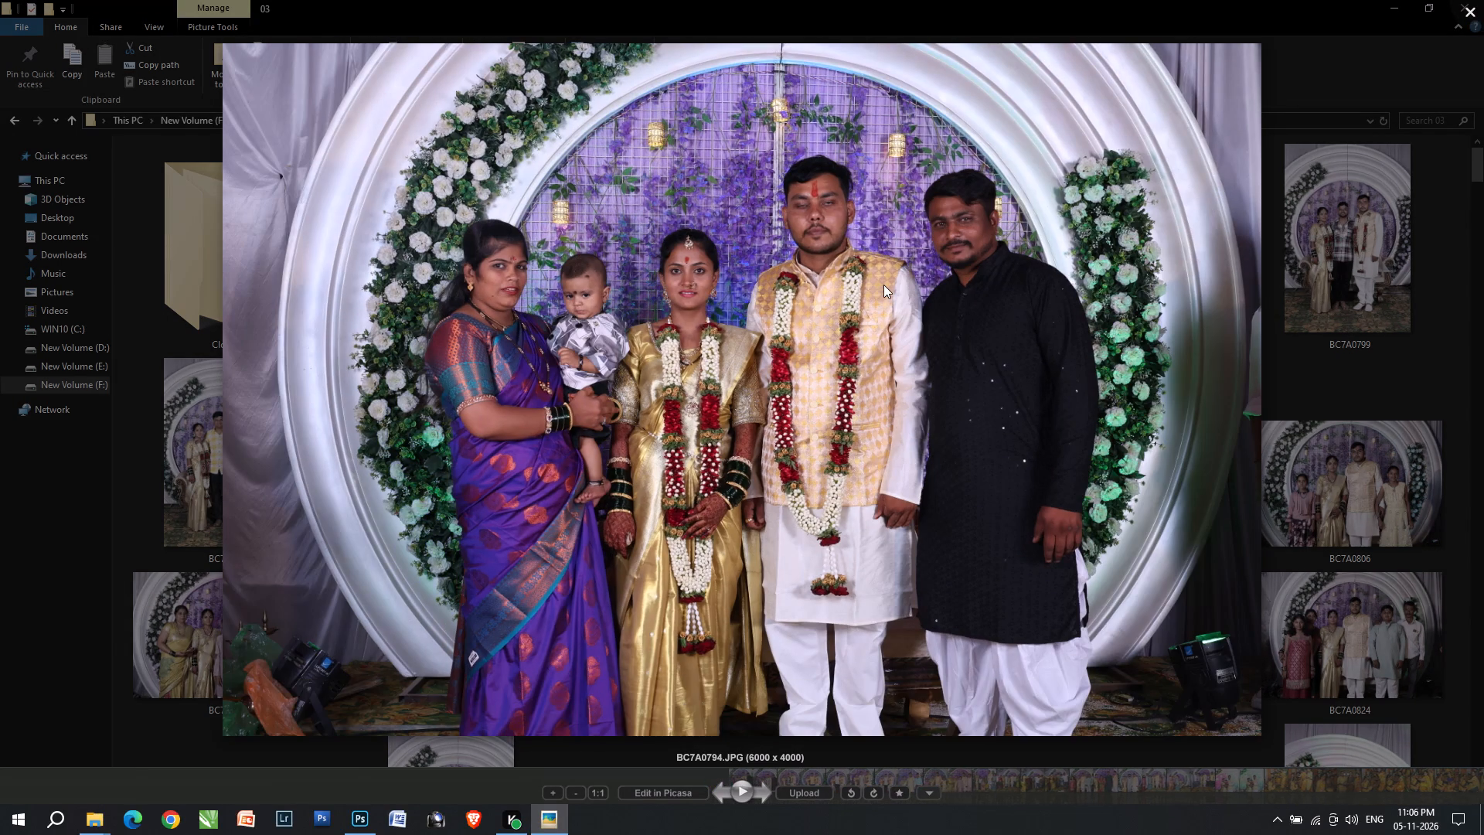
key(Right)
key(Left)
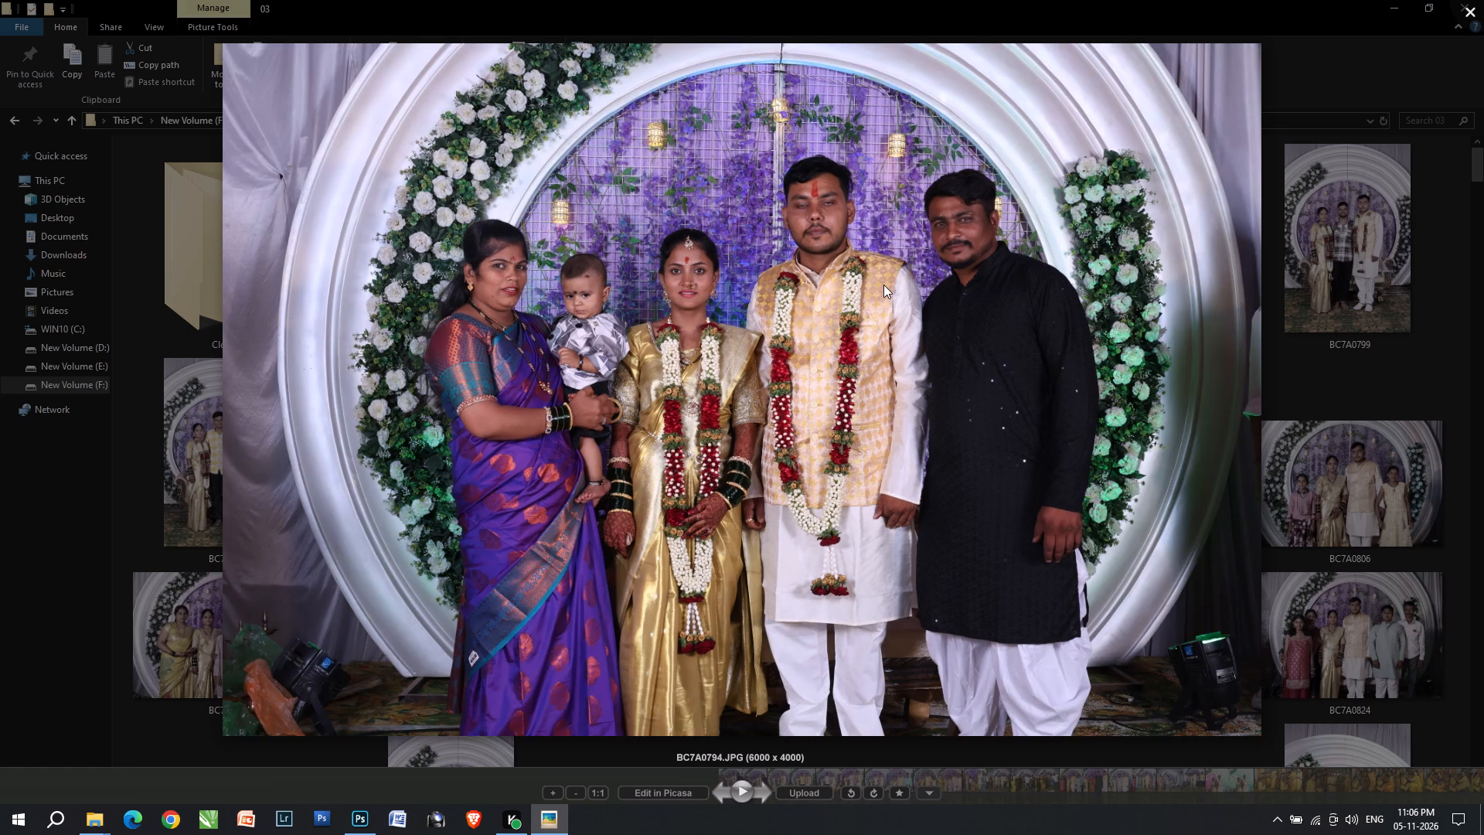
key(Right)
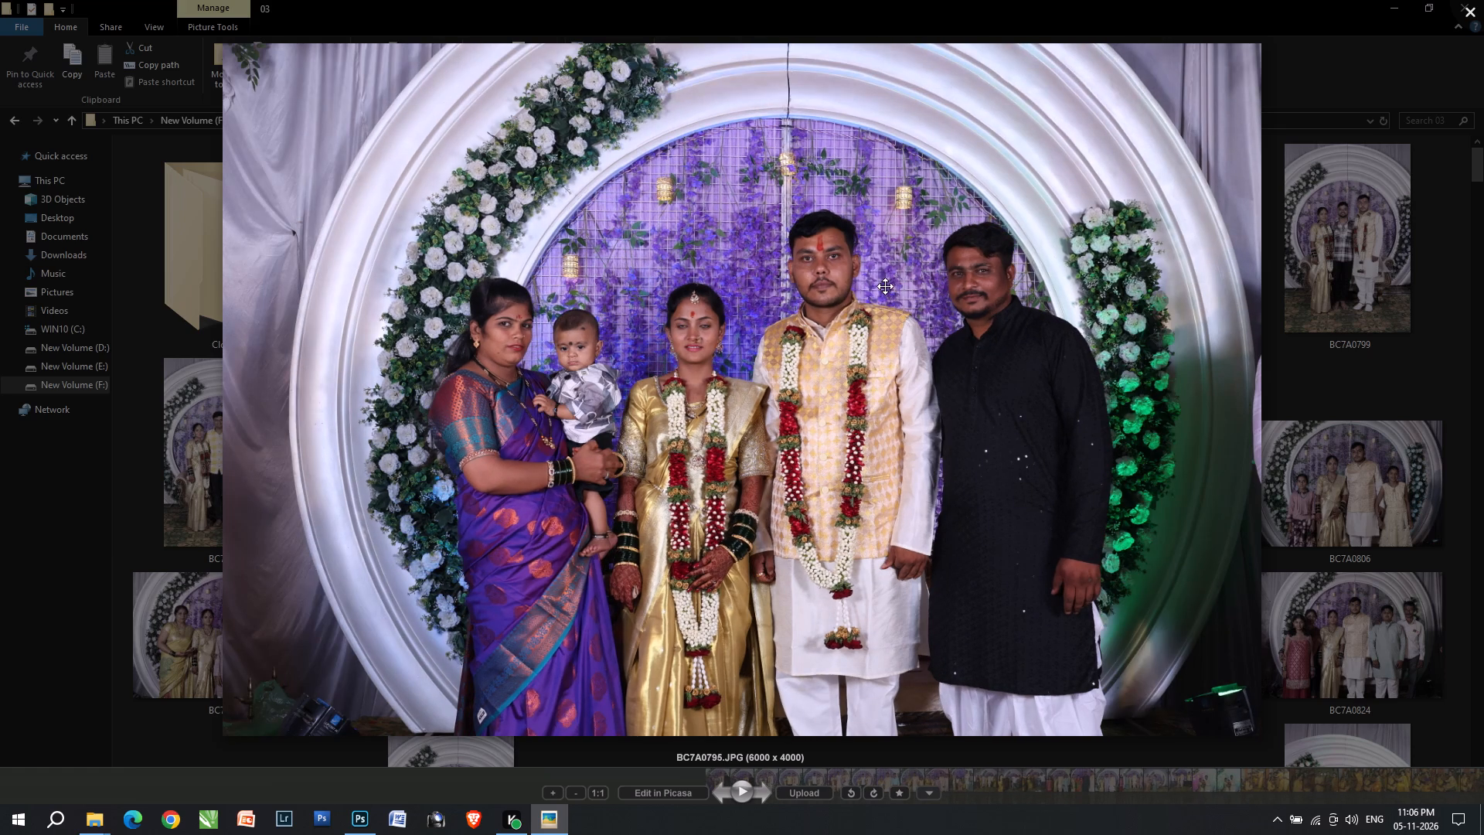
scroll(888, 286, up, 8)
scroll(749, 363, up, 3)
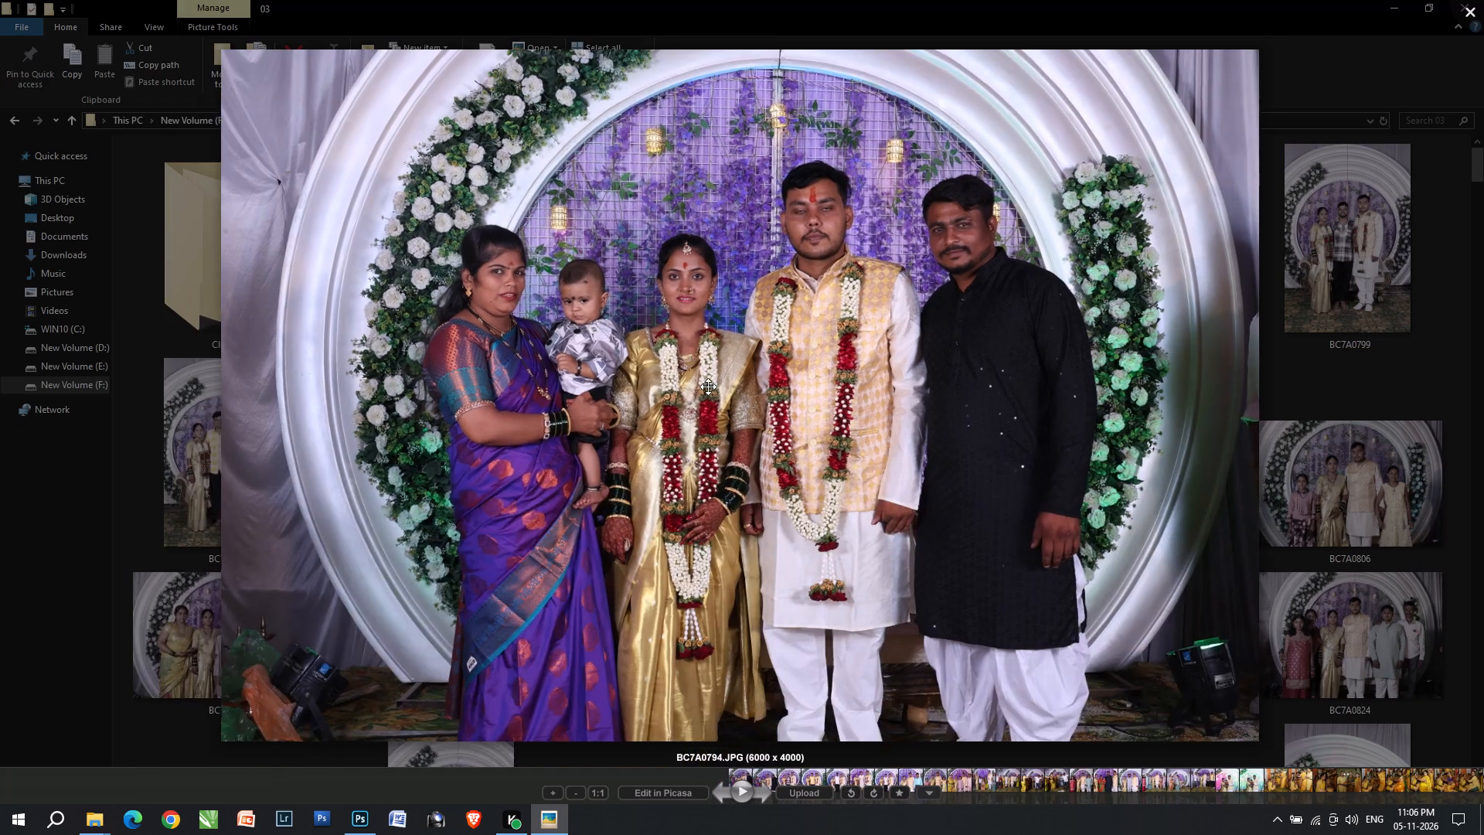
scroll(708, 387, up, 5)
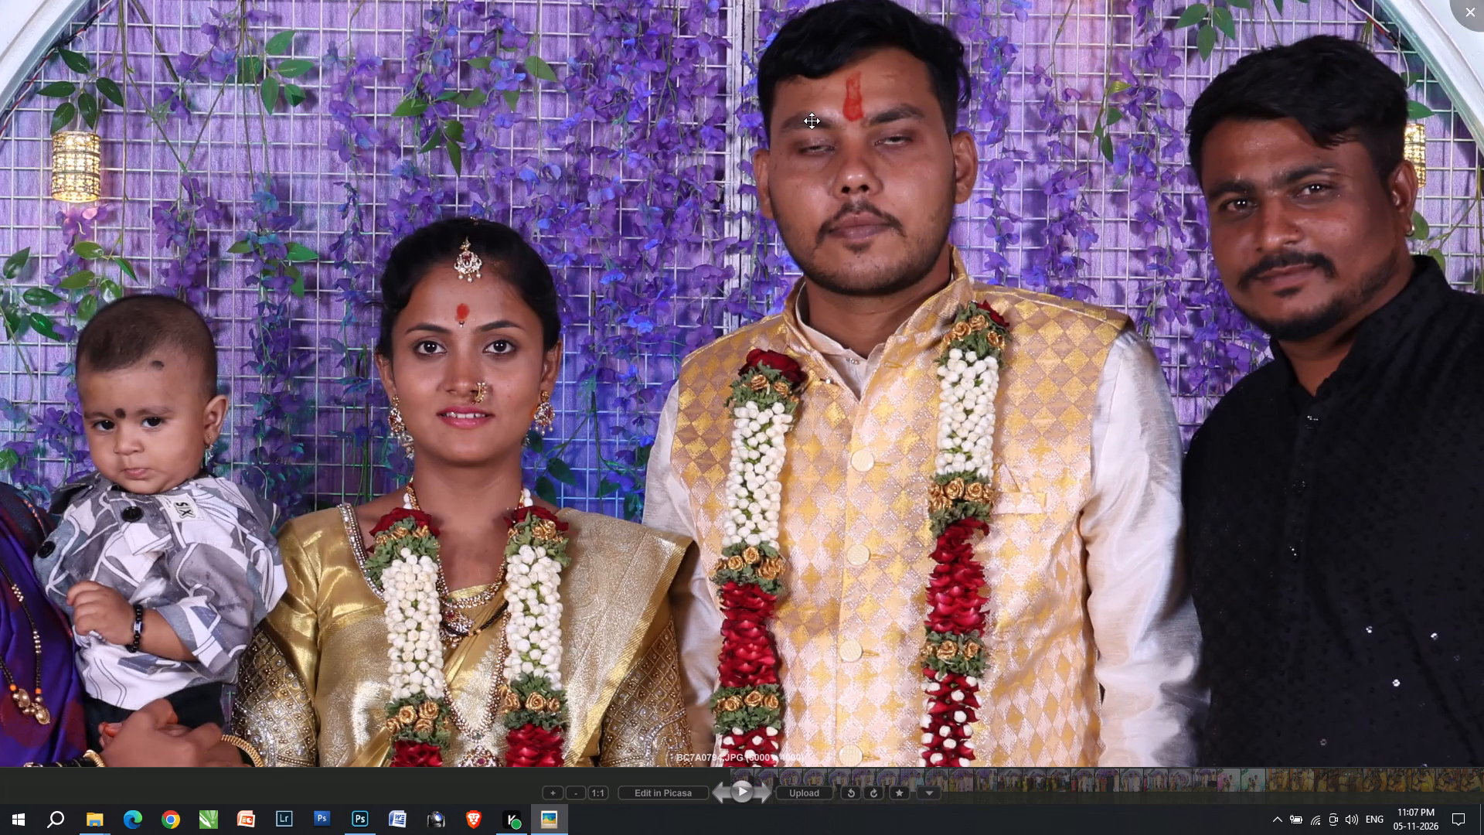
drag(817, 134, 825, 170)
scroll(855, 180, up, 4)
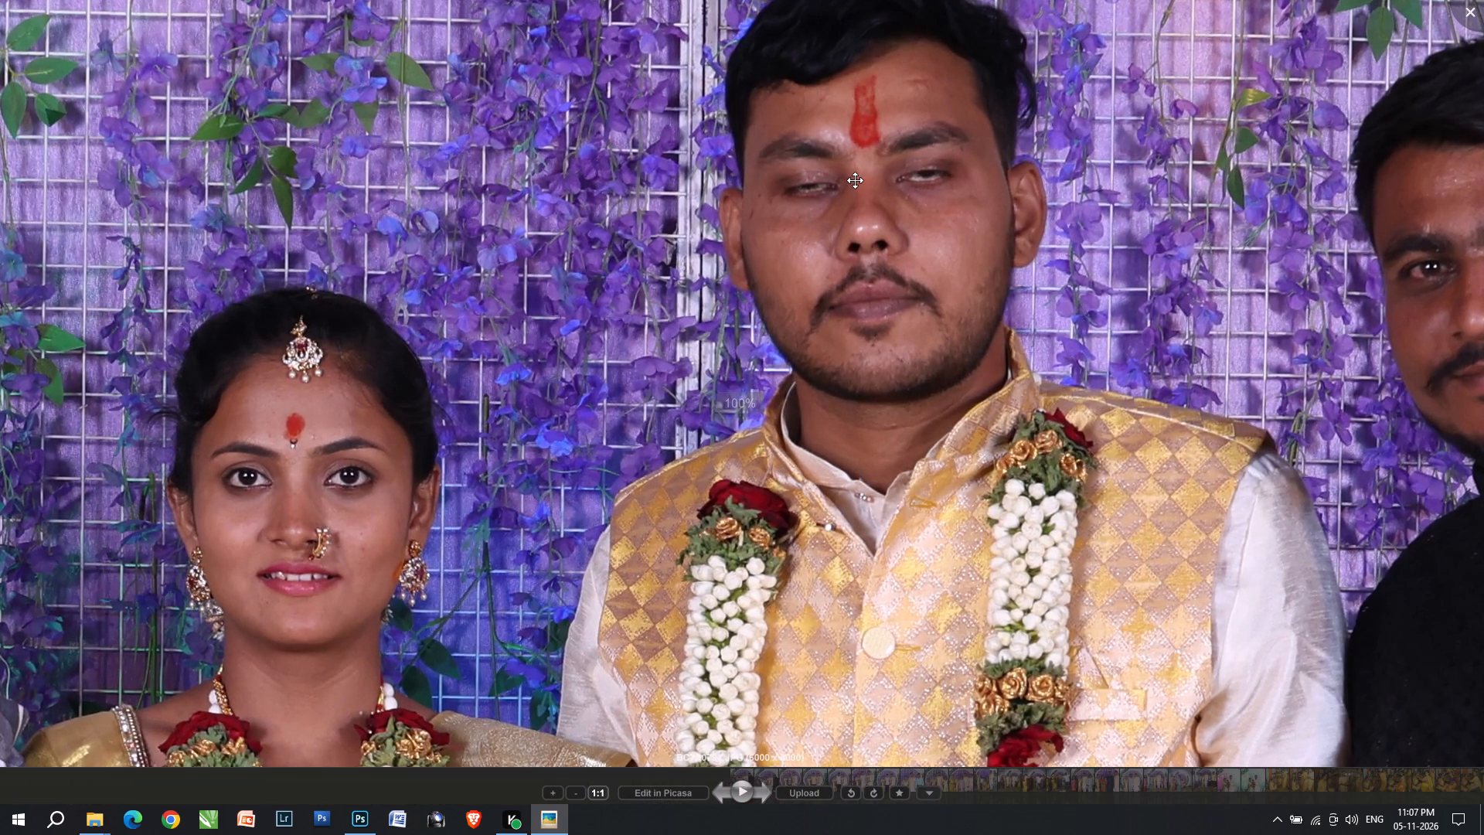
click(1483, 0)
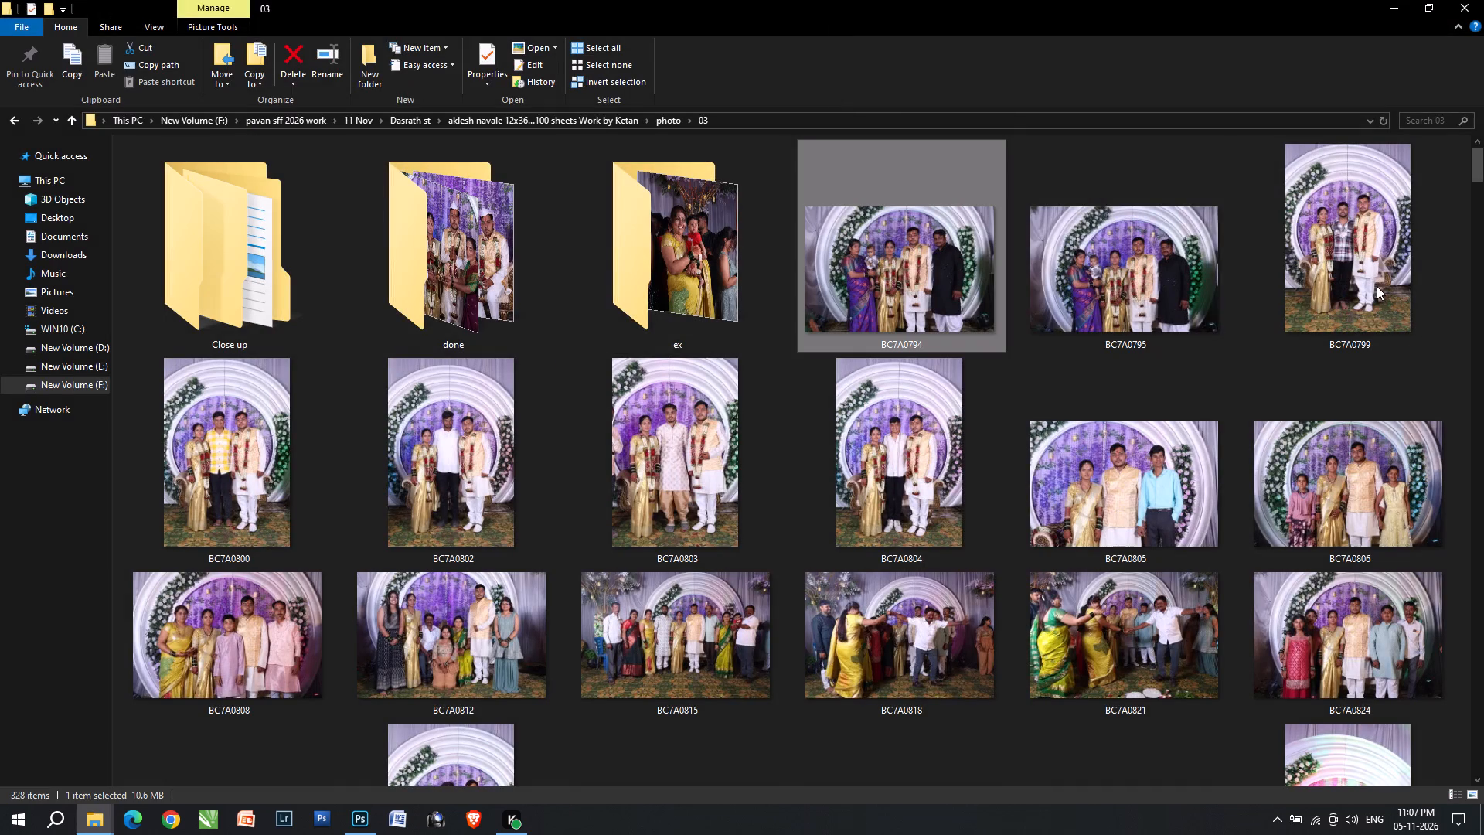
Select photos BC7A0794 and BC7A0795 in folder 03, bring both into Photoshop, and return to the folder.
ctrl+click(1110, 285)
drag(947, 291, 831, 15)
key(alt+Tab)
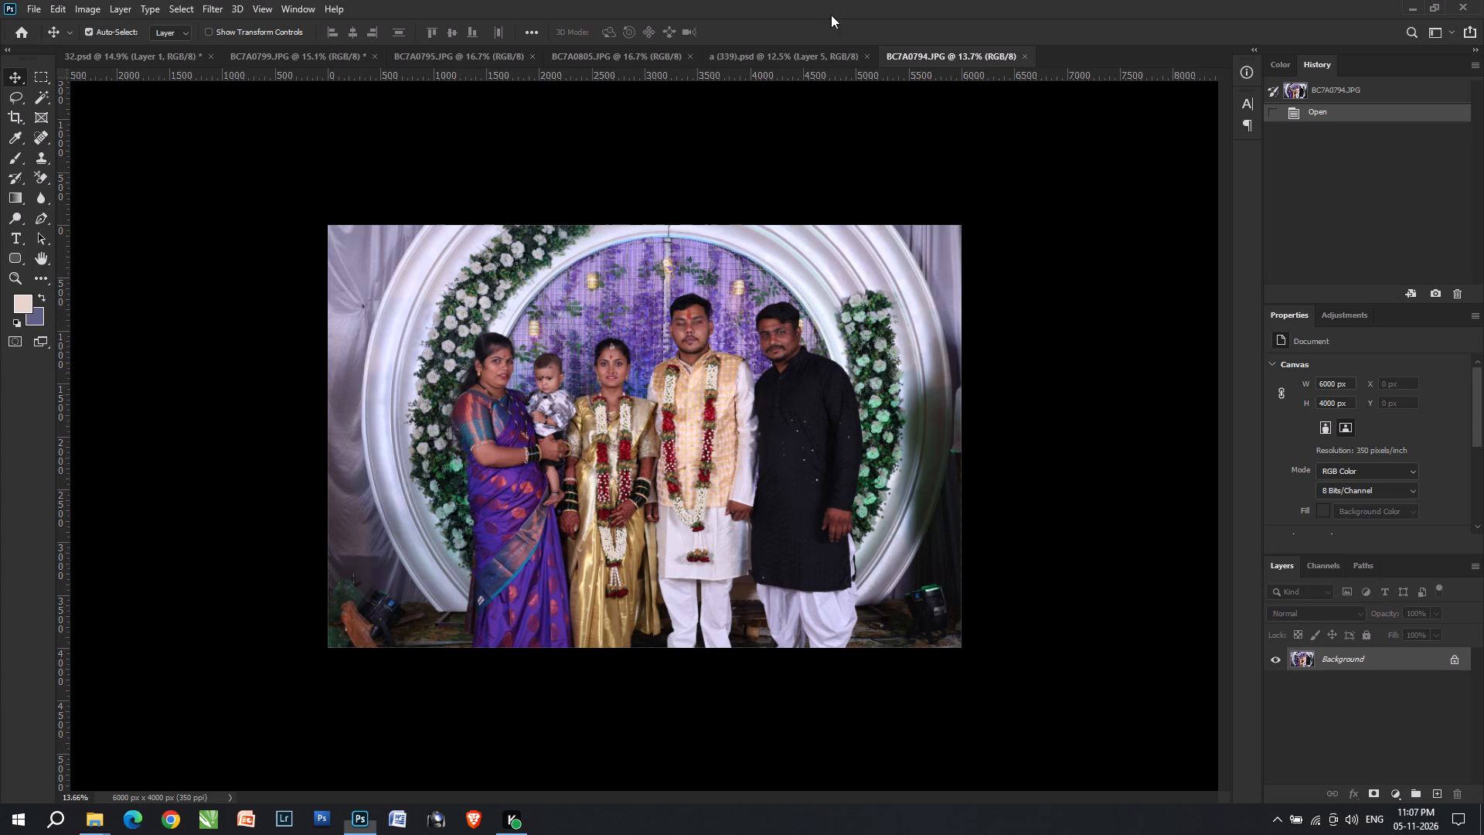
drag(831, 15, 832, 32)
key(alt+Tab)
key(alt+Tab)
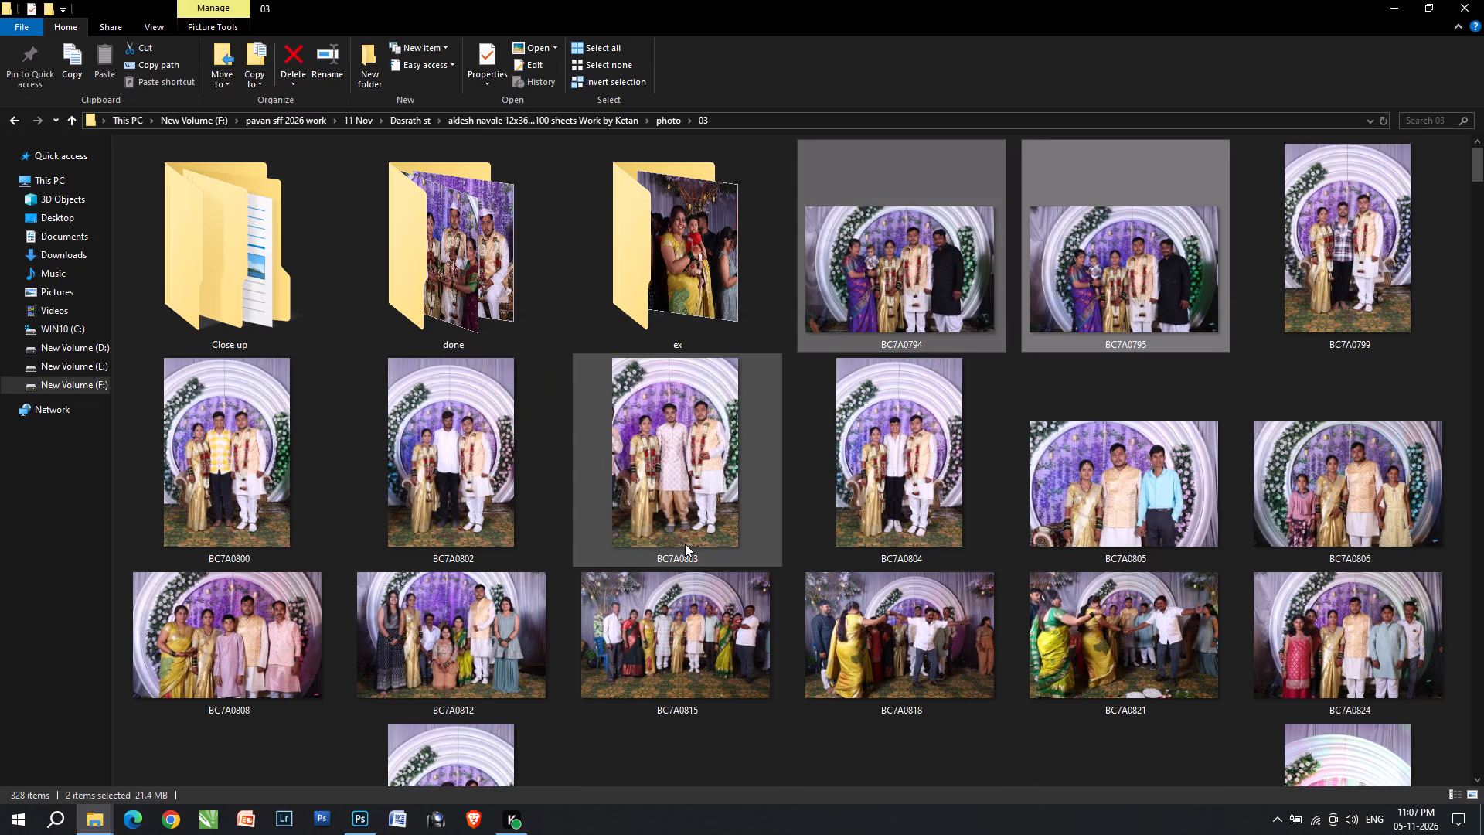
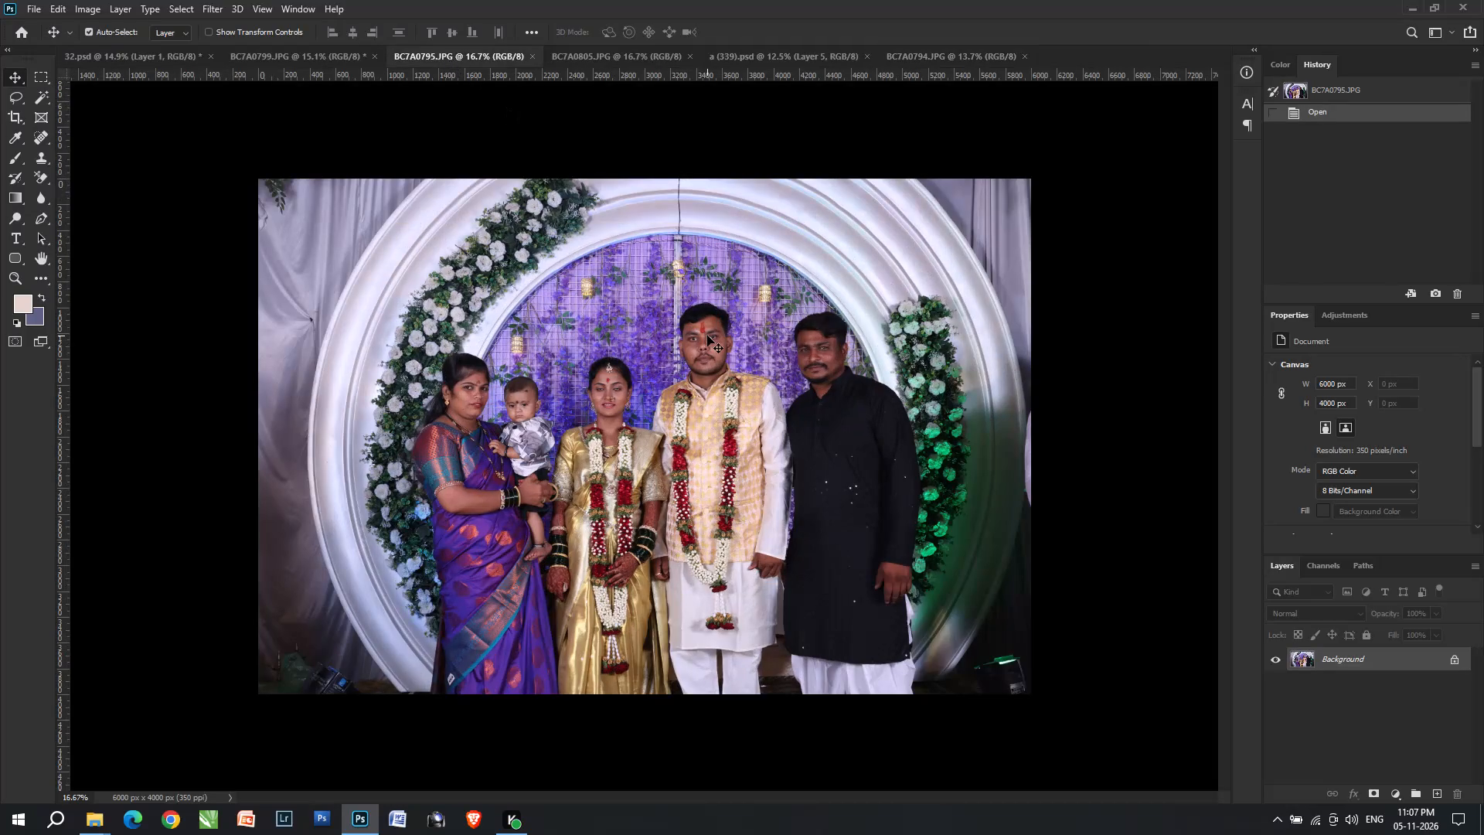
Cut a rectangular strip of about 387 × 112 px around the groom's open eyes out of photo BC7A0795.
alt+scroll(715, 339, up, 19)
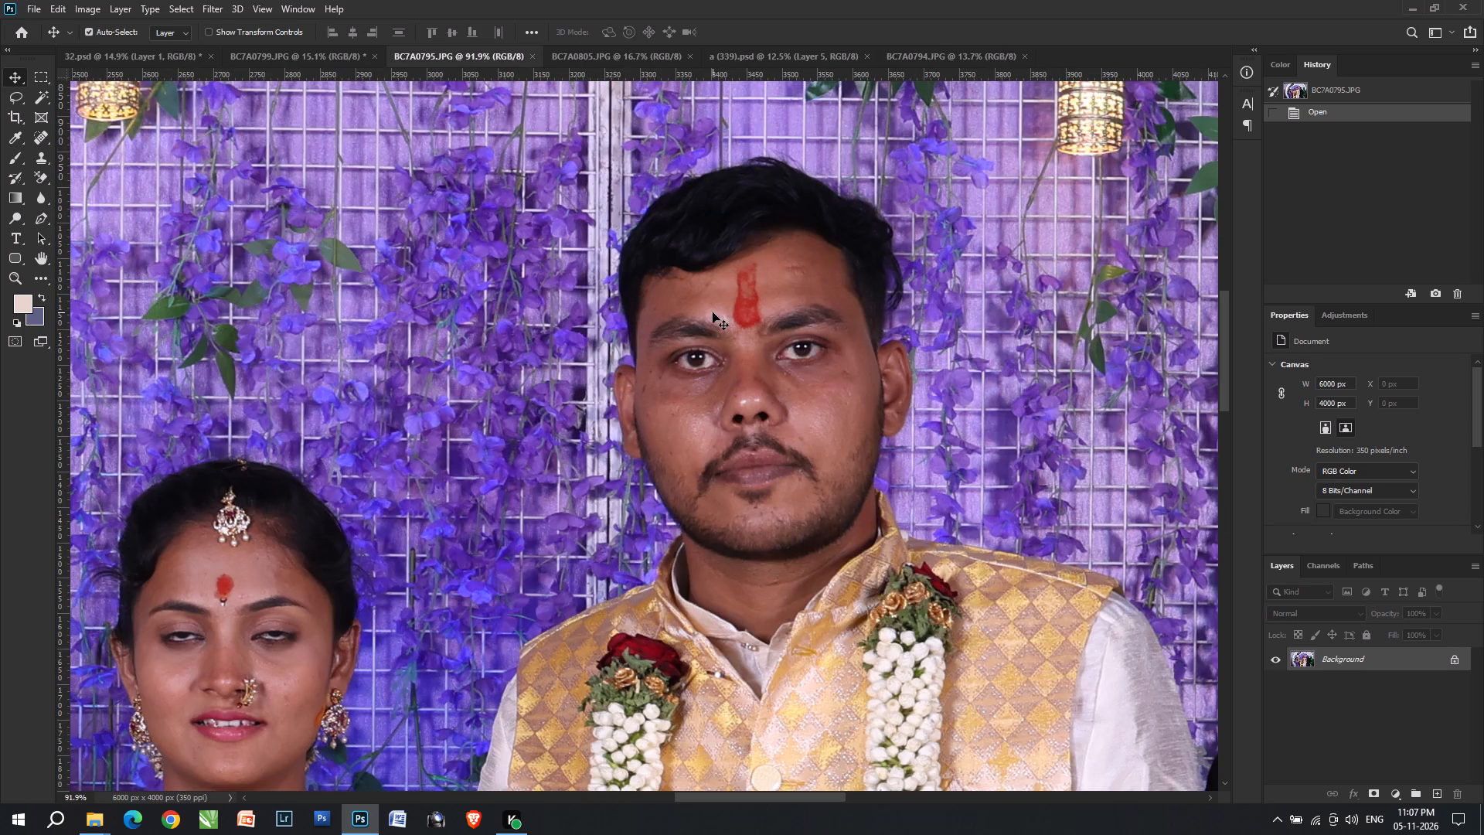
key(m)
drag(607, 308, 880, 387)
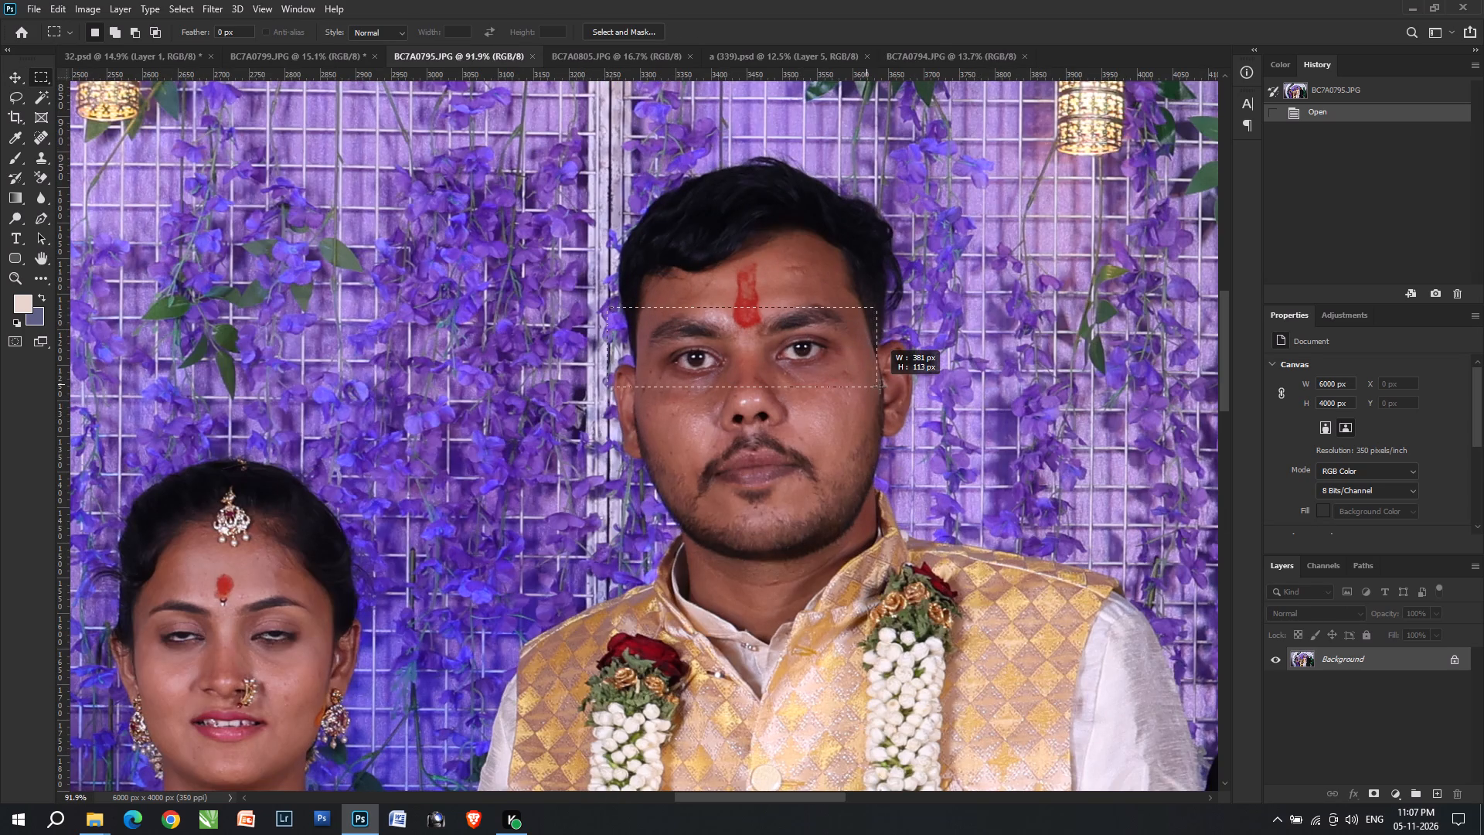
drag(880, 387, 880, 386)
click(830, 355)
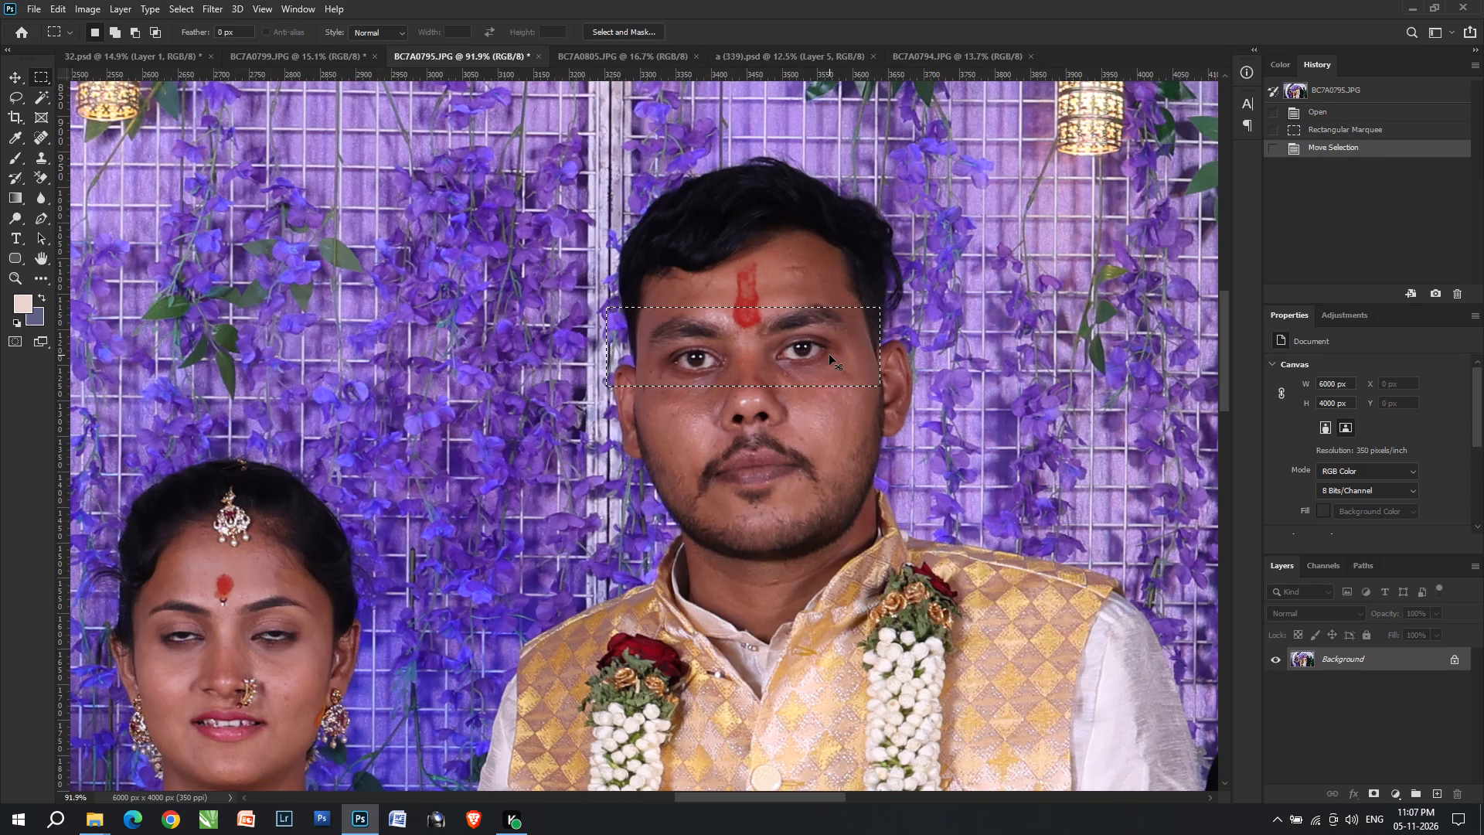
key(ctrl+x)
Paste the cut eye strip into photo BC7A0794 and position it over the groom's closed eyes.
click(927, 70)
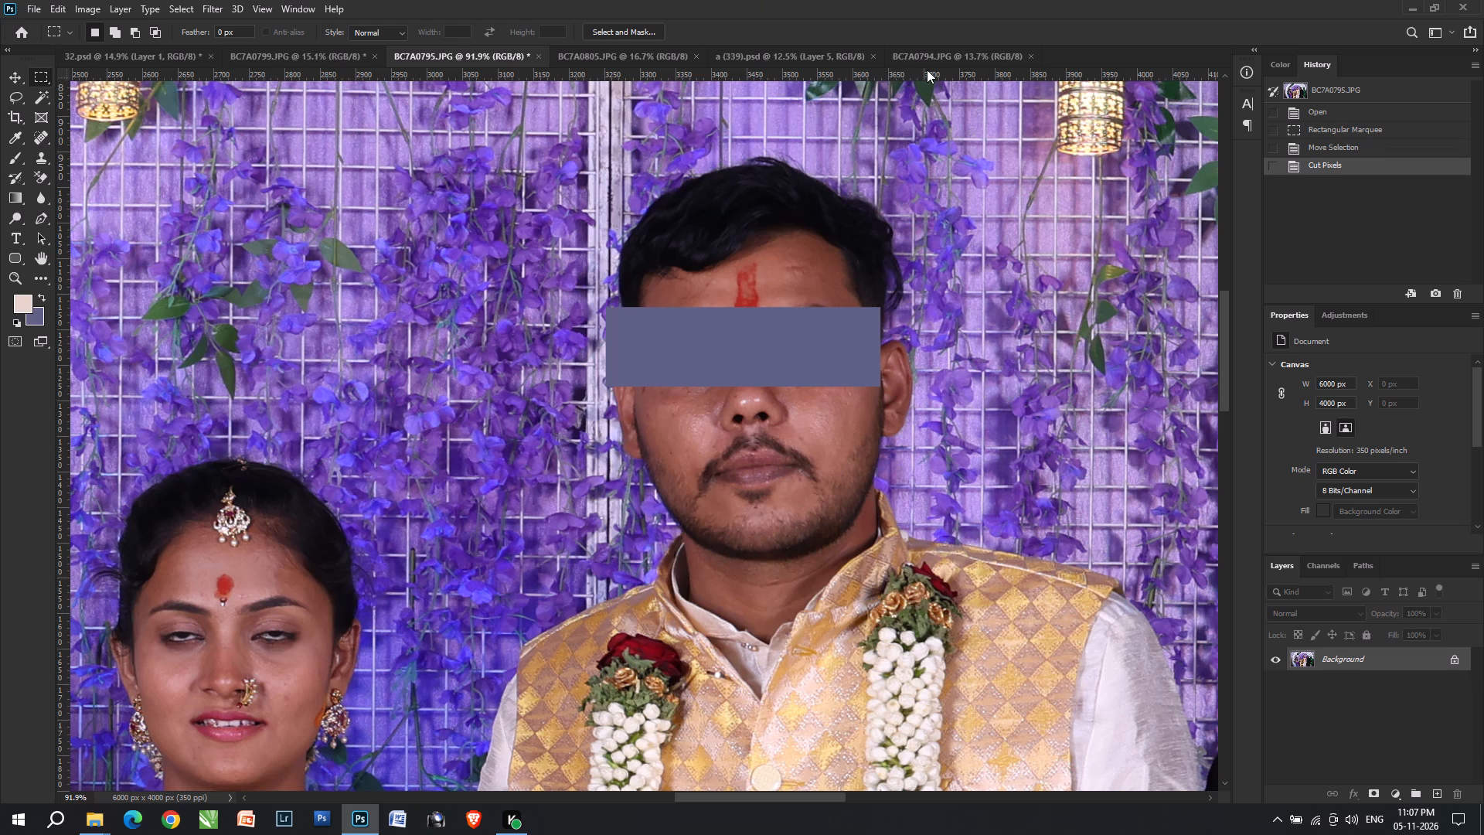
click(906, 62)
alt+scroll(639, 333, up, 11)
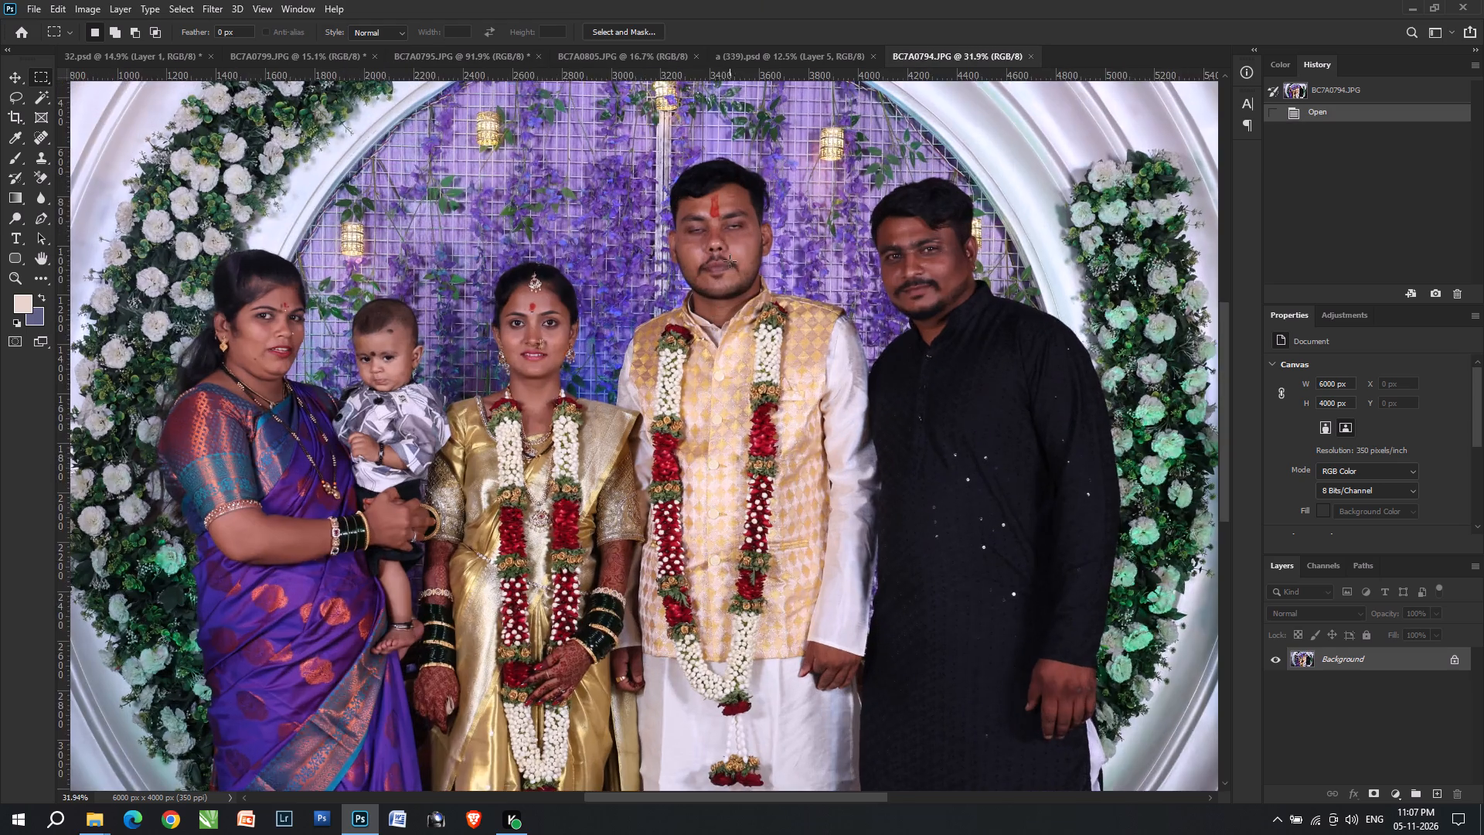
alt+scroll(730, 261, up, 13)
key(v)
key(ctrl+v)
key(ctrl+t)
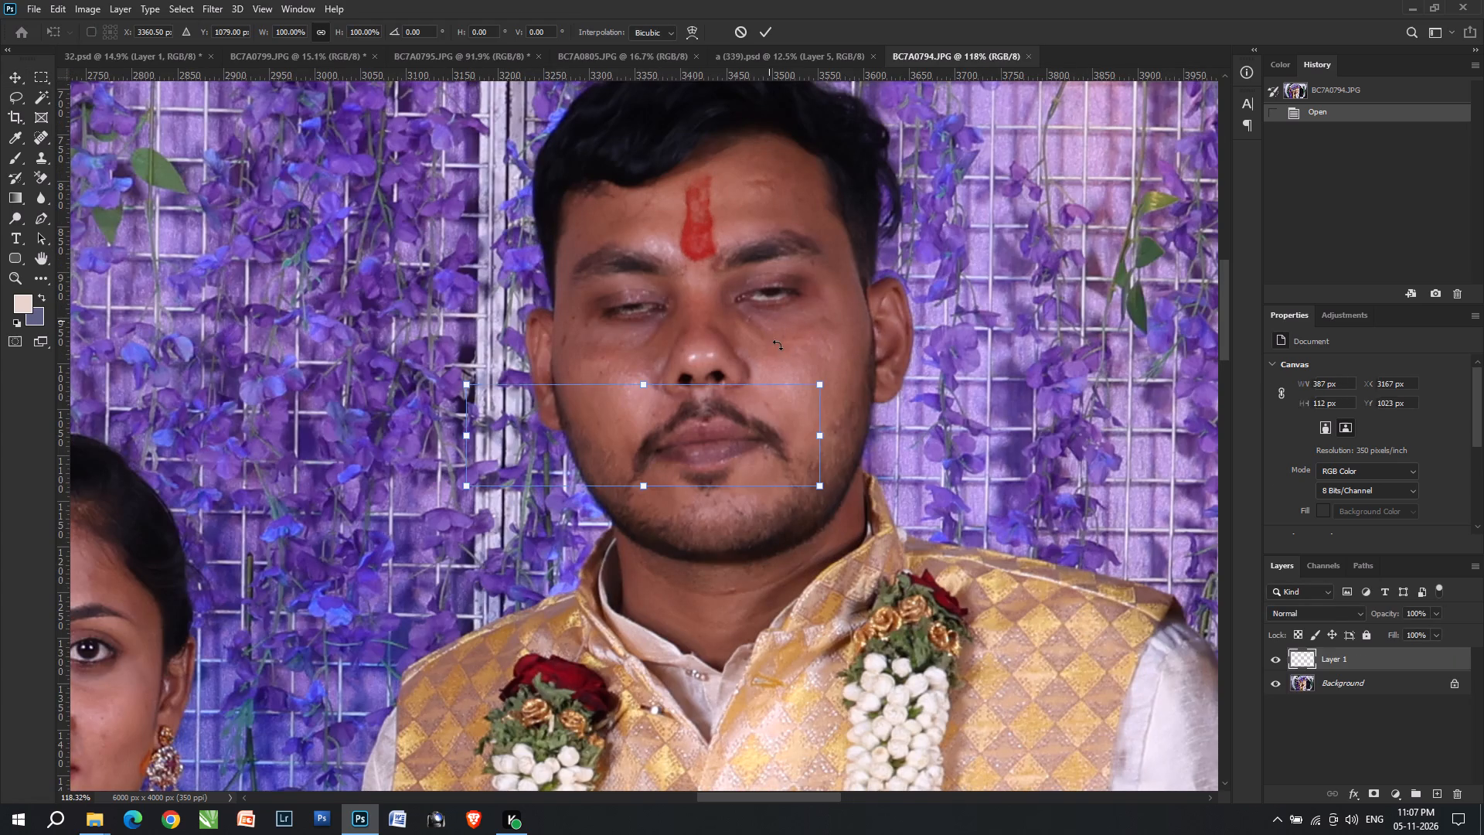
key(v)
key(v)
drag(745, 421, 795, 288)
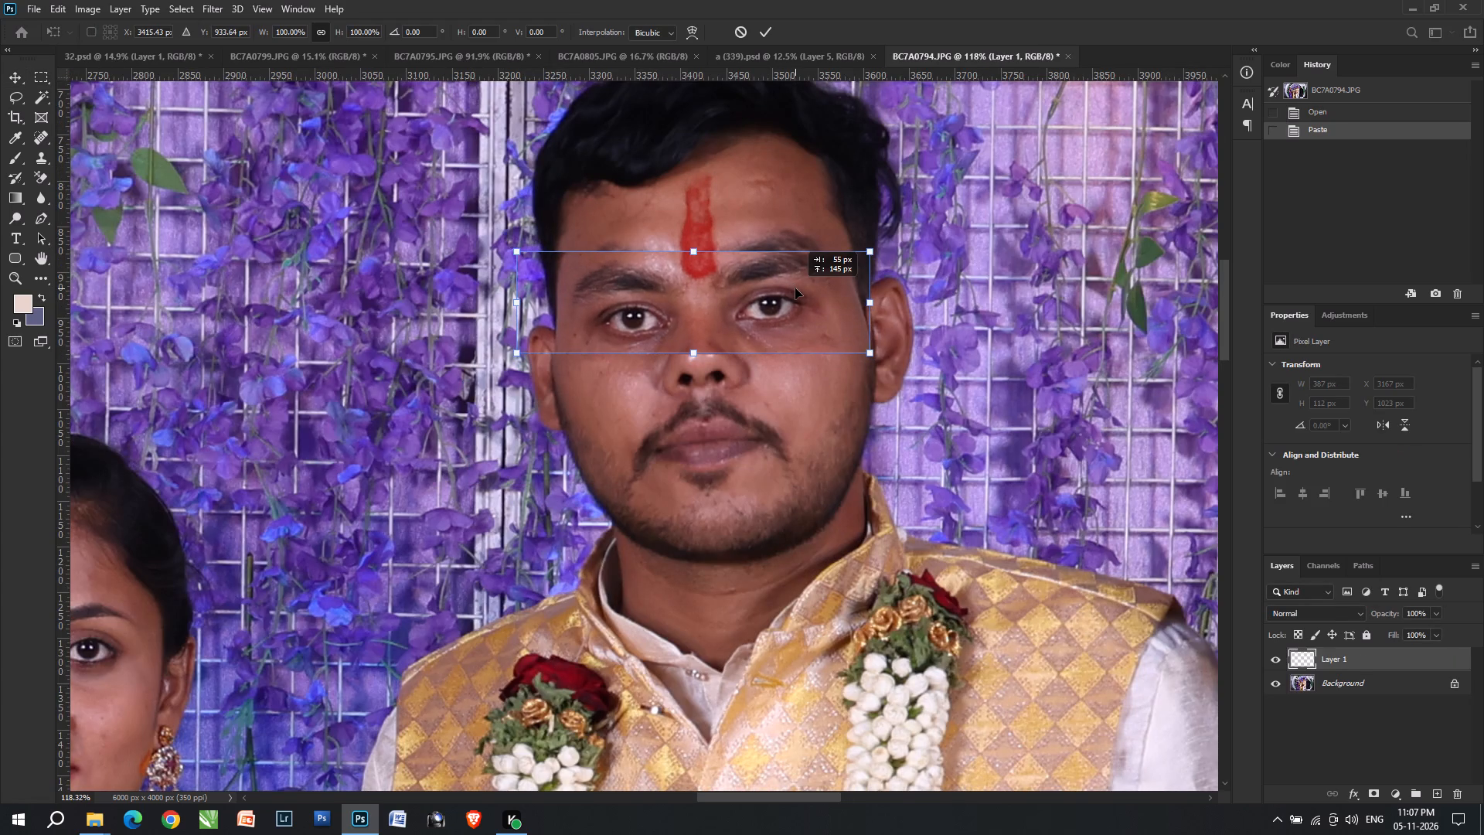
drag(795, 288, 793, 269)
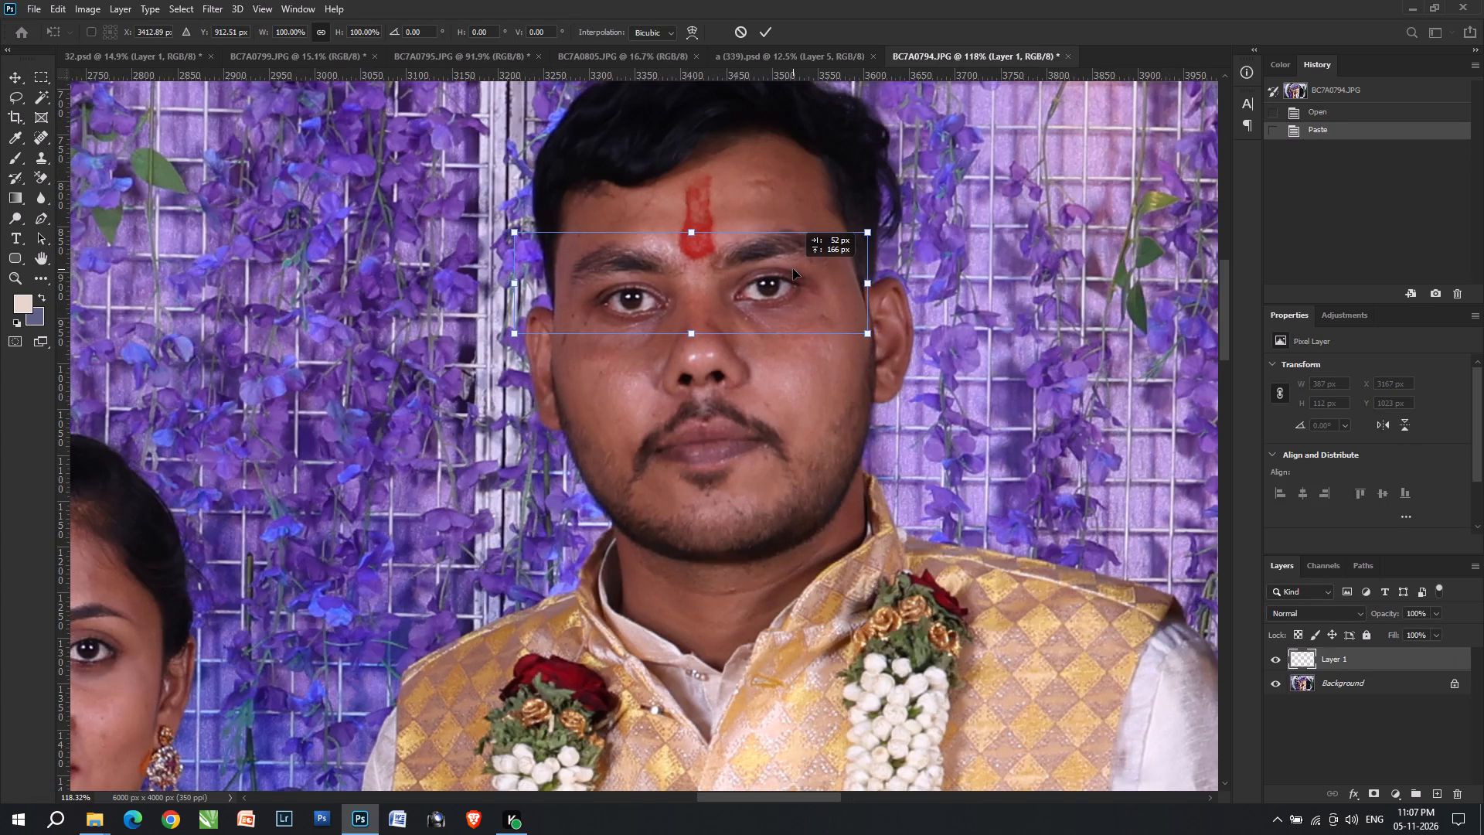
drag(793, 269, 791, 268)
key(Return)
Fine-tune the pasted eye strip to X 3221 px, Y 856 px so it lines up with the groom's face.
key(Right)
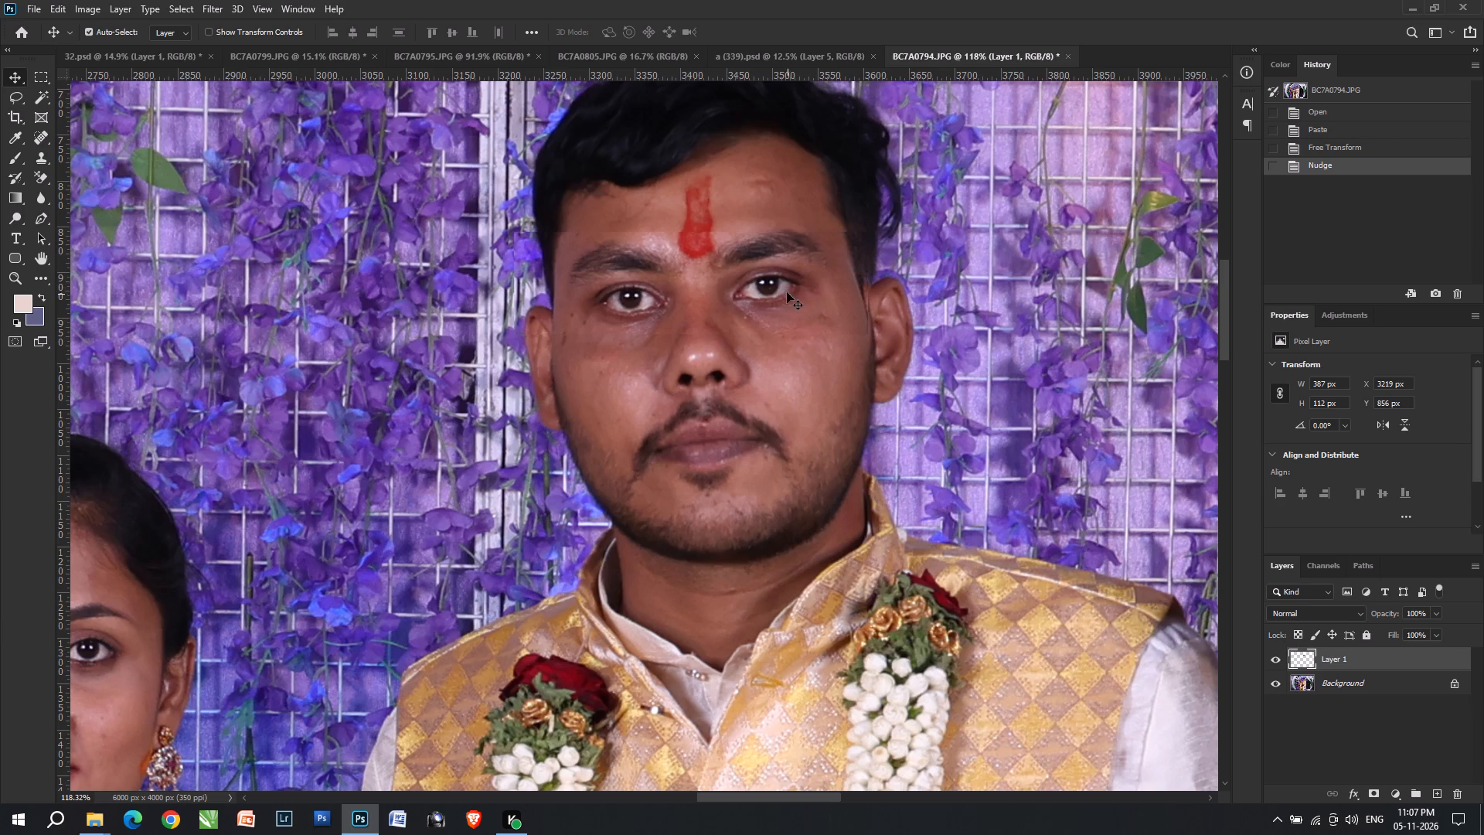
key(Up)
key(Down)
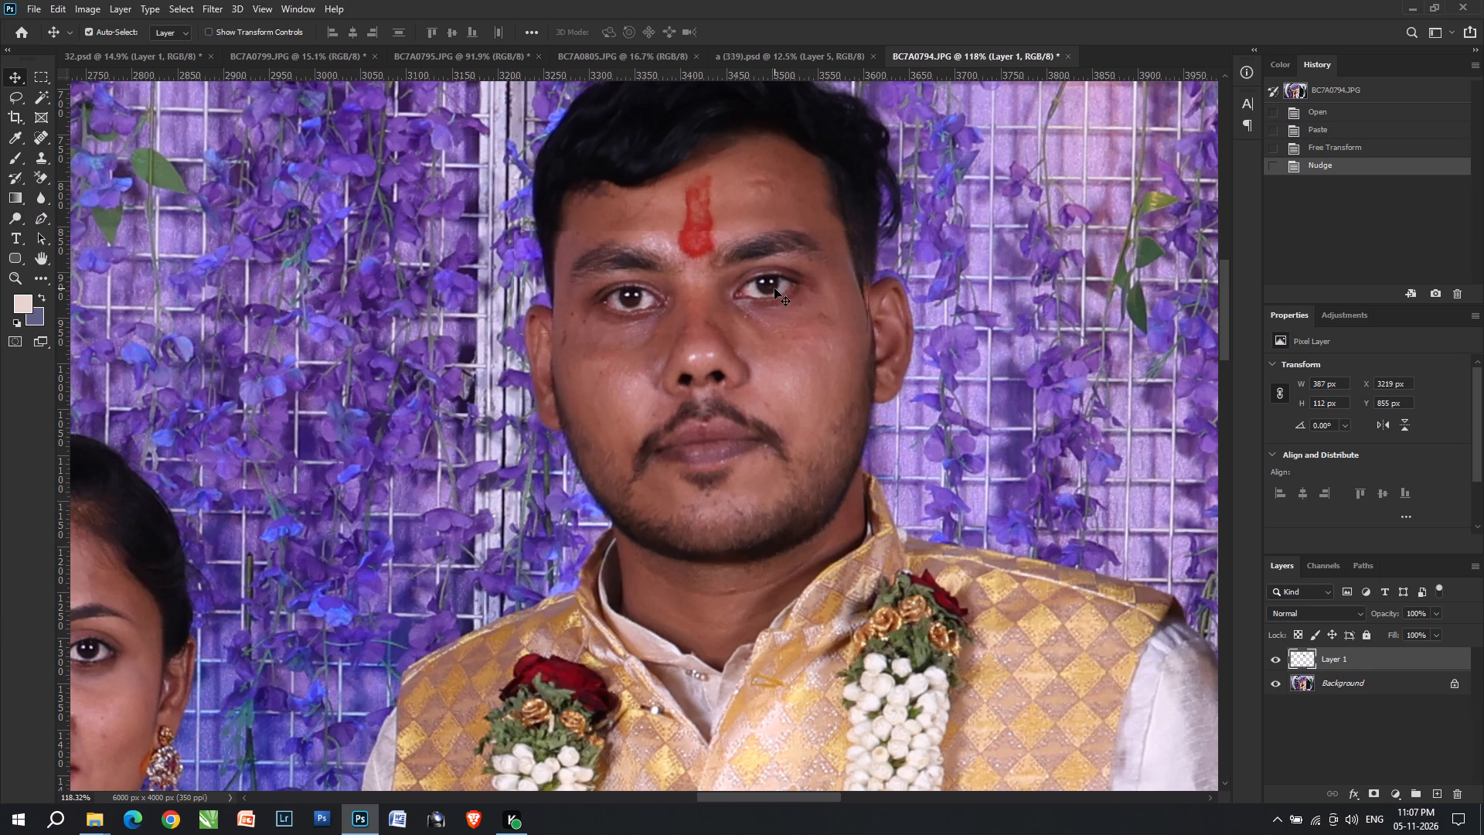
key(Down)
key(Right)
key(Right)
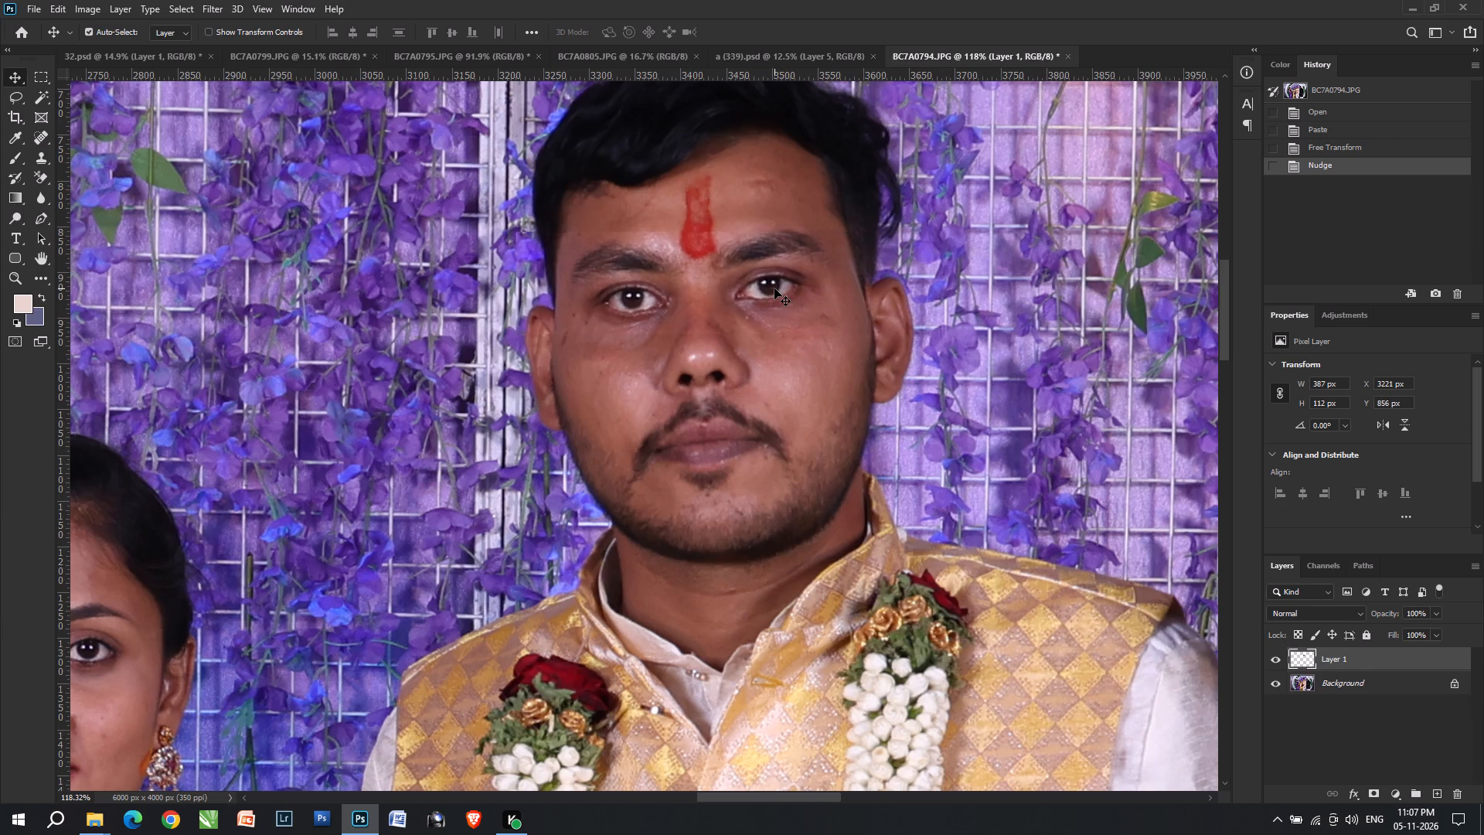
key(Left)
key(Right)
alt+scroll(599, 196, up, 10)
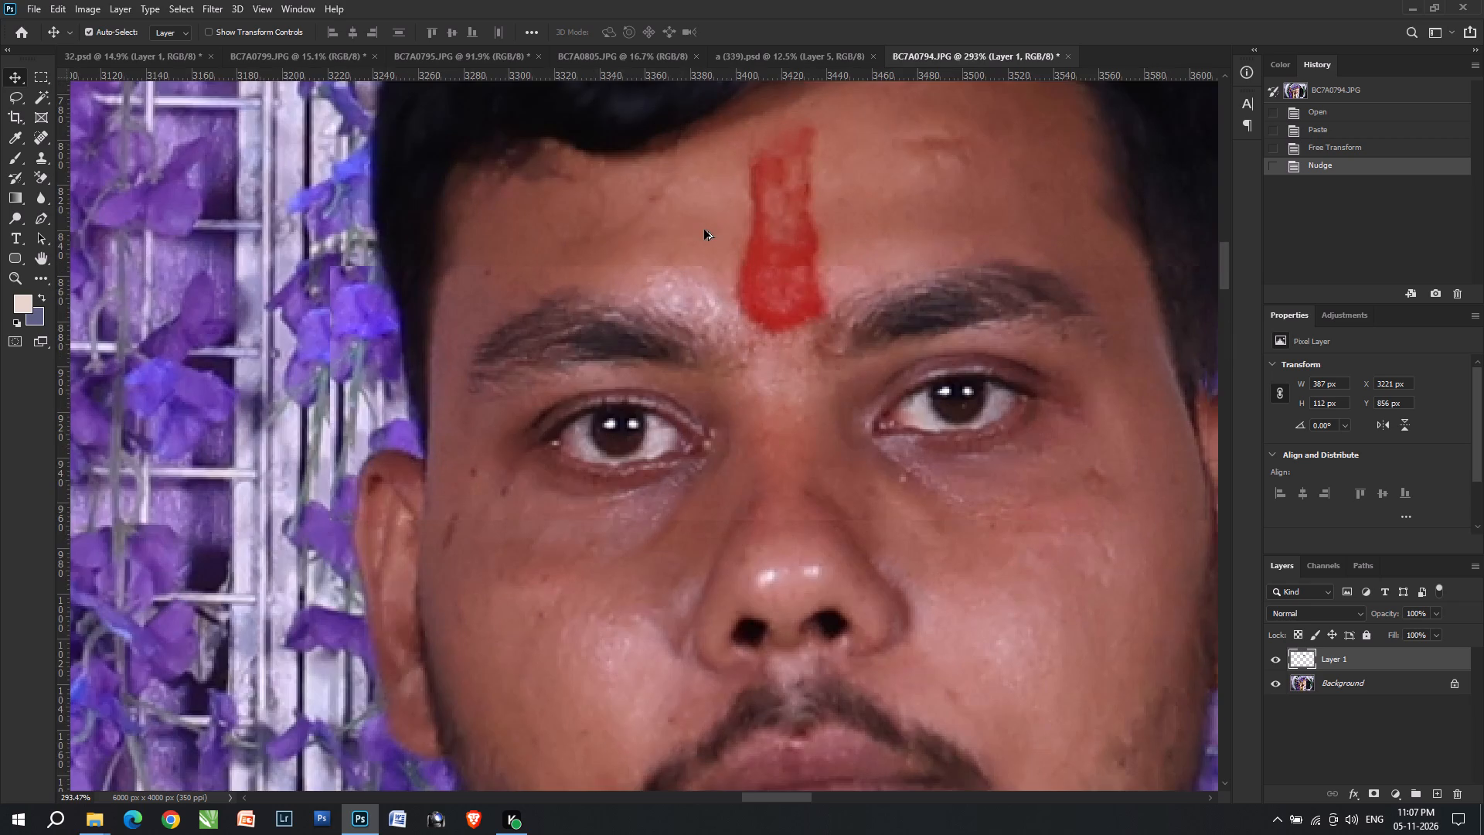
alt+scroll(808, 325, down, 9)
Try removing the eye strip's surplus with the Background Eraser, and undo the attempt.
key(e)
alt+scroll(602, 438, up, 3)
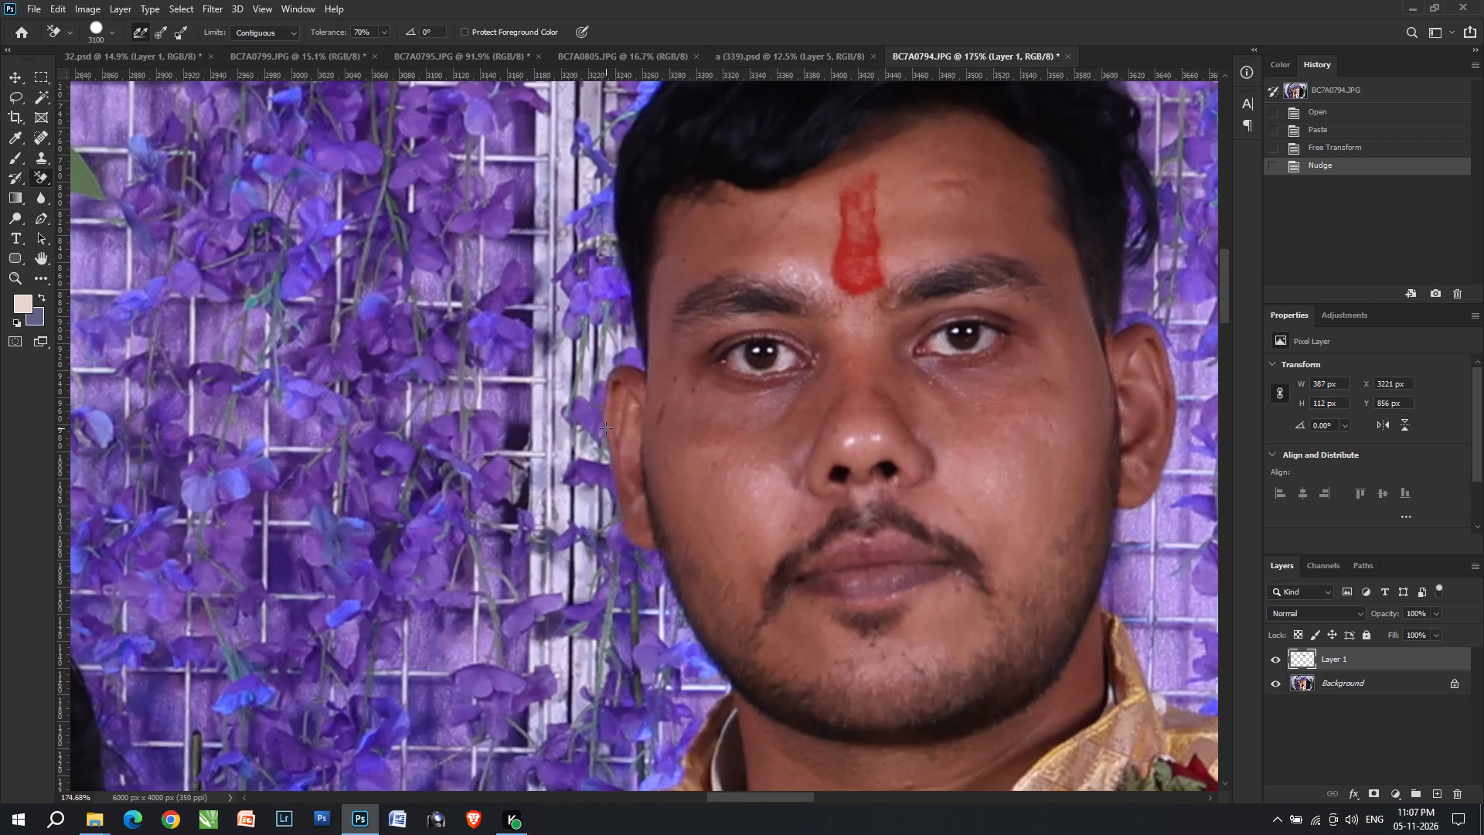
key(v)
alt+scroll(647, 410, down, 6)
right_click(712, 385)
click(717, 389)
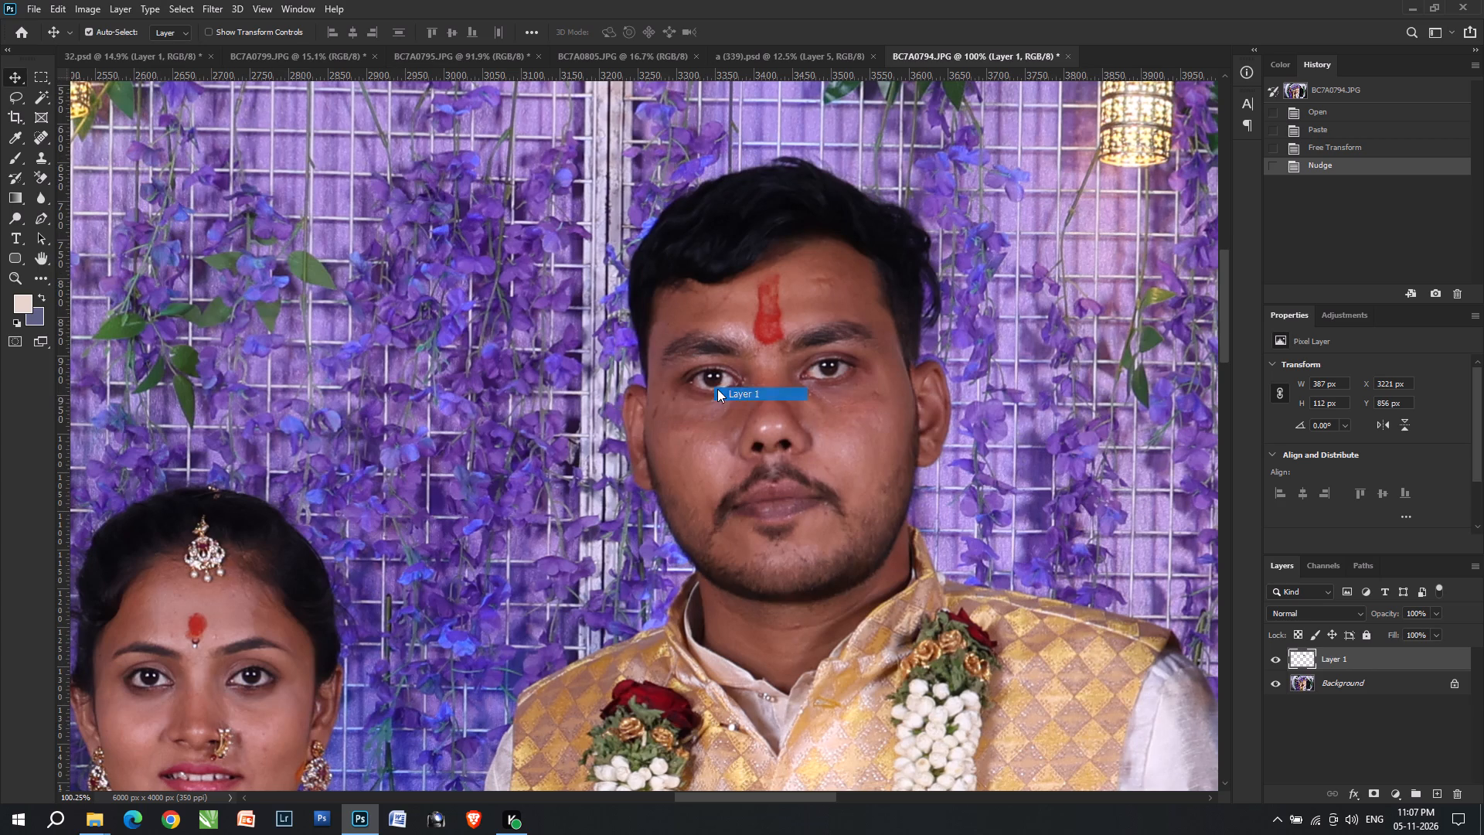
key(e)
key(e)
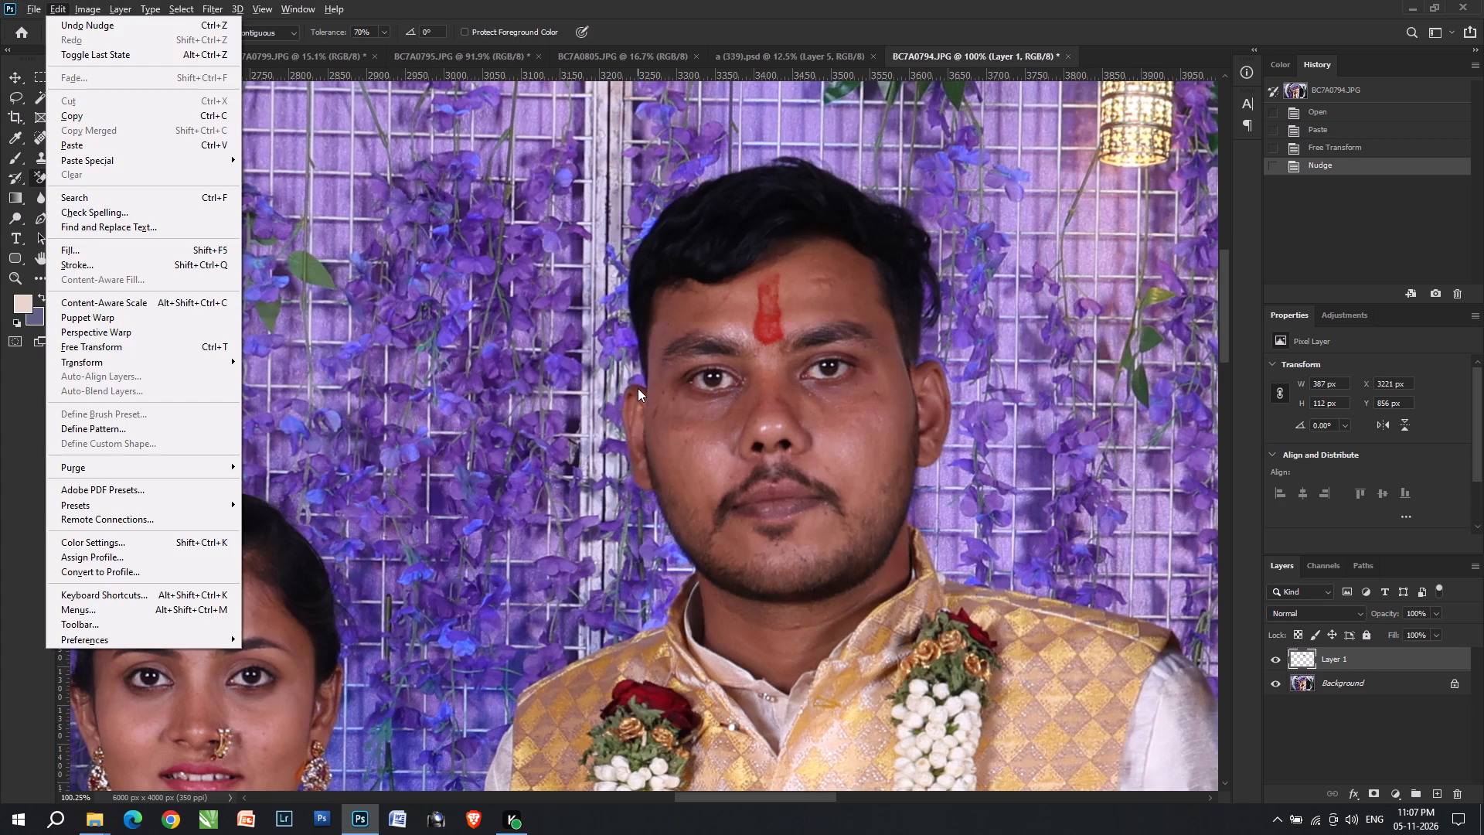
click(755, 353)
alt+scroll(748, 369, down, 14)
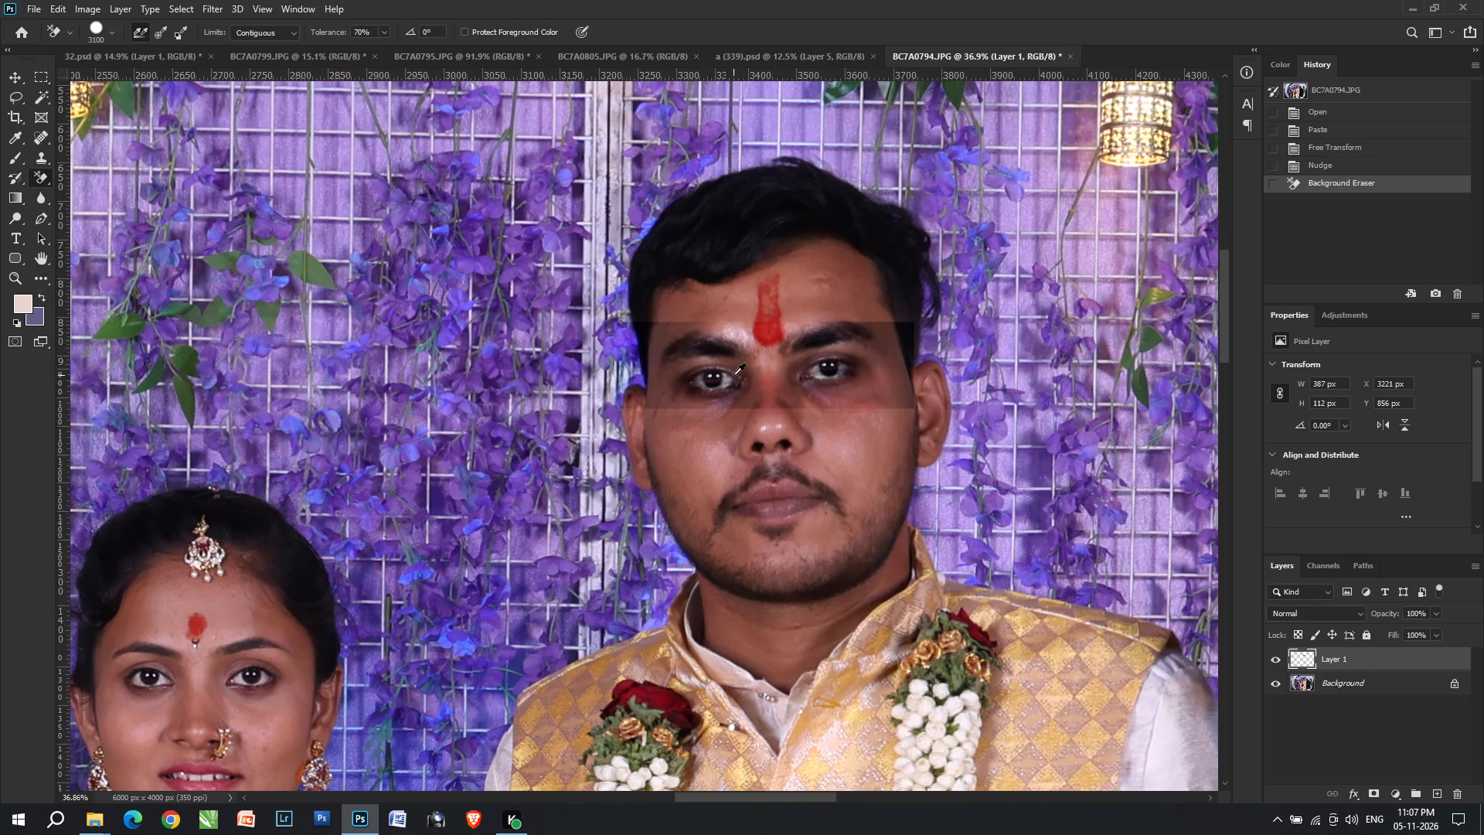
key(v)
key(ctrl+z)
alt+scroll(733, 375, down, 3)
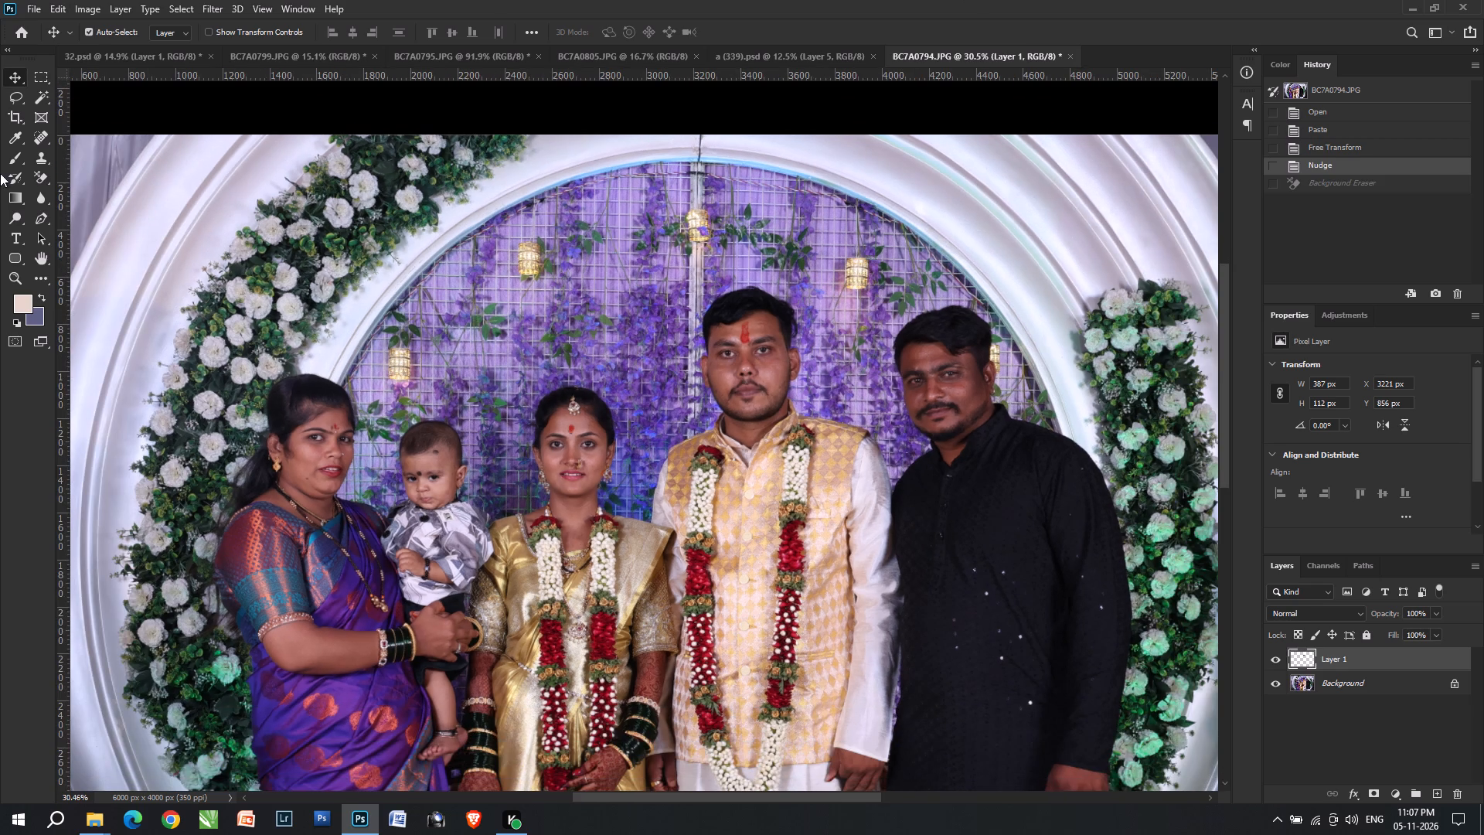
With the Eraser at brush size 80, erase the eye strip's surplus over the backdrop and hair on the left side of the groom's head.
right_click(38, 171)
drag(98, 174, 91, 174)
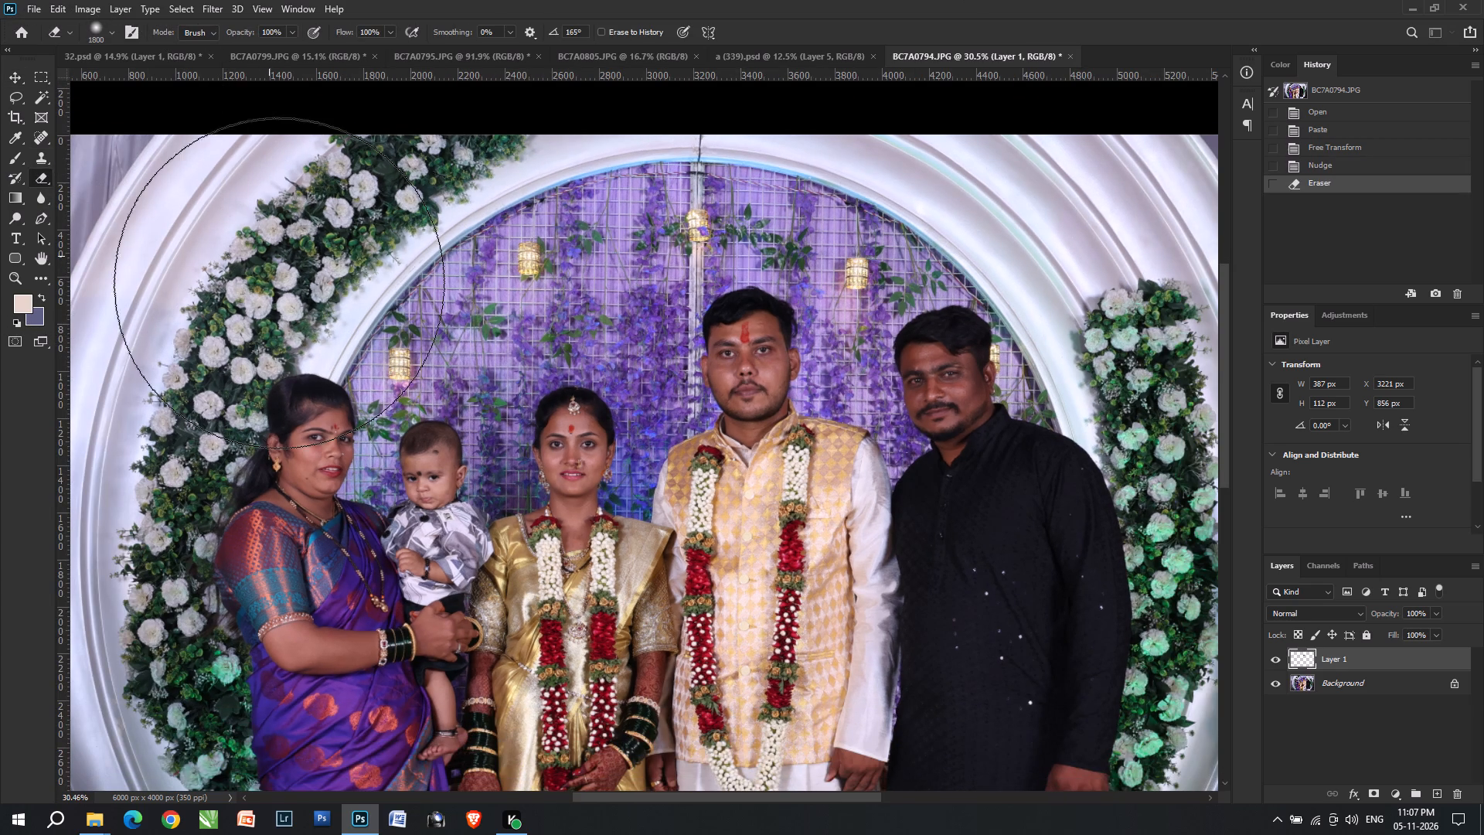
key(ctrl+z)
alt+scroll(774, 372, up, 9)
key(bracketleft)
key(bracketleft)
key(bracketleft)
key(bracketleft)
key(bracketleft)
key(bracketleft)
key(bracketleft)
key(bracketleft)
key(bracketleft)
key(bracketleft)
key(bracketleft)
key(bracketleft)
key(bracketleft)
key(bracketleft)
key(bracketleft)
key(bracketleft)
key(bracketleft)
key(bracketleft)
key(bracketleft)
key(bracketleft)
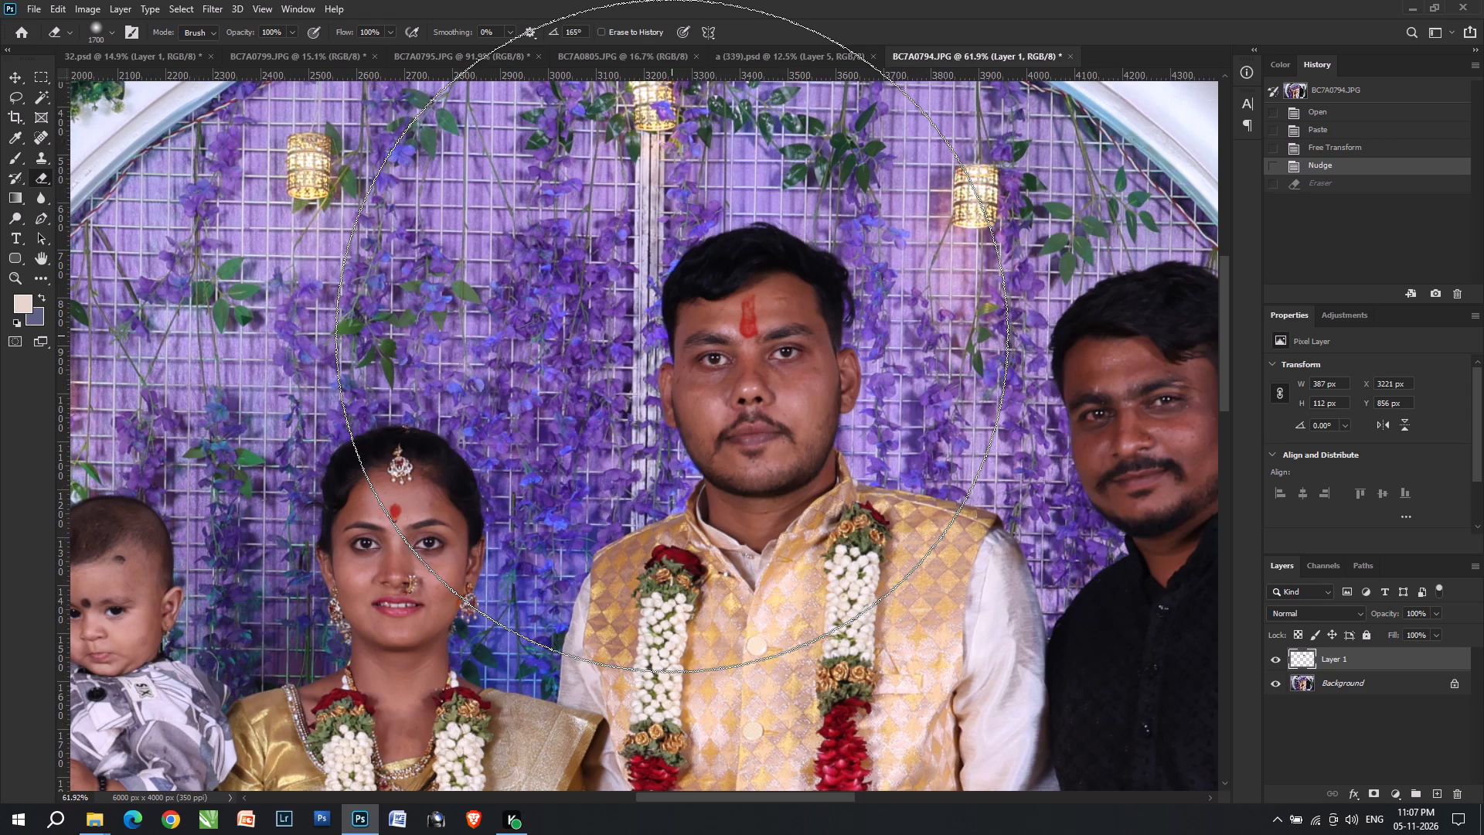
key(bracketleft)
key(bracketleft)
key(bracketleft)
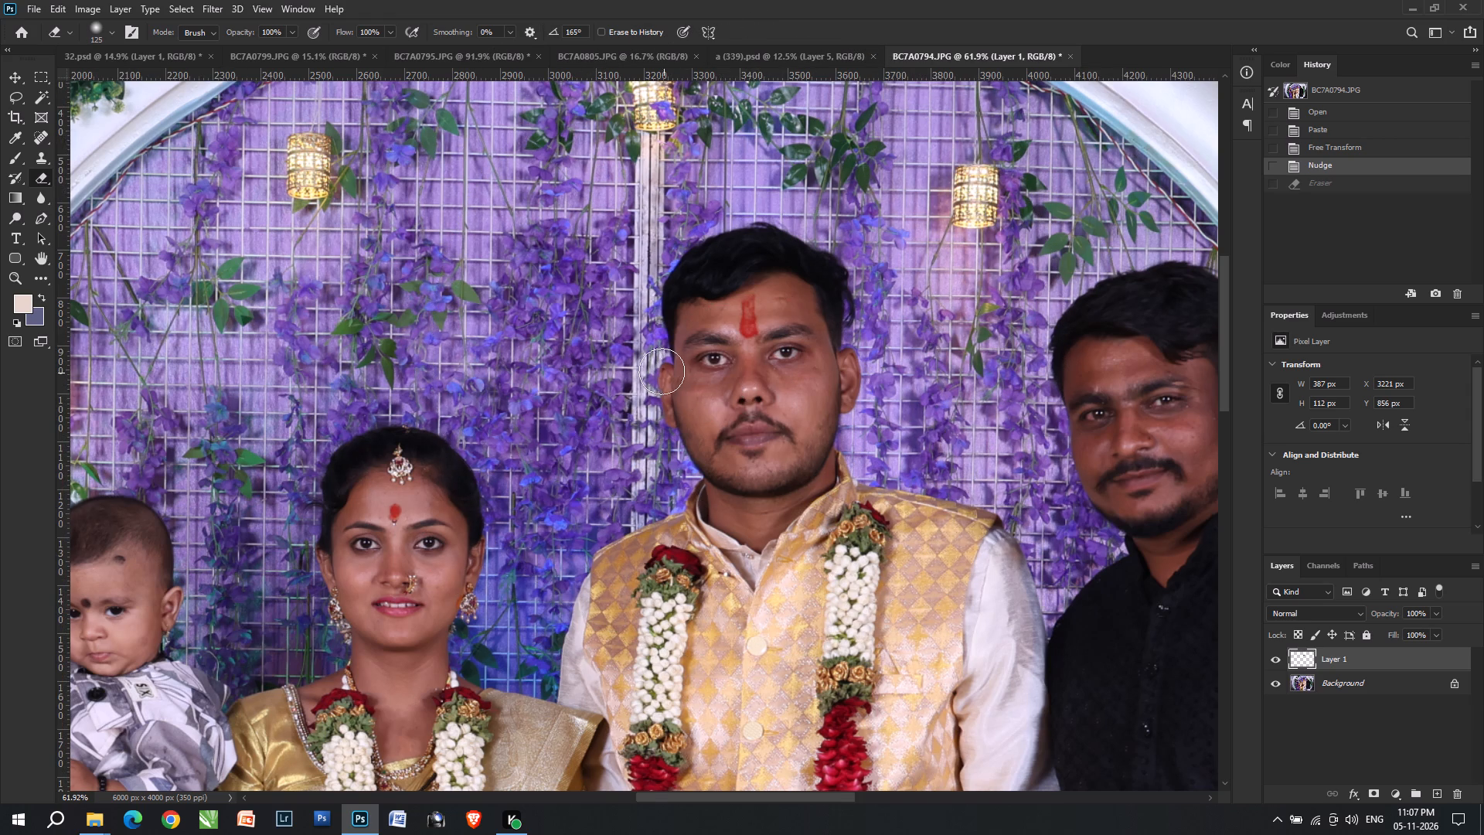
scroll(659, 370, up, 12)
key(bracketleft)
key(bracketleft)
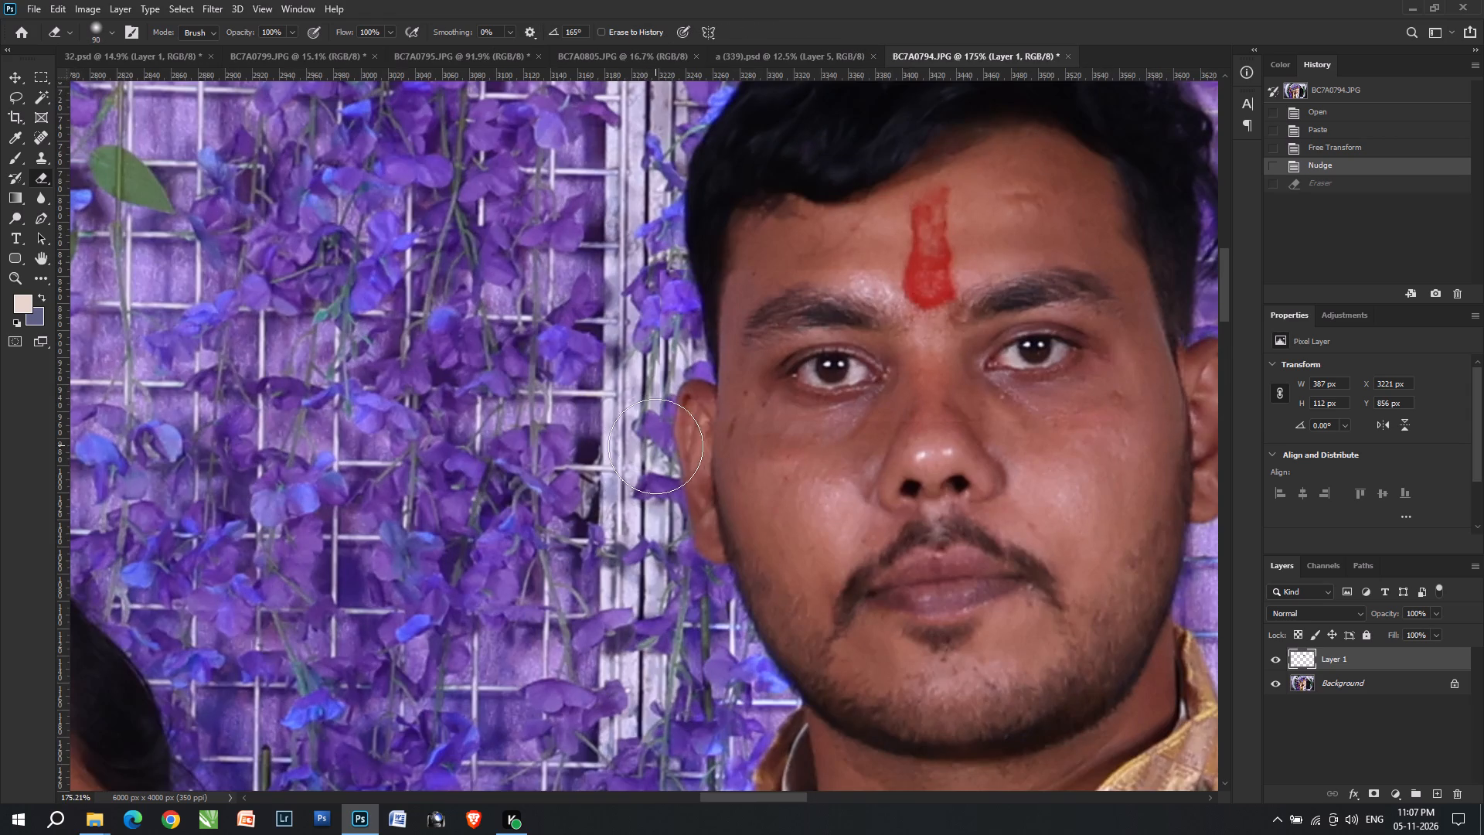
key(bracketleft)
drag(655, 450, 683, 273)
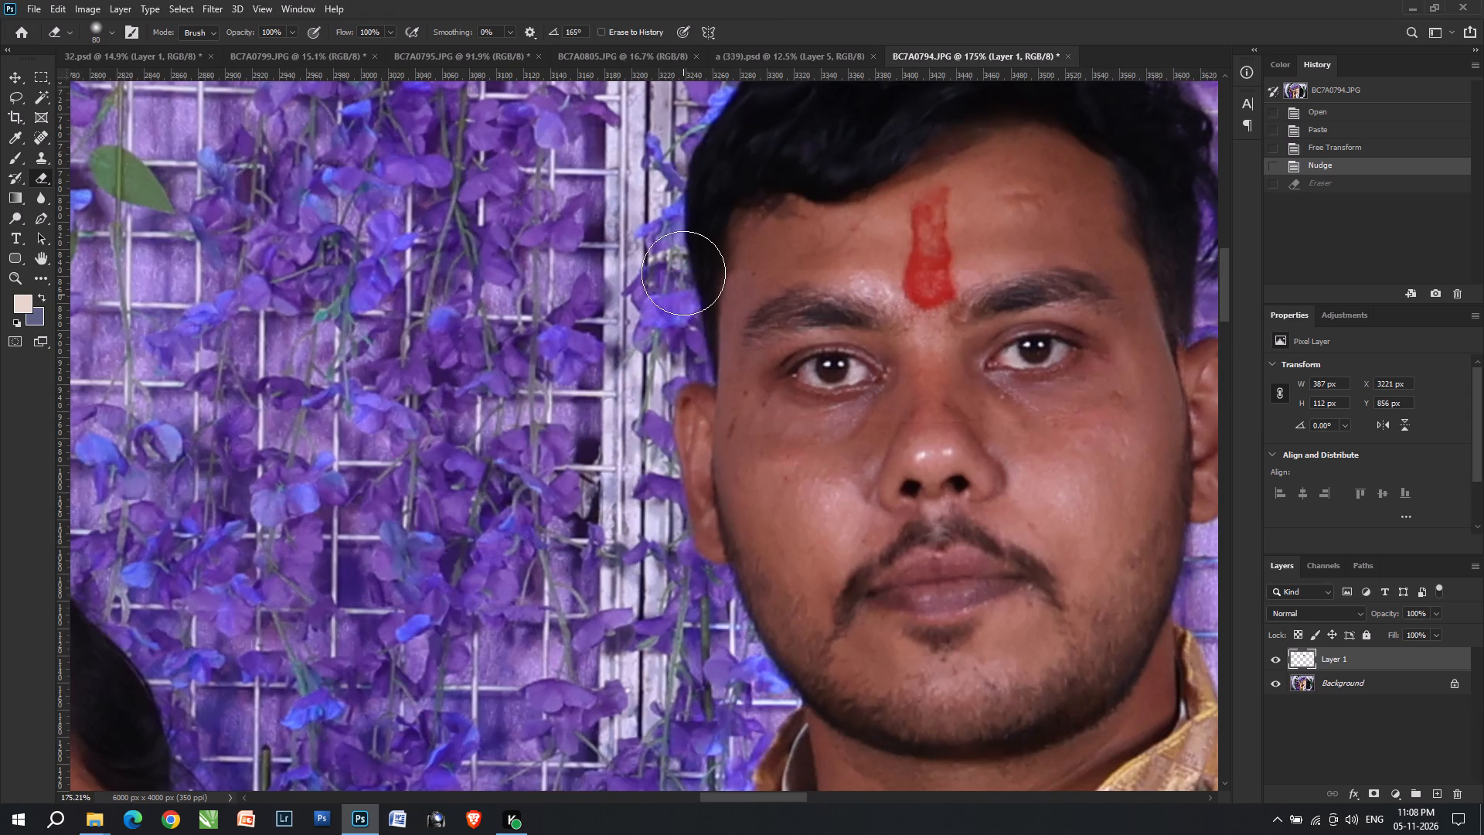
drag(683, 273, 731, 145)
Erase the eye strip's surplus over the hair, ear and backdrop on the right side of the groom's head.
key(space)
key(space)
key(space)
key(space)
key(space)
drag(887, 251, 860, 271)
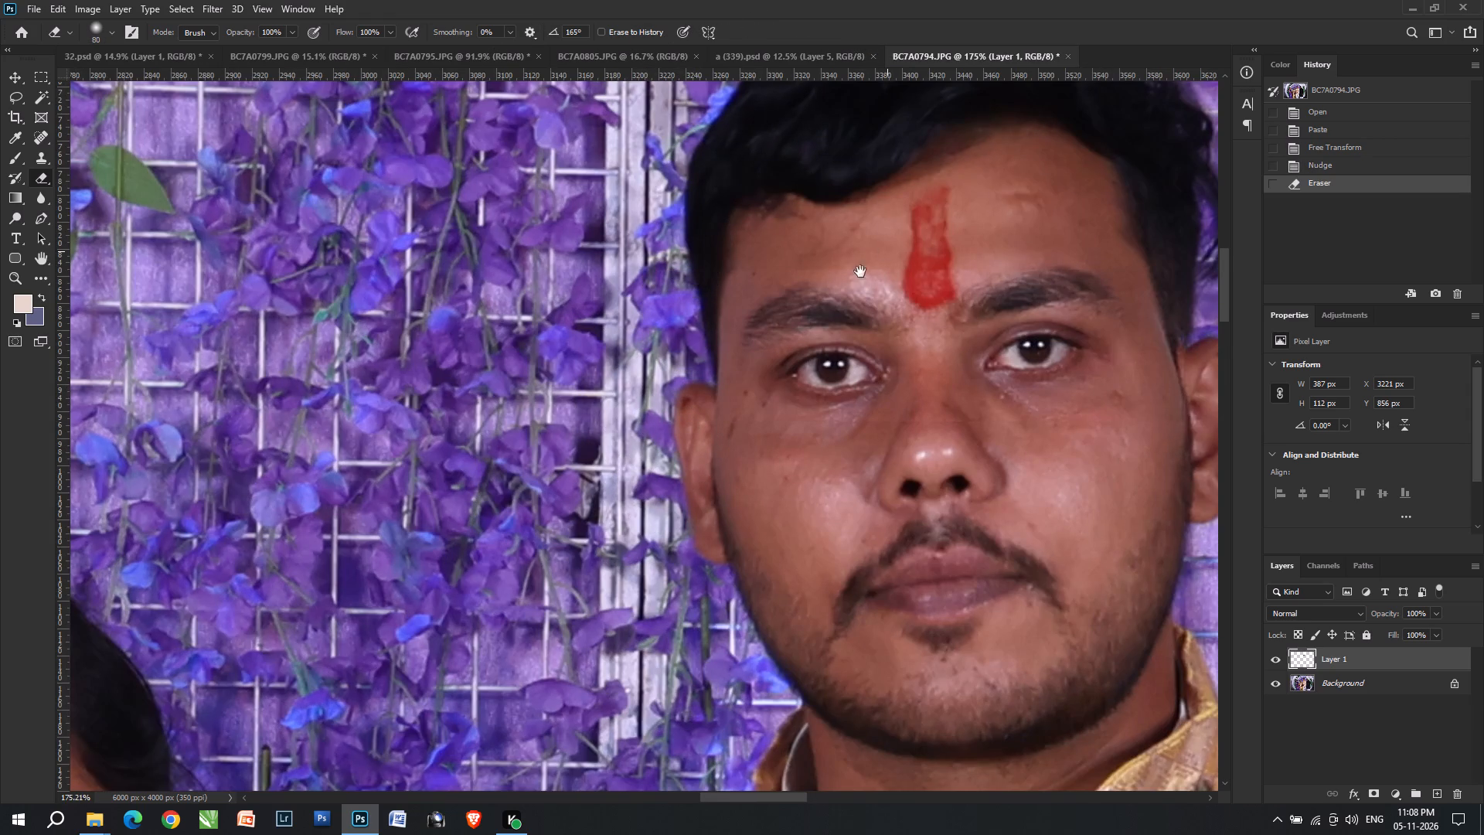
drag(860, 271, 613, 302)
drag(944, 529, 947, 343)
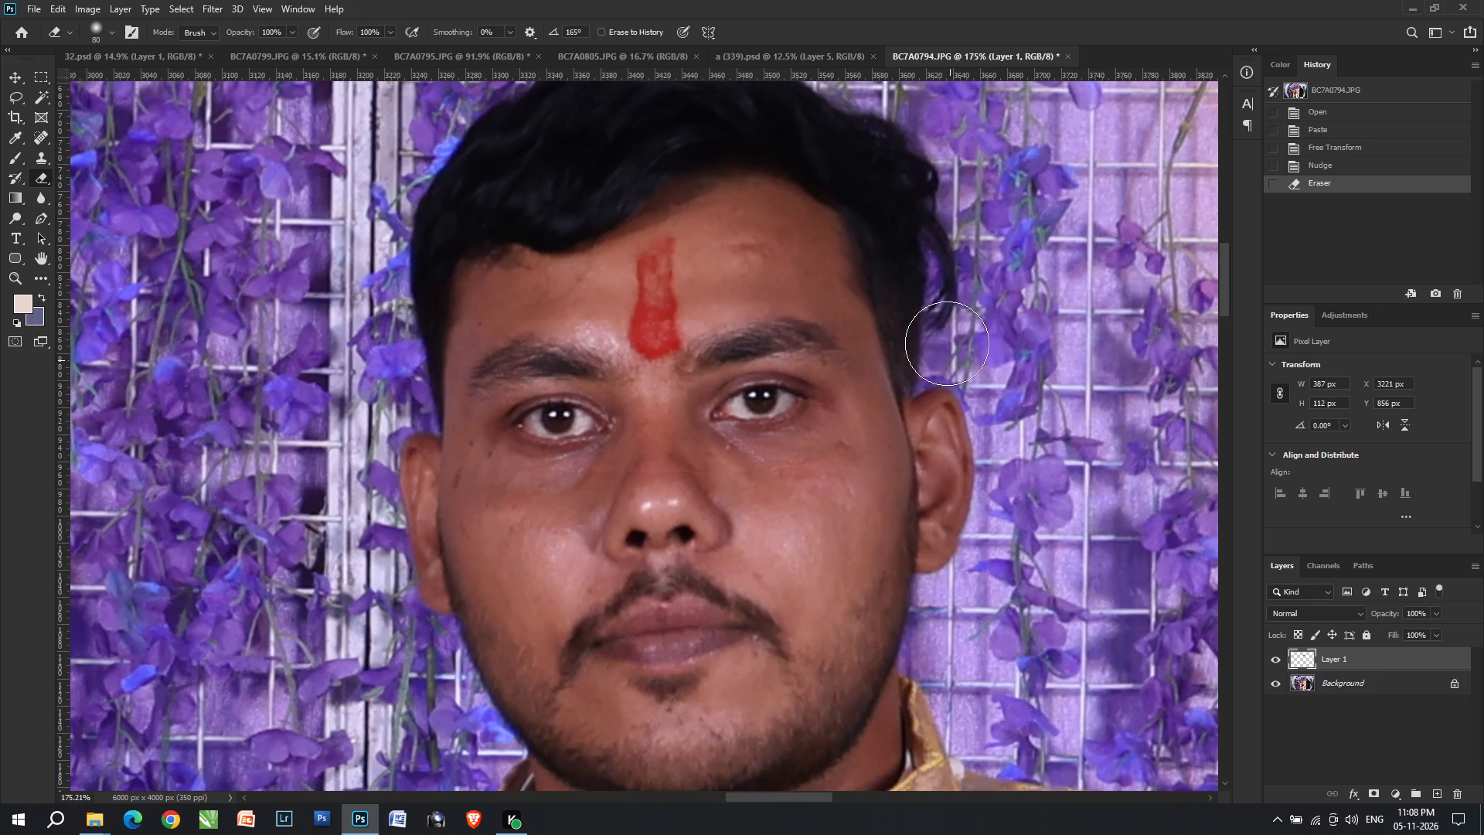
drag(947, 343, 945, 487)
drag(945, 487, 892, 280)
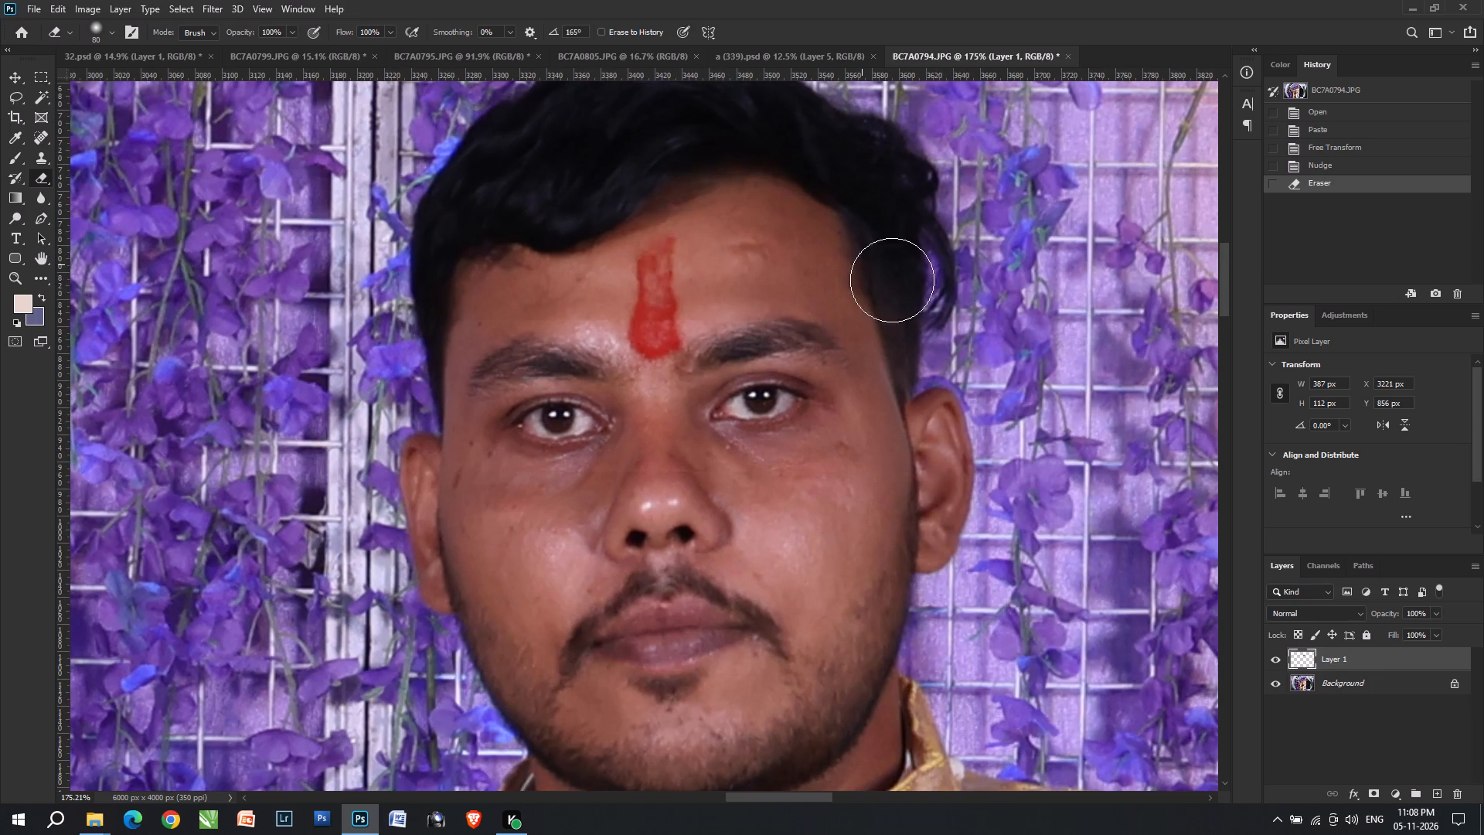
drag(892, 280, 954, 525)
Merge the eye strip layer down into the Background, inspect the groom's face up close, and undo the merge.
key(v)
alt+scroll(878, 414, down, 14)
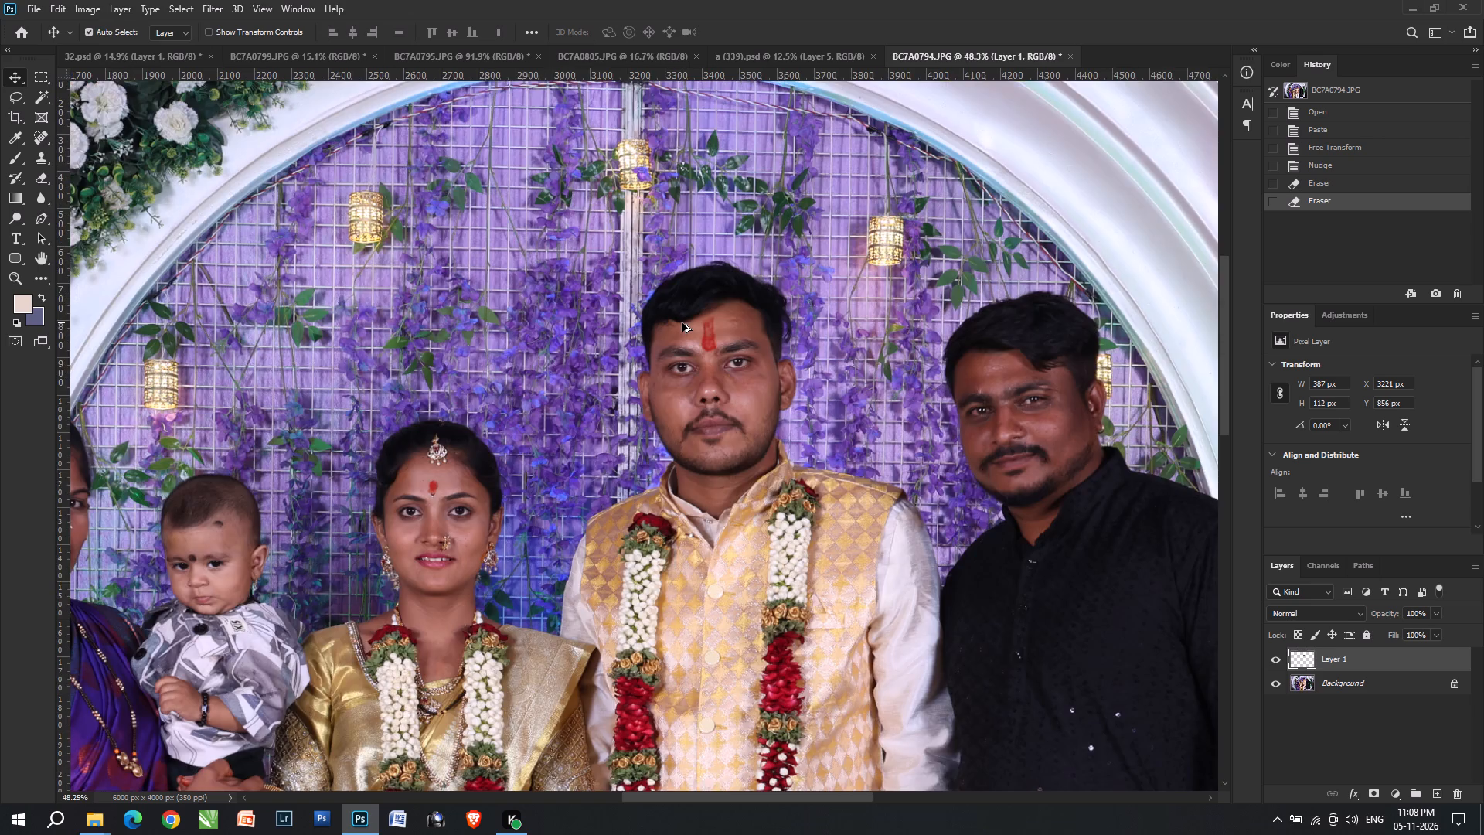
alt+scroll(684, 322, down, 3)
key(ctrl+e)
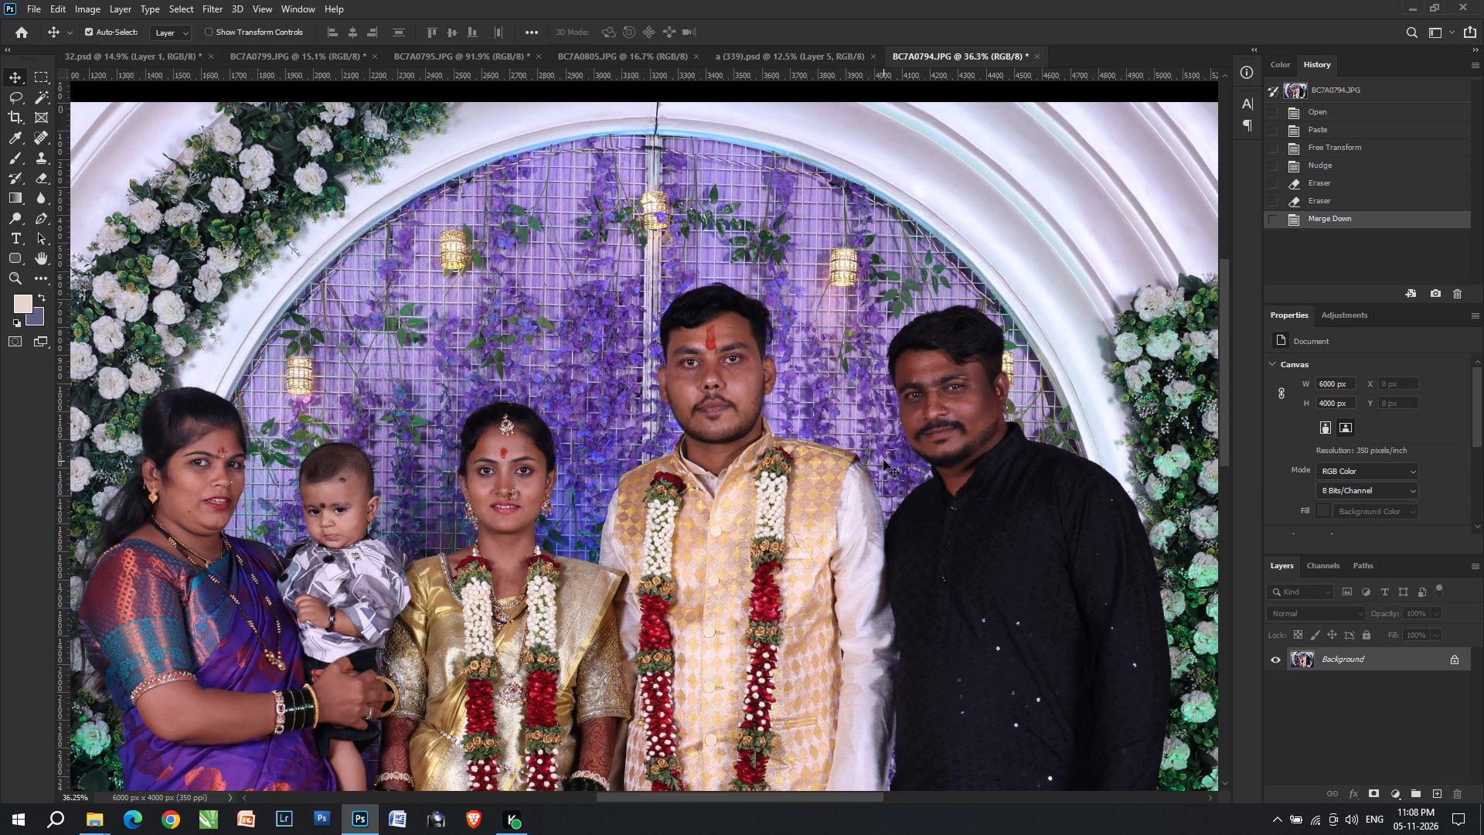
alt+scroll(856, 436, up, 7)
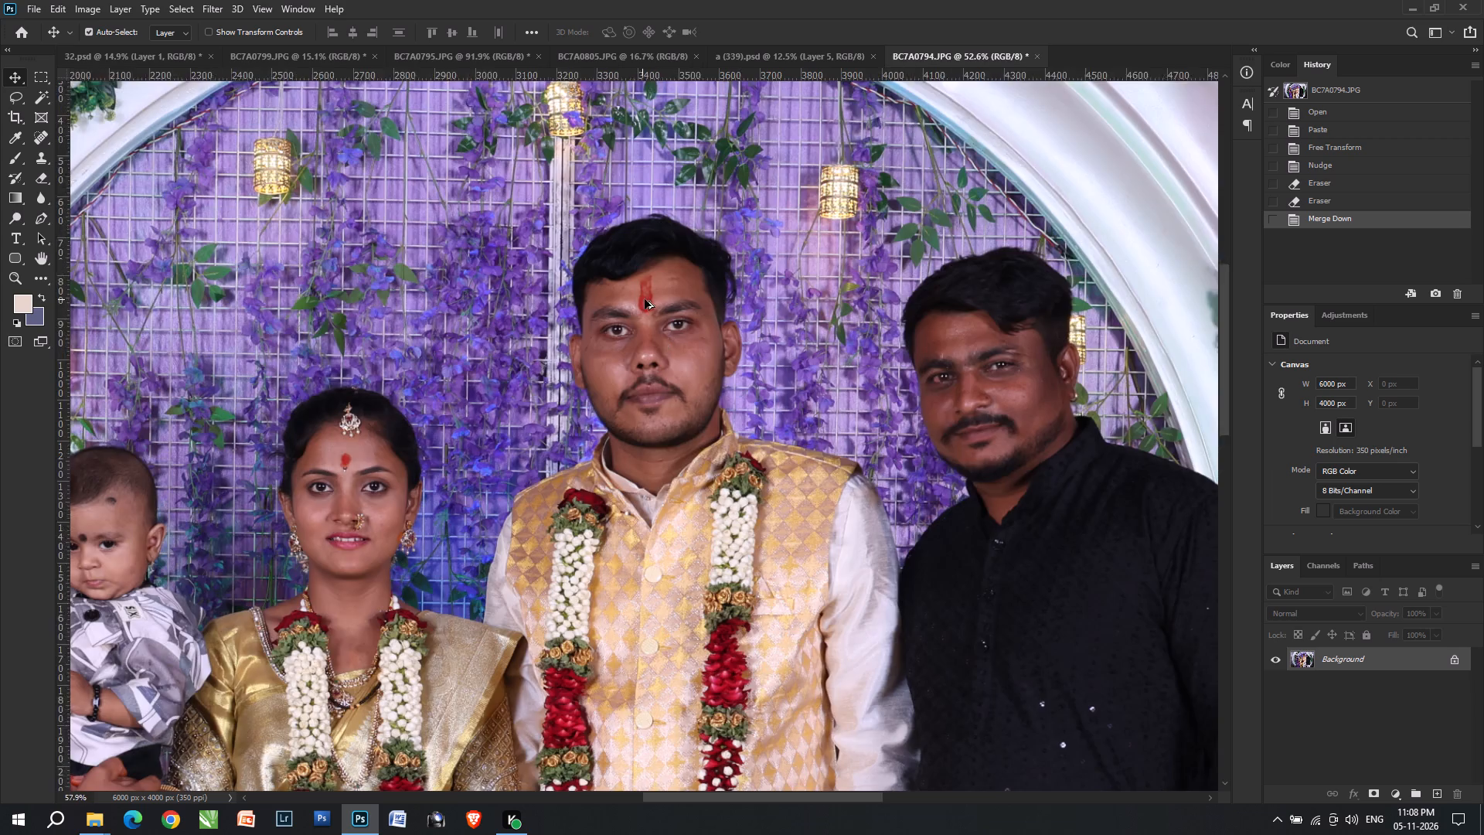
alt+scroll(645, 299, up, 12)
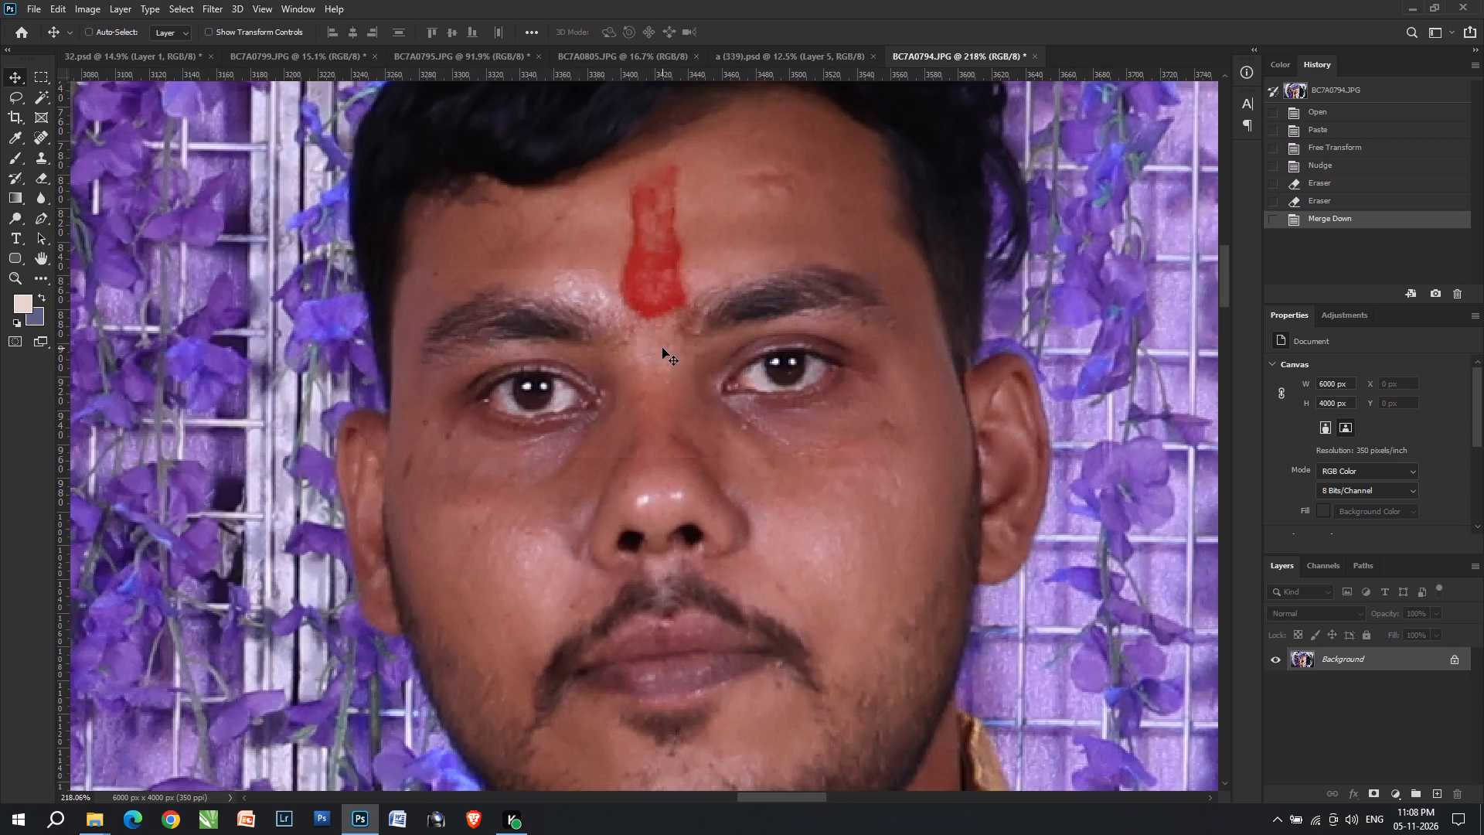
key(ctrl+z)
Scale the eye strip on Layer 1 up slightly to about 100.7%, roughly 390 px wide.
key(v)
key(v)
right_click(756, 369)
click(766, 373)
key(ctrl+t)
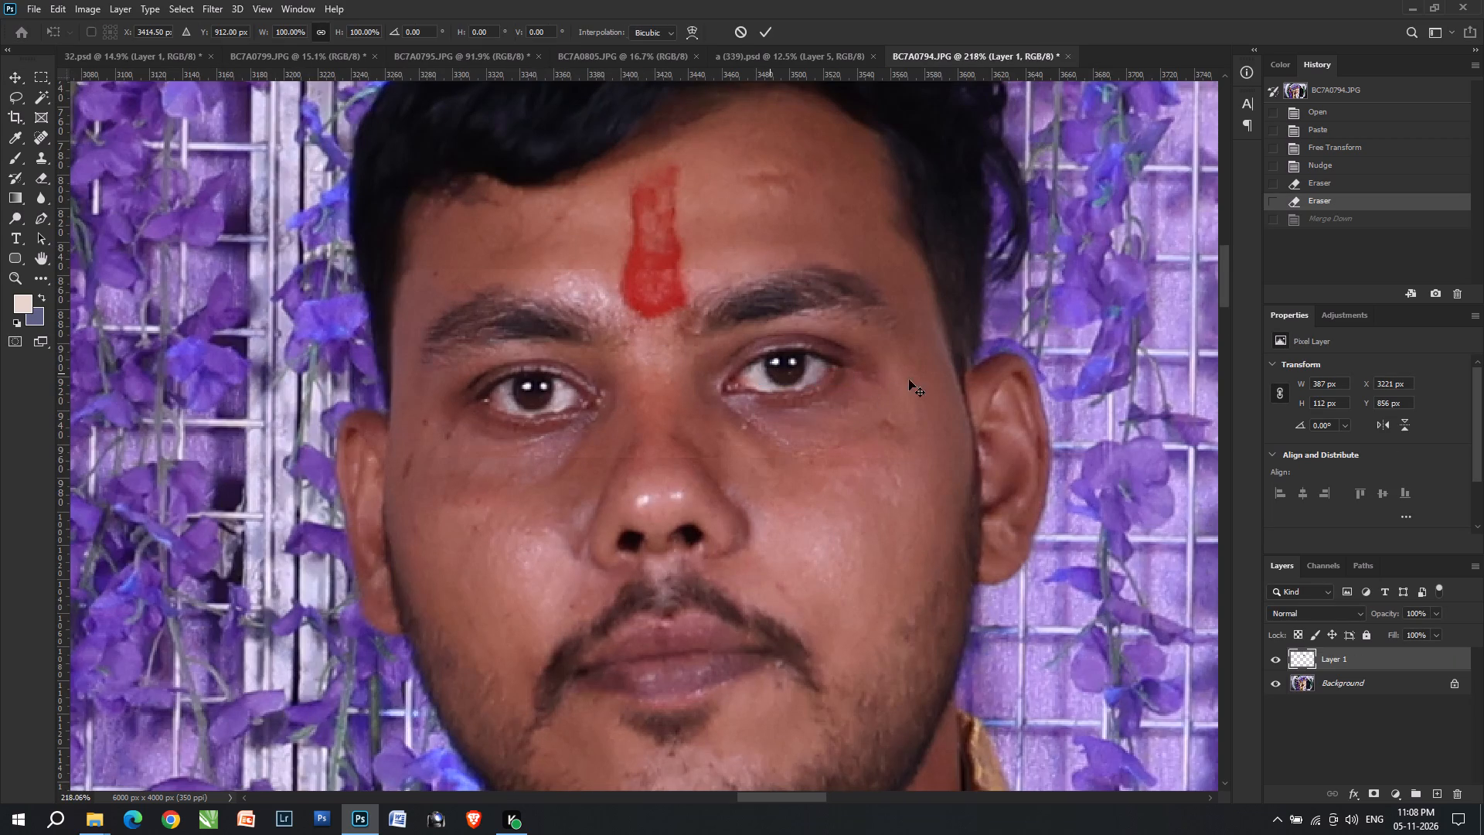
click(978, 362)
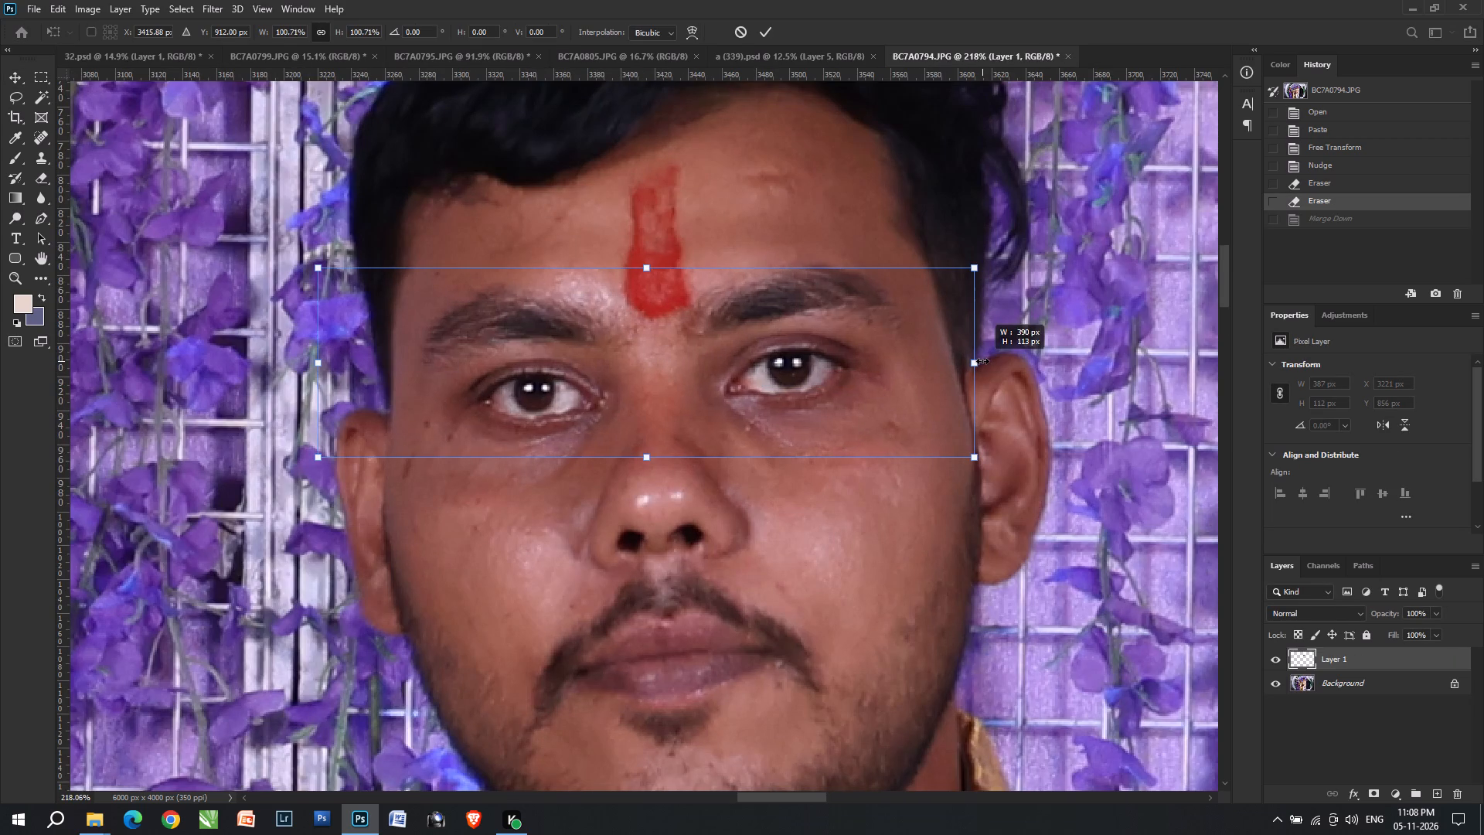
key(Return)
Realign the enlarged eye strip with the groom's eyebrows and forehead mark, at X 3222 px, Y 857 px.
key(Up)
key(Right)
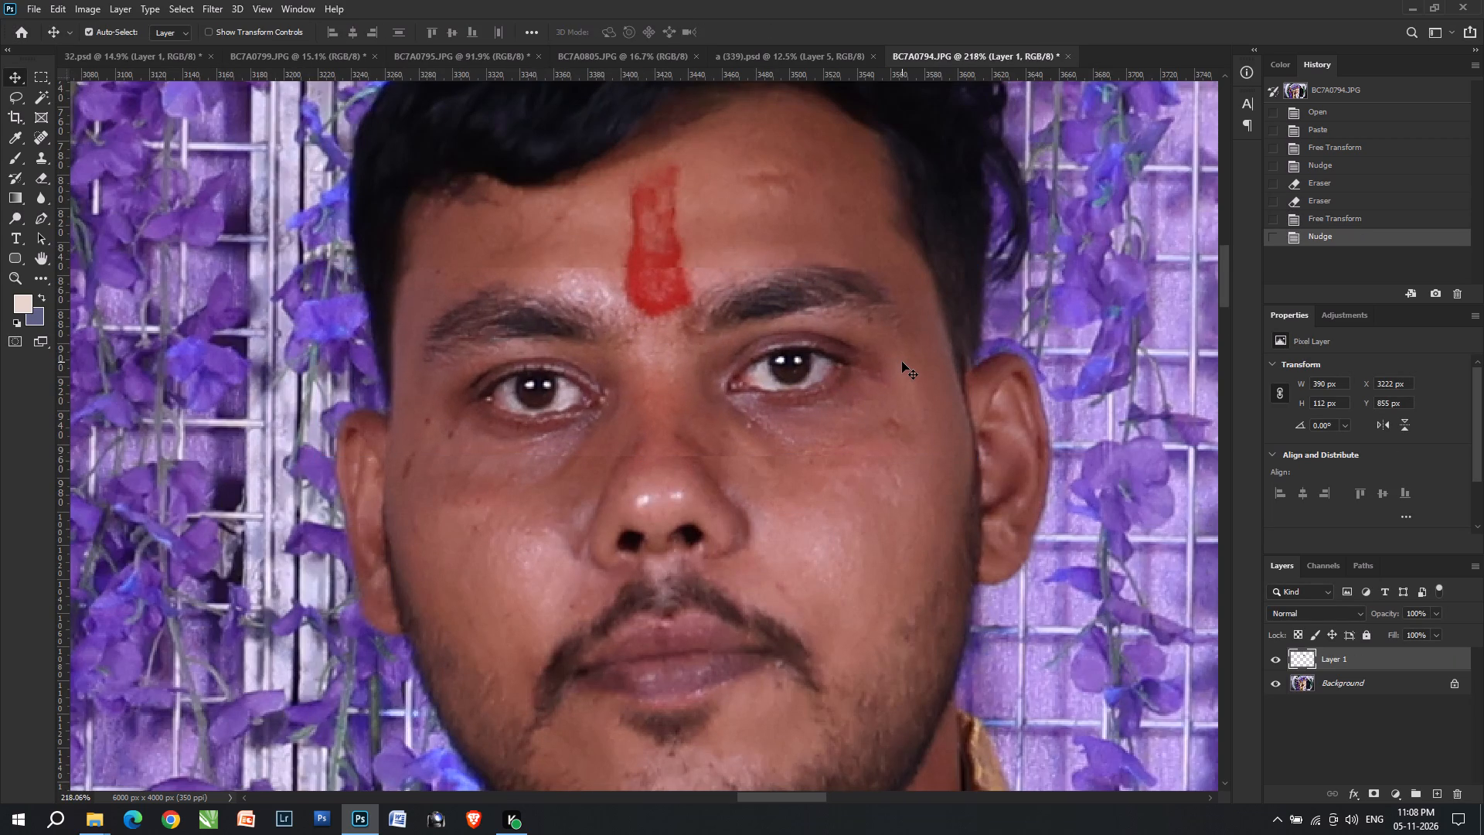
key(Left)
key(Left)
key(Up)
key(Up)
key(Up)
key(Right)
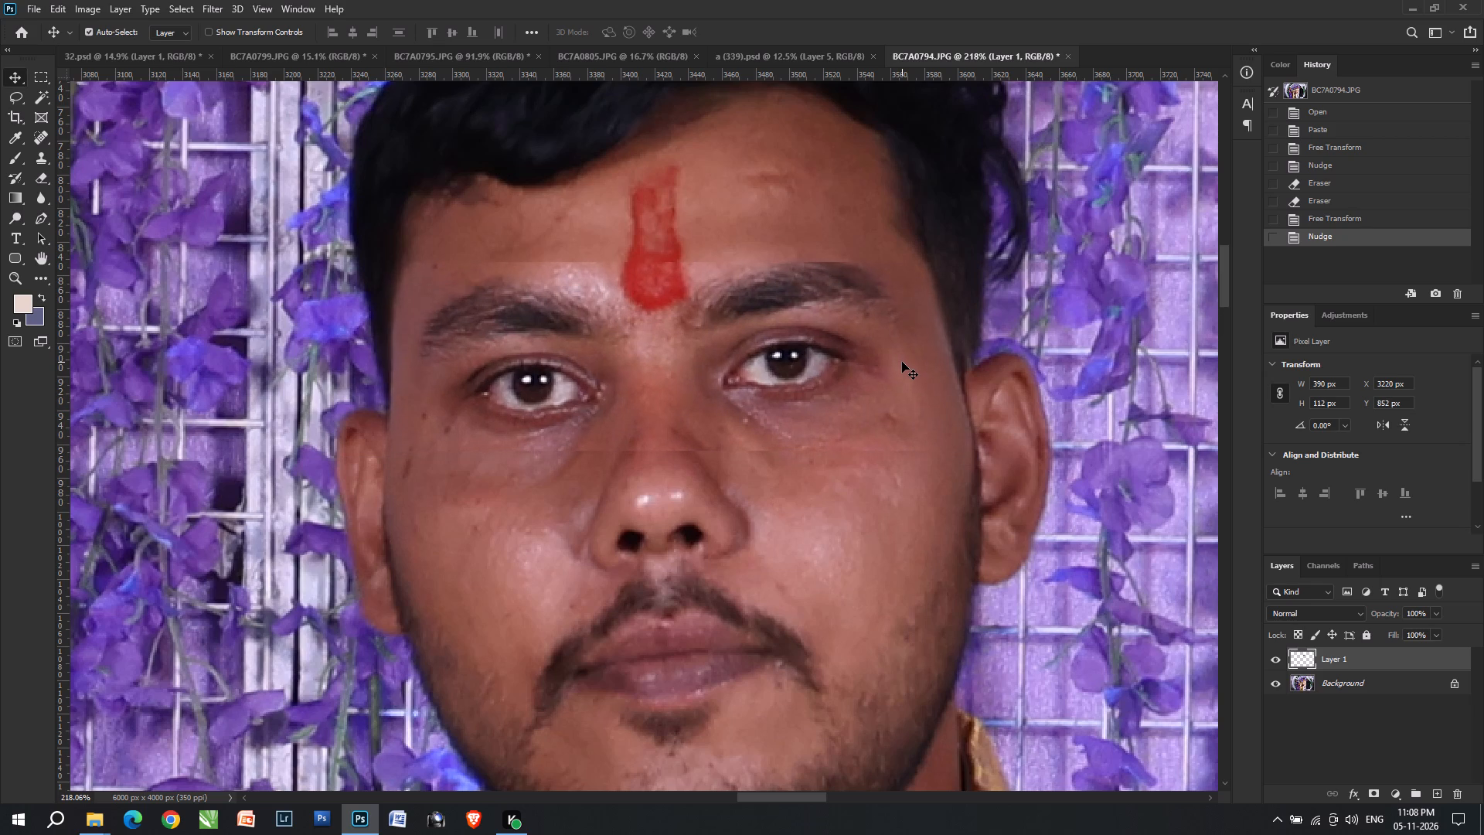
key(Right)
key(Down)
key(Down)
key(Down)
key(Down)
key(Down)
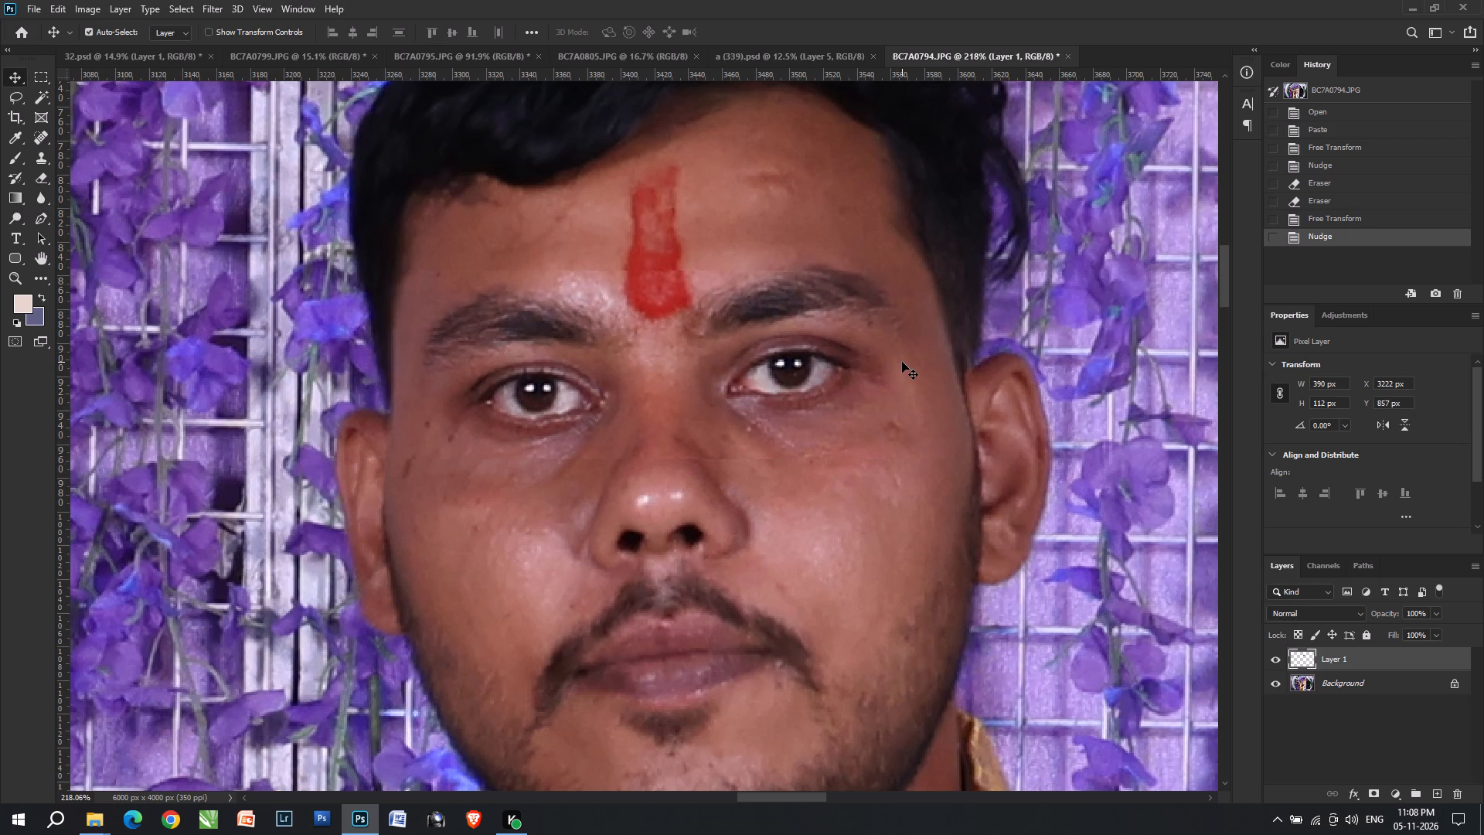
Shift the eye strip on Layer 1 to X 3219 px, Y 858 px over the groom's eyes.
key(Left)
key(Left)
key(Left)
key(Left)
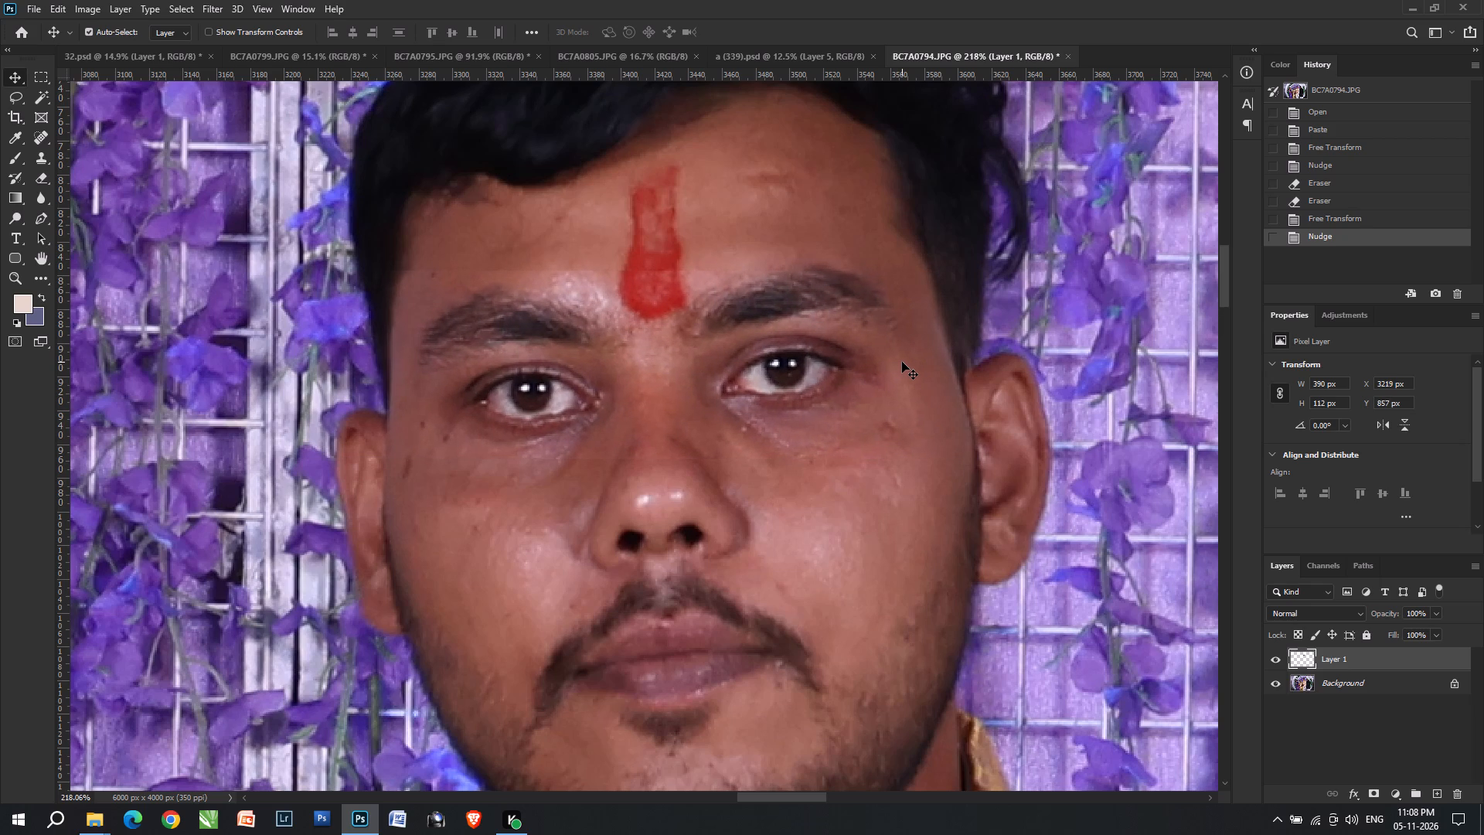
key(Right)
key(Down)
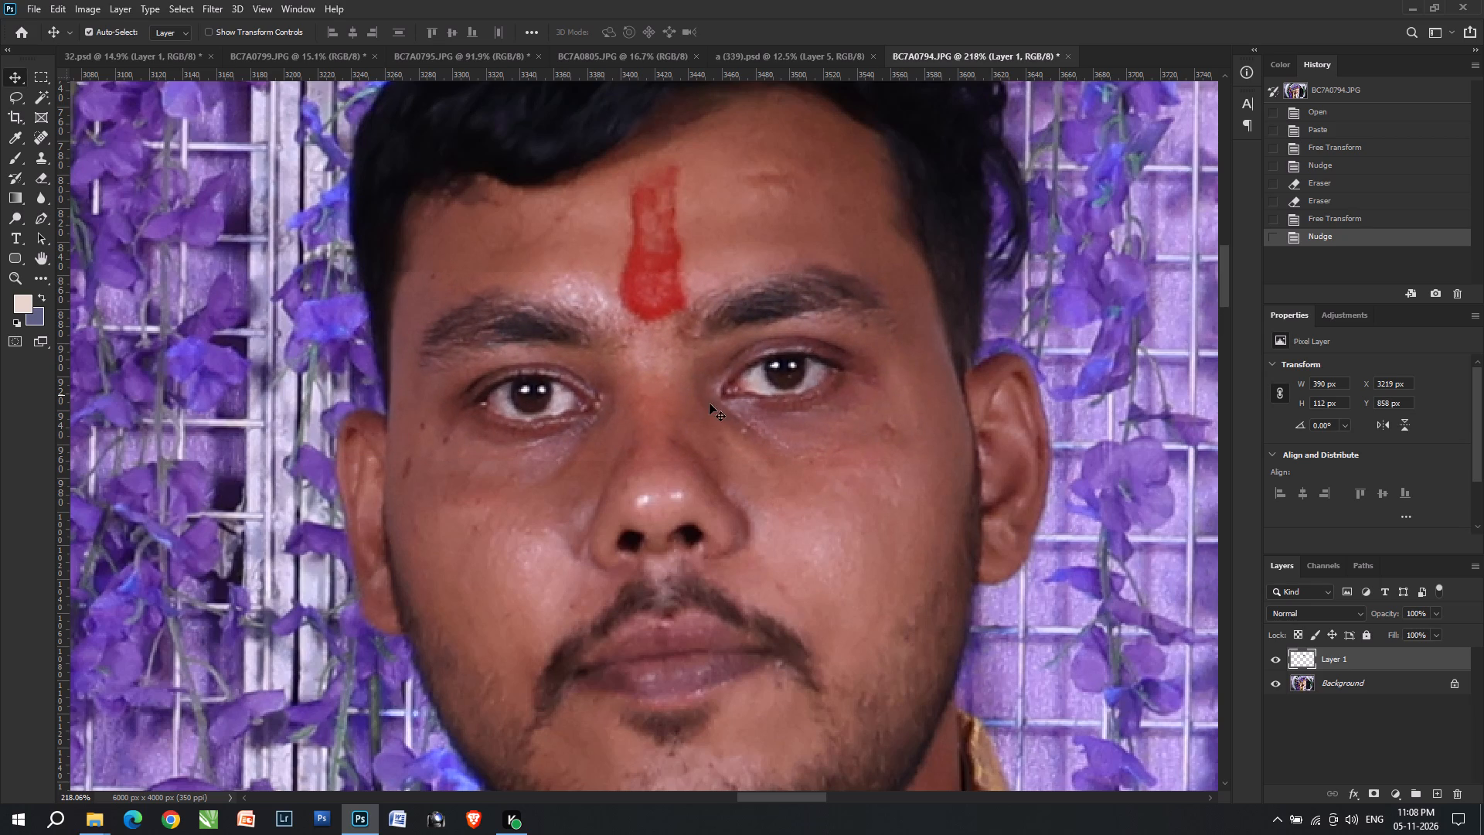
alt+scroll(674, 422, up, 9)
alt+scroll(771, 398, down, 14)
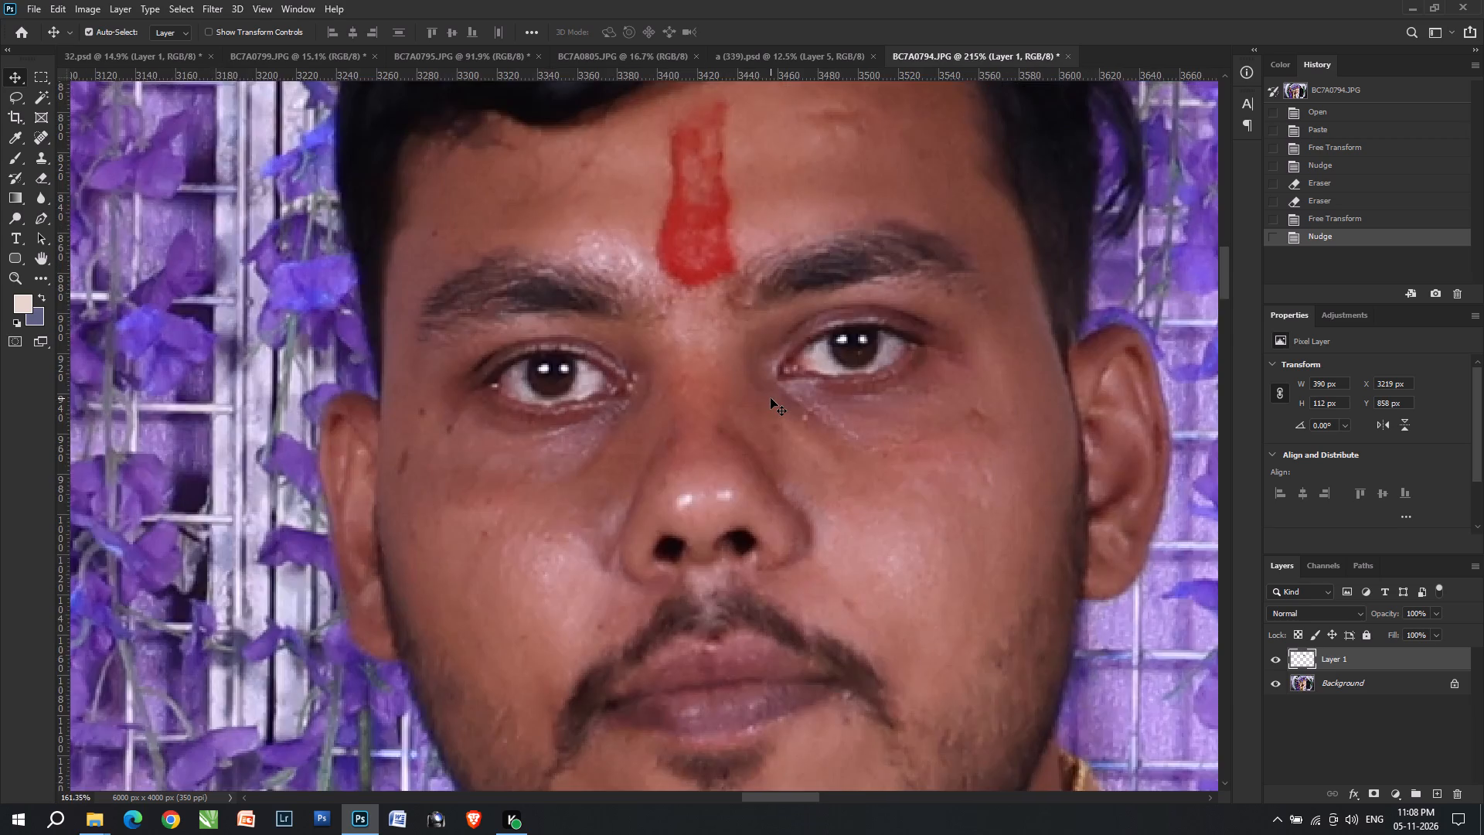
alt+scroll(771, 398, down, 4)
alt+scroll(715, 325, up, 8)
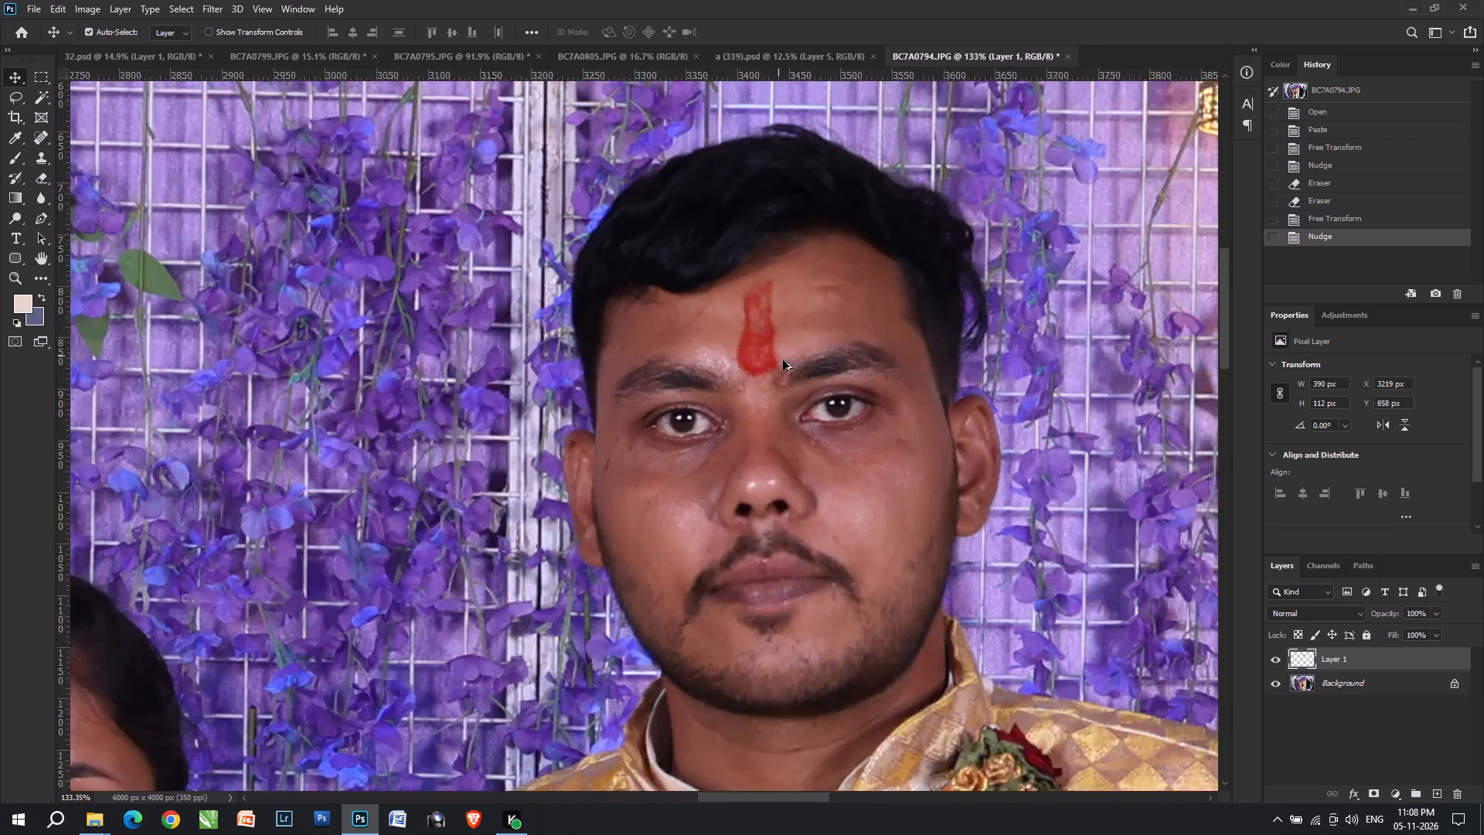
key(Up)
key(Down)
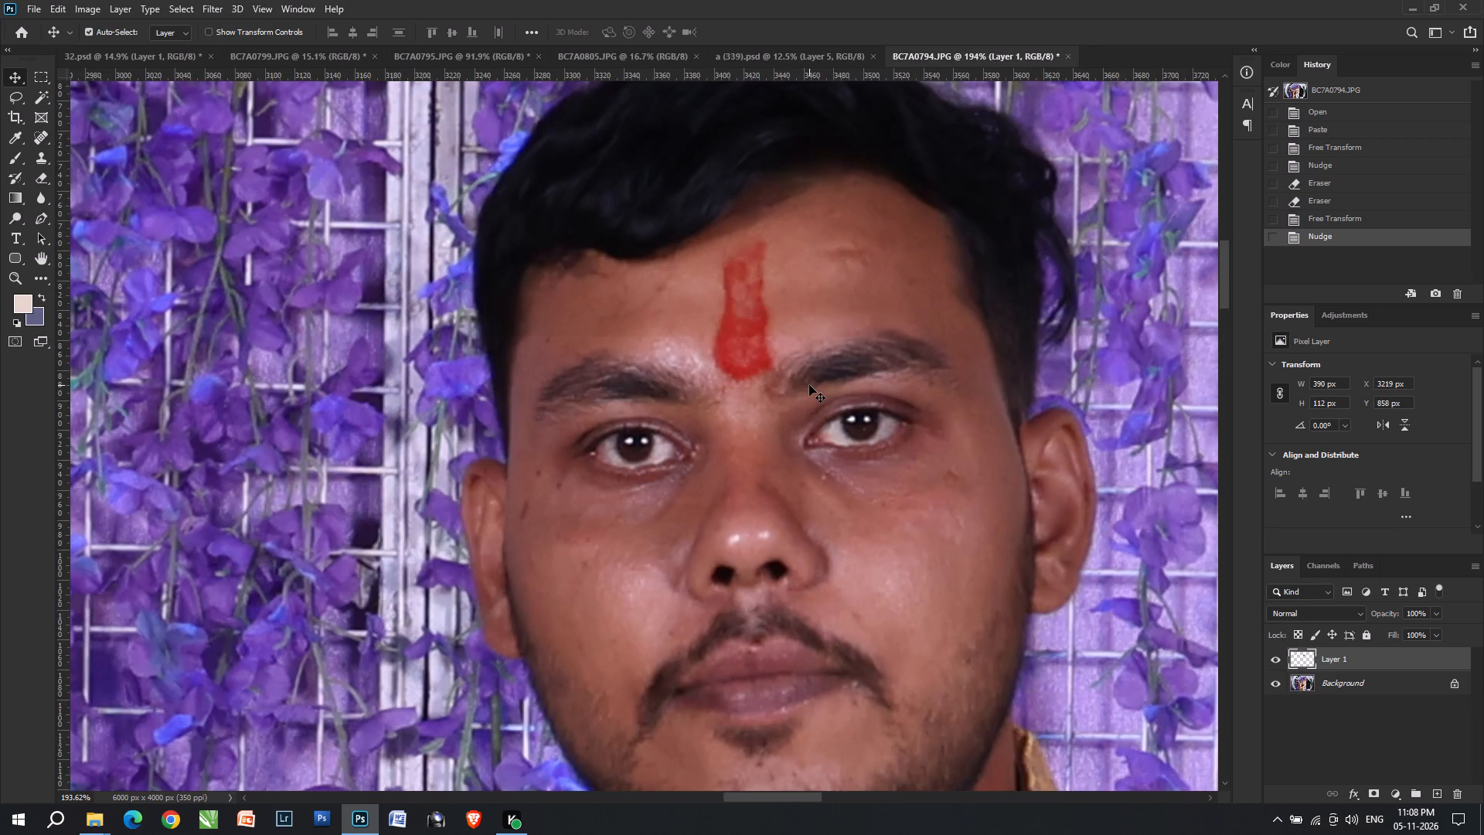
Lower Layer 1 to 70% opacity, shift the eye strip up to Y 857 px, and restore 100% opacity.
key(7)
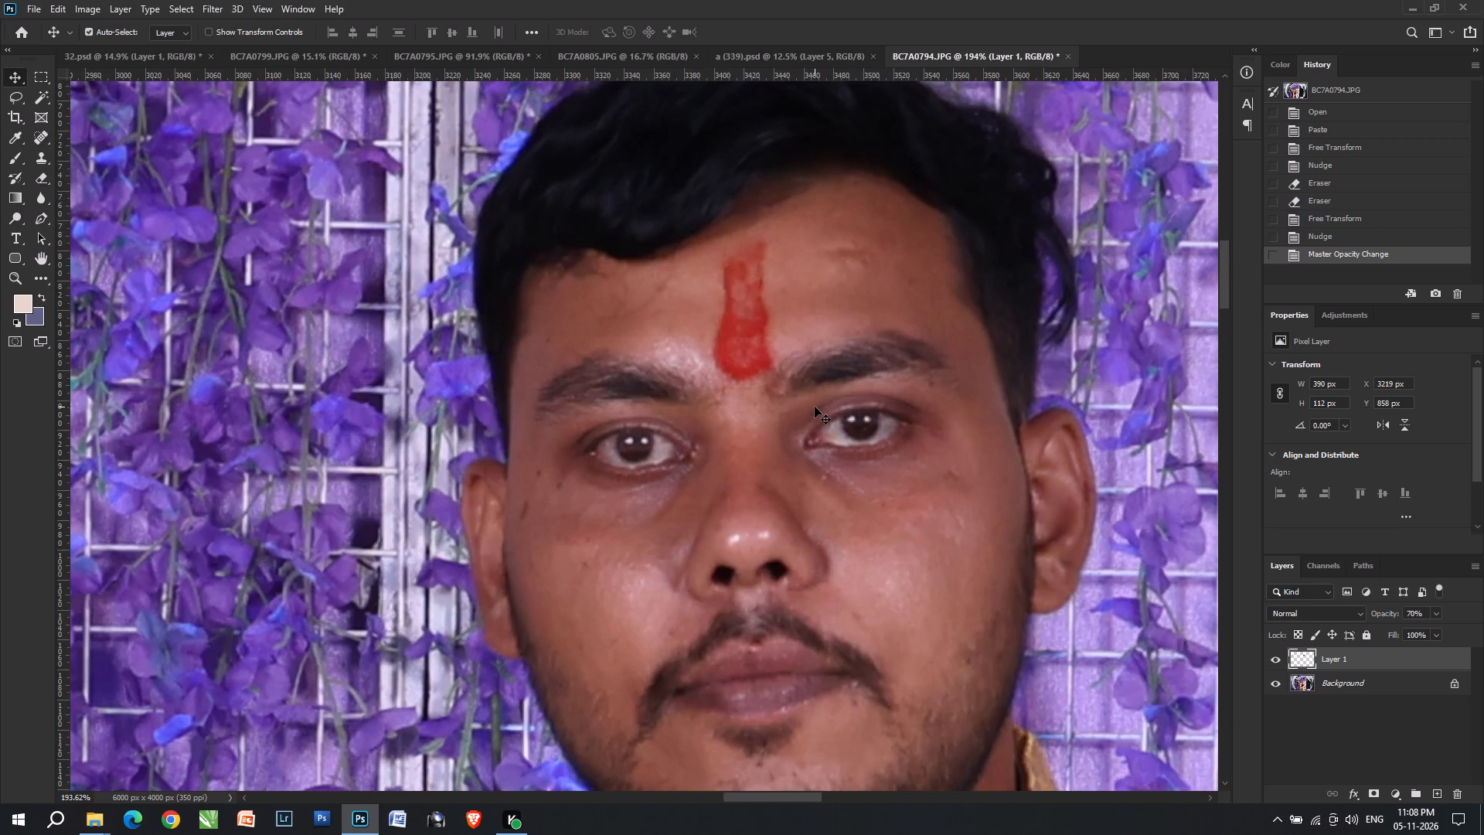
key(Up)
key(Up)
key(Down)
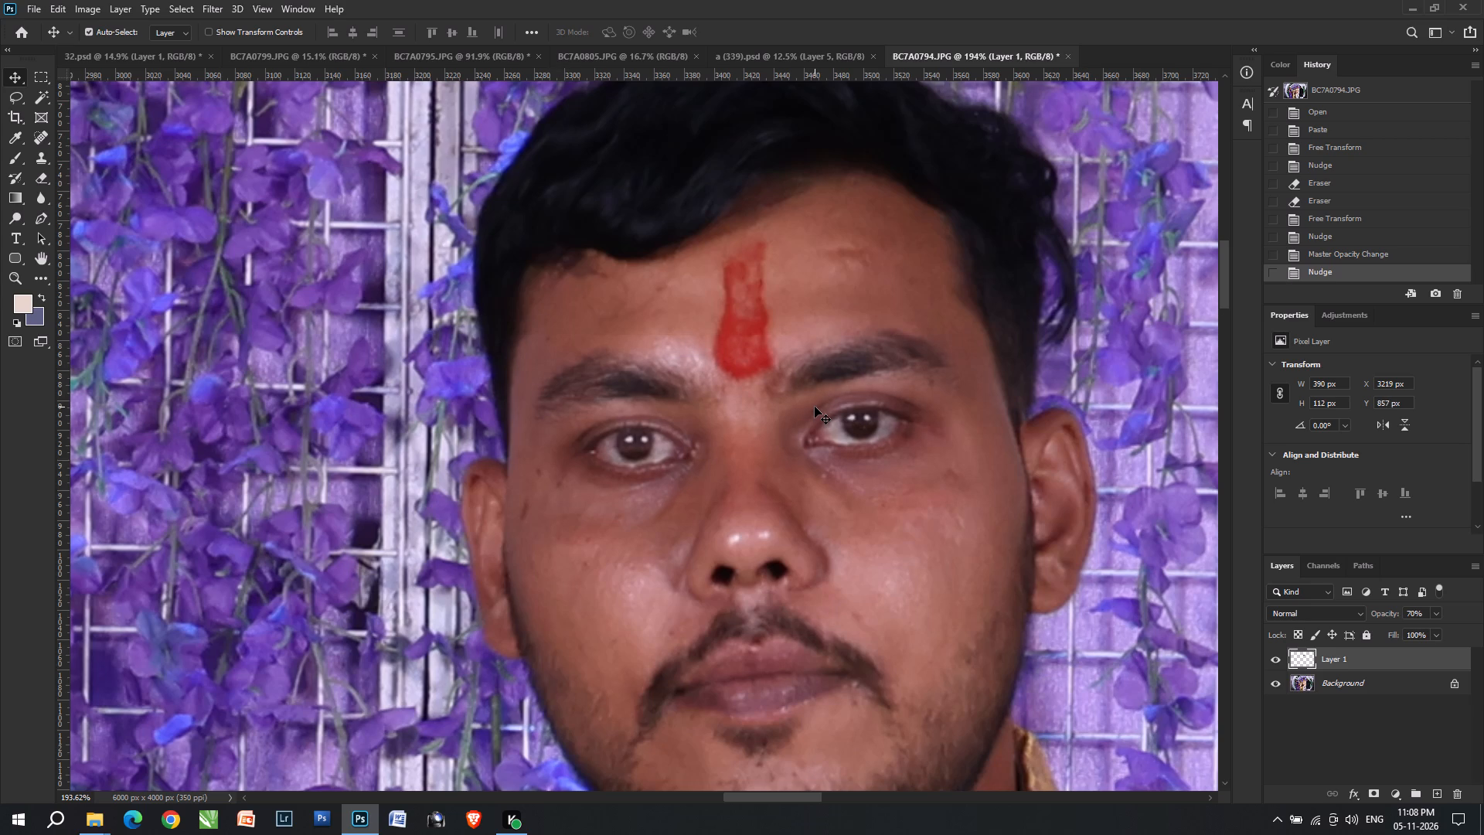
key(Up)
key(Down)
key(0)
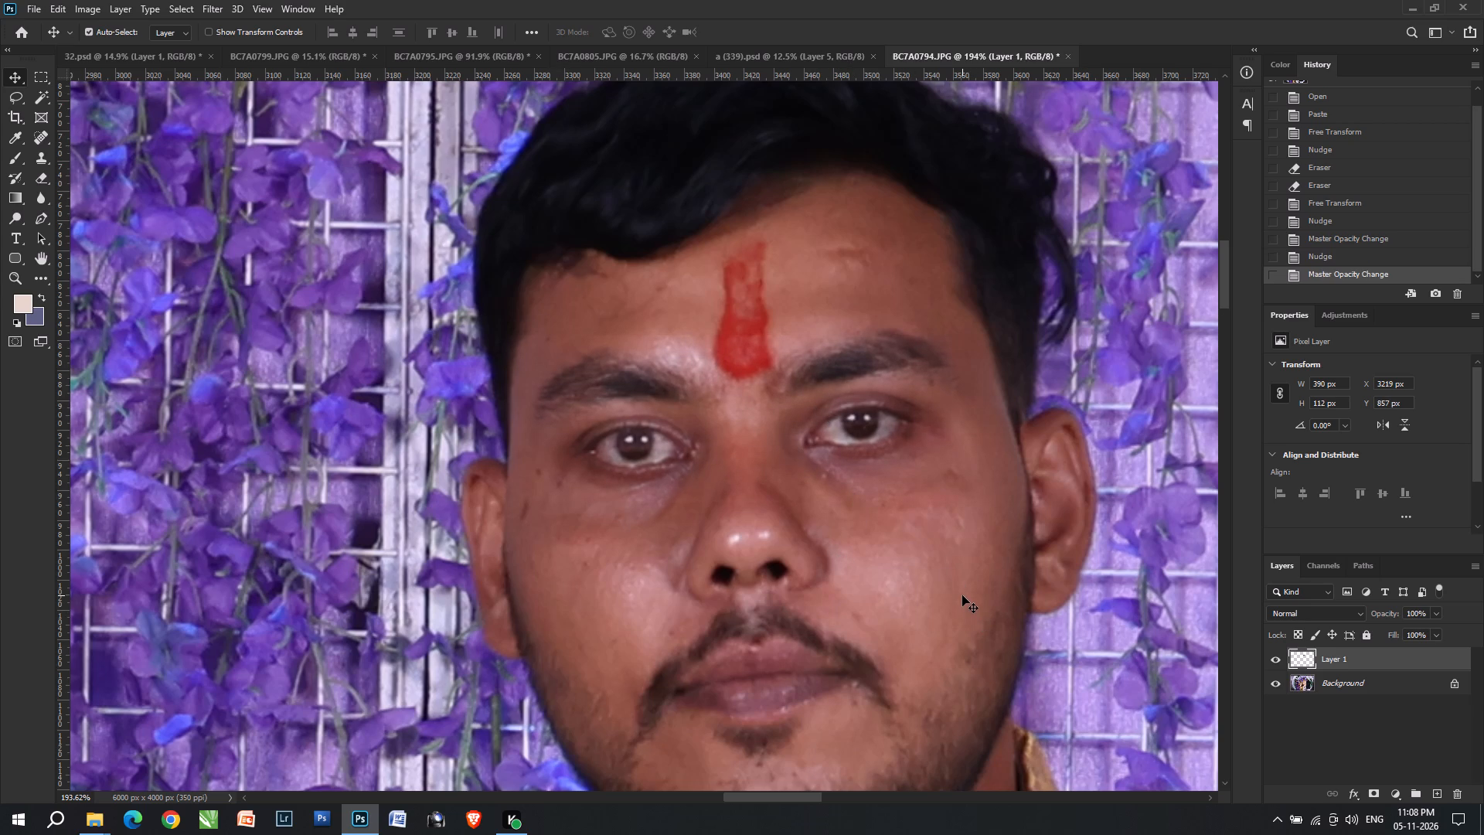
Reduce Layer 1's opacity to 44% and shift the eye strip to Y 854 px against the closed eyes beneath.
key(7)
key(4)
key(4)
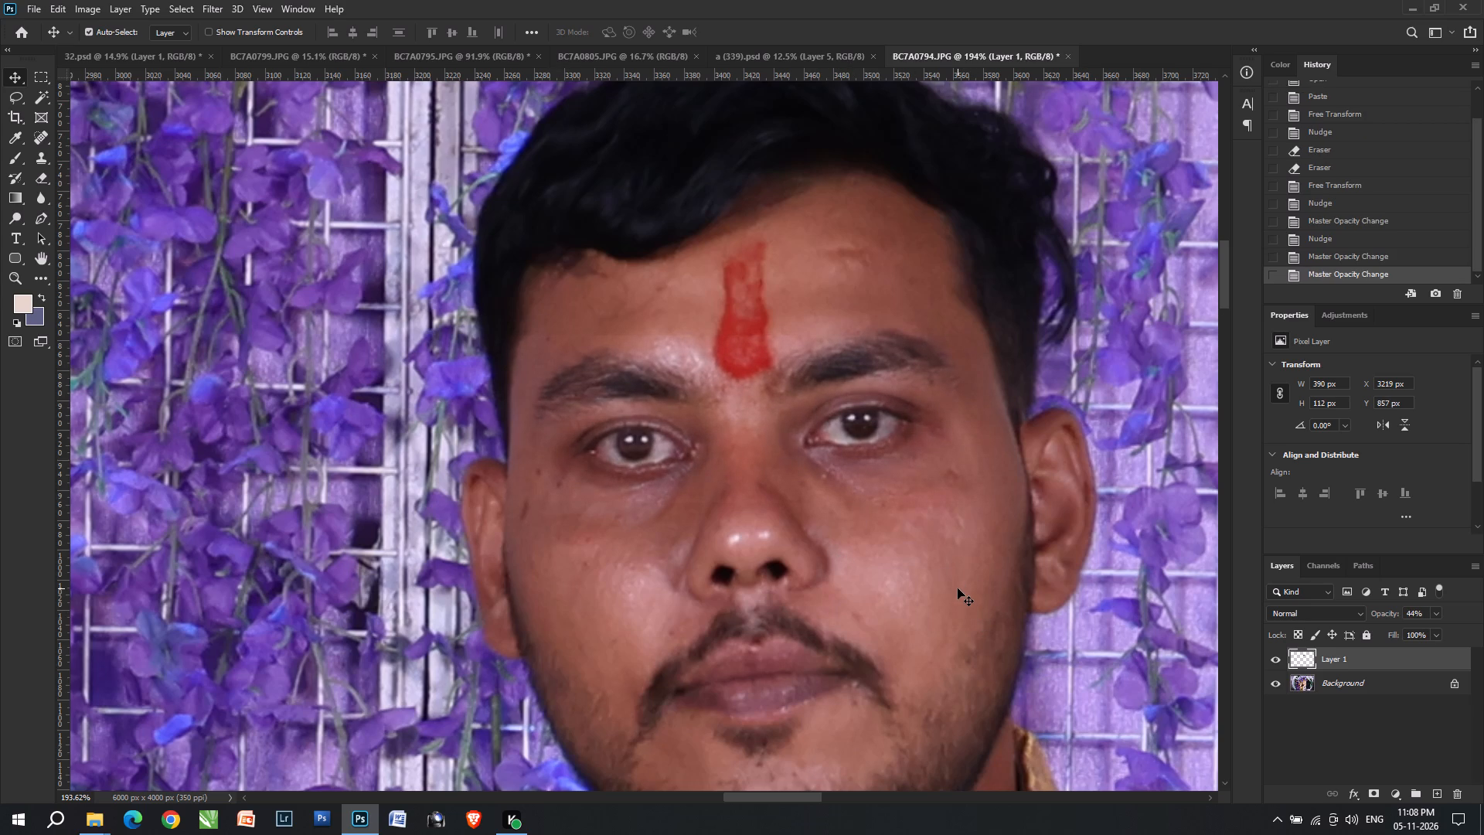
key(Up)
key(Up)
key(Down)
key(Down)
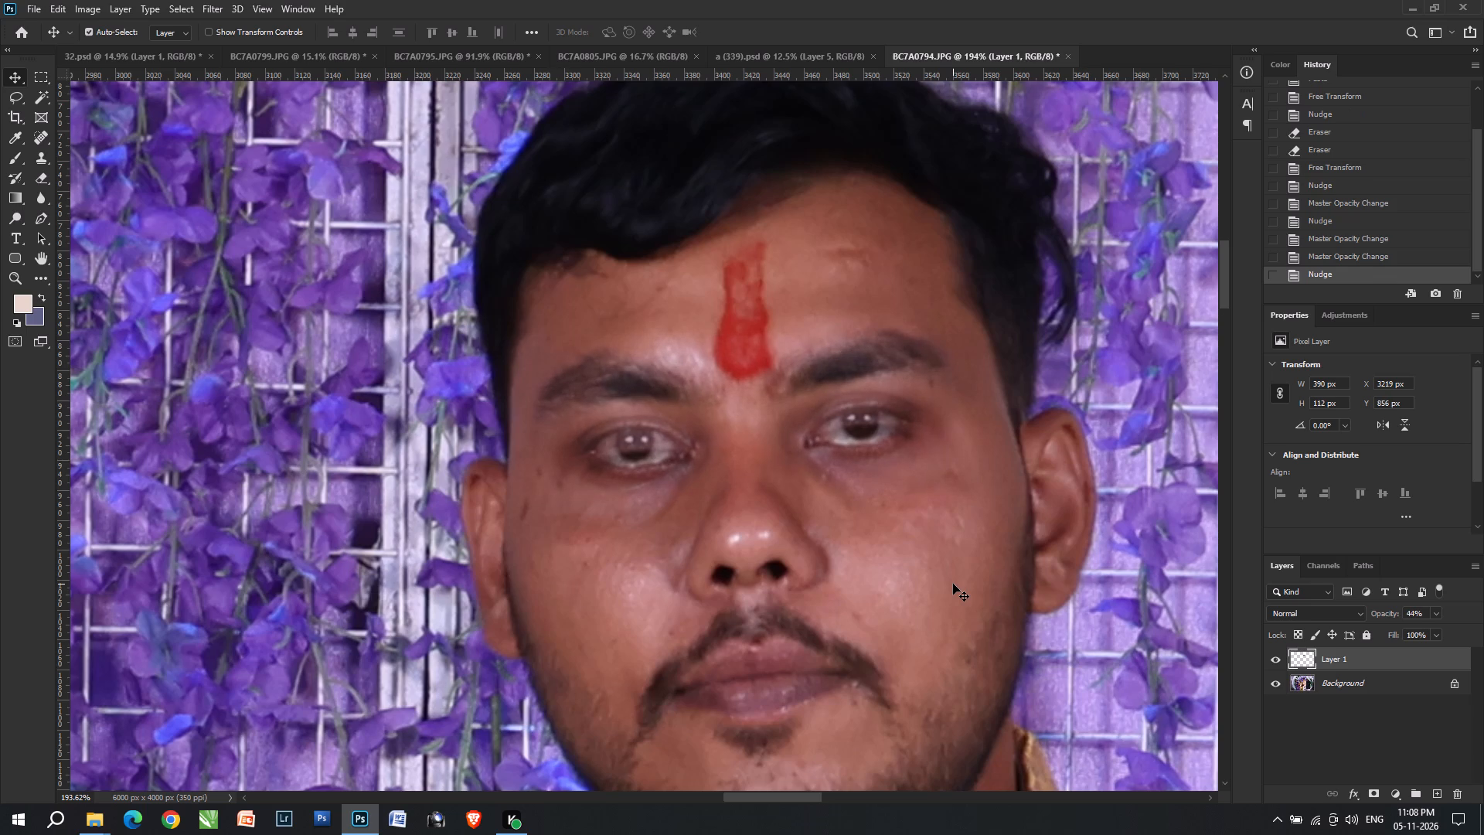
key(Down)
key(Down)
key(Down)
key(Down)
key(Up)
key(Up)
key(Up)
key(Up)
key(Up)
key(Up)
key(Up)
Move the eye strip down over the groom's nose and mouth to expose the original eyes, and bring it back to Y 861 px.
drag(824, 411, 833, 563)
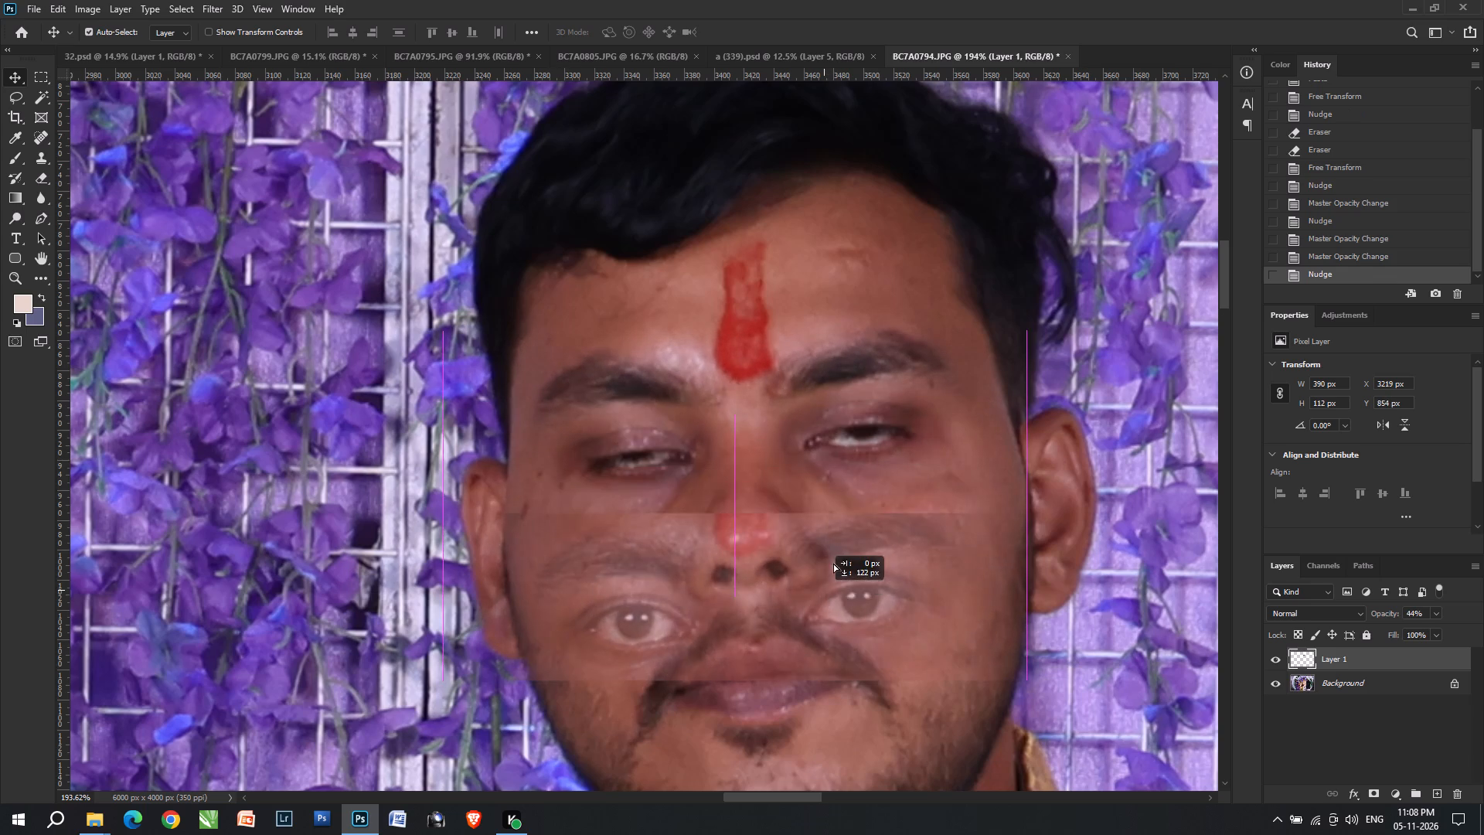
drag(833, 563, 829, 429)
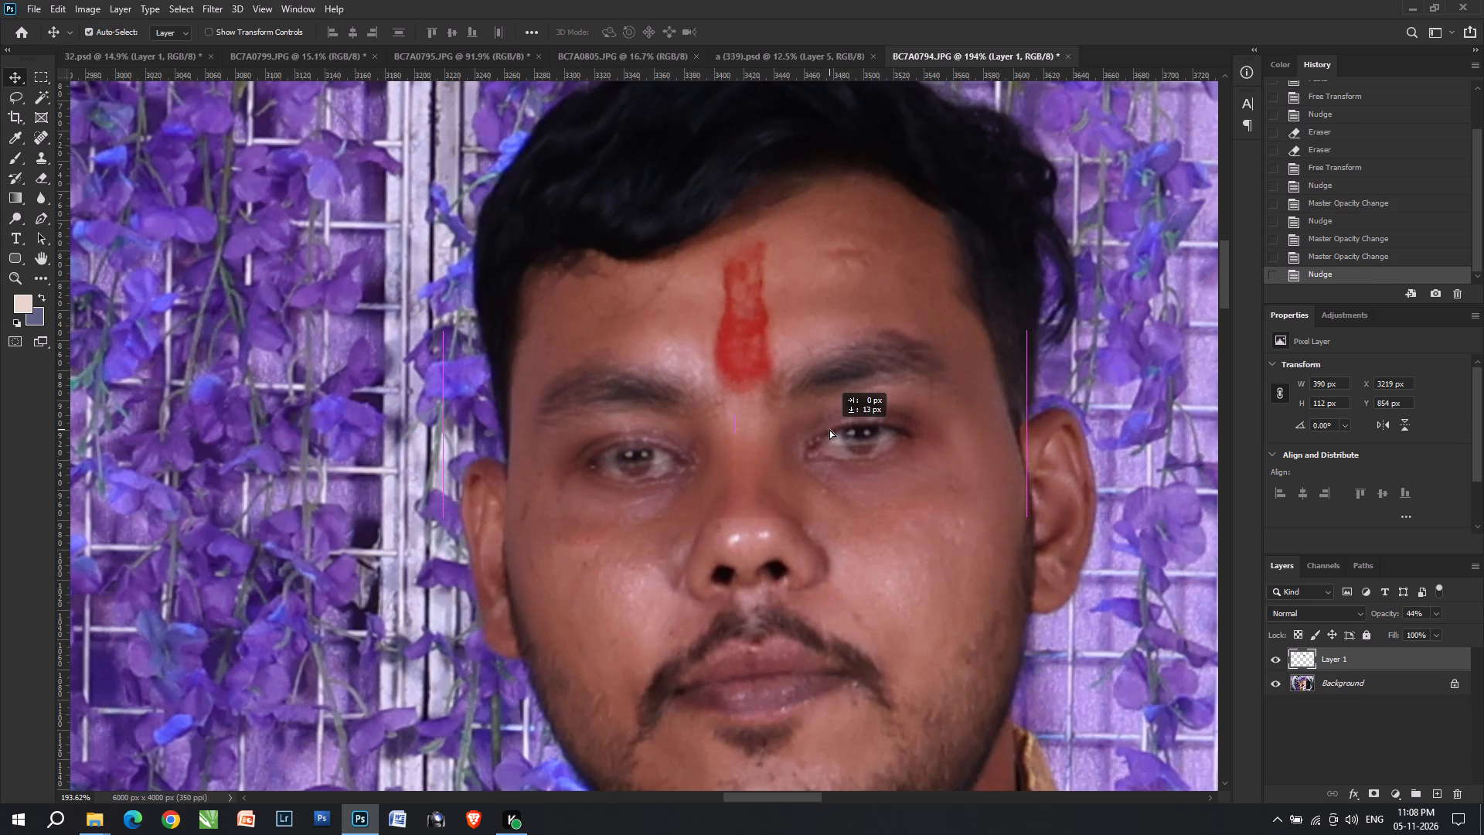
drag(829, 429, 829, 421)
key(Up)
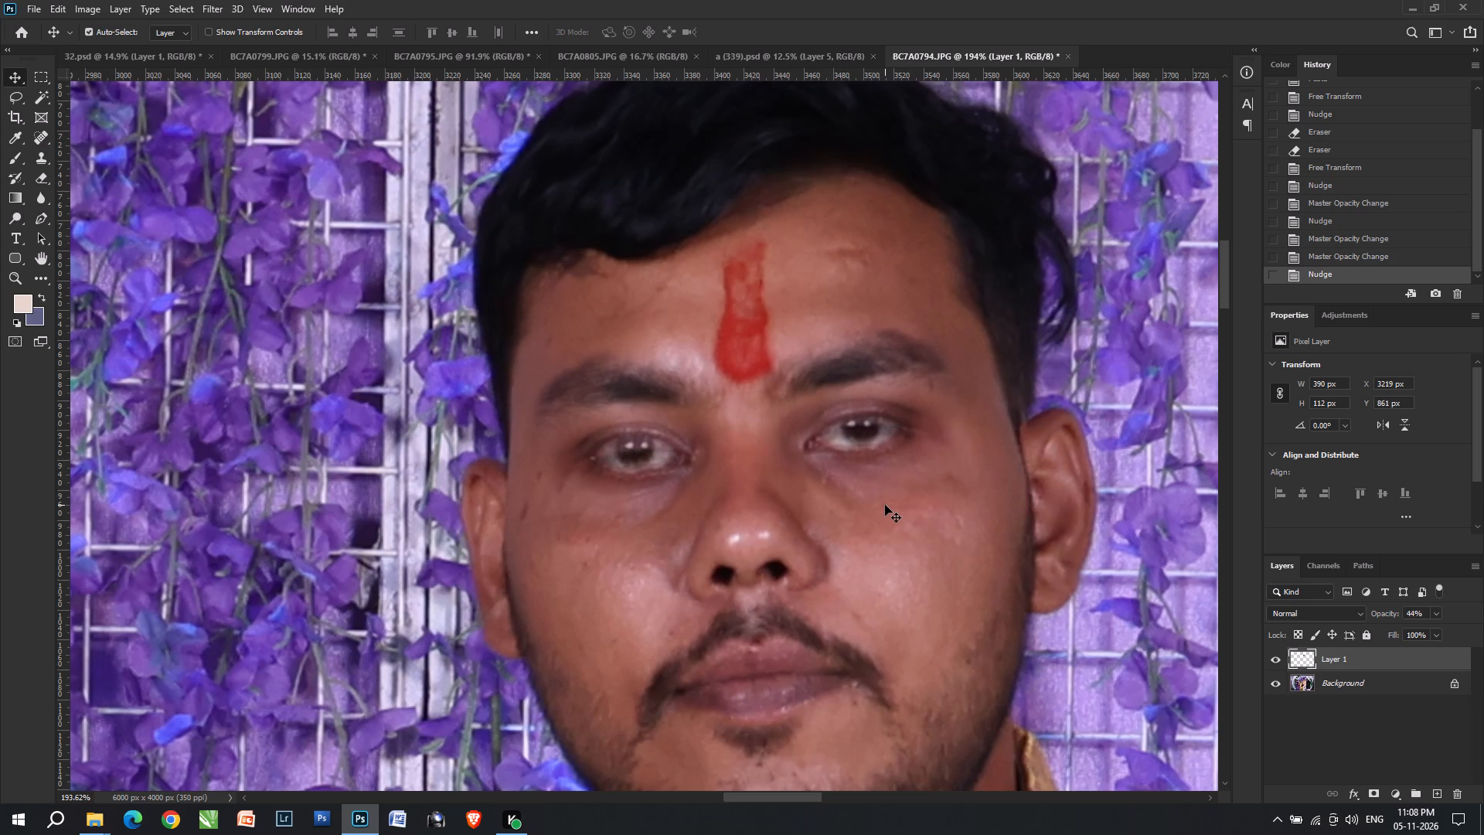
Shift the semi-transparent eye strip to X 3220 px, Y 850 px, comparing its eyebrows and forehead mark with the original.
key(Up)
key(Up)
key(Up)
key(Up)
key(Up)
key(Up)
key(Up)
key(Up)
key(Right)
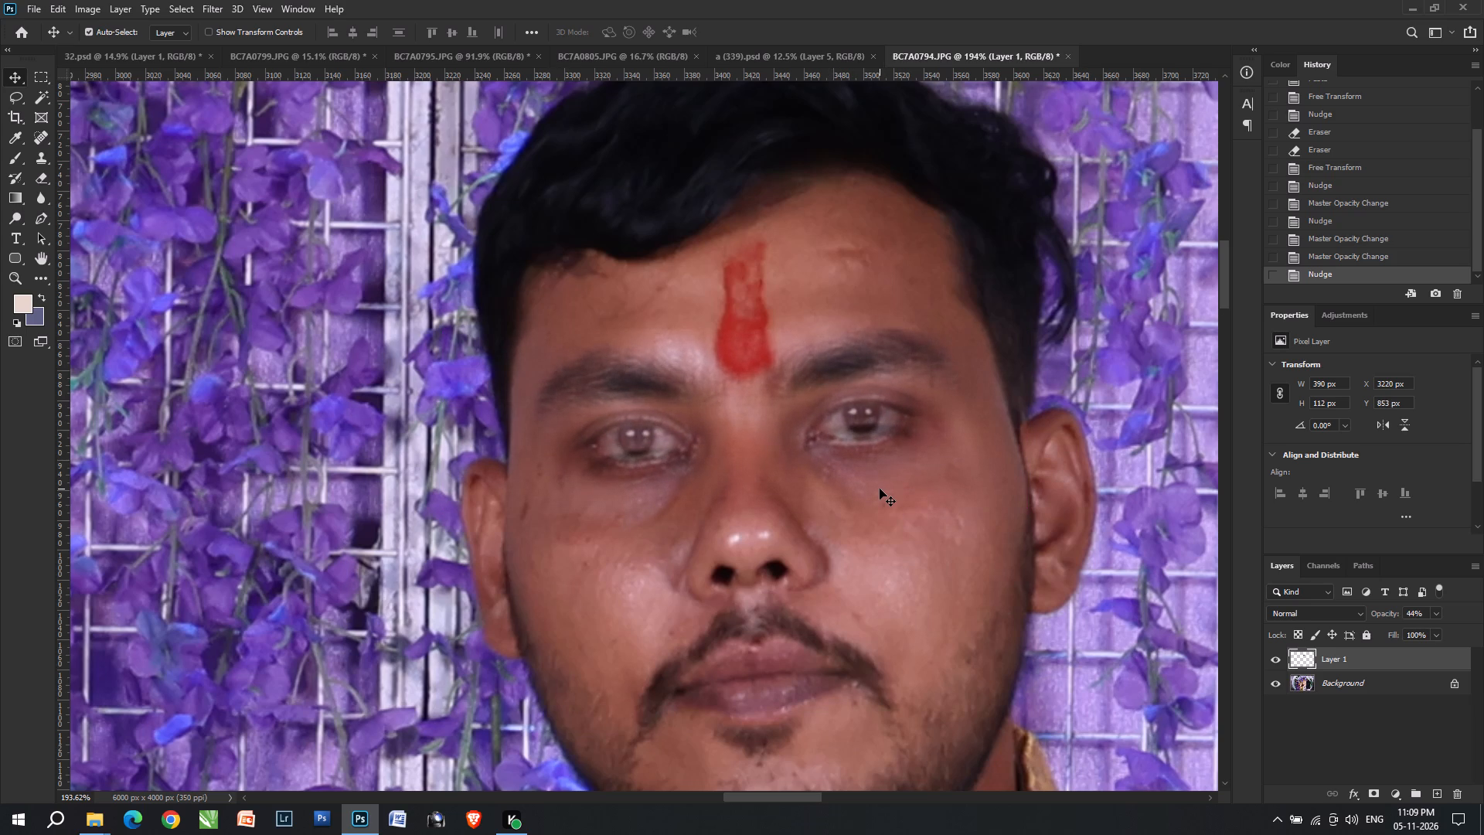
key(Down)
key(Down)
key(Down)
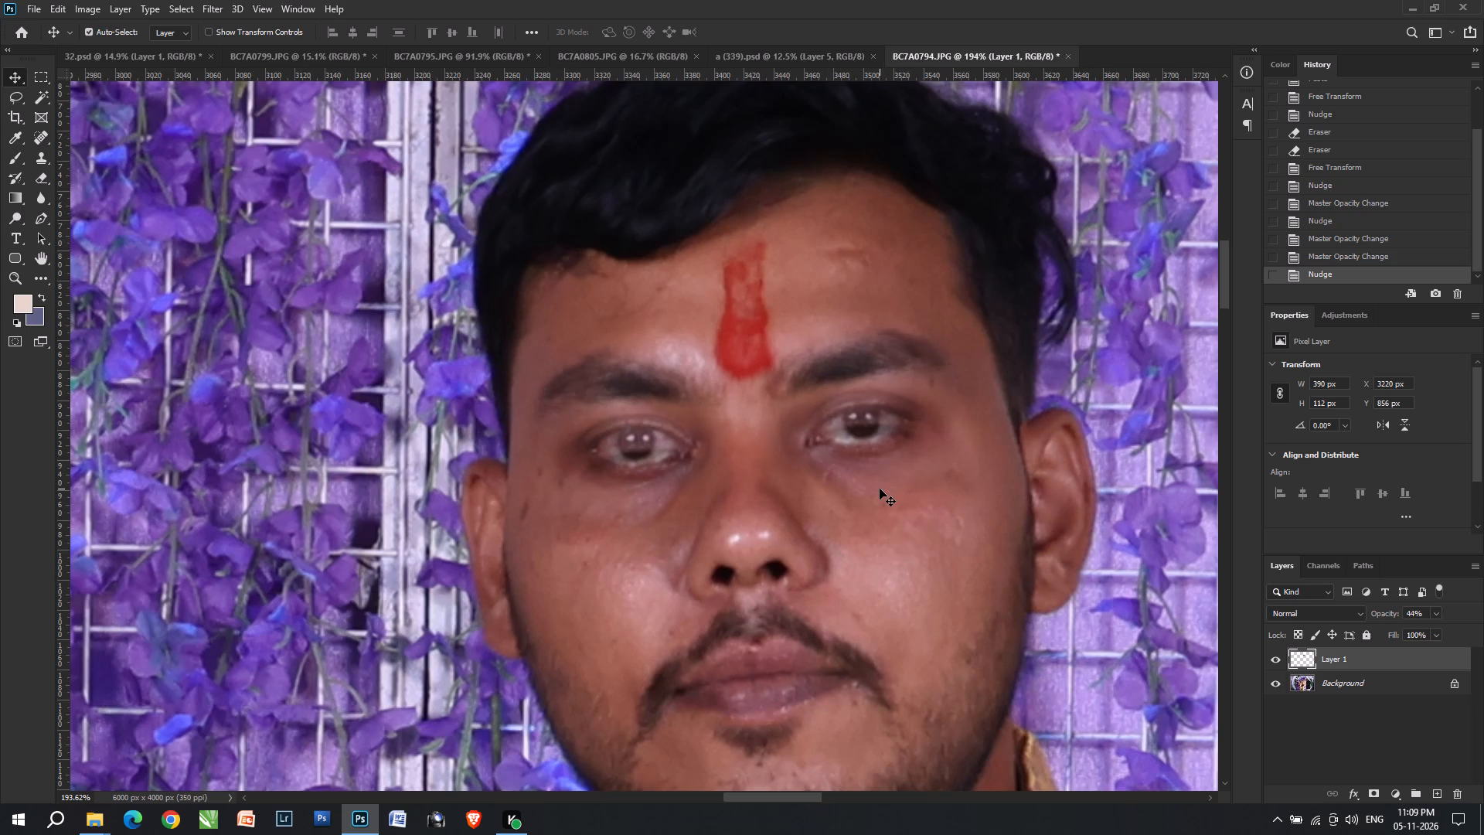
key(Up)
key(Up)
key(Up)
key(Up)
key(Up)
key(Up)
key(Up)
key(Down)
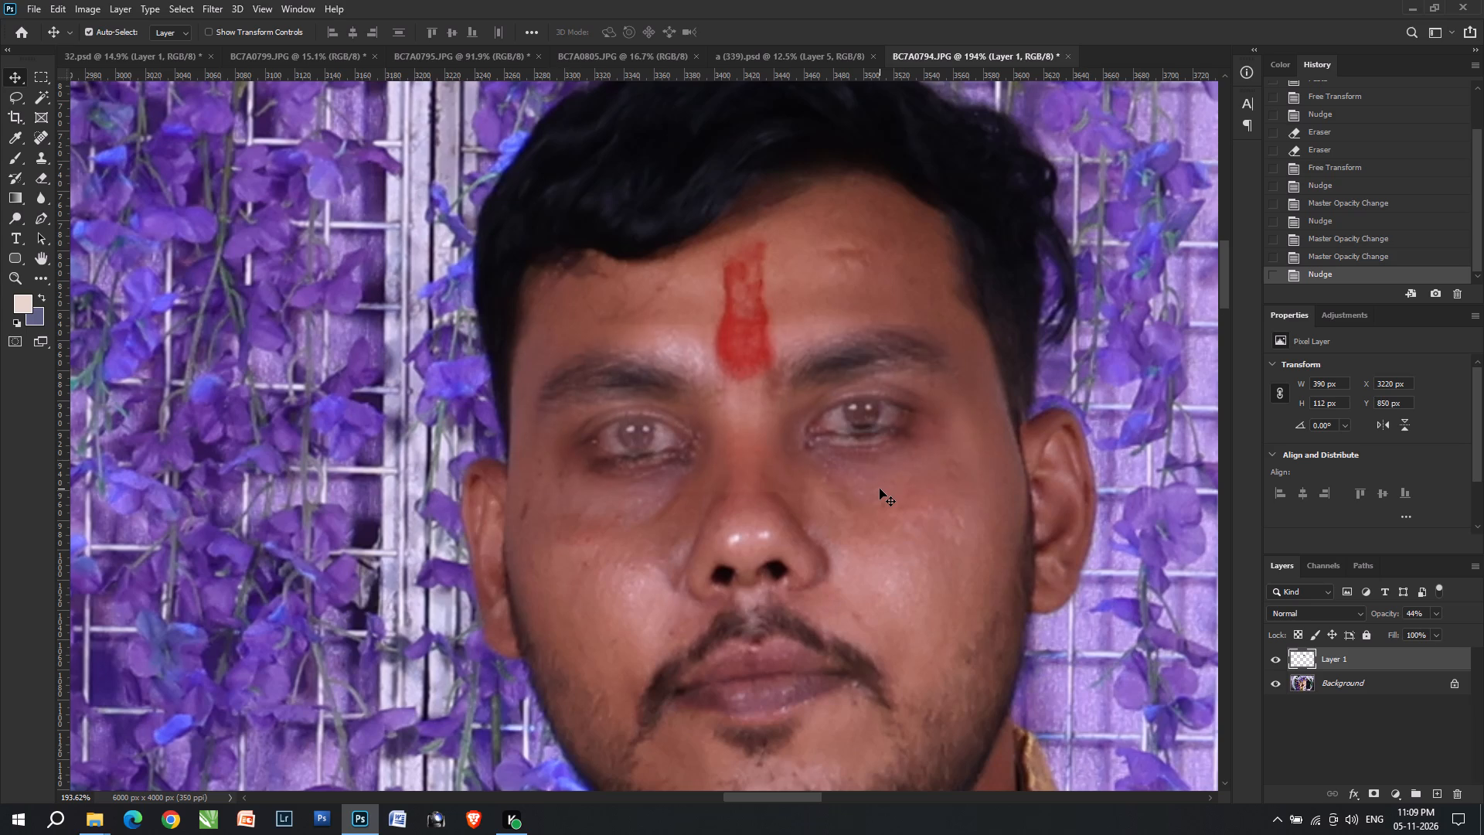
Align the eye strip vertically at Y 859 px, keeping X 3220 px, and restore Layer 1 to 100% opacity.
key(Down)
key(Down)
key(Down)
key(Down)
key(Down)
key(Down)
key(Down)
key(Down)
key(Down)
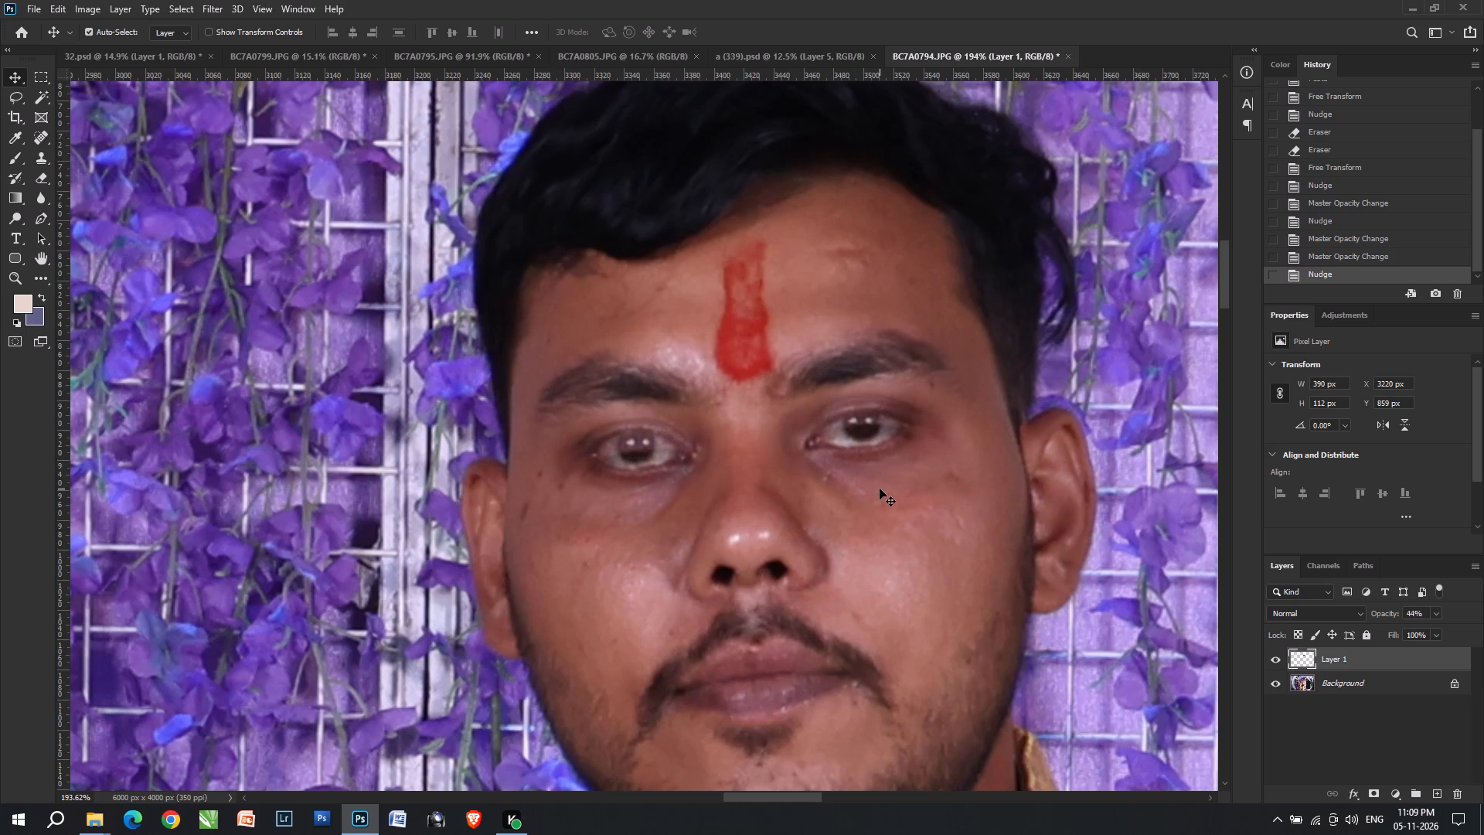
key(0)
alt+scroll(870, 461, down, 6)
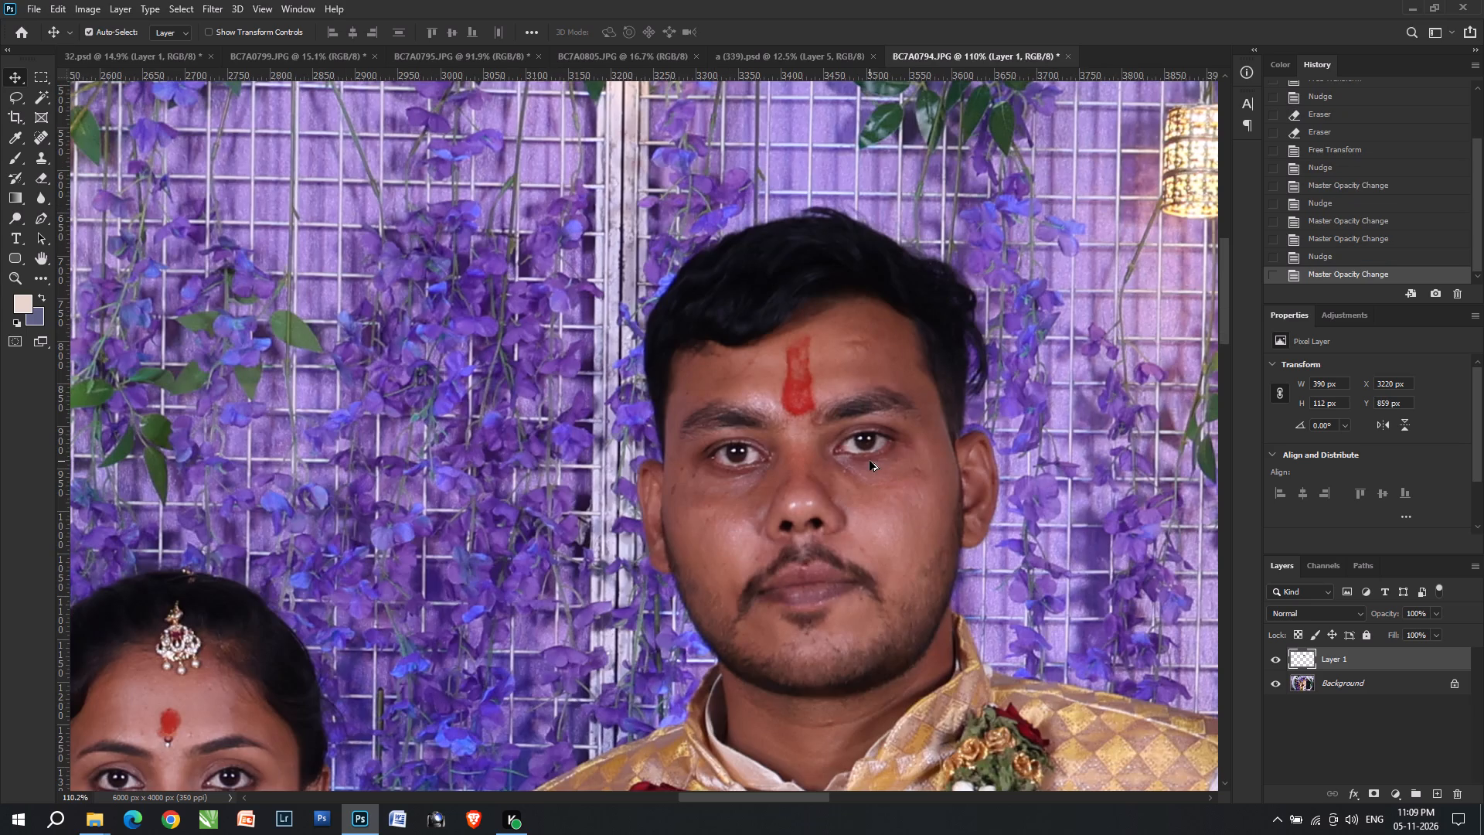
click(863, 445)
key(Right)
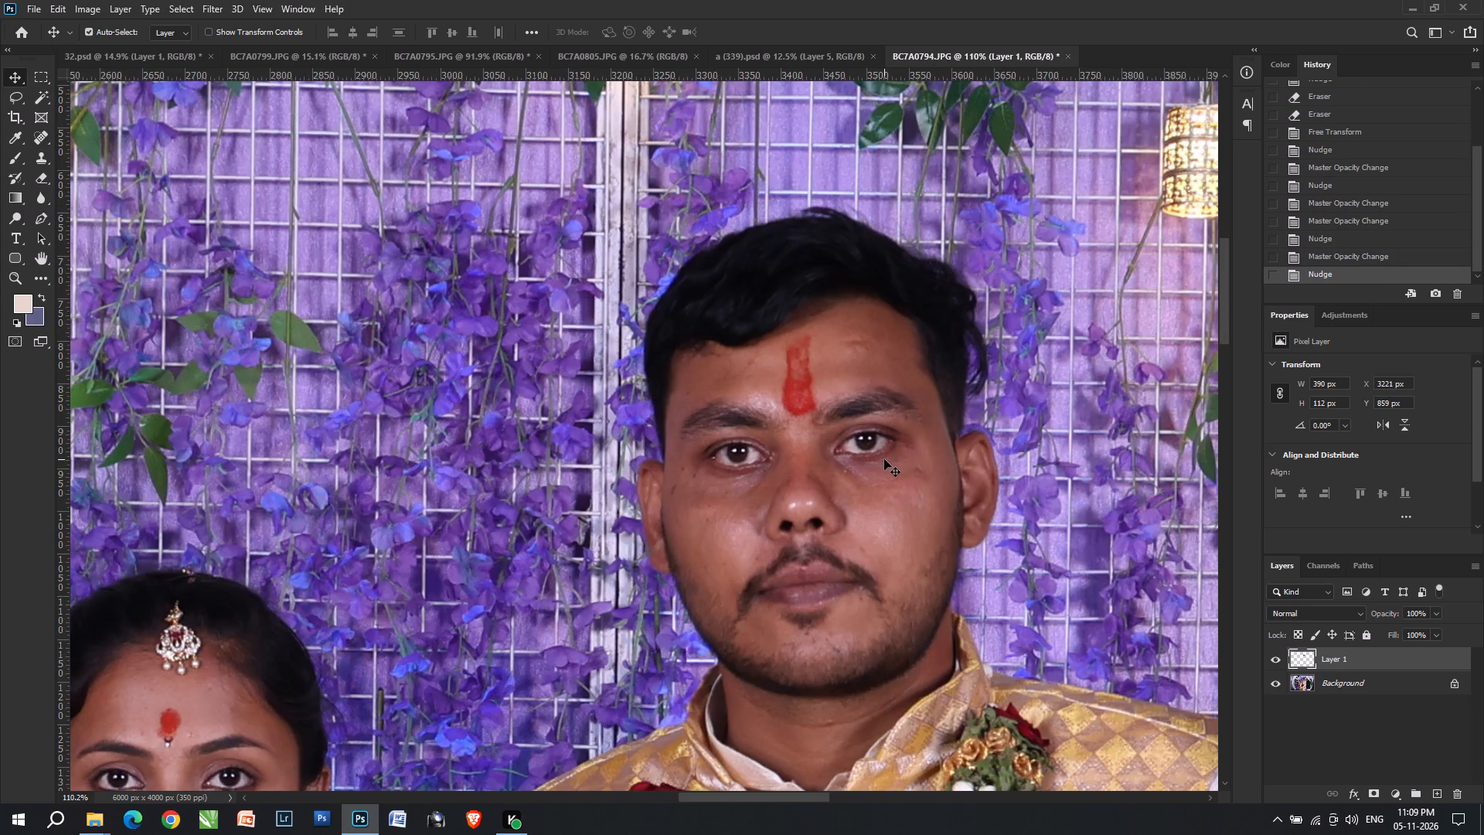
key(Left)
Merge the eye strip on Layer 1 down into the Background.
alt+scroll(884, 452, down, 13)
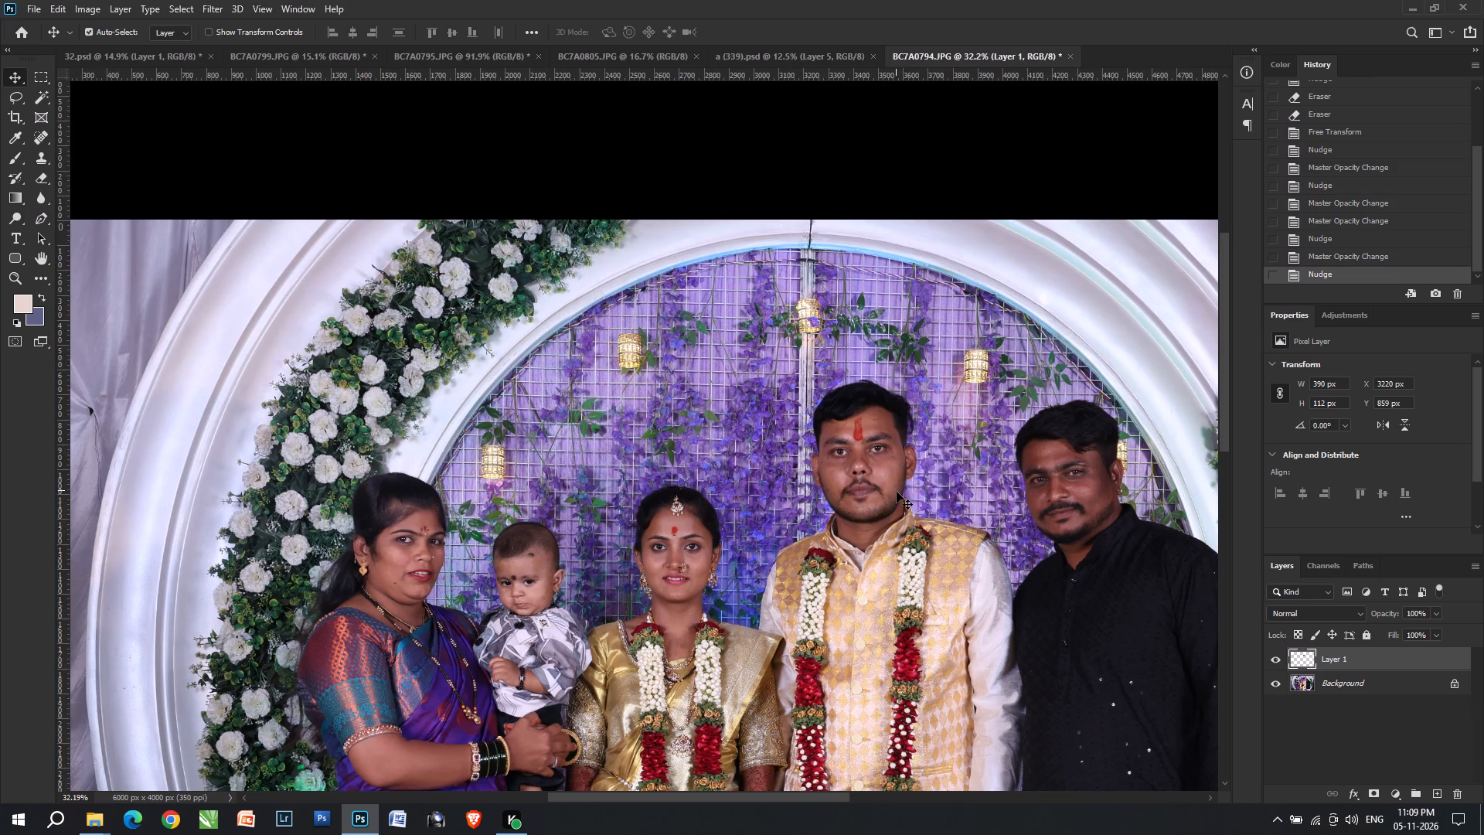
key(ctrl+e)
Colour-correct the group photo with Camera Raw's previous conversion settings, adjusting Exposure to +0.35 and Temperature to +7.
key(ctrl+shift+a)
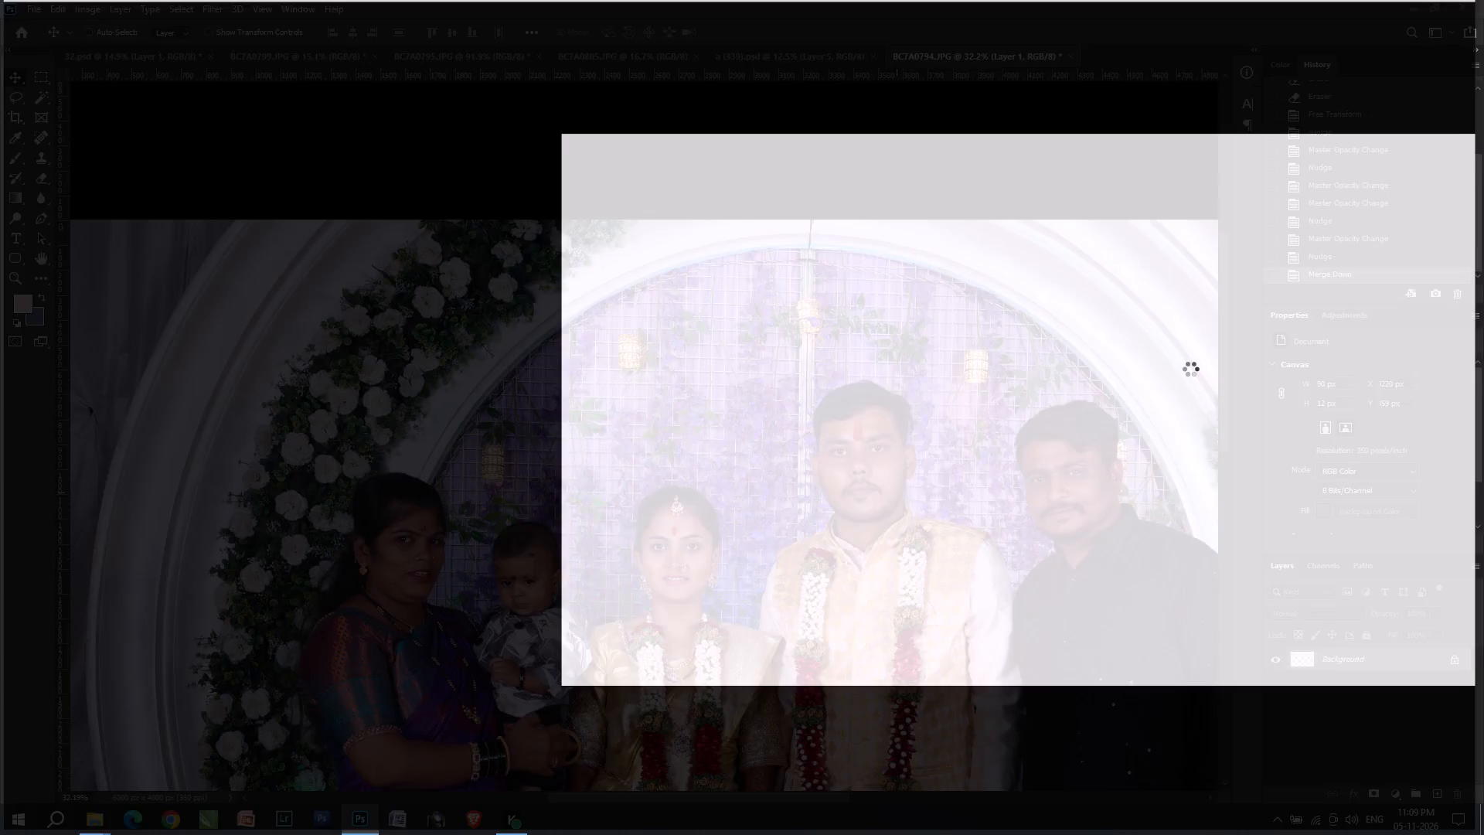
click(1470, 165)
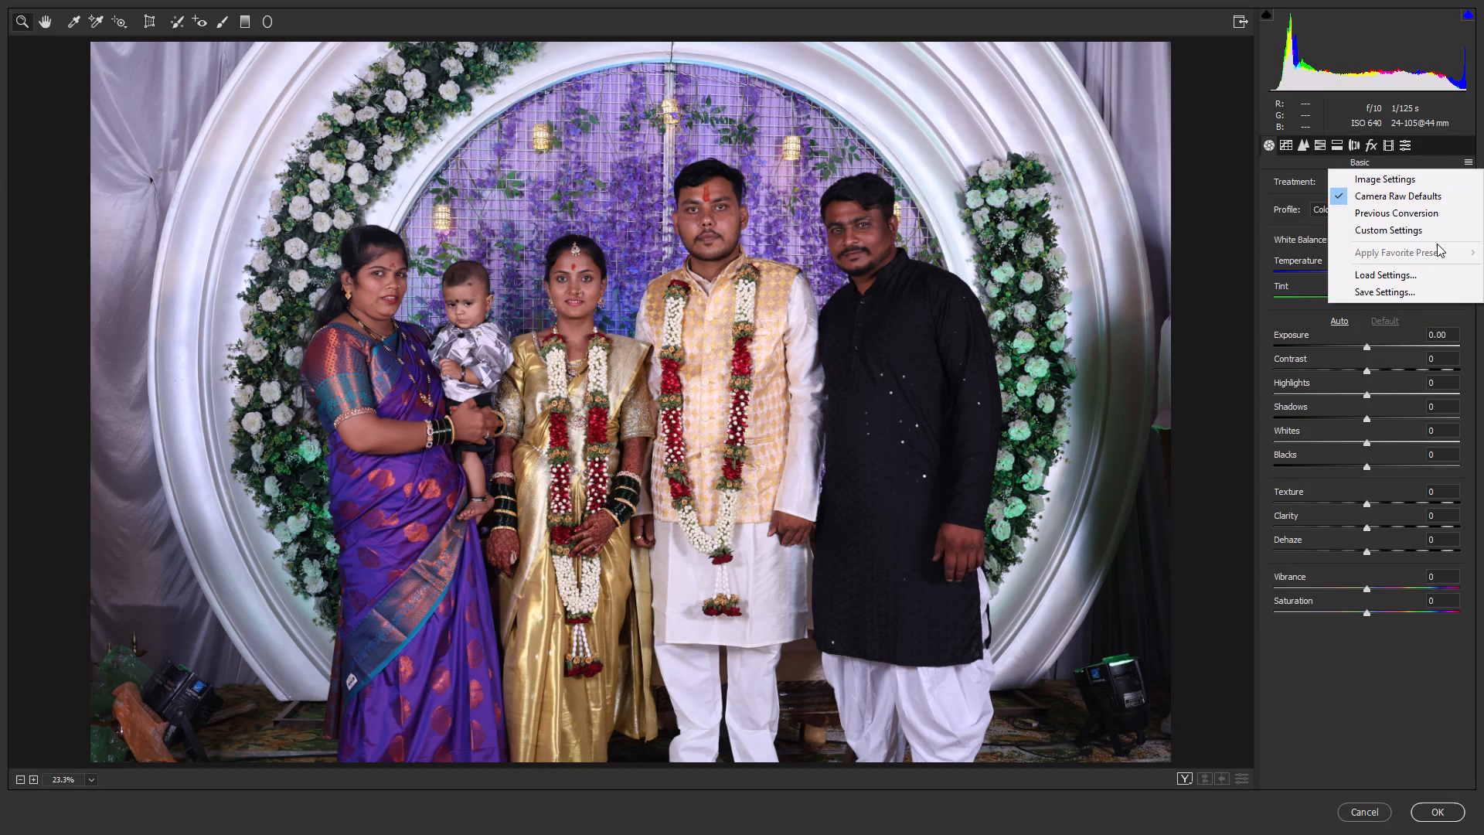
click(1440, 220)
drag(534, 201, 557, 240)
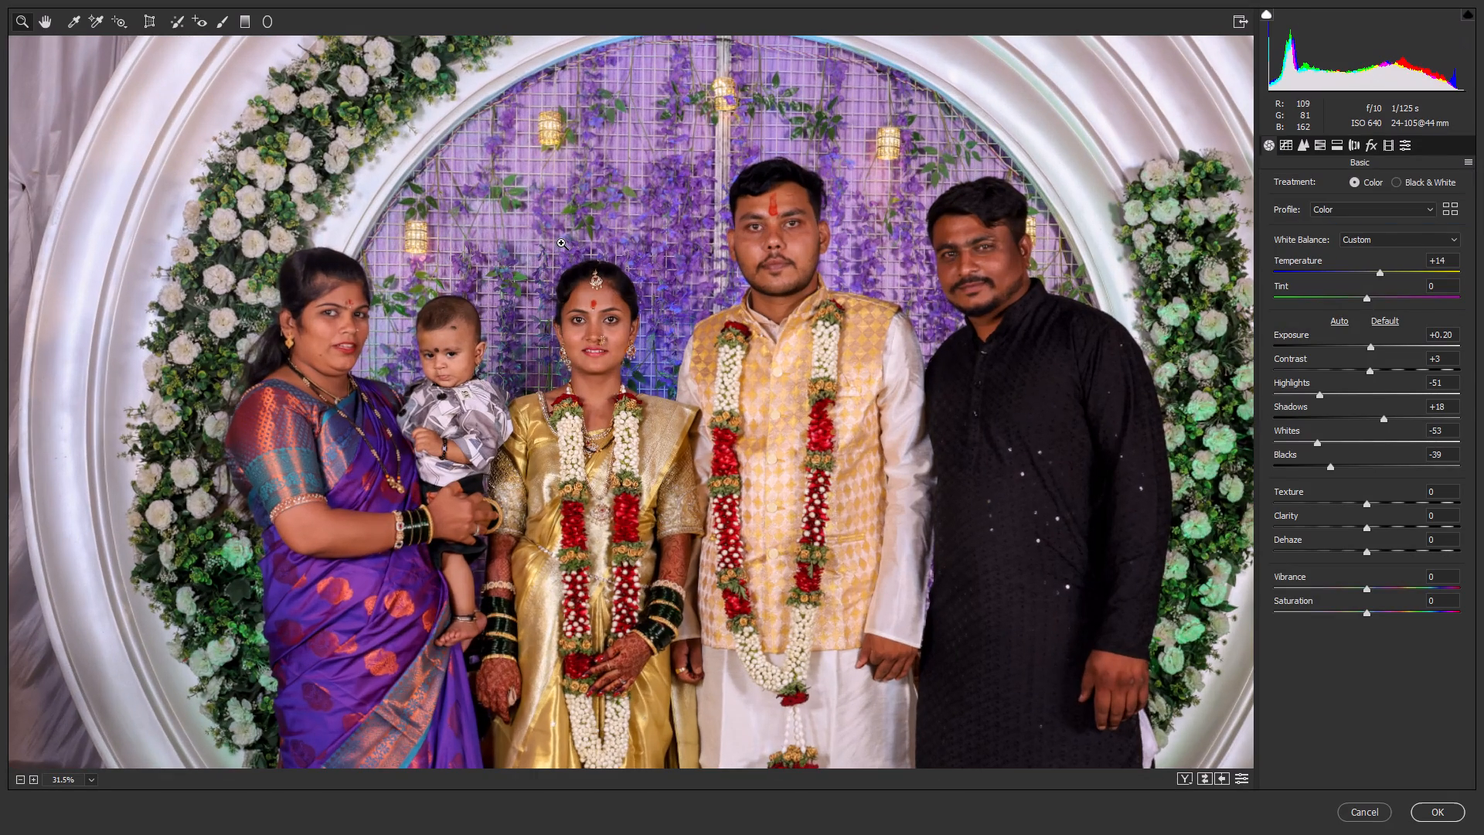
click(1370, 345)
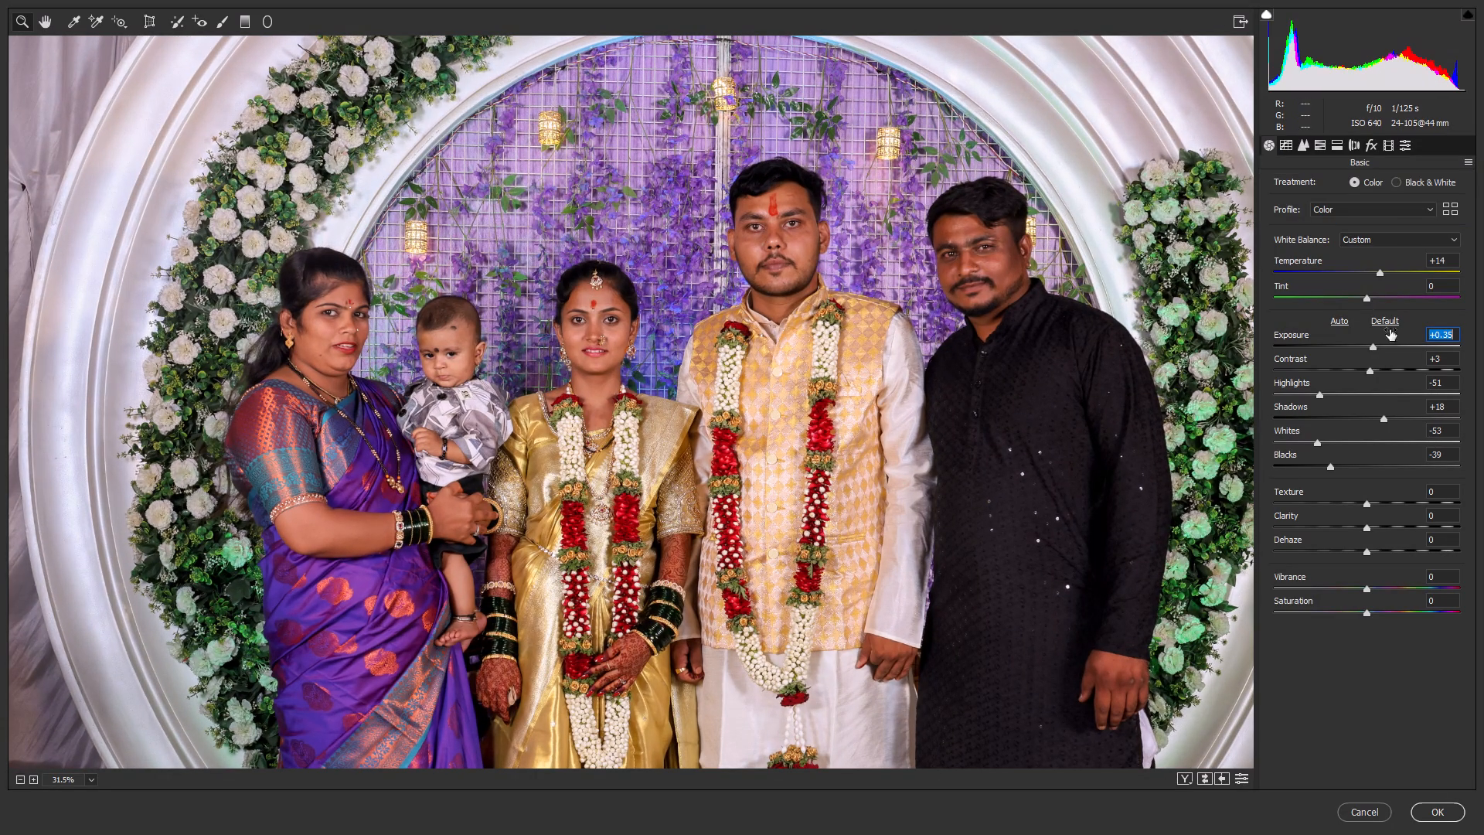
click(1377, 279)
drag(1377, 276, 1370, 273)
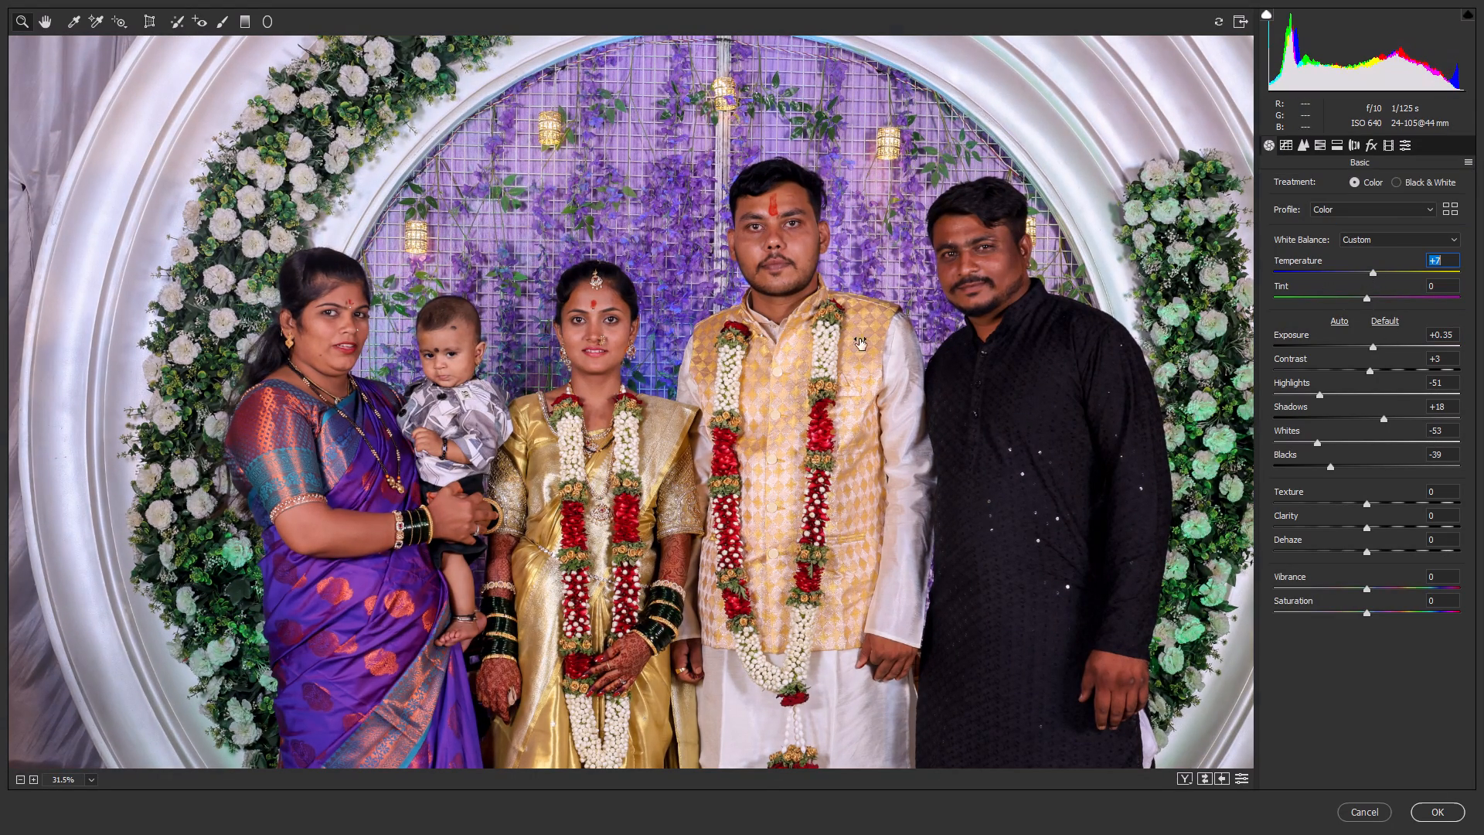
drag(744, 339, 730, 325)
key(Return)
key(Return)
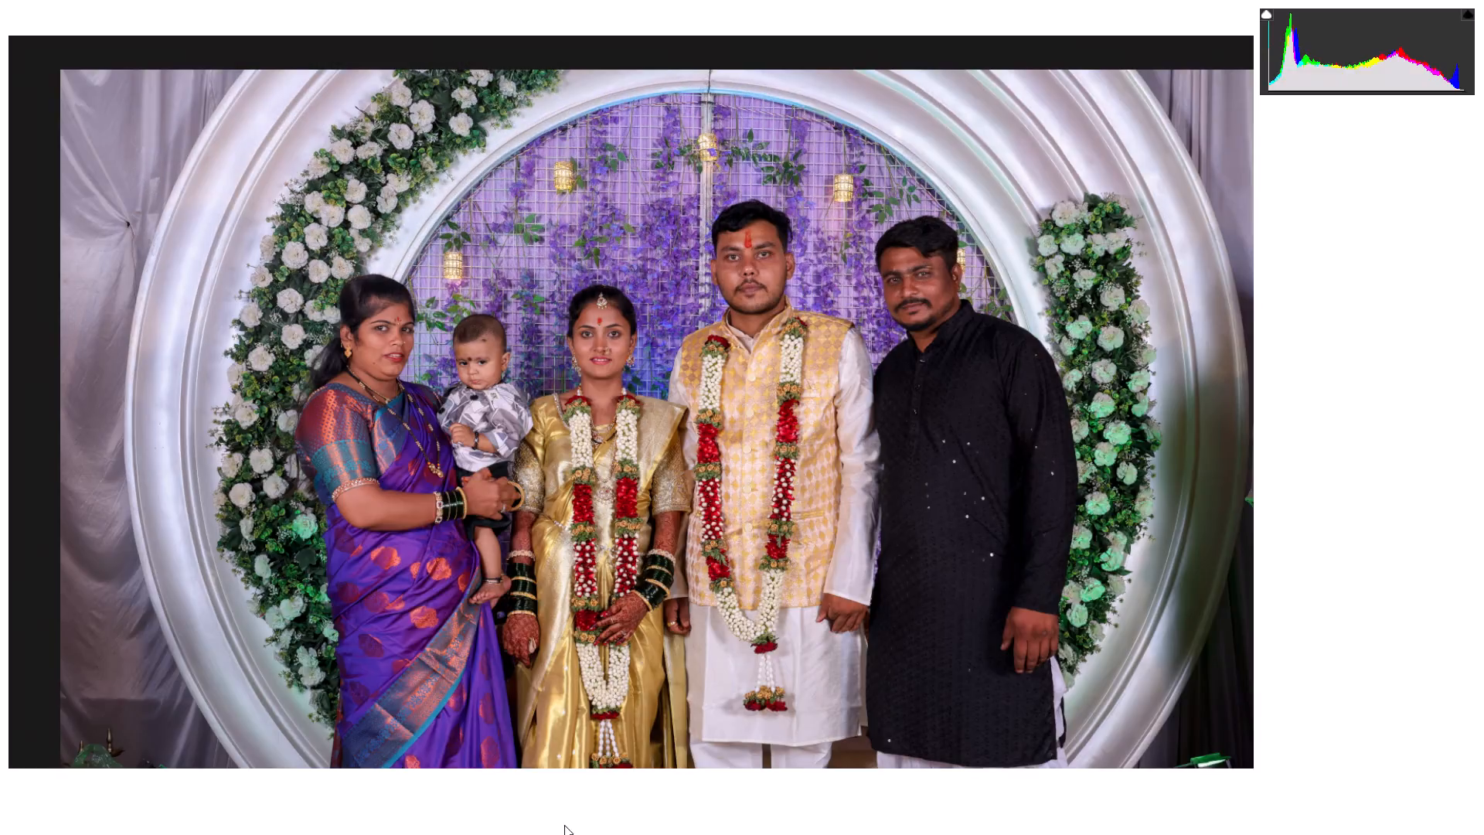
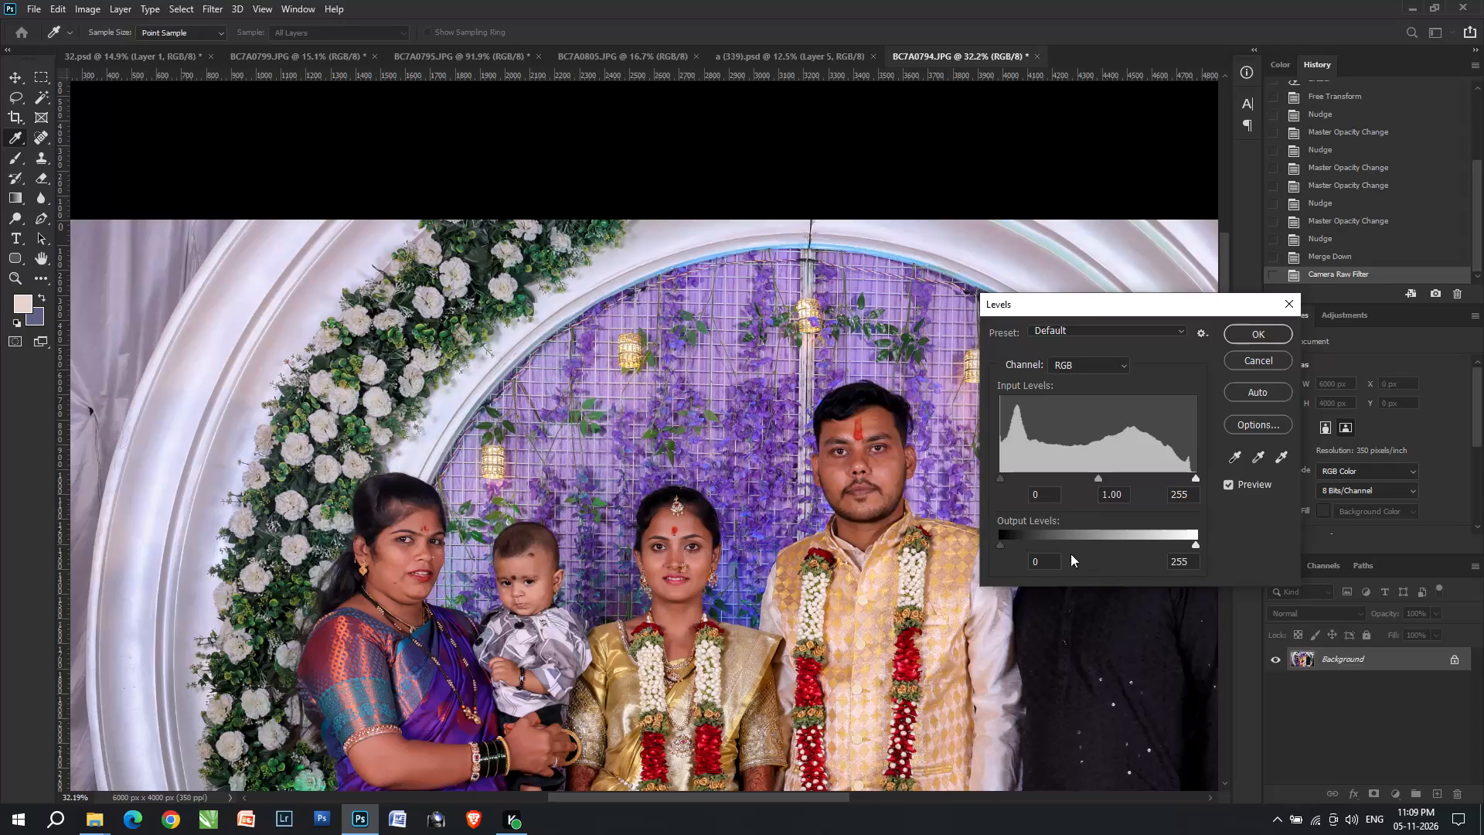
Brighten the group photo BC7A0794 with Levels, raising the RGB midtone input to about 1.26.
click(1083, 481)
scroll(1137, 508, up, 2)
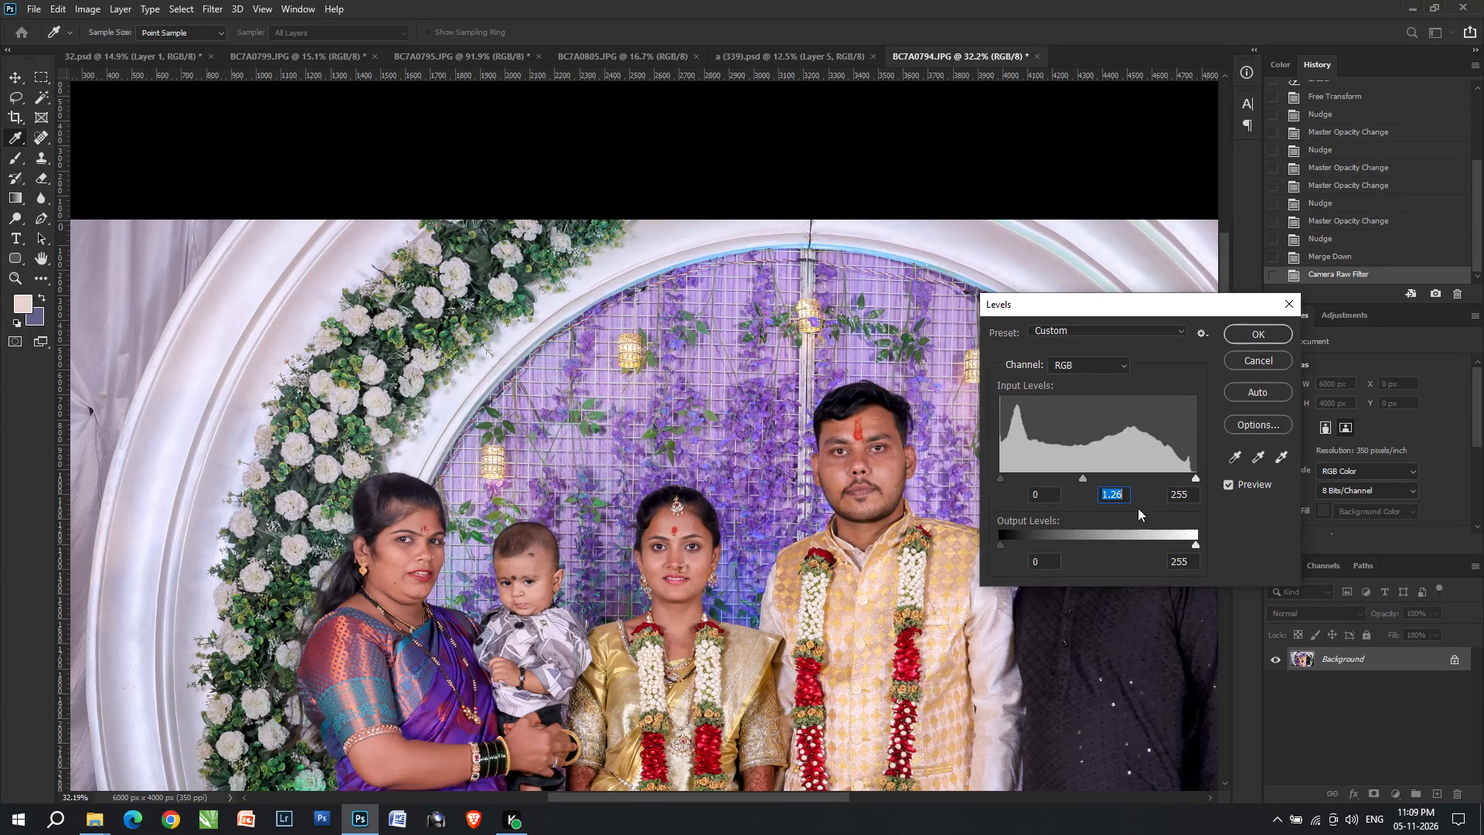
scroll(1159, 507, up, 1)
key(Return)
alt+scroll(877, 428, down, 4)
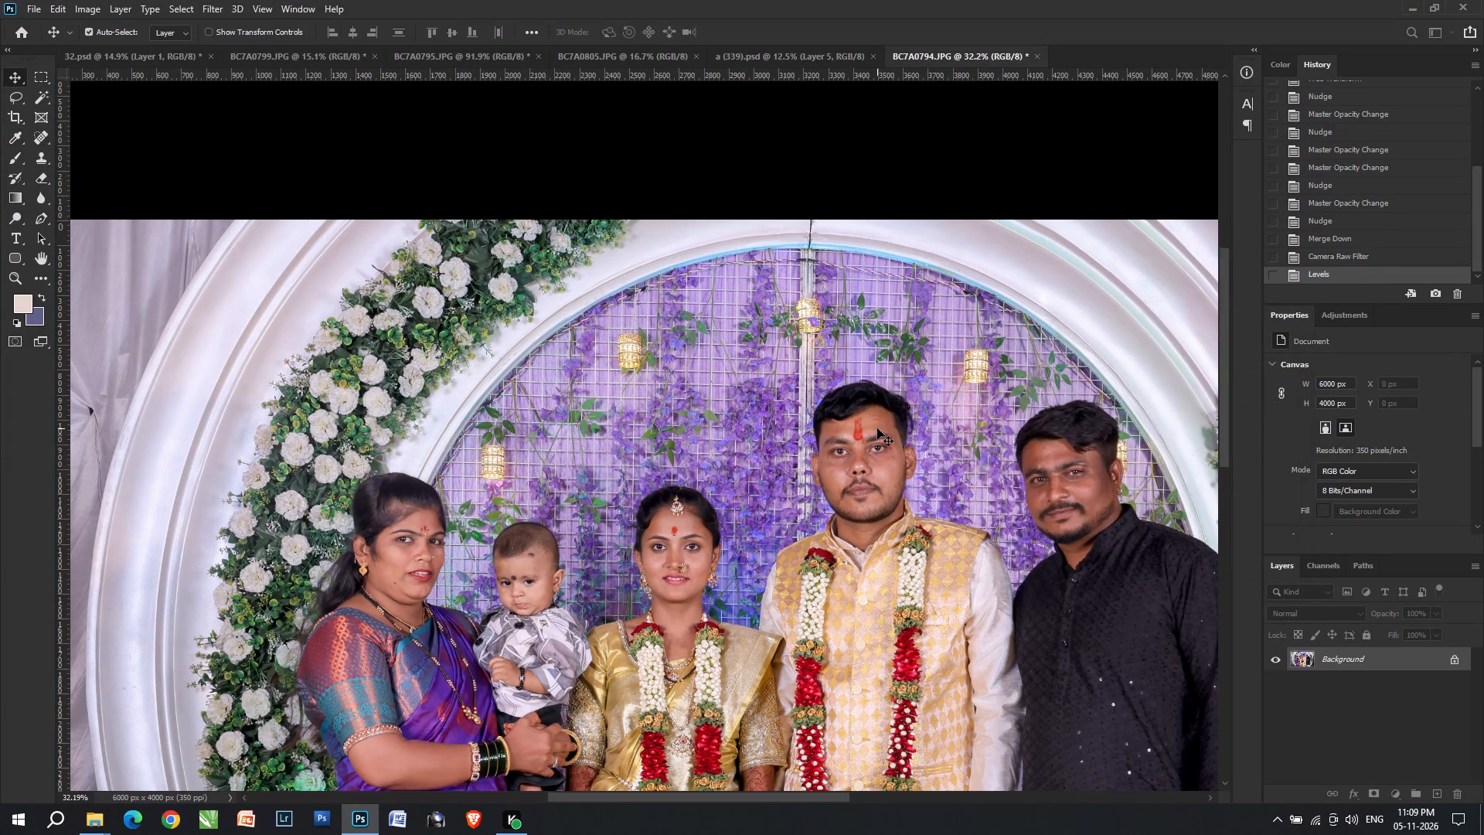
Cut the entire corrected group photo to the clipboard and switch to the 32.psd layout.
key(ctrl+a)
key(ctrl+x)
key(v)
key(v)
click(125, 70)
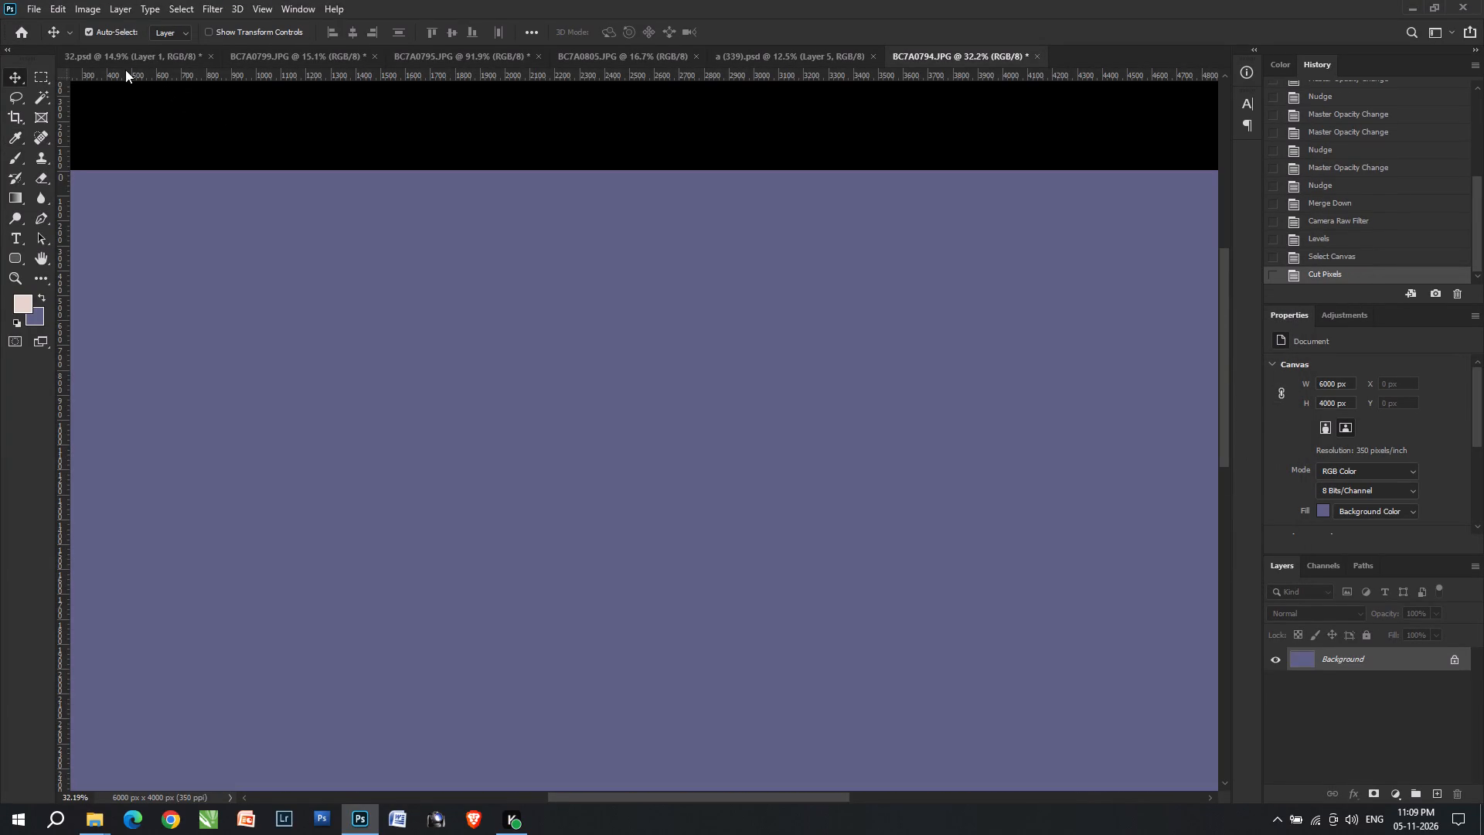
click(148, 58)
Move the clipped three-person photo, Layer 1, together with its Layer 2 shape across the page to X 2667 px.
key(v)
alt+scroll(473, 418, up, 3)
key(space)
drag(441, 438, 655, 365)
key(v)
drag(596, 504, 431, 397)
shift+click(424, 482)
shift+drag(424, 482, 835, 461)
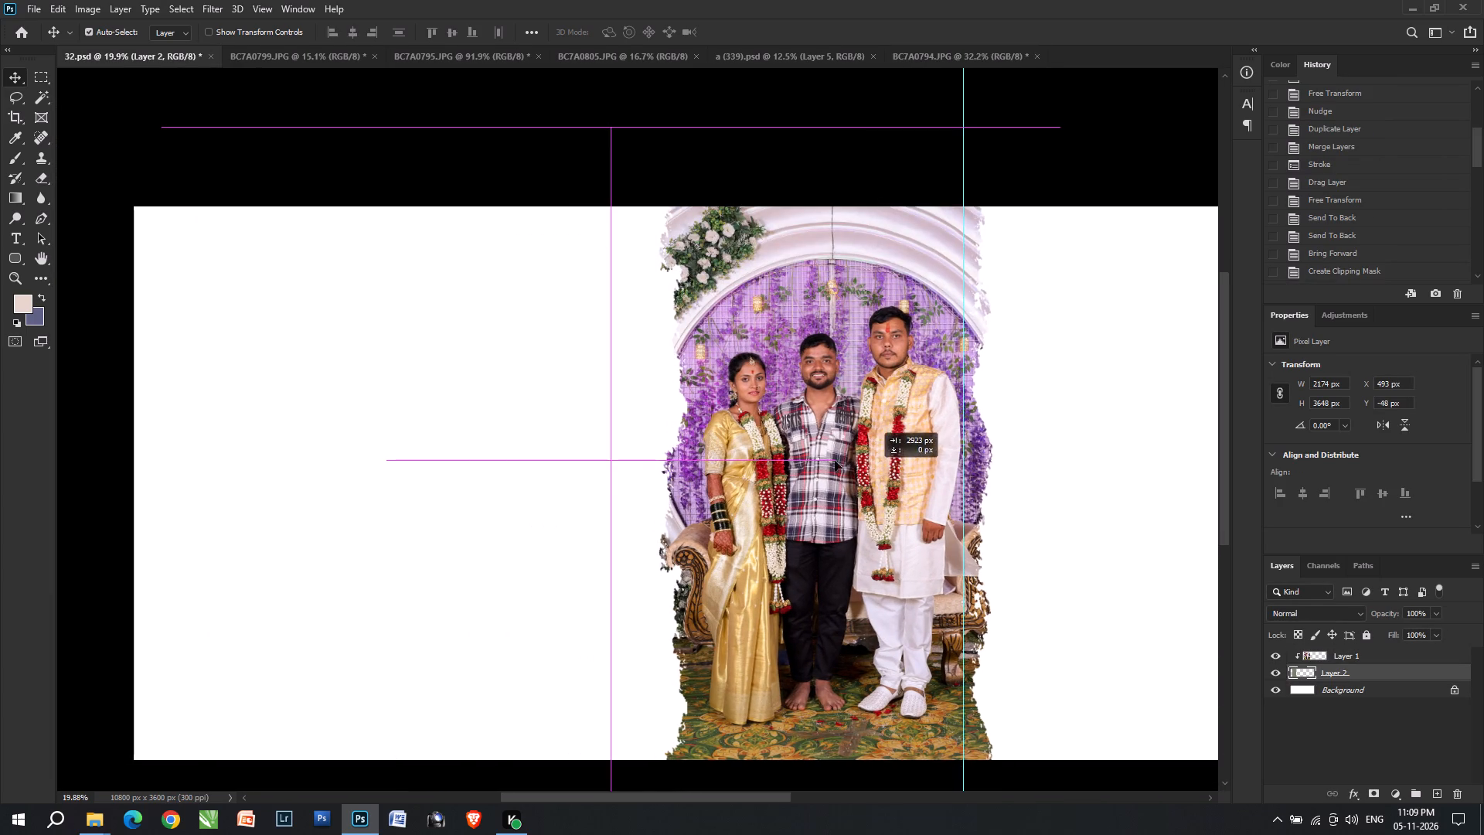
shift+drag(835, 461, 800, 454)
Paste the group photo just above the Background, scale it to 36.31% and place it at X 356 px, Y 429 px.
right_click(400, 422)
click(420, 424)
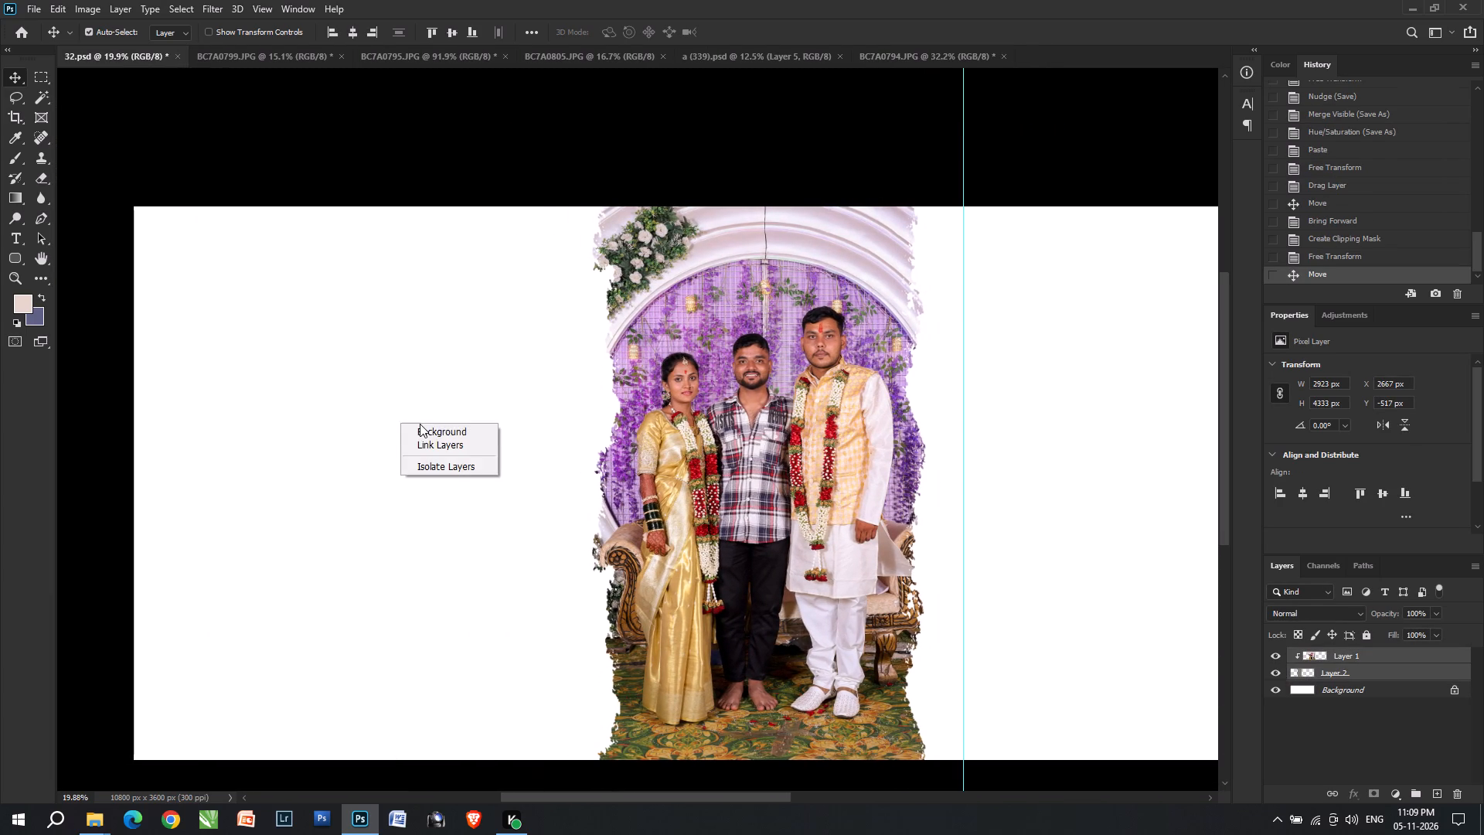
ctrl+click(426, 431)
key(ctrl+v)
key(ctrl+t)
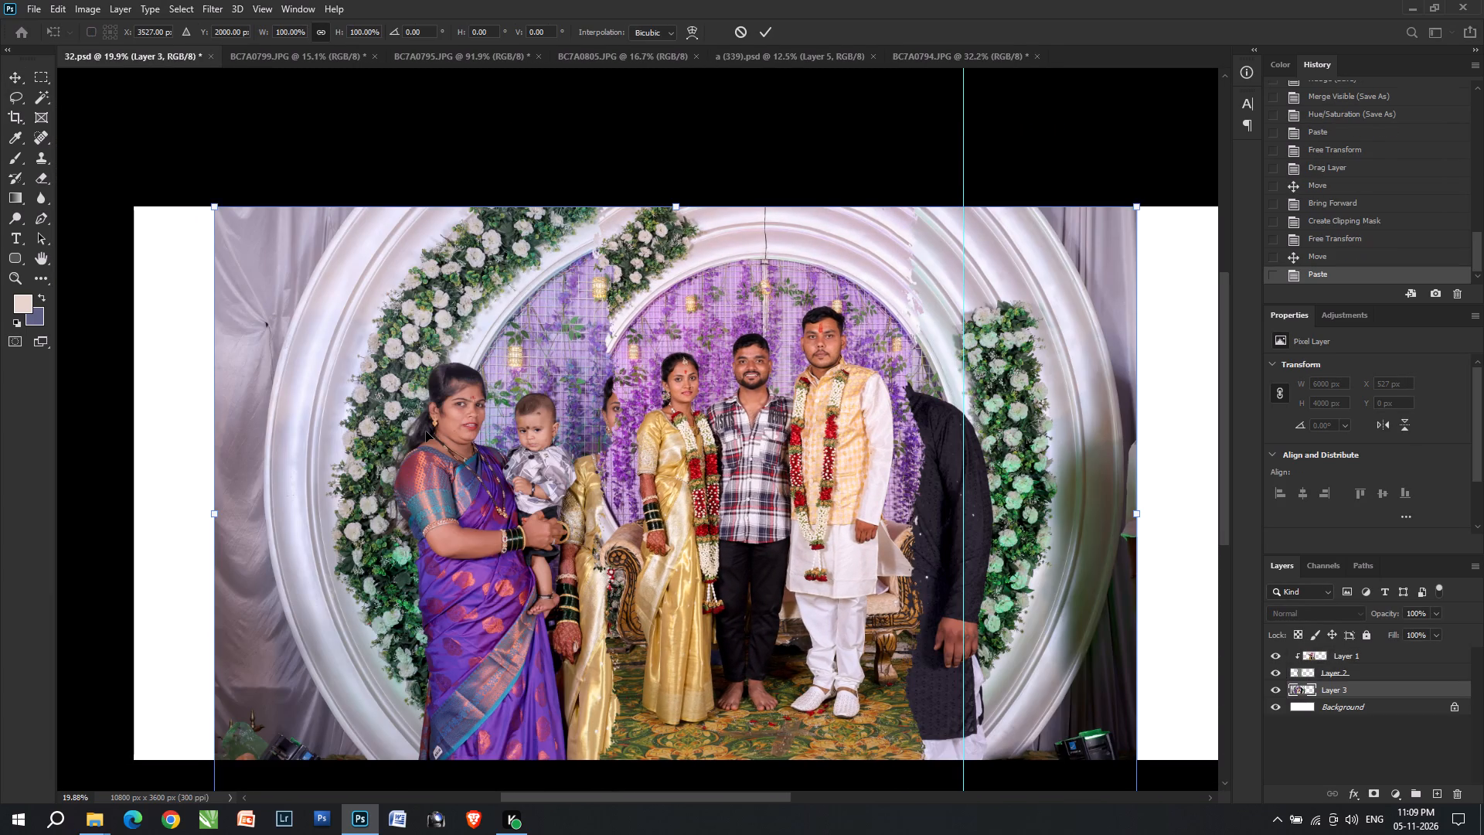
key(ctrl+t)
drag(1135, 510, 694, 512)
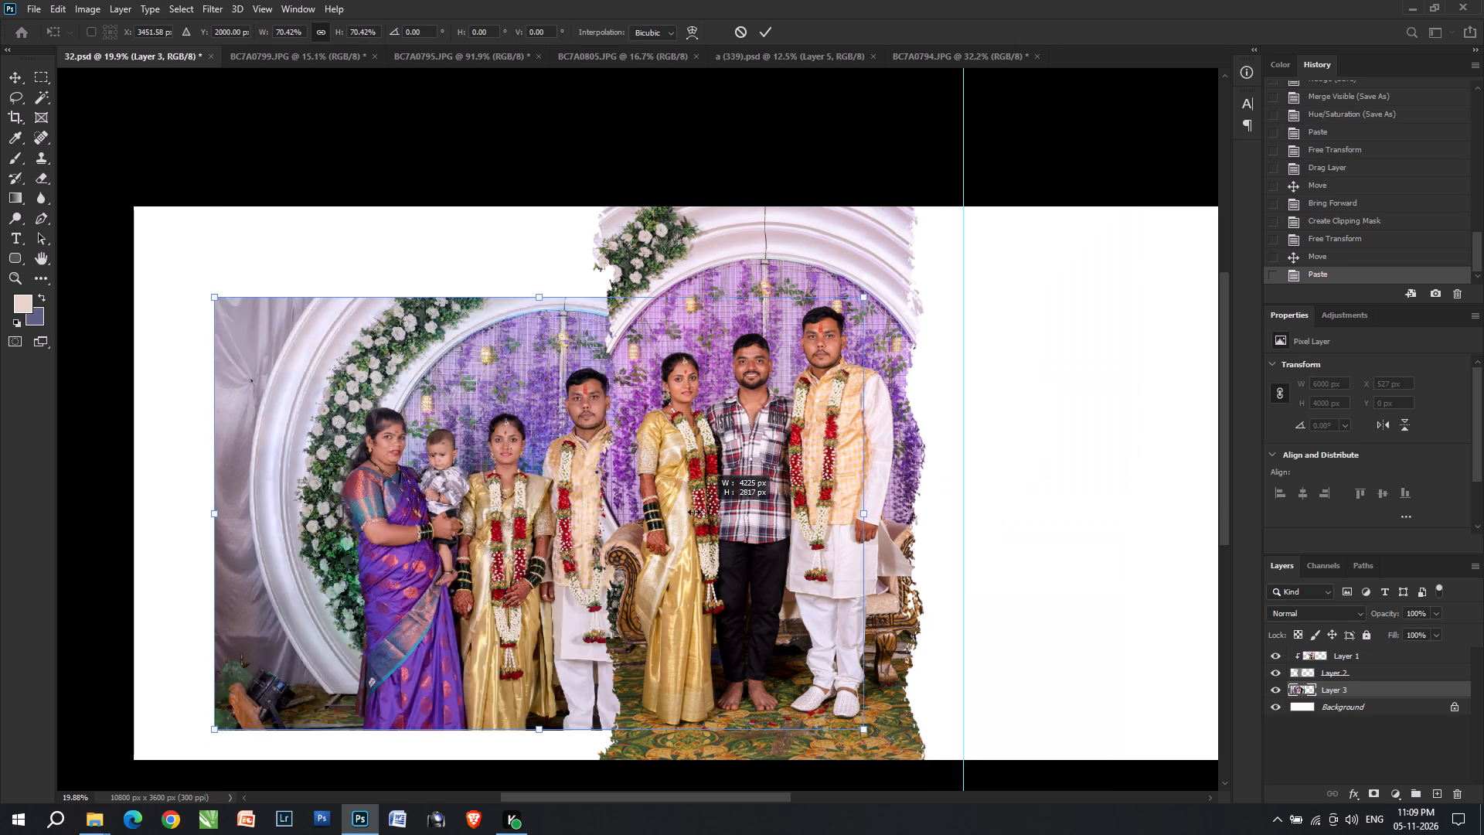
drag(694, 512, 597, 511)
drag(472, 523, 432, 391)
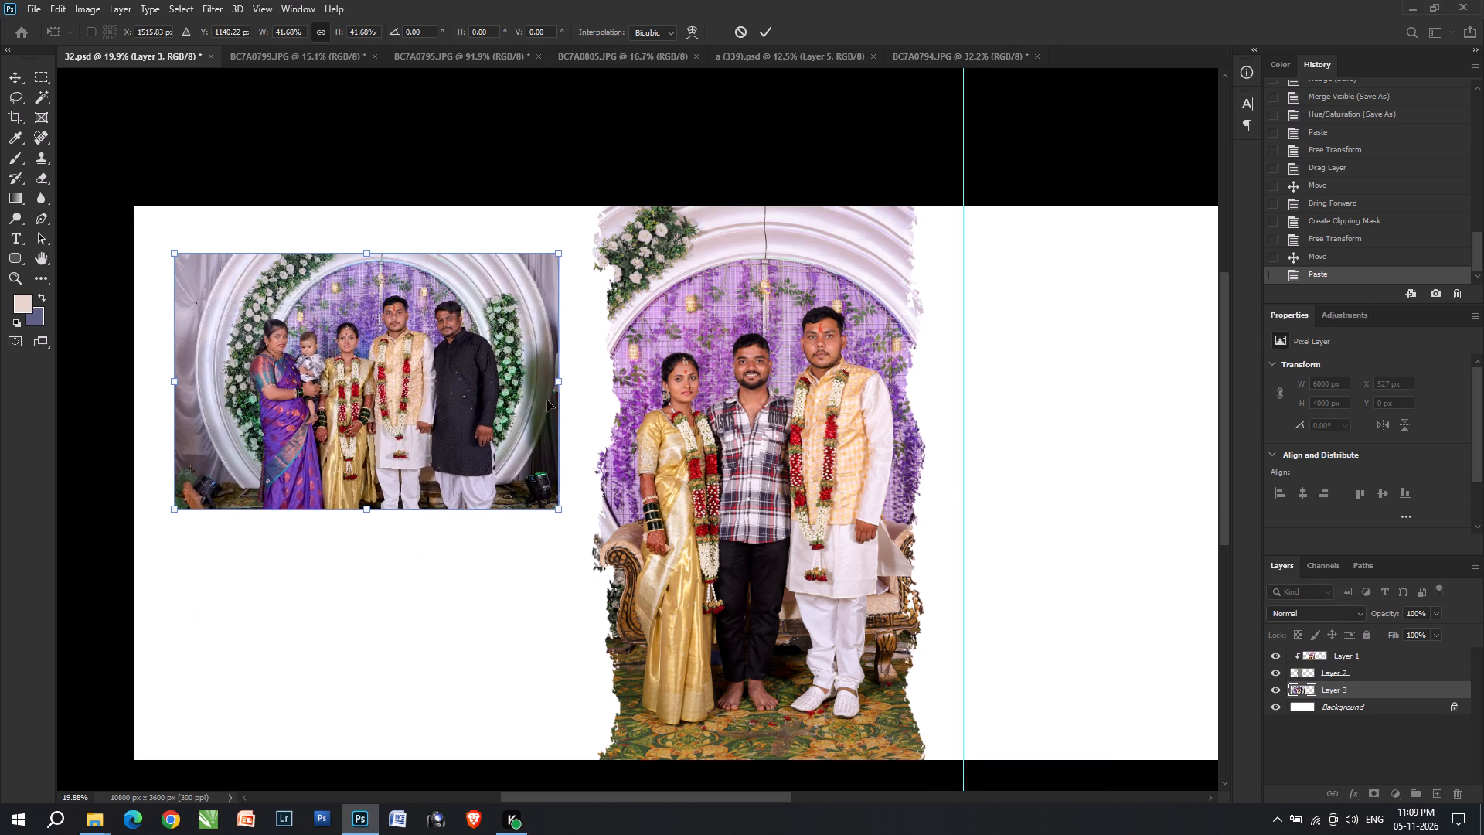
drag(560, 389, 510, 377)
drag(458, 383, 472, 385)
key(Return)
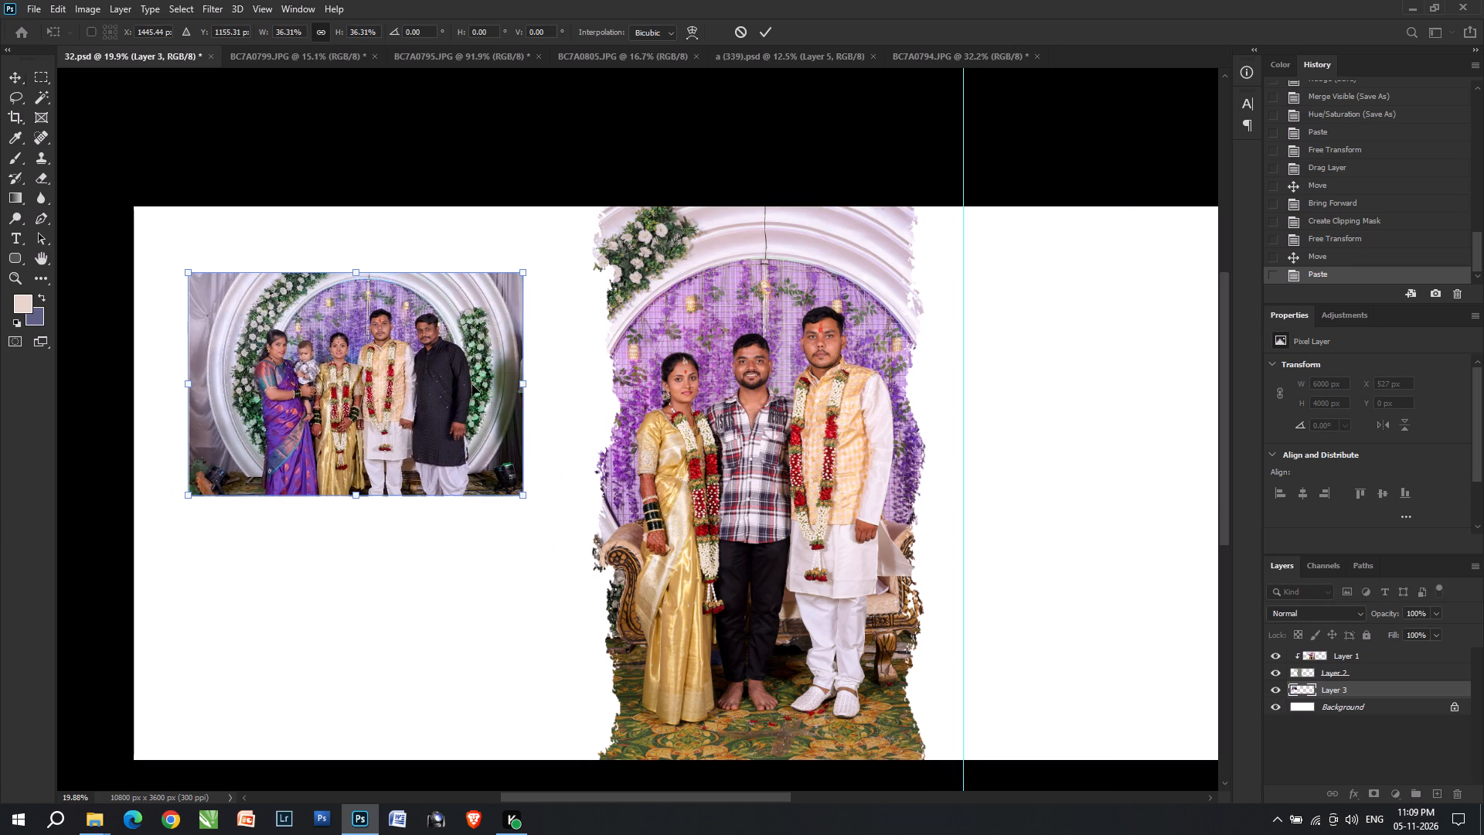
Fill the resized photo on Layer 3 with the blue-grey background colour to make a solid placeholder rectangle.
key(ctrl+shift+BackSpace)
key(v)
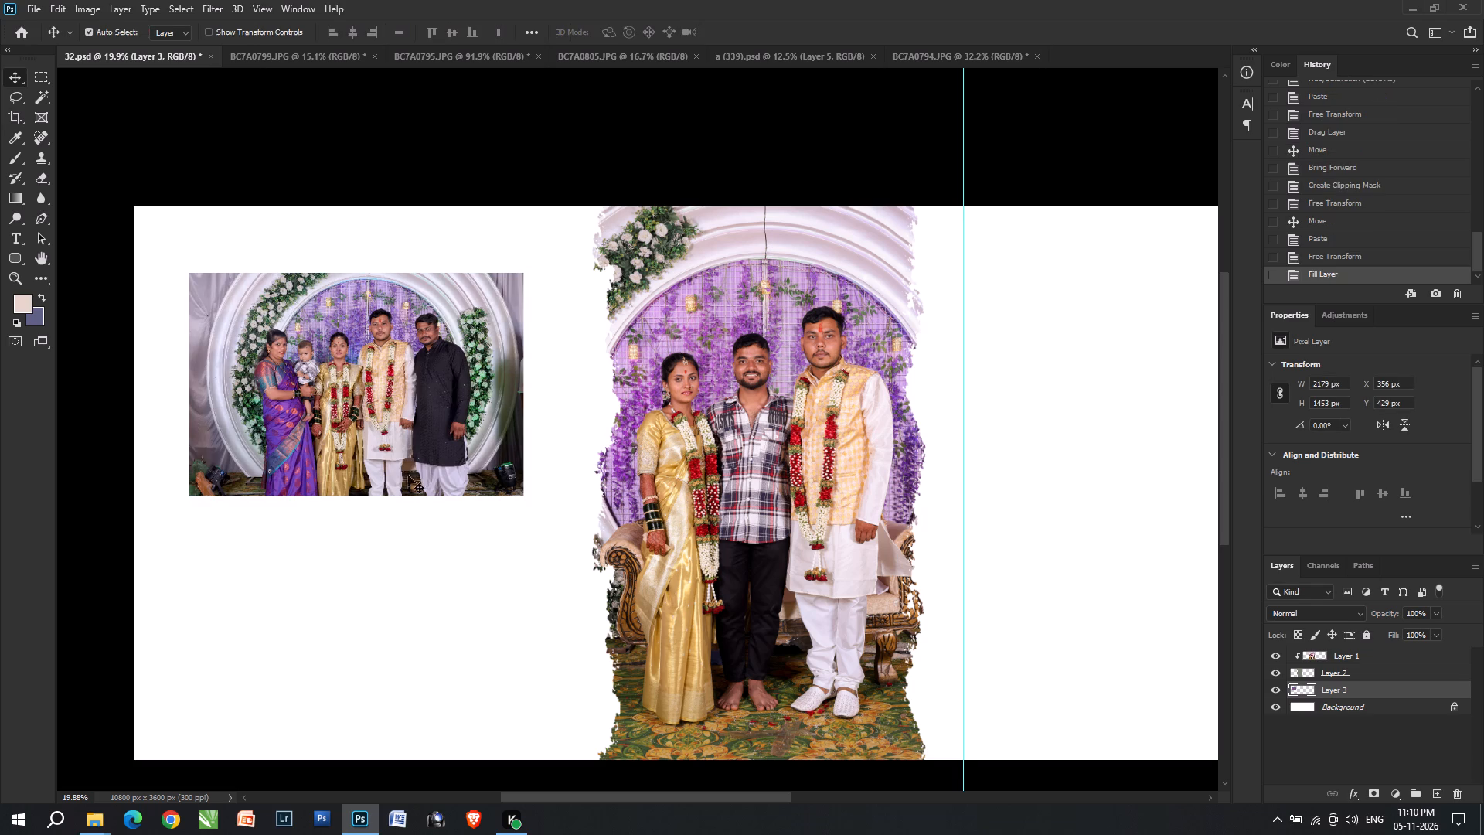
Duplicate the placeholder rectangle straight below the original at Y about 1920 px, keeping a narrow gap between them.
alt+shift+drag(403, 416, 398, 654)
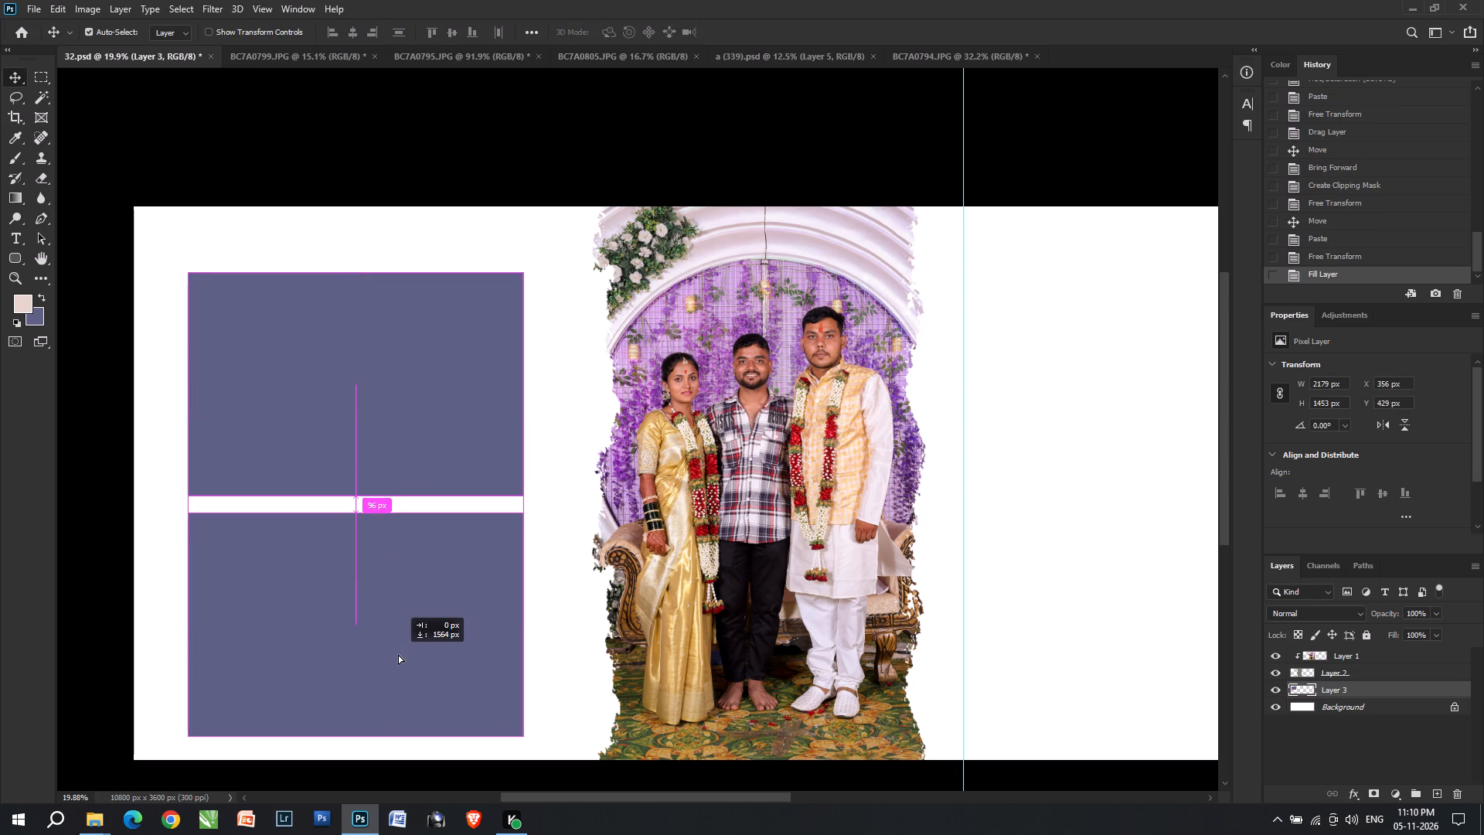
alt+shift+drag(398, 654, 402, 649)
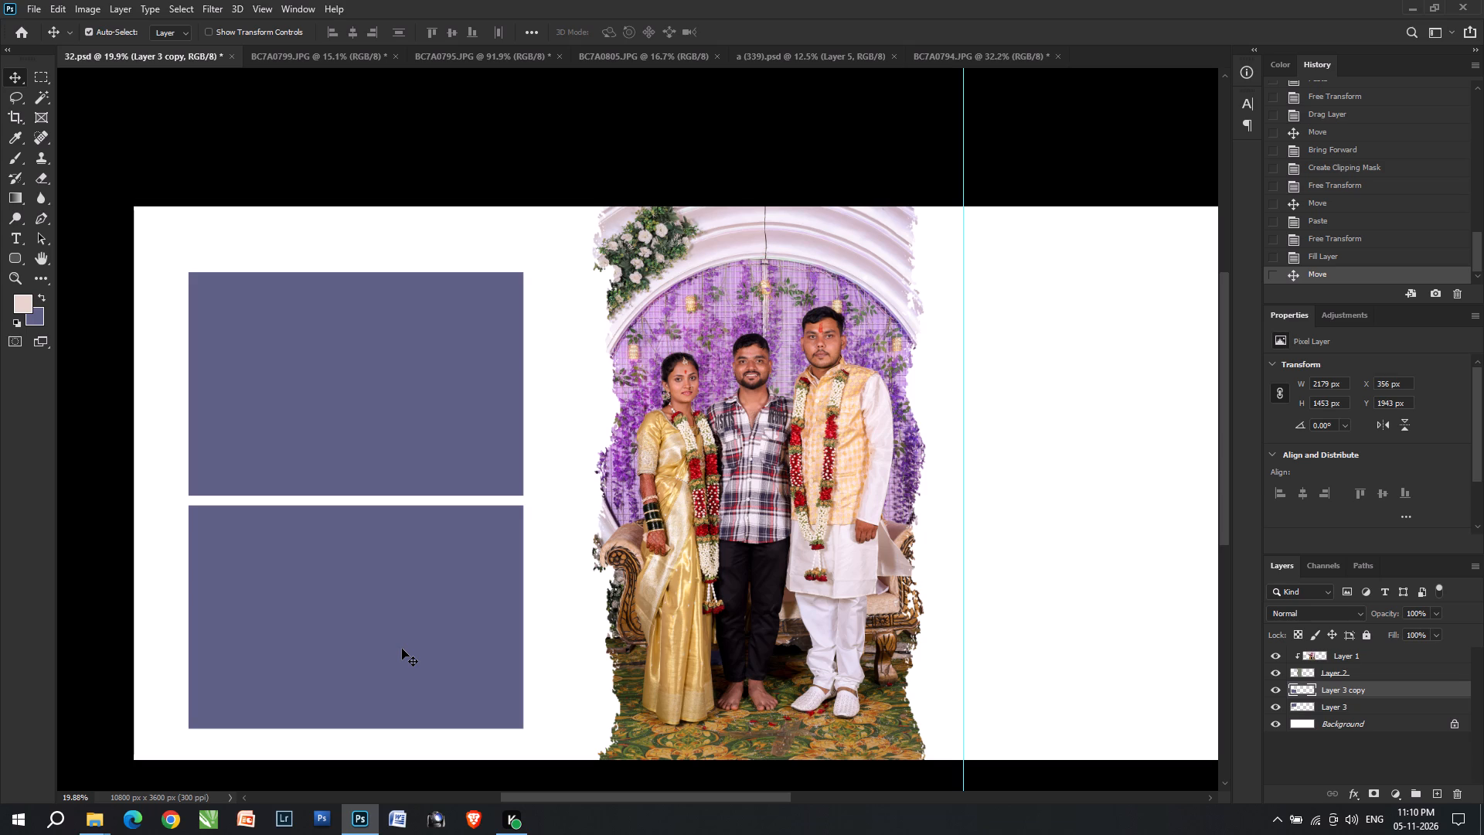
key(v)
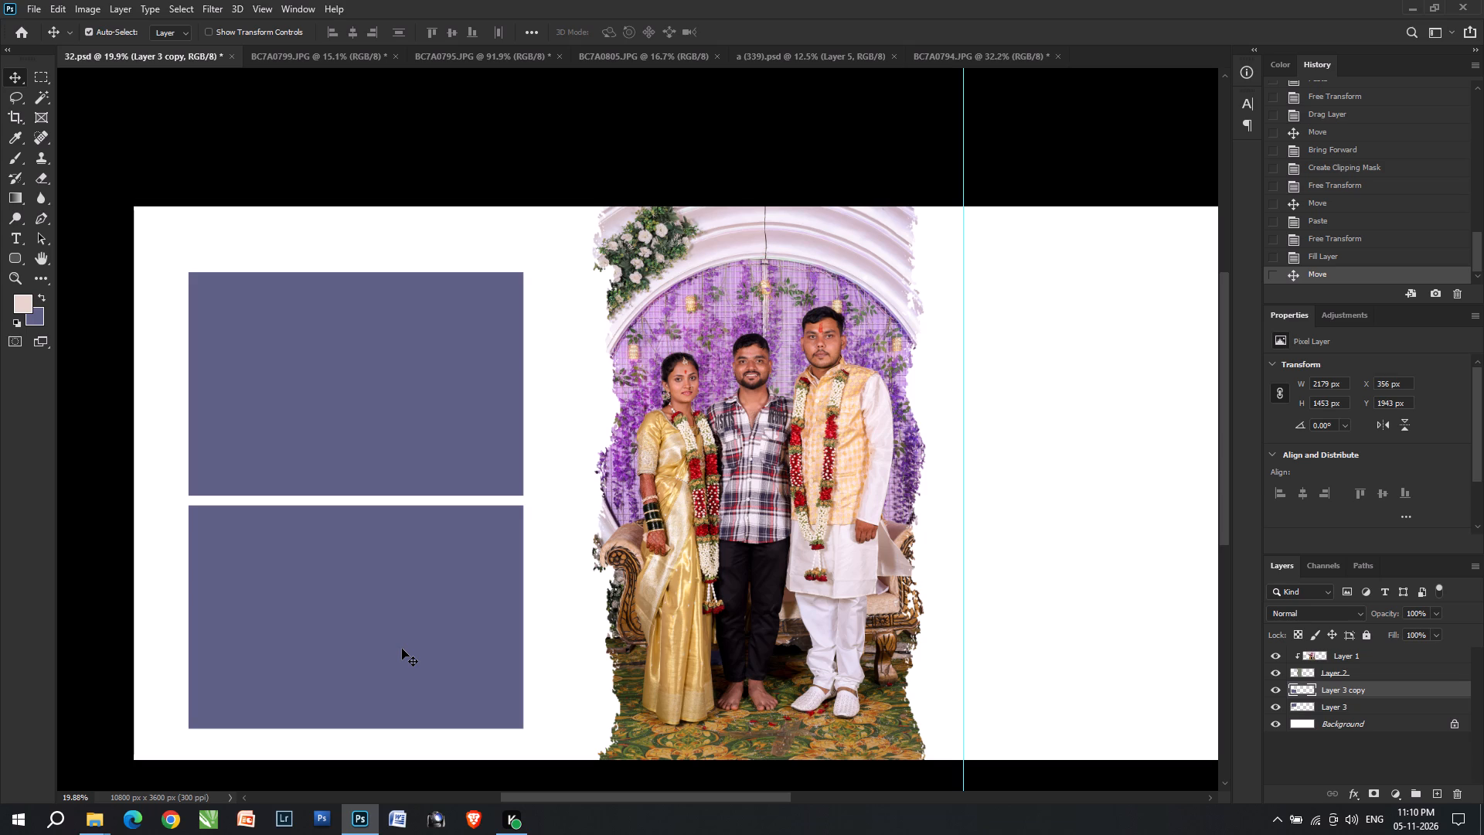
right_click(402, 649)
click(413, 663)
key(Up)
key(Up)
key(Up)
key(Up)
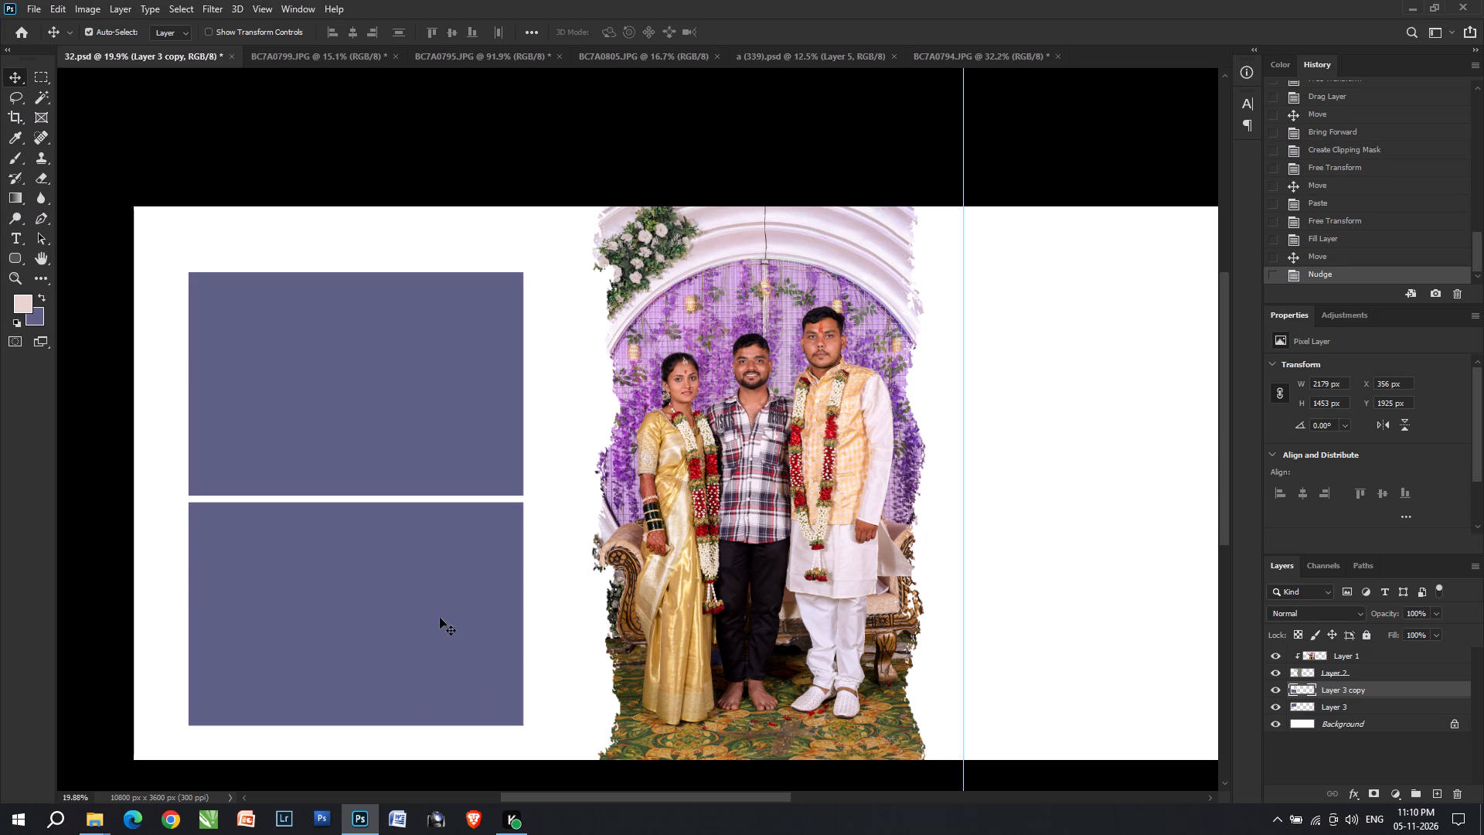
key(Up)
Move both placeholder rectangles together to X 371 px, Y 334 px.
shift+click(391, 435)
drag(392, 560, 397, 554)
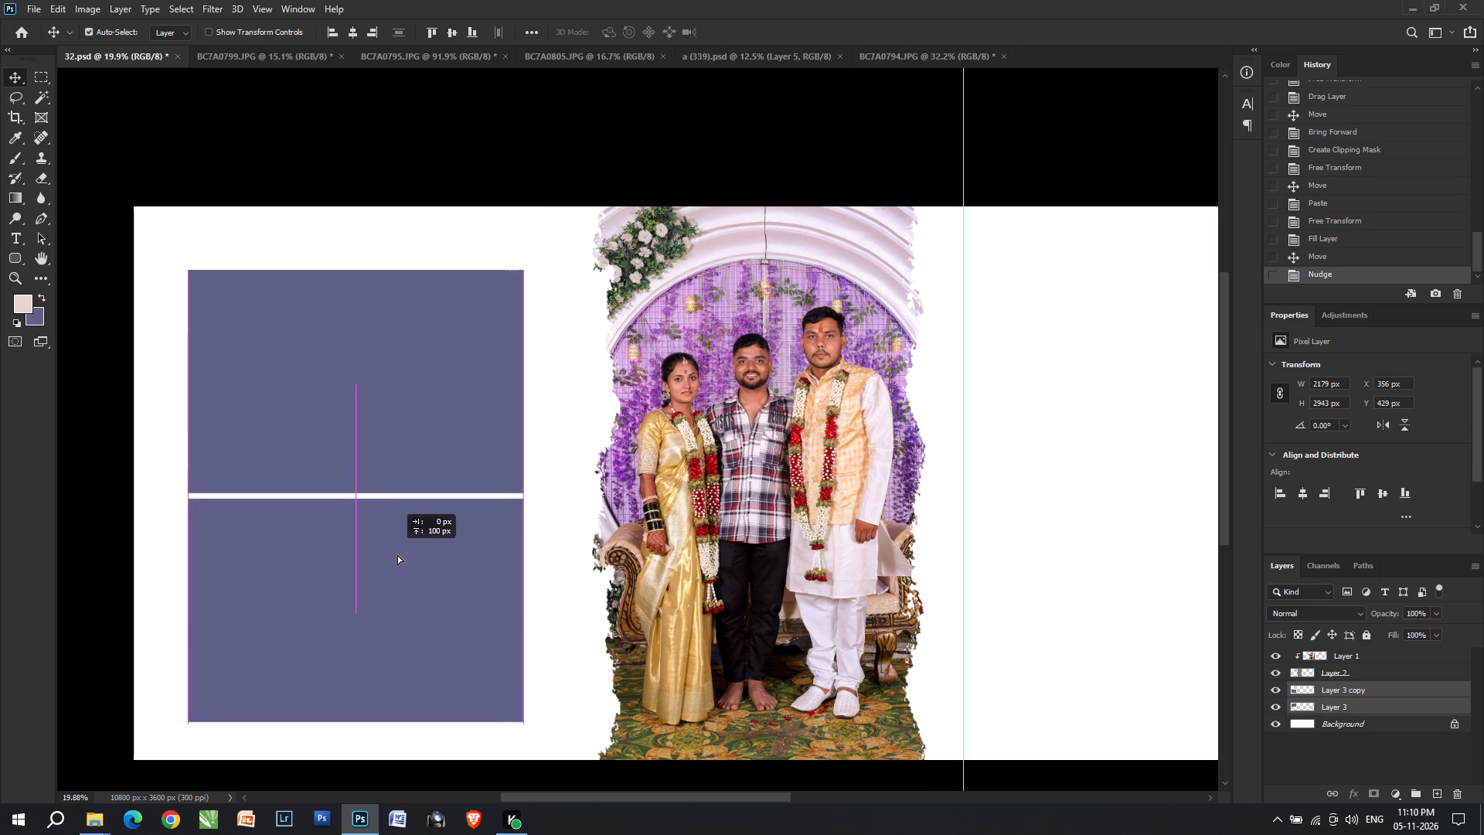
drag(397, 554, 397, 544)
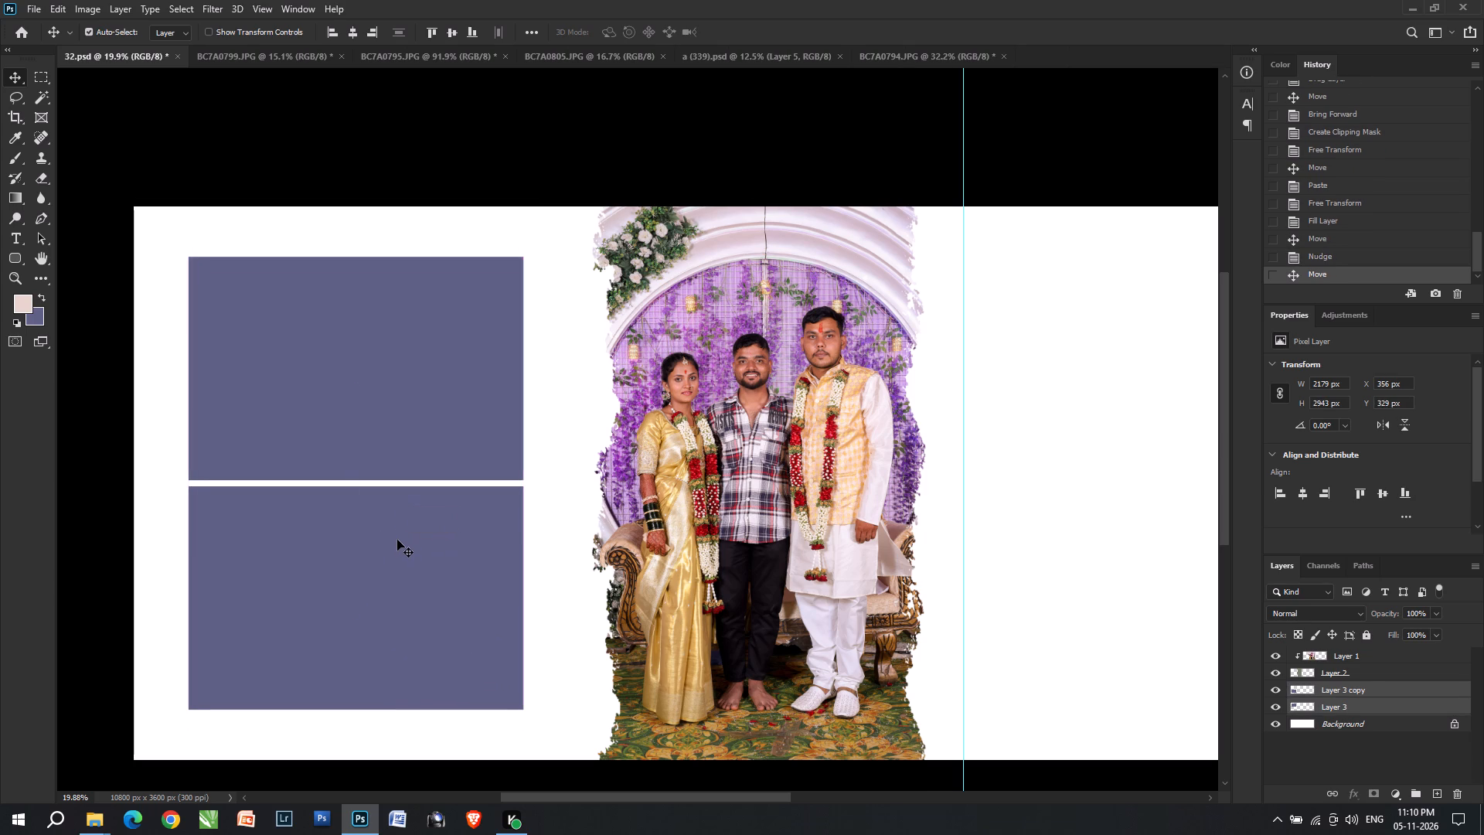
key(Right)
key(Right)
key(Down)
key(Right)
Select the upper placeholder on Layer 3 with the Magic Wand and paste the group photo into that selection.
right_click(344, 381)
click(369, 395)
key(w)
click(369, 395)
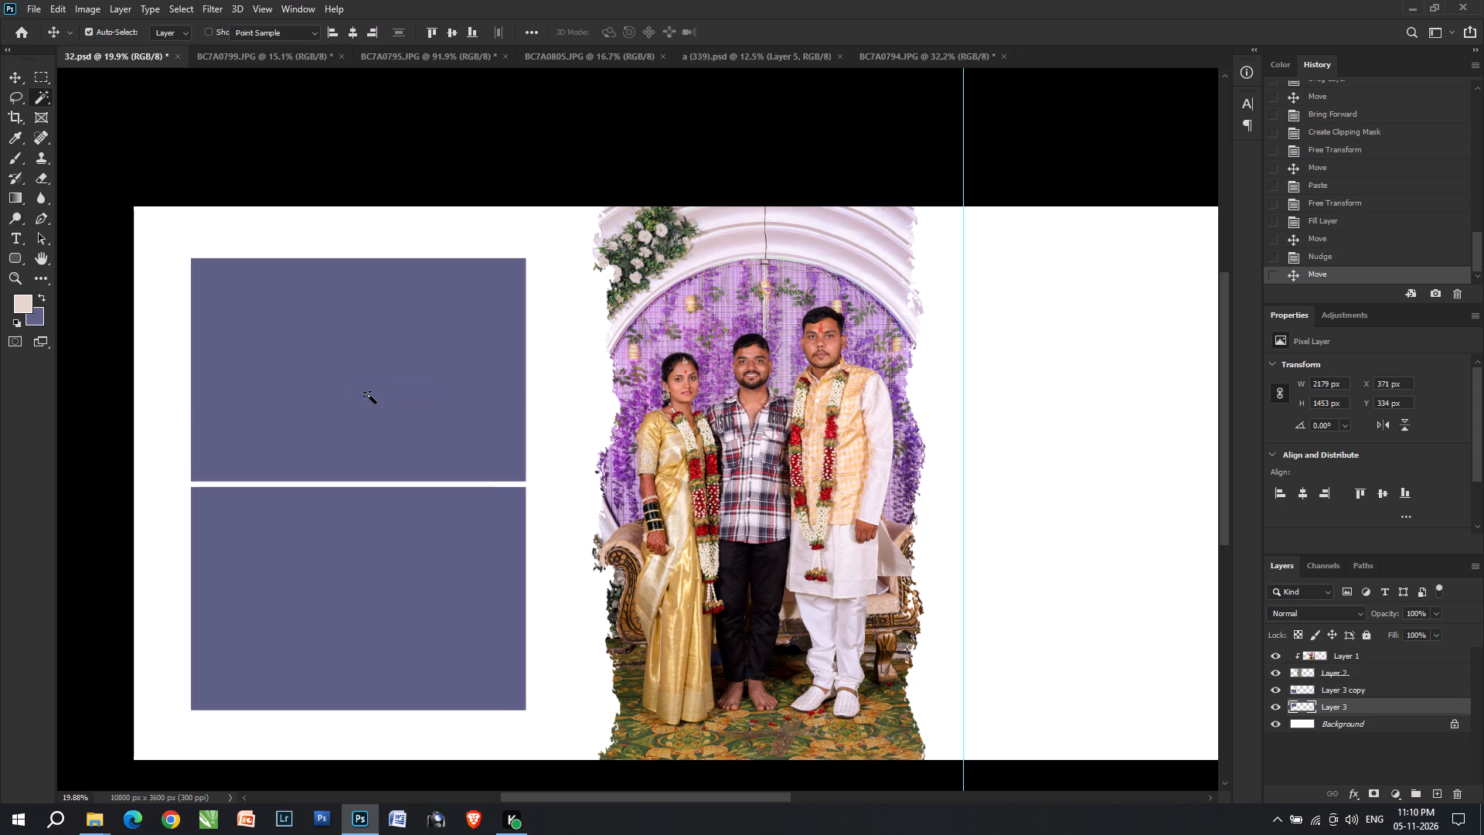
key(ctrl+alt+shift+v)
Scale the pasted group photo to 47% and position it at X -73 px, Y 102 px to fill the upper frame.
key(ctrl+t)
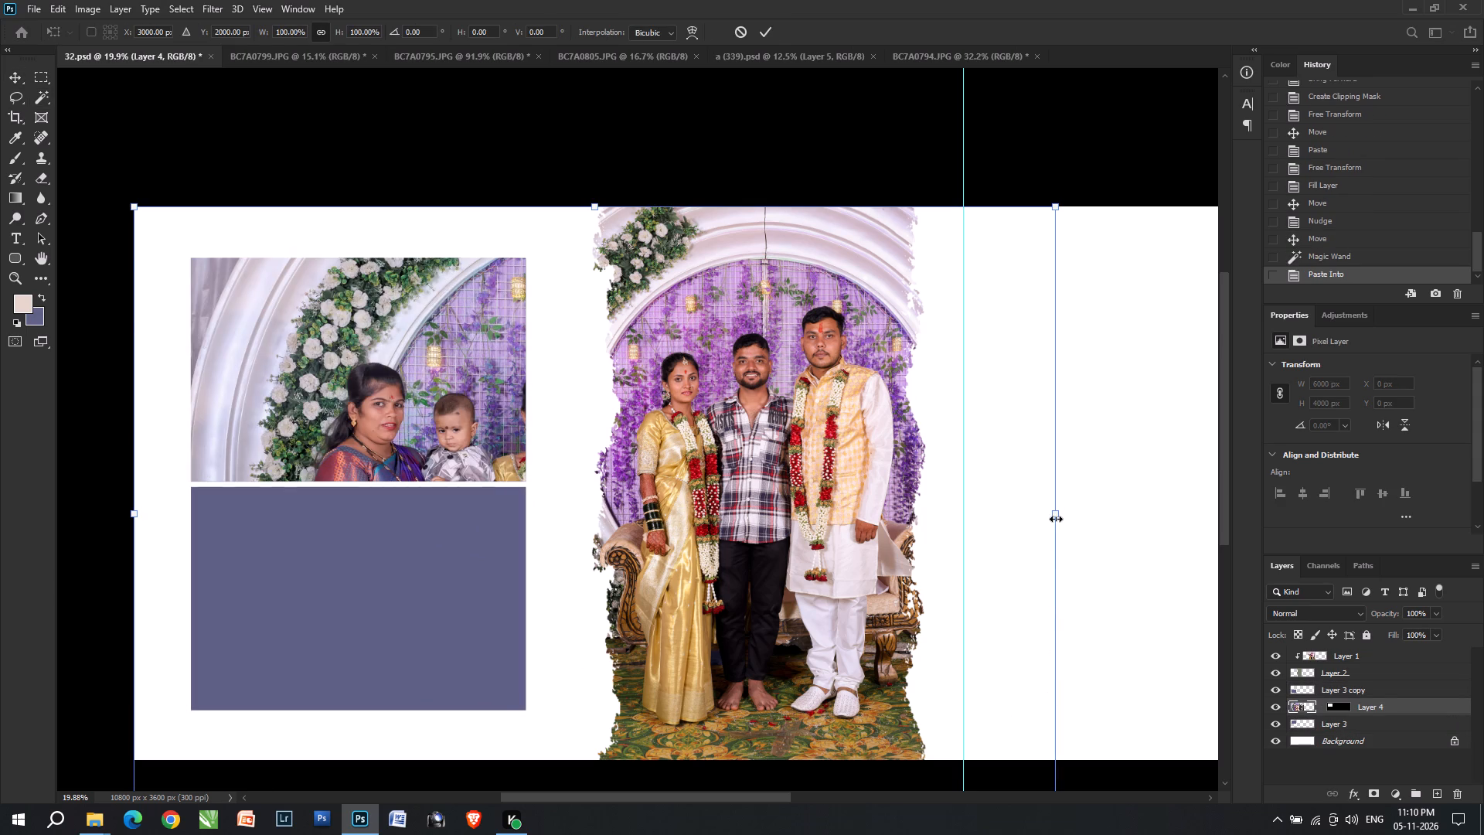
drag(1056, 518, 424, 459)
drag(337, 492, 399, 377)
drag(344, 301, 359, 220)
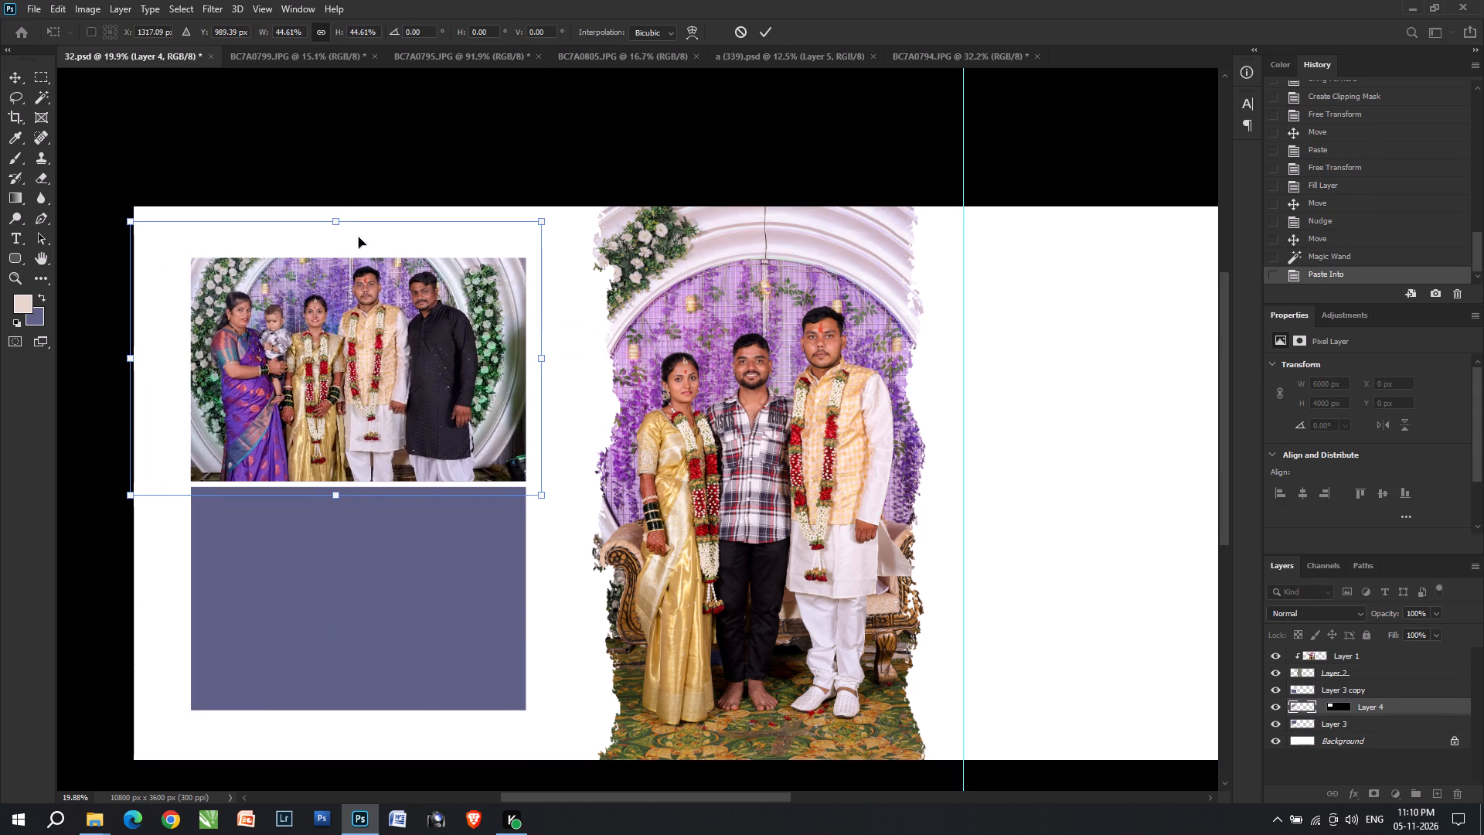
key(Down)
drag(339, 503, 340, 517)
key(Right)
key(Right)
key(Right)
key(Right)
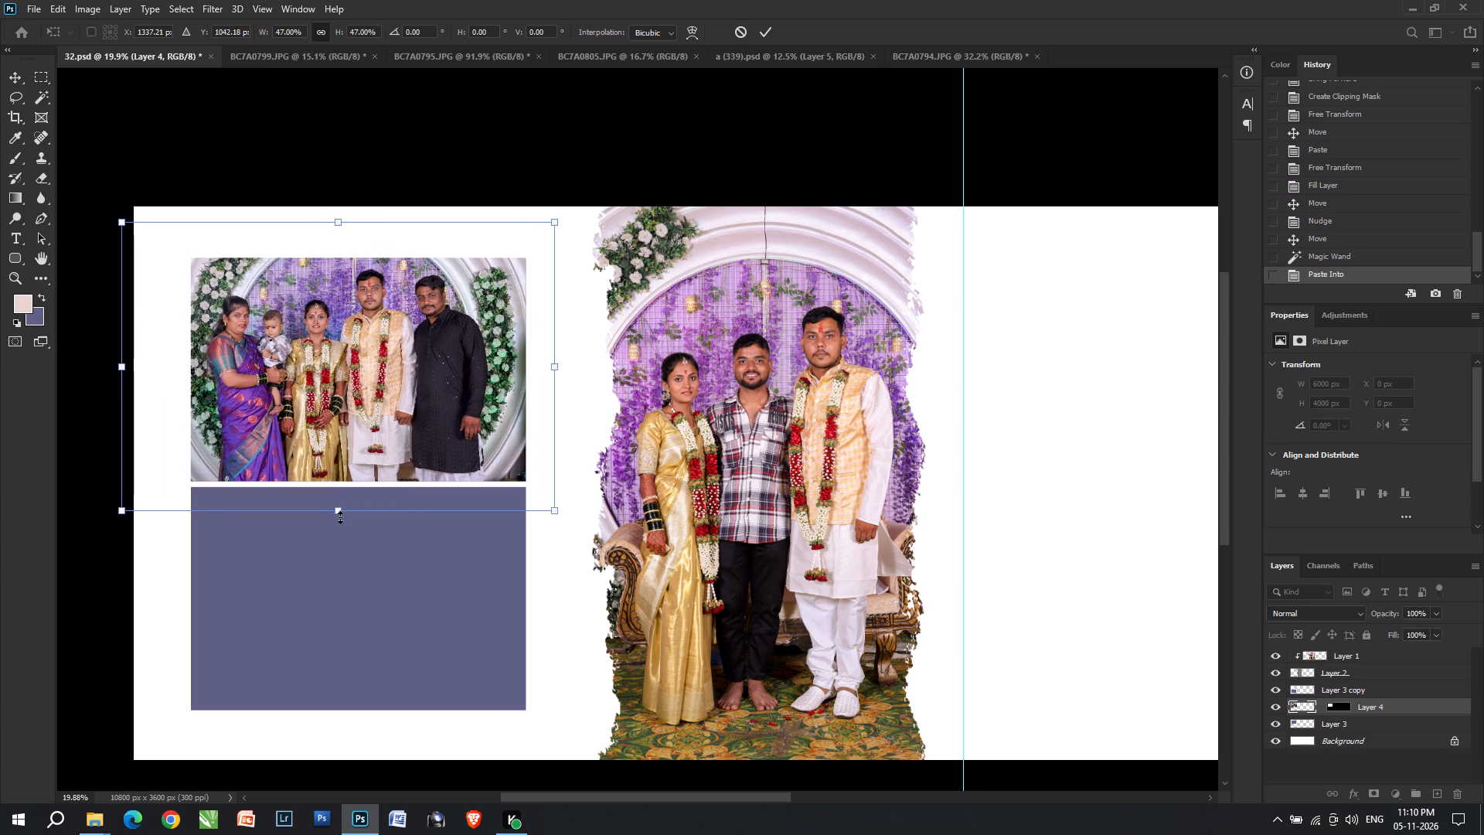
key(Return)
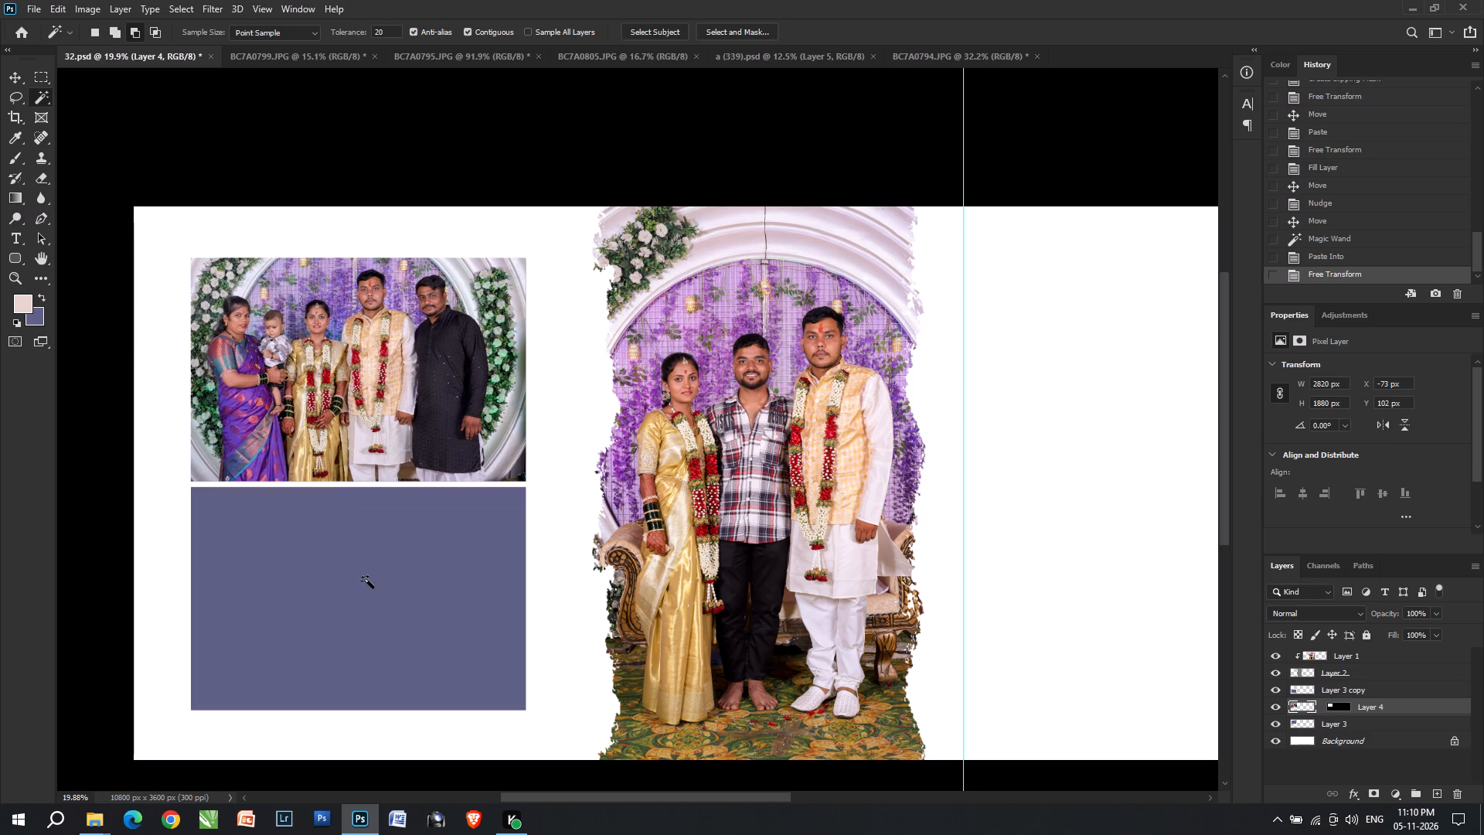
Select the lower placeholder rectangle on Layer 3 copy with the Magic Wand.
text(vv)
click(366, 580)
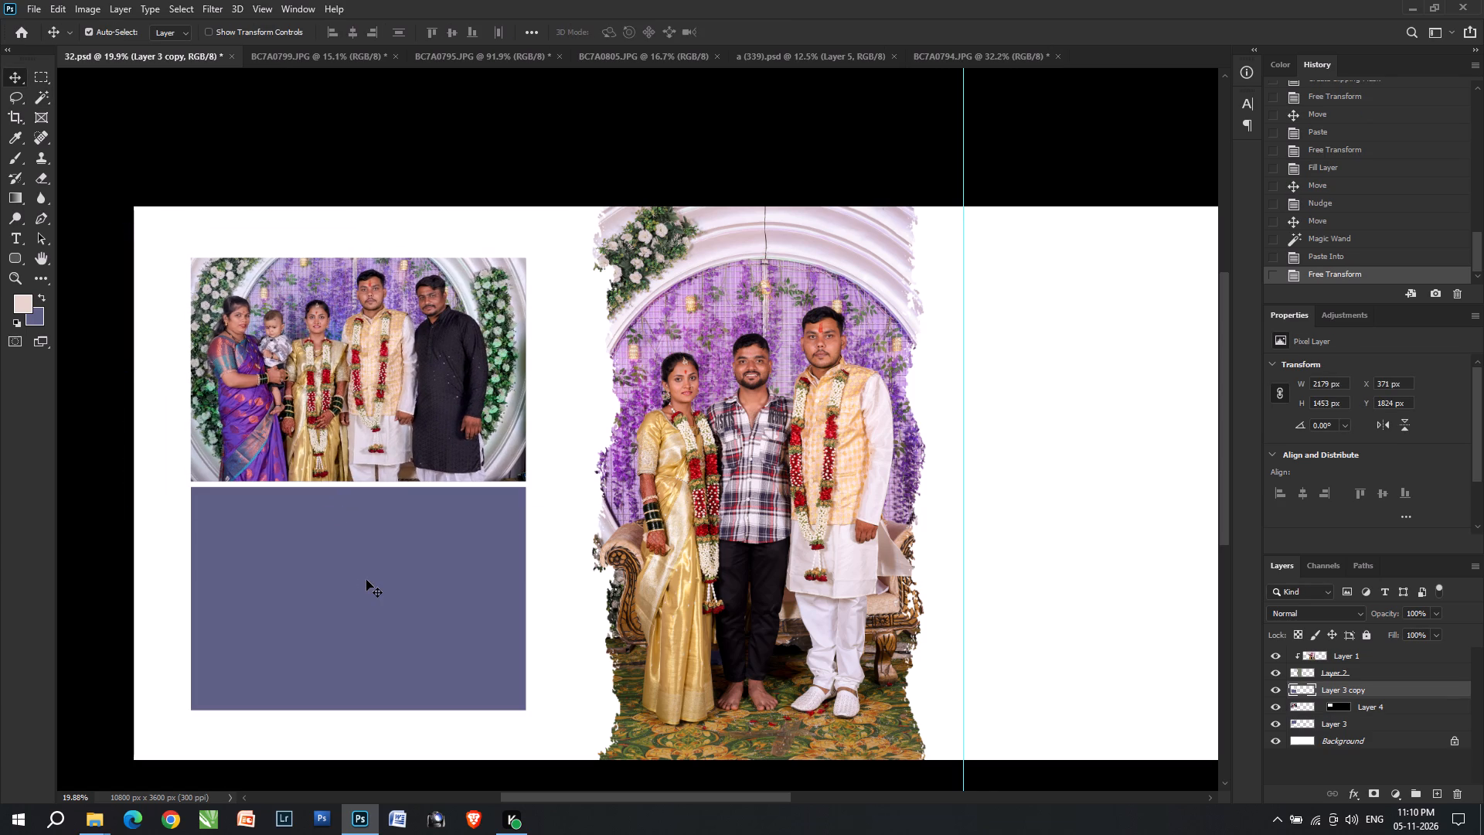
key(w)
click(366, 580)
Colour-correct photo BC7A0805 with Camera Raw's previous conversion settings.
key(ctrl+Tab)
key(ctrl+Tab)
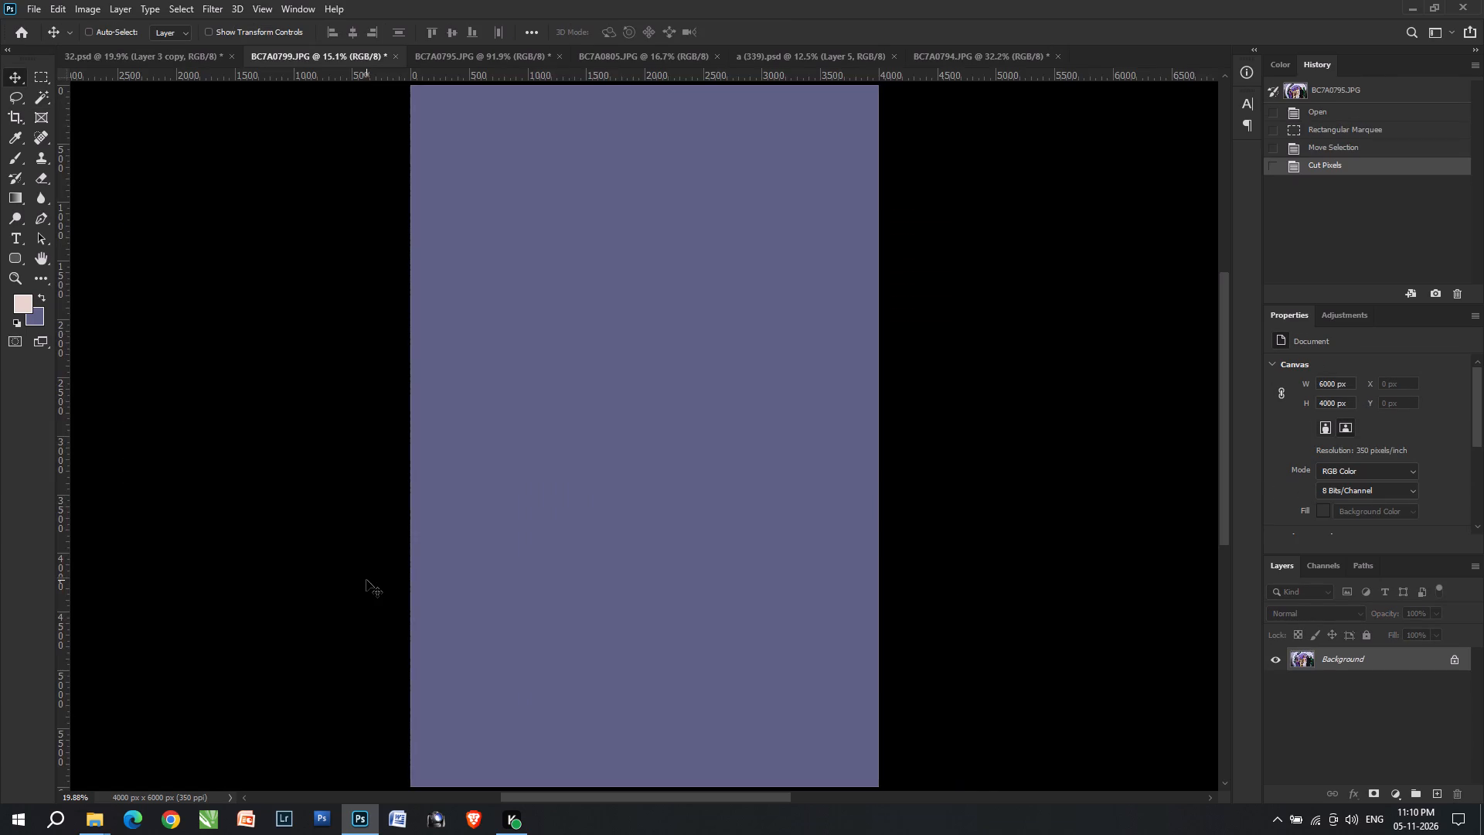
key(ctrl+Tab)
key(ctrl+shift+Tab)
key(ctrl+Tab)
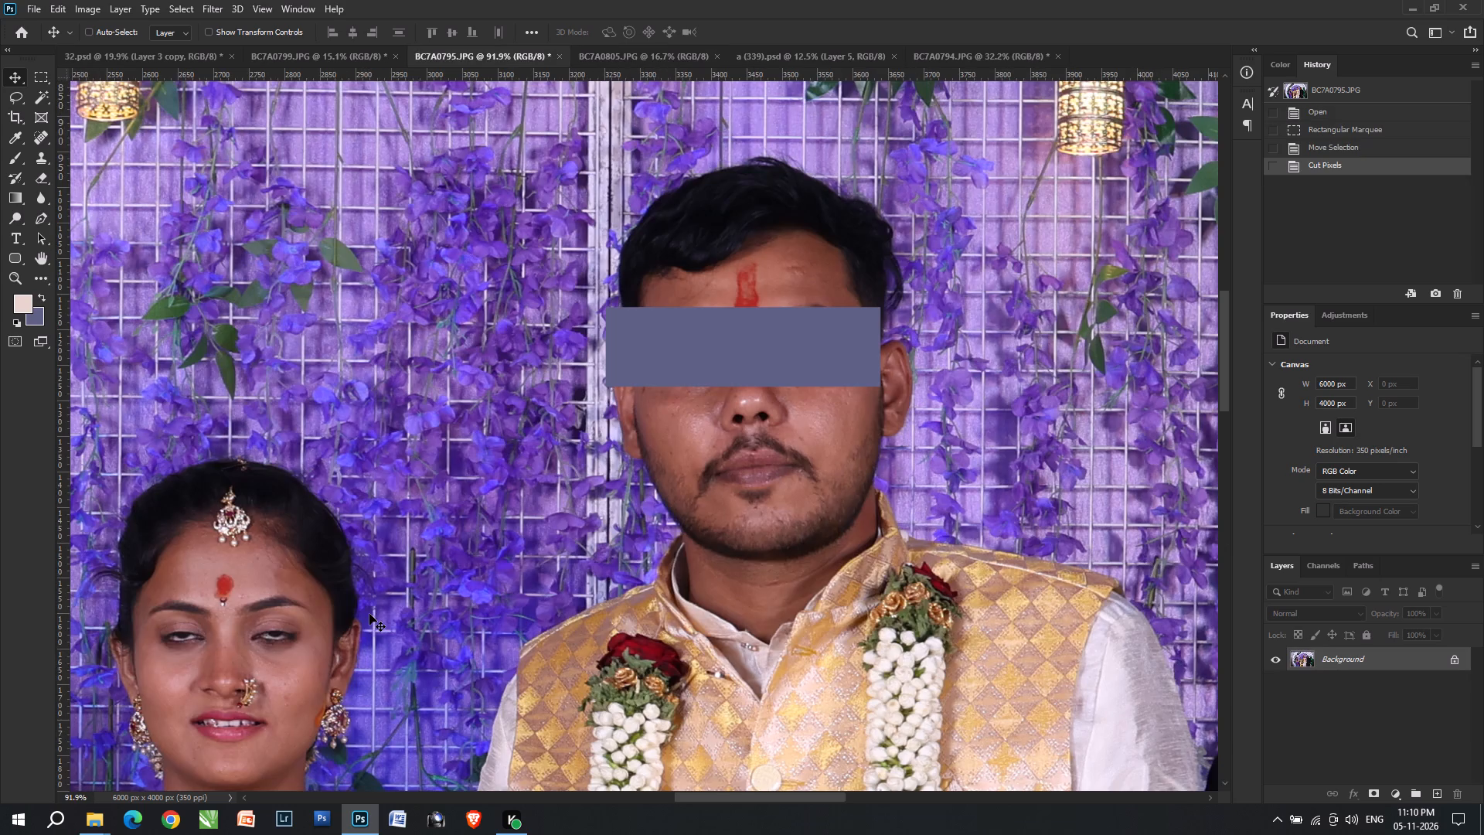
key(ctrl+shift+a)
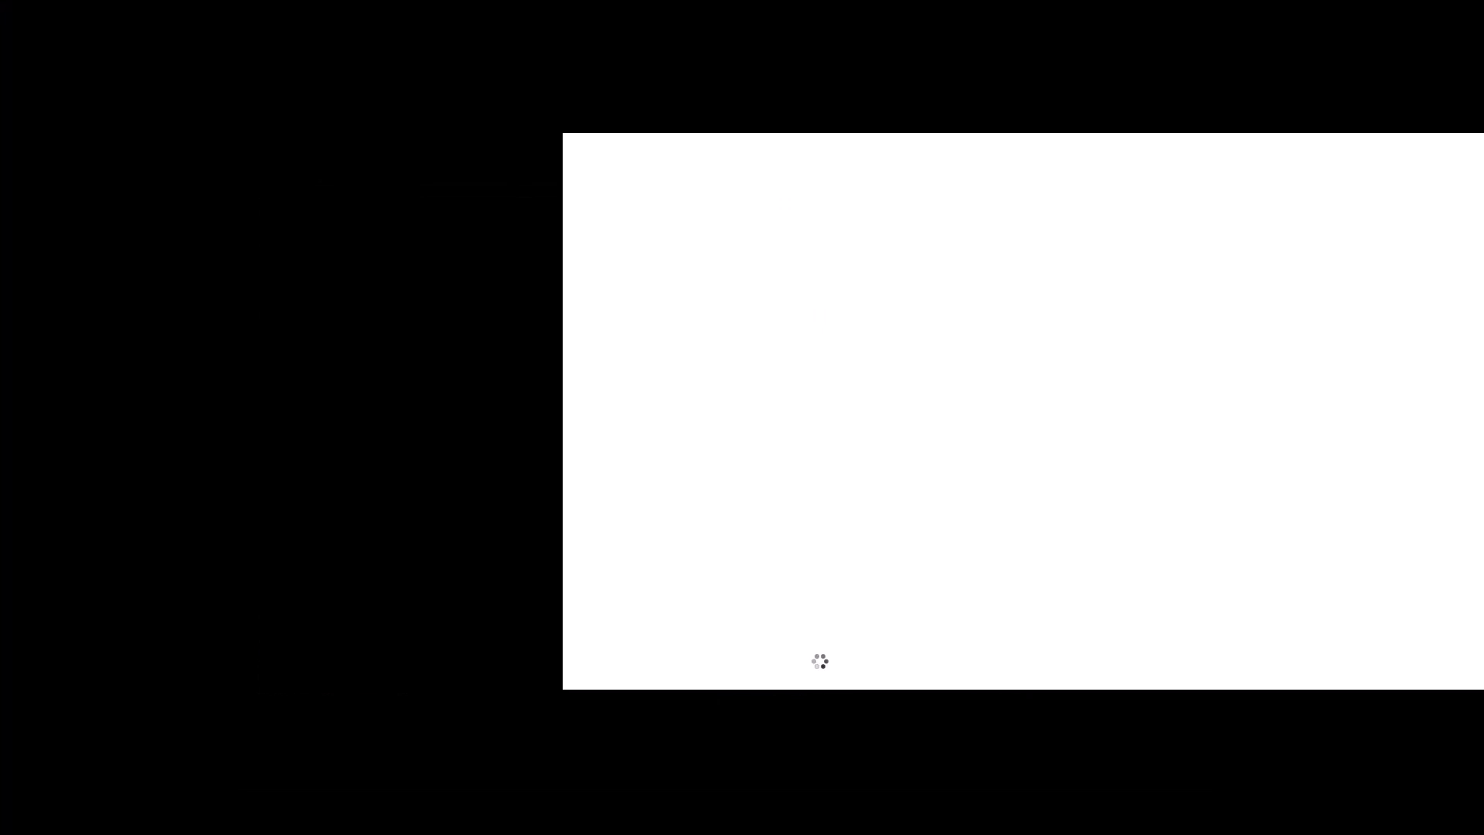
click(1471, 161)
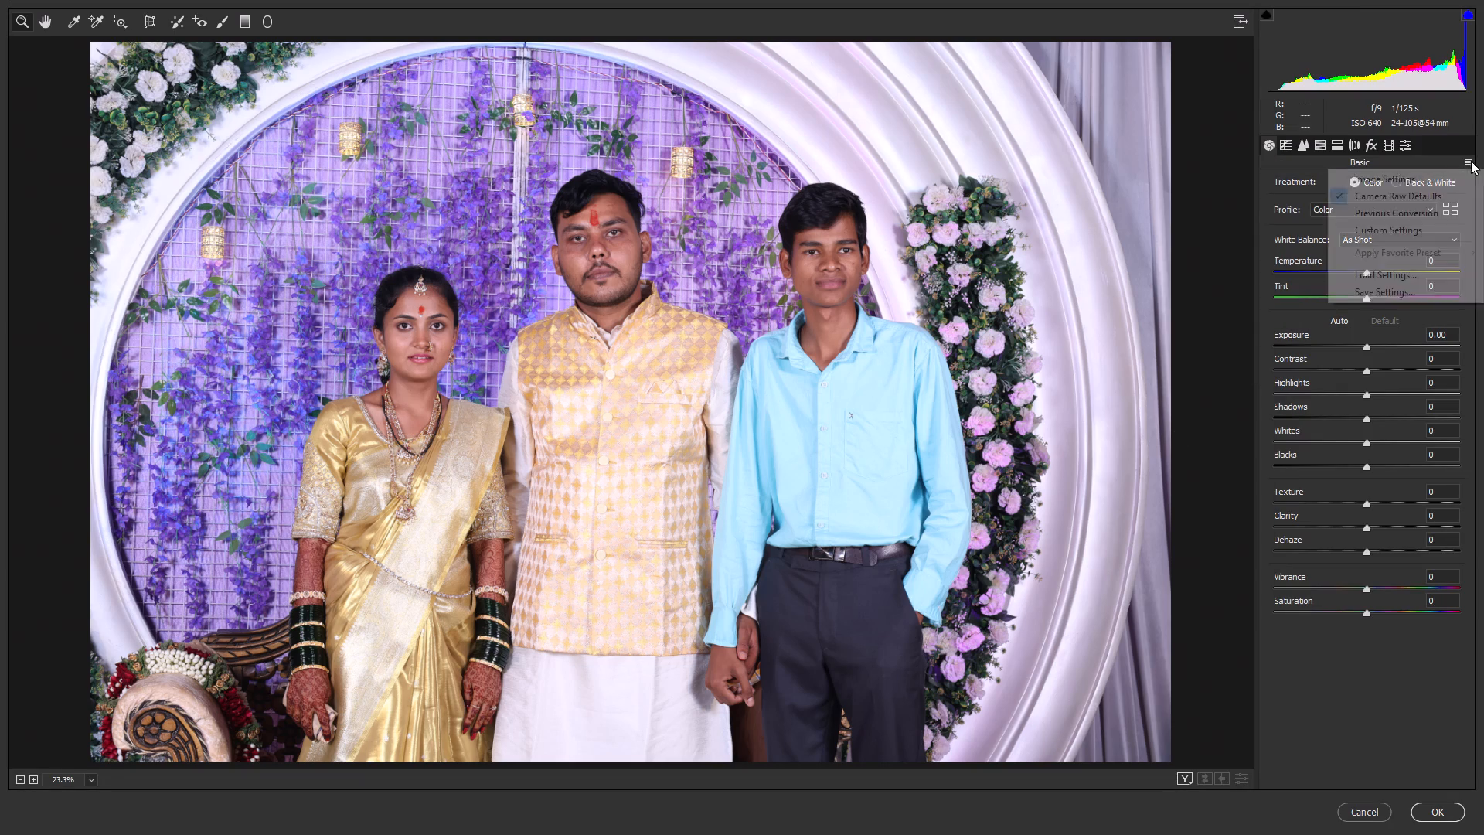
drag(1458, 188, 1458, 216)
drag(629, 277, 637, 336)
key(Return)
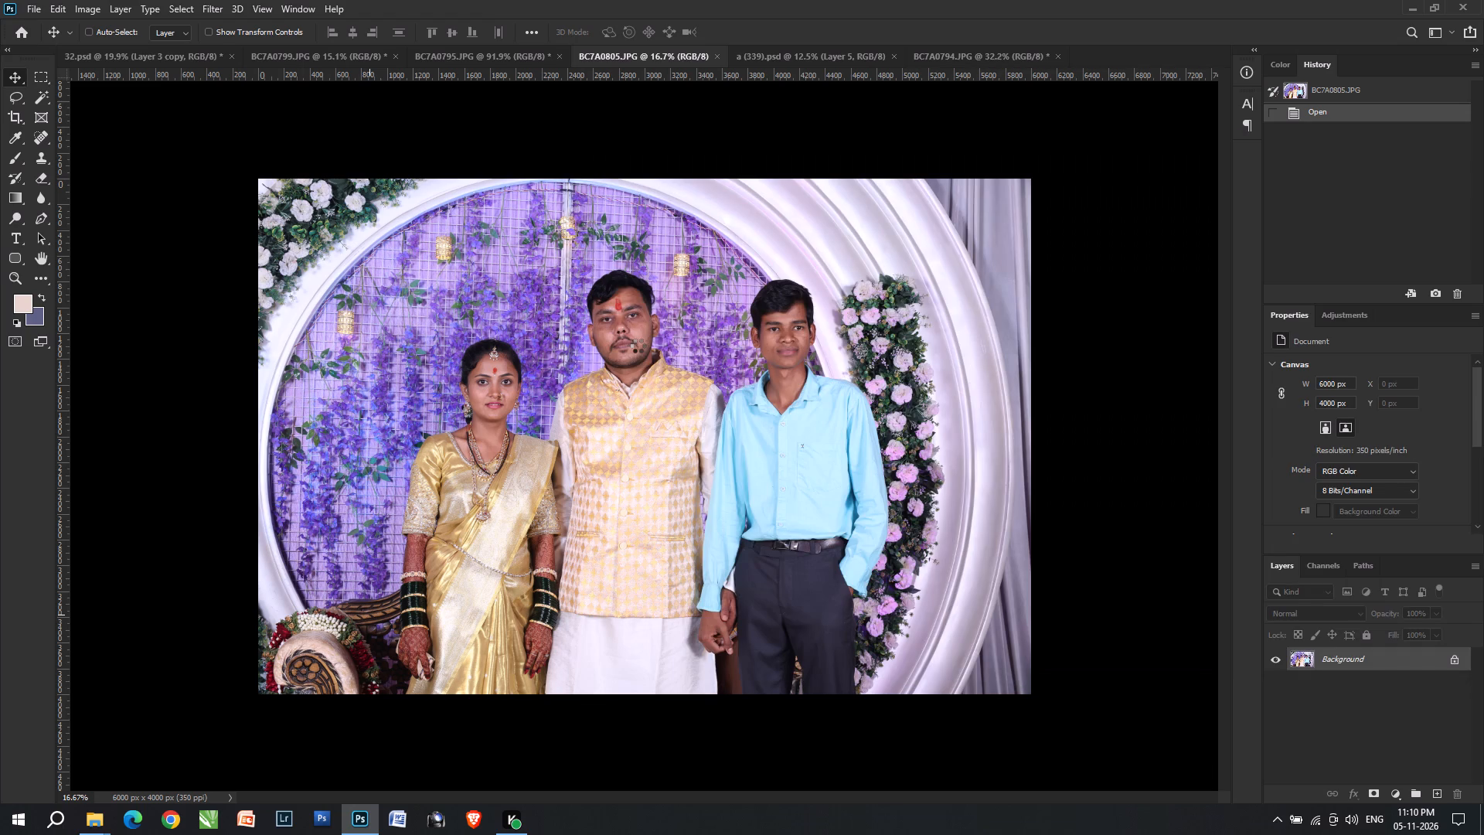
Cut the entire BC7A0805 photo and paste it into the lower placeholder selection in 32.psd.
key(ctrl+a)
key(ctrl+x)
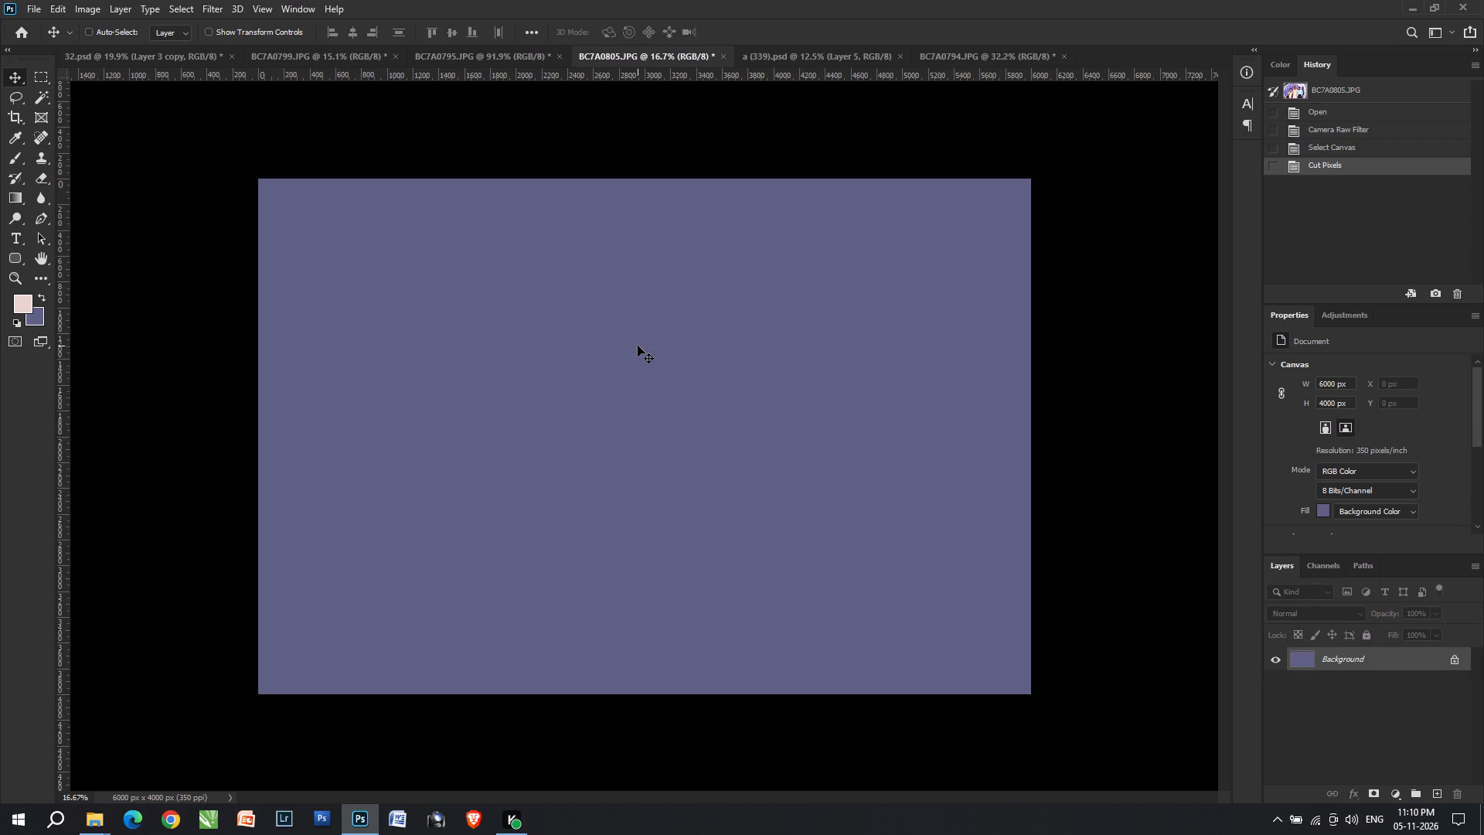
key(ctrl+shift+Tab)
key(ctrl+shift+Tab)
key(ctrl+shift+Tab)
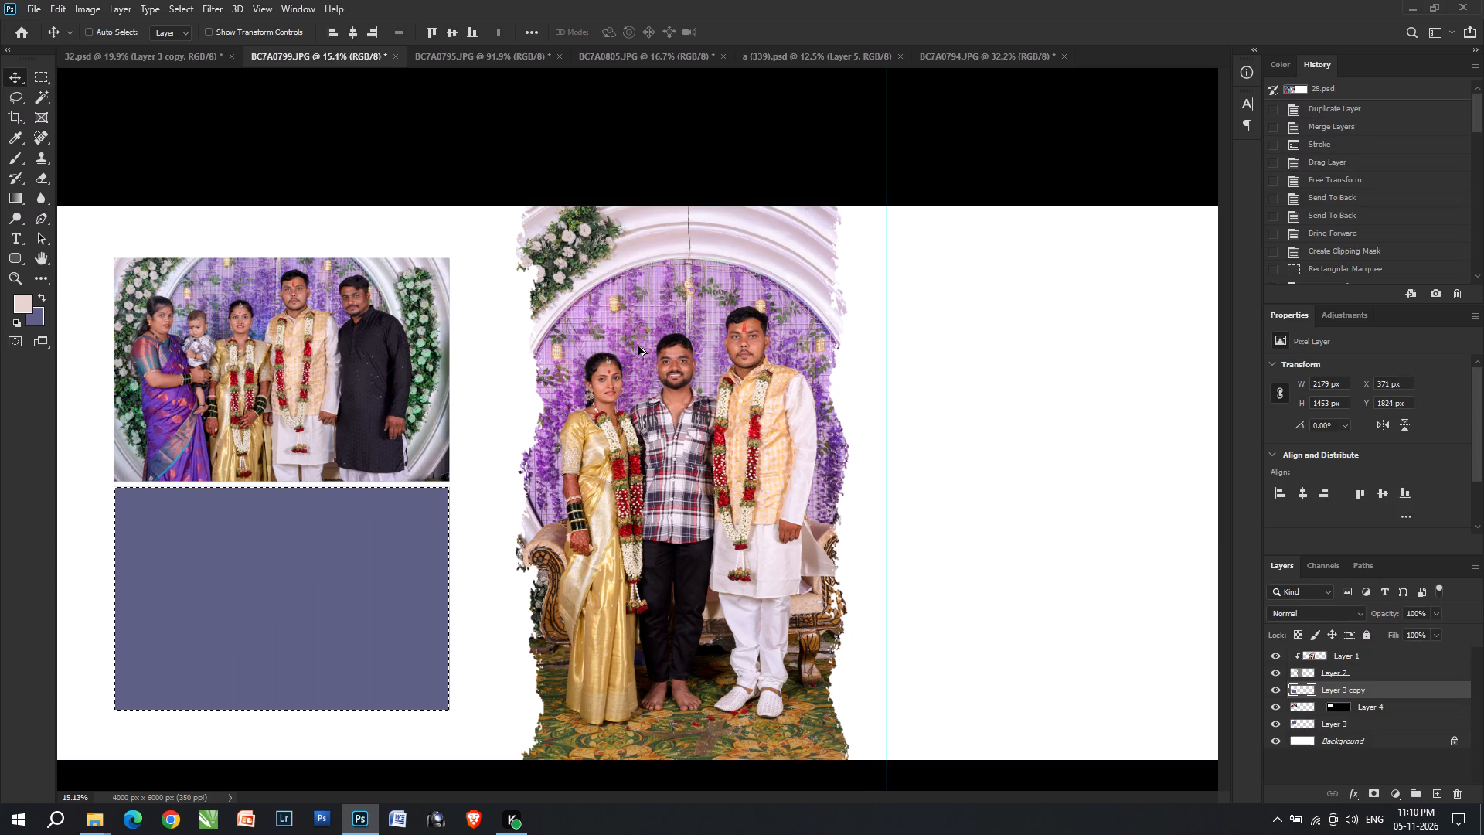
key(ctrl+alt+shift+v)
Scale the photo in the lower frame to 43.30% and position it so the couple and the man in blue fill the frame.
key(ctrl+t)
key(ctrl+shift+t)
key(ctrl+shift+r)
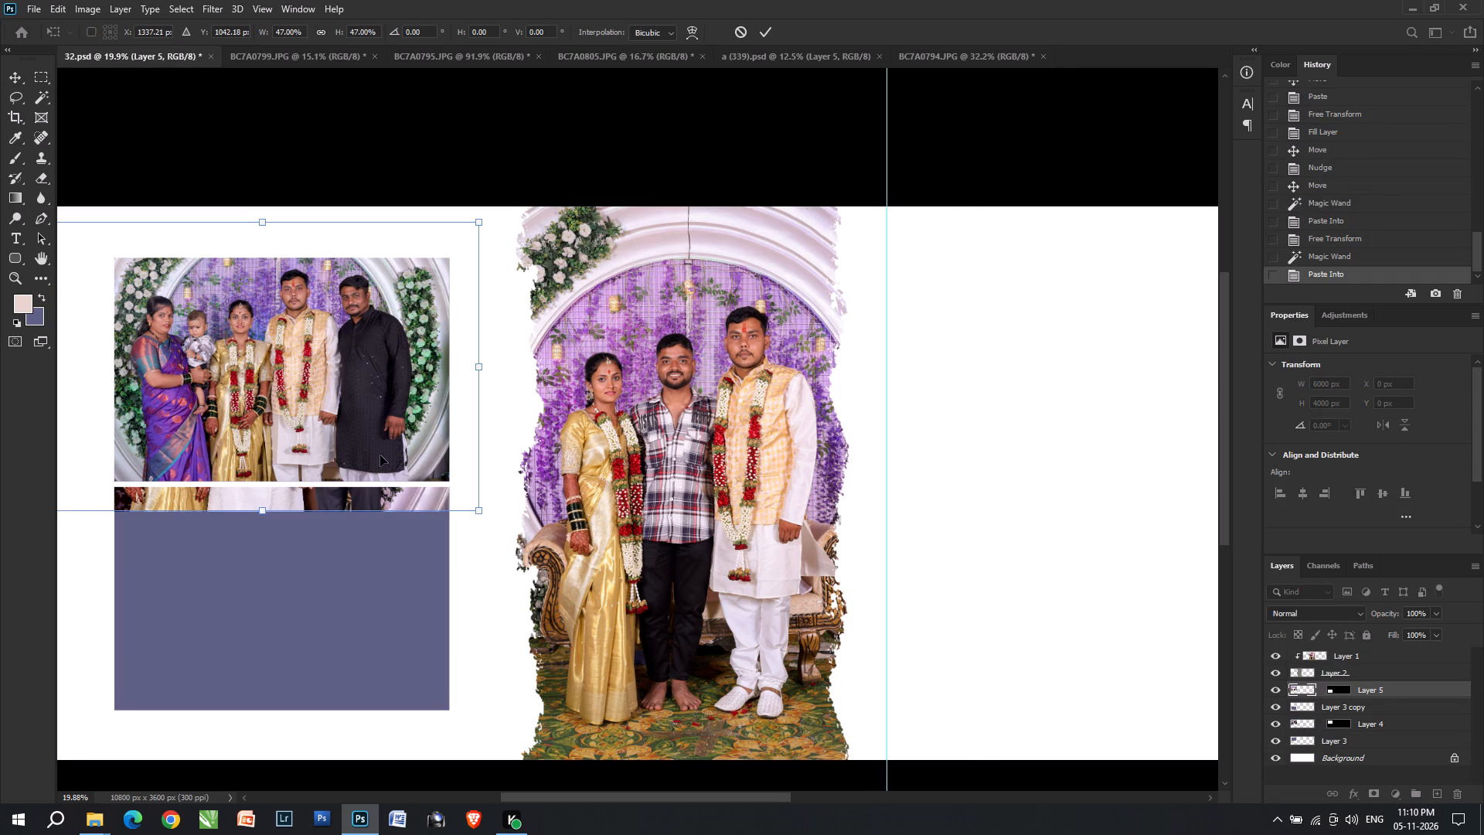
shift+drag(387, 415, 377, 639)
key(space)
drag(172, 623, 374, 614)
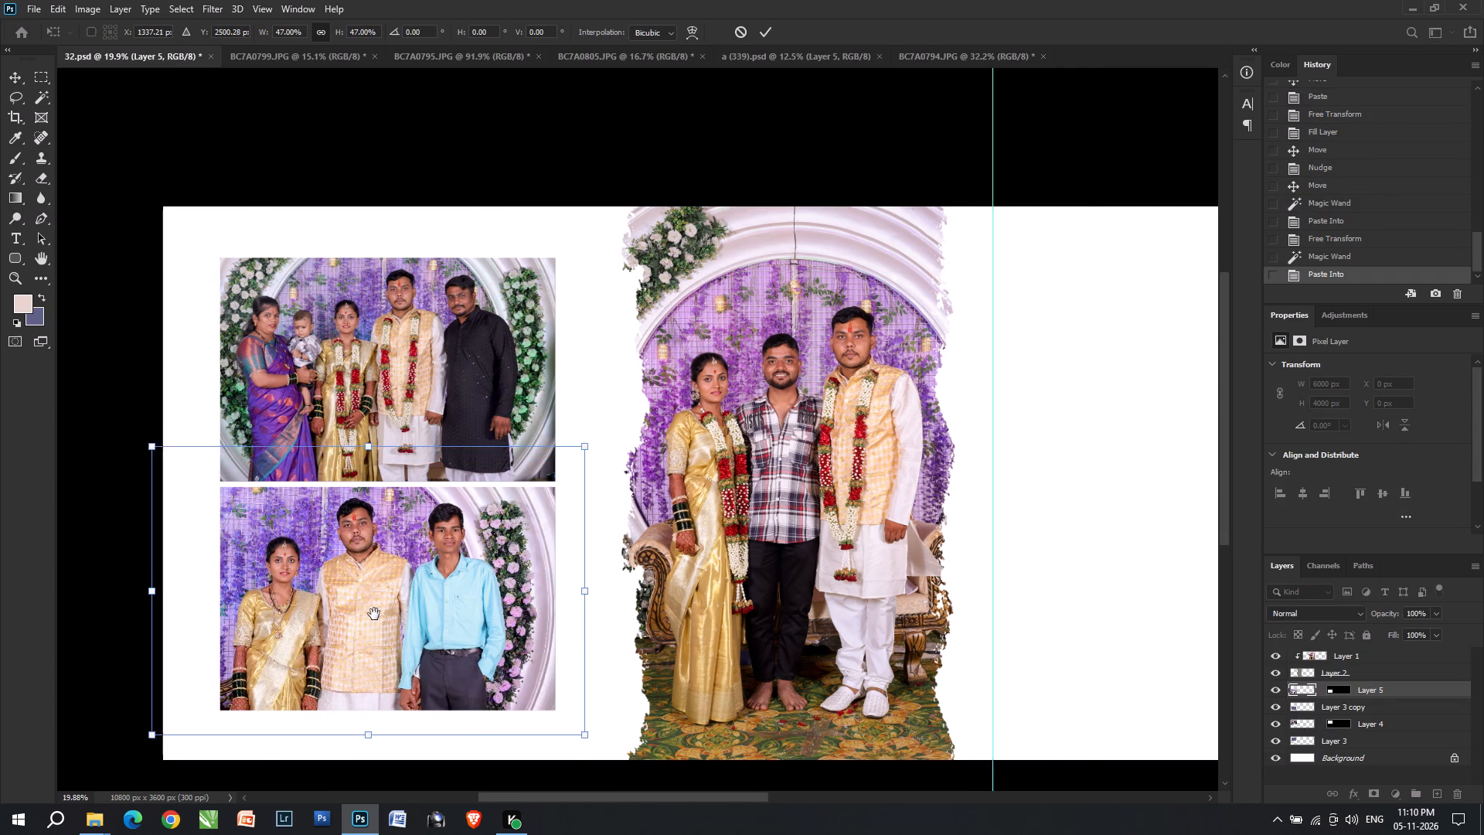
drag(374, 614, 377, 613)
drag(254, 722, 287, 698)
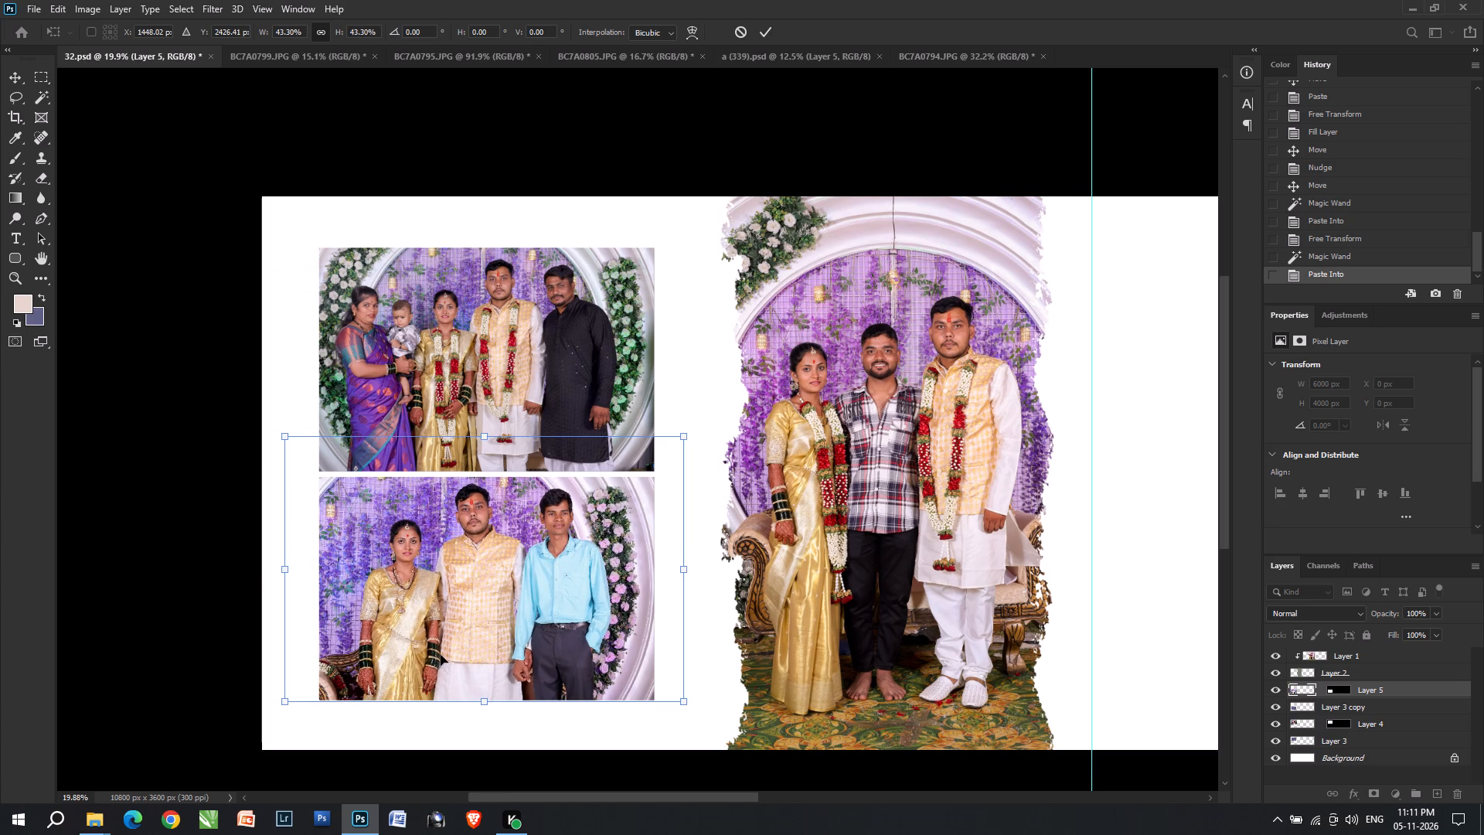
key(Down)
key(Down)
key(Return)
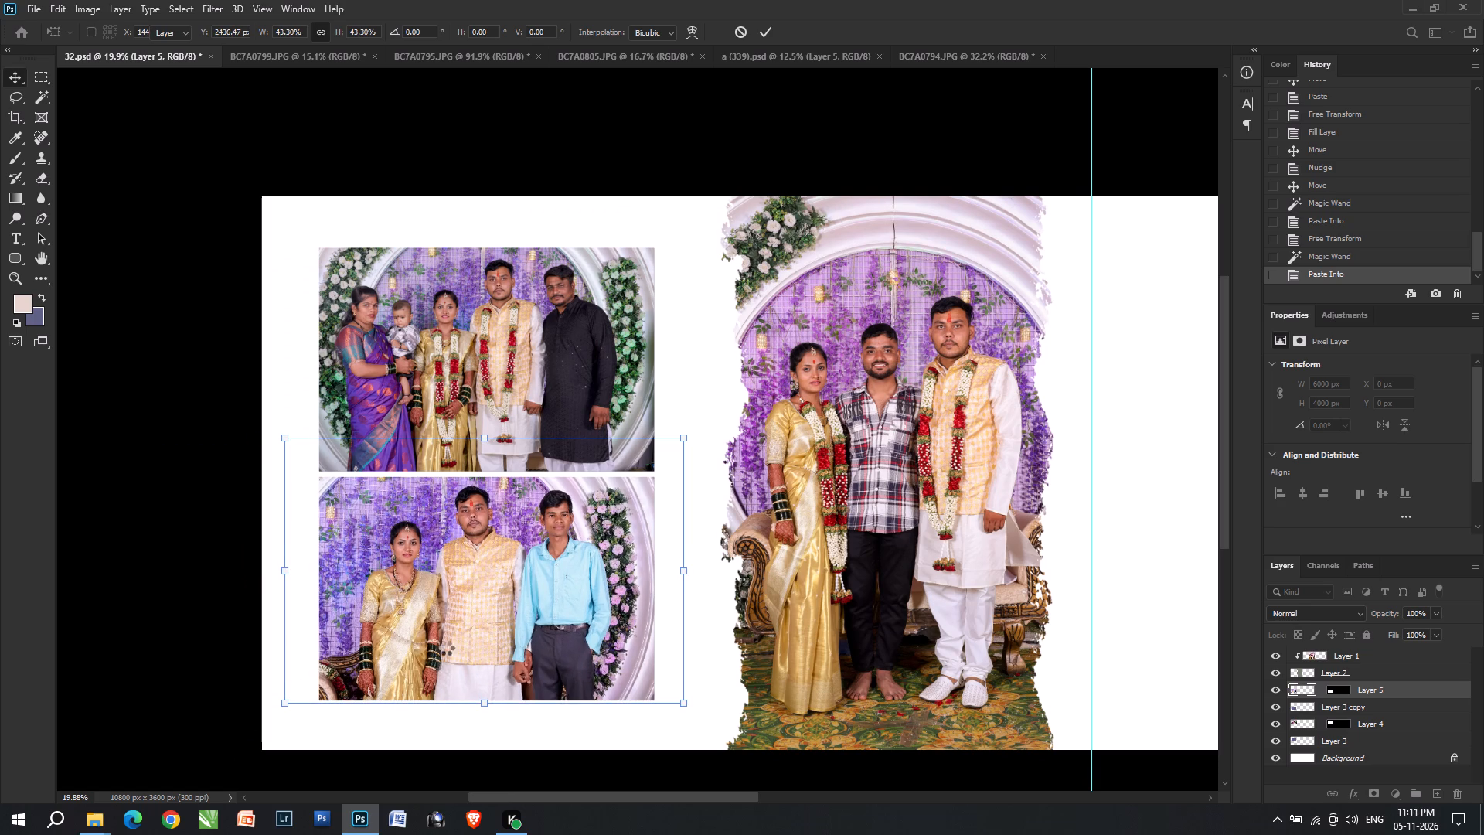
Duplicate the two framed photos, Layer 4 and Layer 5, and merge the copies into one layer.
key(v)
key(v)
shift+click(528, 429)
key(ctrl+j)
key(ctrl+e)
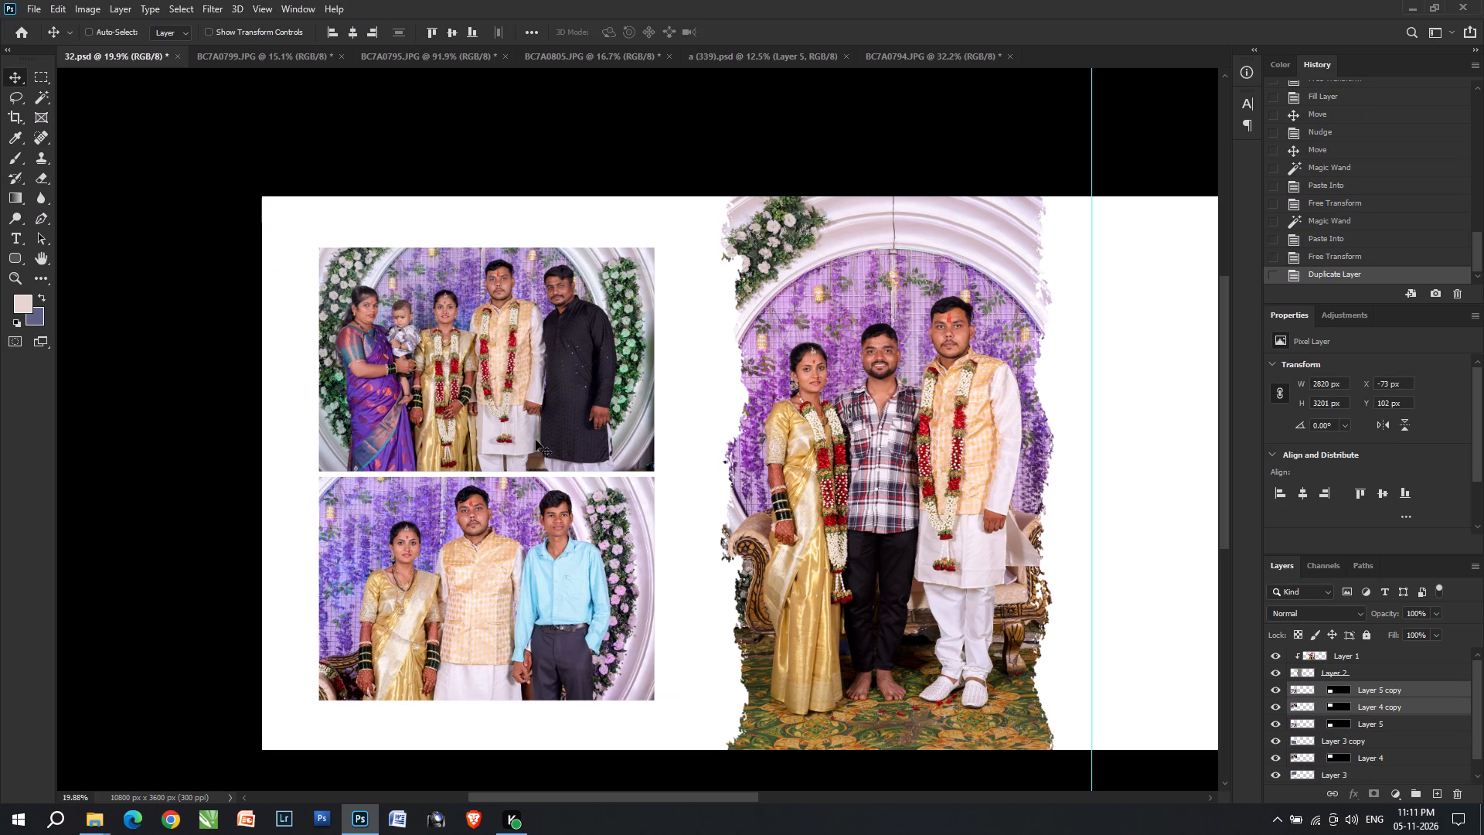
Apply a 6 px black outside stroke around the merged copy of the two framed photos.
key(ctrl+shift+q)
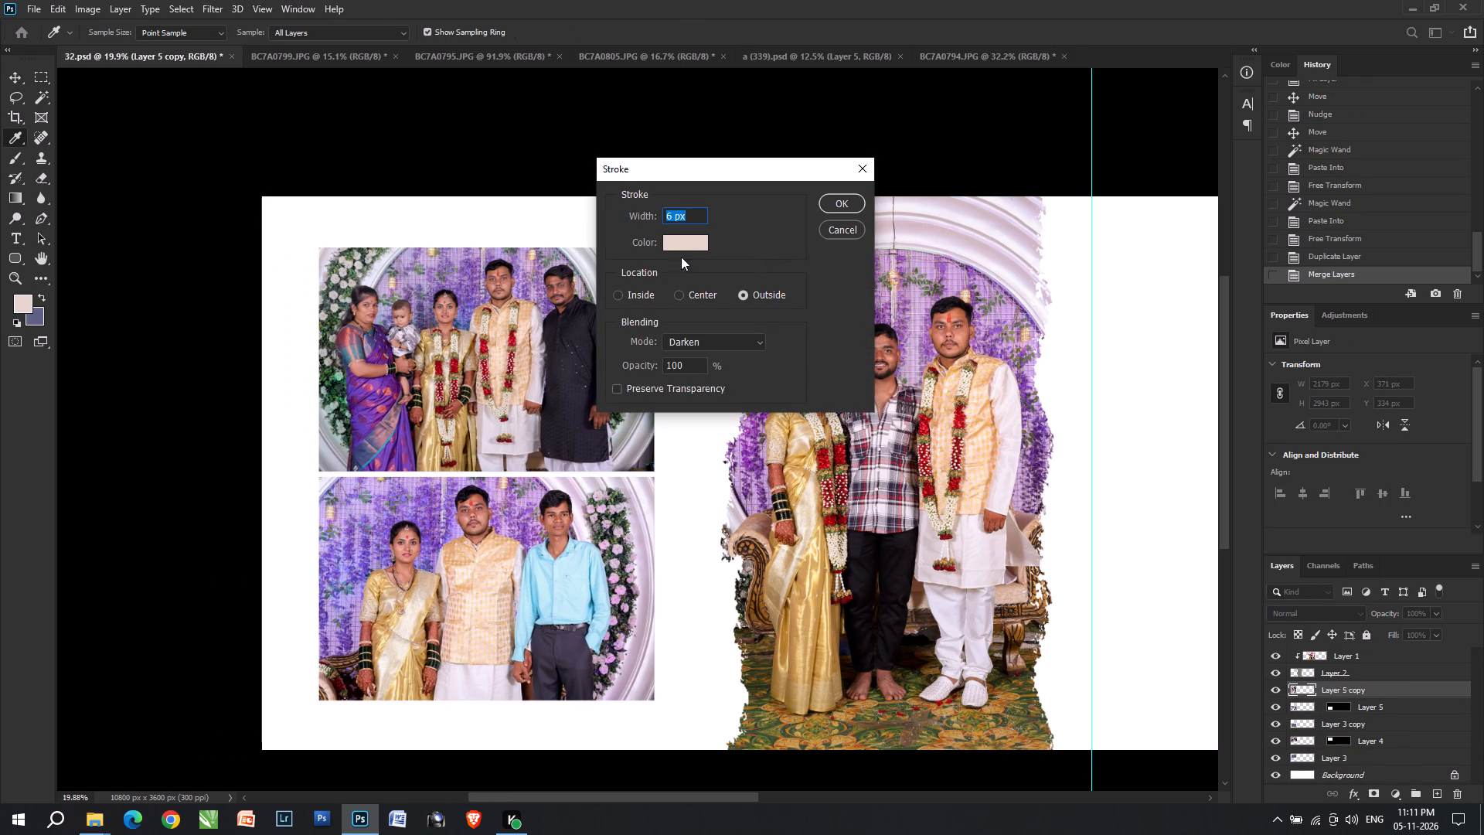
click(681, 244)
drag(696, 288, 969, 593)
key(Return)
key(Return)
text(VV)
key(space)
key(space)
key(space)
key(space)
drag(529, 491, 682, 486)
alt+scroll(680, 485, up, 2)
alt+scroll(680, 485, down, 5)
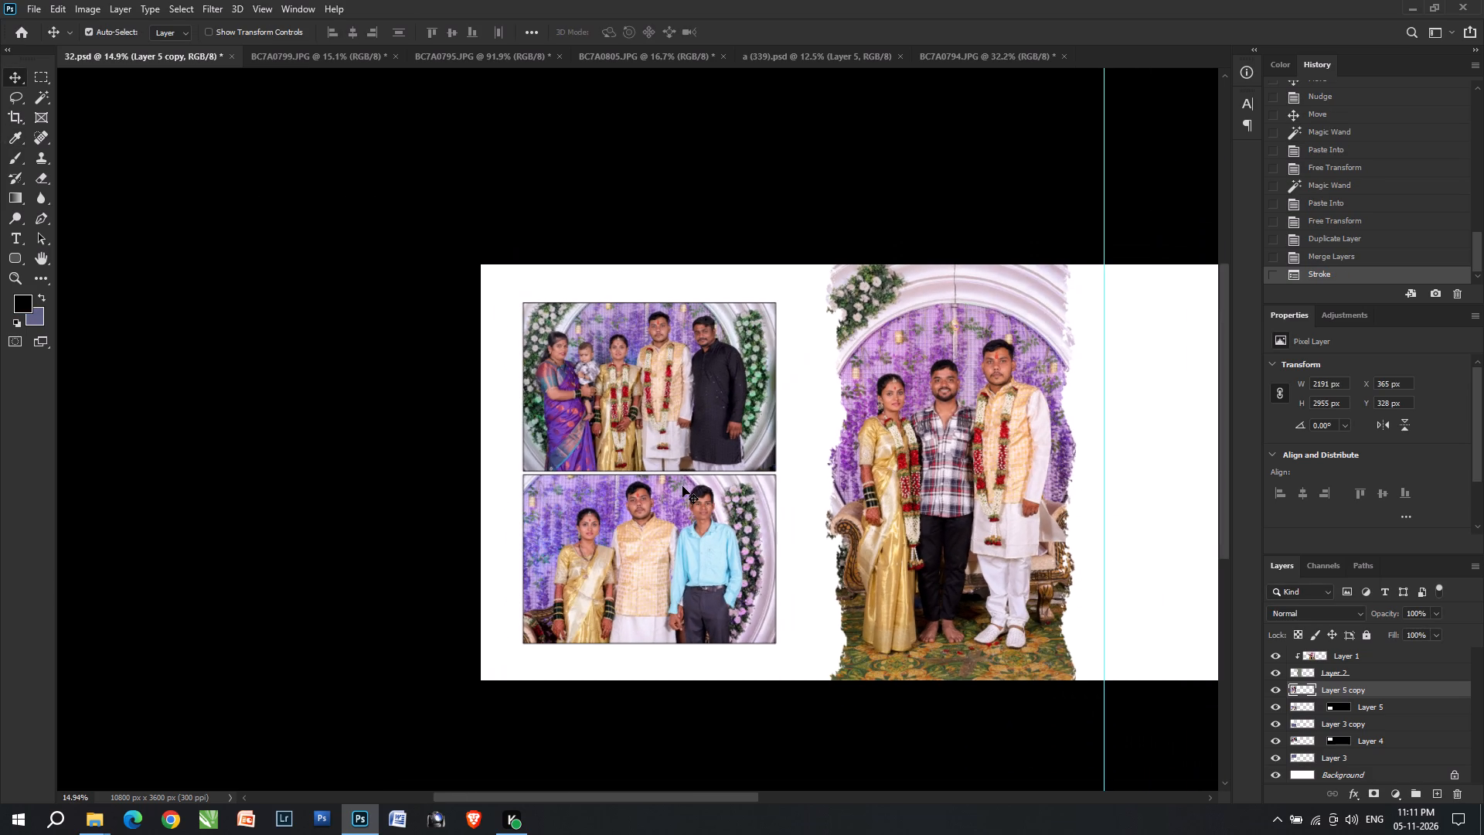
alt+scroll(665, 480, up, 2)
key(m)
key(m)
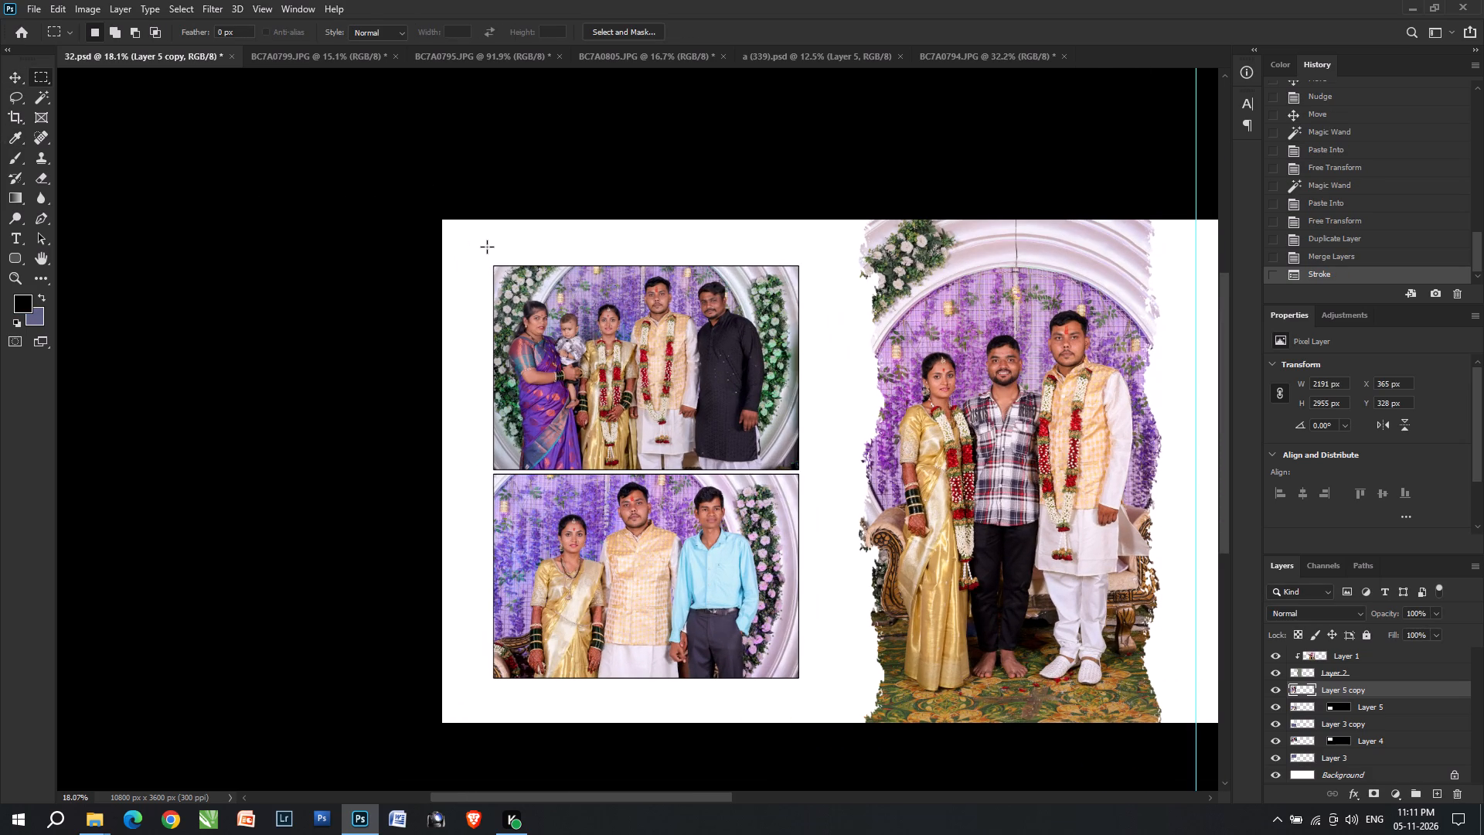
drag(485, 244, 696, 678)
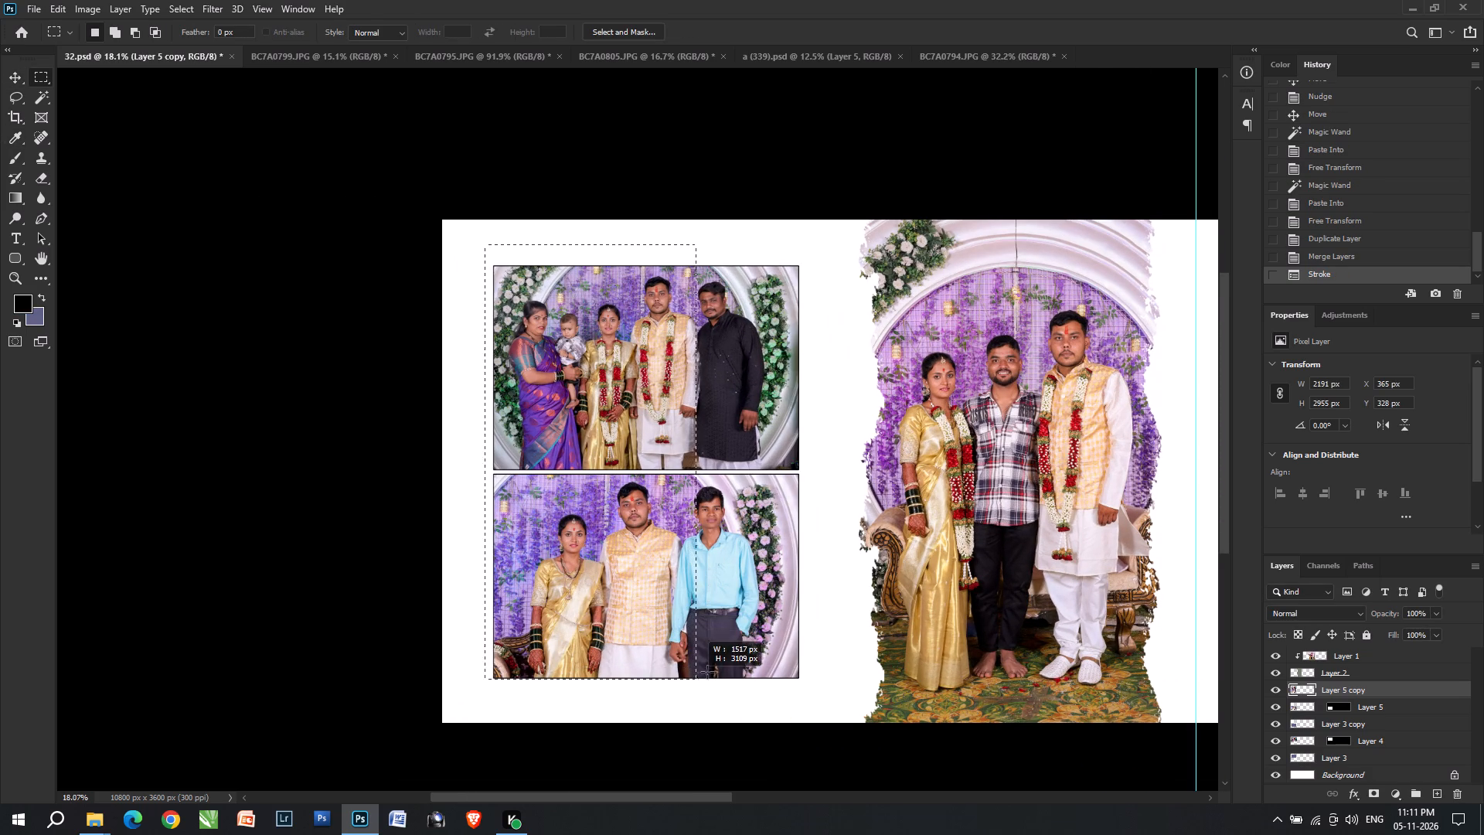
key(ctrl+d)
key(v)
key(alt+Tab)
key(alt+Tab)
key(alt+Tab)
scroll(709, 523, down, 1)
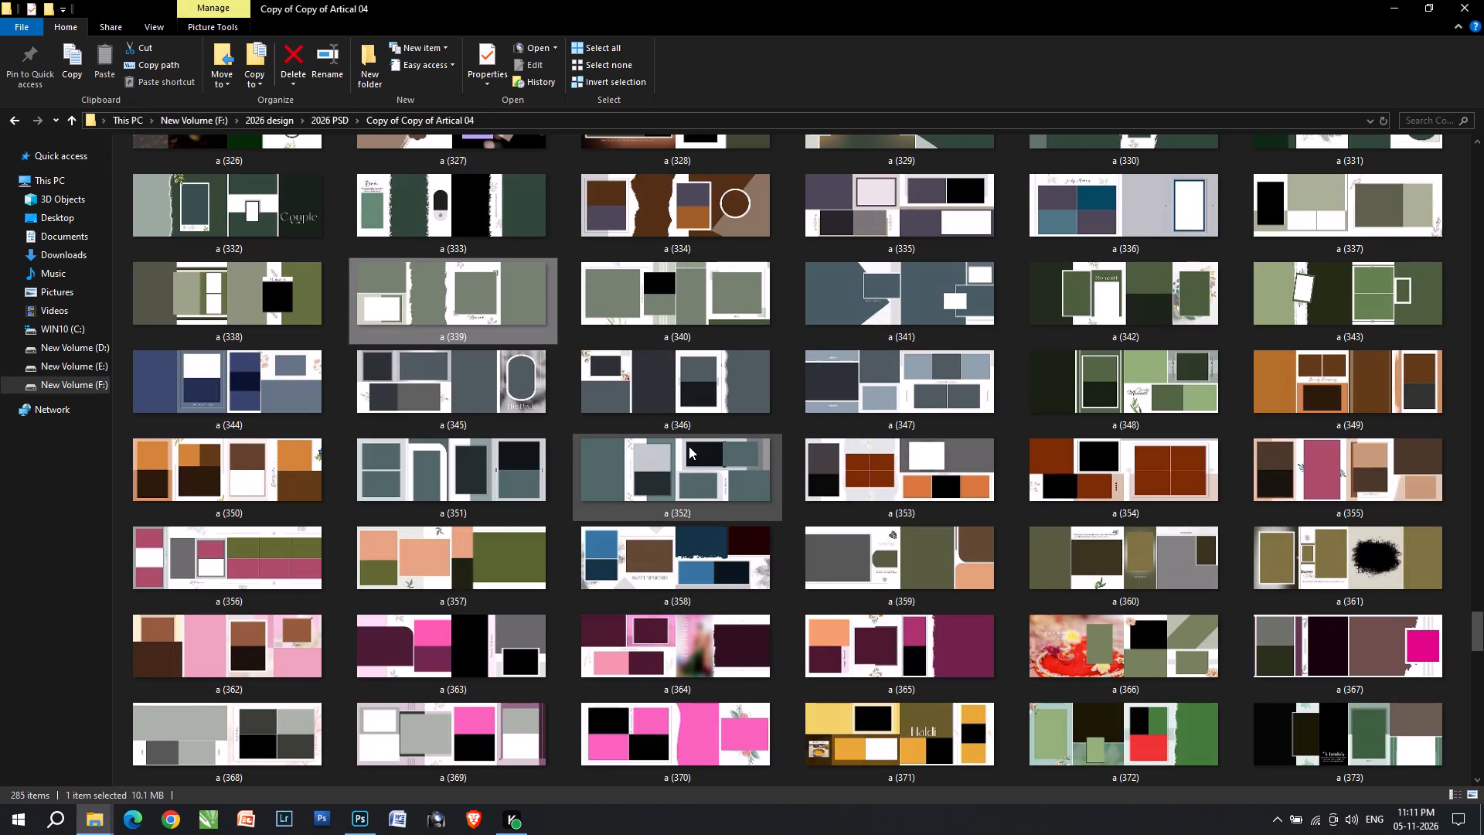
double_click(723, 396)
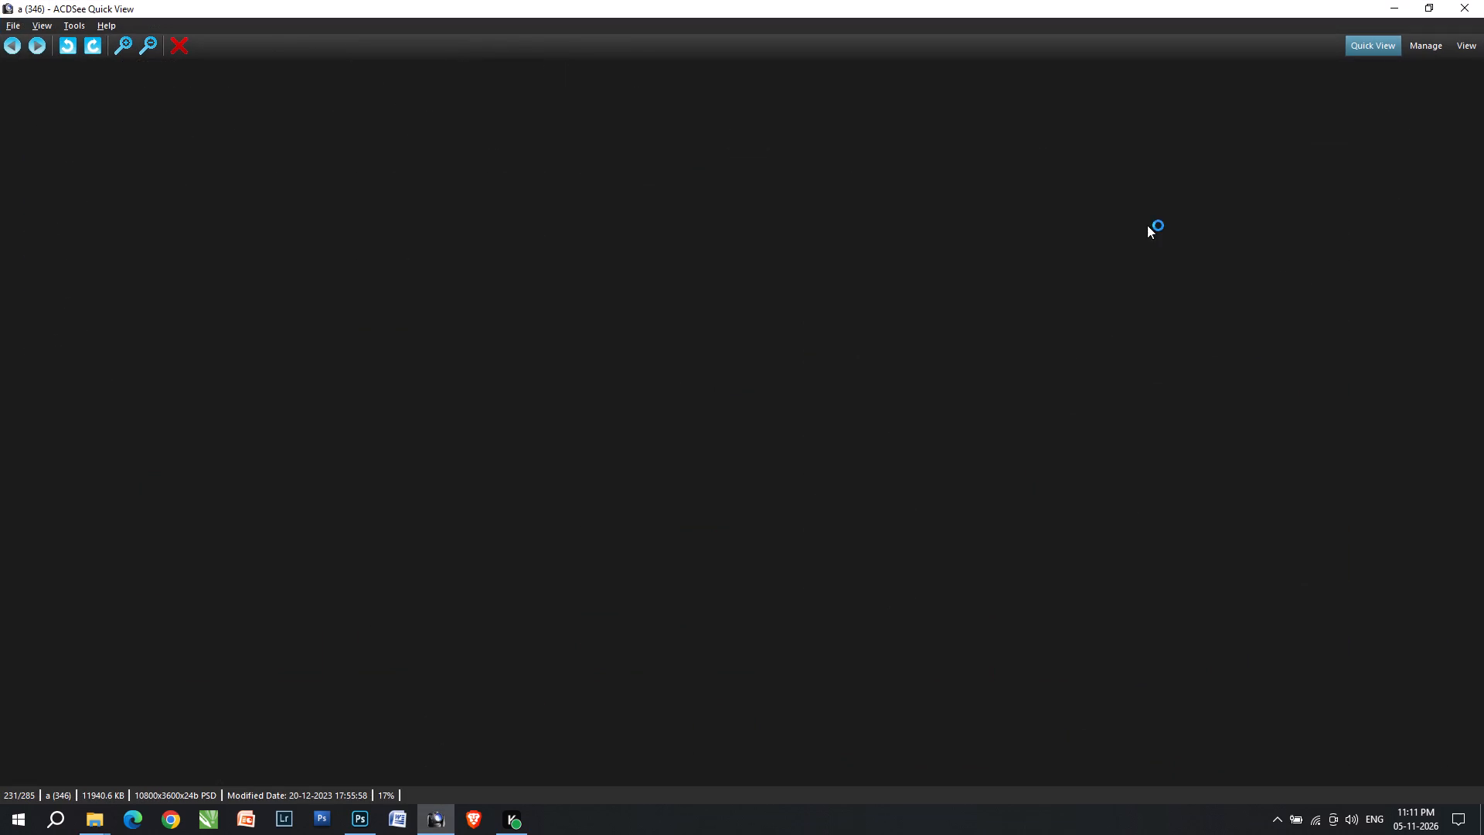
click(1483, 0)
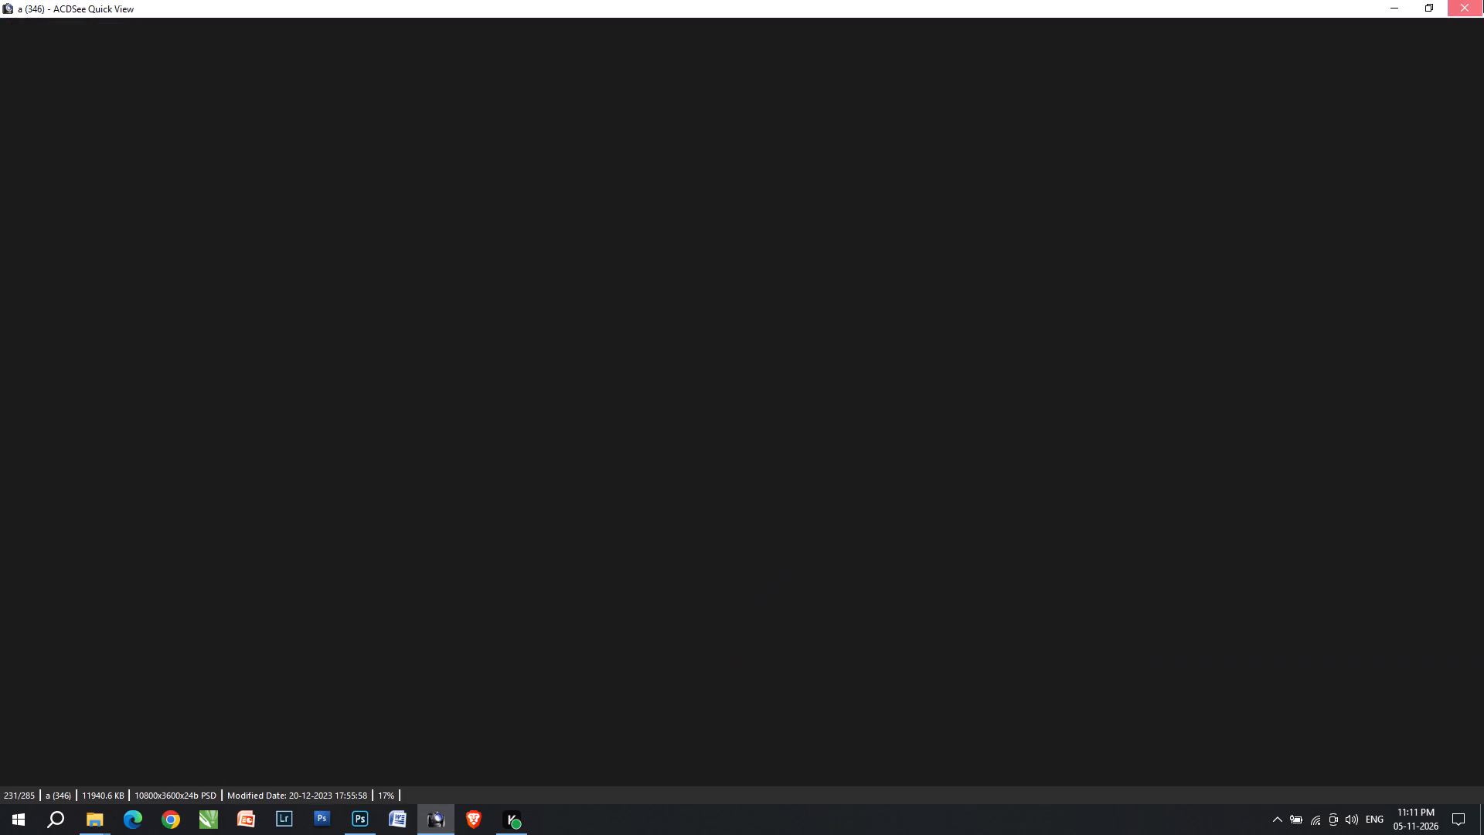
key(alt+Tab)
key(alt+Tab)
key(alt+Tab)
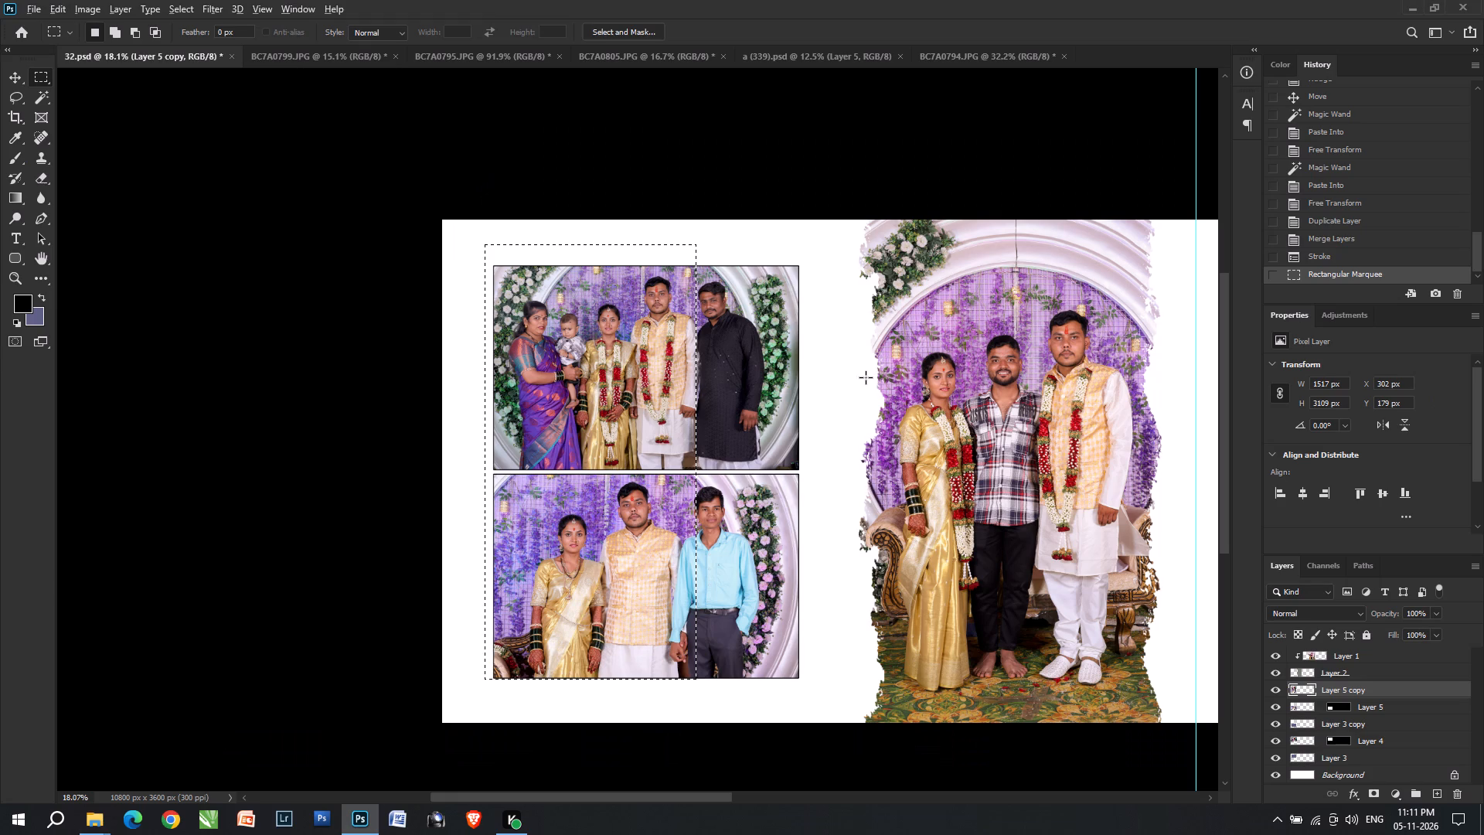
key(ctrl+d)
Find template a (339) in the Copy of Copy of Artical 04 folder and bring it up in Photoshop.
key(alt+Tab)
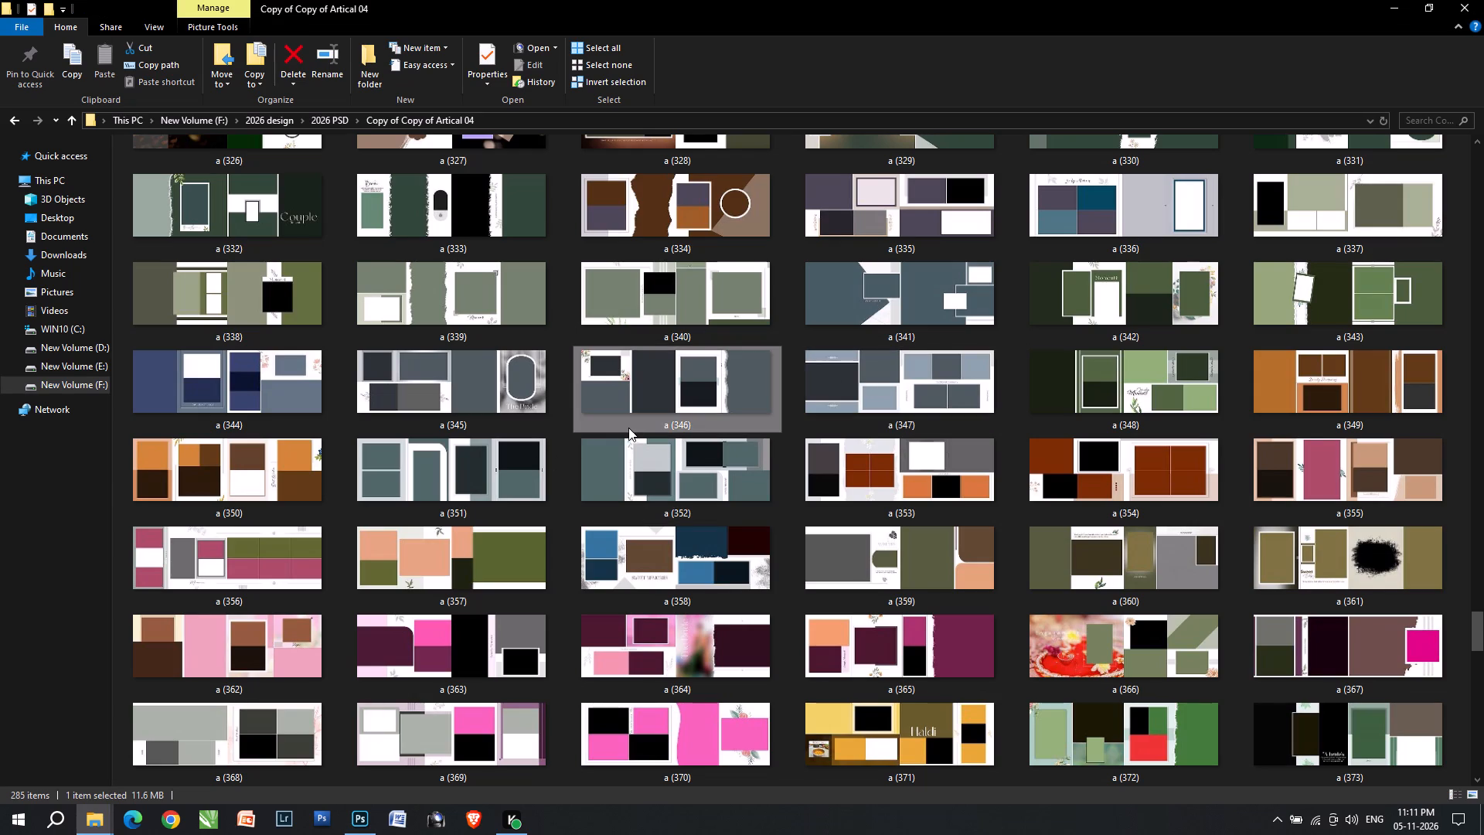
scroll(728, 390, down, 1)
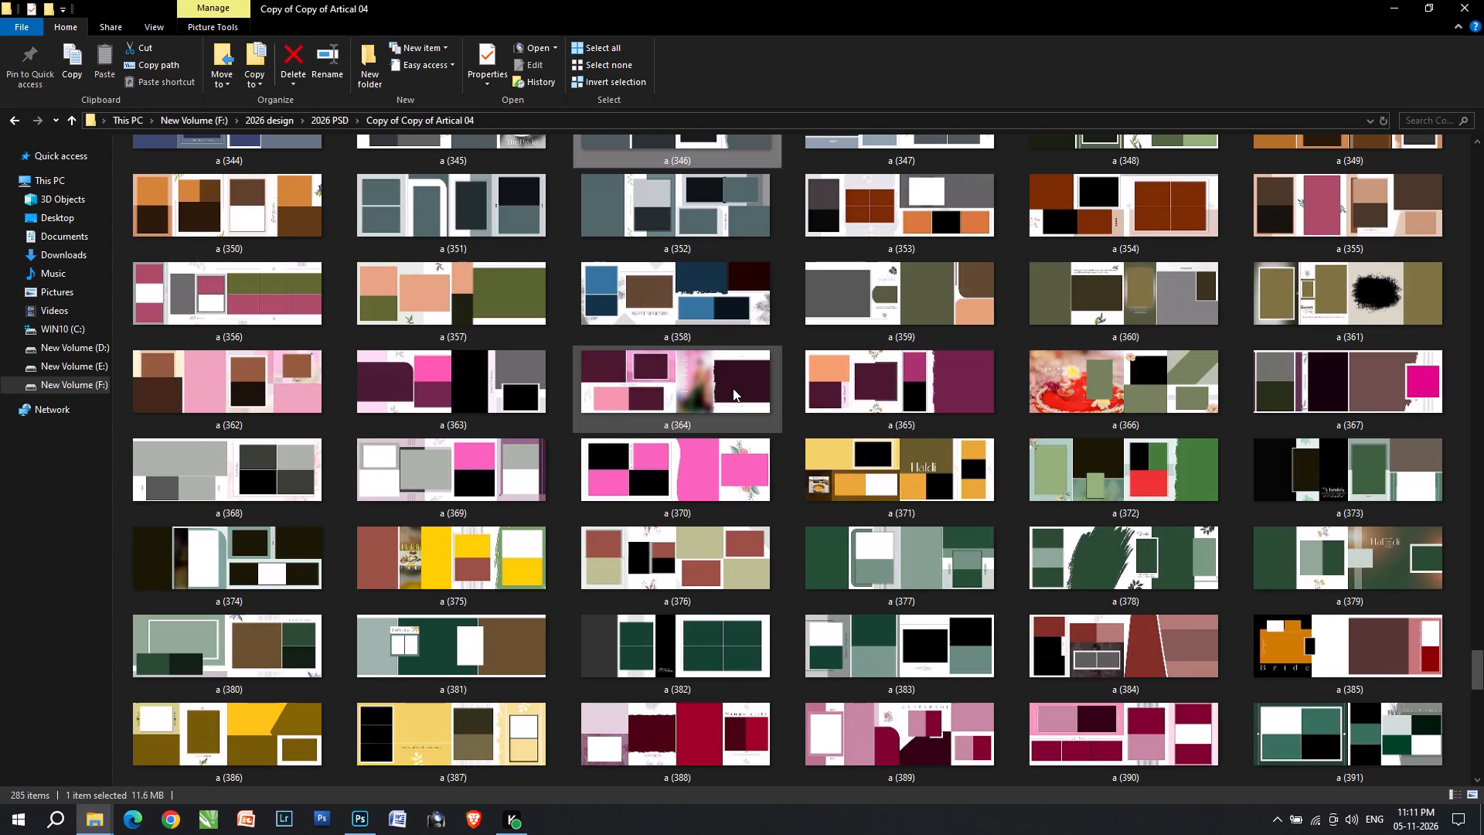
scroll(329, 247, up, 1)
click(438, 268)
drag(440, 268, 705, 128)
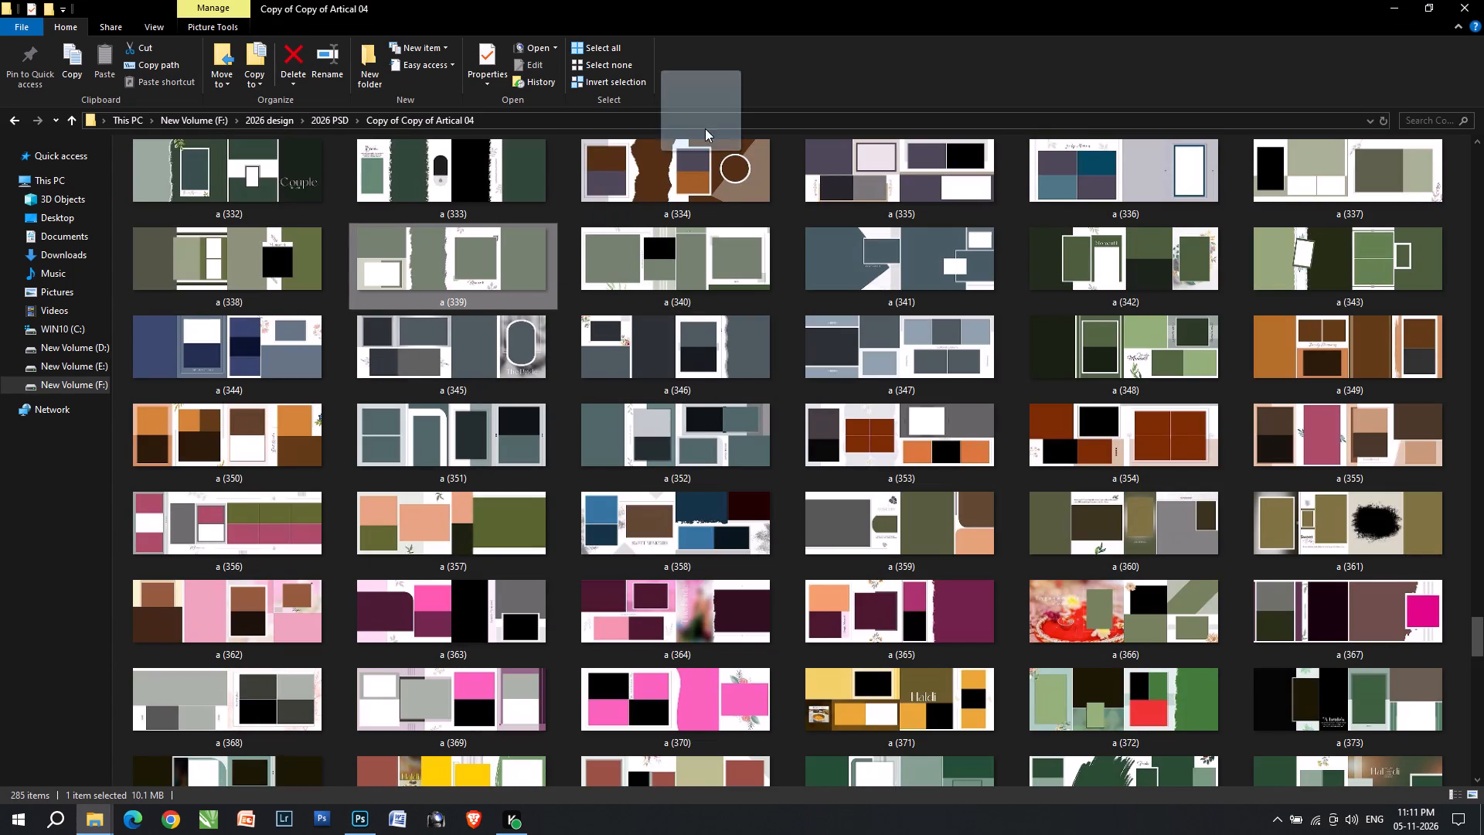
drag(705, 128, 751, 0)
key(alt+Tab)
click(751, 0)
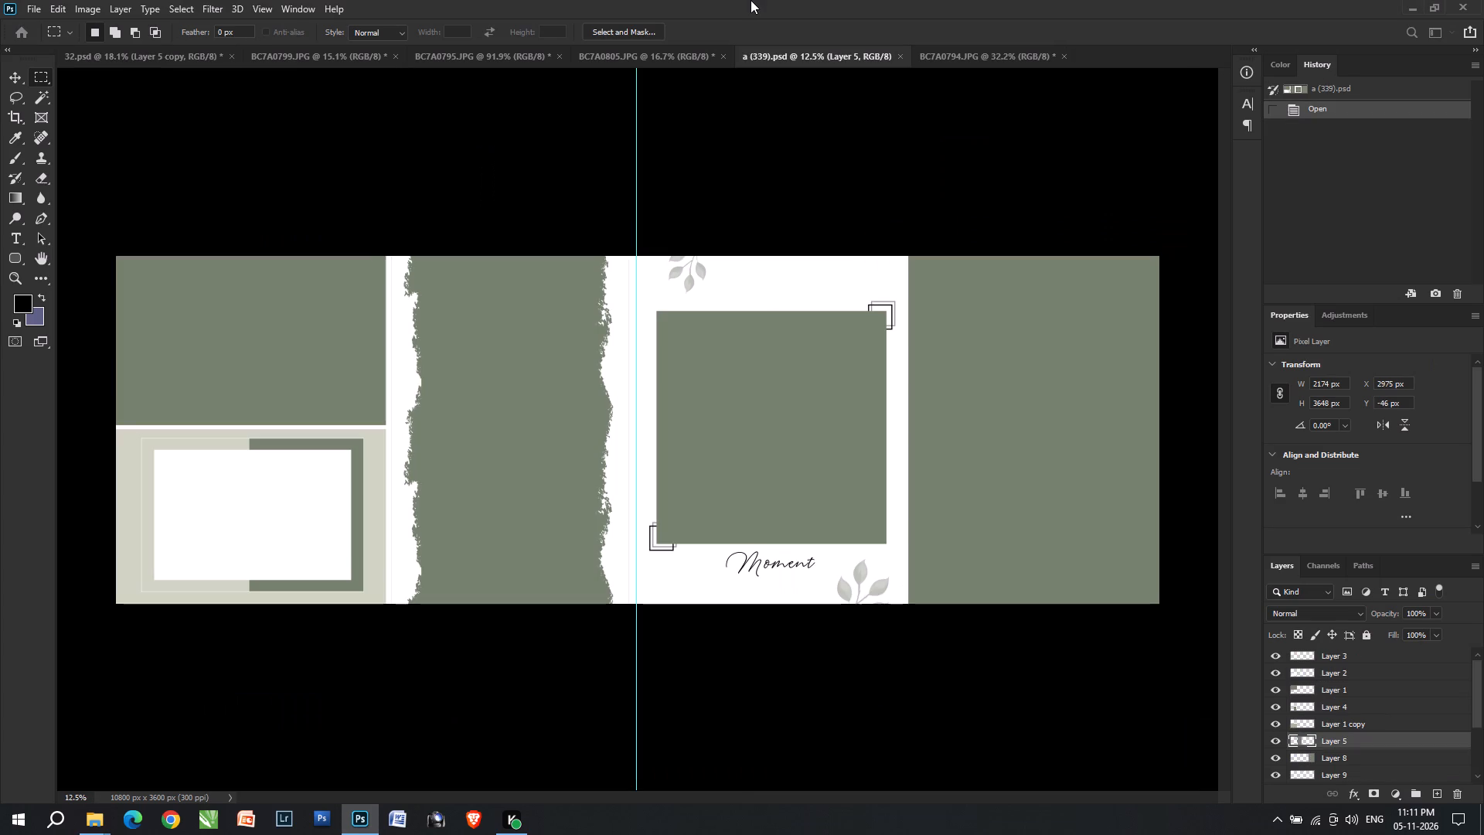
Copy the grey leaf decoration layer from a (339).psd into 32.psd.
key(v)
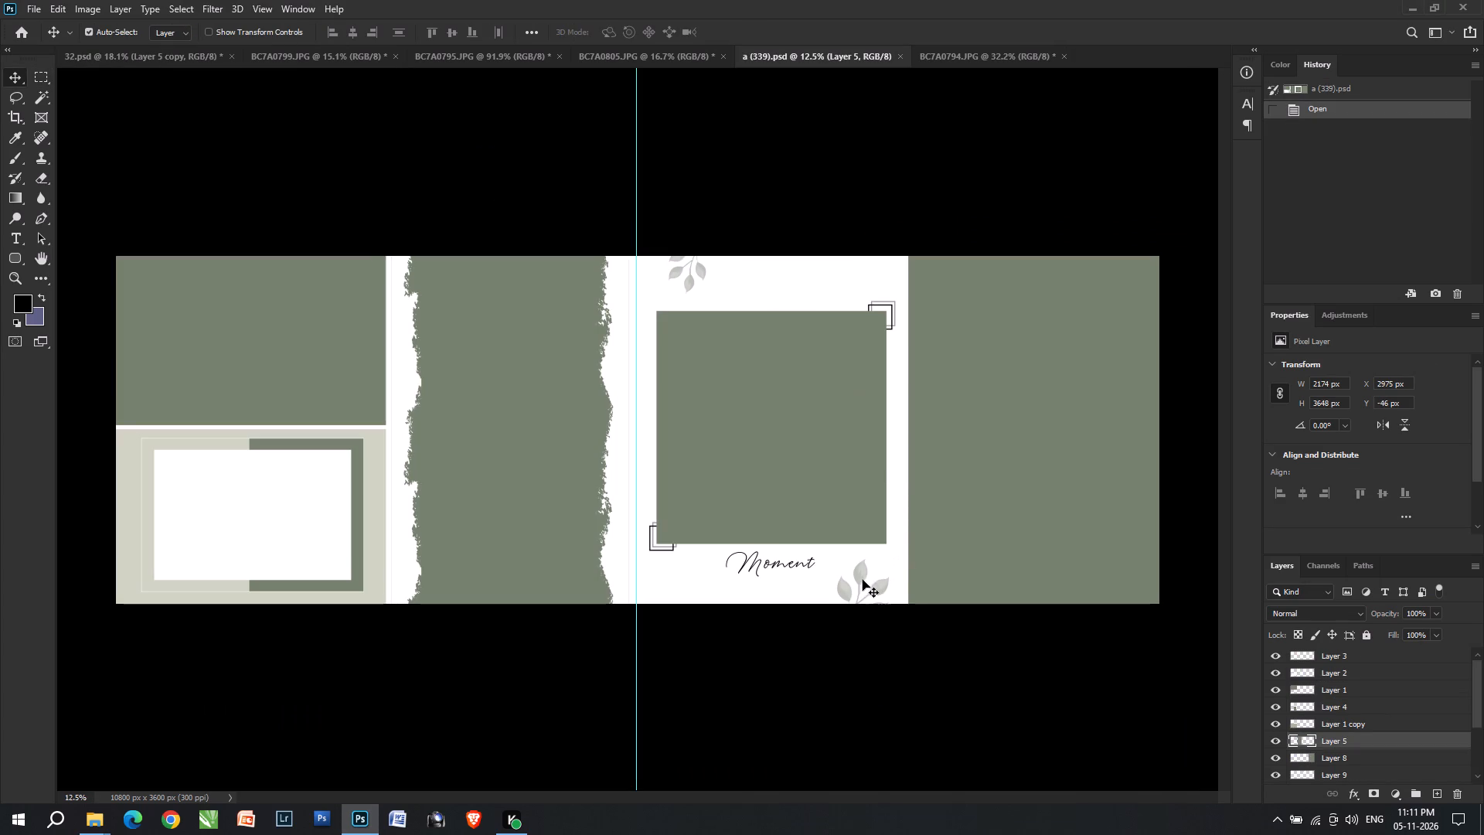
drag(860, 571, 344, 358)
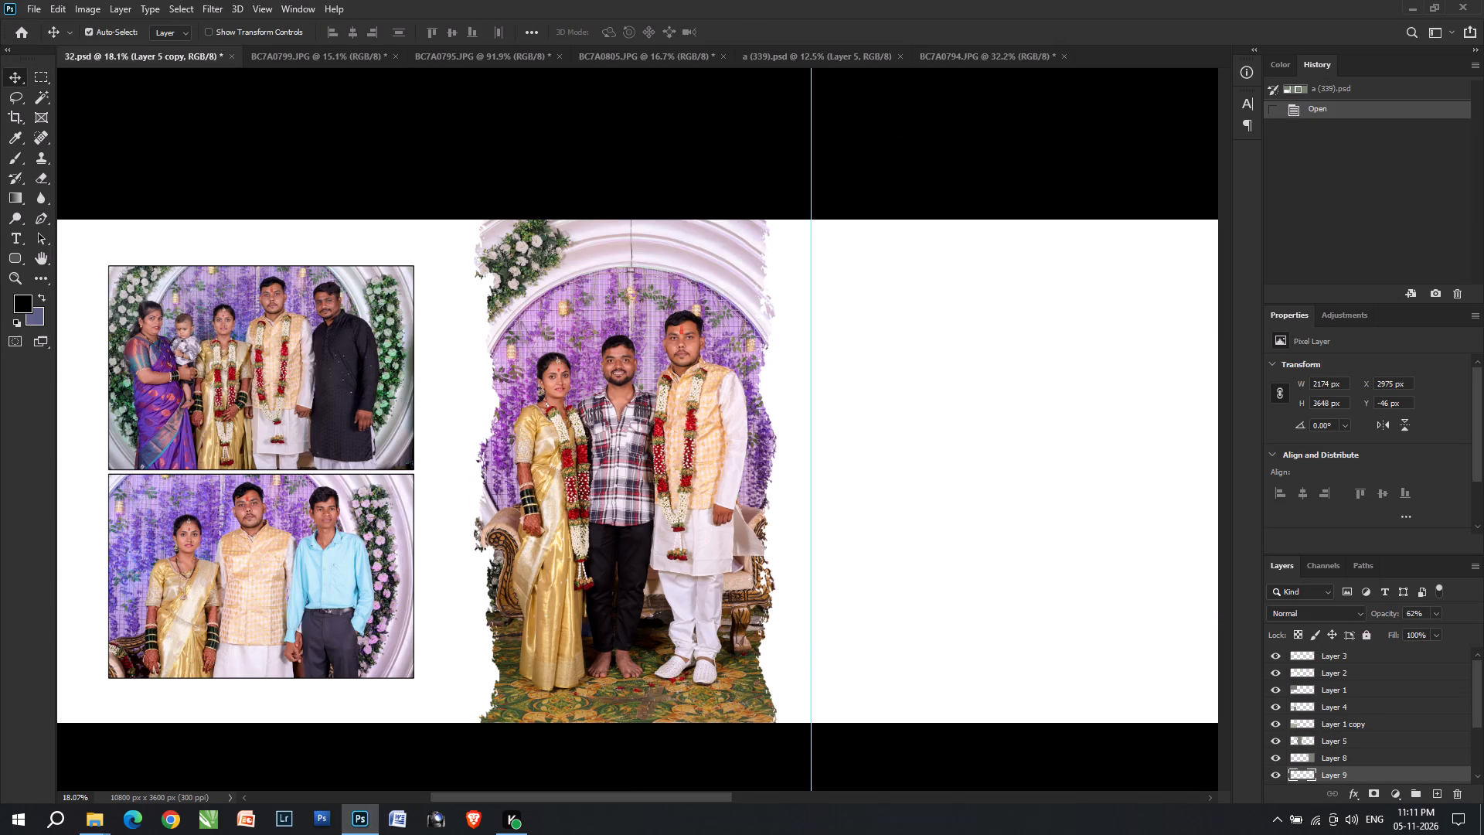
drag(344, 358, 398, 715)
key(space)
key(space)
key(space)
key(space)
key(space)
key(space)
key(space)
key(space)
key(space)
key(space)
drag(373, 703, 761, 685)
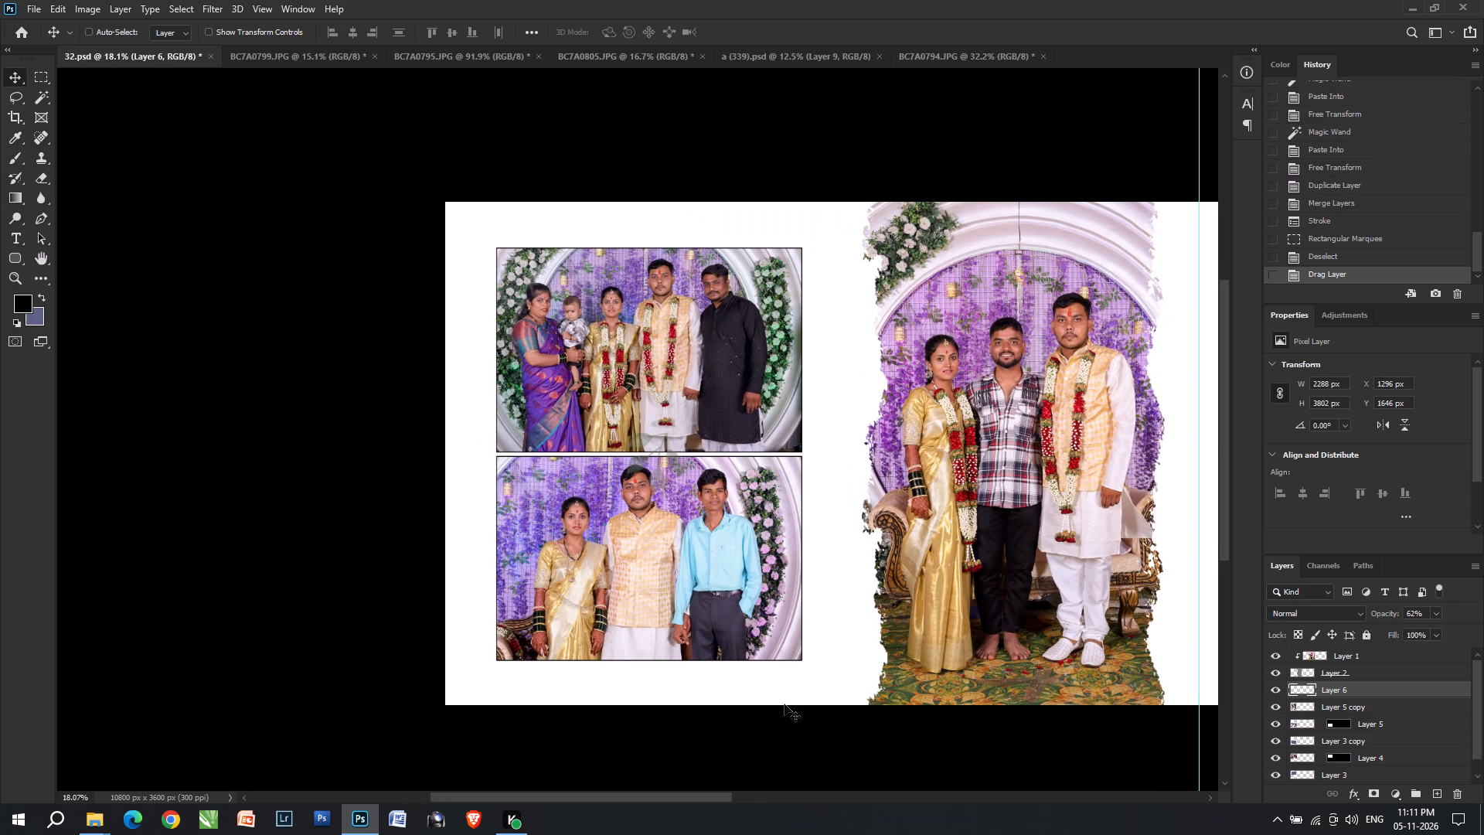
Place the leaf sprigs above and below the two framed photos, at X 262 px and Y 0 px, and send their layer to the back.
key(ctrl+t)
drag(821, 728, 681, 493)
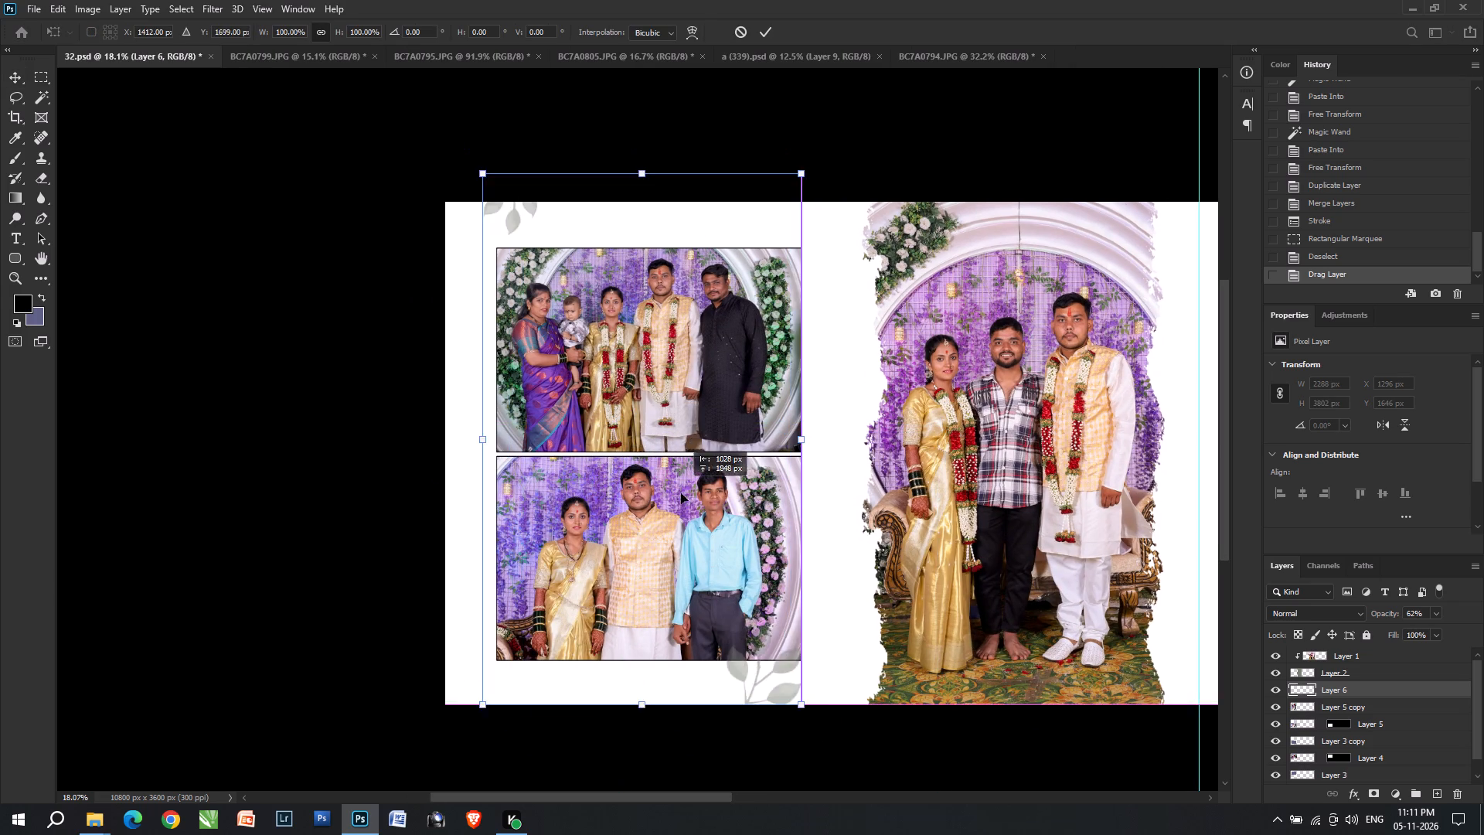
drag(681, 493, 676, 498)
key(Return)
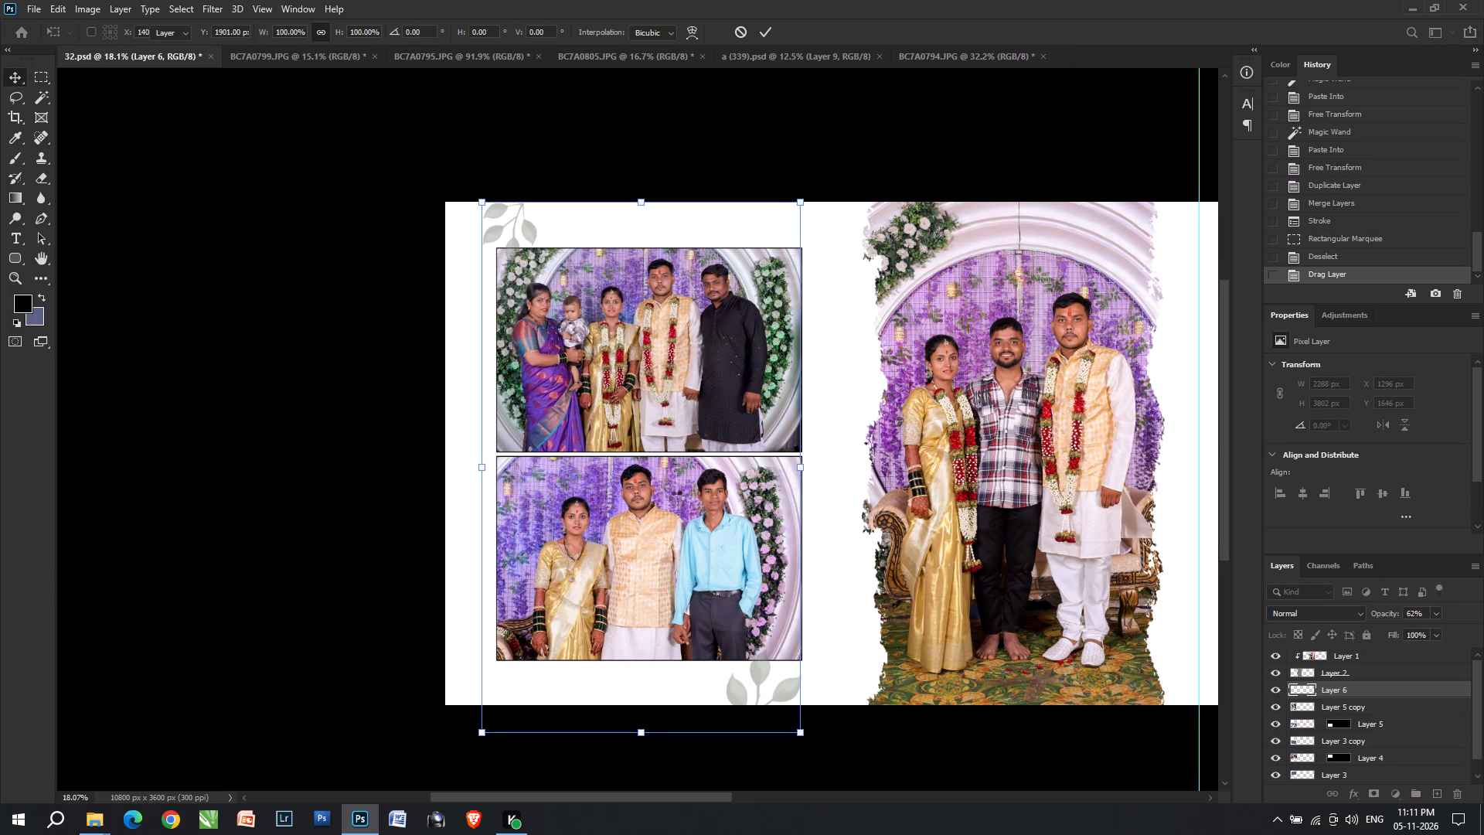
key(ctrl+shift+bracketleft)
key(v)
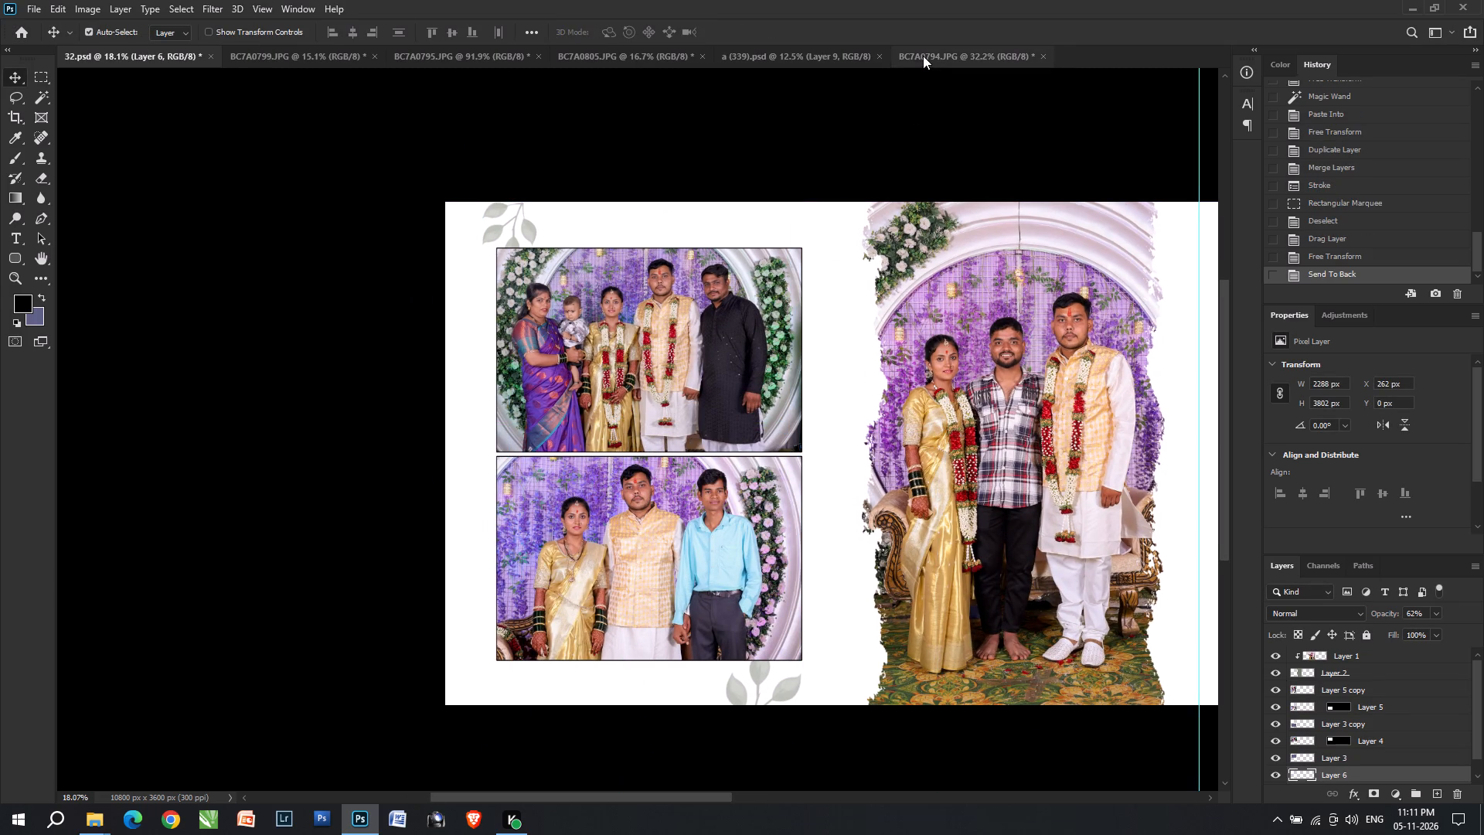
In a (339).psd, move the large green square placeholder clear of the outlined corner-square decoration.
click(923, 56)
click(811, 49)
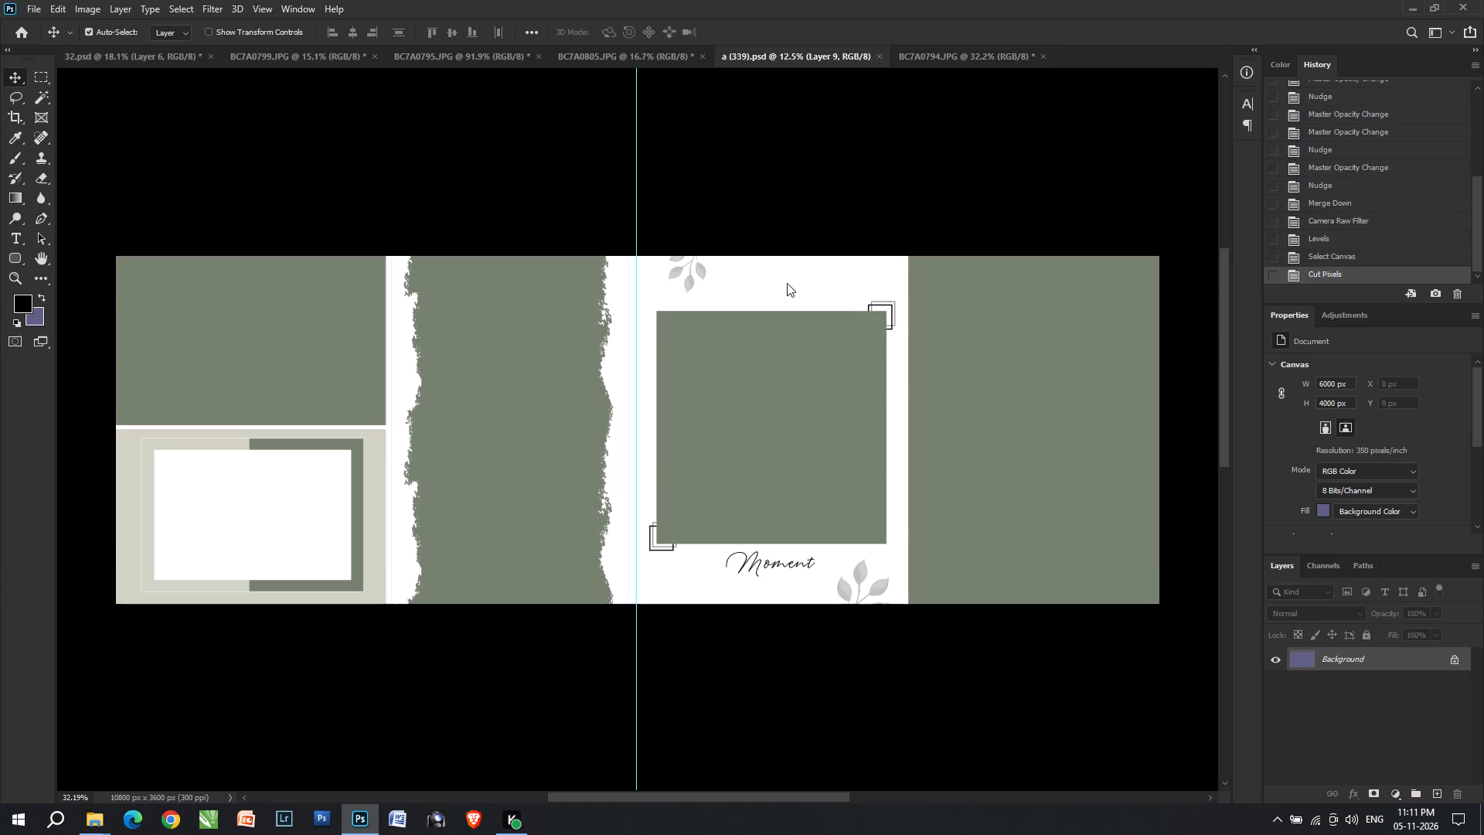
drag(664, 549, 654, 554)
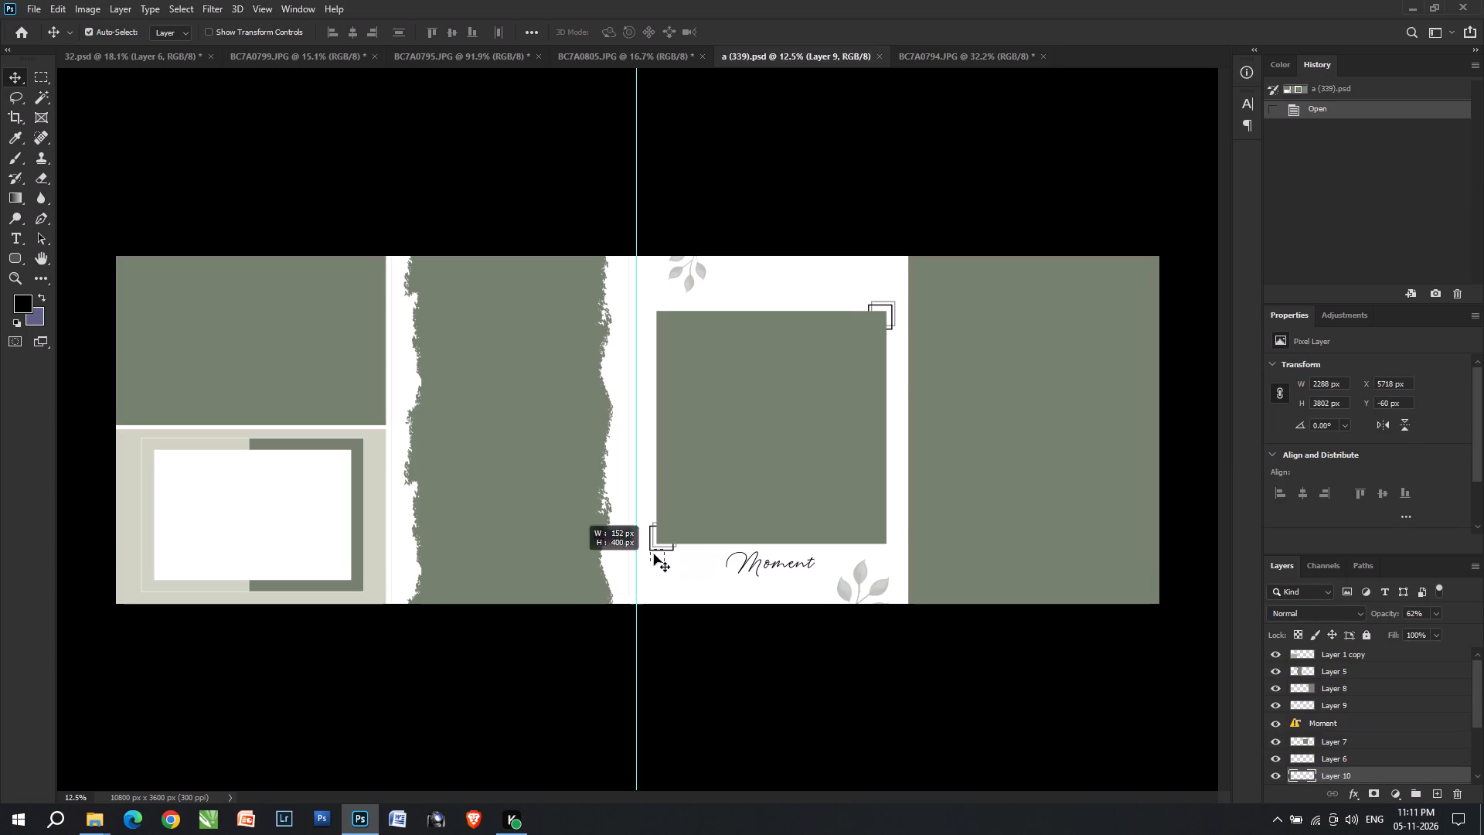
drag(654, 554, 653, 555)
drag(659, 544, 710, 414)
Copy the outlined corner-square decoration, Layer 10, from a (339).psd into 32.psd.
drag(667, 521, 675, 557)
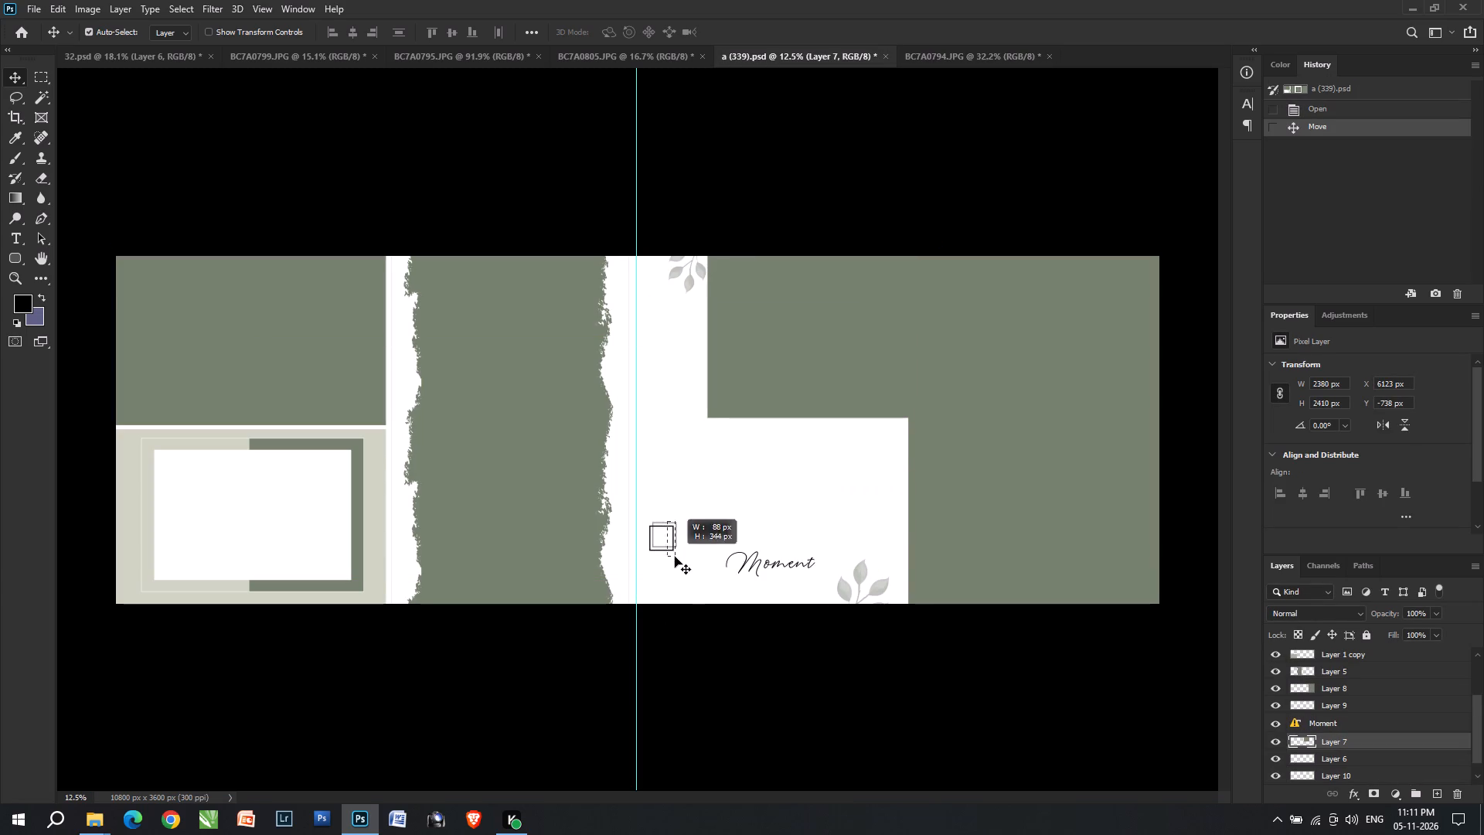
drag(675, 557, 675, 537)
right_click(675, 527)
click(679, 533)
double_click(675, 532)
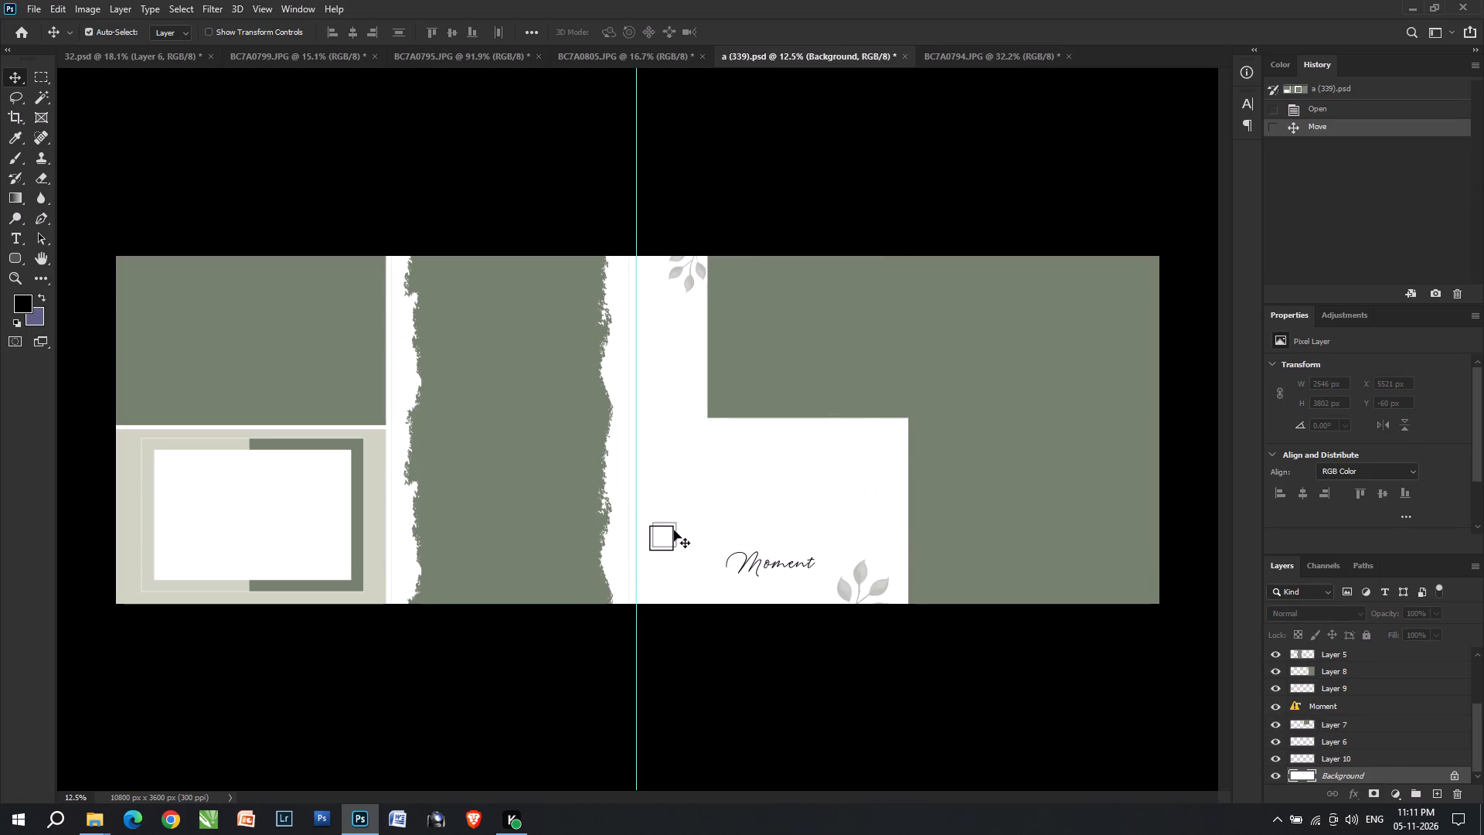
click(673, 529)
drag(672, 530, 677, 540)
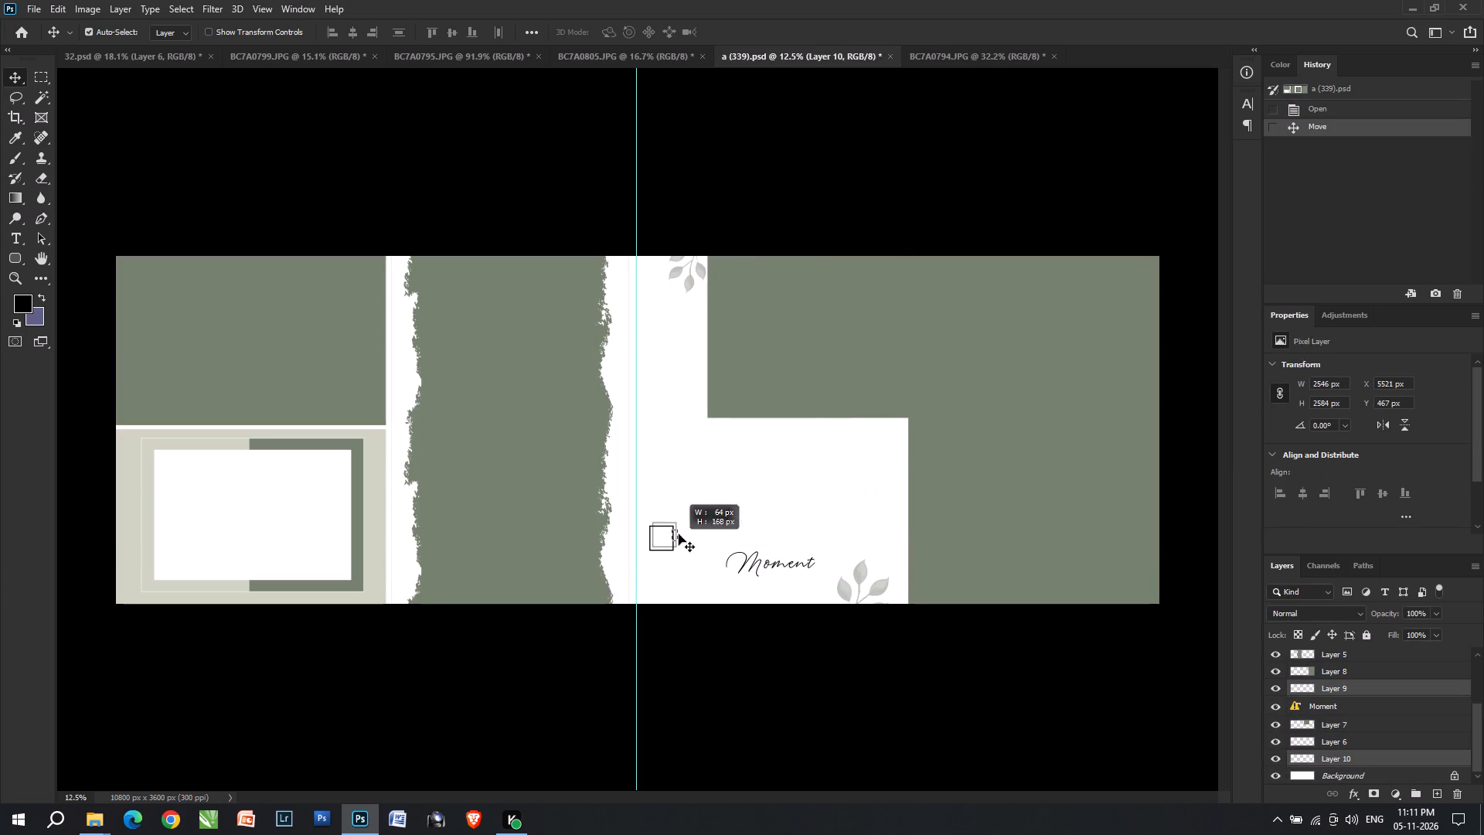
alt+scroll(679, 534, up, 20)
alt+scroll(679, 534, up, 2)
right_click(686, 556)
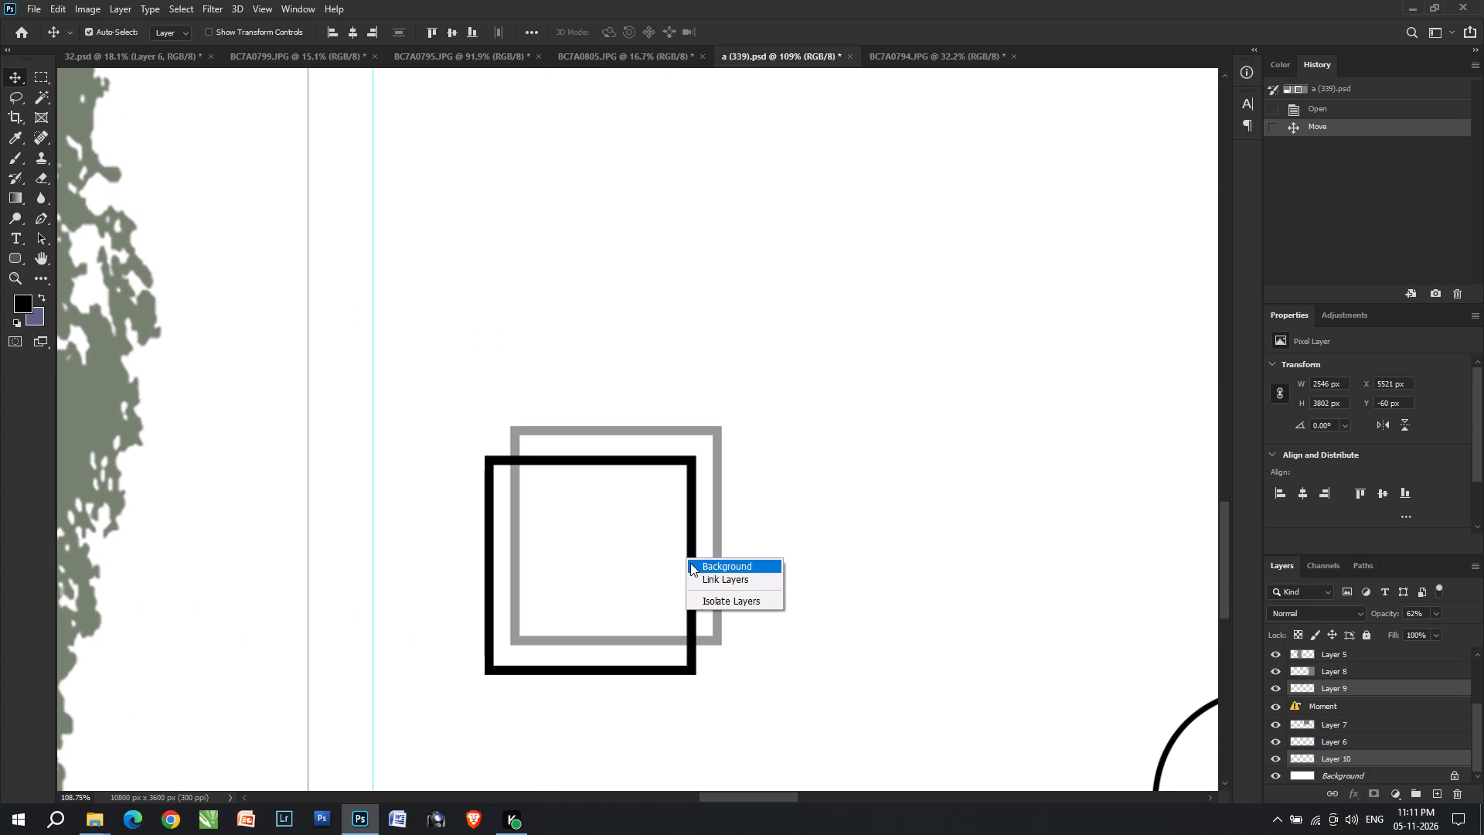
double_click(691, 565)
drag(692, 566, 113, 53)
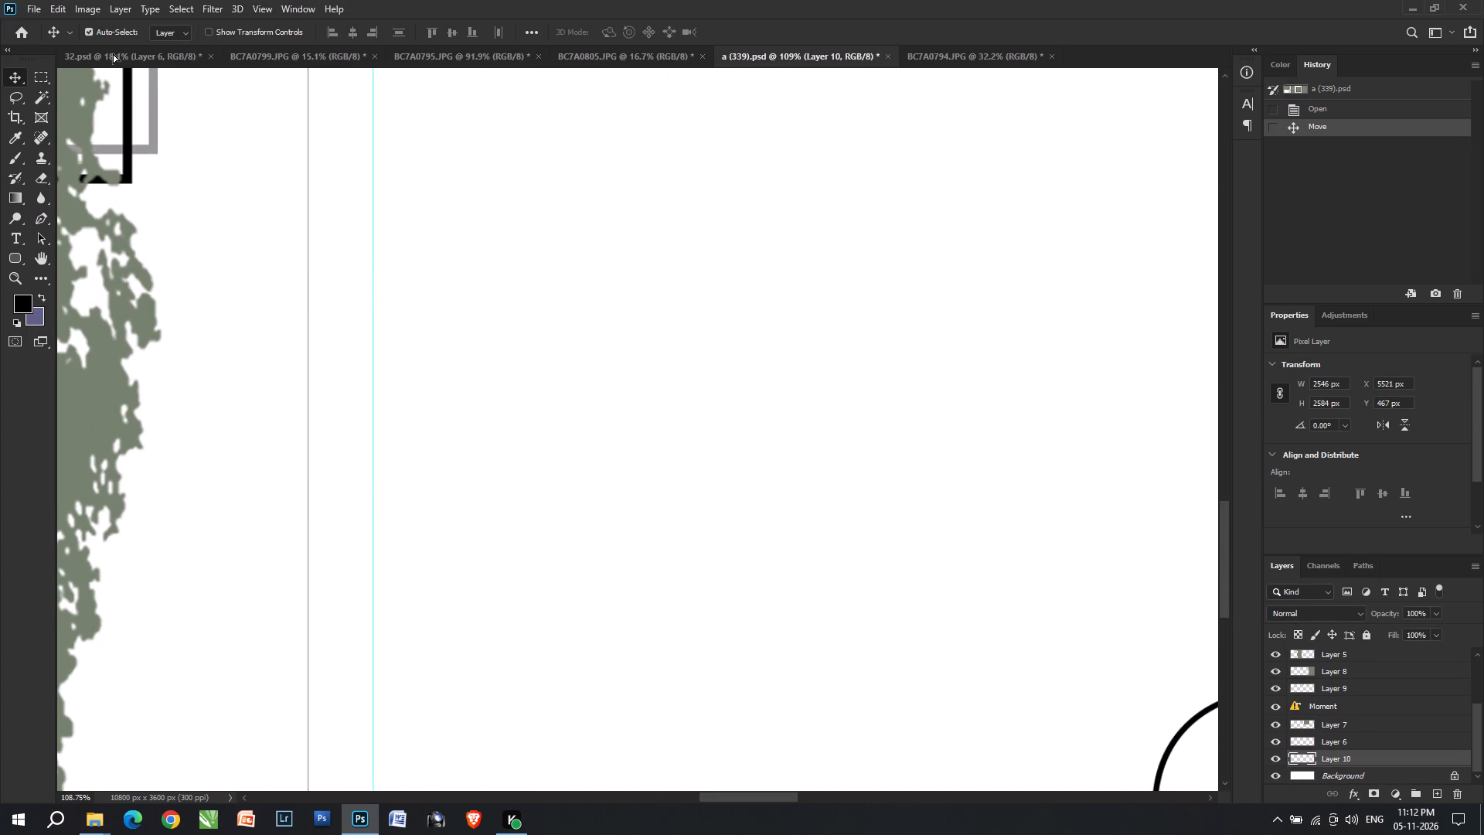
drag(113, 53, 134, 640)
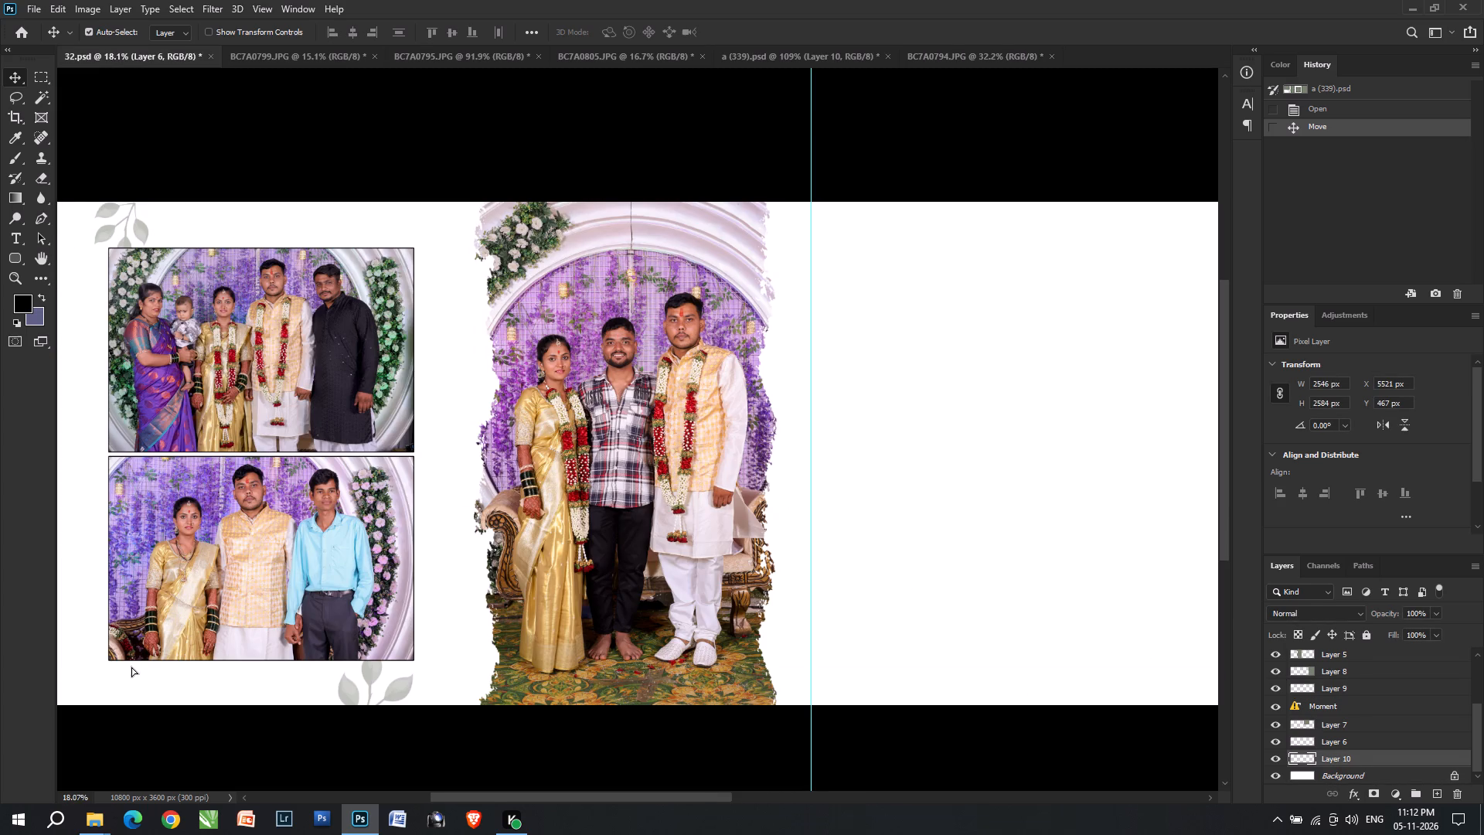
key(space)
key(space)
key(space)
key(space)
key(space)
key(space)
drag(189, 670, 414, 636)
Resize the corner-square decoration to about 2405 × 3220 px and place it around the framed photos' opposite corners, at X 256 px and Y 188 px.
key(ctrl+t)
drag(398, 599, 434, 533)
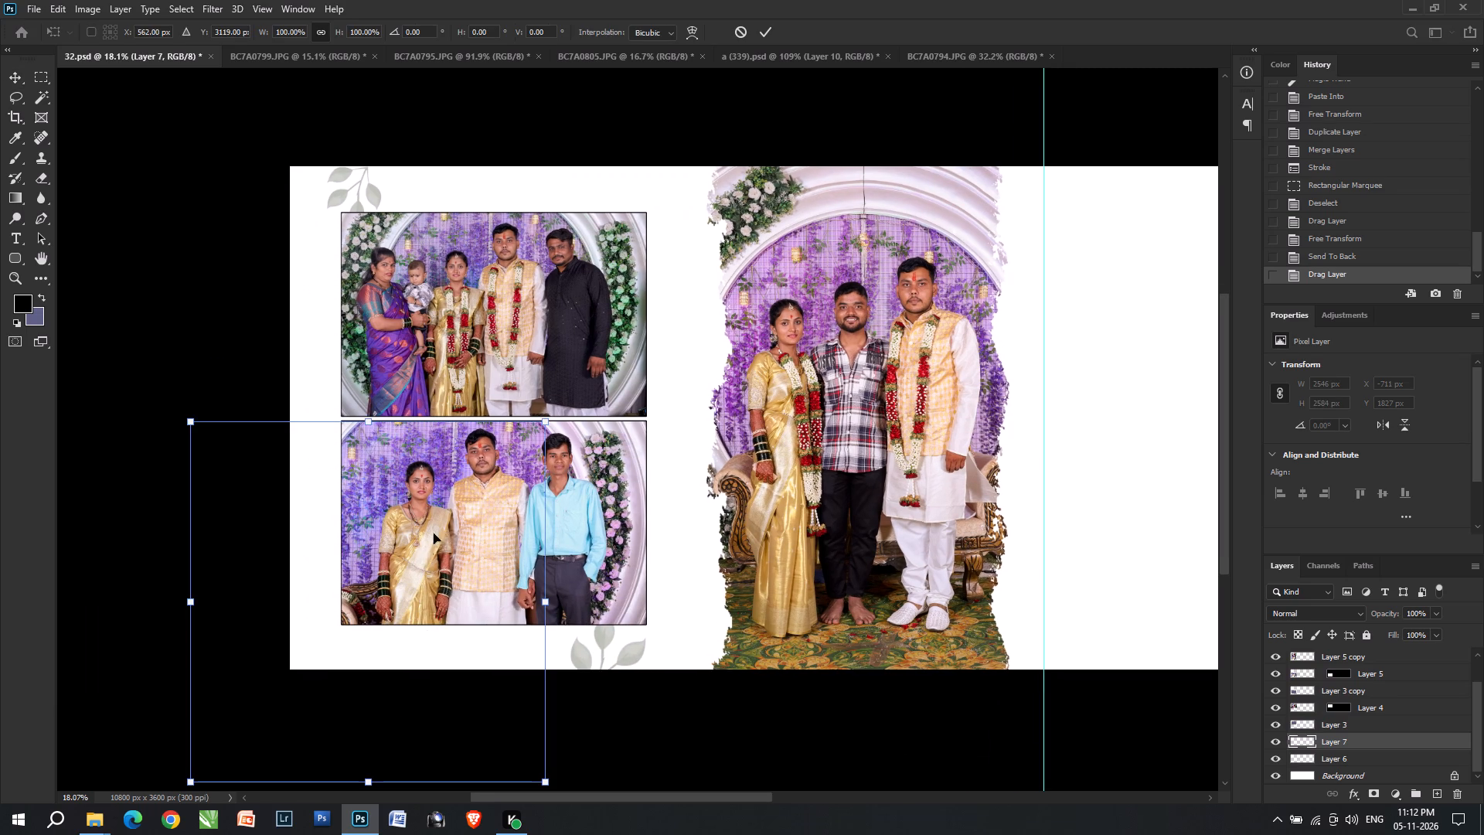
drag(434, 533, 531, 458)
shift+drag(508, 275, 512, 211)
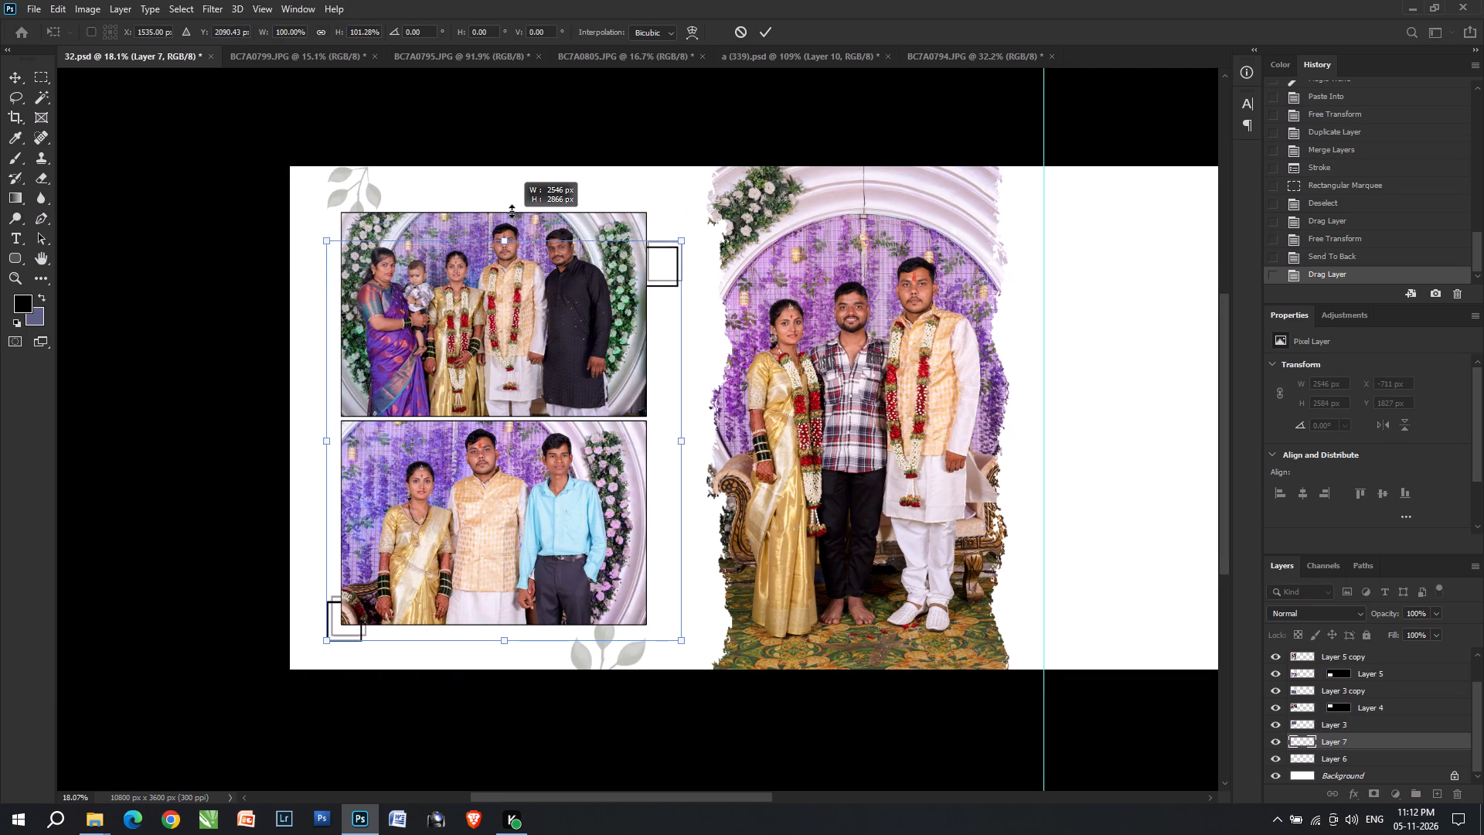
shift+drag(512, 211, 512, 196)
shift+drag(683, 417, 657, 410)
shift+drag(638, 408, 636, 401)
shift+drag(634, 433, 638, 441)
shift+drag(653, 201, 657, 191)
double_click(637, 251)
key(v)
key(v)
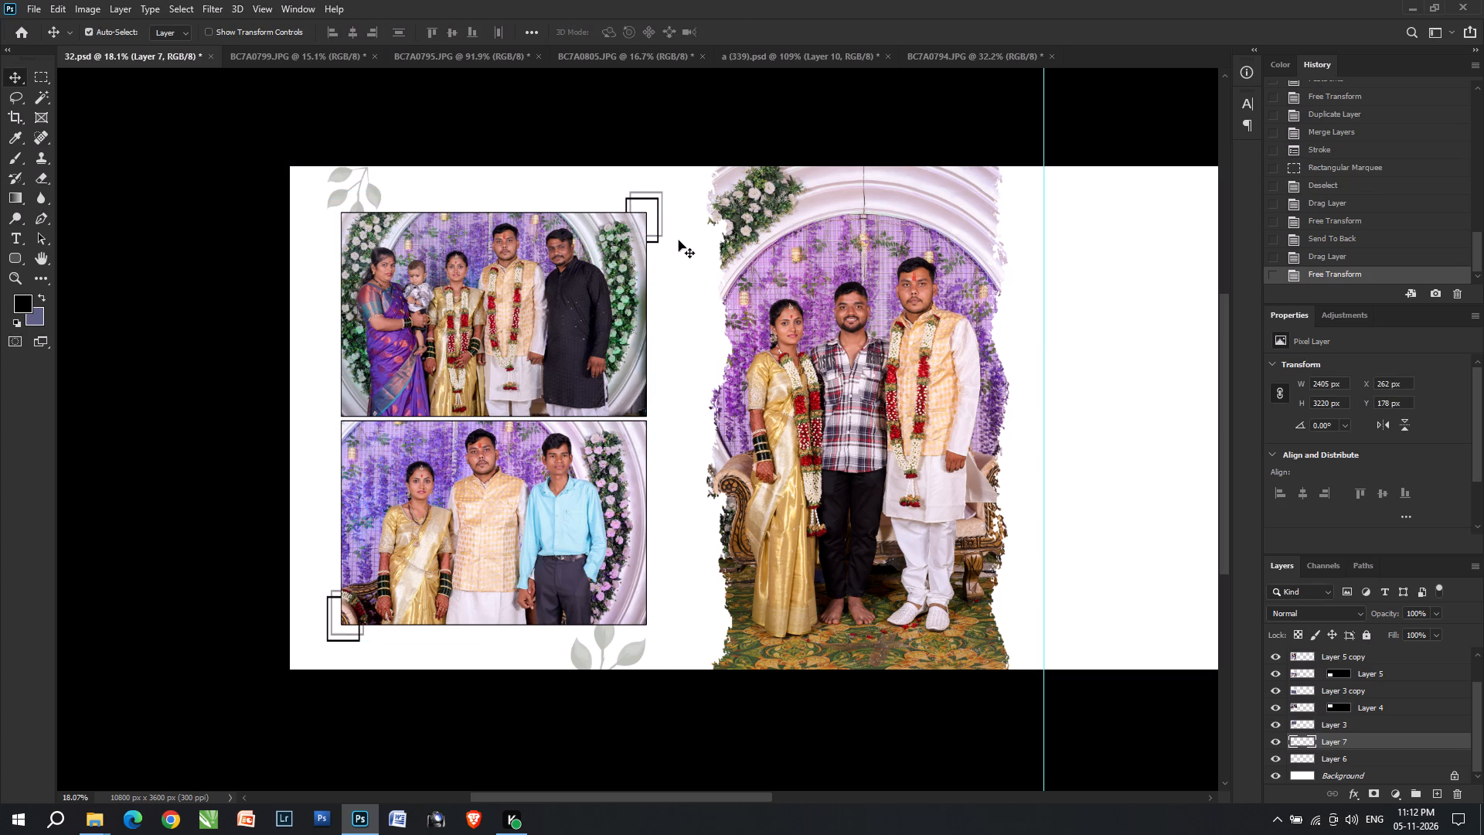
key(Down)
key(Down)
key(Left)
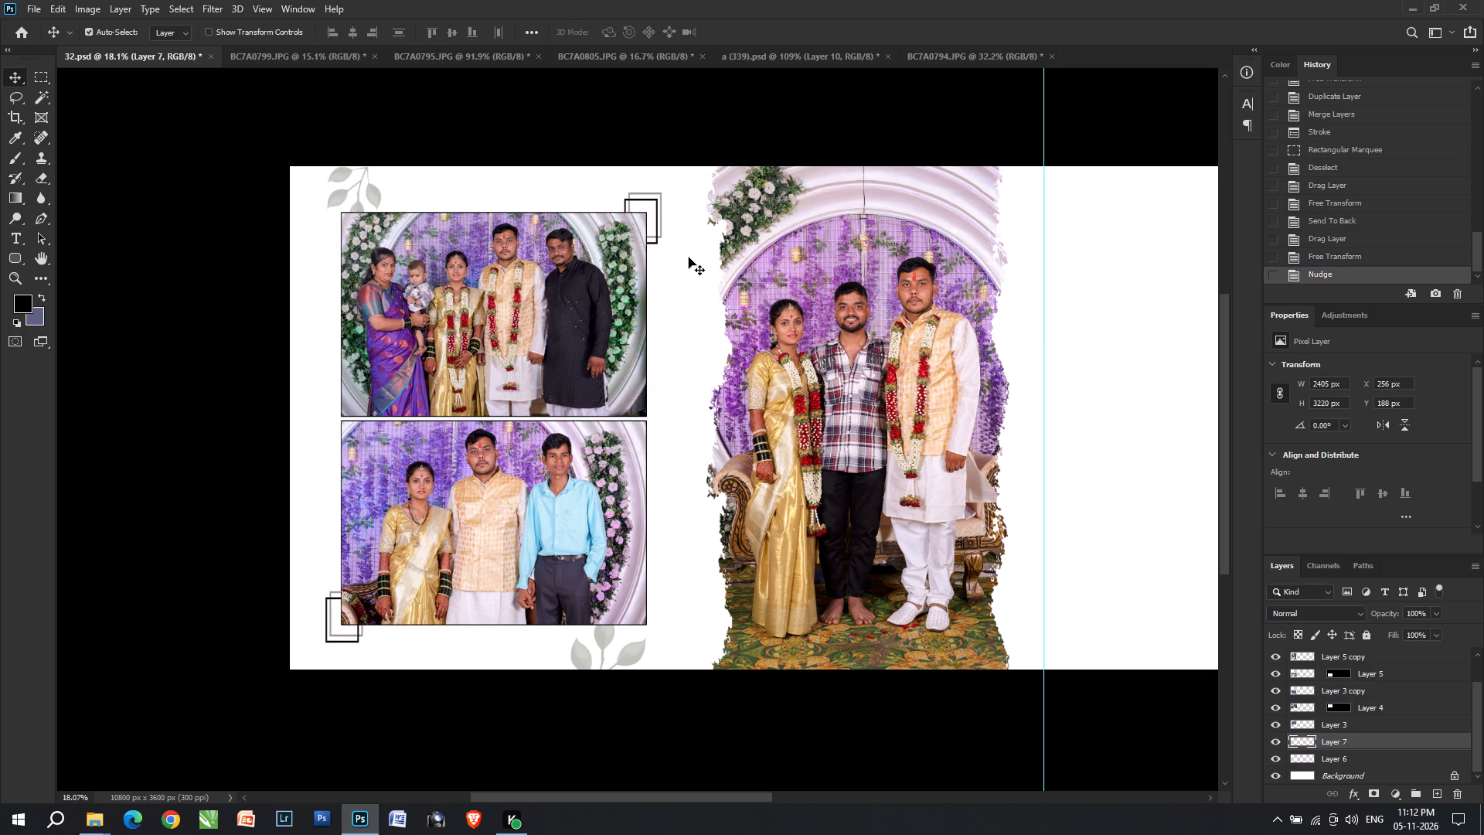
click(704, 362)
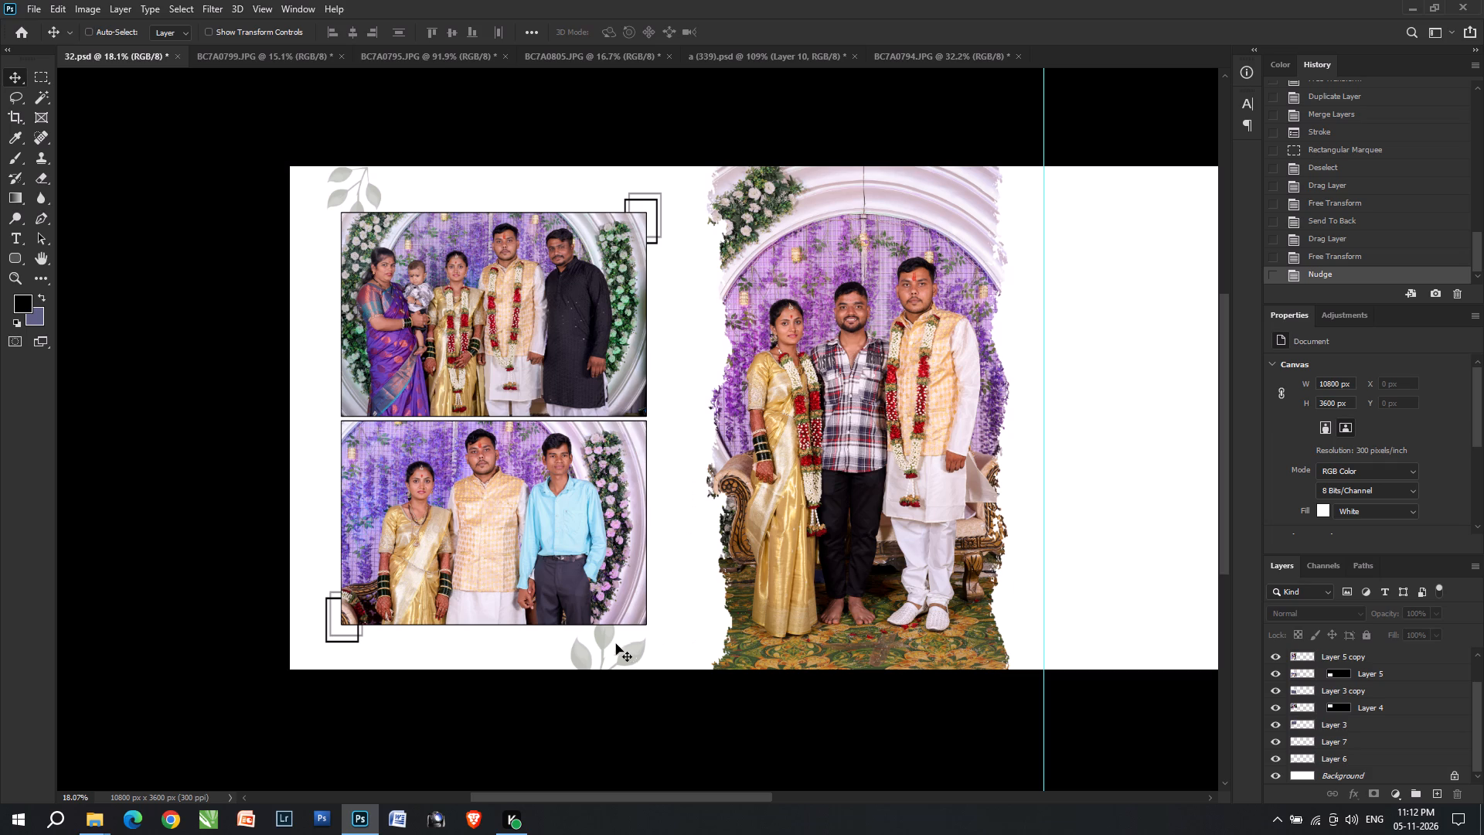
Save 32.psd with Maximize Compatibility enabled.
key(ctrl+s)
alt+scroll(470, 582, down, 6)
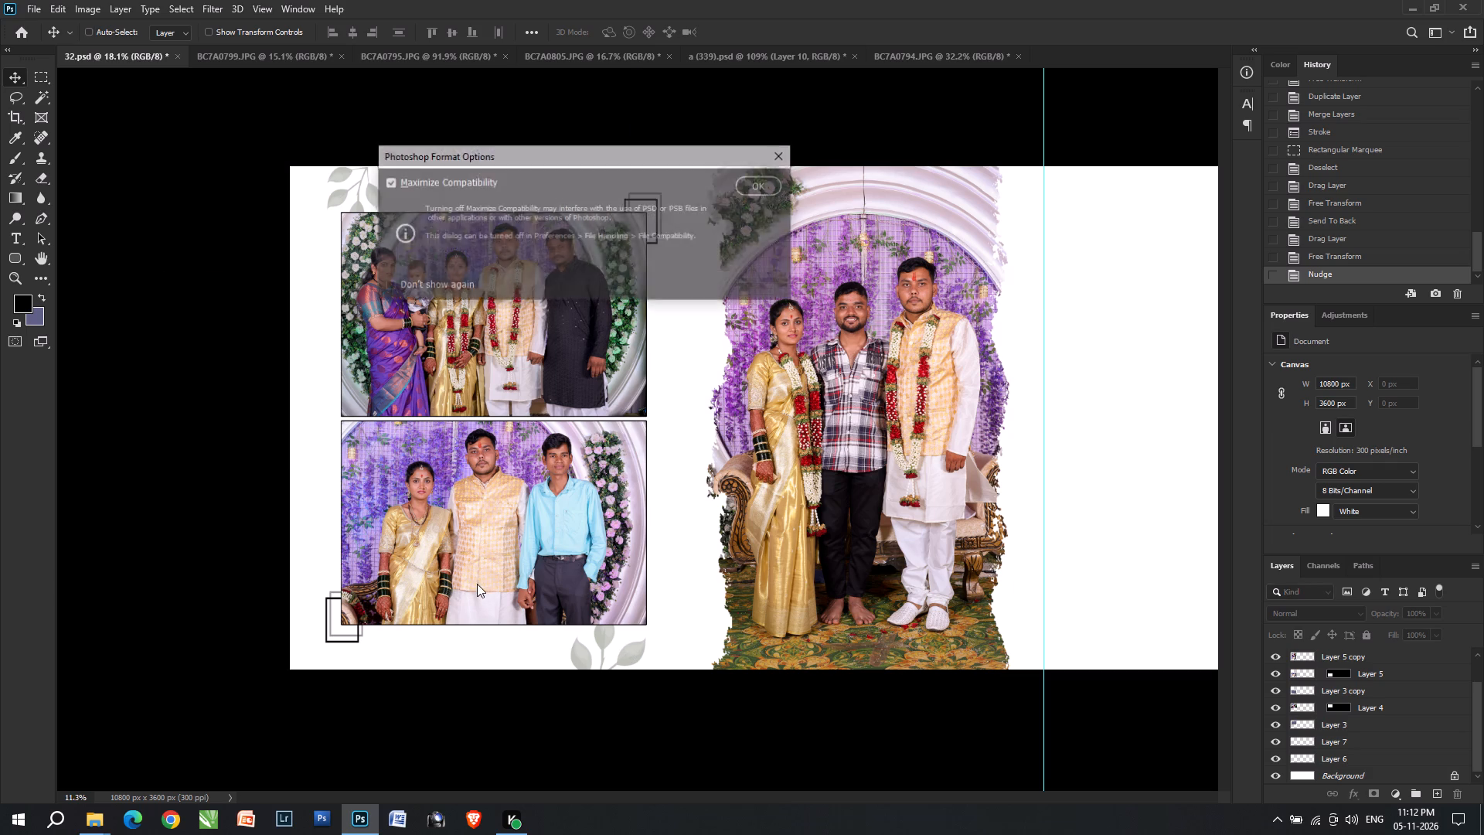
key(Return)
Close the template a (339).psd without saving its changes.
key(ctrl+Tab)
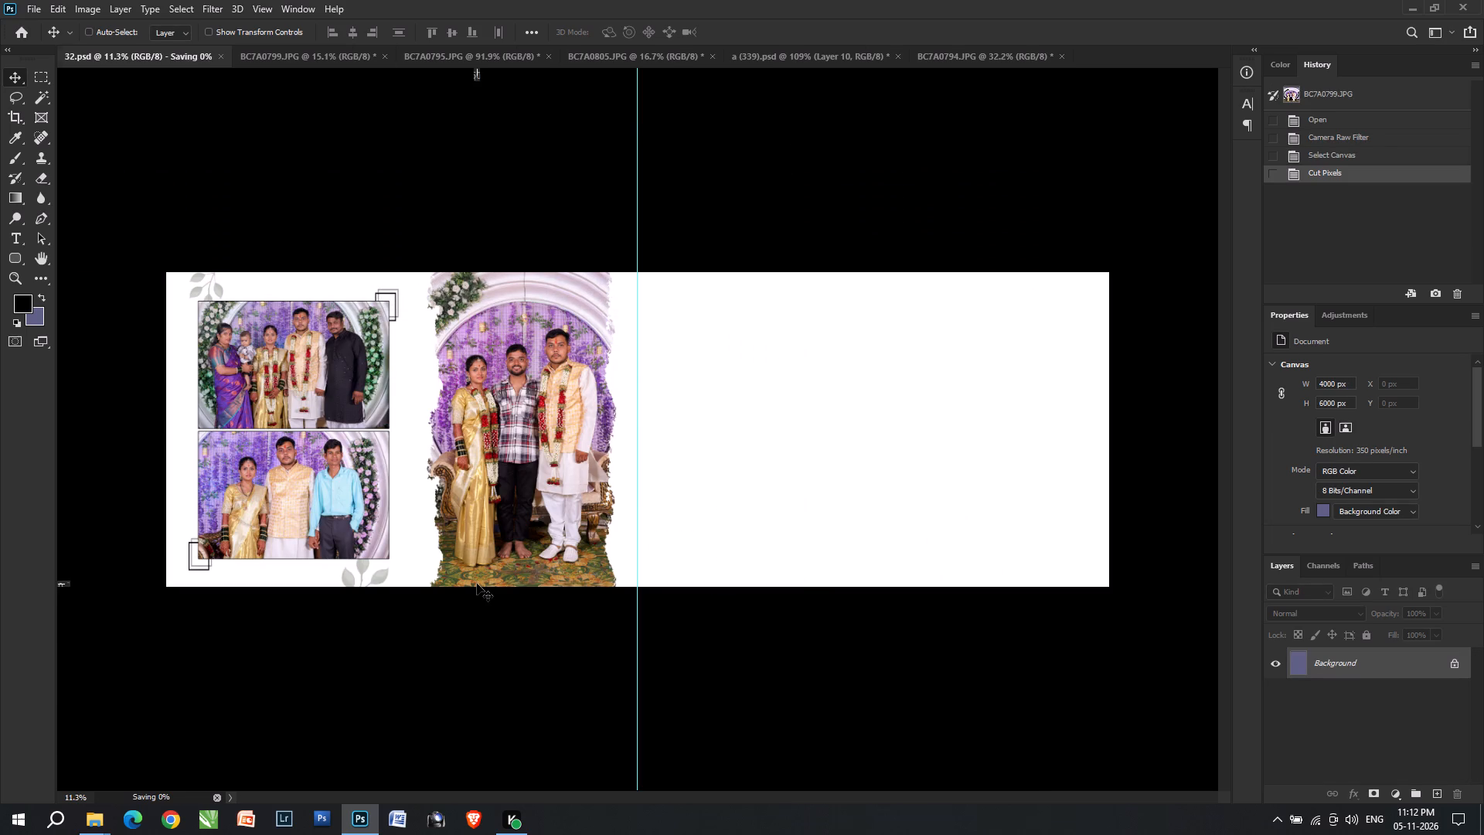
key(ctrl+Tab)
key(ctrl+Tab)
key(ctrl+Tab)
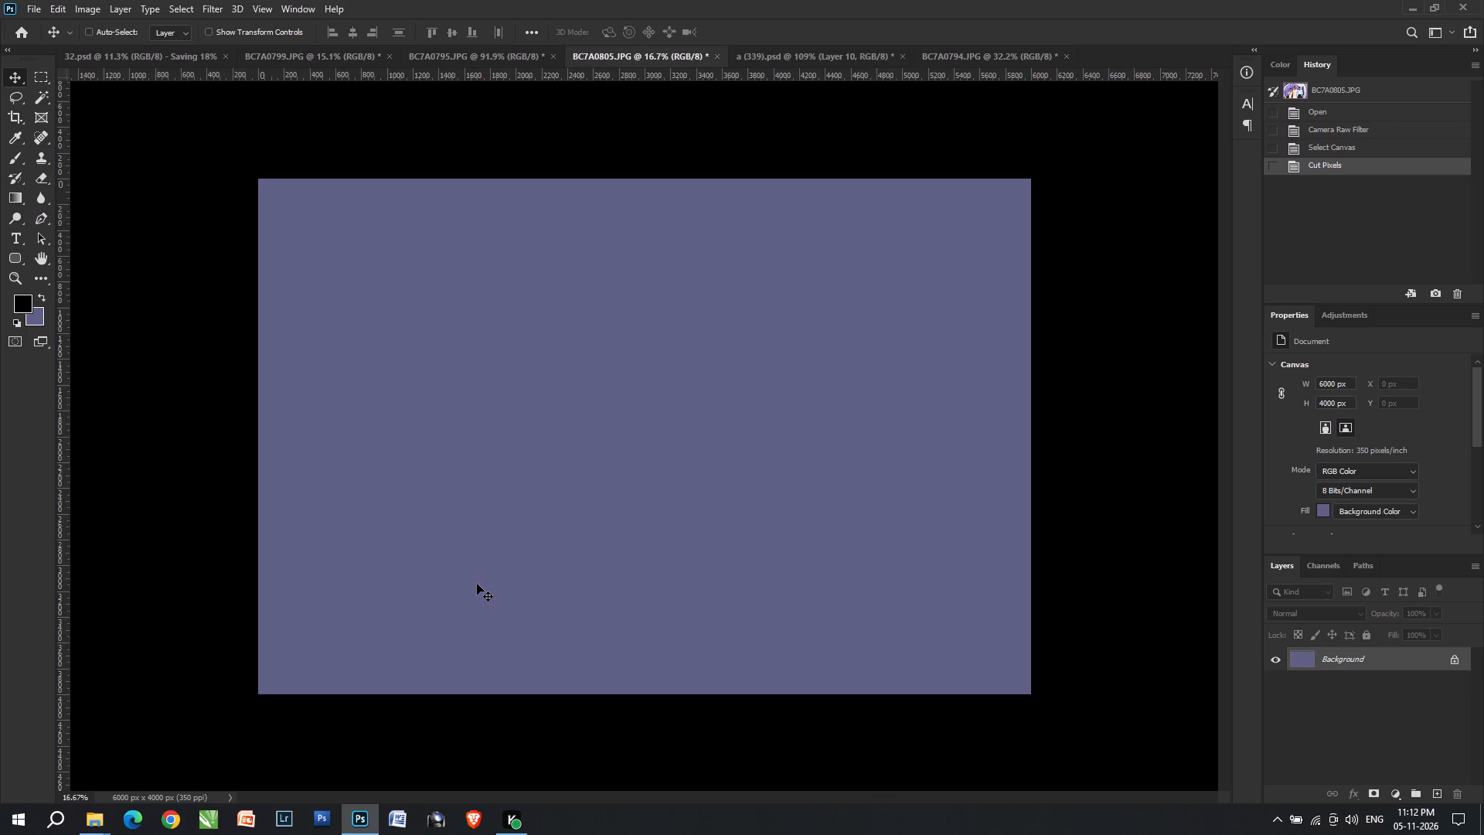
key(ctrl+w)
key(Tab)
key(shift+Return)
Close the four source photos BC7A0805, BC7A0795, BC7A0794 and BC7A0799 without saving their changes.
key(ctrl+w)
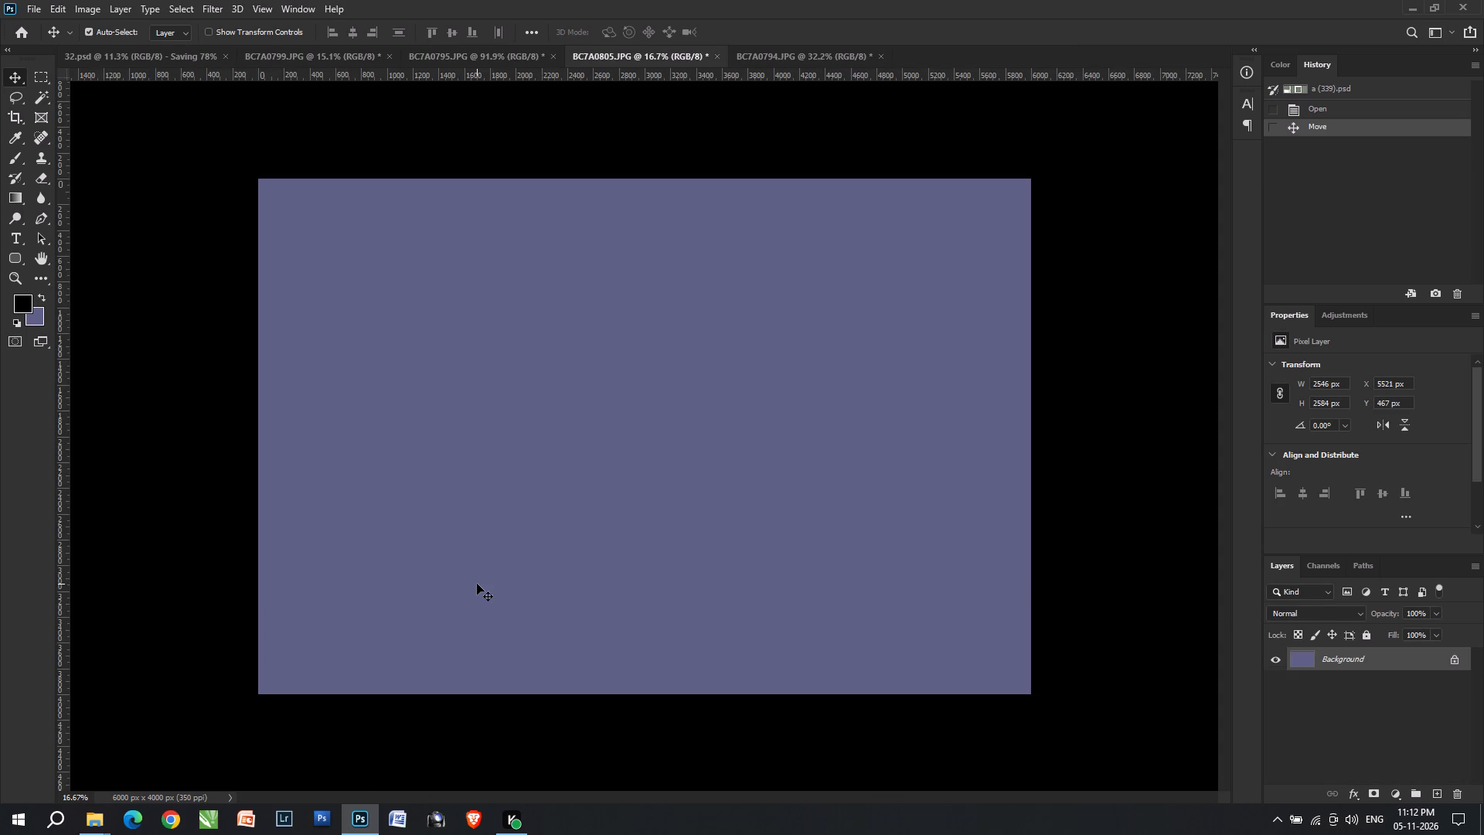
key(Tab)
key(Tab)
key(Return)
key(ctrl+Tab)
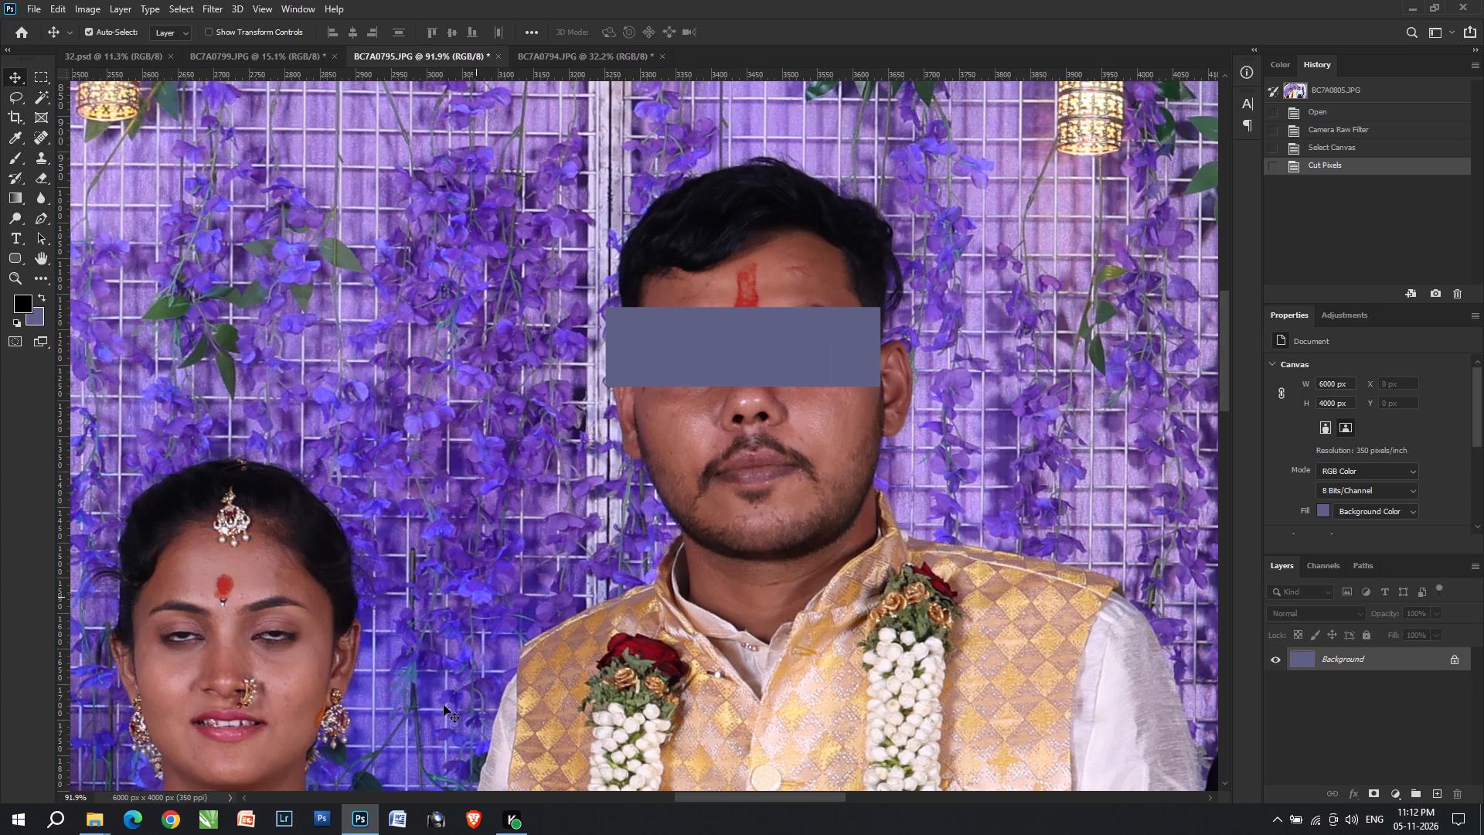
key(ctrl+w)
key(Tab)
key(Return)
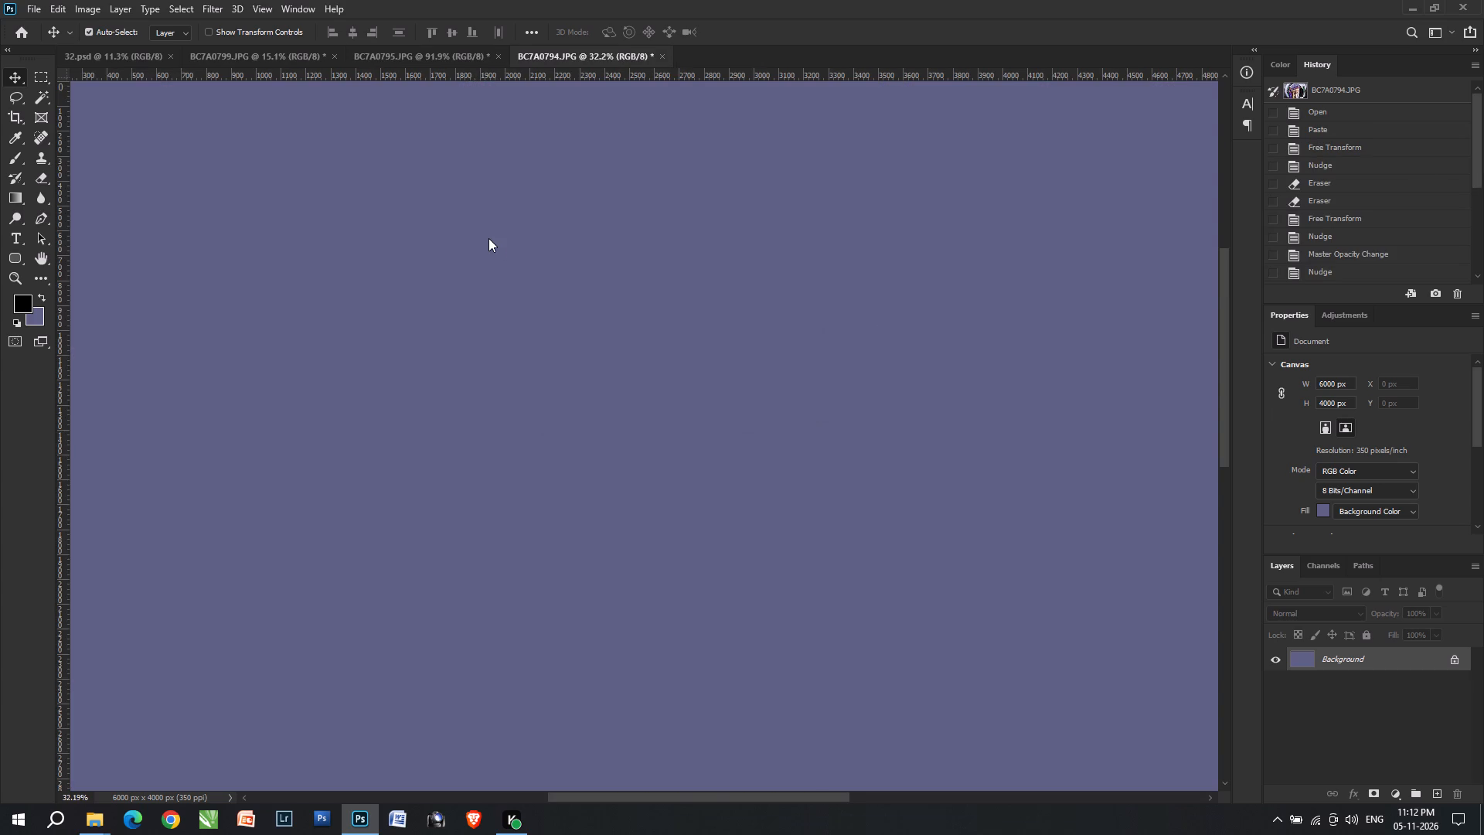
key(ctrl+w)
key(Tab)
key(Return)
key(ctrl+w)
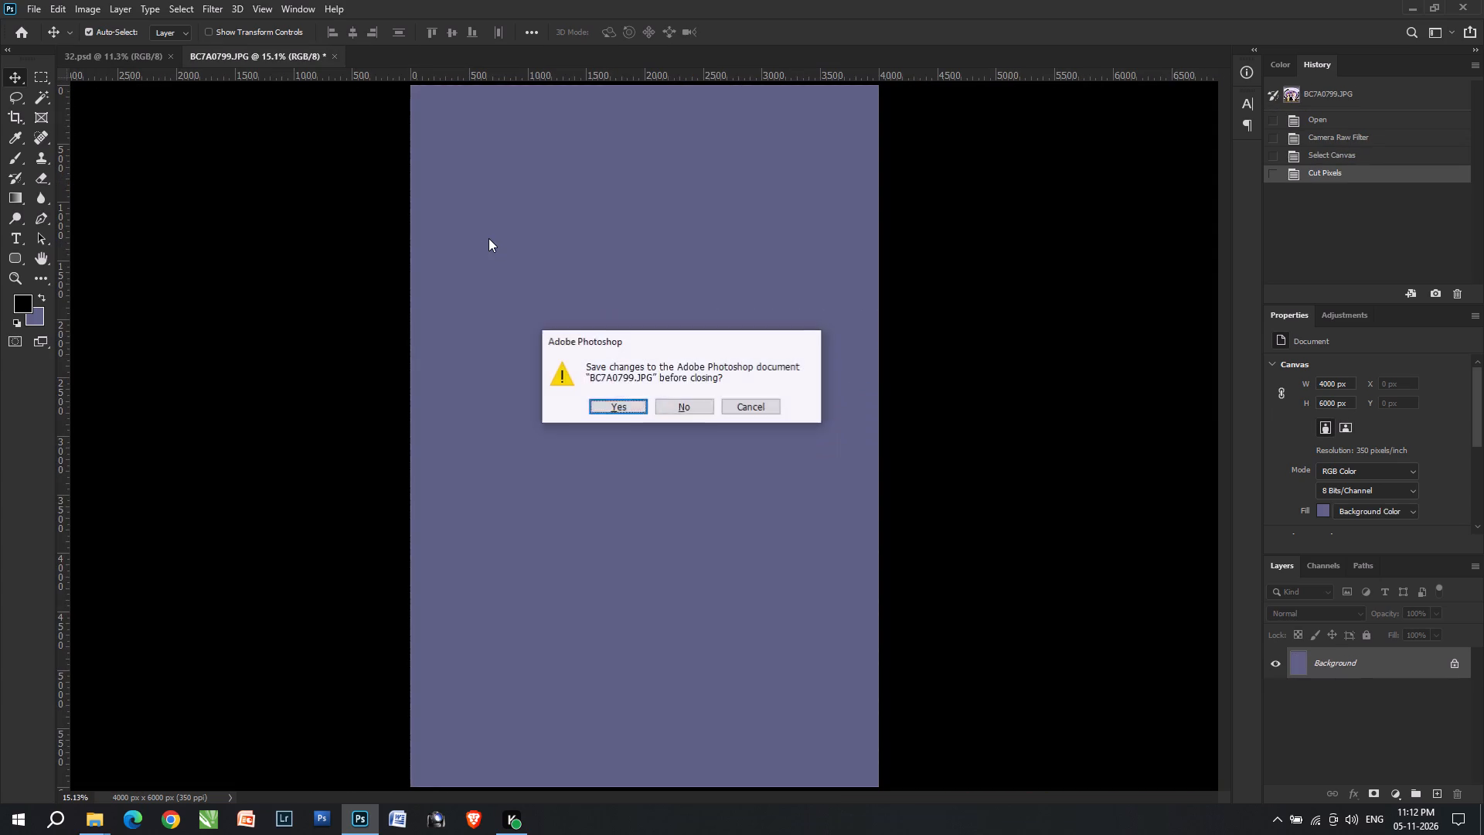
key(Tab)
key(Return)
On Layer 5 copy in 32.psd, sample the groom's skin tone and paint over the shine beneath his eye with a 30 px brush.
alt+scroll(773, 257, up, 2)
key(v)
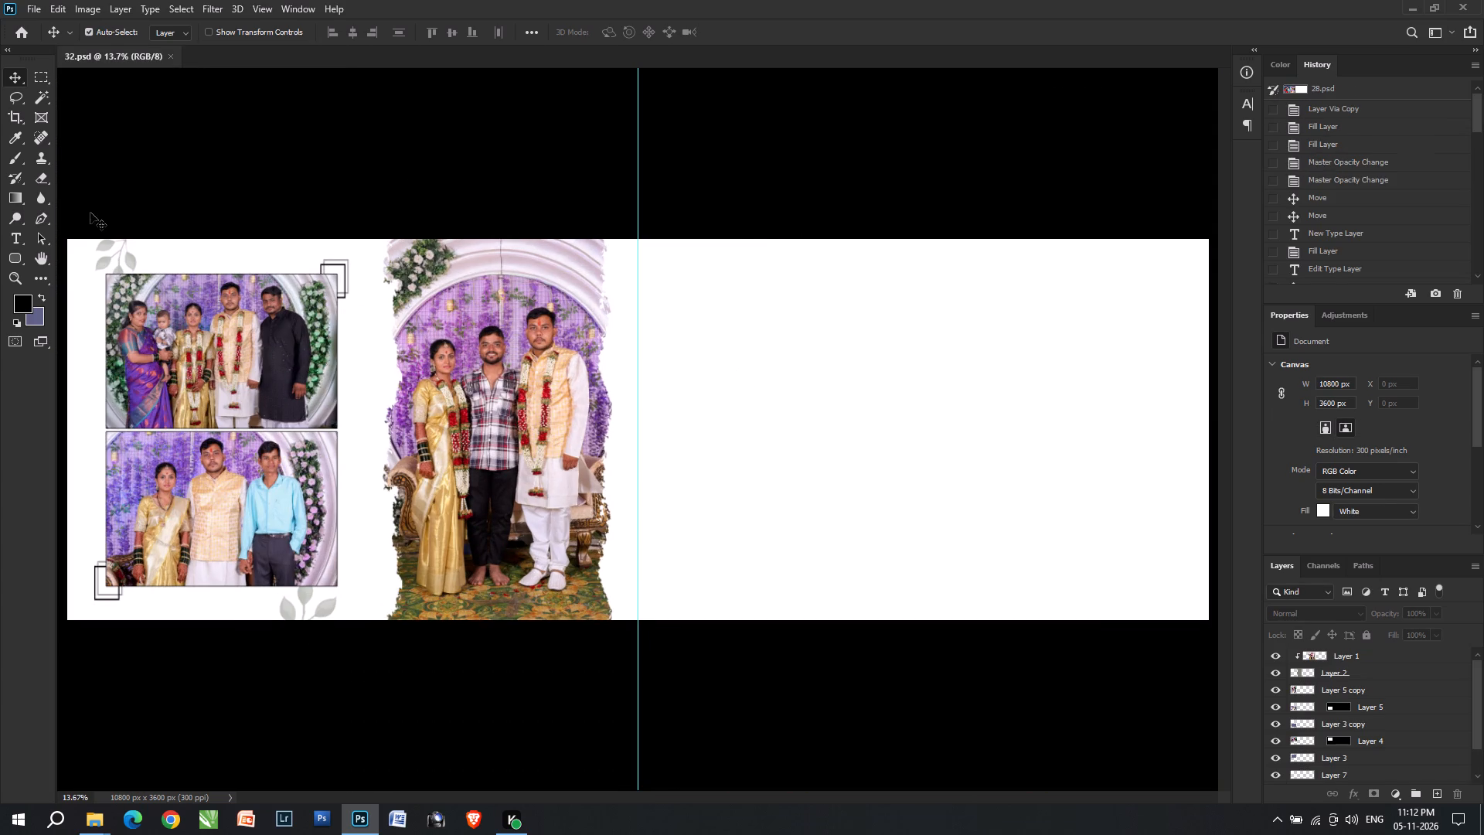
alt+scroll(142, 188, up, 14)
key(space)
drag(209, 332, 402, 332)
alt+scroll(377, 329, up, 5)
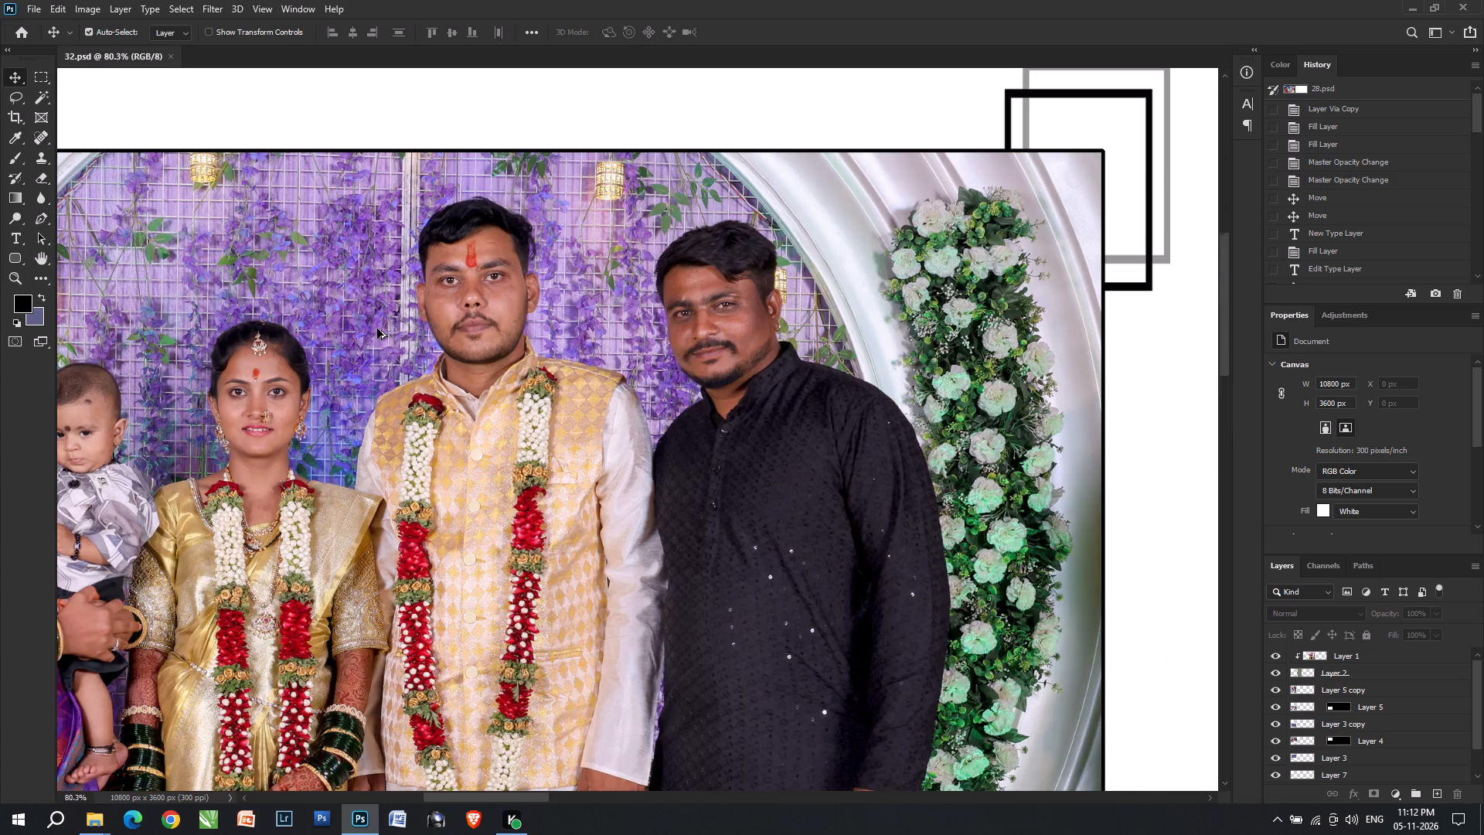
alt+scroll(471, 281, up, 15)
right_click(532, 330)
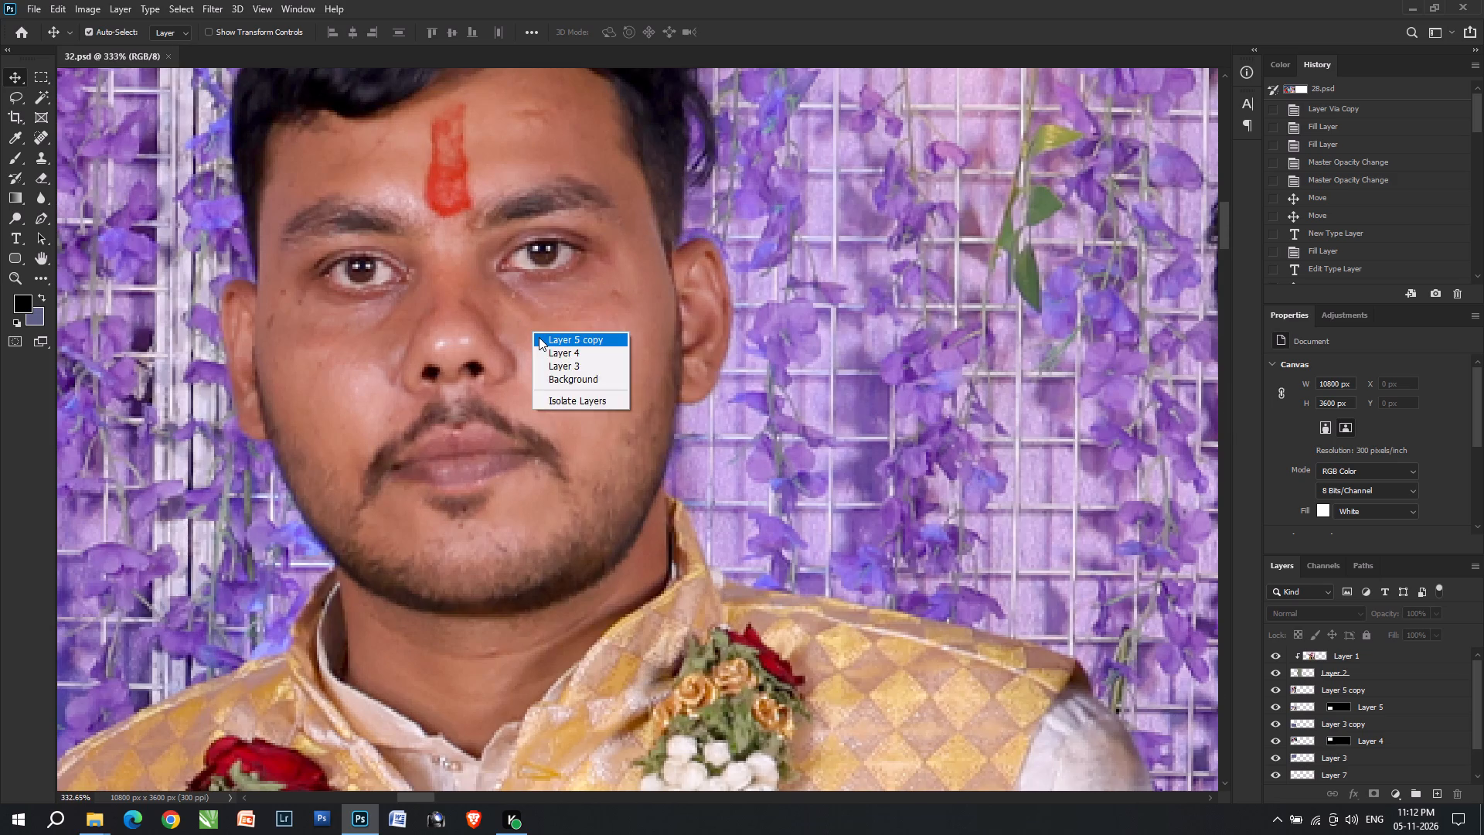
click(539, 337)
alt+scroll(539, 337, up, 3)
key(v)
text(BB)
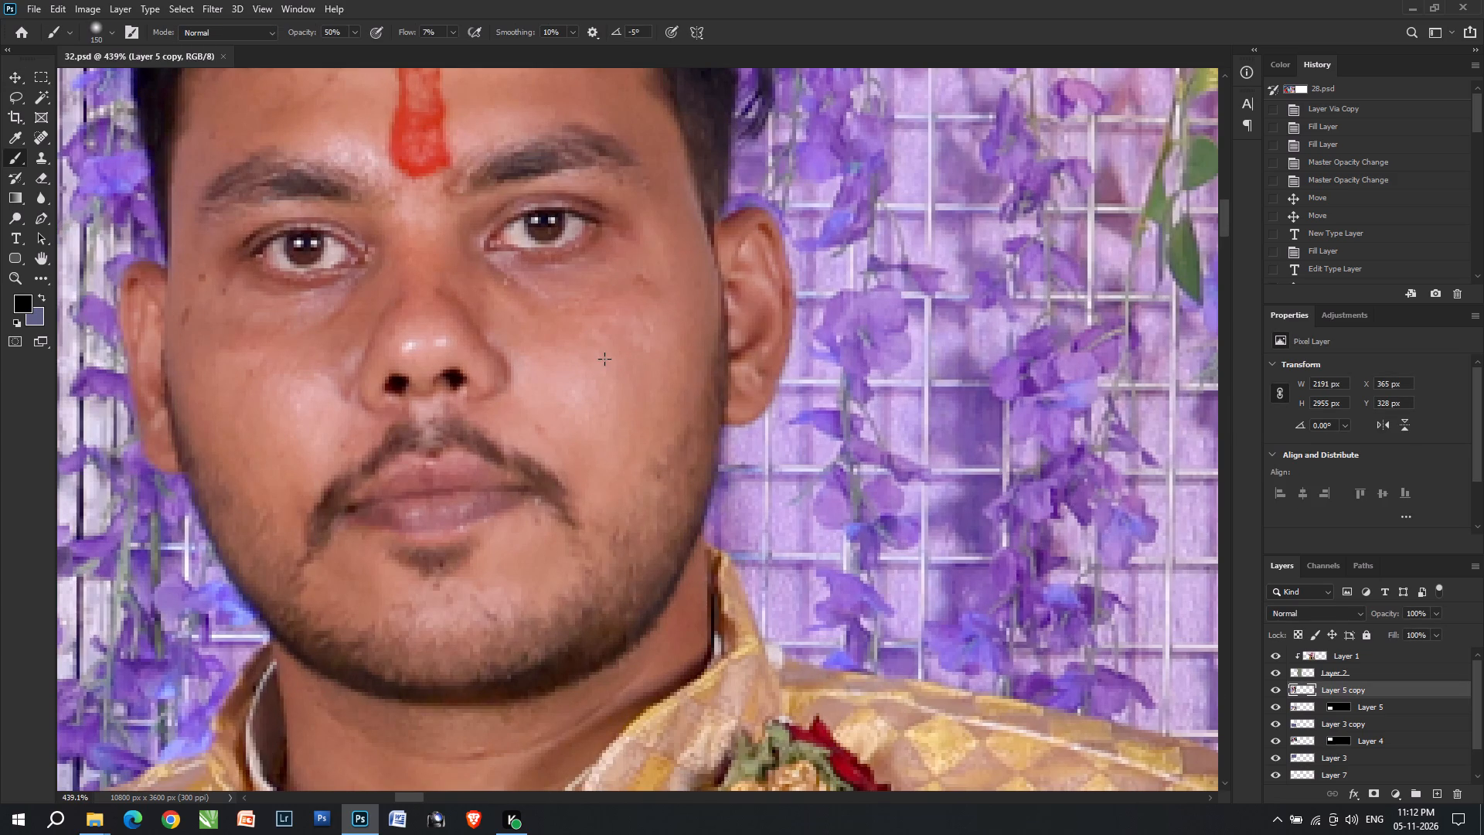
key(b)
key(bracketleft)
key(bracketleft)
key(bracketleft)
key(bracketleft)
key(bracketleft)
key(bracketleft)
key(bracketleft)
key(bracketleft)
key(bracketleft)
key(bracketleft)
key(bracketleft)
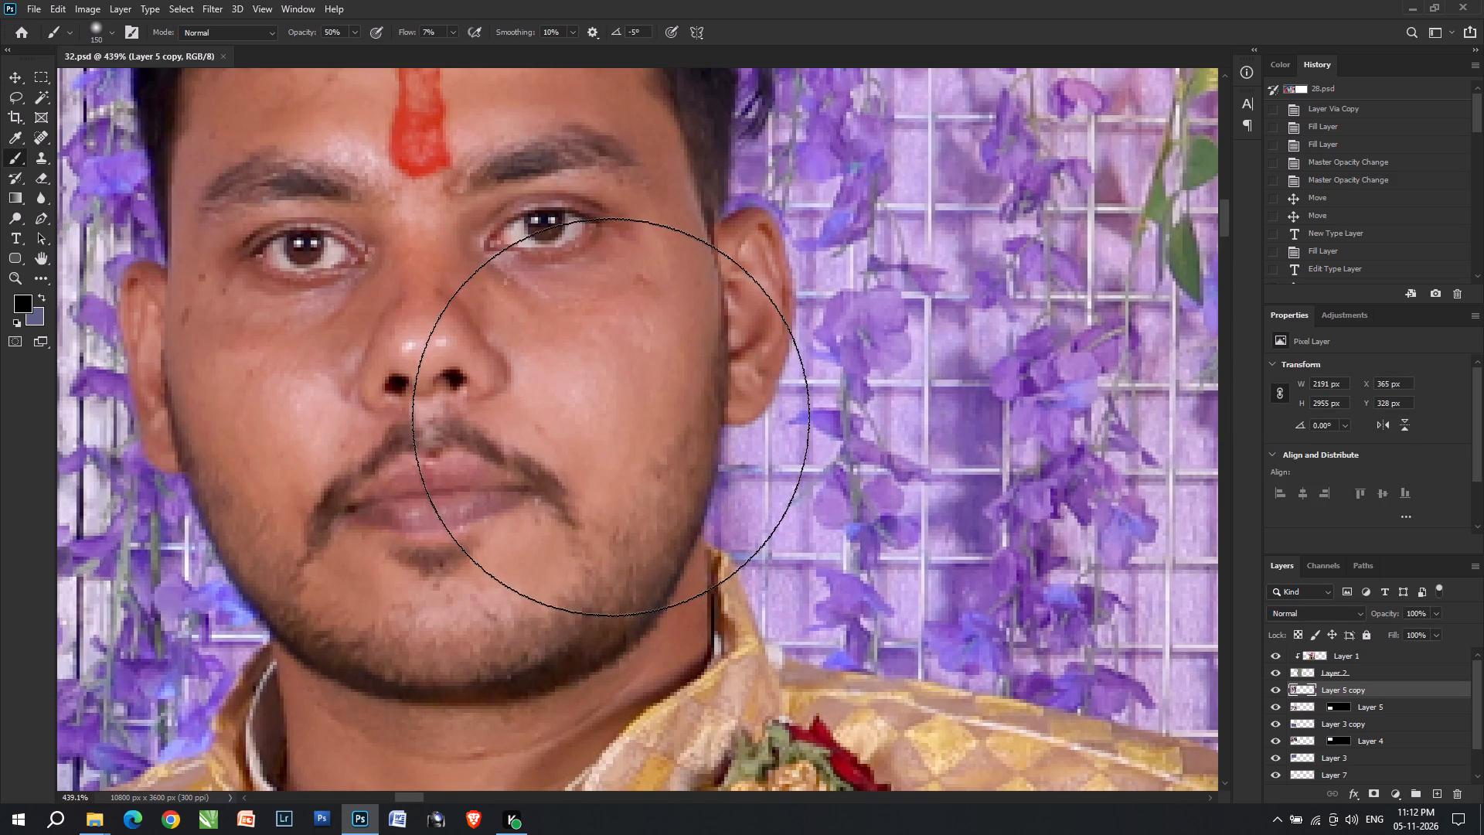
key(bracketleft)
key(bracketright)
key(bracketleft)
alt+click(646, 358)
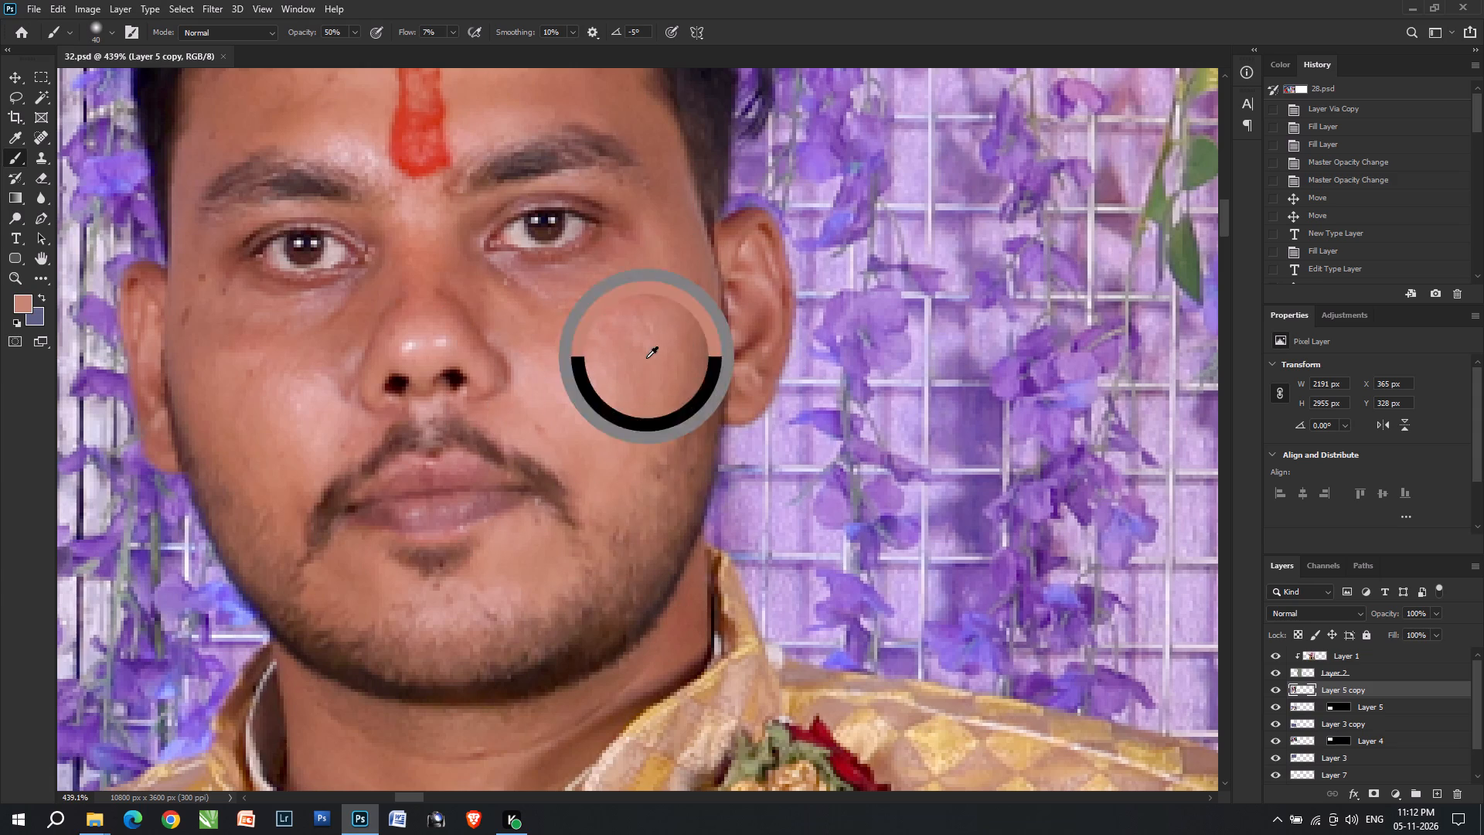
drag(631, 321, 574, 322)
text([][)
key(bracketleft)
drag(570, 322, 562, 323)
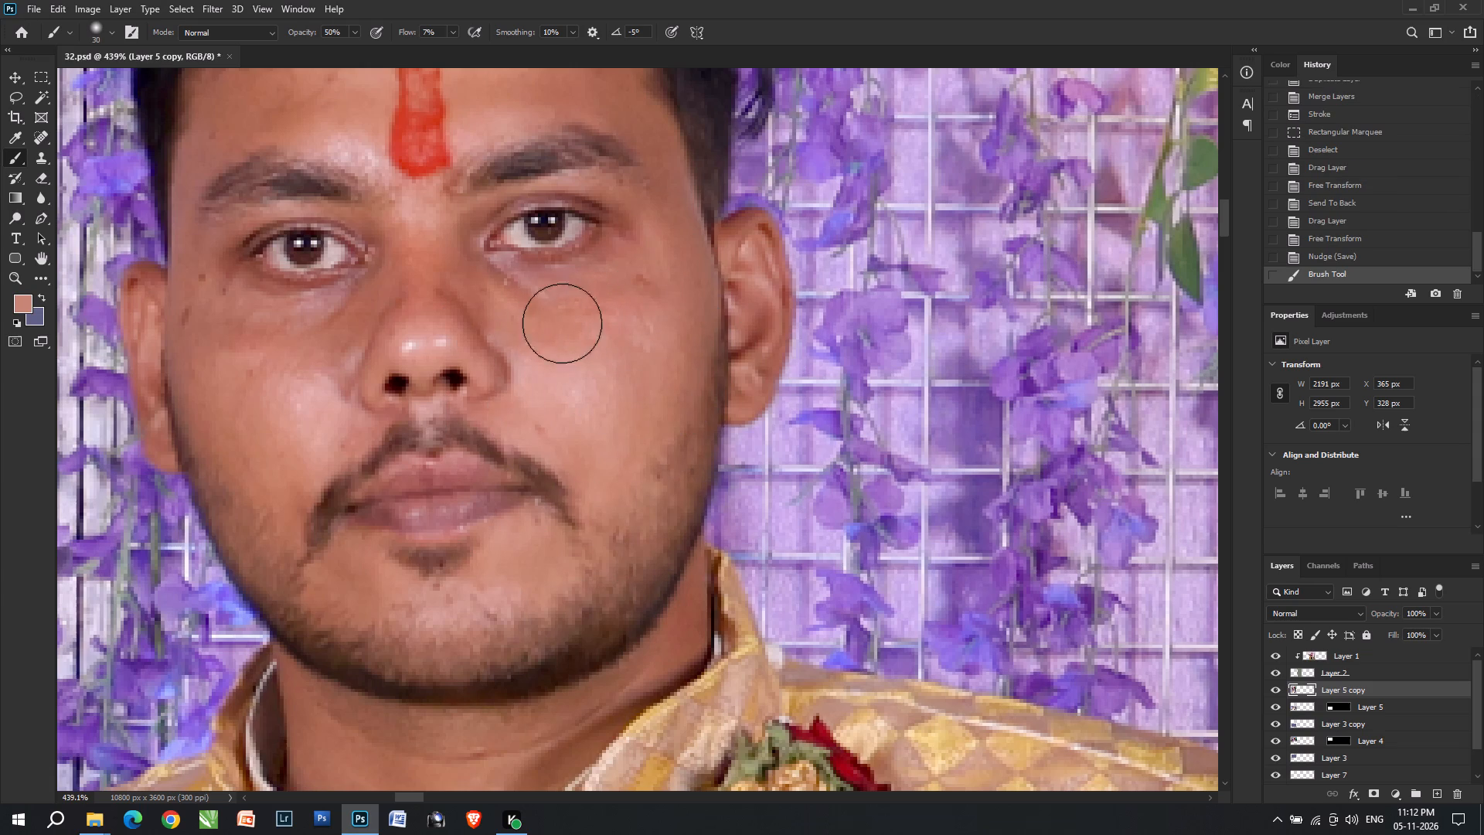
drag(562, 323, 510, 356)
Even out the groom's other cheek with the same skin tone, then touch up the under-eye and nose area with a 15 px brush.
drag(284, 352, 267, 484)
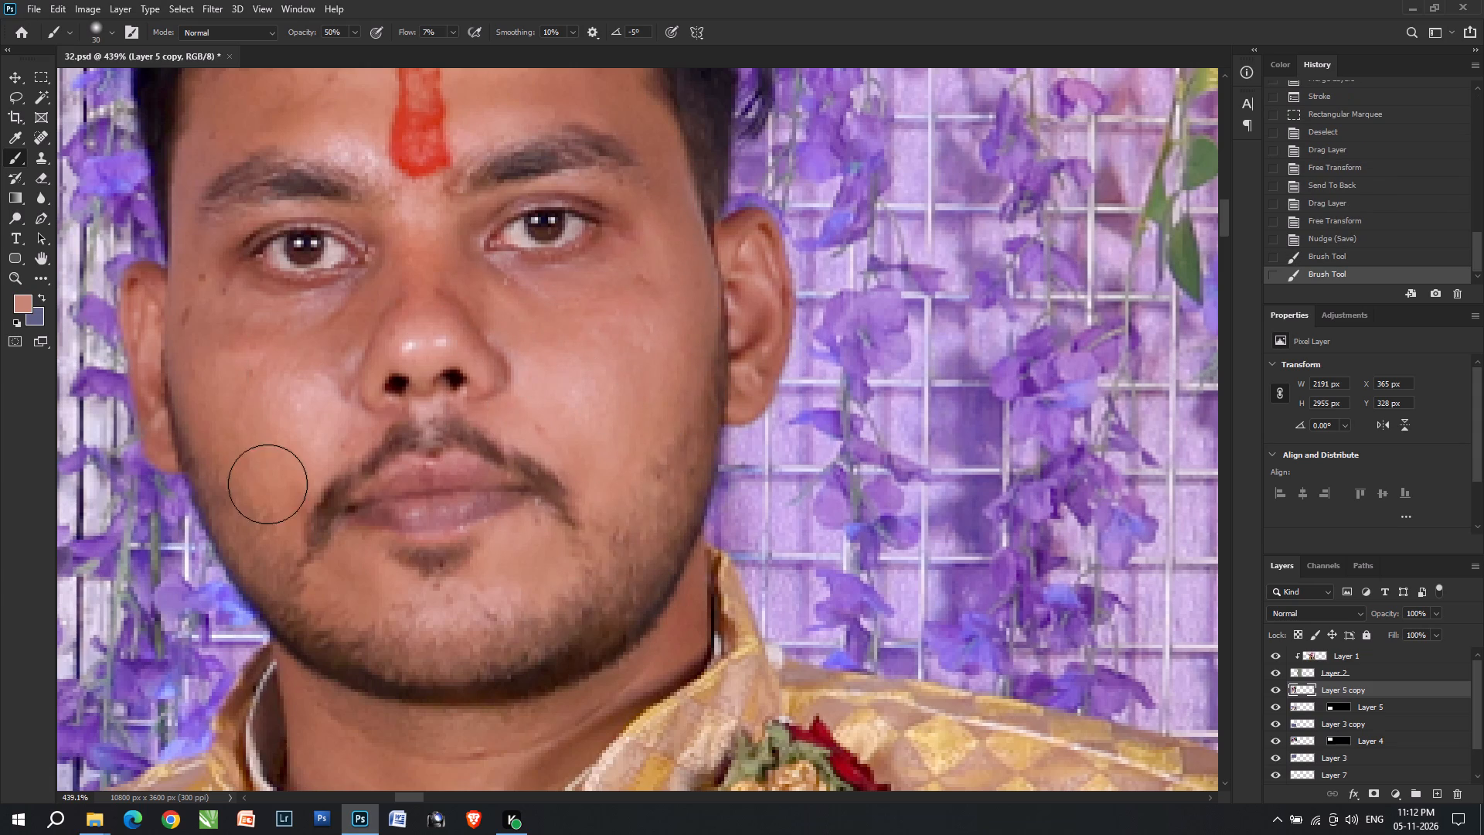
drag(267, 484, 311, 389)
drag(311, 389, 311, 398)
key(bracketleft)
key(bracketleft)
key(bracketleft)
drag(323, 312, 403, 313)
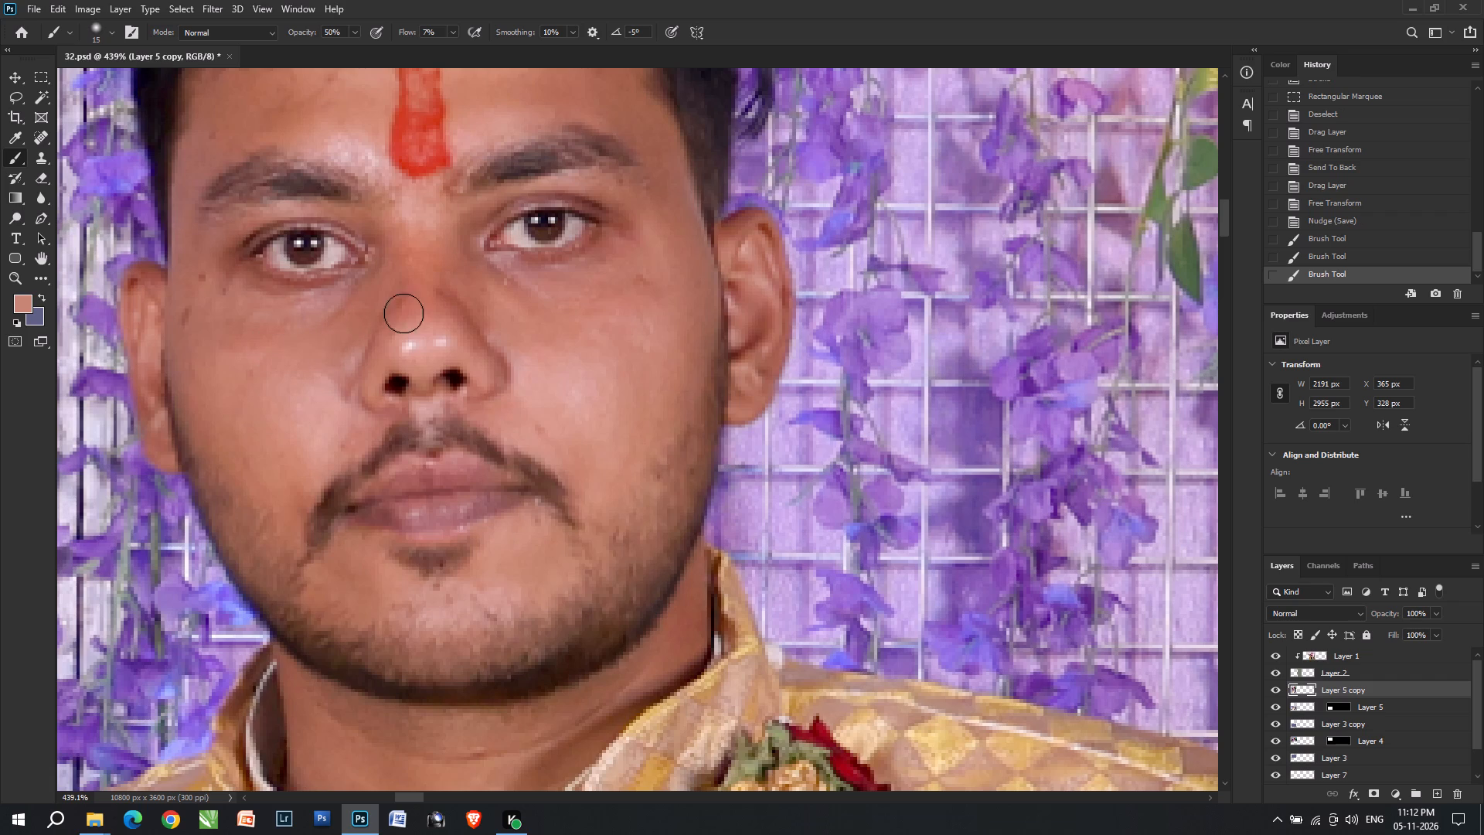
drag(403, 313, 640, 305)
Examine the groom's face in the framed photos and check the overall spread for areas needing retouching.
alt+scroll(684, 460, down, 14)
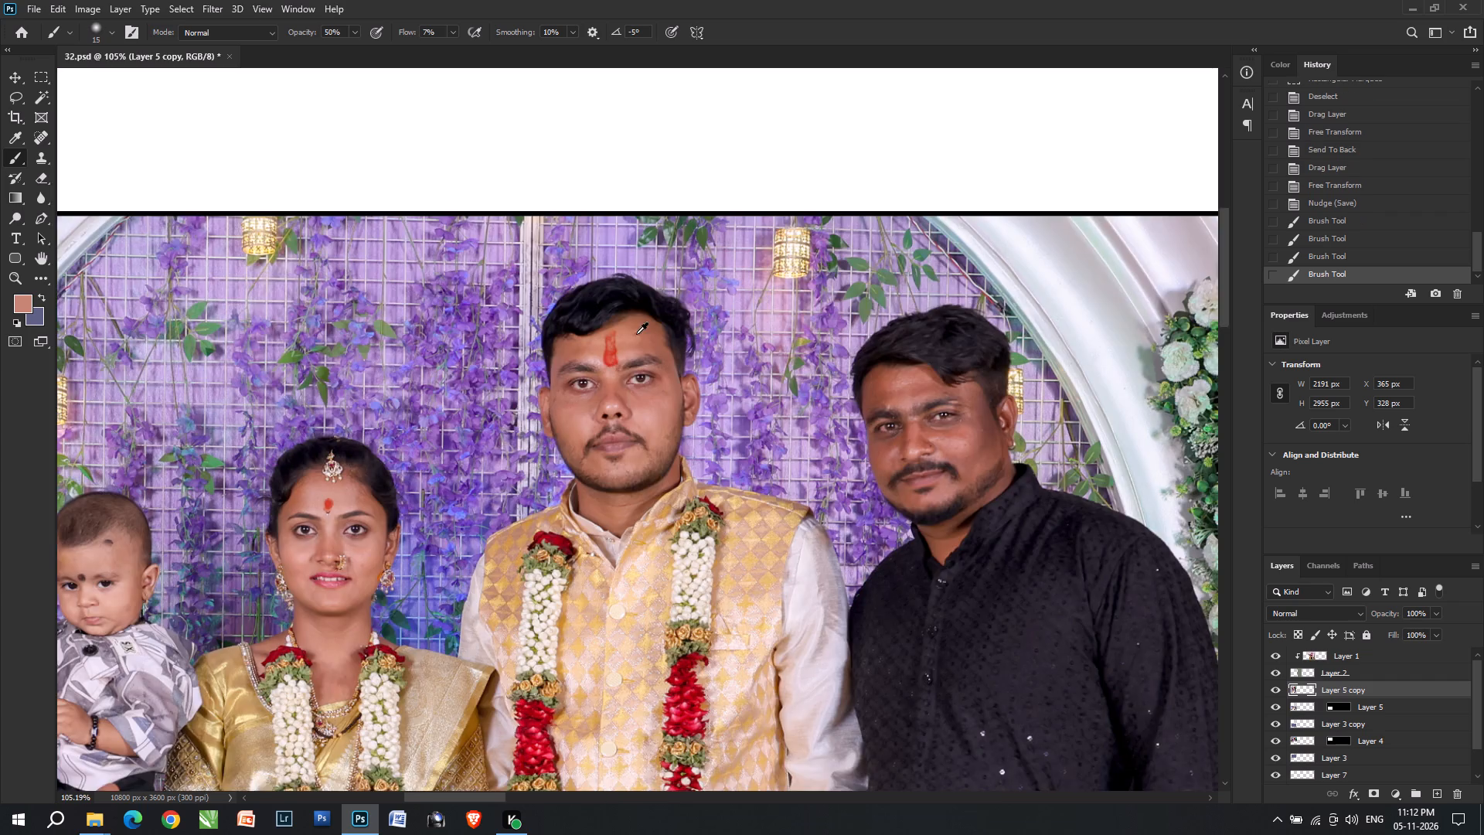
alt+scroll(636, 334, down, 5)
key(v)
key(space)
key(space)
key(space)
key(space)
key(space)
key(space)
key(space)
key(space)
key(space)
key(space)
key(space)
key(space)
drag(681, 585, 588, 0)
drag(636, 330, 650, 312)
alt+scroll(325, 210, up, 11)
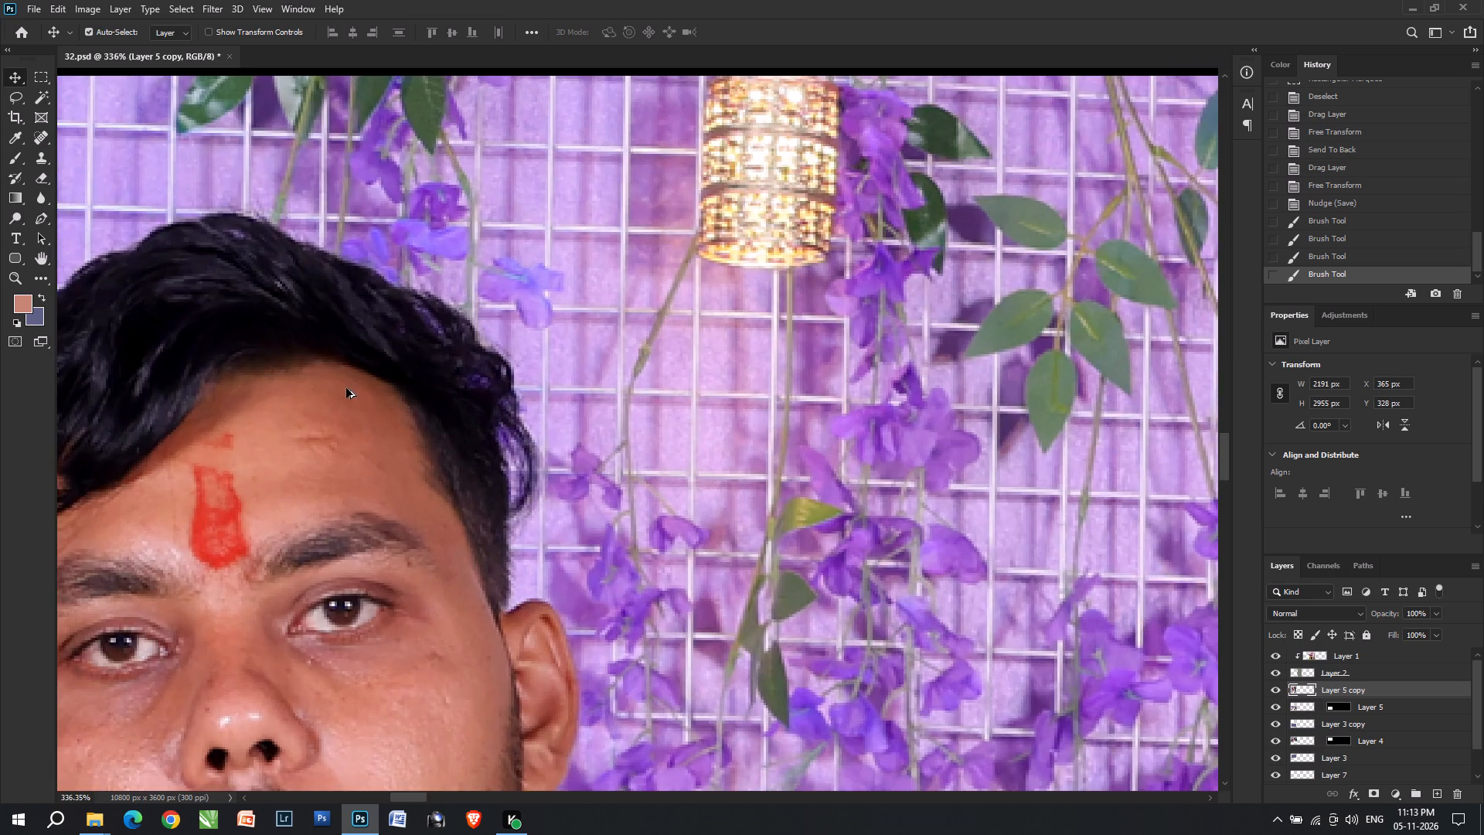
key(v)
scroll(351, 385, down, 20)
scroll(351, 385, down, 5)
alt+scroll(338, 134, up, 5)
key(space)
drag(353, 173, 460, 513)
alt+scroll(552, 253, up, 13)
alt+scroll(550, 144, down, 20)
alt+scroll(550, 144, down, 10)
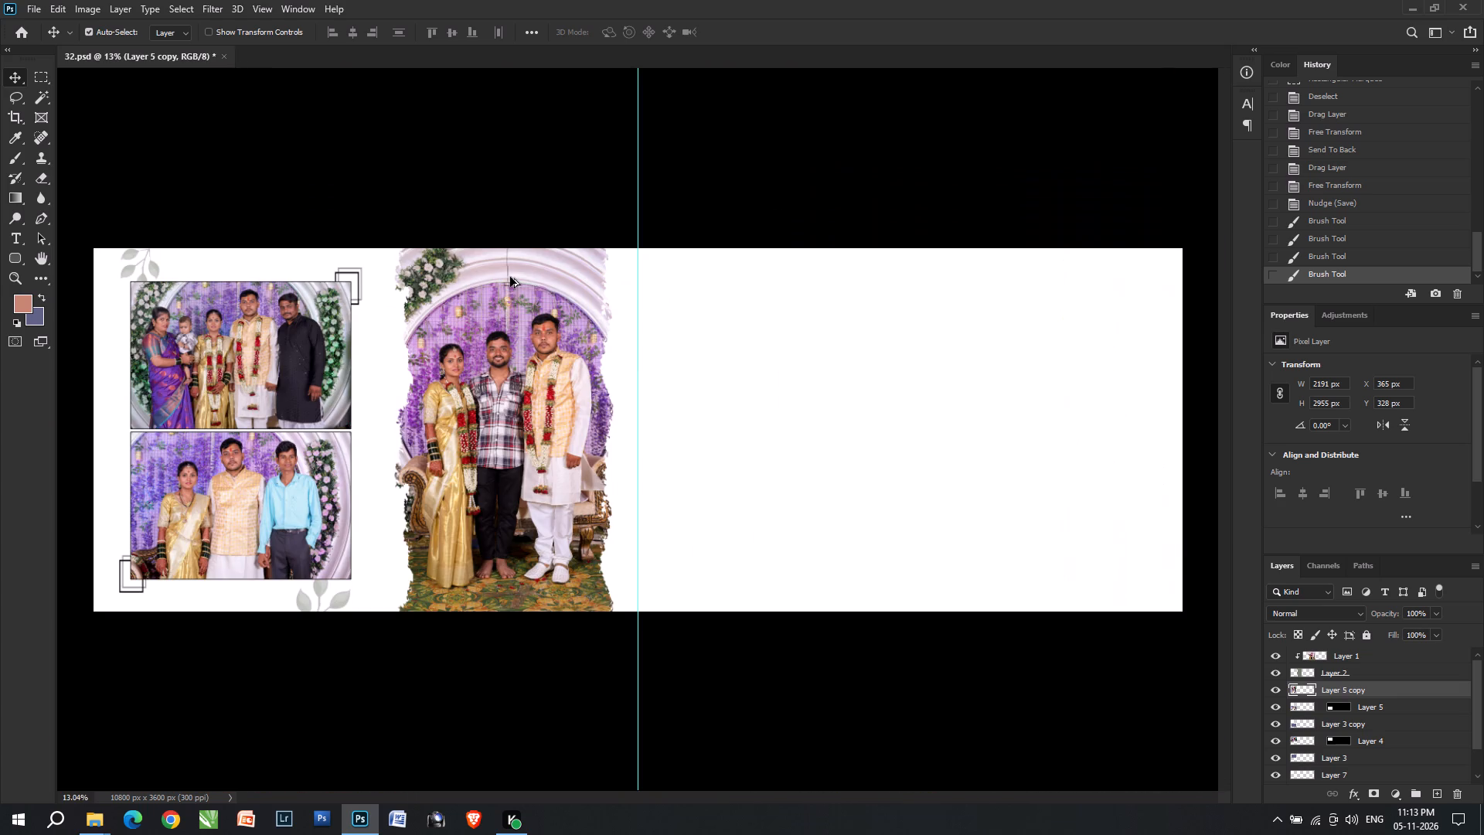
Sample the groom's forehead skin tone and paint over the shine and marks around his red tilak with 30 and 20 px brushes.
alt+scroll(297, 308, up, 20)
alt+scroll(297, 308, up, 6)
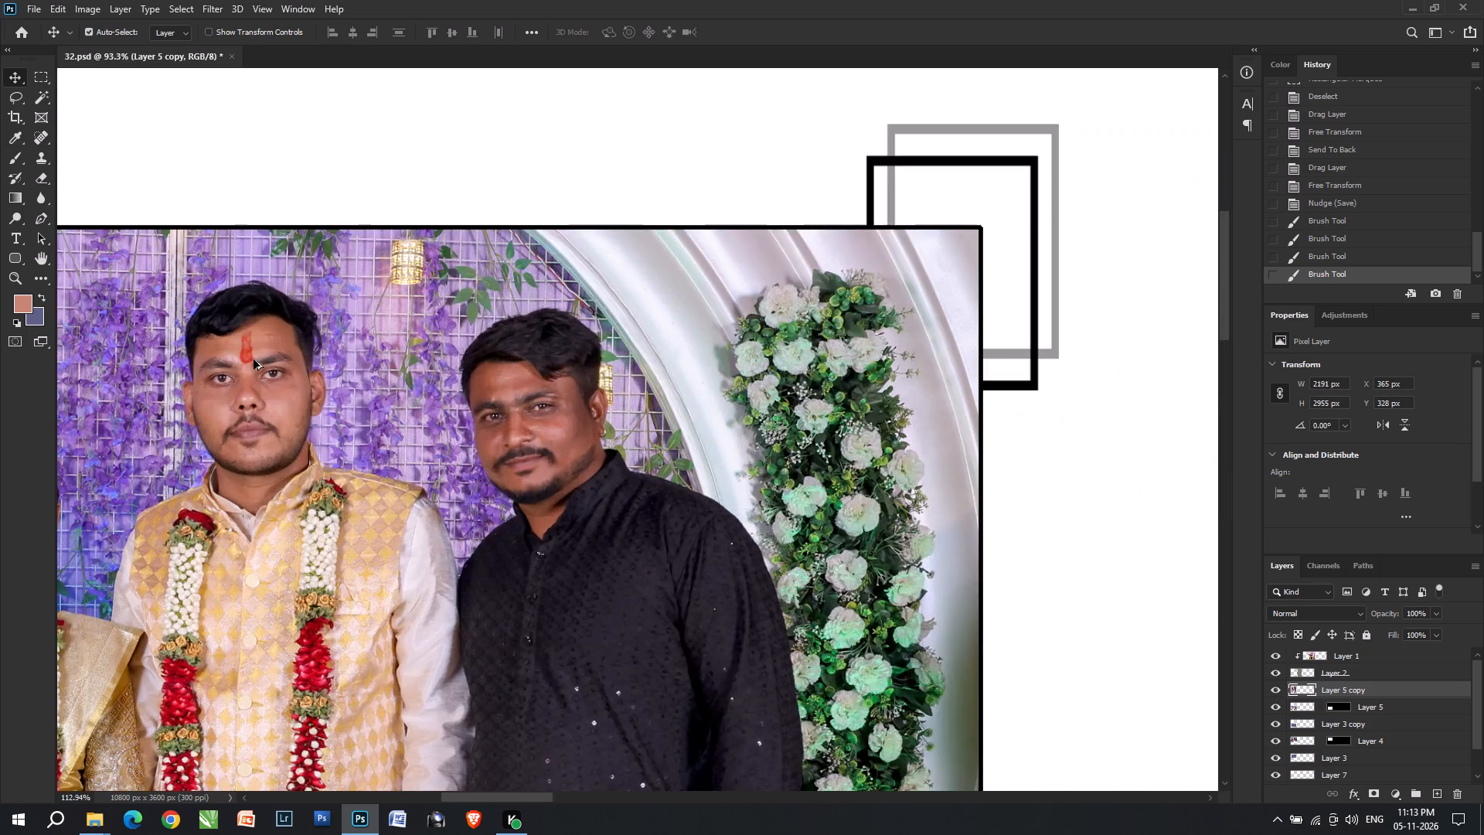
alt+scroll(254, 360, up, 13)
click(253, 349)
key(v)
key(b)
alt+click(279, 298)
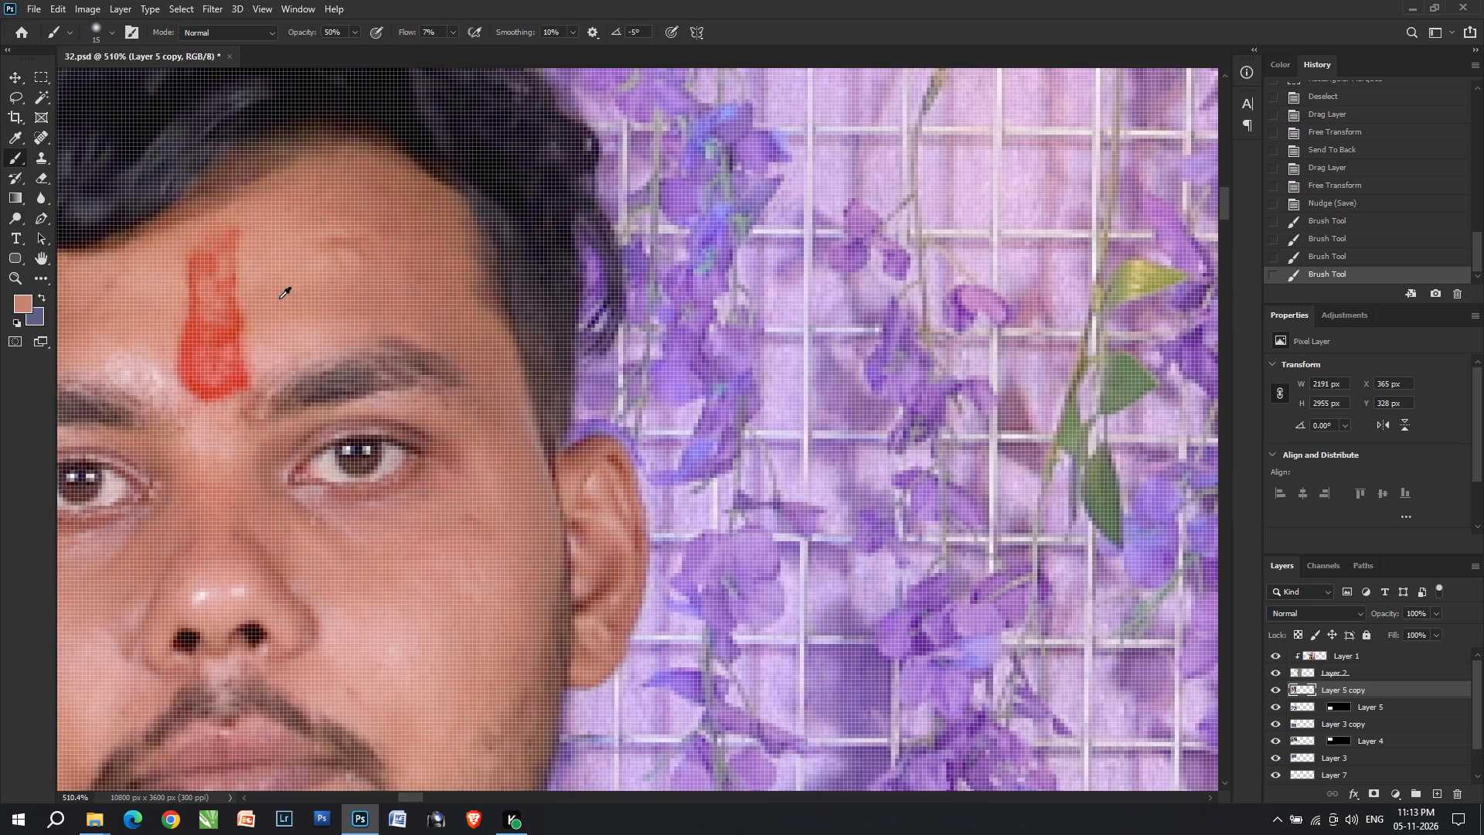
alt+click(290, 262)
text(]])
key(bracketright)
drag(288, 281, 286, 271)
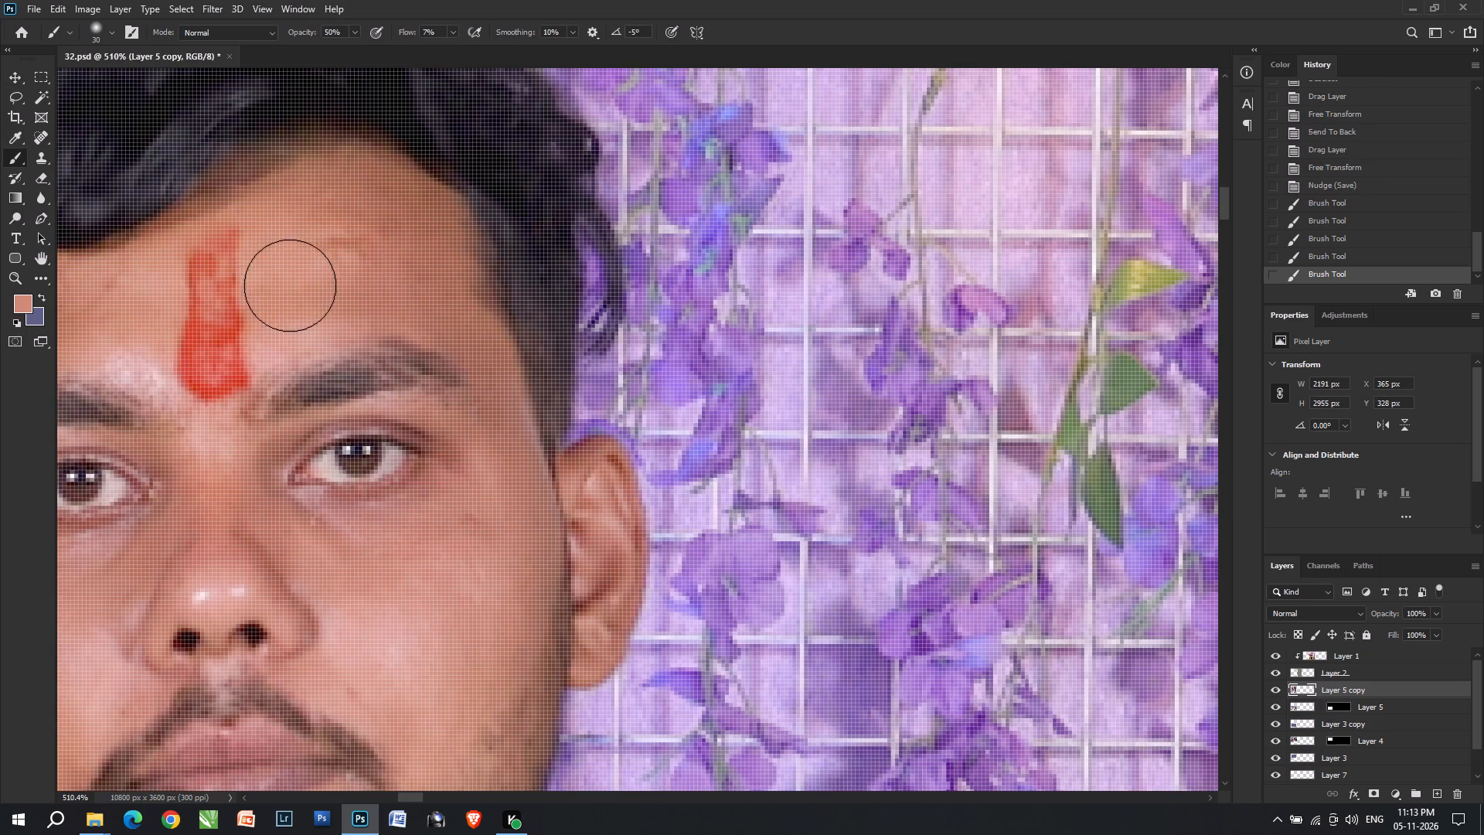
key(bracketleft)
key(bracketleft)
drag(298, 295, 265, 295)
drag(265, 295, 390, 292)
key(space)
drag(245, 333, 546, 349)
drag(421, 353, 324, 302)
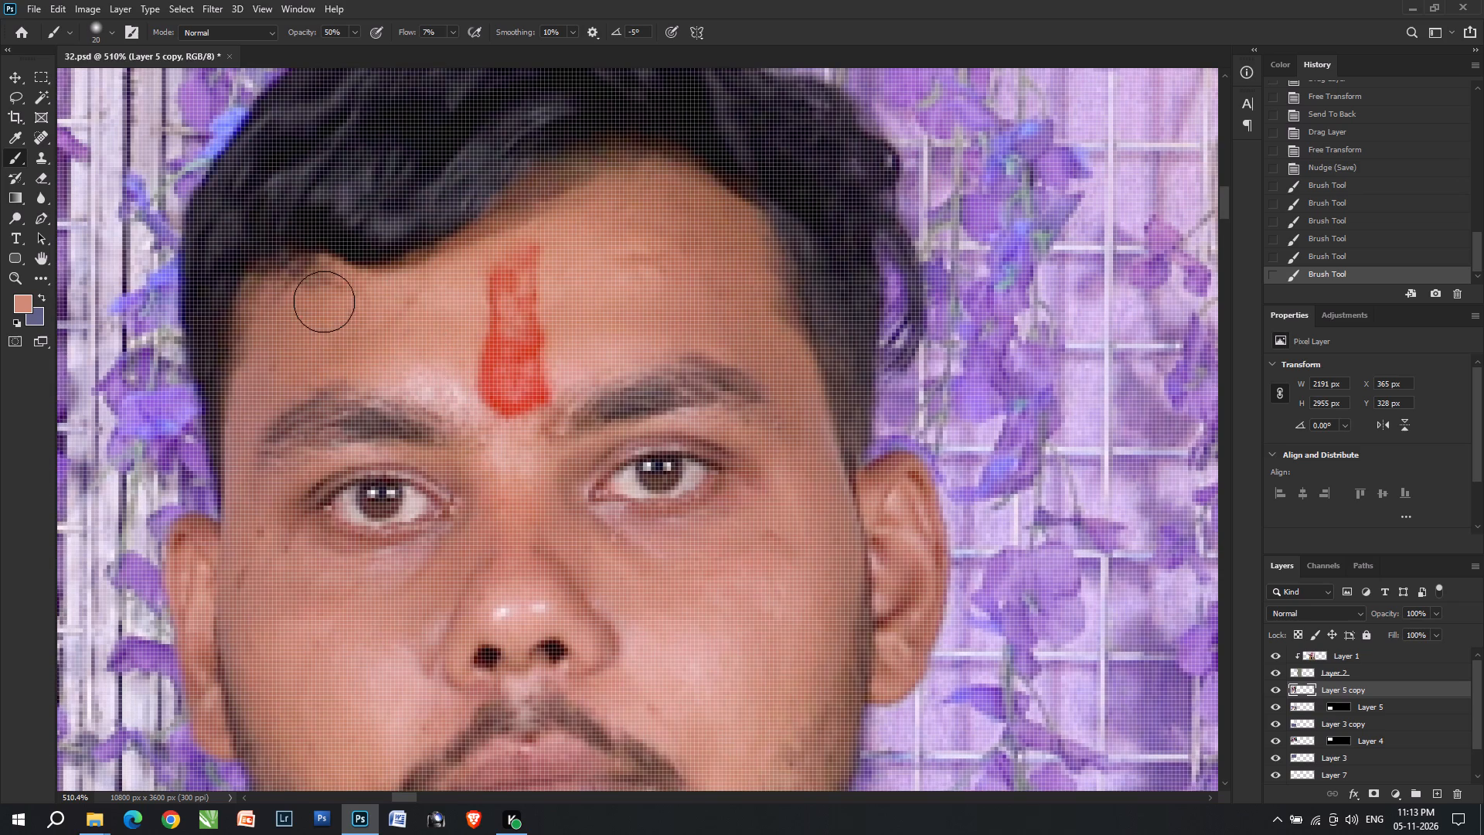
drag(324, 302, 669, 282)
drag(669, 282, 743, 251)
Save the retouched layout 32.psd.
alt+scroll(587, 402, down, 20)
alt+scroll(587, 402, down, 12)
key(v)
key(space)
drag(888, 461, 505, 302)
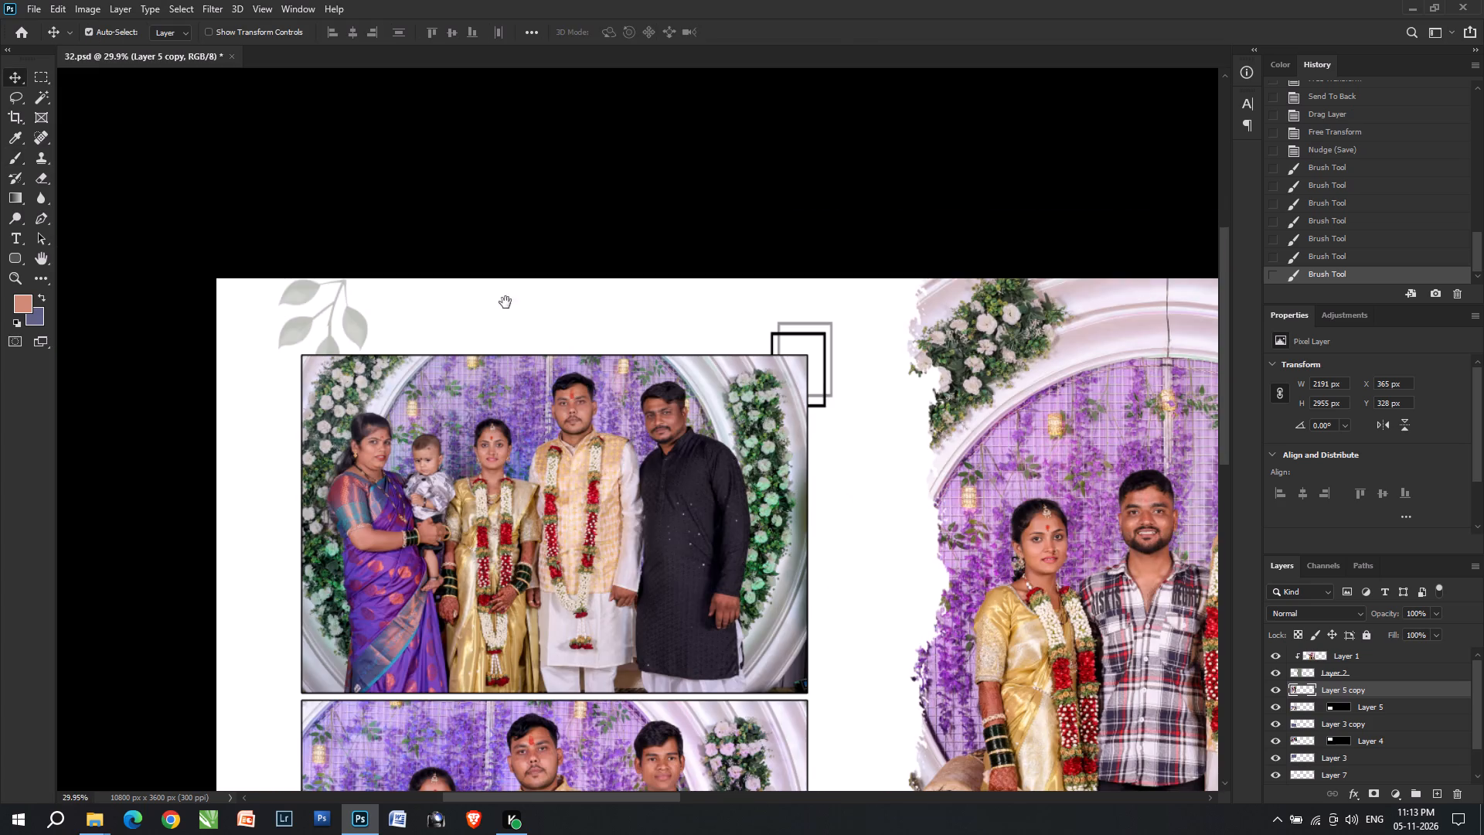
drag(505, 302, 436, 280)
alt+scroll(526, 372, down, 7)
key(ctrl+s)
key(space)
key(space)
key(space)
key(space)
key(space)
key(space)
key(space)
key(space)
key(space)
key(space)
key(space)
key(space)
key(space)
drag(985, 421, 699, 421)
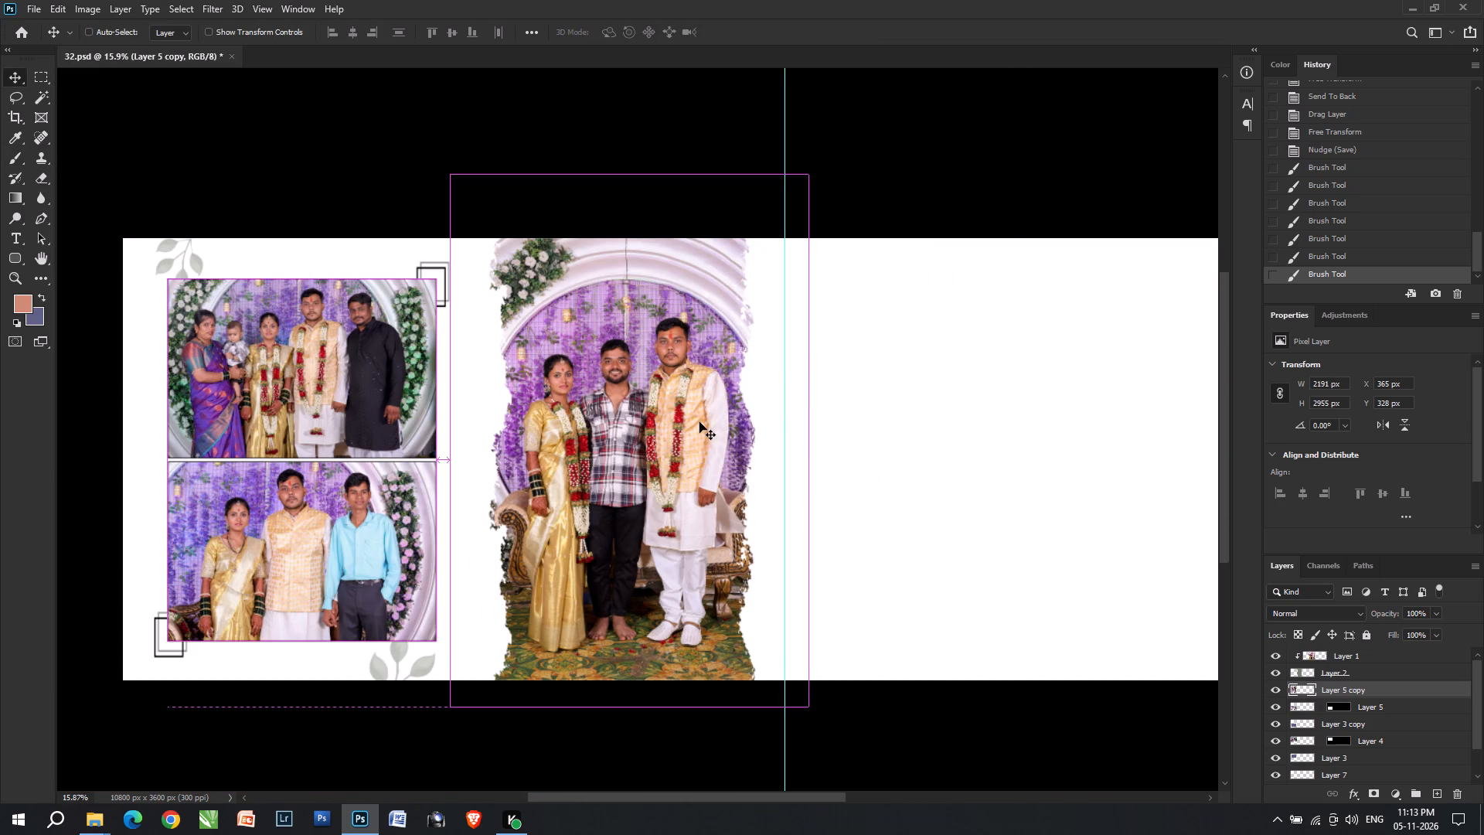
key(v)
In File Explorer, move the used photos BC7A0794, BC7A0795, BC7A0799 and BC7A0805 from folder 03 into the done folder.
key(alt+Tab)
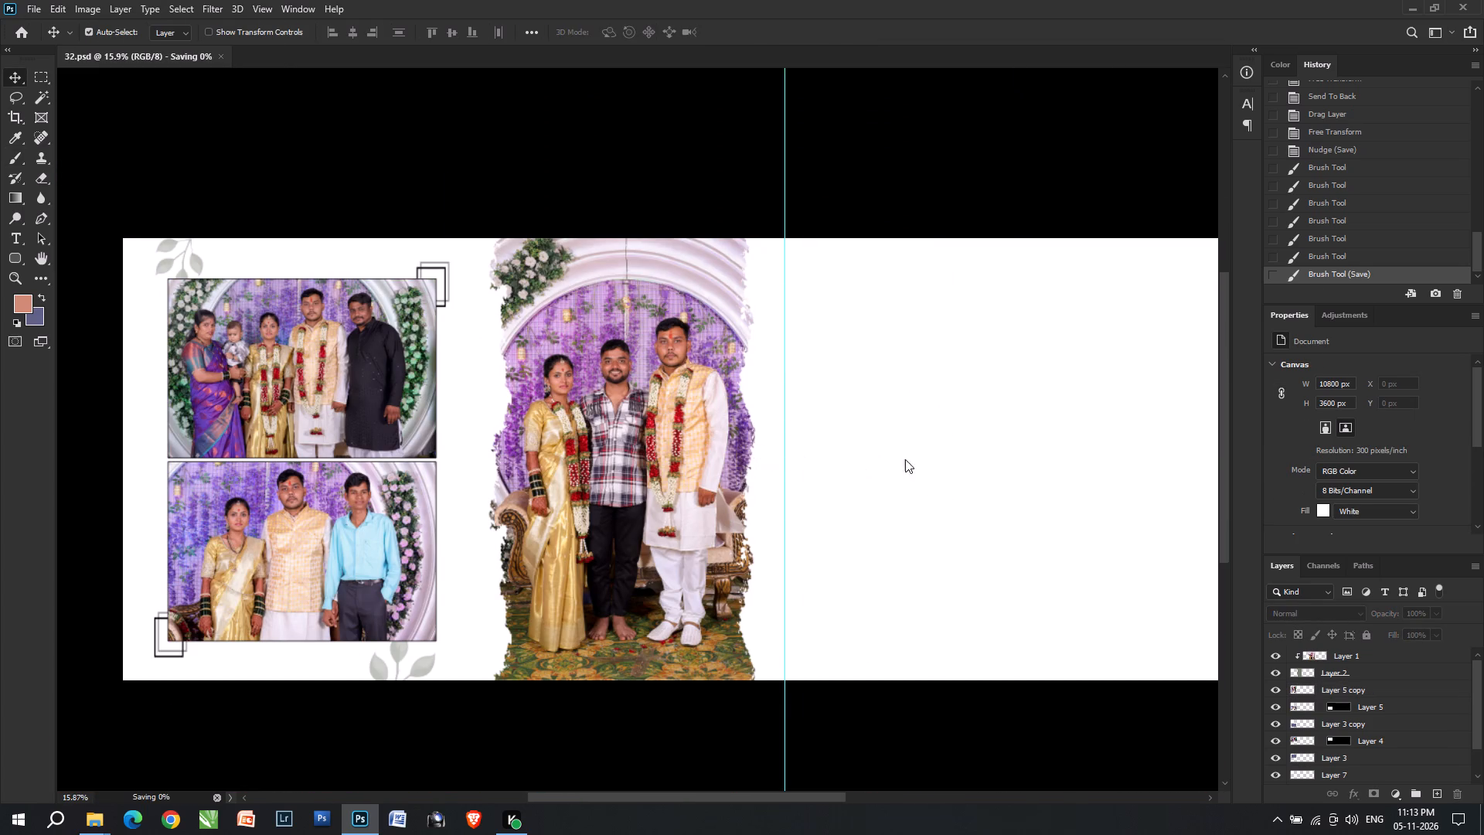
key(alt+Tab)
key(alt+Tab)
key(alt+Tab)
drag(972, 277, 962, 325)
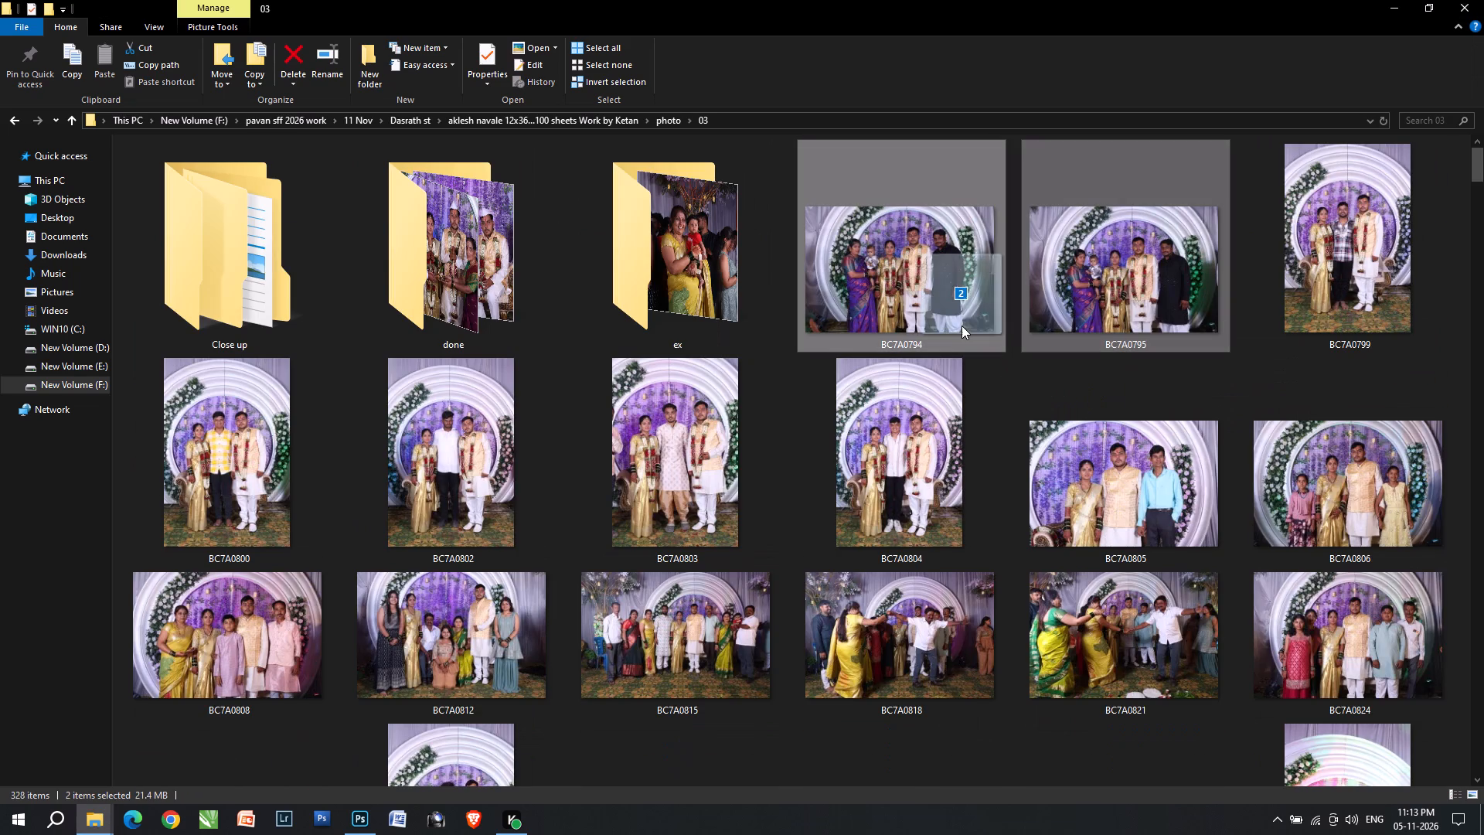
drag(962, 325, 948, 300)
ctrl+click(1312, 285)
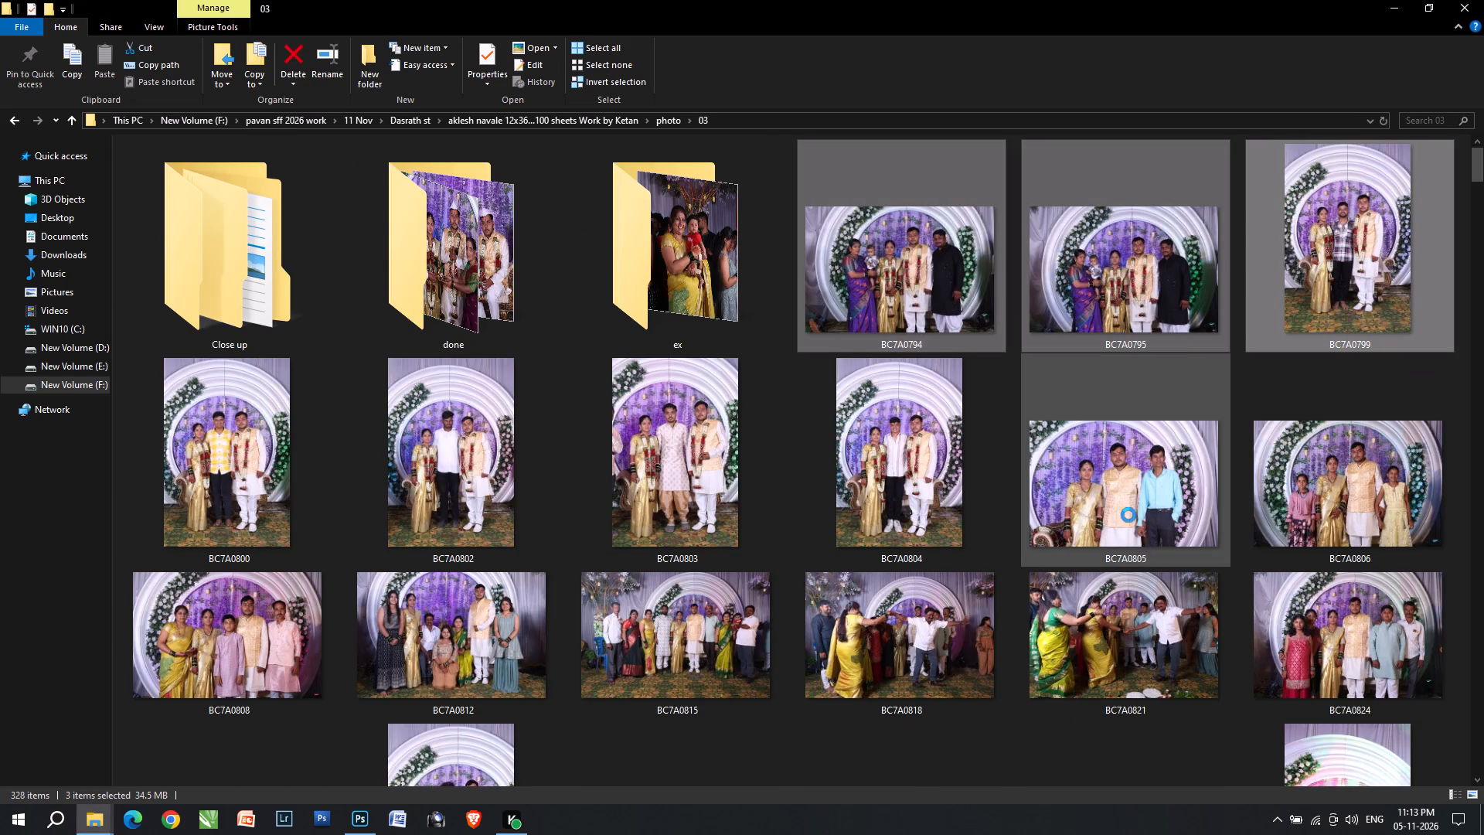
ctrl+click(1128, 515)
drag(969, 305, 505, 264)
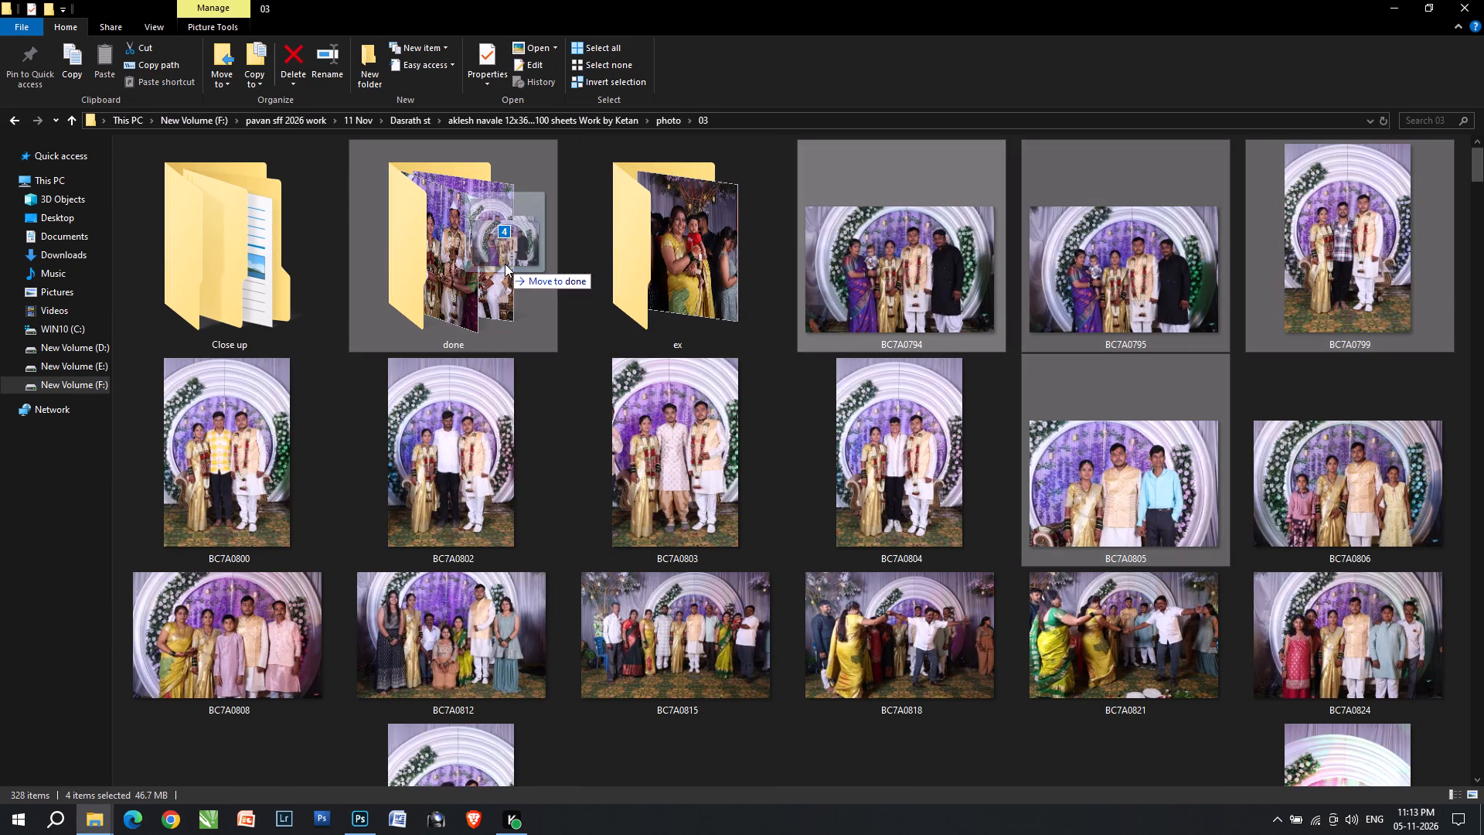
drag(505, 264, 505, 263)
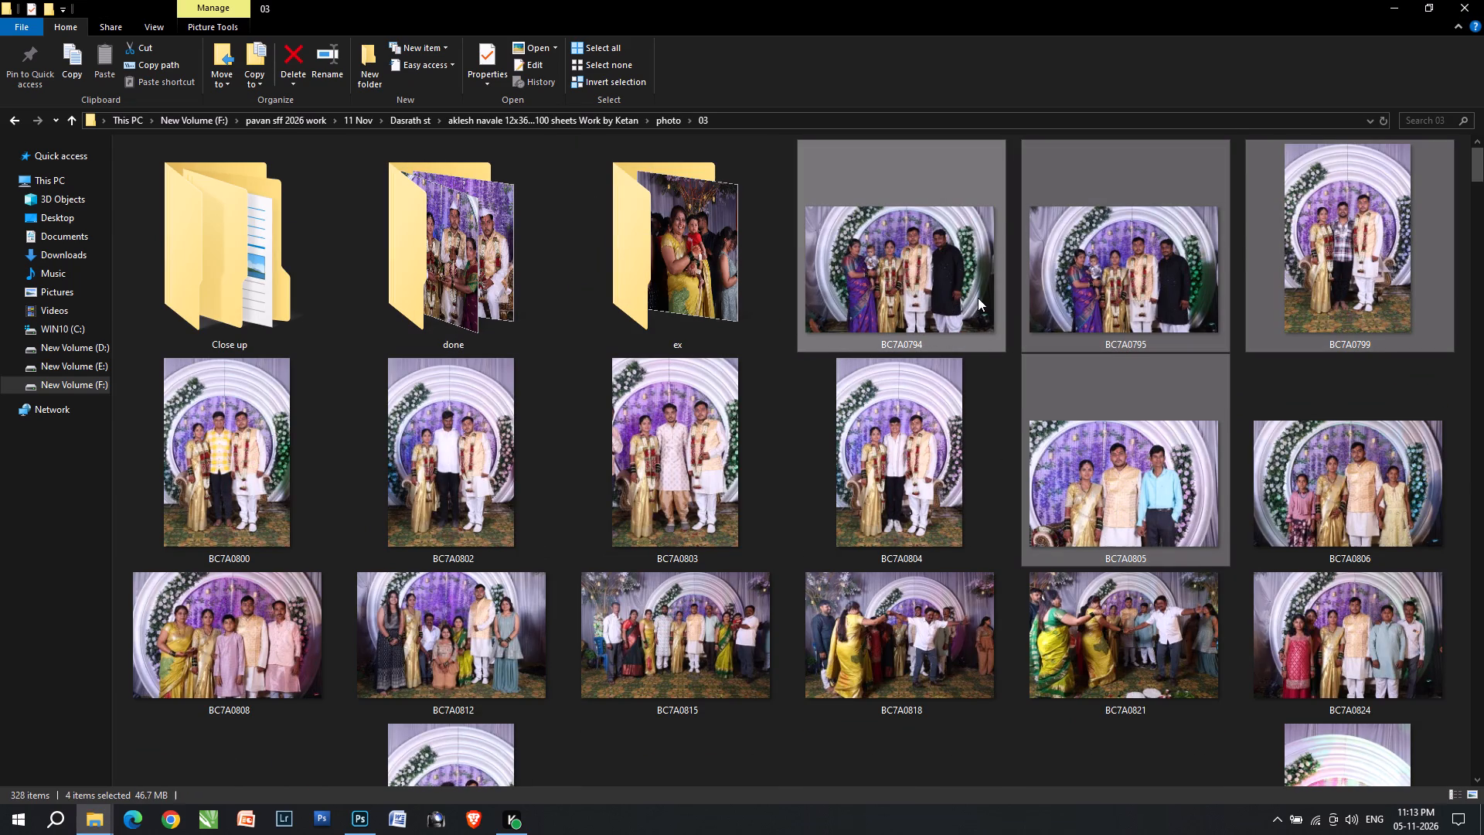
Select photos BC7A0800 and BC7A0803 in folder 03 and open them in Photoshop.
key(alt+Tab)
key(alt+Tab)
key(alt+Tab)
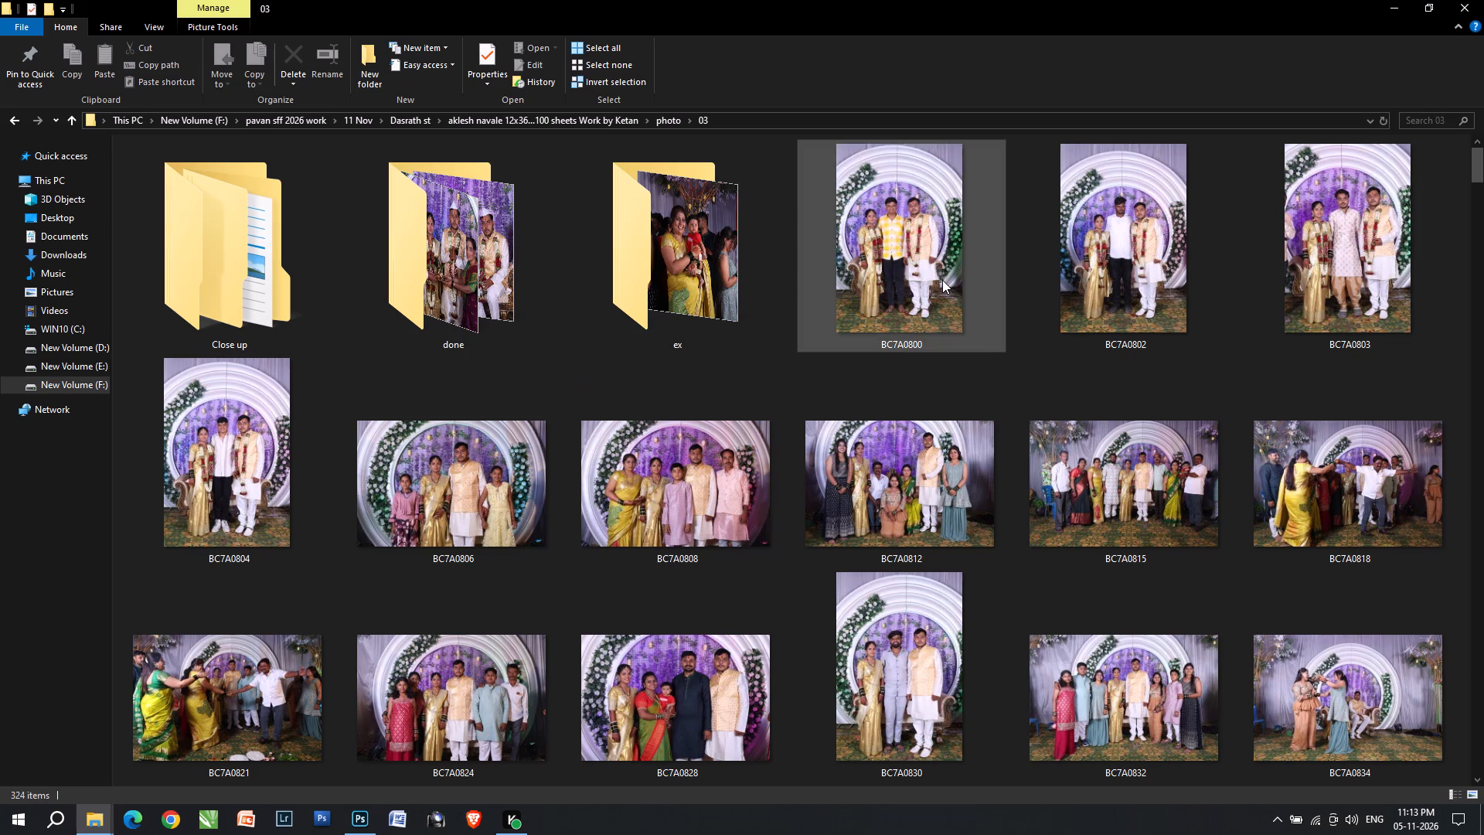
click(942, 280)
shift+click(1341, 300)
drag(1015, 230, 985, 276)
click(939, 268)
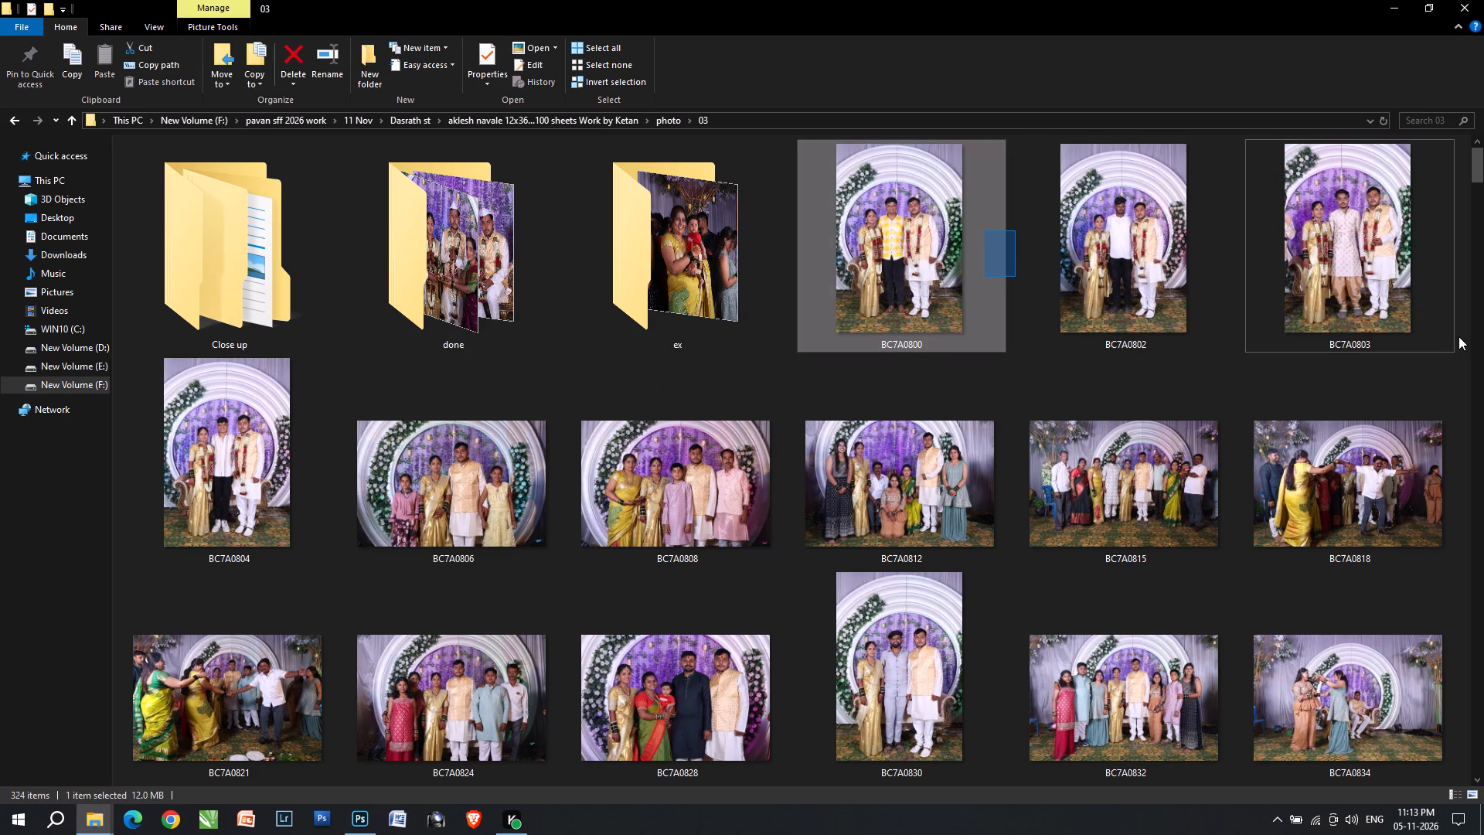
shift+click(1356, 302)
drag(925, 267, 810, 0)
key(alt+Tab)
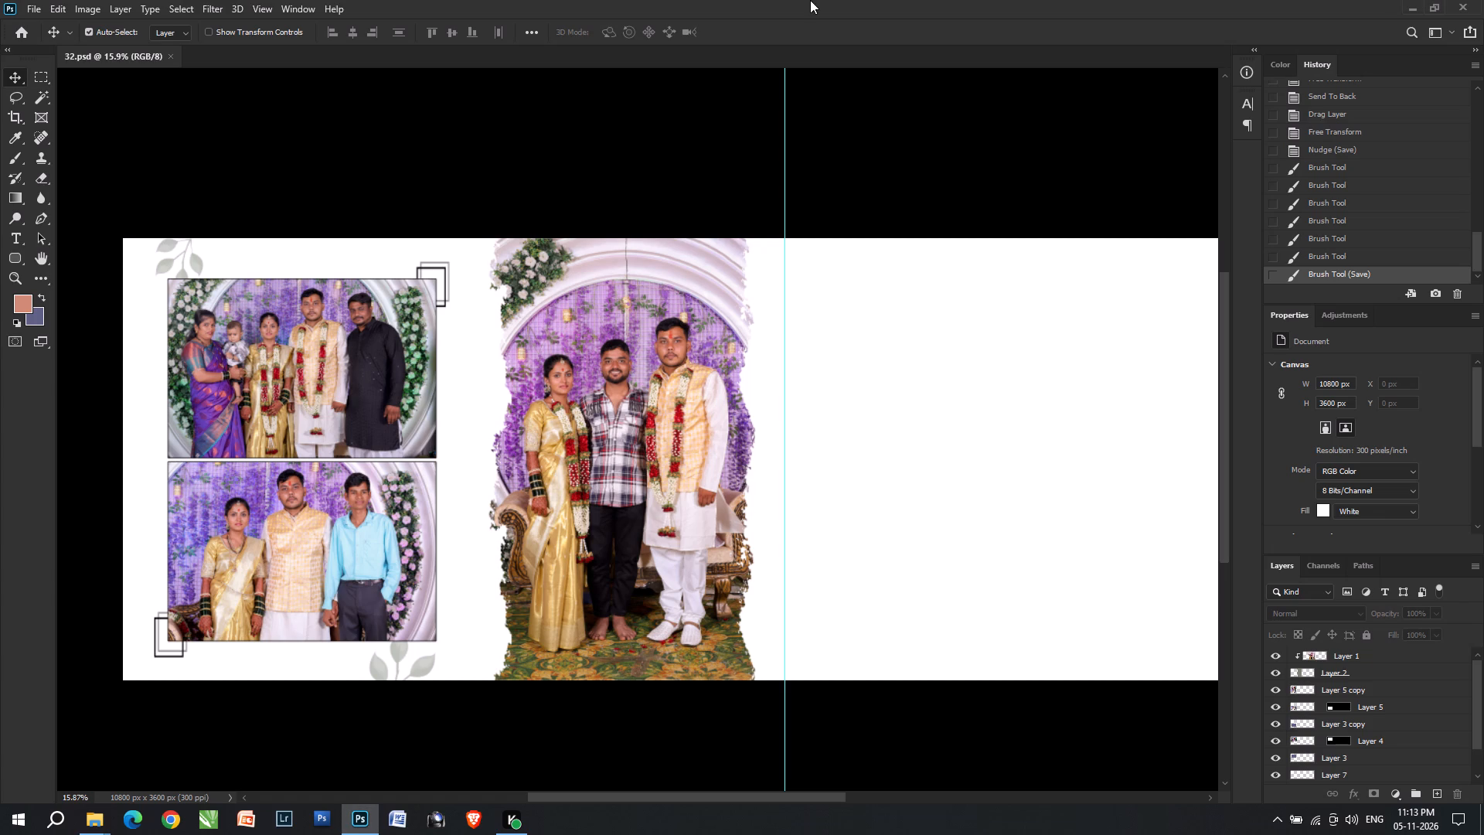
click(810, 0)
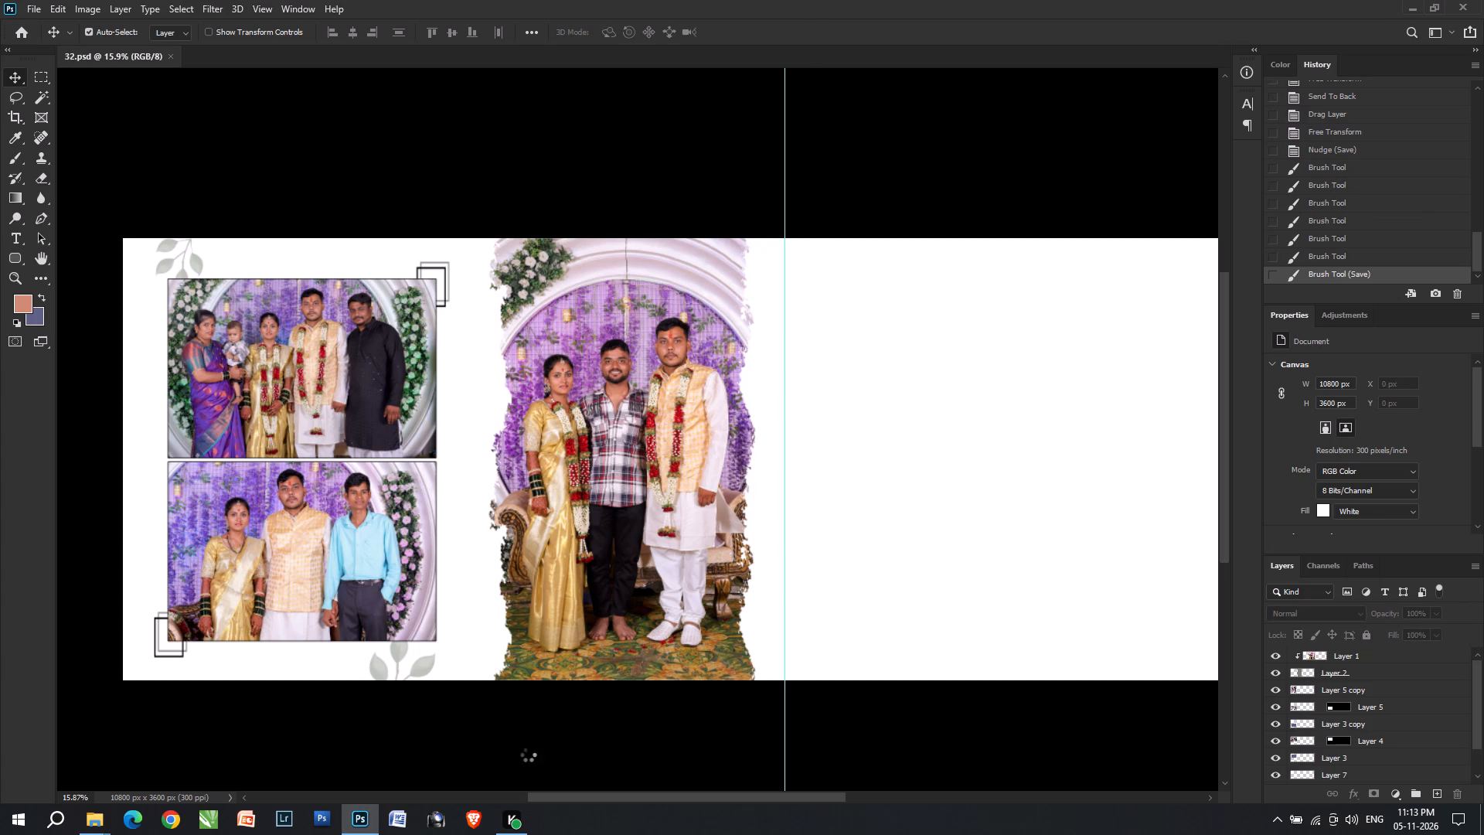
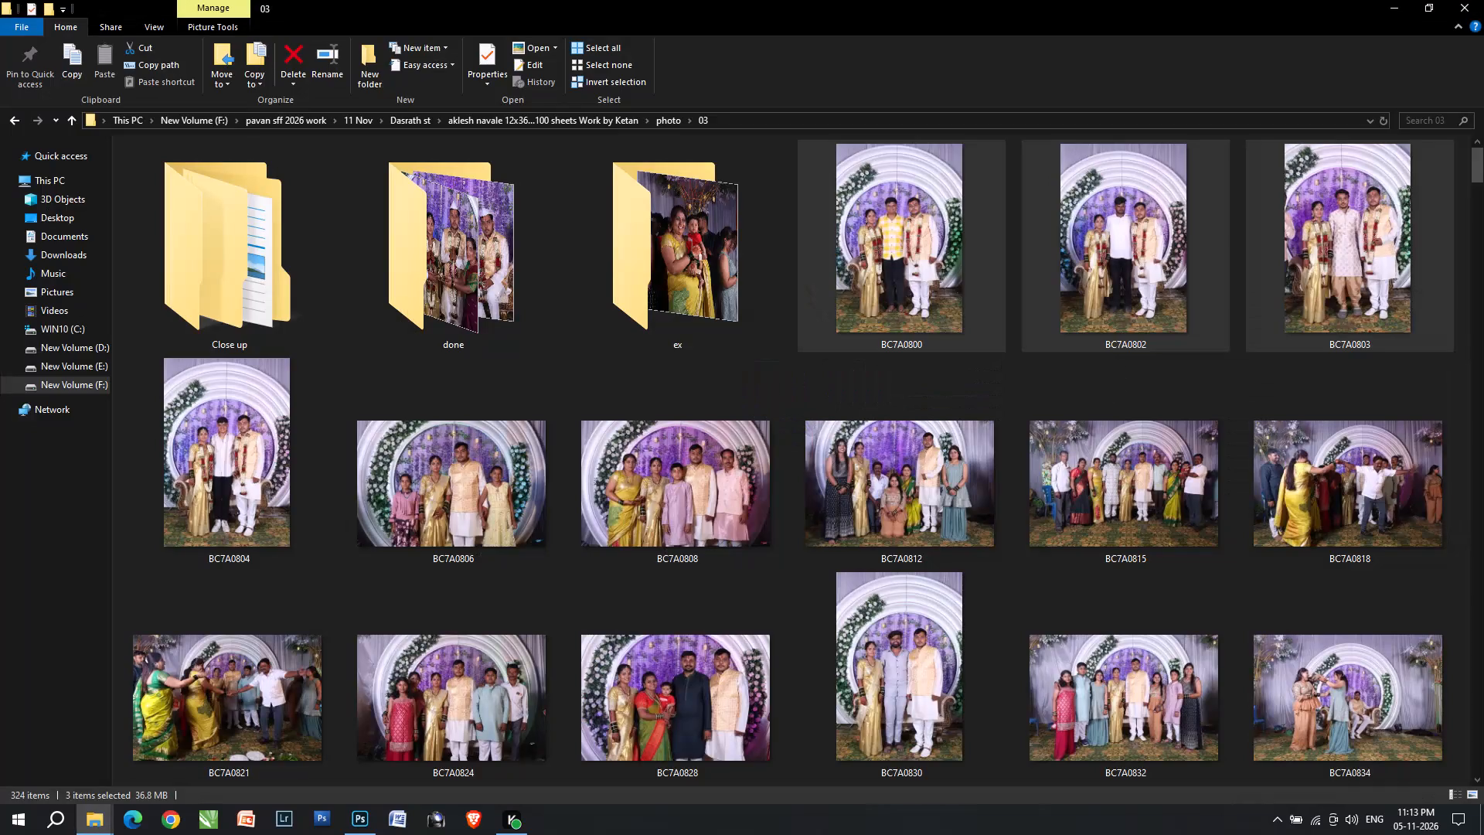
In Photoshop, apply a Camera Raw Filter to BC7A0800: temperature +7, exposure +0.35, contrast +3, highlights -51, shadows +18, whites -53, blacks -39.
click(361, 806)
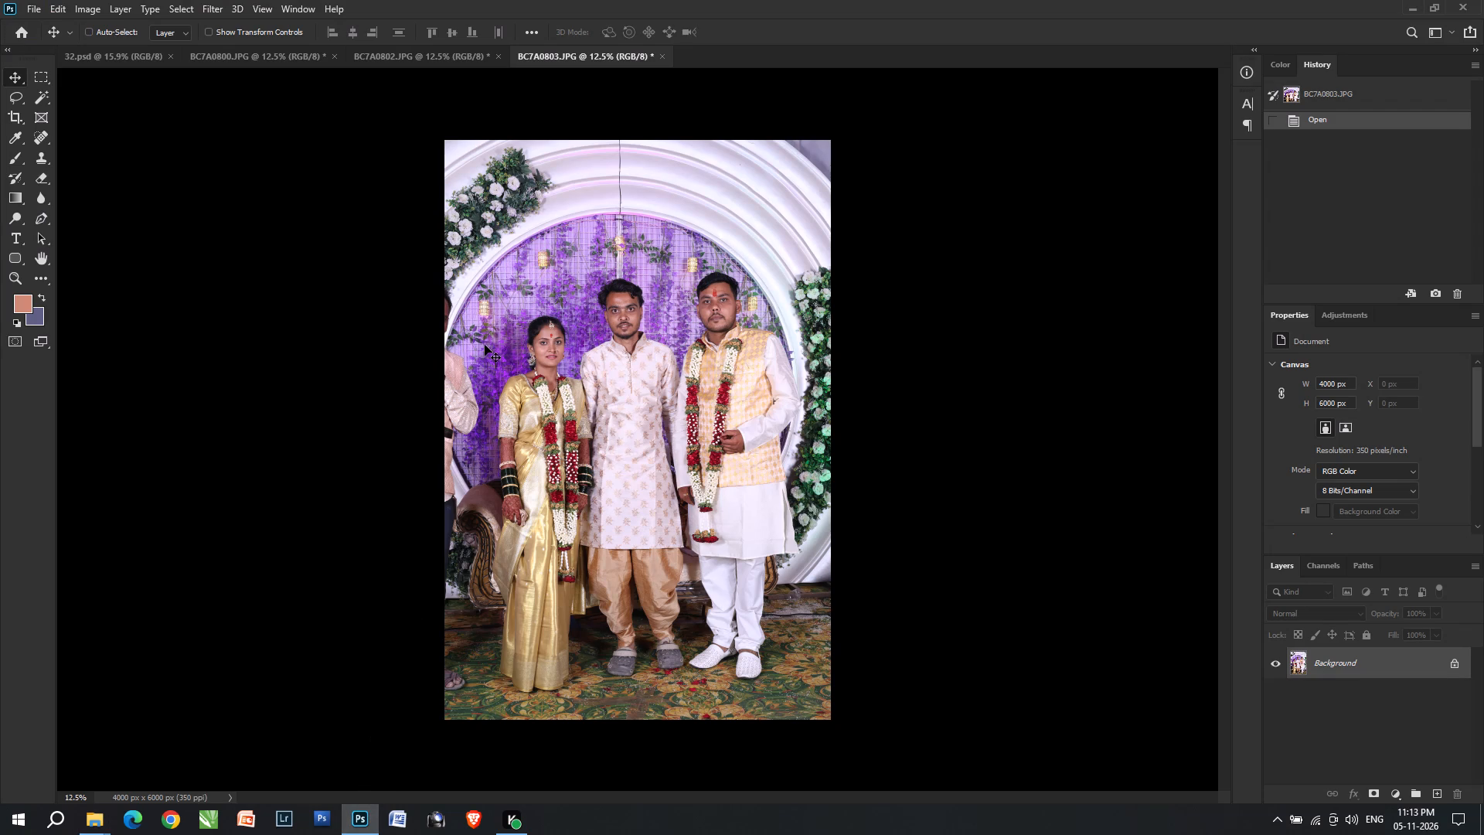
key(ctrl+shift+Tab)
key(ctrl+shift+Tab)
key(ctrl+shift+a)
key(ctrl+shift+a)
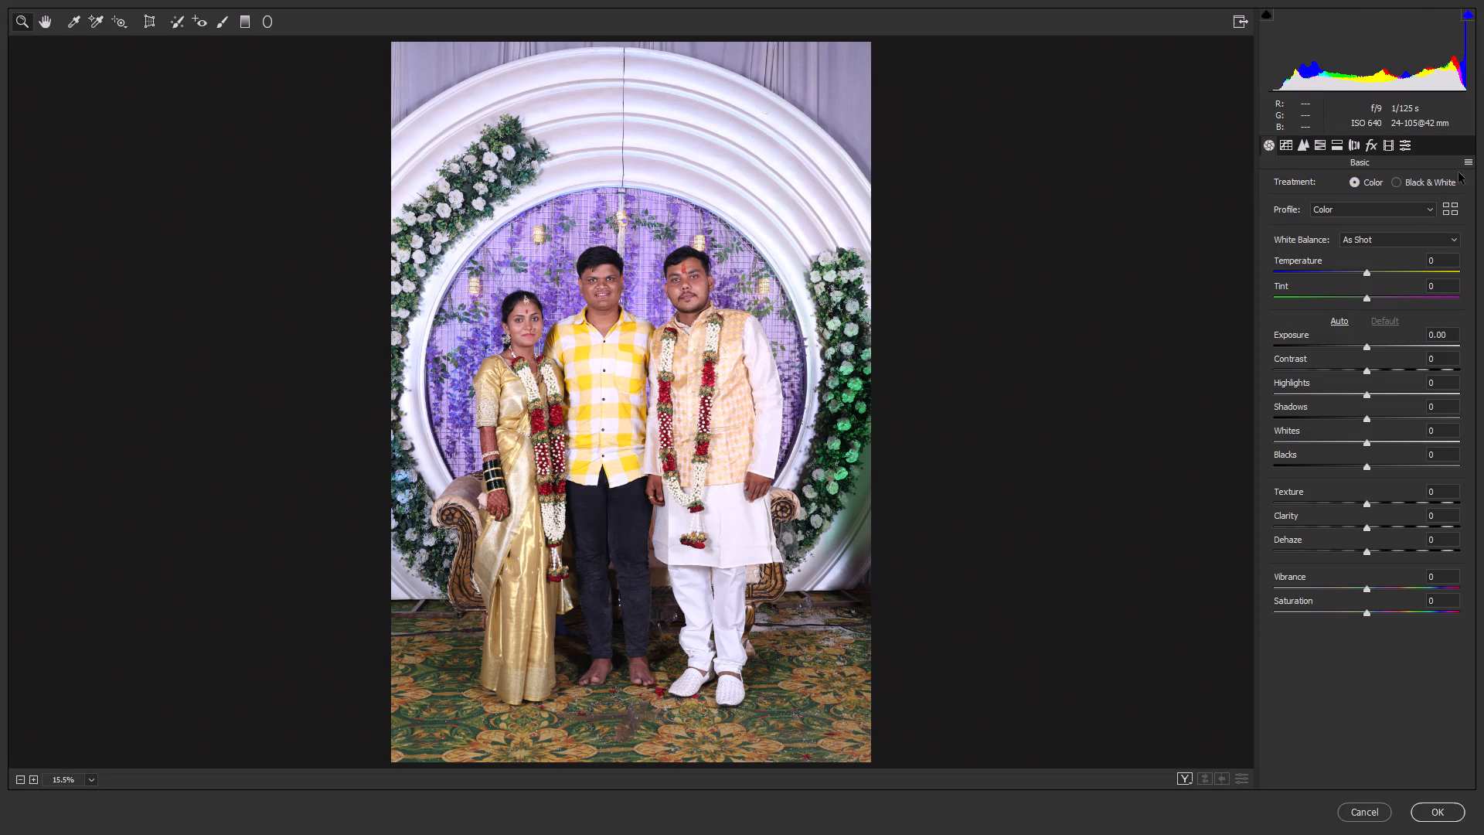
click(1468, 167)
click(1458, 216)
drag(592, 305, 612, 335)
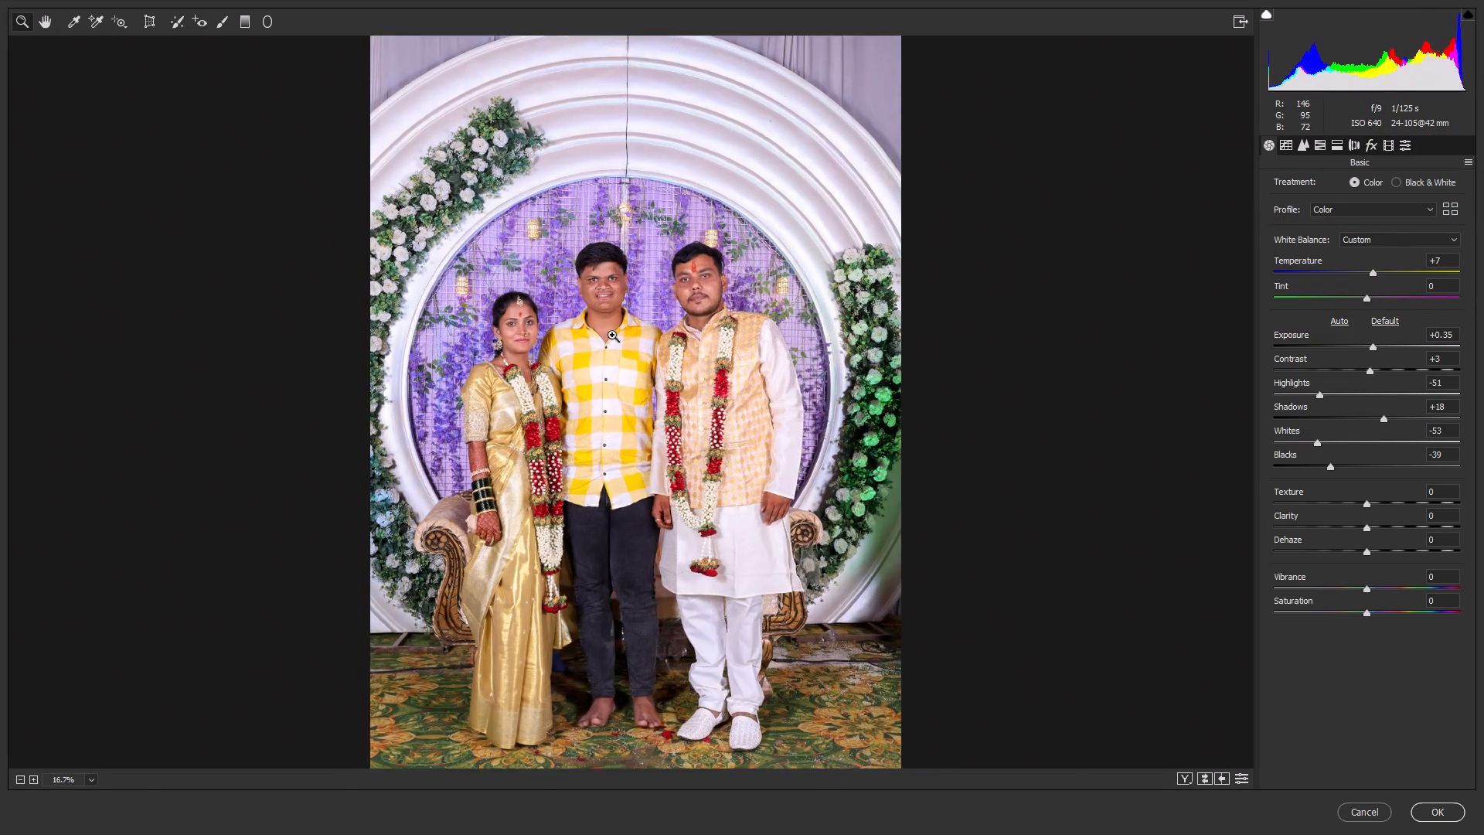
drag(612, 335, 682, 407)
drag(682, 407, 682, 422)
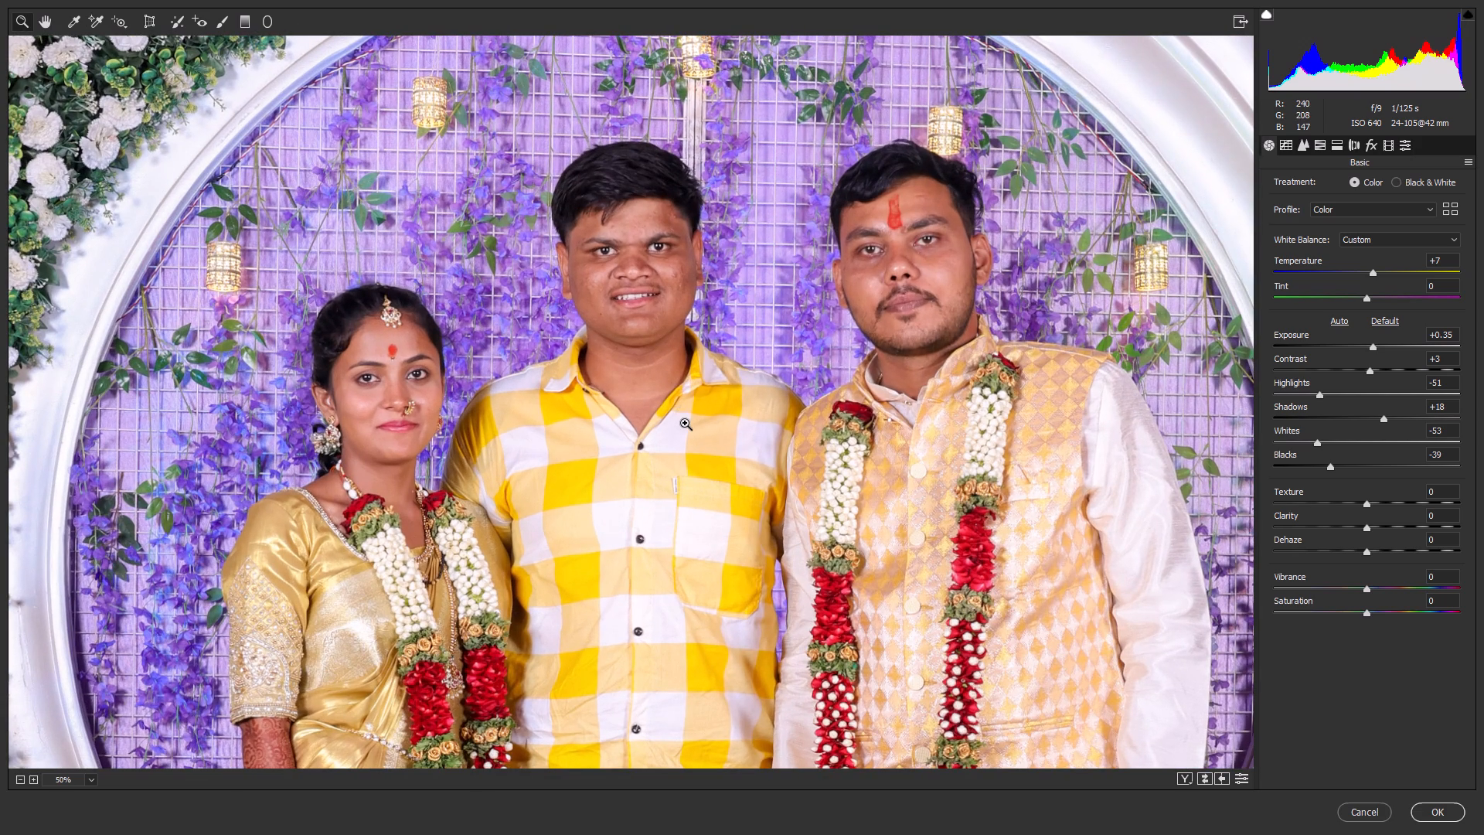
click(685, 423)
drag(686, 423, 569, 362)
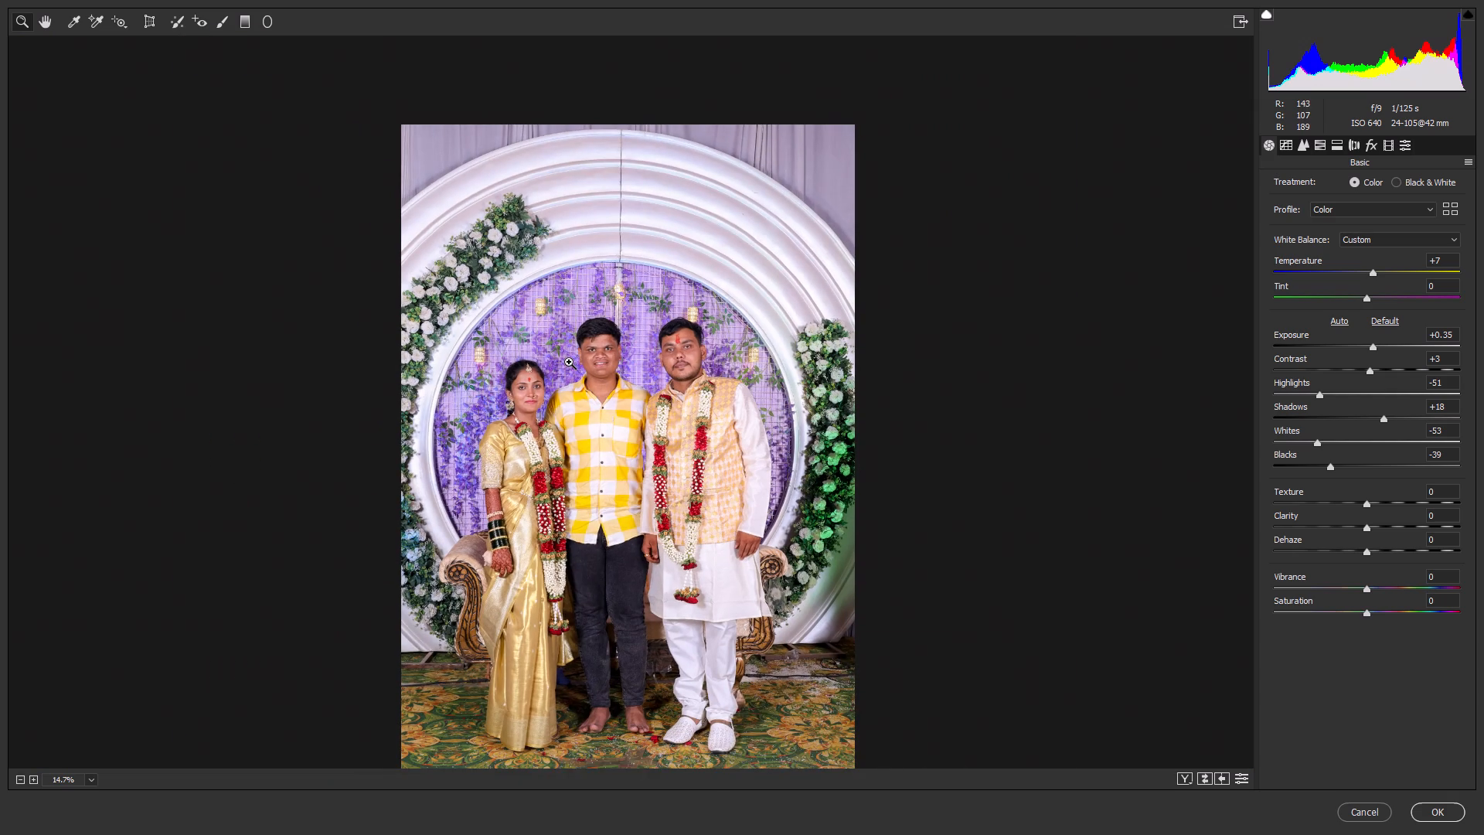
scroll(569, 362, down, 6)
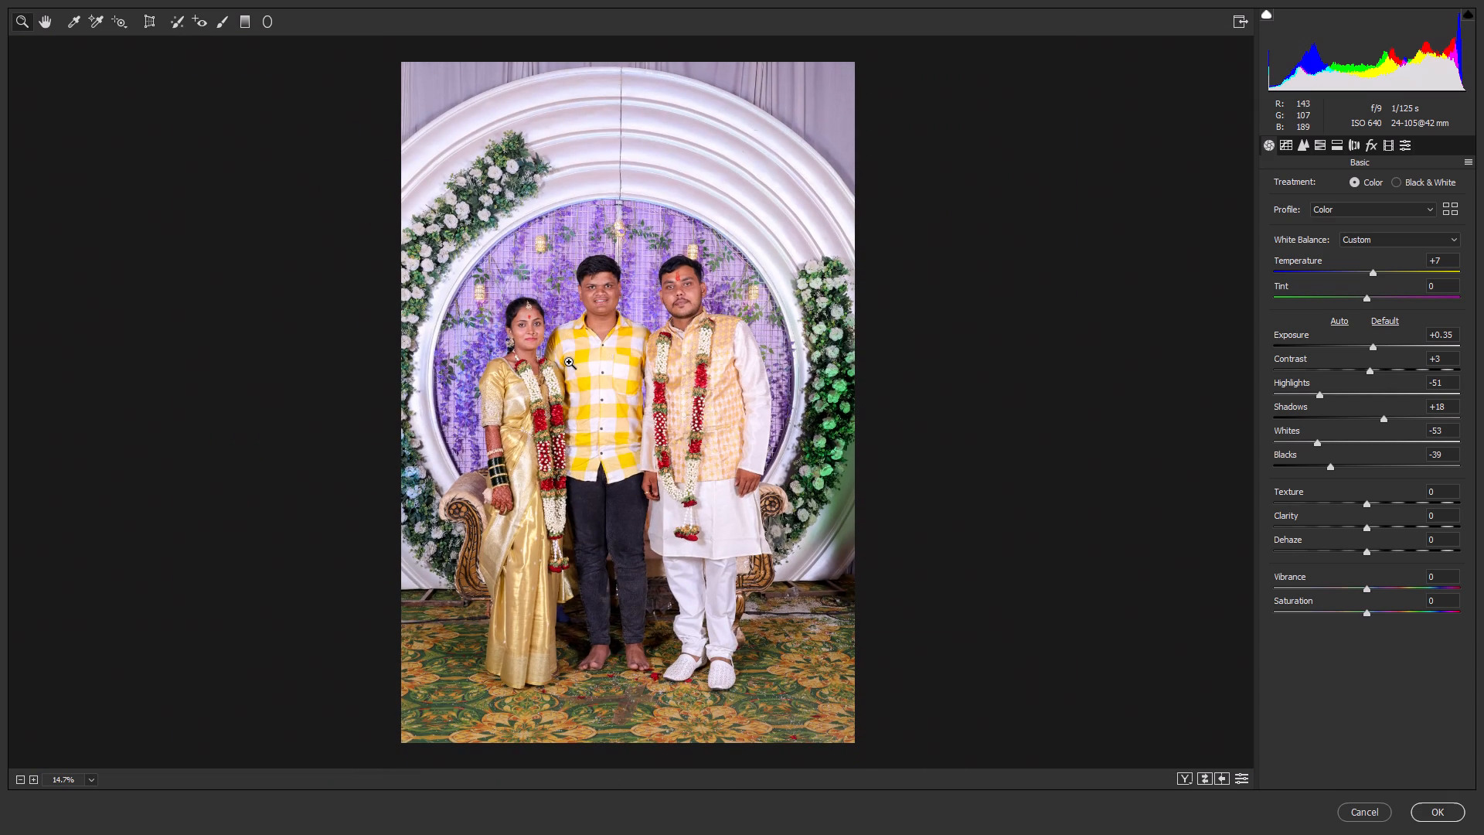
scroll(569, 362, up, 1)
scroll(569, 362, down, 5)
scroll(569, 362, up, 7)
scroll(569, 362, down, 8)
scroll(569, 362, up, 3)
drag(569, 366, 570, 416)
scroll(648, 408, down, 6)
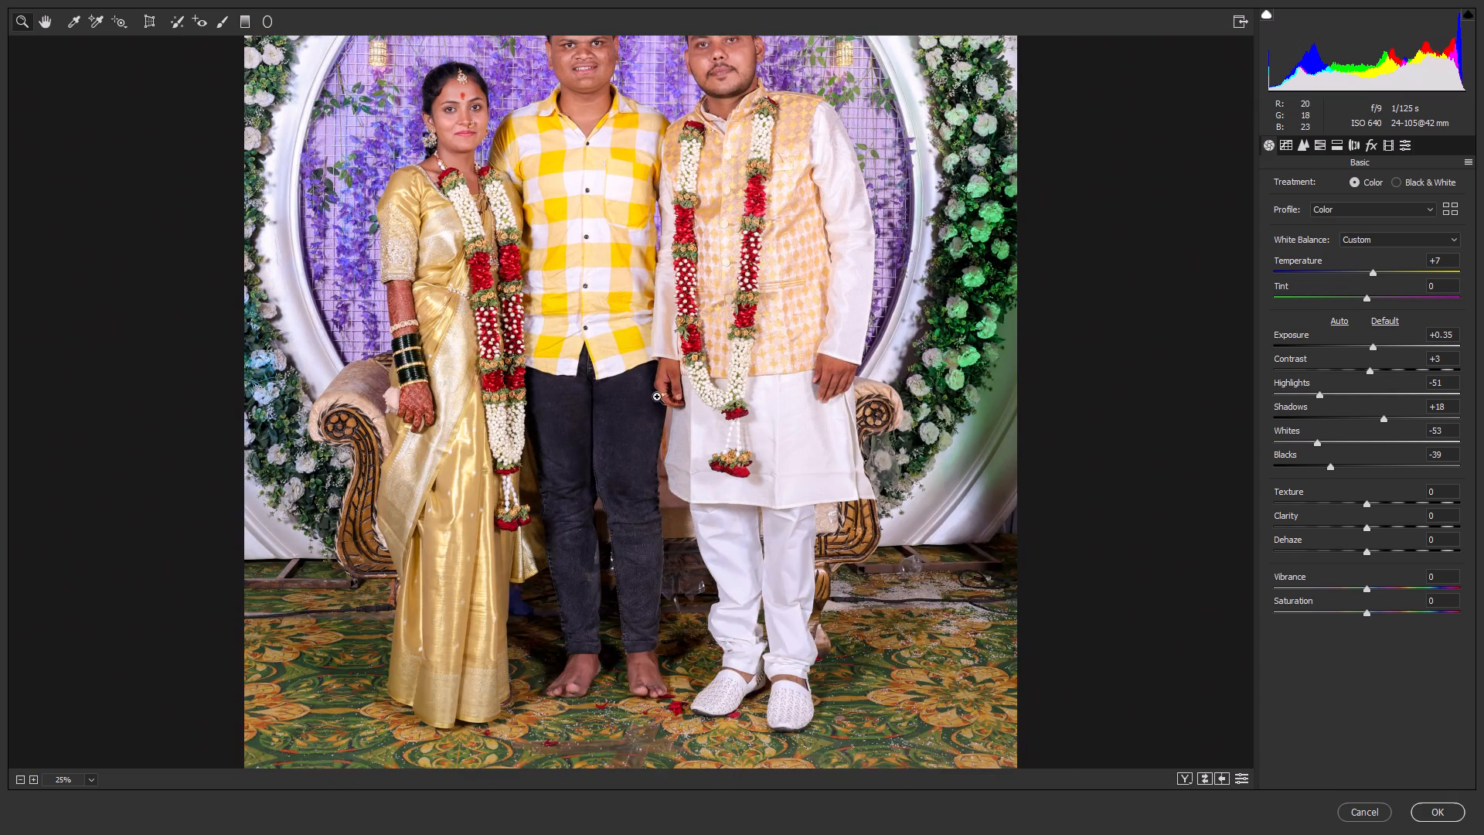
scroll(665, 394, up, 6)
drag(665, 394, 597, 378)
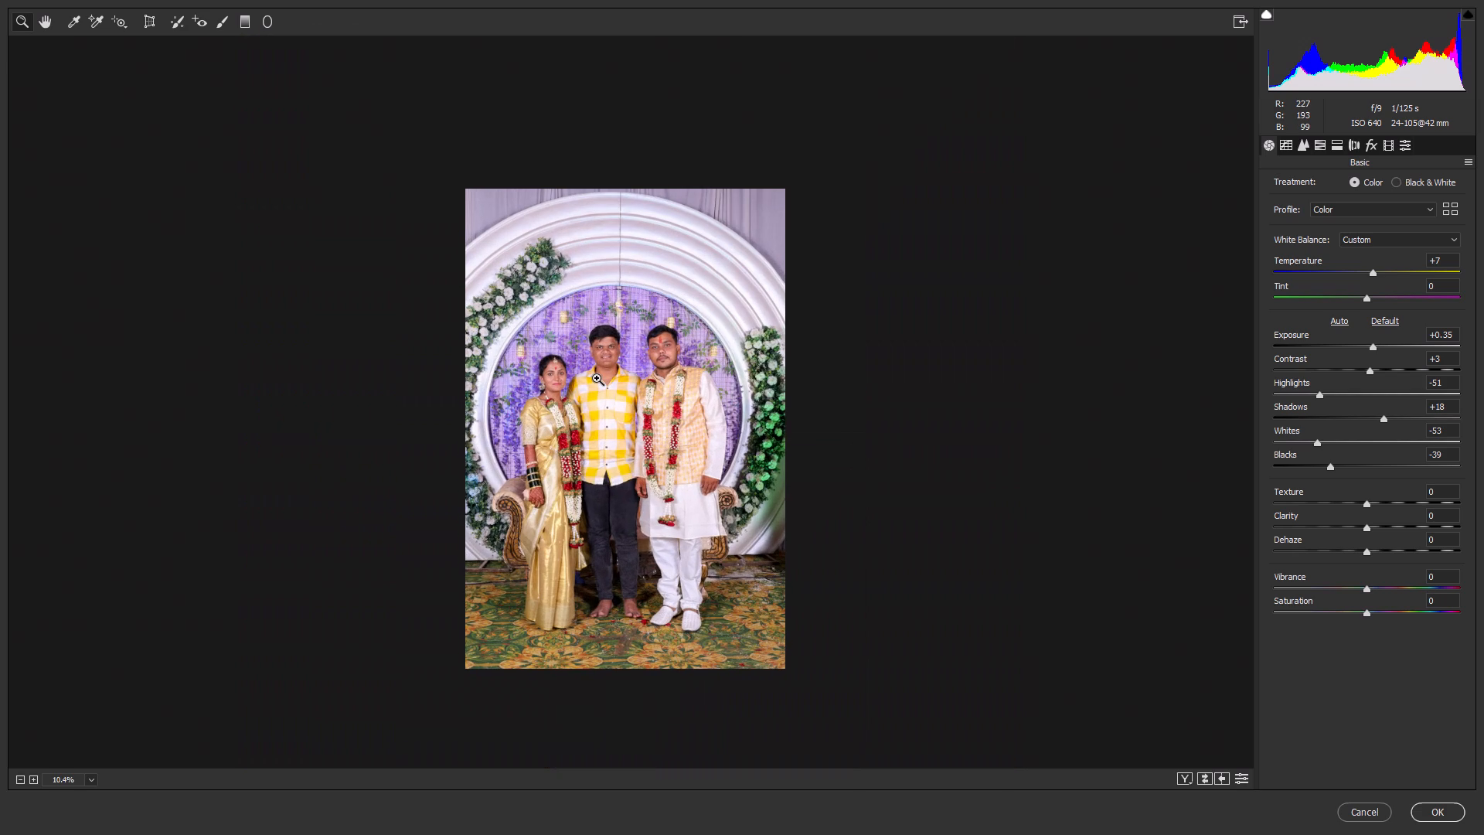
key(Return)
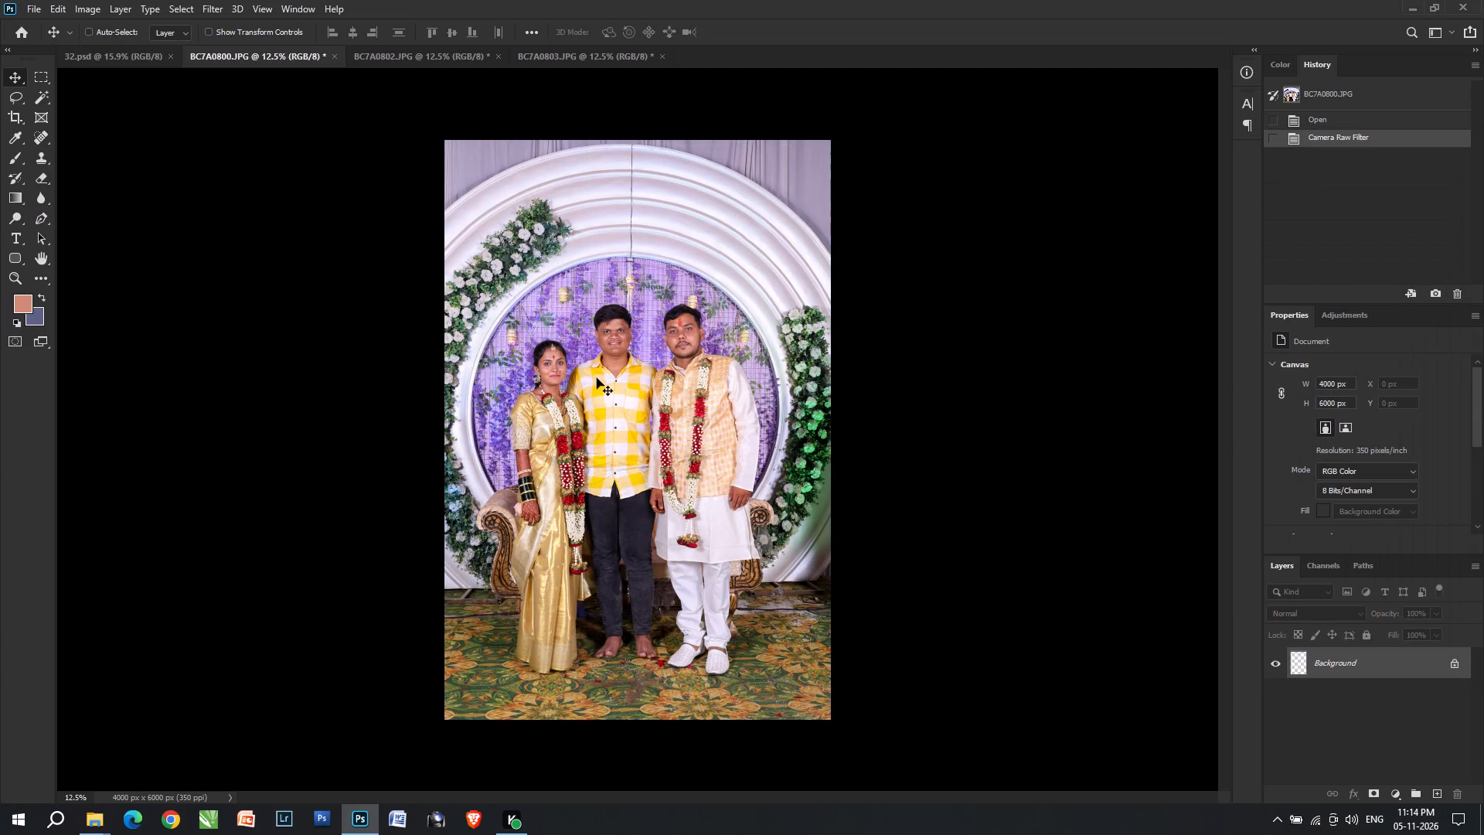
Cut the whole corrected photo, paste it into 32.psd, scale it to 39.48% and place it on the right page beside the centre guide.
key(ctrl+a)
key(ctrl+x)
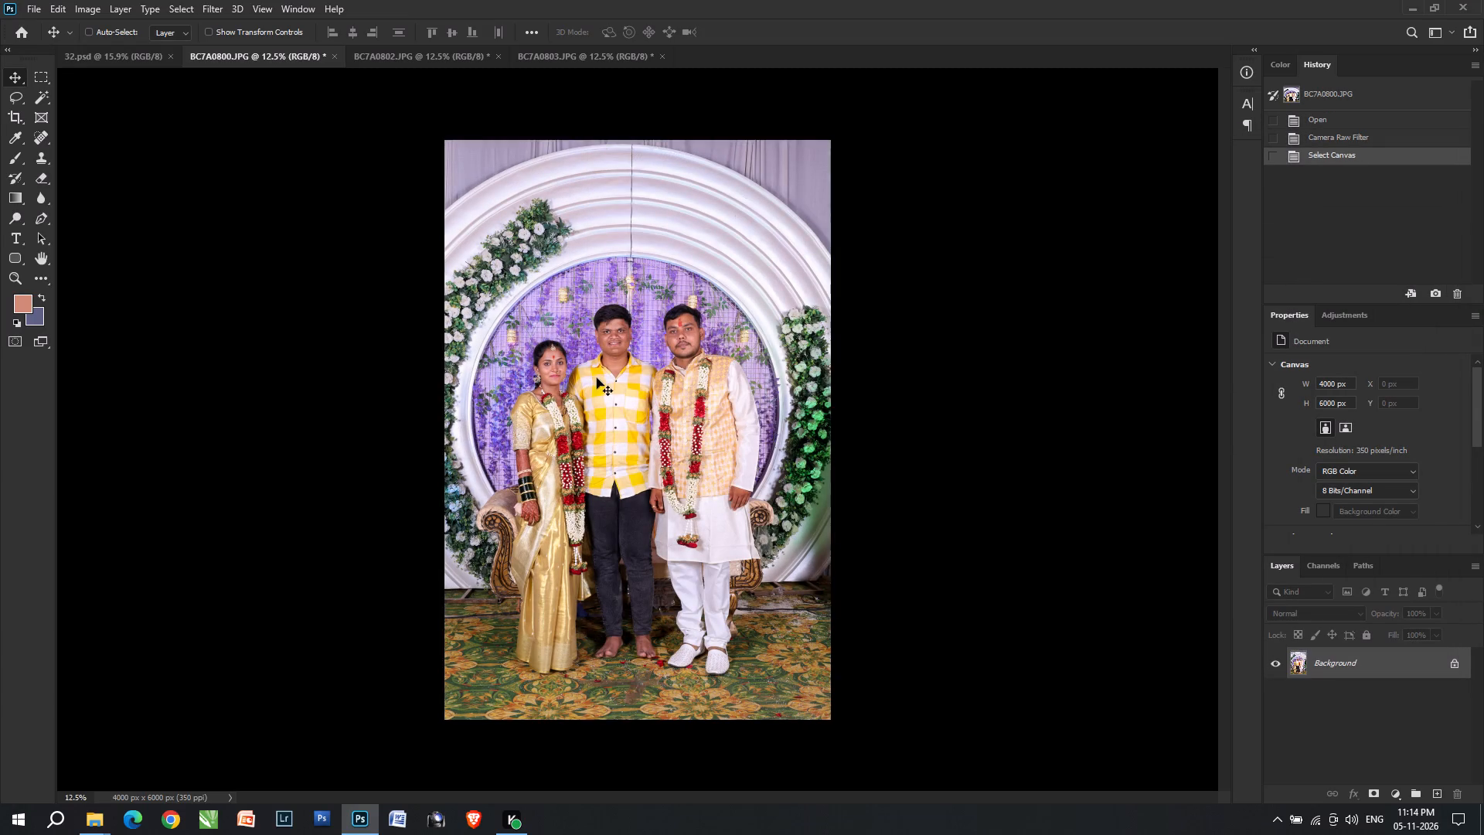
key(ctrl+shift+Tab)
key(ctrl+v)
key(ctrl+t)
text(vv)
click(397, 601)
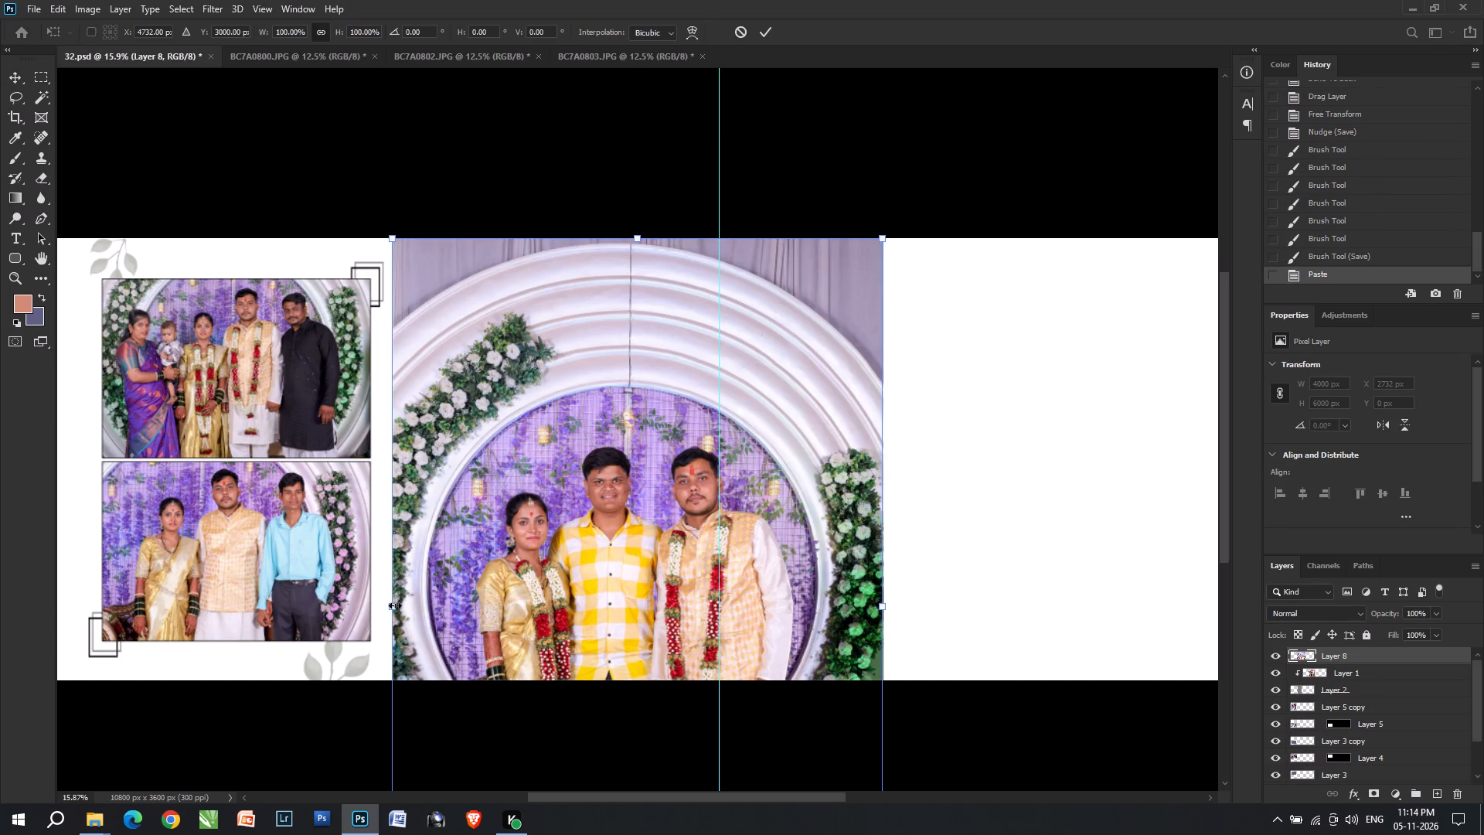
drag(395, 605, 694, 497)
drag(765, 592, 885, 416)
key(space)
key(space)
key(space)
key(space)
key(space)
key(space)
key(space)
key(space)
key(space)
key(space)
key(space)
key(space)
drag(881, 430, 495, 488)
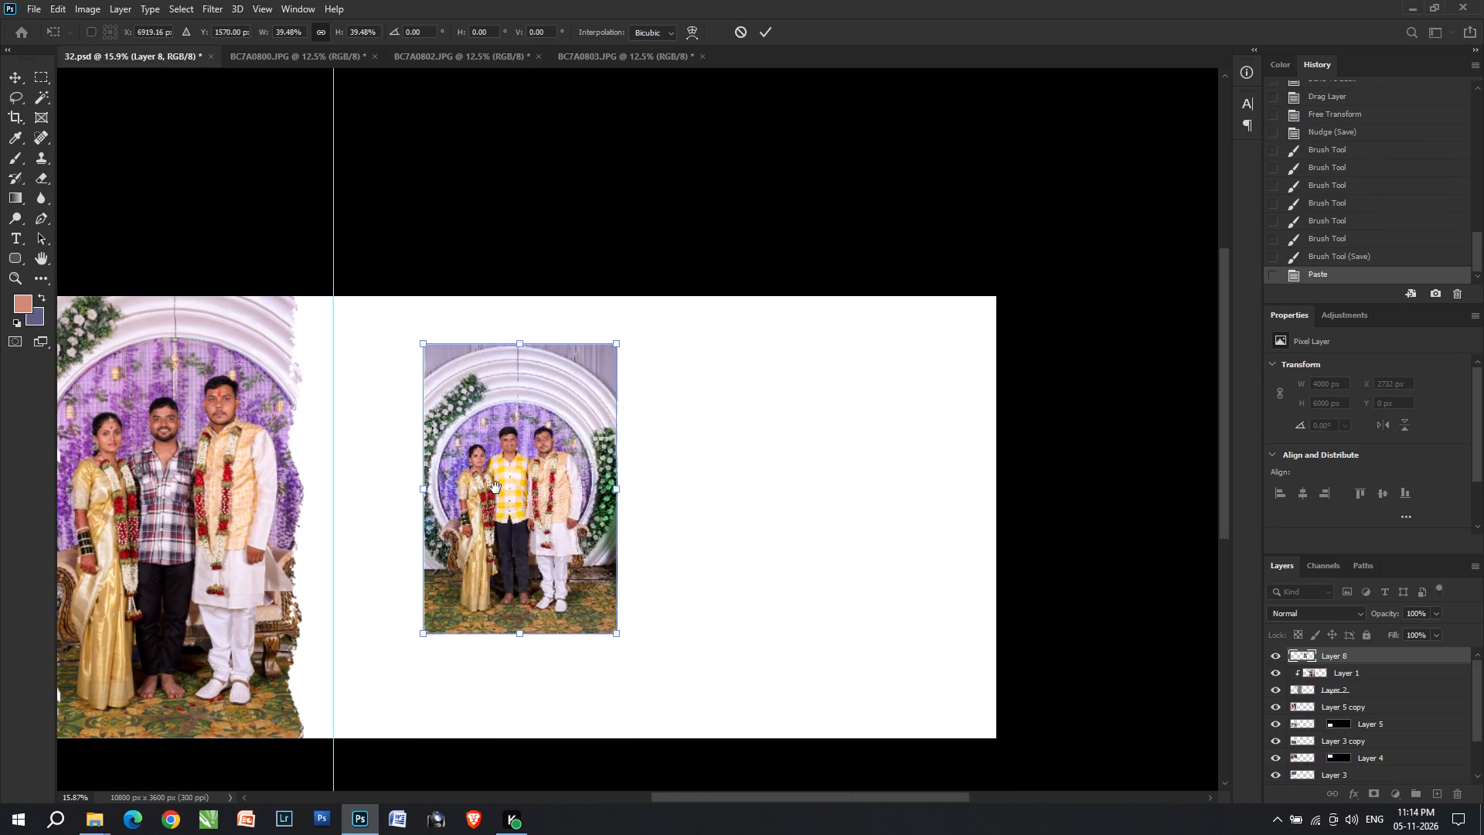
drag(495, 488, 353, 486)
drag(375, 489, 318, 511)
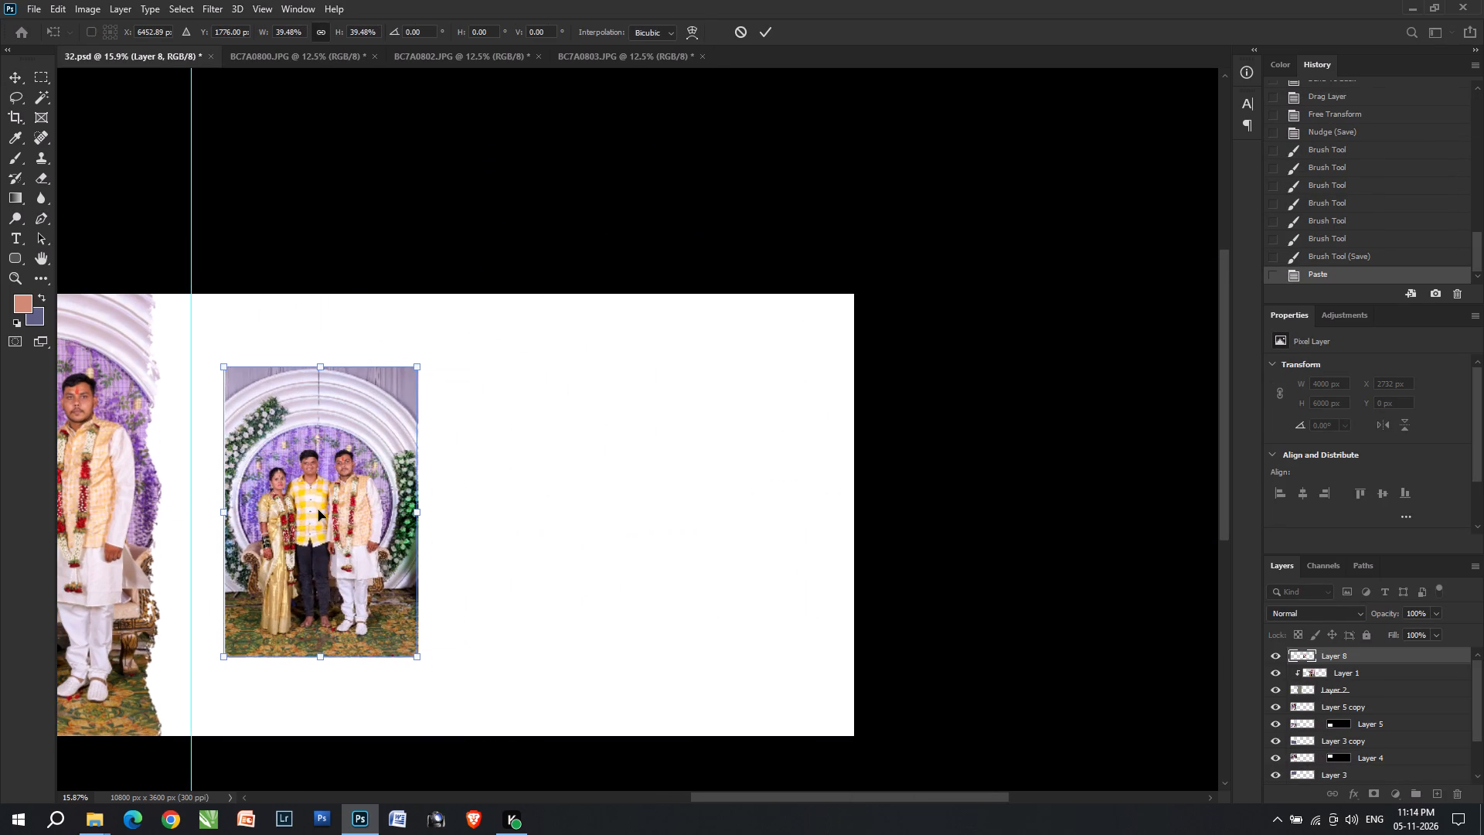
key(Return)
Fill the pasted photo with the slate-blue background colour as a frame placeholder.
key(ctrl+shift+BackSpace)
Duplicate the slate-blue placeholder alongside the first and nudge the copy until only a narrow gap remains between them.
key(ctrl+shift+Menu)
text(vv)
alt+shift+click(336, 499)
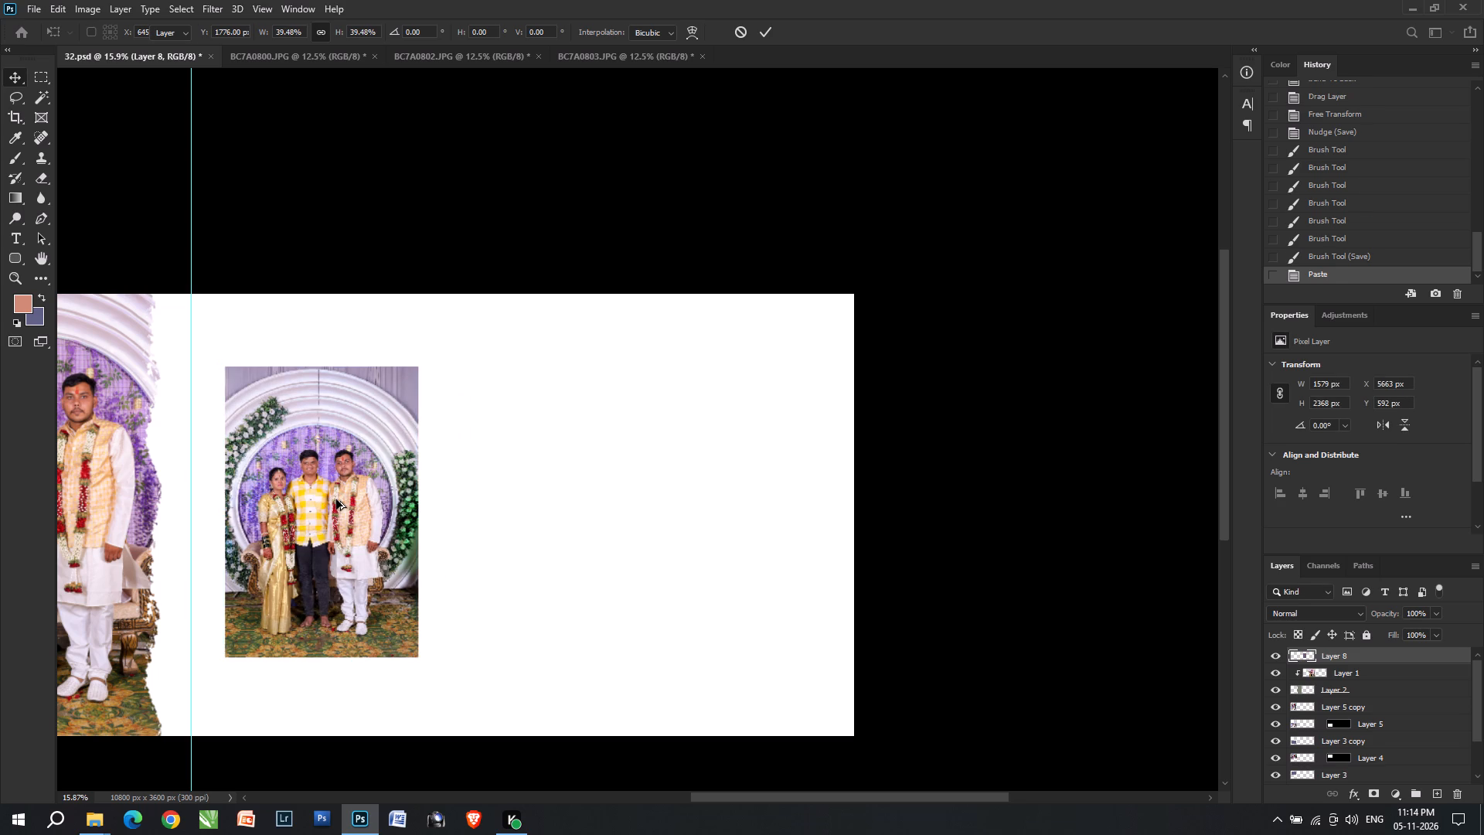
key(v)
alt+shift+drag(336, 499, 538, 491)
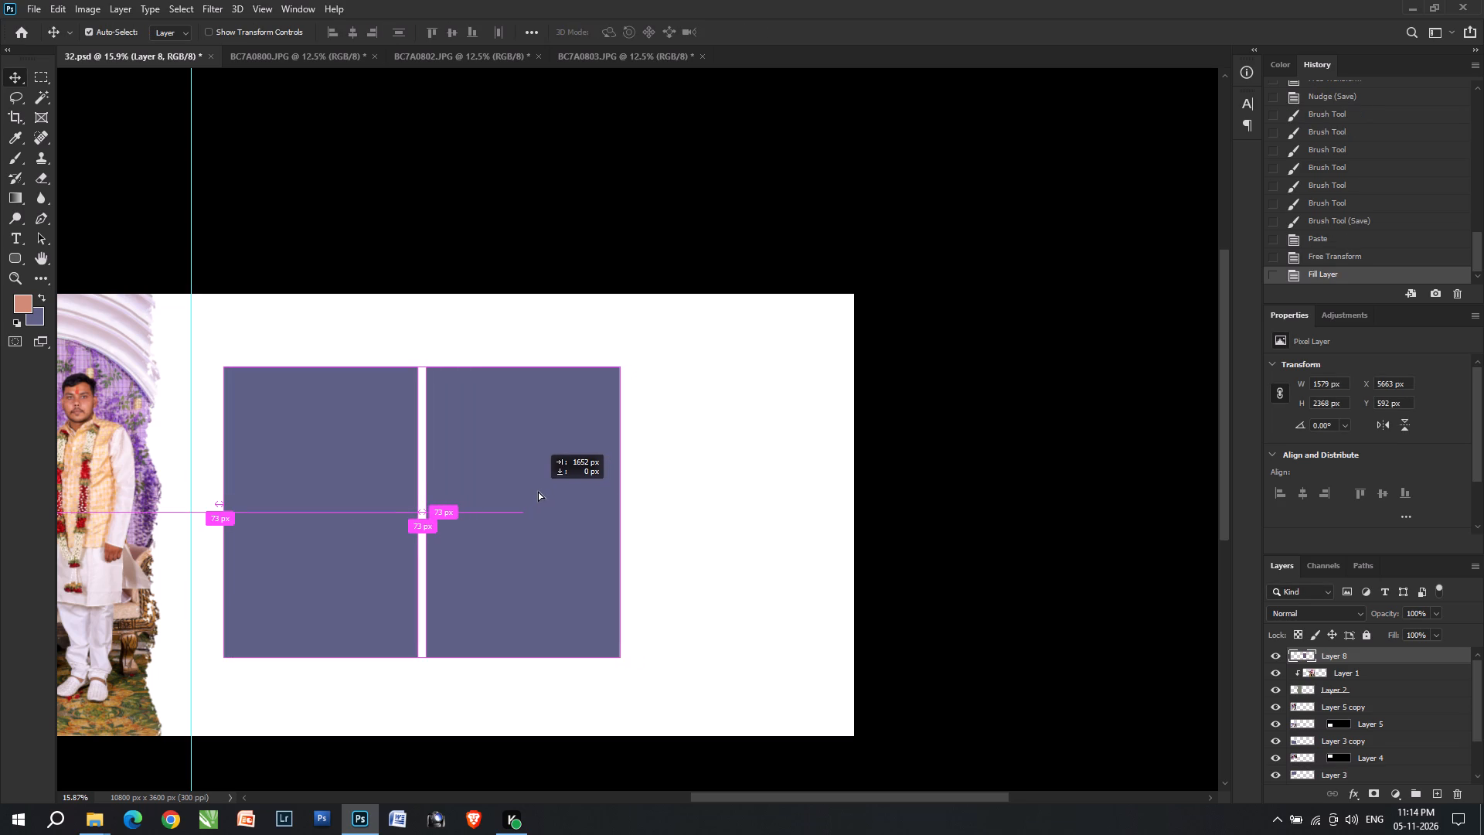
alt+shift+drag(538, 491, 535, 489)
right_click(530, 489)
click(540, 496)
key(Left)
key(Left)
key(Left)
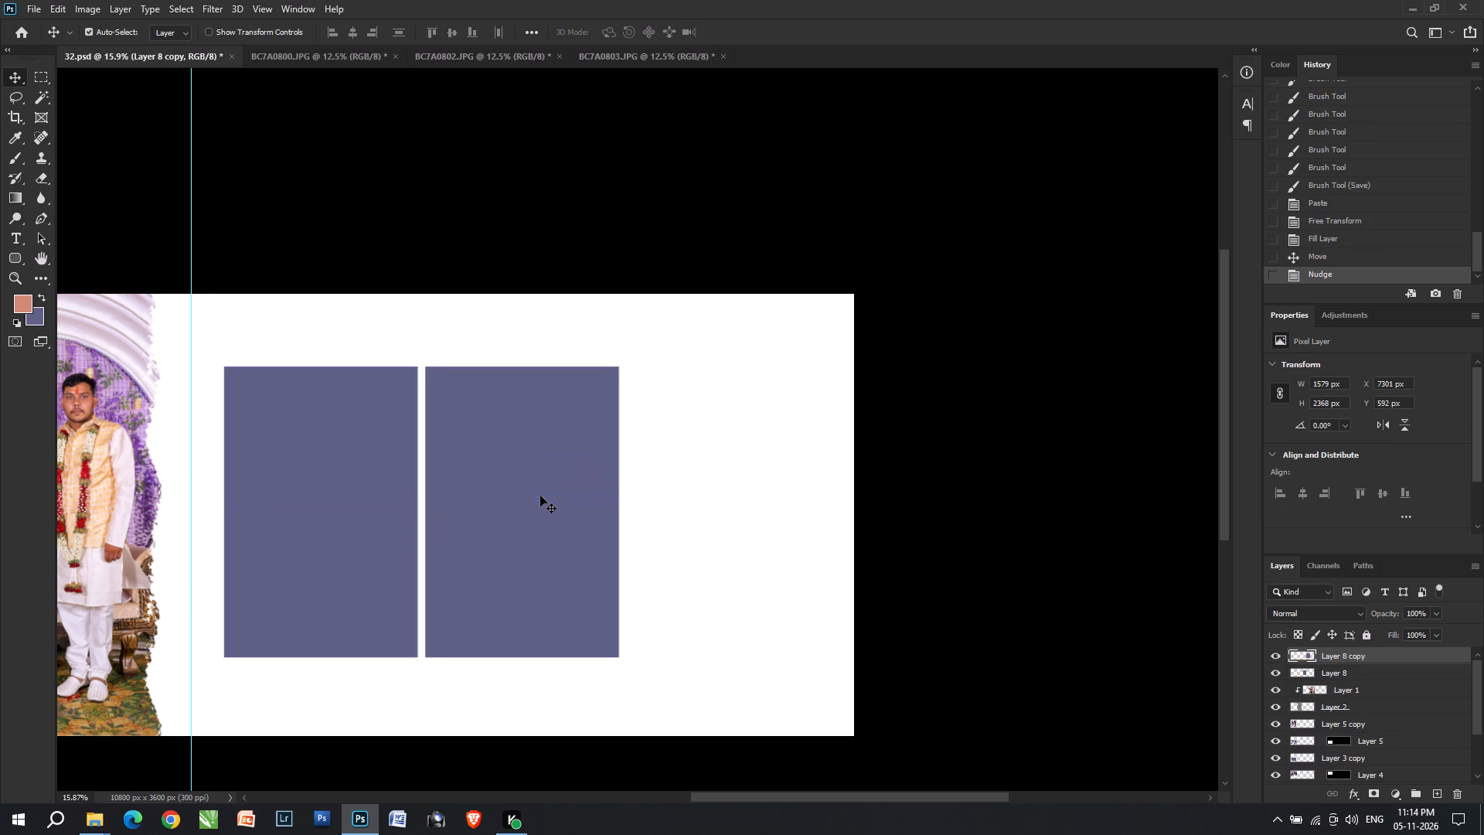
key(Left)
key(Left)
key(Left)
key(Left)
key(Right)
click(540, 496)
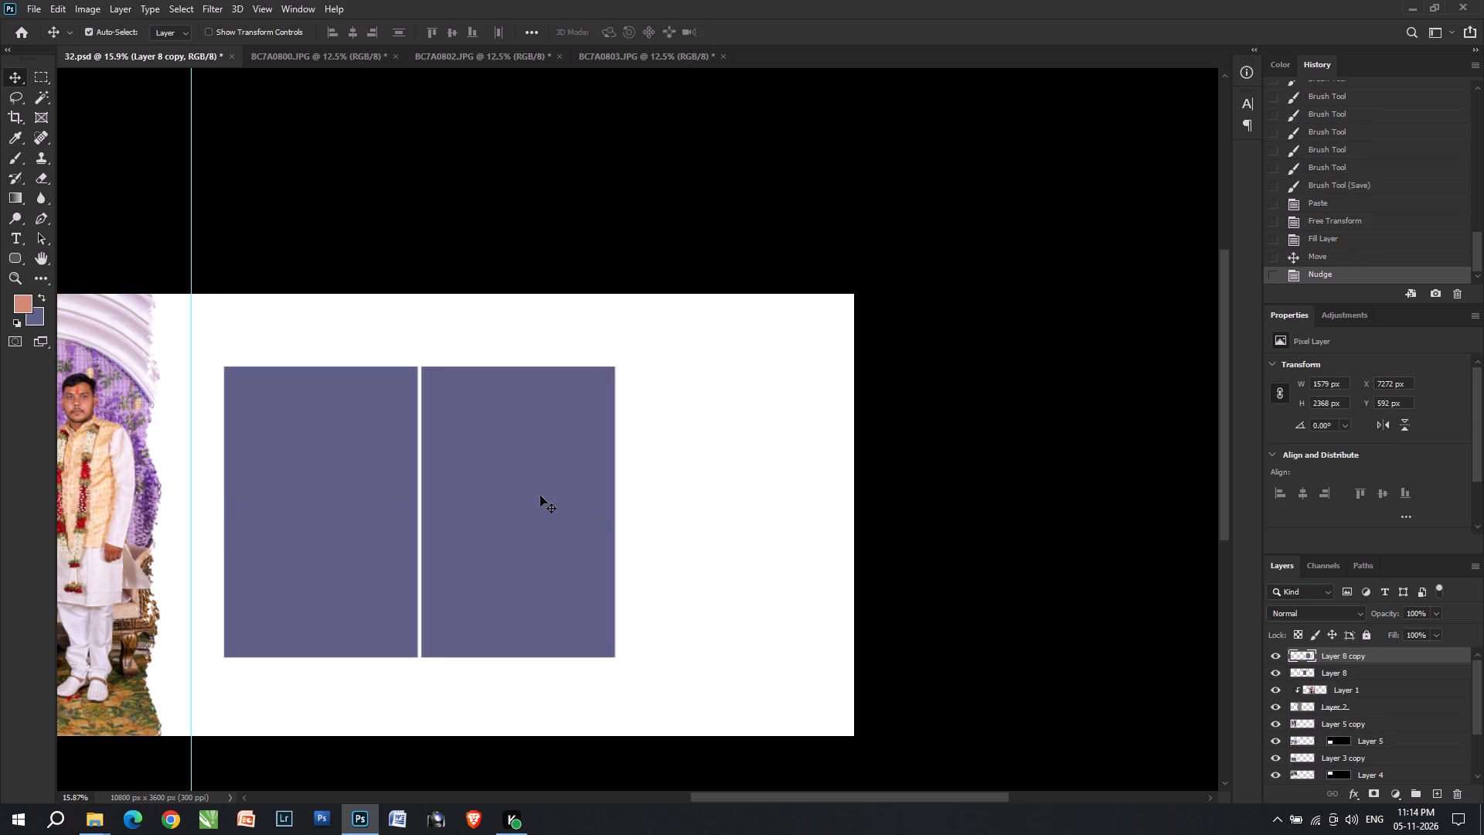
Duplicate the second placeholder to its right at the same narrow spacing, making a row of three.
alt+shift+drag(536, 507, 743, 513)
key(ctrl+z)
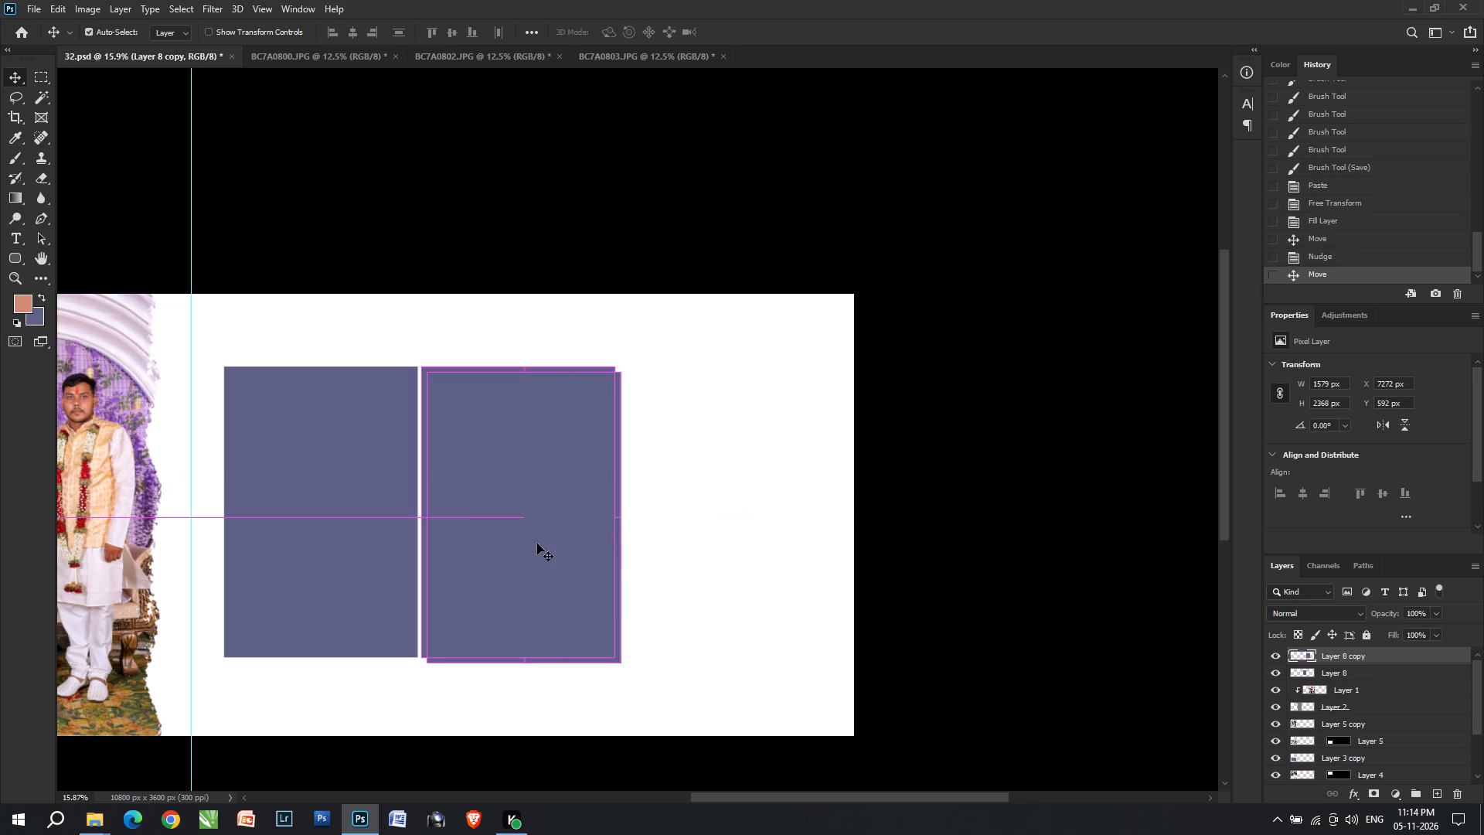
key(v)
right_click(497, 534)
click(509, 537)
click(532, 547)
alt+shift+drag(488, 556, 707, 547)
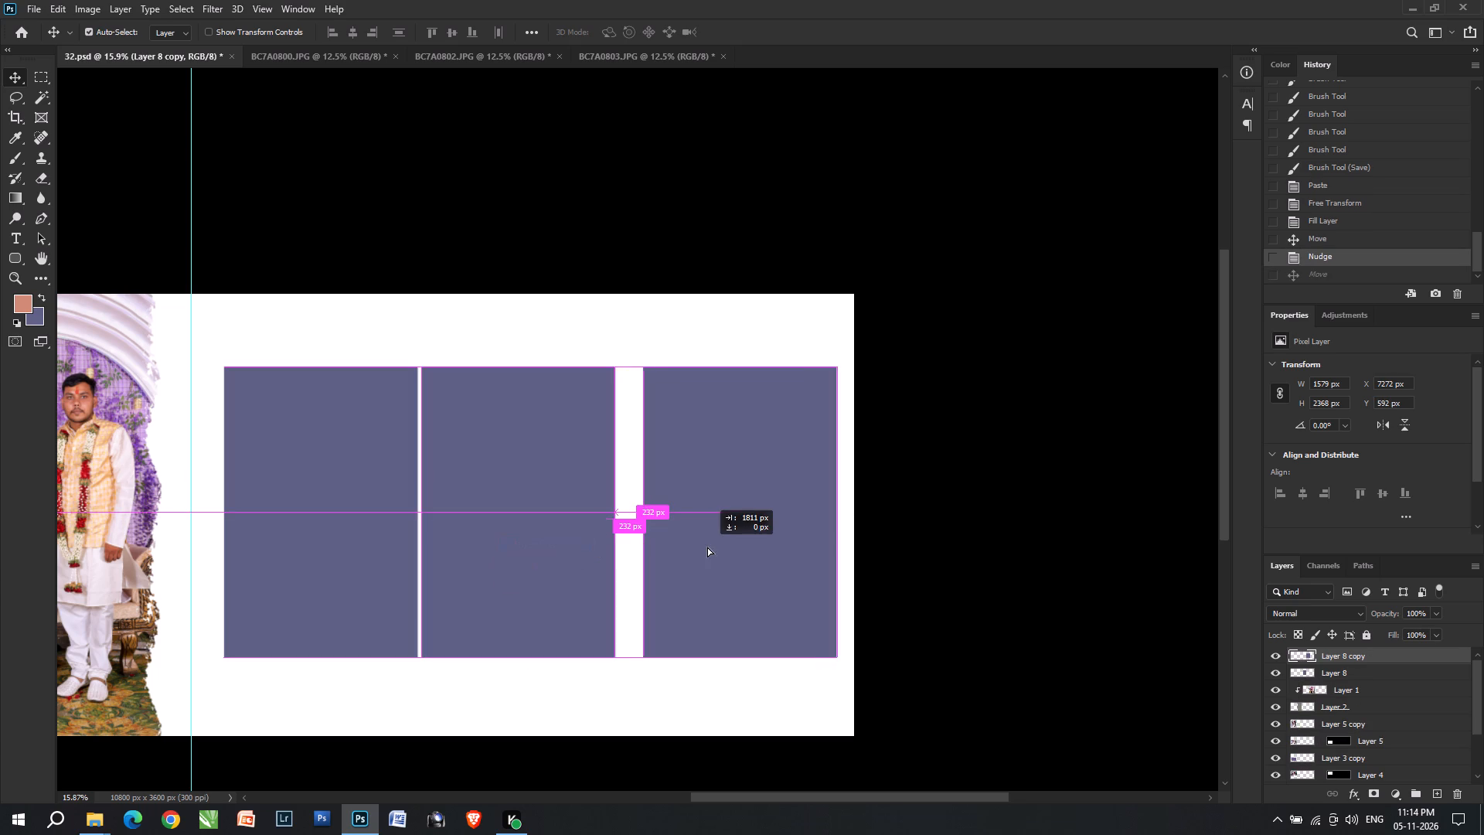
alt+shift+drag(707, 547, 685, 537)
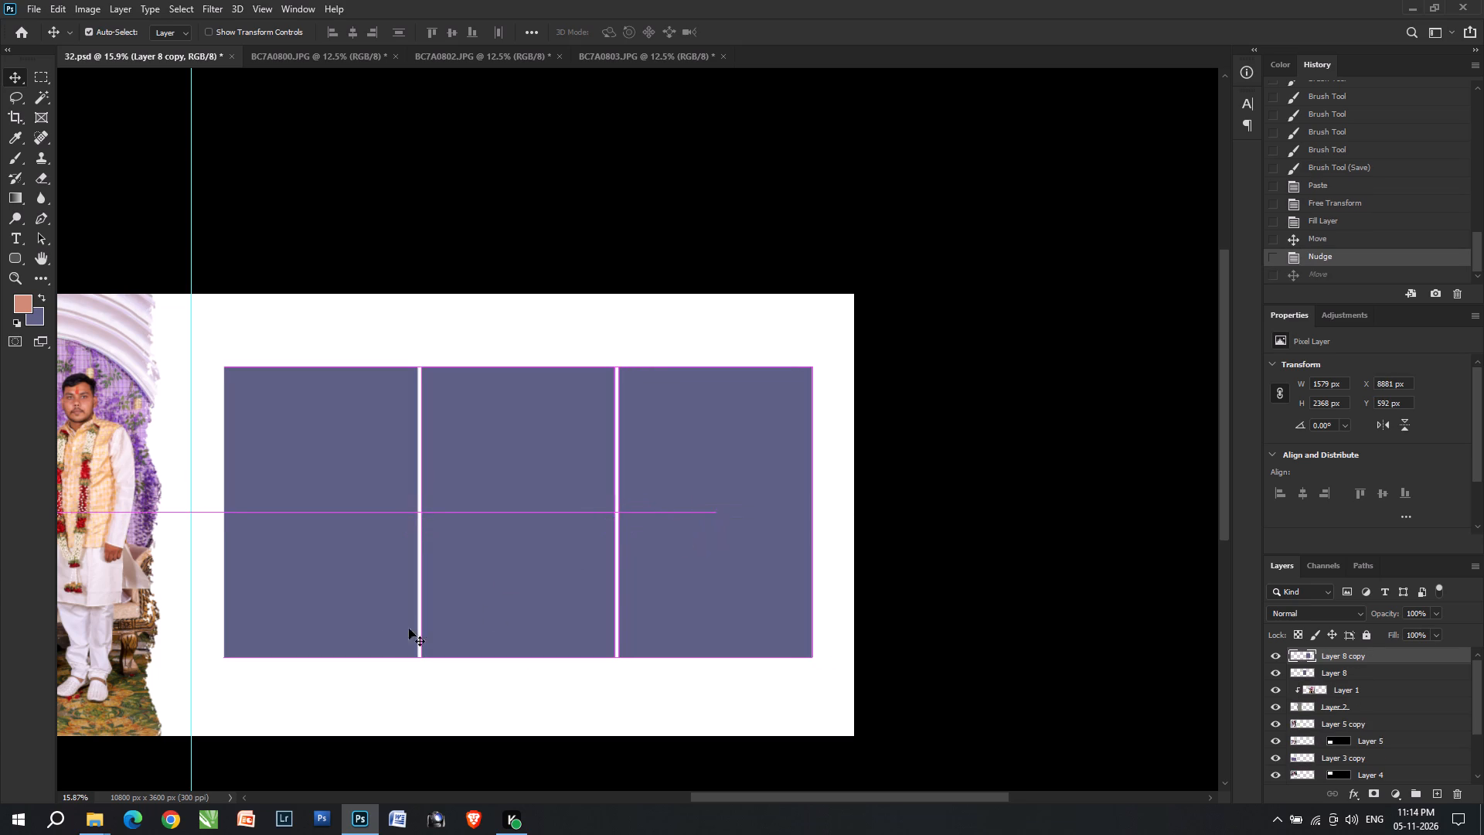
Select all three placeholders, enlarge them together to about 4905 × 2602 px and position the row on the right page.
alt+scroll(381, 634, up, 8)
shift+click(380, 623)
shift+click(665, 598)
alt+scroll(674, 604, down, 13)
key(ctrl+t)
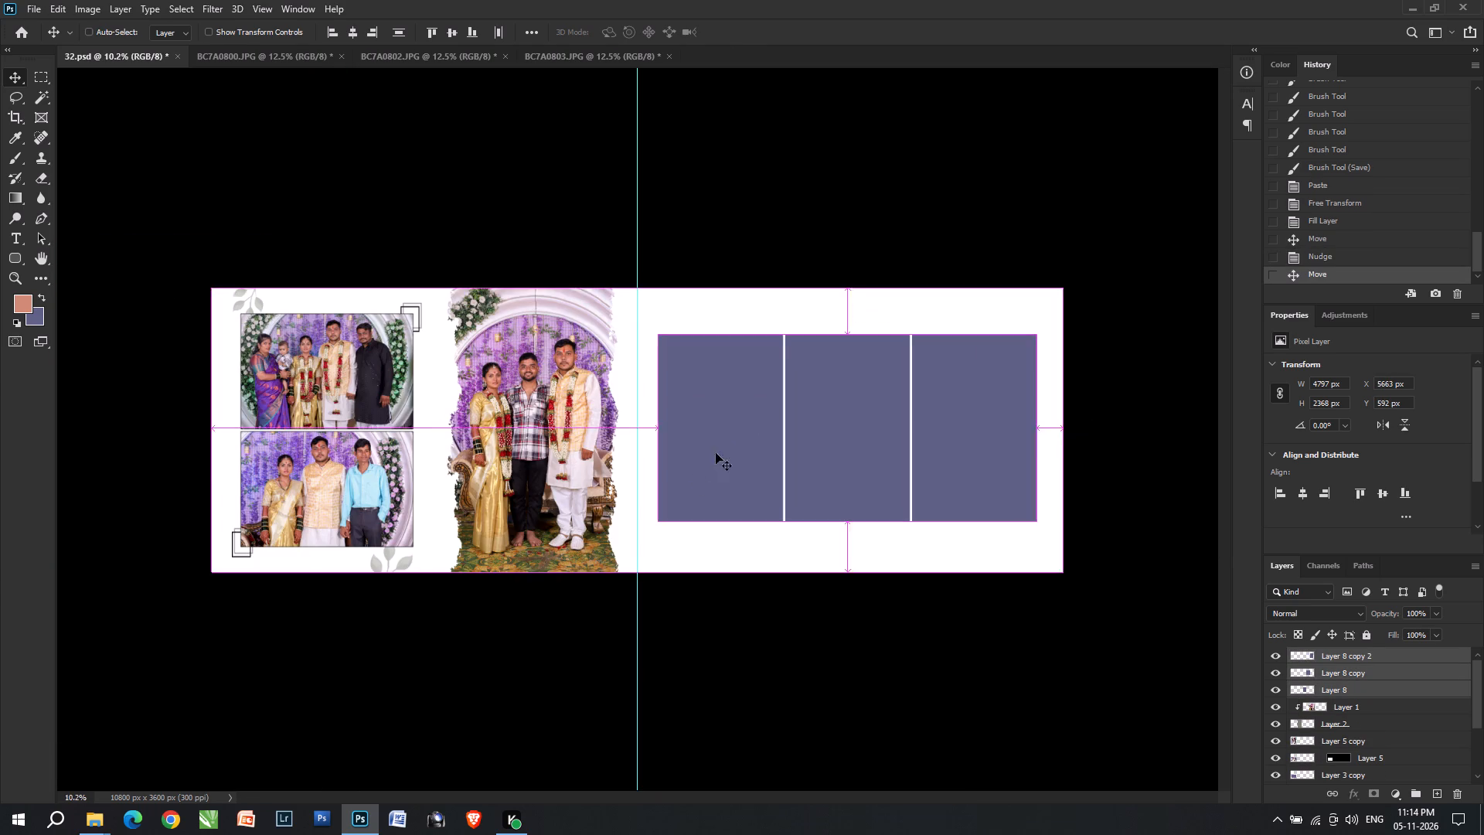
alt+shift+drag(846, 334, 846, 327)
shift+click(856, 378)
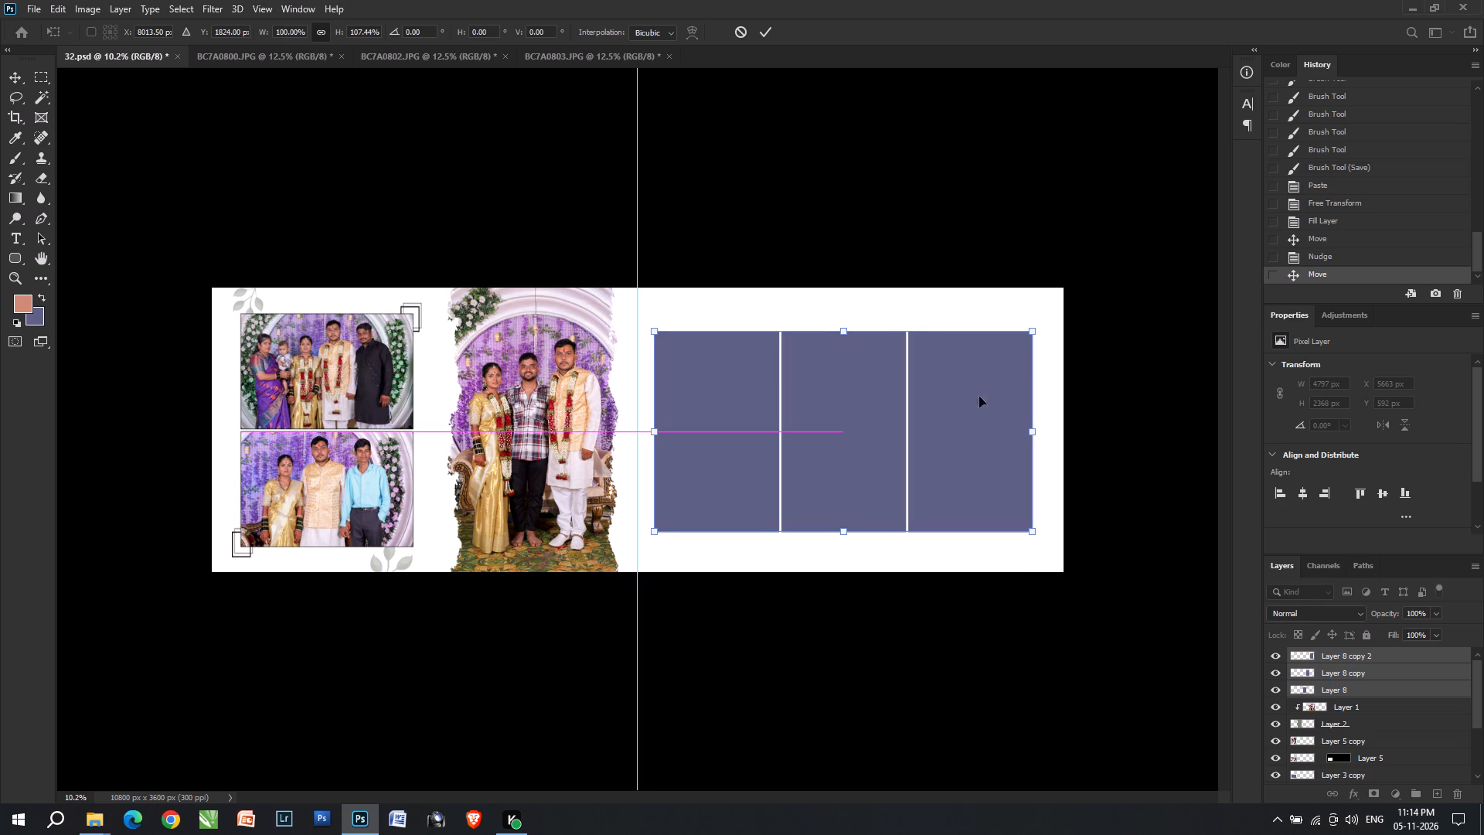
drag(1036, 427, 1044, 427)
key(Right)
key(Right)
key(Right)
key(Return)
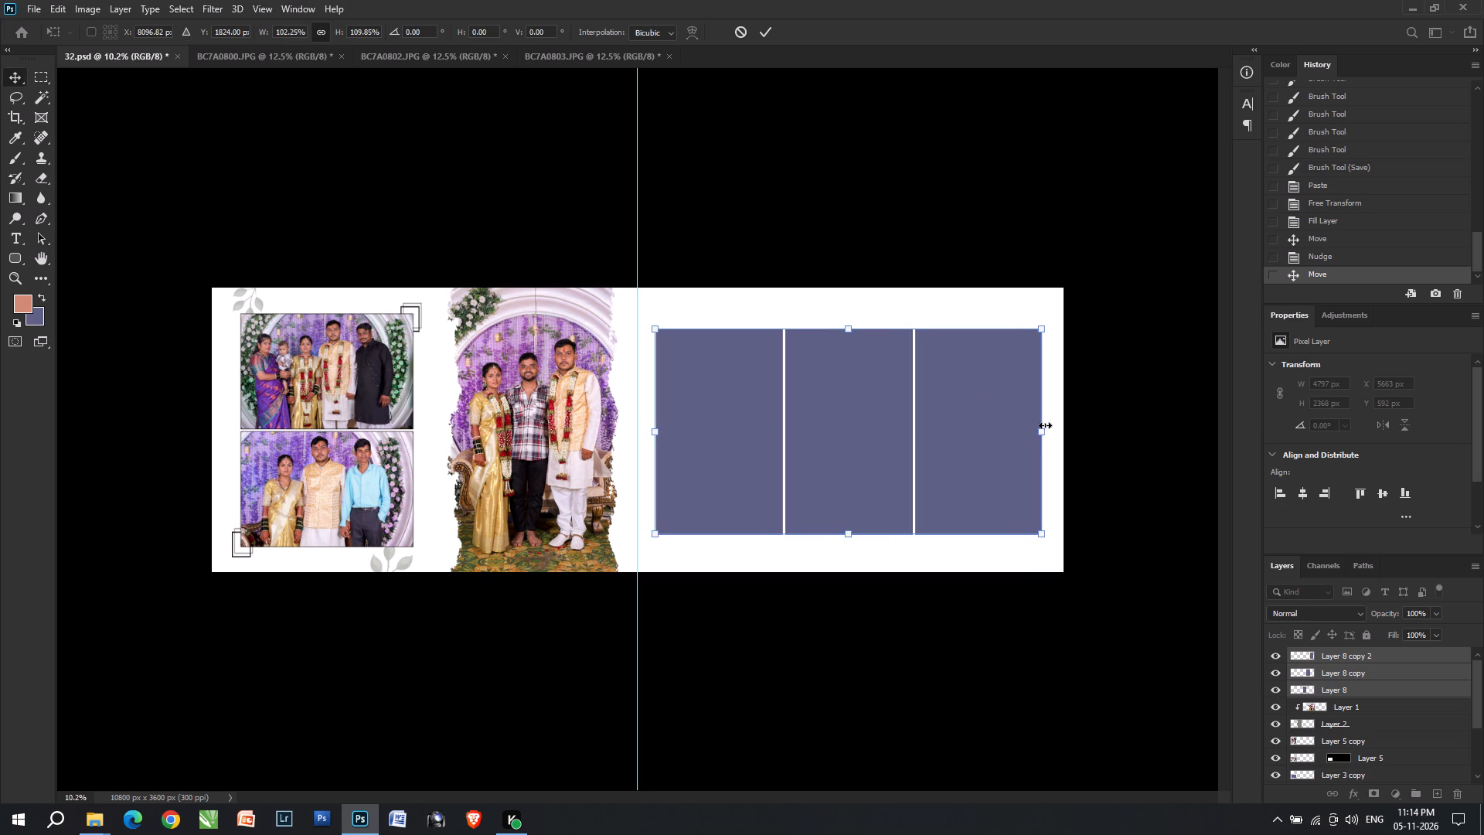
scroll(917, 395, up, 8)
key(space)
key(space)
key(space)
key(space)
key(space)
key(space)
key(space)
key(space)
key(space)
key(space)
key(space)
key(space)
key(space)
drag(855, 462, 848, 462)
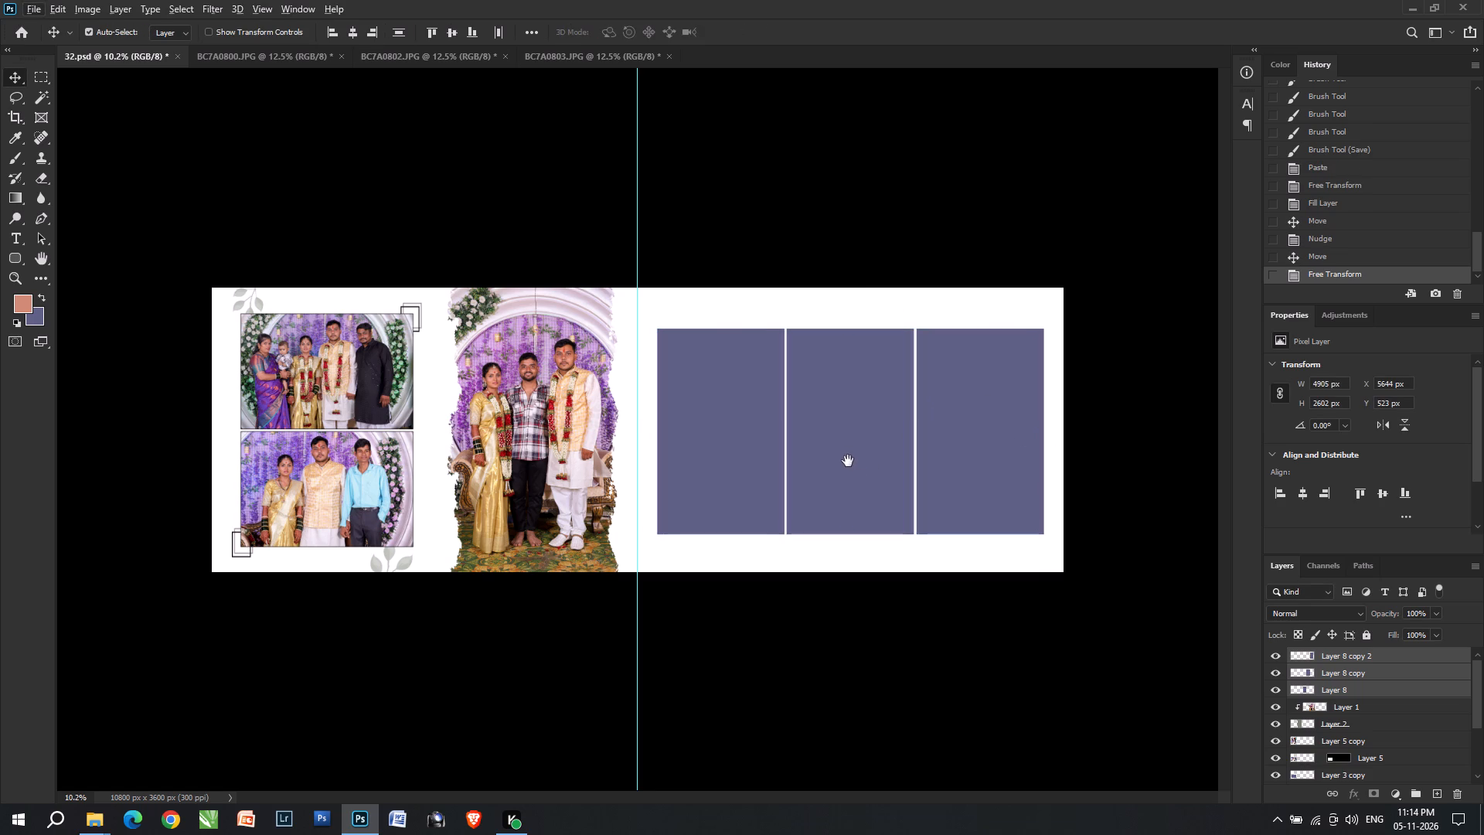
alt+scroll(848, 461, up, 5)
key(Right)
Nudge the two outer placeholders inward to even out the narrow gaps around the middle one.
key(space)
key(space)
key(space)
drag(872, 451, 771, 460)
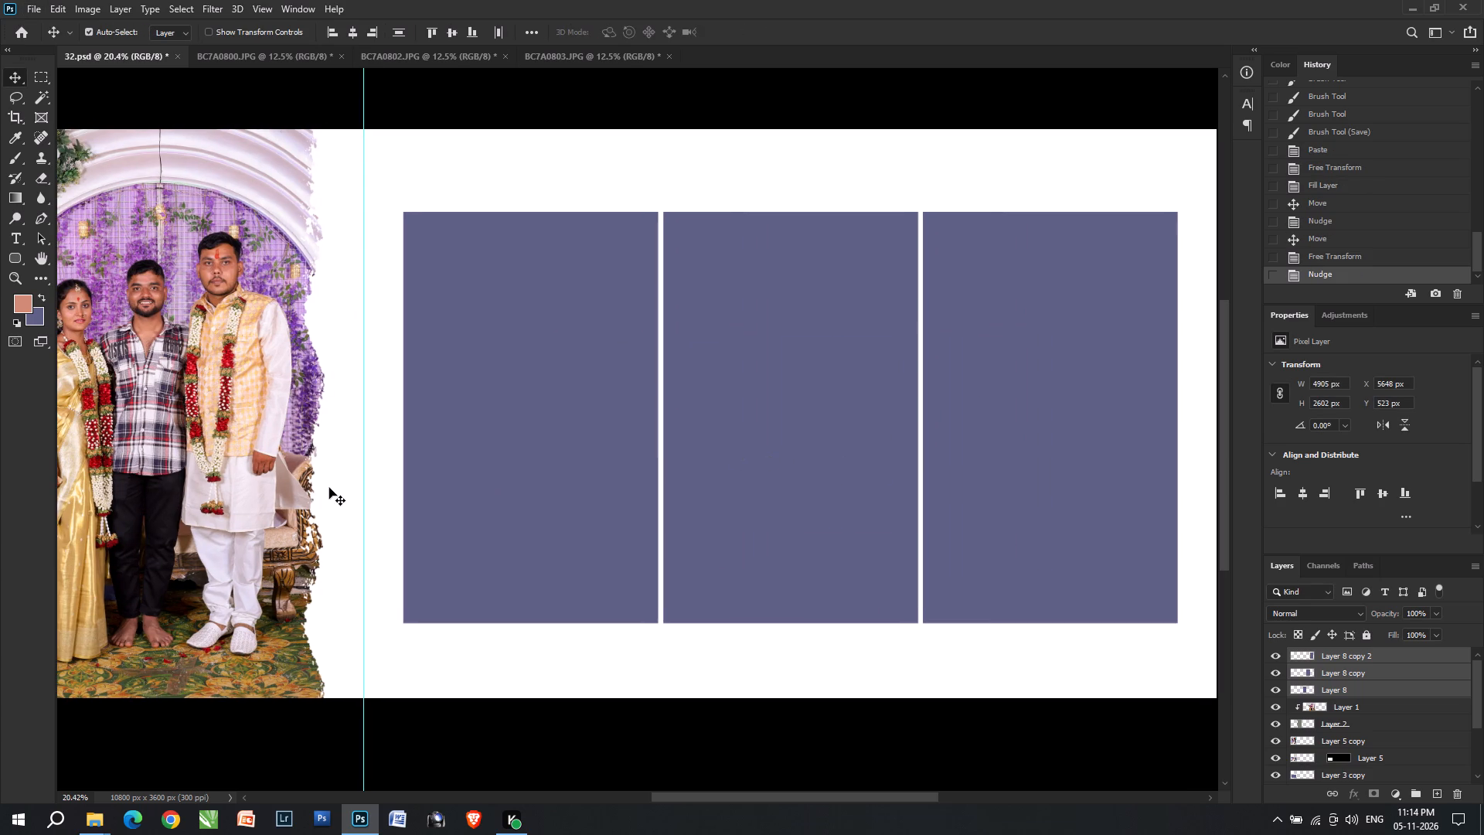
right_click(329, 488)
right_click(494, 438)
click(509, 447)
key(Right)
key(Right)
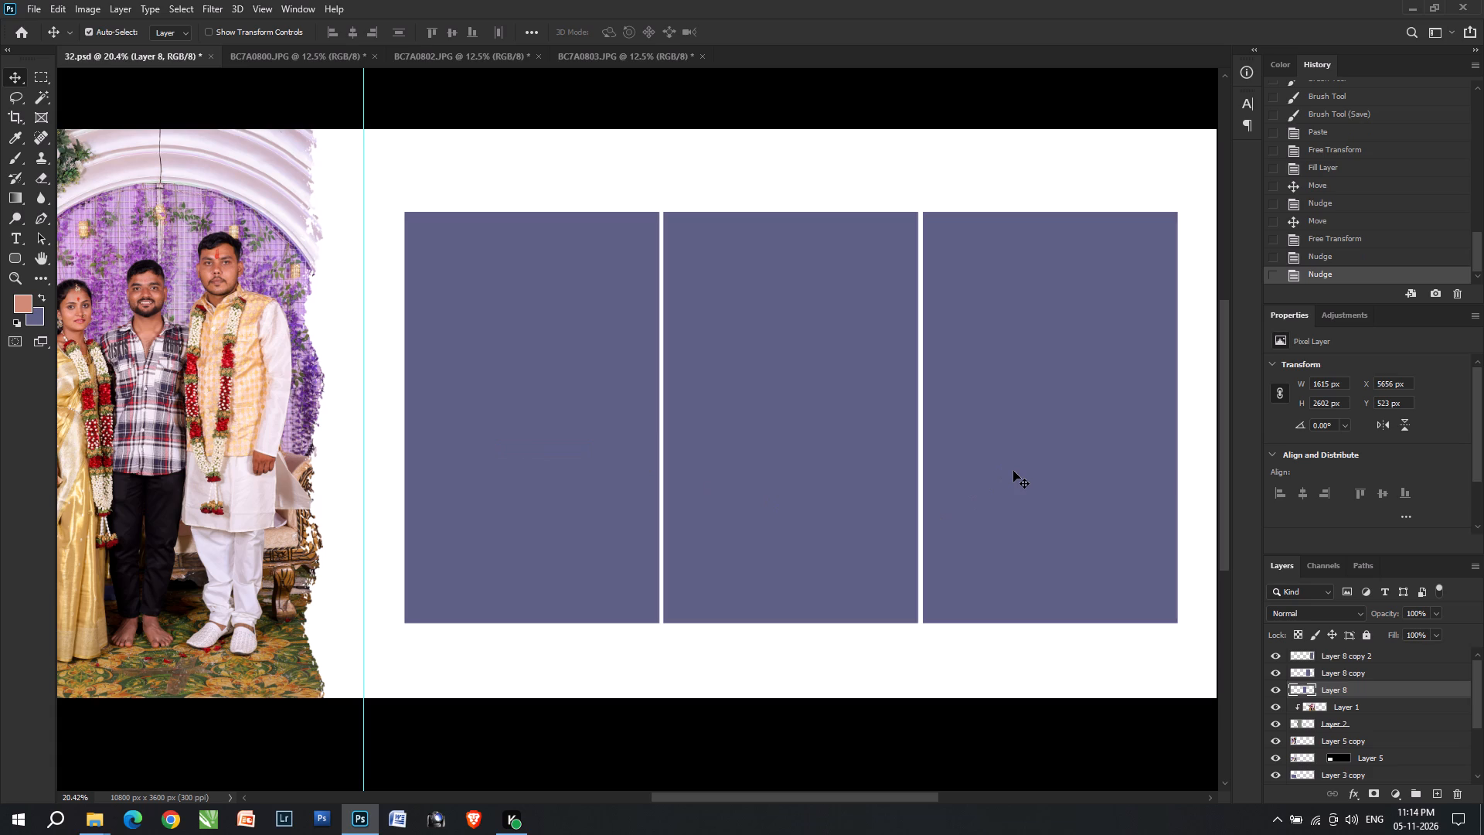
click(1013, 471)
key(Left)
key(Left)
key(Right)
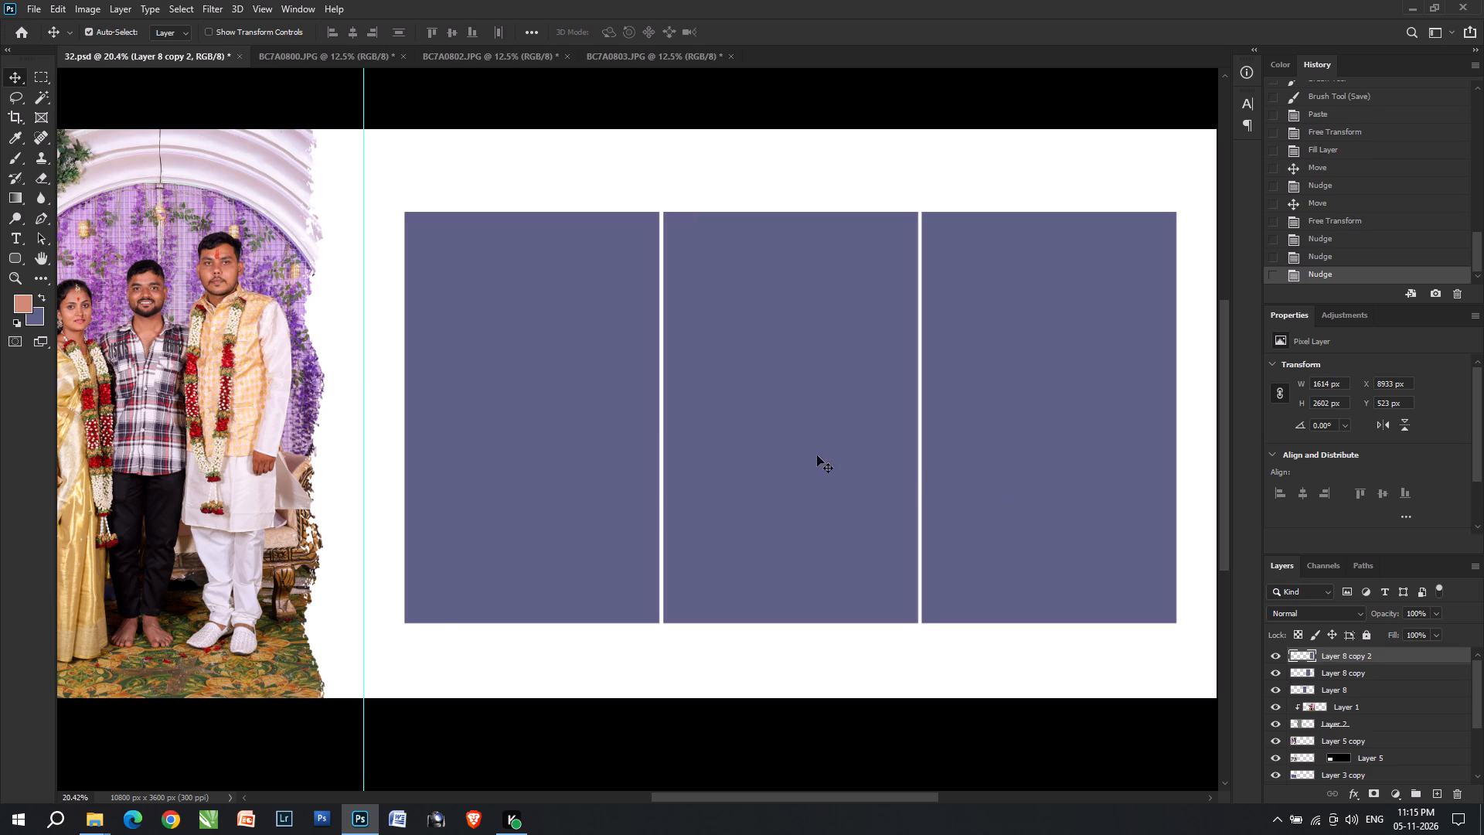
Select the first placeholder's area with the Magic Wand and paste the BC7A0800 photo into it.
scroll(814, 455, up, 8)
alt+scroll(617, 498, down, 7)
click(441, 460)
key(w)
click(441, 460)
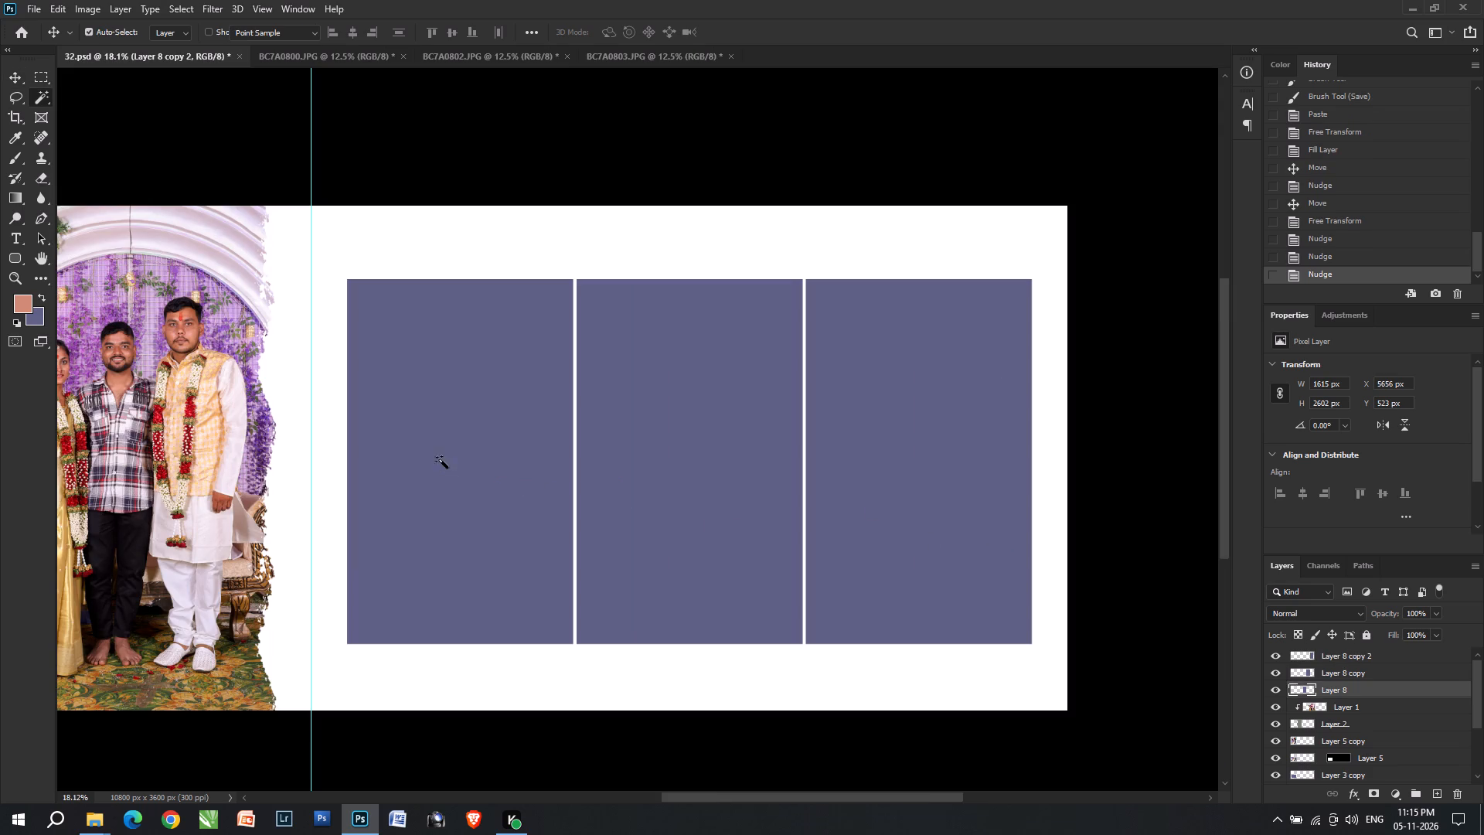
alt+scroll(441, 460, down, 3)
key(ctrl+alt+shift+v)
Scale the photo in the first placeholder to 55.84% and position it so all three people fit inside the frame.
key(ctrl+t)
alt+scroll(699, 532, down, 10)
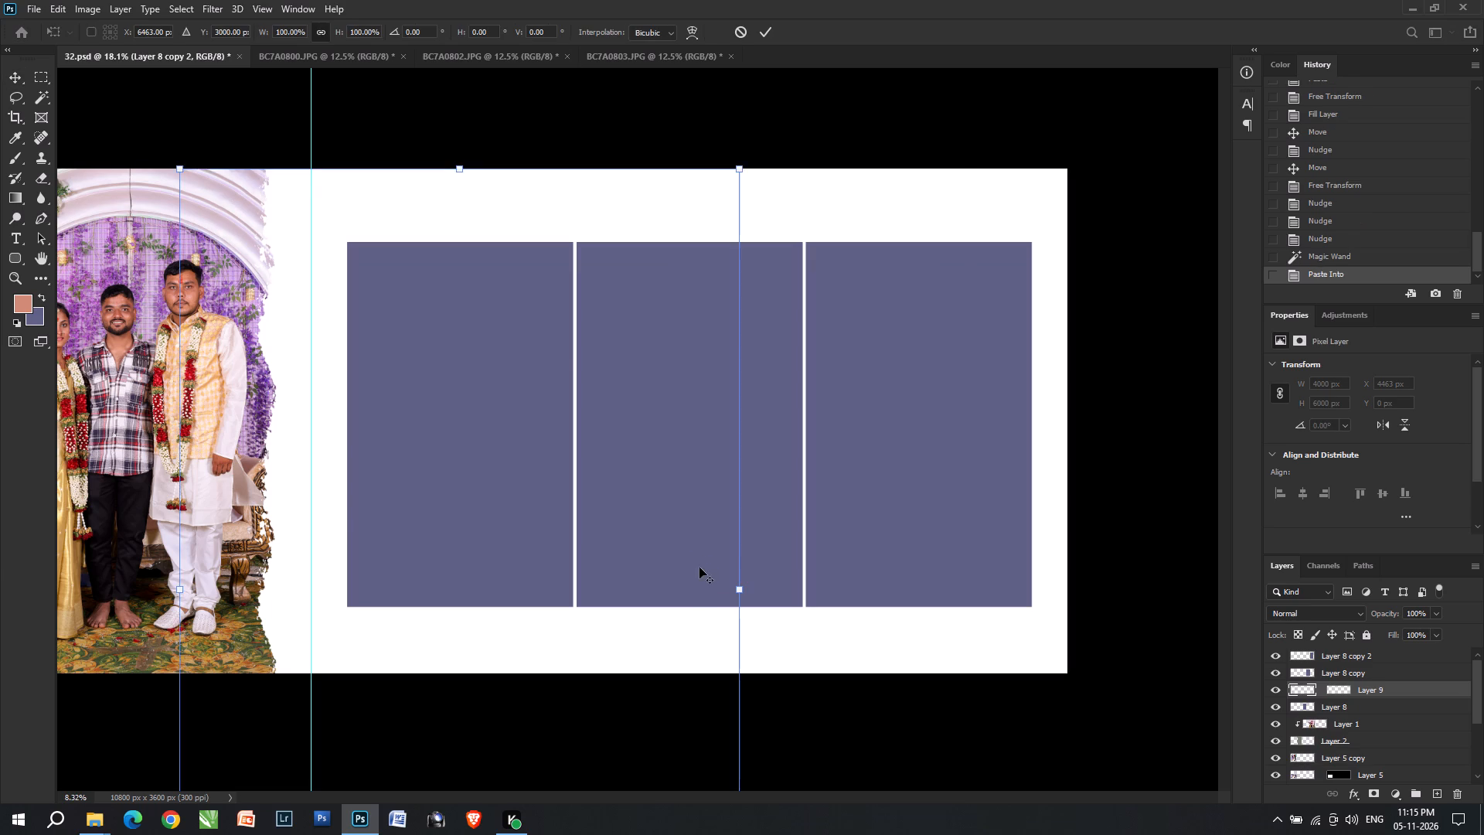
click(696, 682)
drag(702, 704, 725, 529)
alt+scroll(724, 489, up, 9)
key(space)
key(space)
key(space)
key(space)
key(space)
key(space)
key(space)
key(space)
key(space)
key(space)
drag(781, 420, 710, 531)
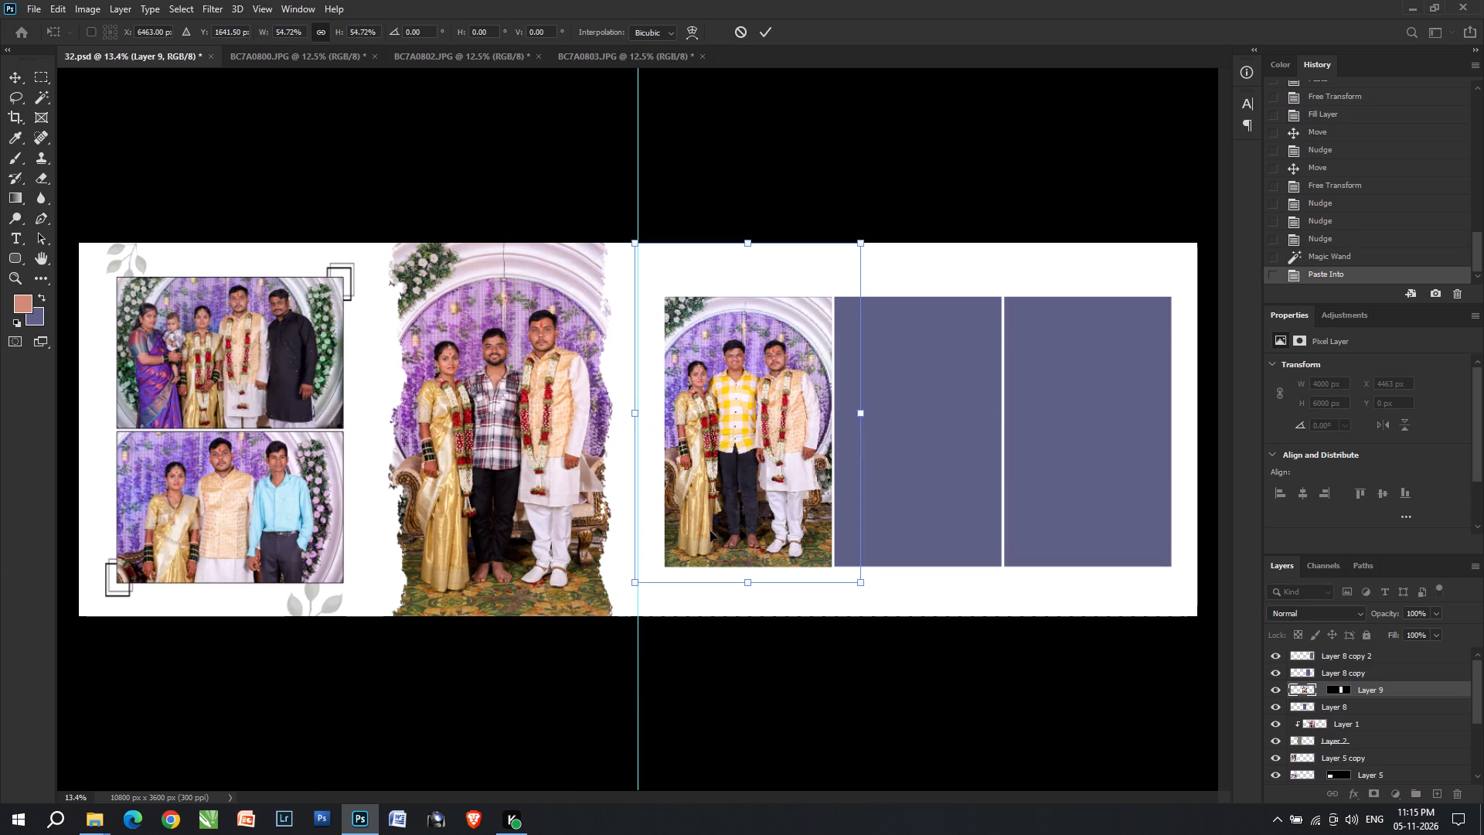
click(710, 530)
click(858, 404)
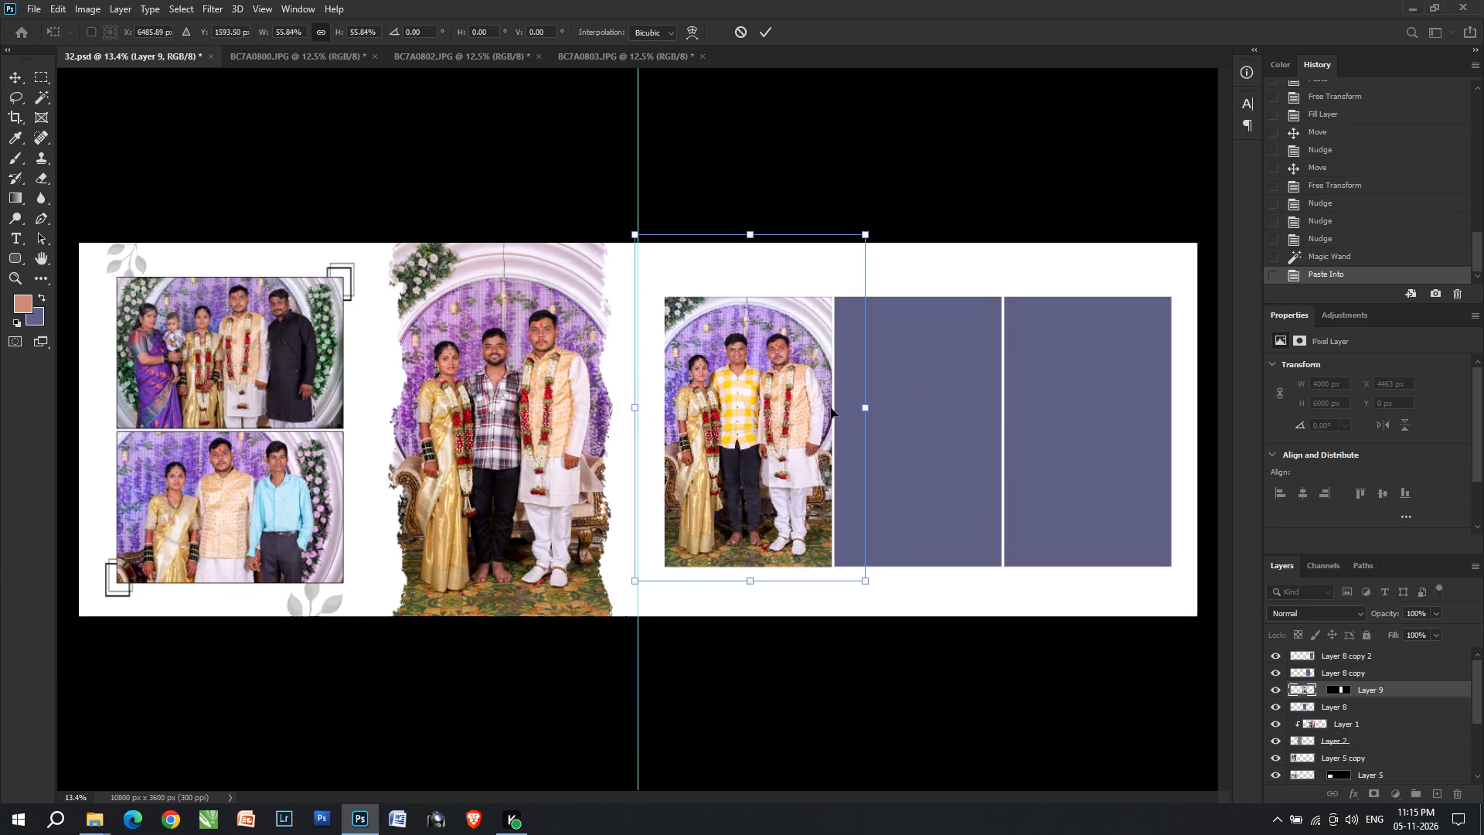
key(Left)
key(Up)
key(Up)
key(Up)
key(Up)
key(Right)
key(Return)
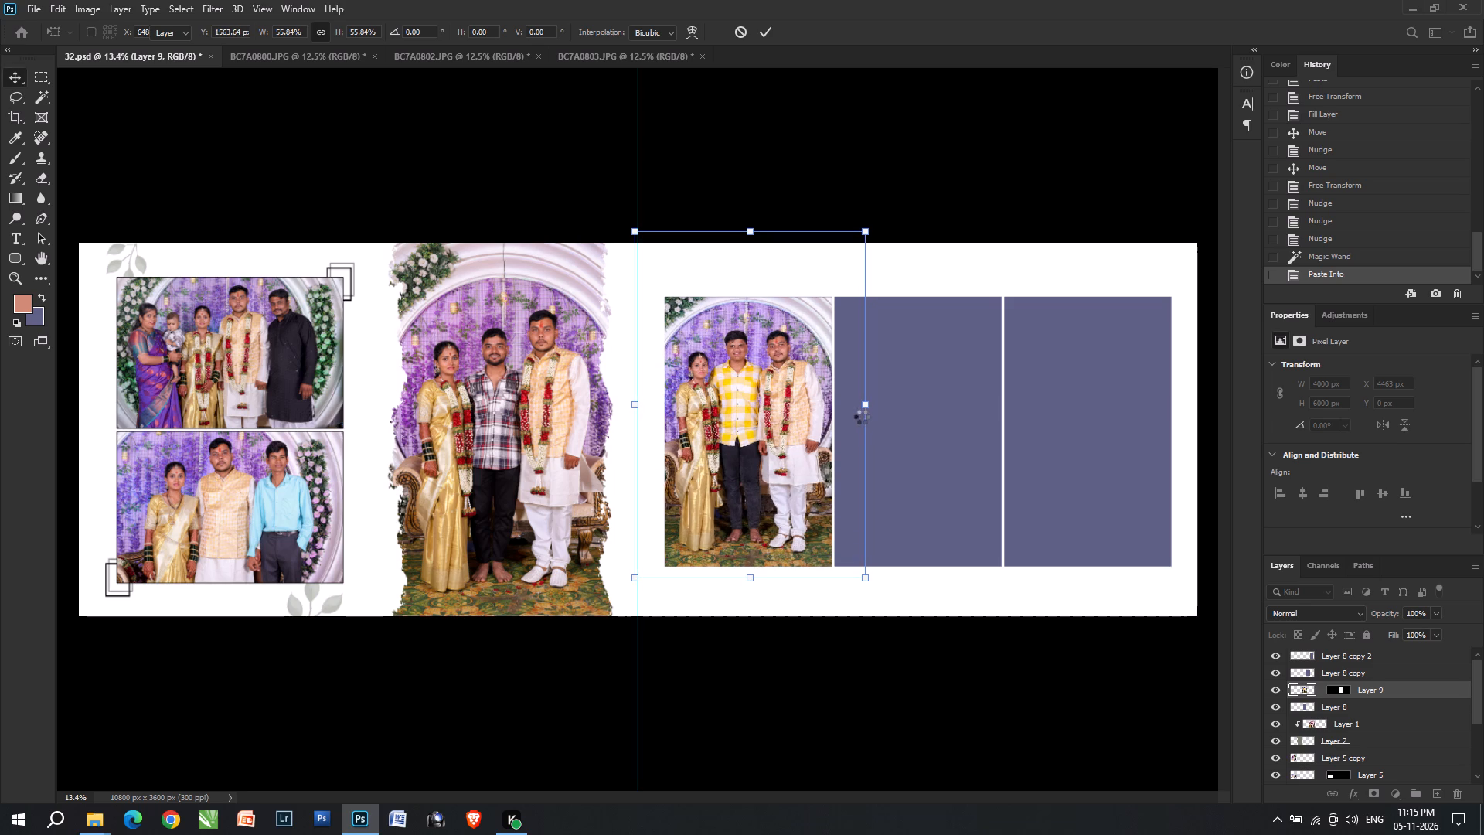
Select the middle placeholder's layer and its filled area with the Magic Wand.
key(v)
triple_click(864, 417)
click(865, 417)
key(w)
click(865, 417)
Switch to the BC7A0802 photo and reapply the last Camera Raw Filter to it.
key(ctrl+Tab)
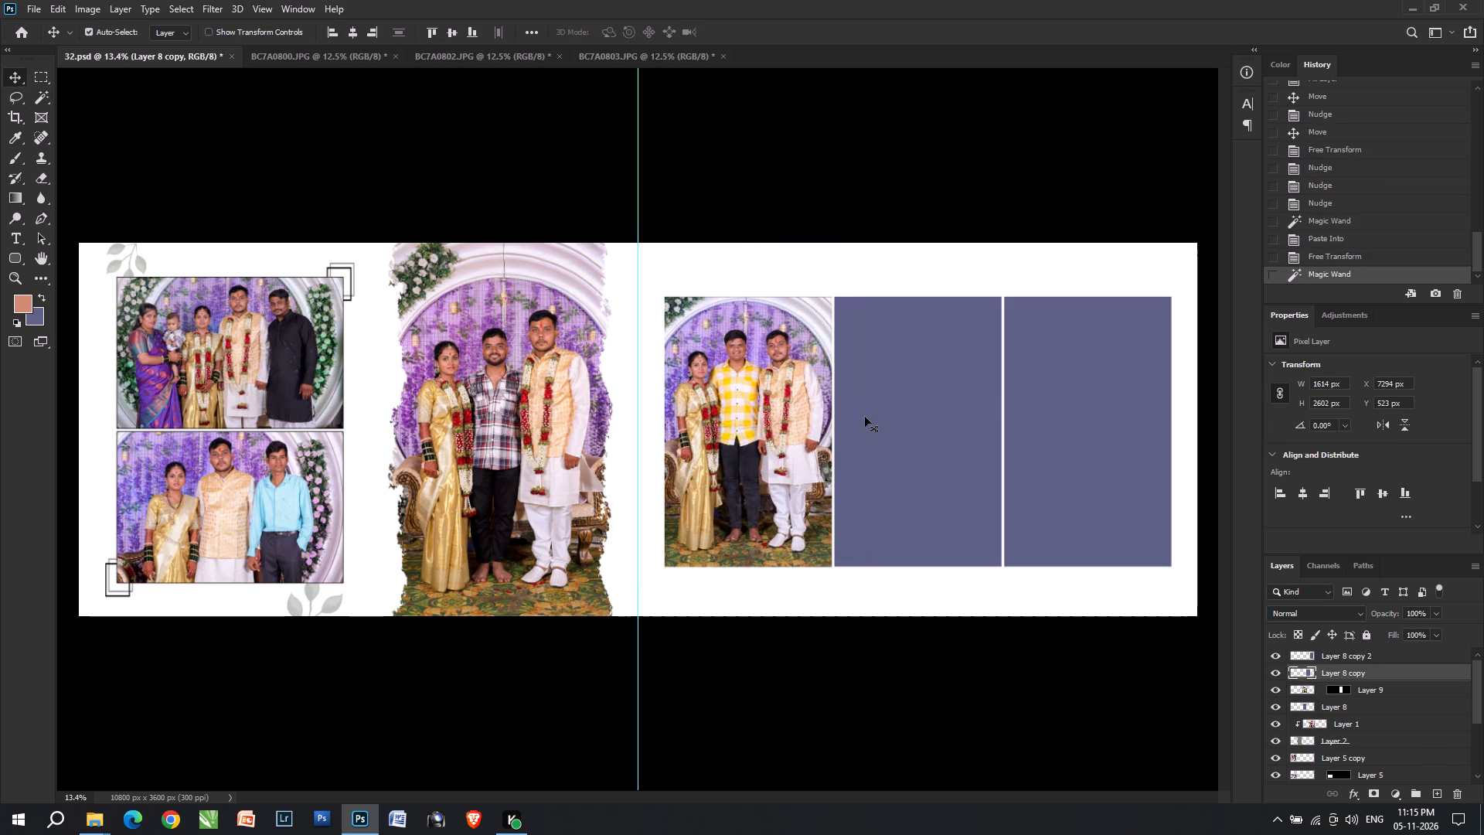
key(ctrl+Tab)
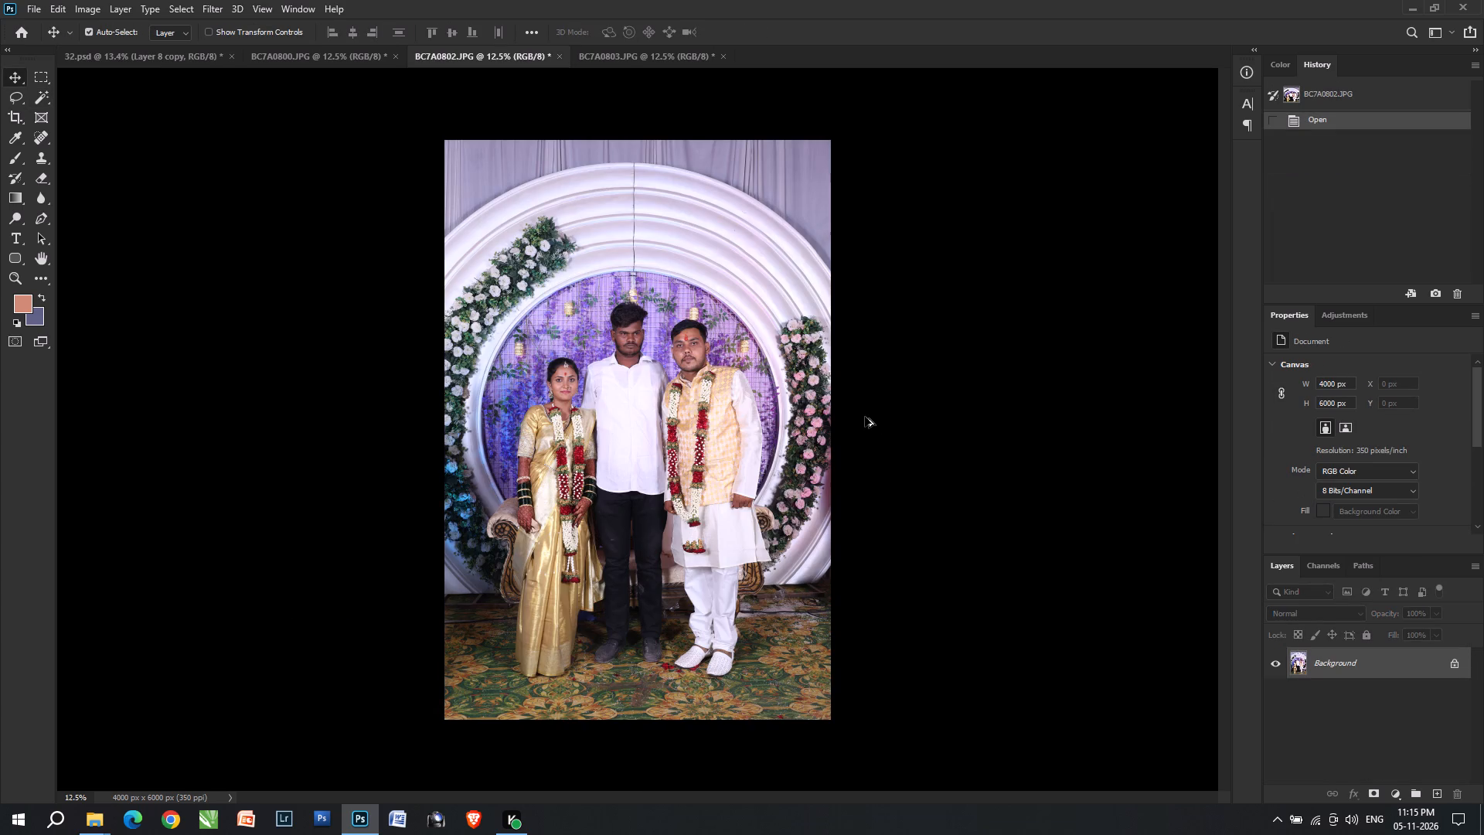
key(ctrl+alt+f)
Make a feathered rectangular selection around the middle man's face and shoulders, lighten its midtones with Levels and deselect.
key(m)
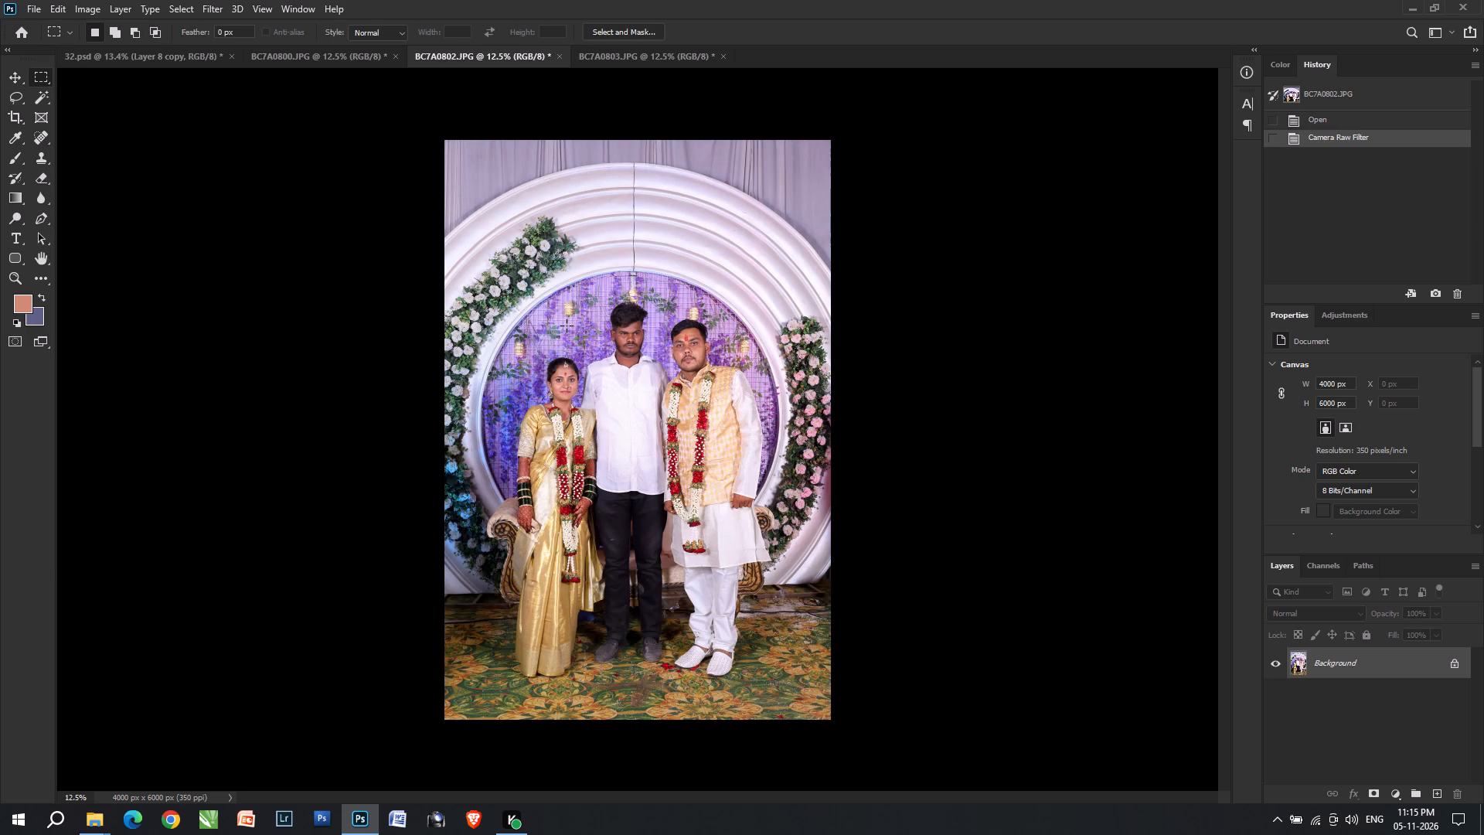
drag(587, 293, 657, 386)
key(ctrl+alt+d)
key(Return)
key(ctrl+l)
key(ctrl+o)
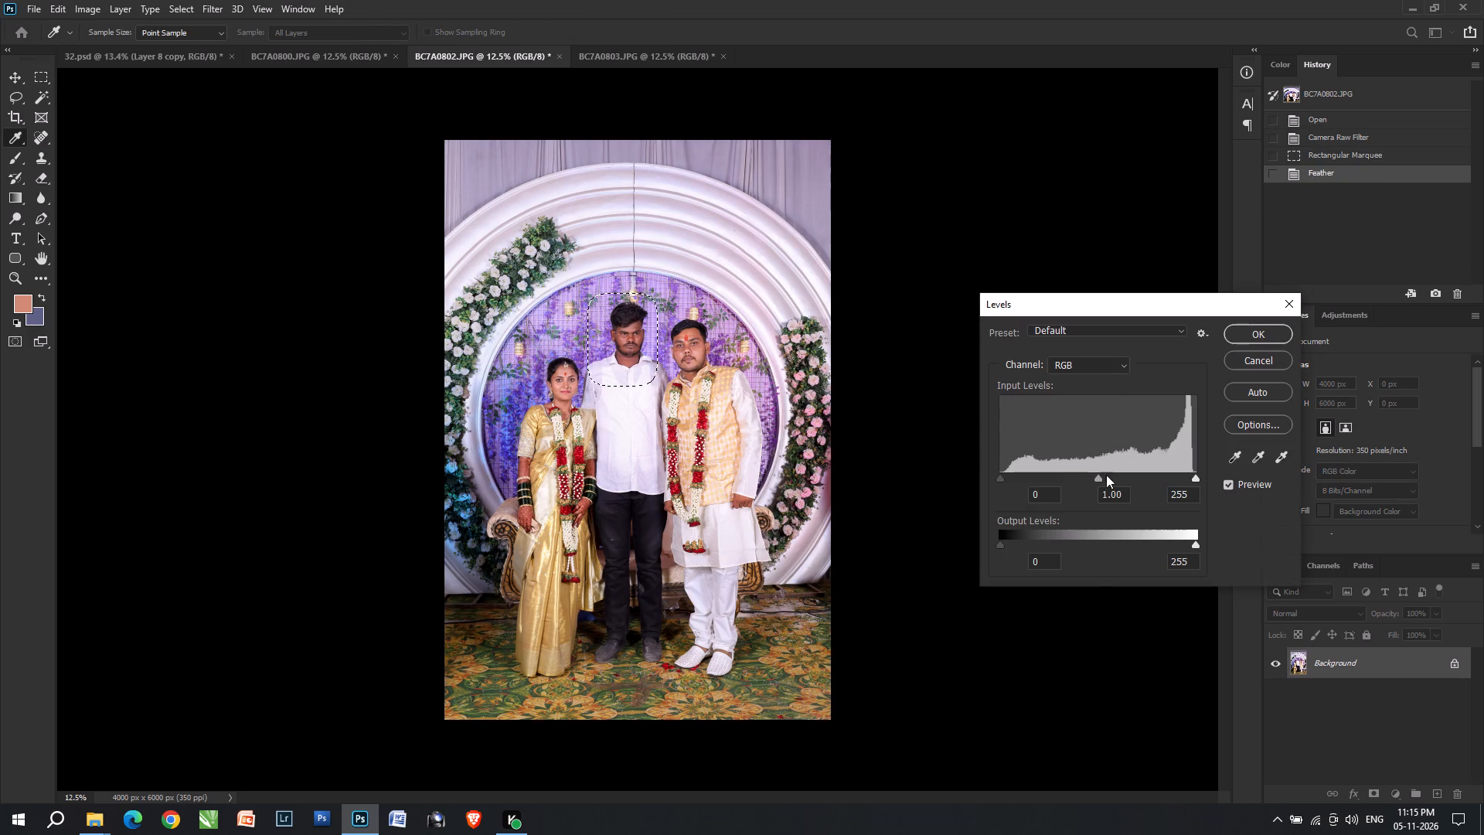
click(1089, 479)
key(Return)
key(ctrl+z)
key(ctrl+shift+z)
key(ctrl+d)
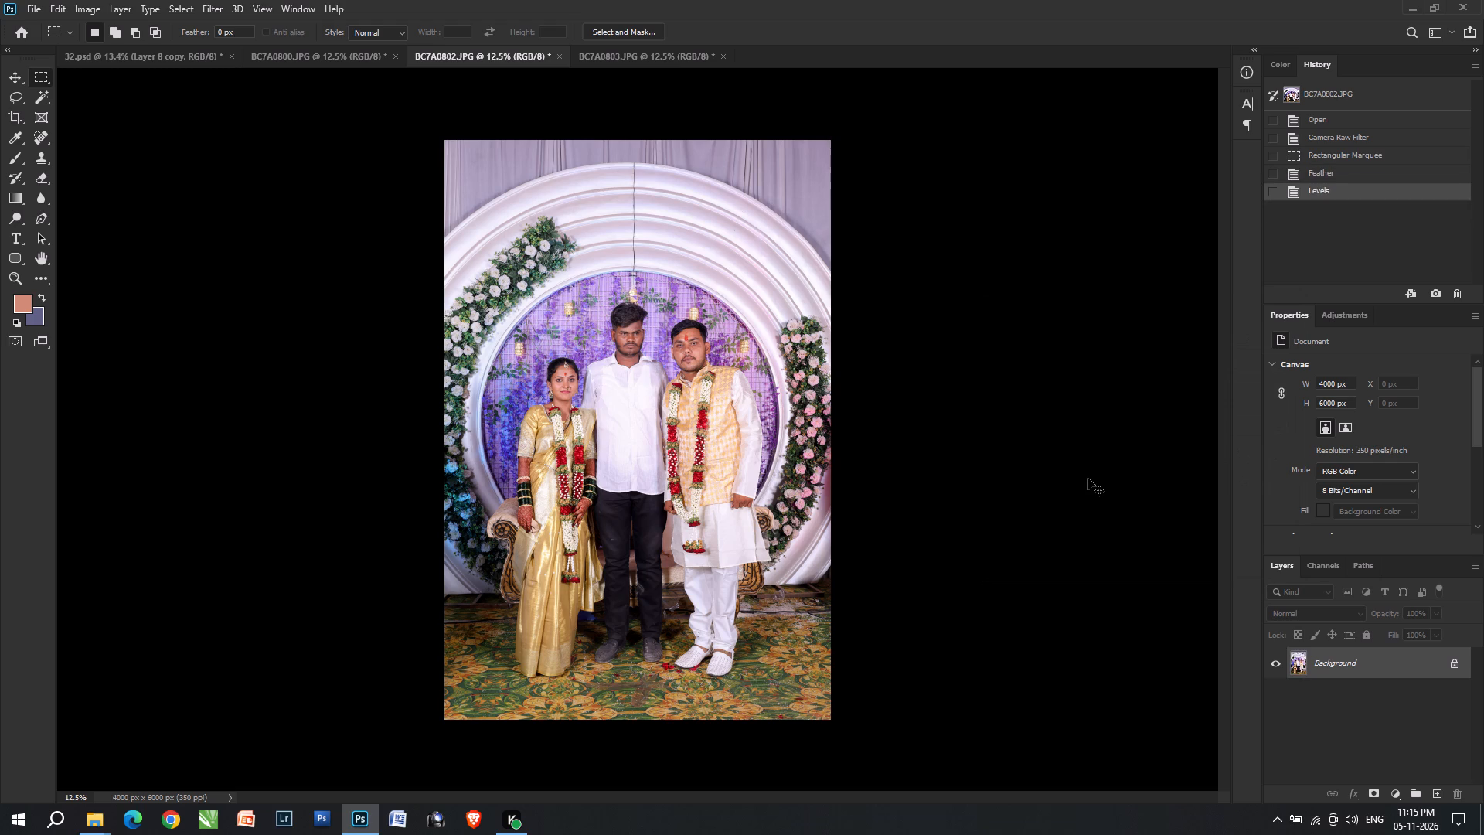
Brighten the whole BC7A0802 photo with Levels, setting the midtones to 1.10 and slightly lowering the white input level.
key(ctrl+l)
click(1091, 480)
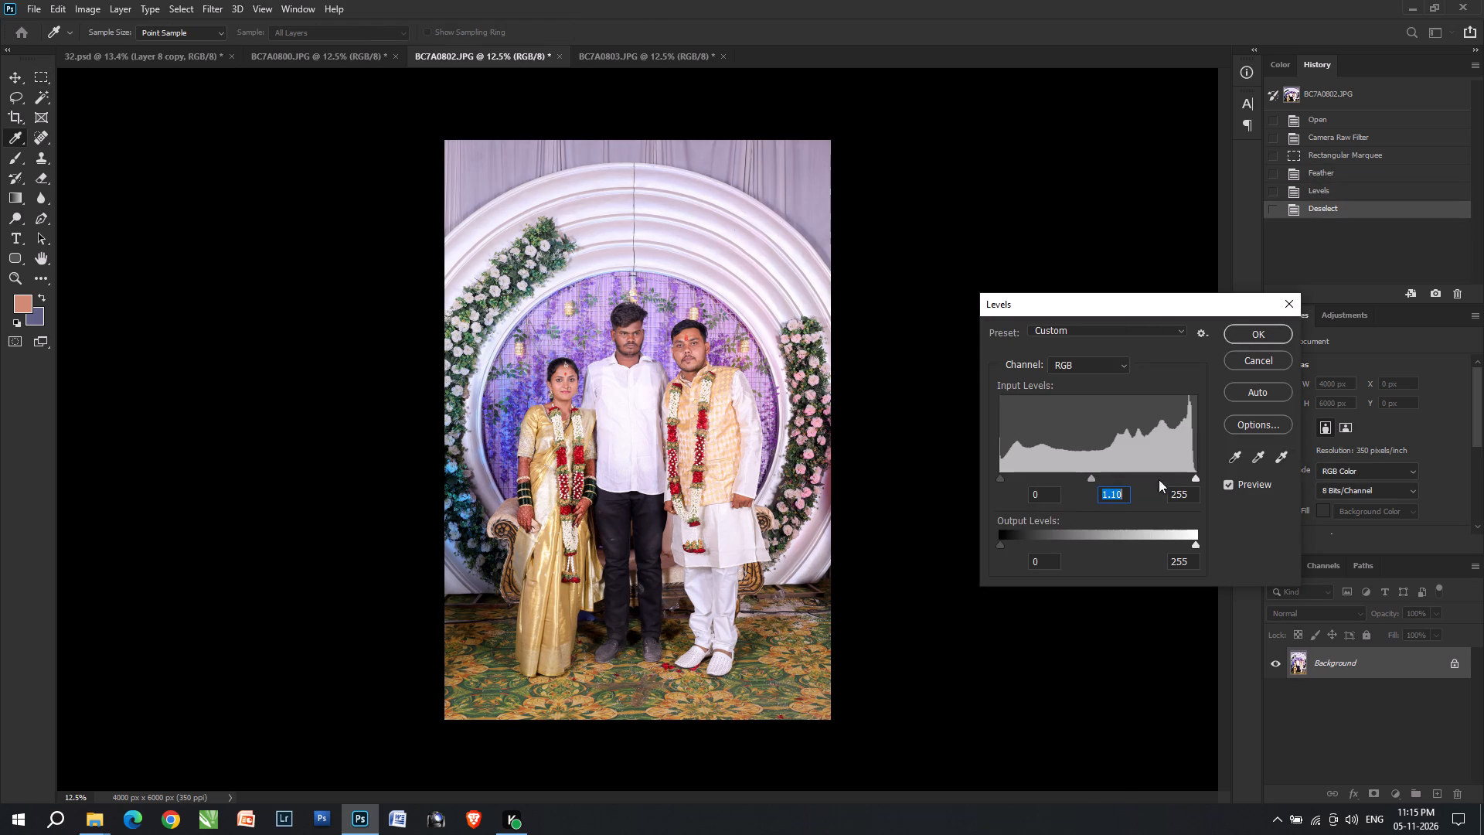
scroll(1193, 472, down, 2)
click(1192, 474)
key(Return)
Cut the entire BC7A0802 photo and close the emptied BC7A0802 and BC7A0800 files.
key(ctrl+a)
key(ctrl+x)
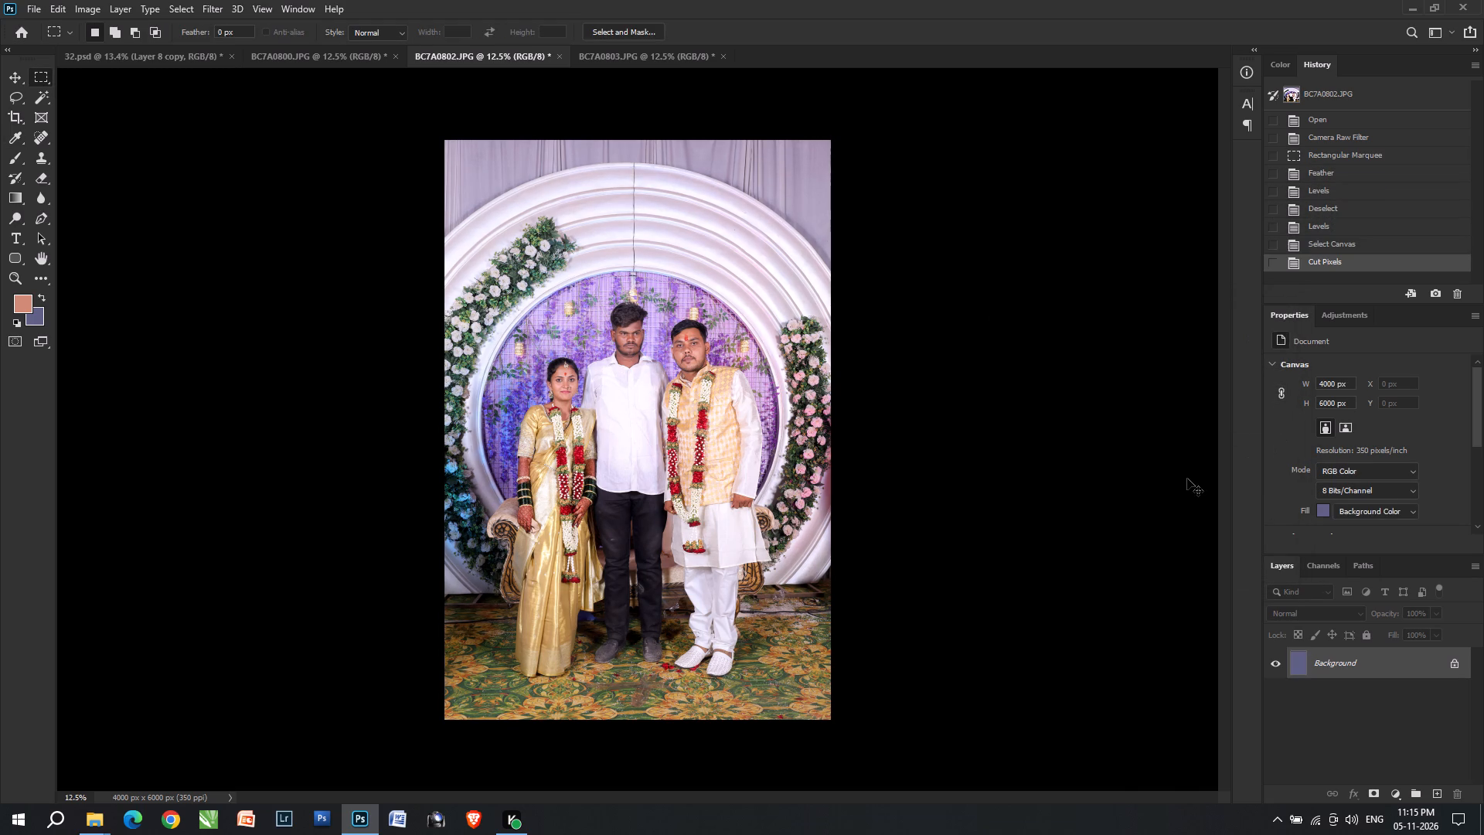
key(ctrl+w)
key(ctrl+Tab)
key(ctrl+shift+Return)
key(ctrl+w)
key(ctrl+Tab)
key(ctrl+Return)
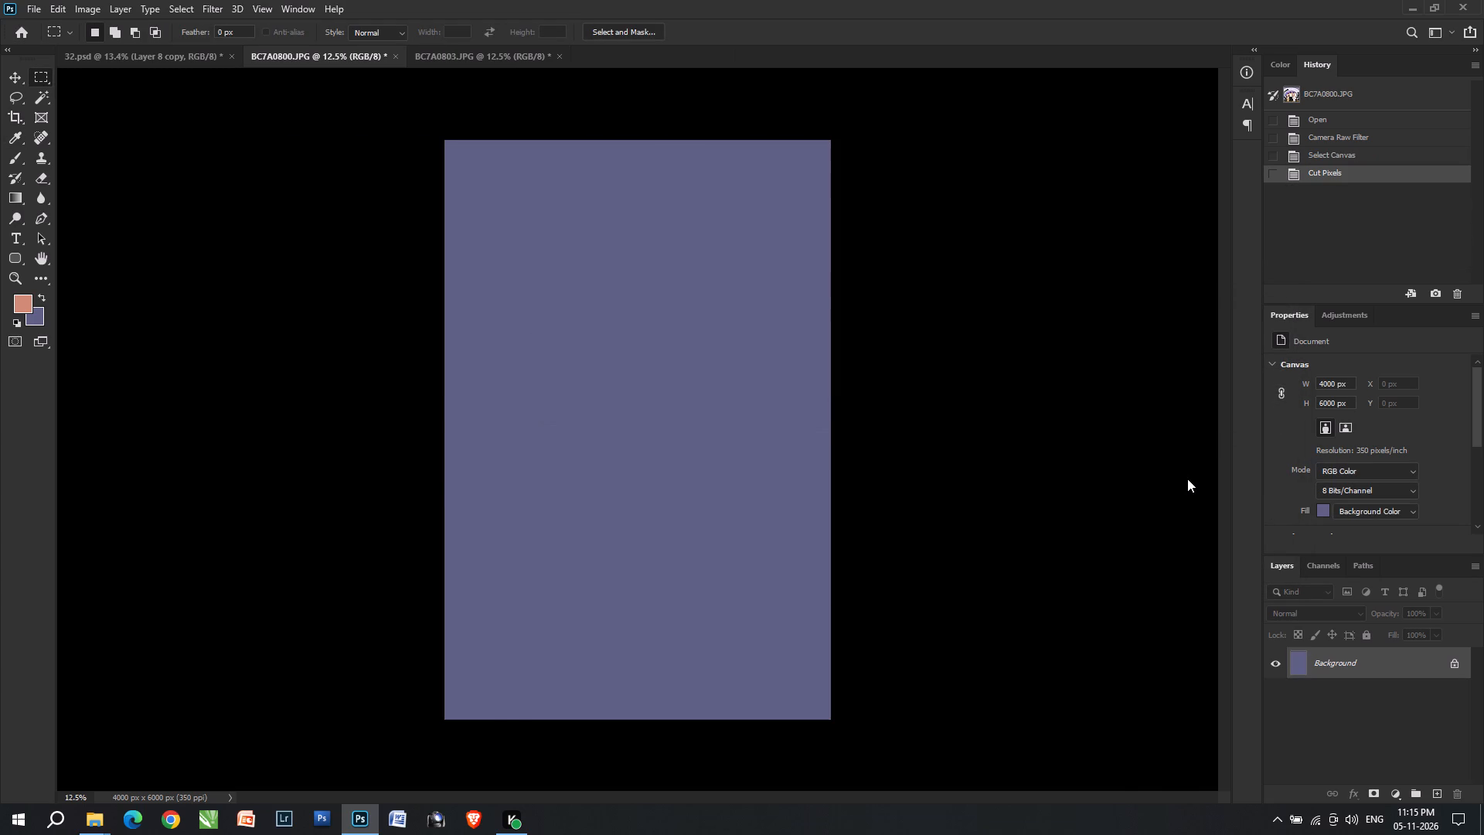
Paste the photo into the middle placeholder, scale it to 55.84% and position it so all three people fit inside.
key(ctrl+alt+shift+v)
key(ctrl+r)
key(ctrl+t)
key(ctrl+shift+t)
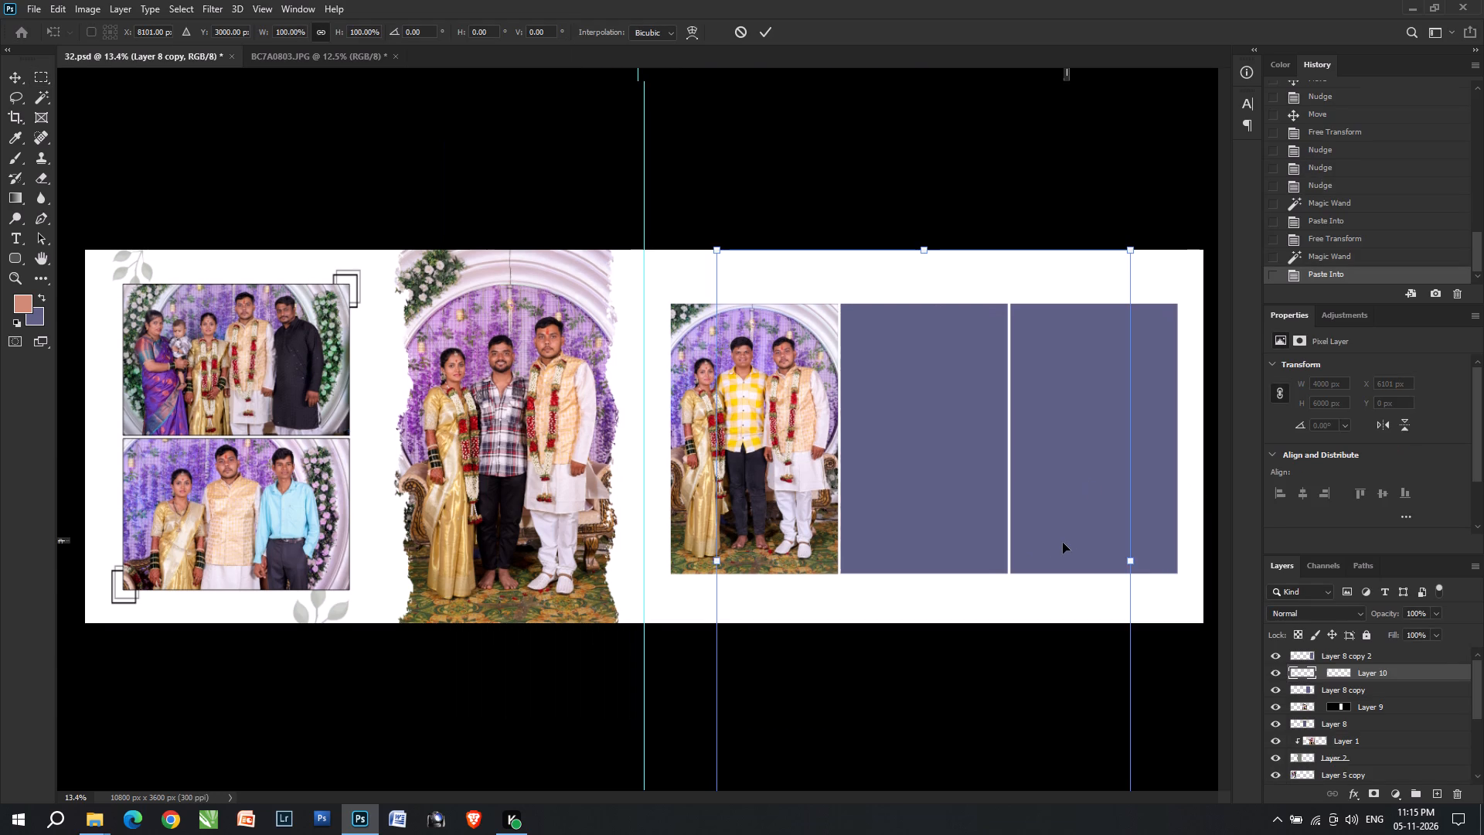
drag(887, 378, 965, 377)
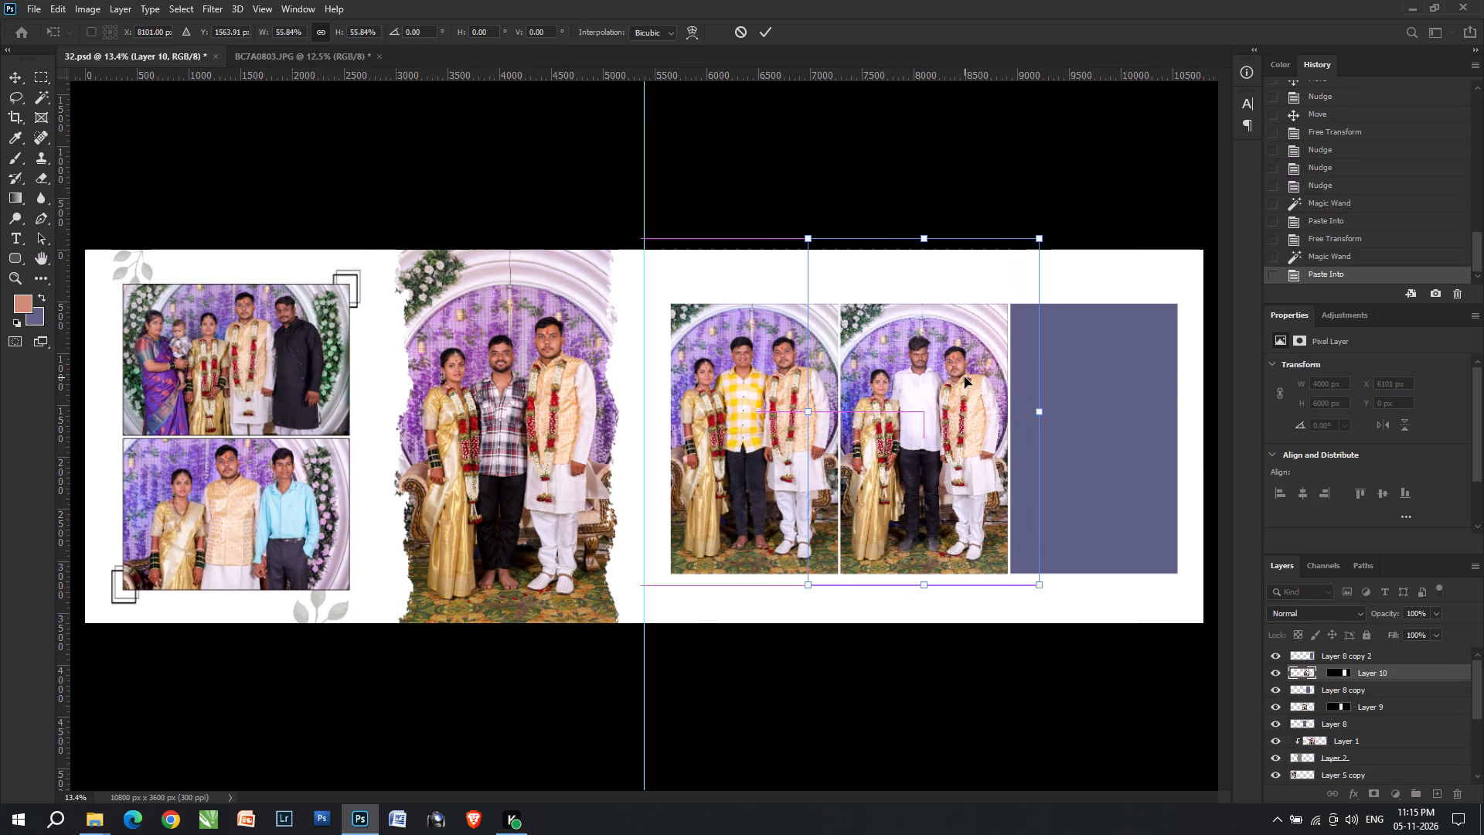
key(Up)
key(Return)
Select the last placeholder's layer and its filled area with the Magic Wand.
key(v)
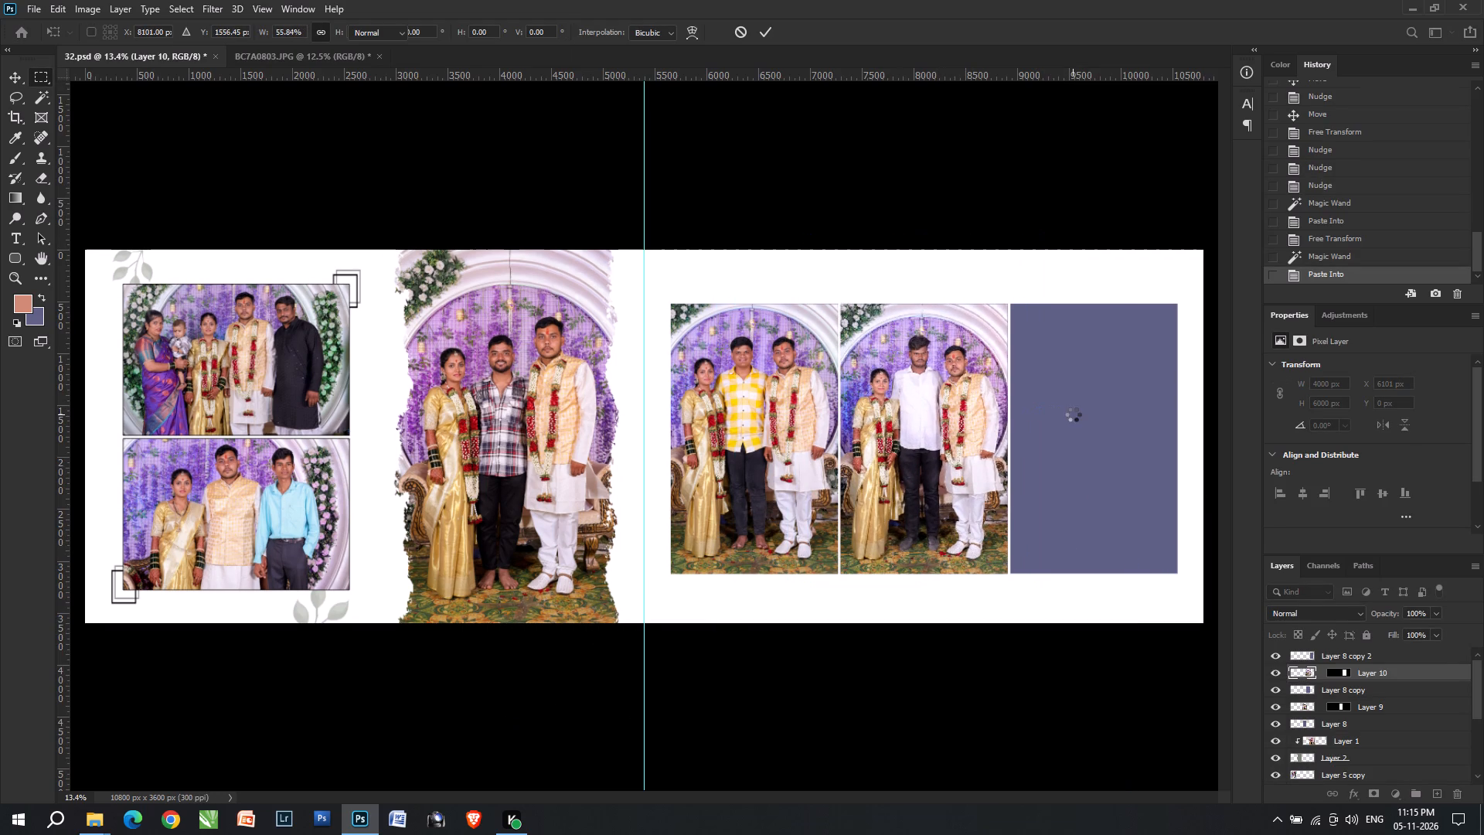
triple_click(1073, 414)
key(w)
click(1073, 414)
Switch to the BC7A0803 photo, reapply the last Camera Raw Filter and compare it before and after.
key(ctrl+Tab)
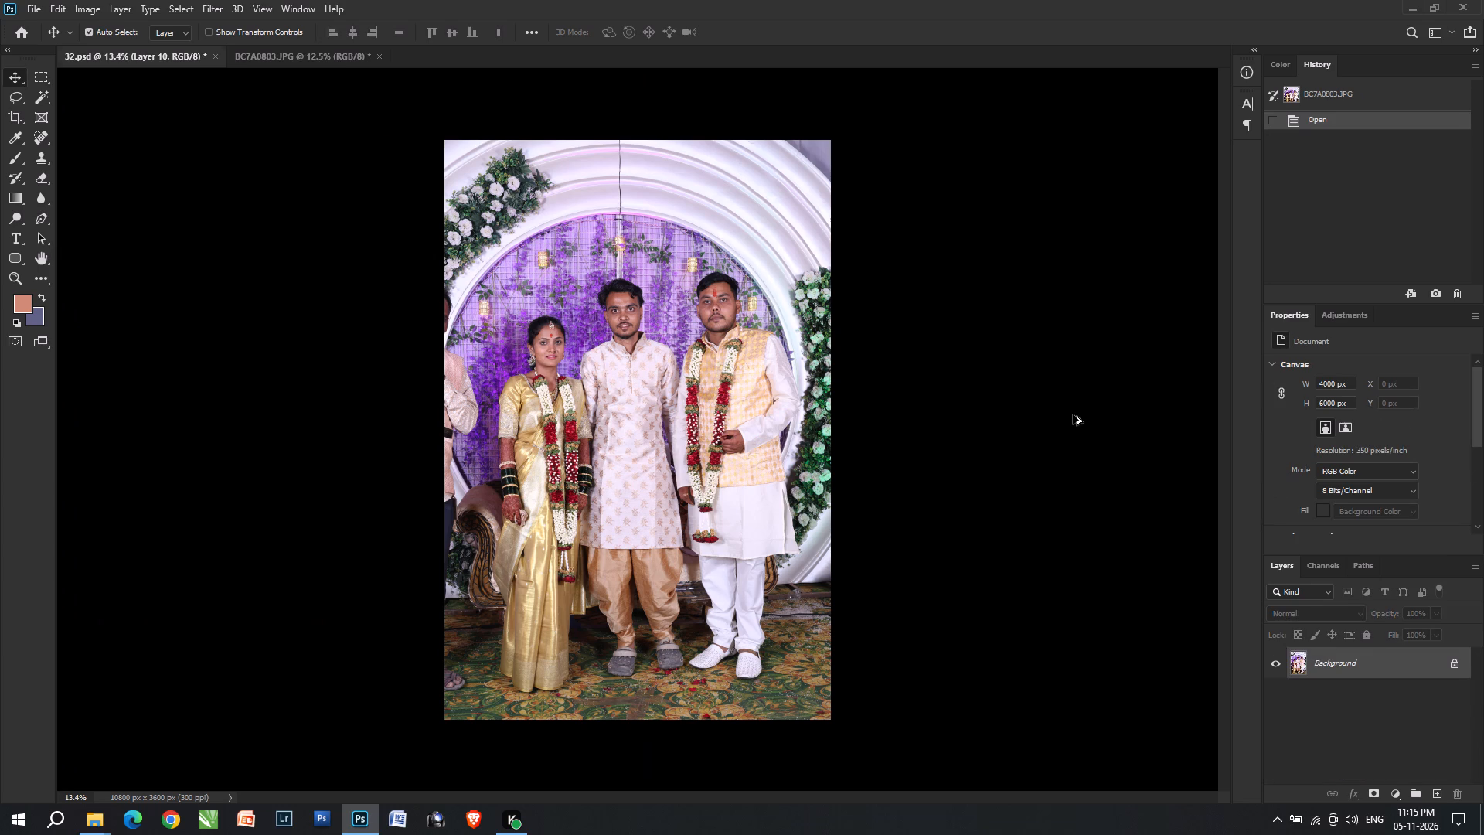
key(ctrl+alt+f)
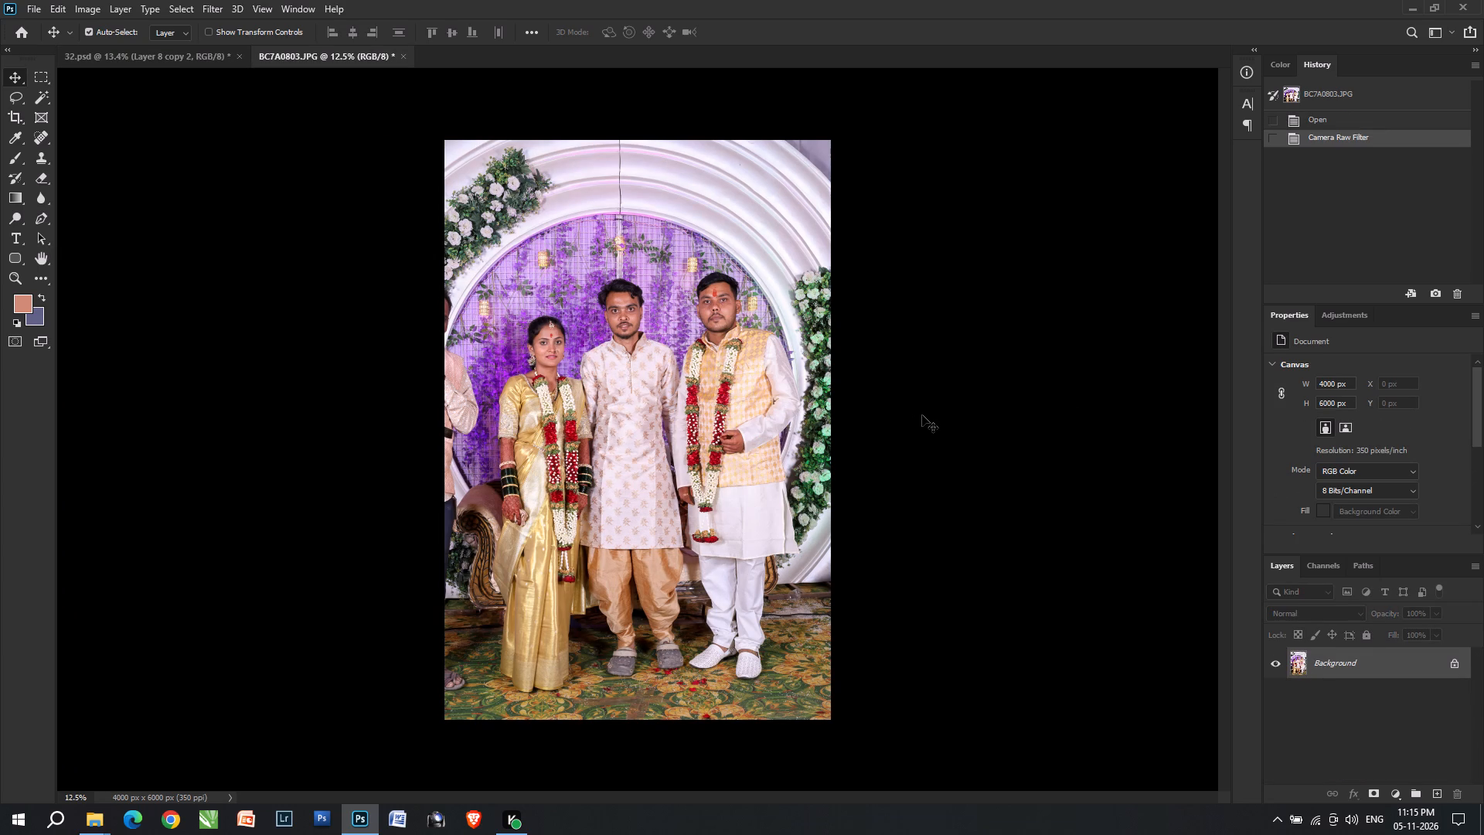
key(ctrl+alt+z)
key(ctrl+alt+z)
Brighten the BC7A0803 photo with Levels, using a midtone value of 1.06 and a white input level of 249.
key(ctrl+l)
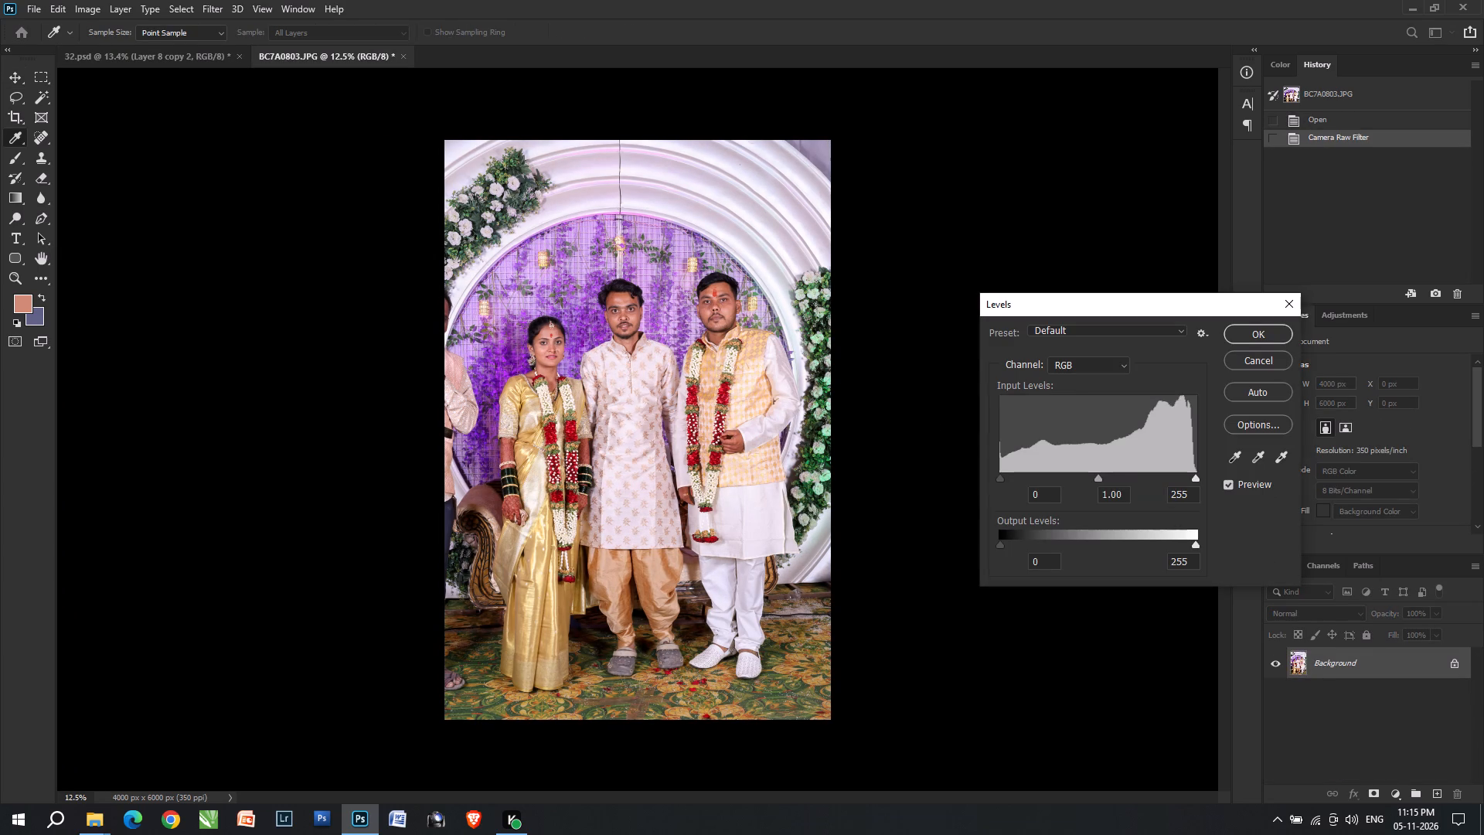
click(1094, 480)
drag(1182, 480, 1191, 479)
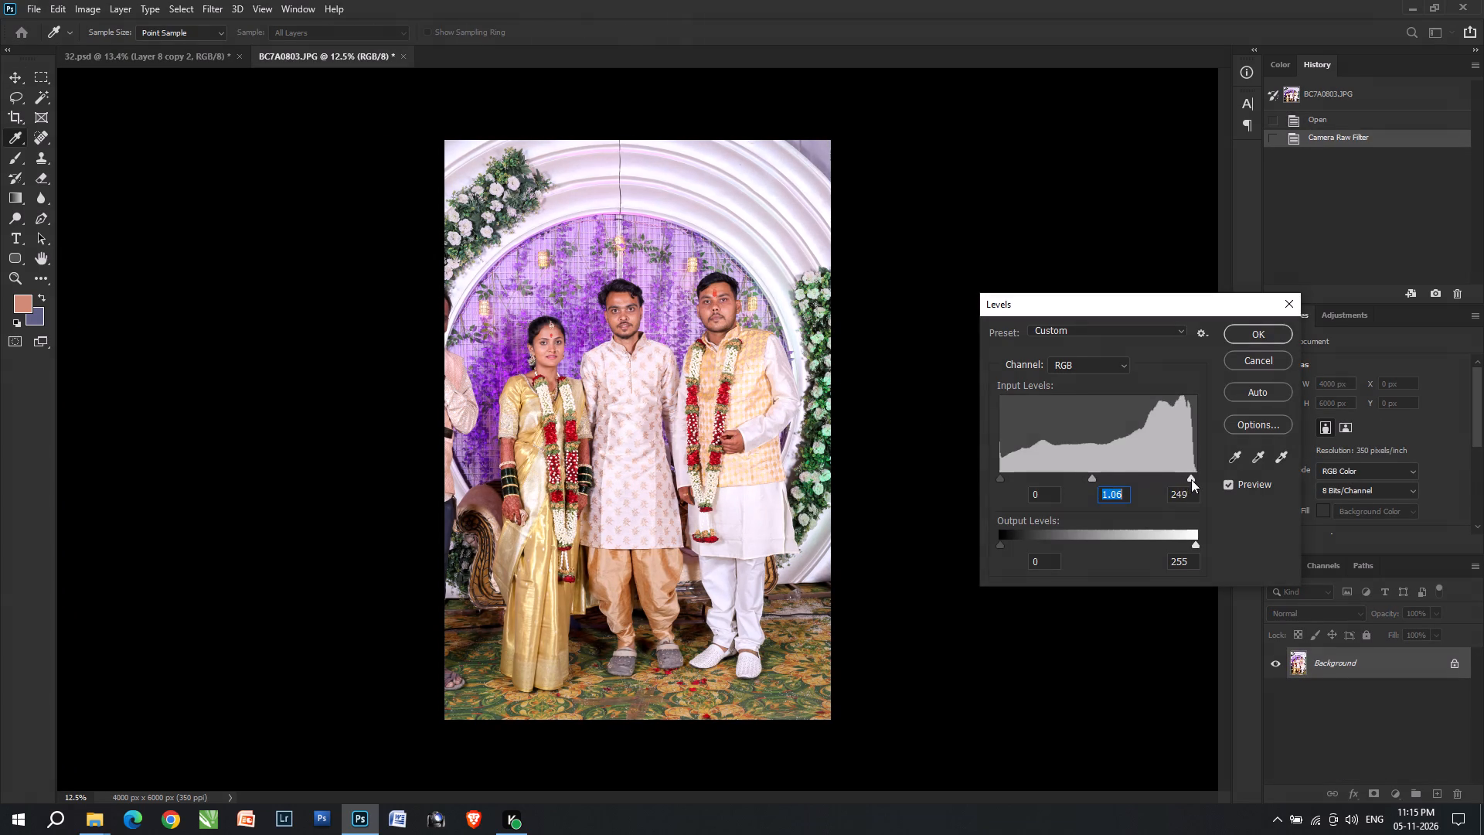
key(Return)
drag(1191, 479, 1192, 480)
alt+scroll(669, 237, up, 8)
Cut the entire BC7A0803 photo and paste it into the last placeholder's selection in 32.psd.
key(ctrl+a)
key(ctrl+x)
key(ctrl+Tab)
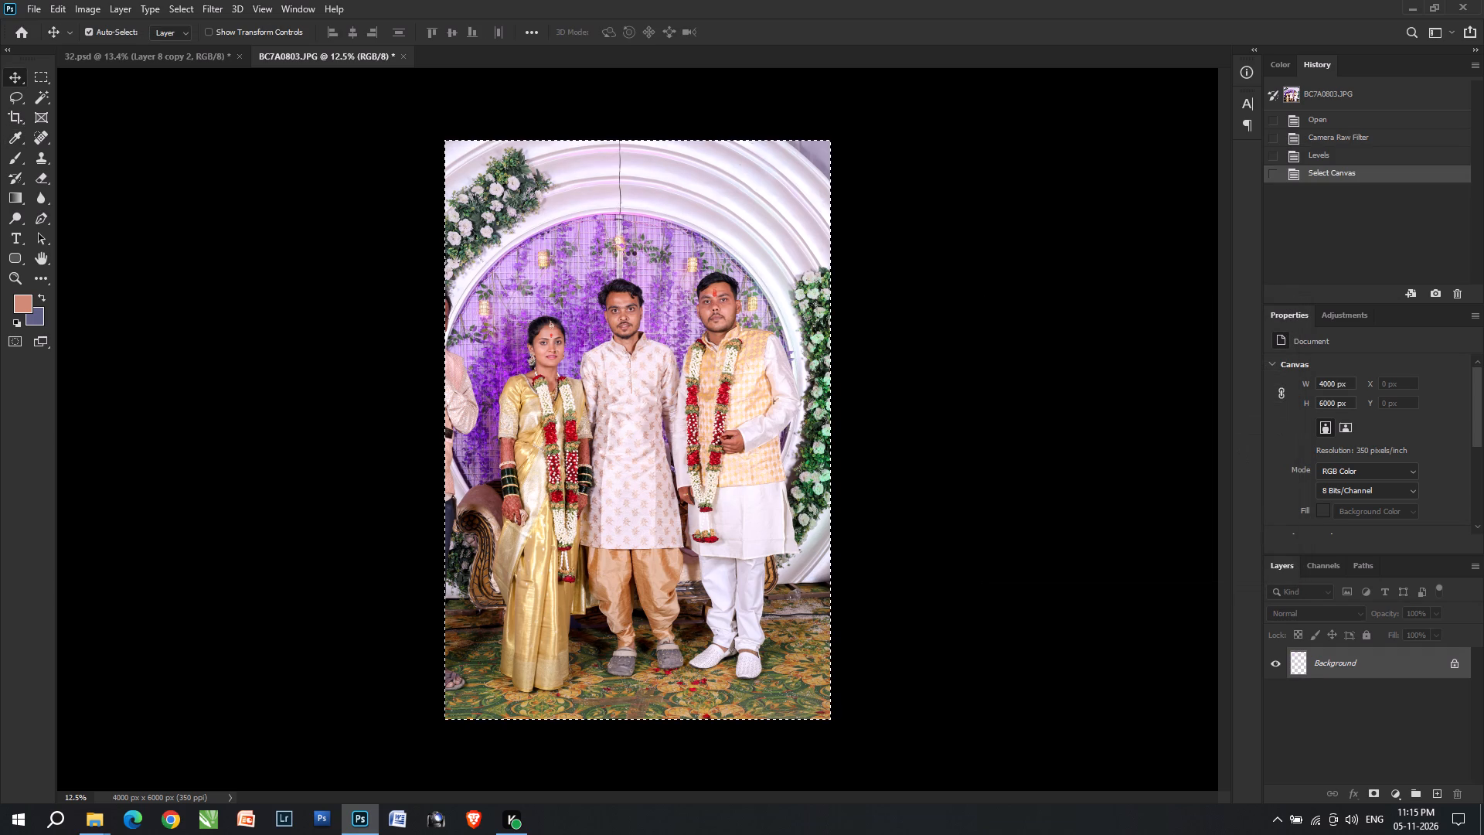
key(ctrl+alt+shift+v)
Scale the pasted photo to 46.89% and move it over the last placeholder so the three people fit the frame.
key(ctrl+t)
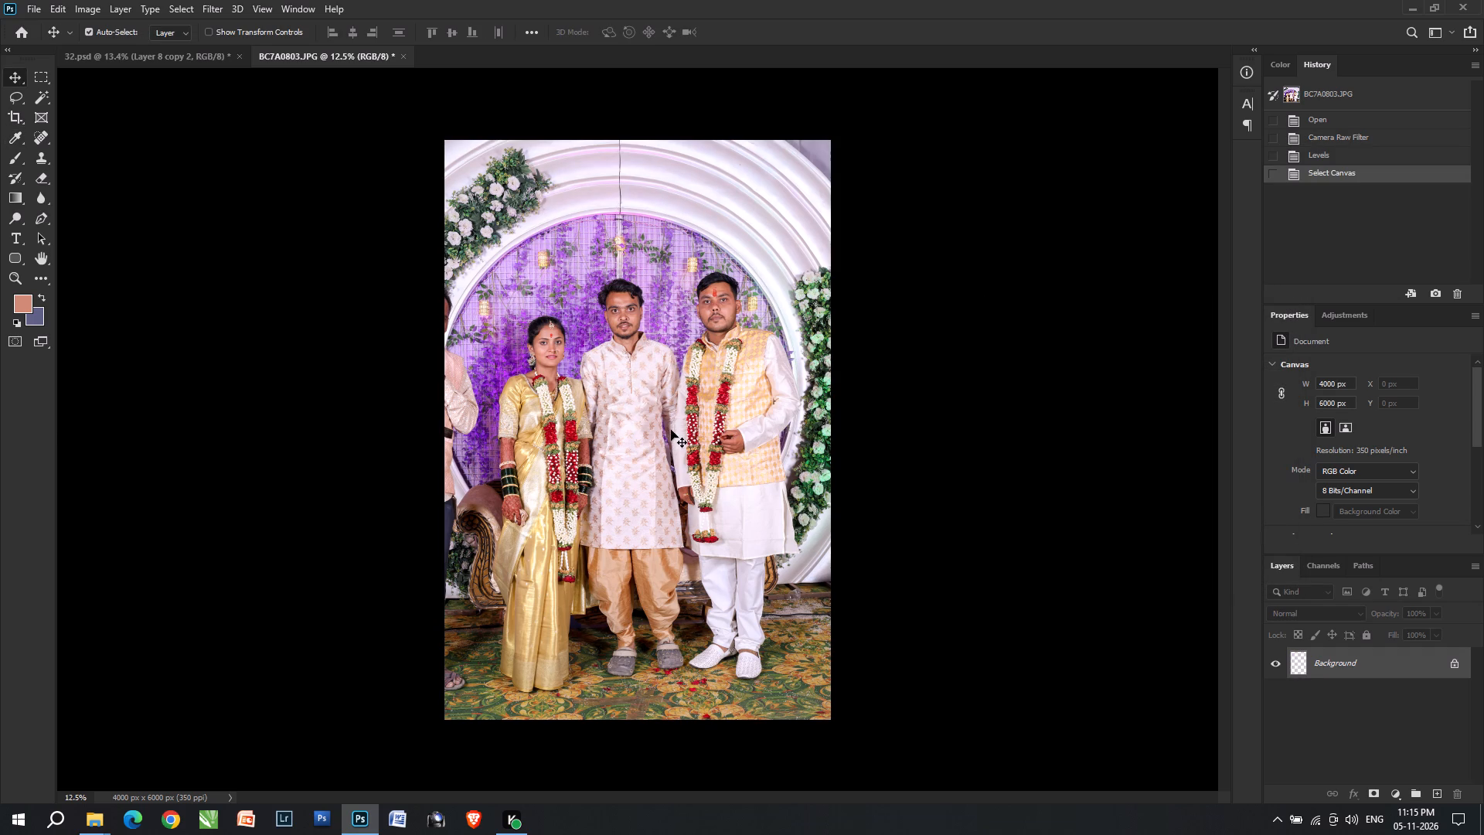
key(ctrl+shift+t)
key(ctrl+t)
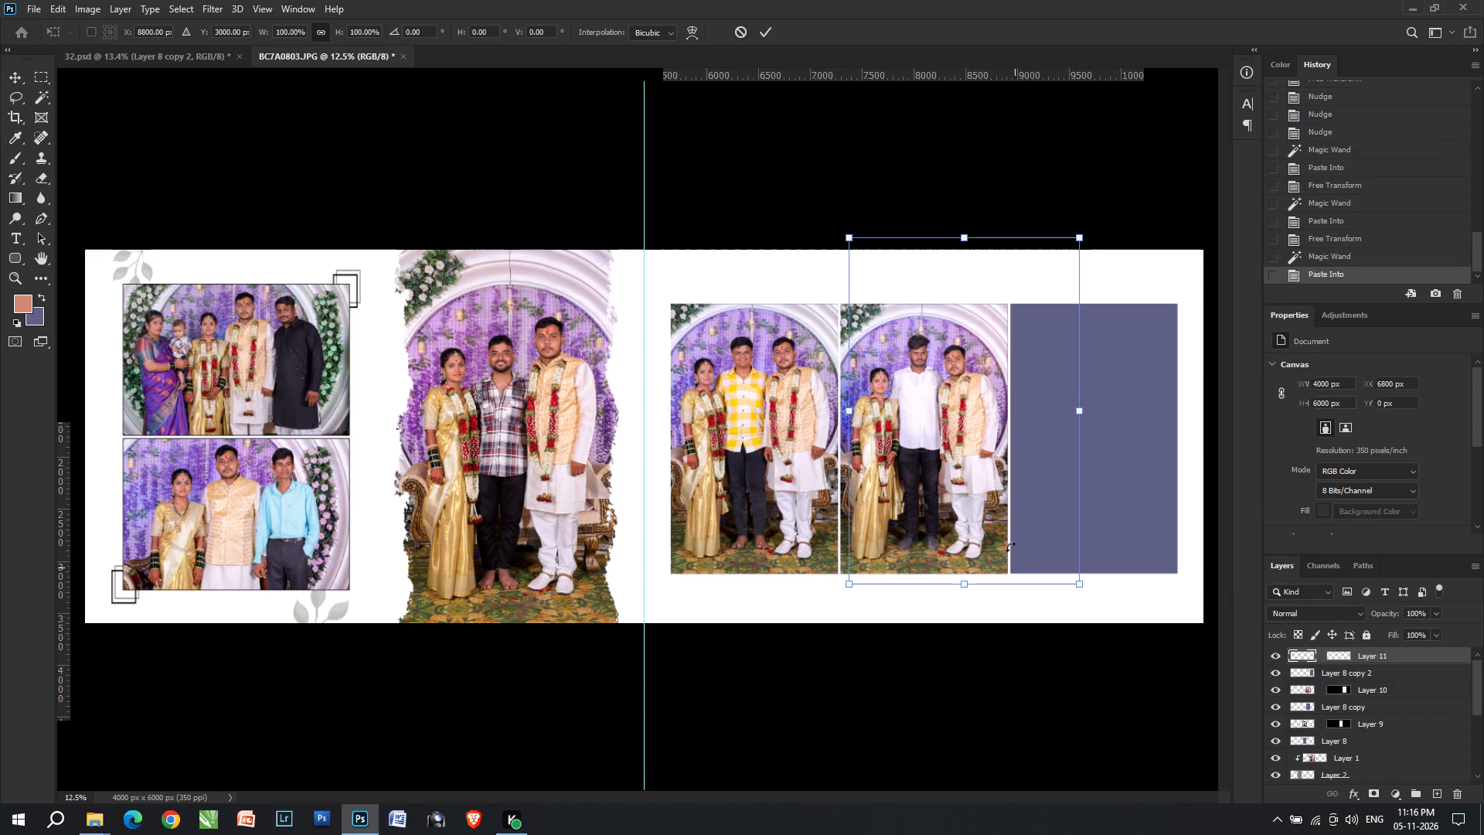
shift+drag(982, 422, 1108, 416)
drag(1092, 237, 1097, 292)
drag(1111, 355, 1115, 336)
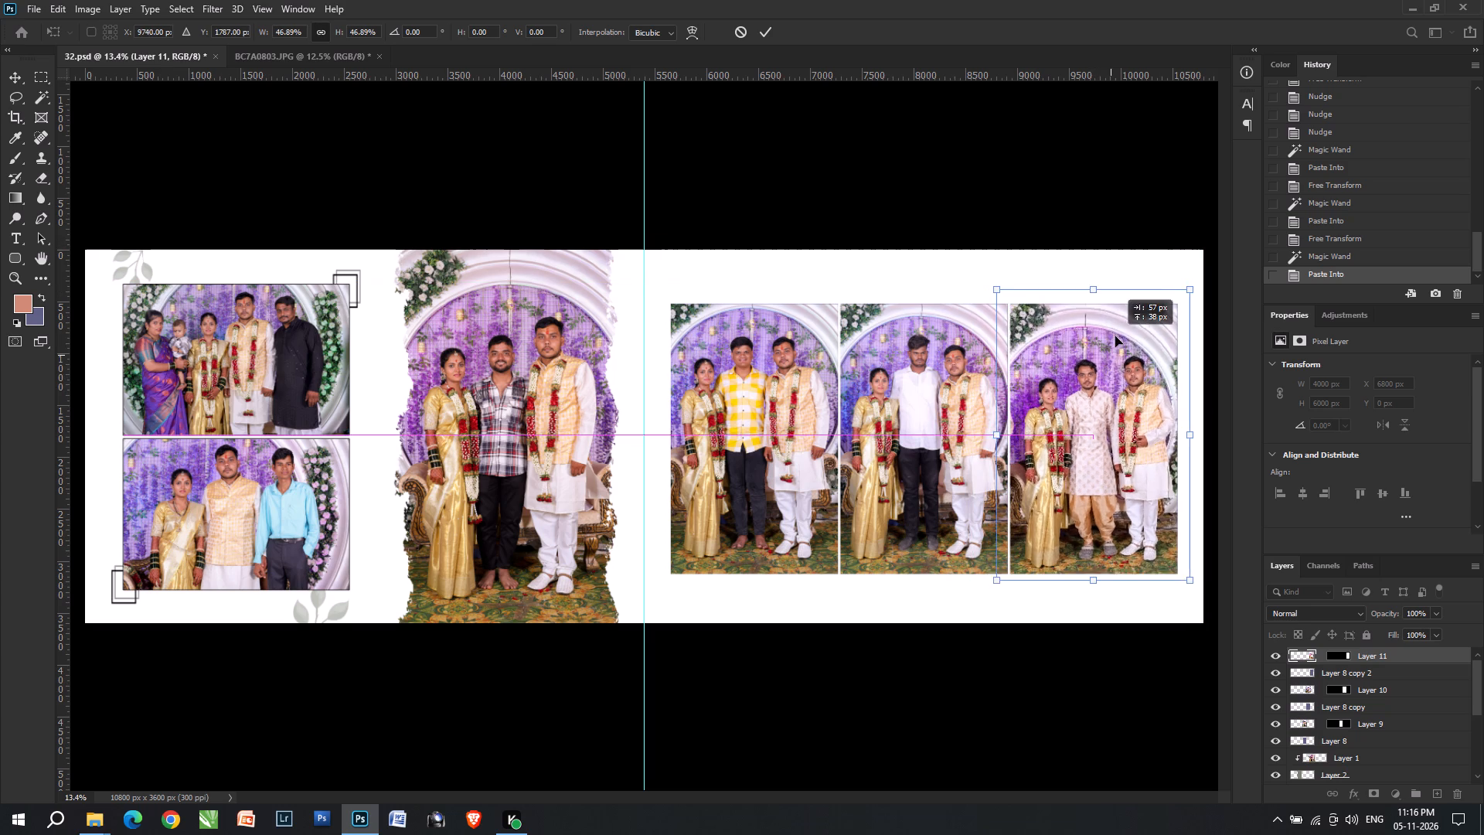
drag(1115, 336, 1115, 346)
Nudge the photo in the last placeholder slightly left and enlarge it to 47.64% to refine its framing.
key(Left)
key(Left)
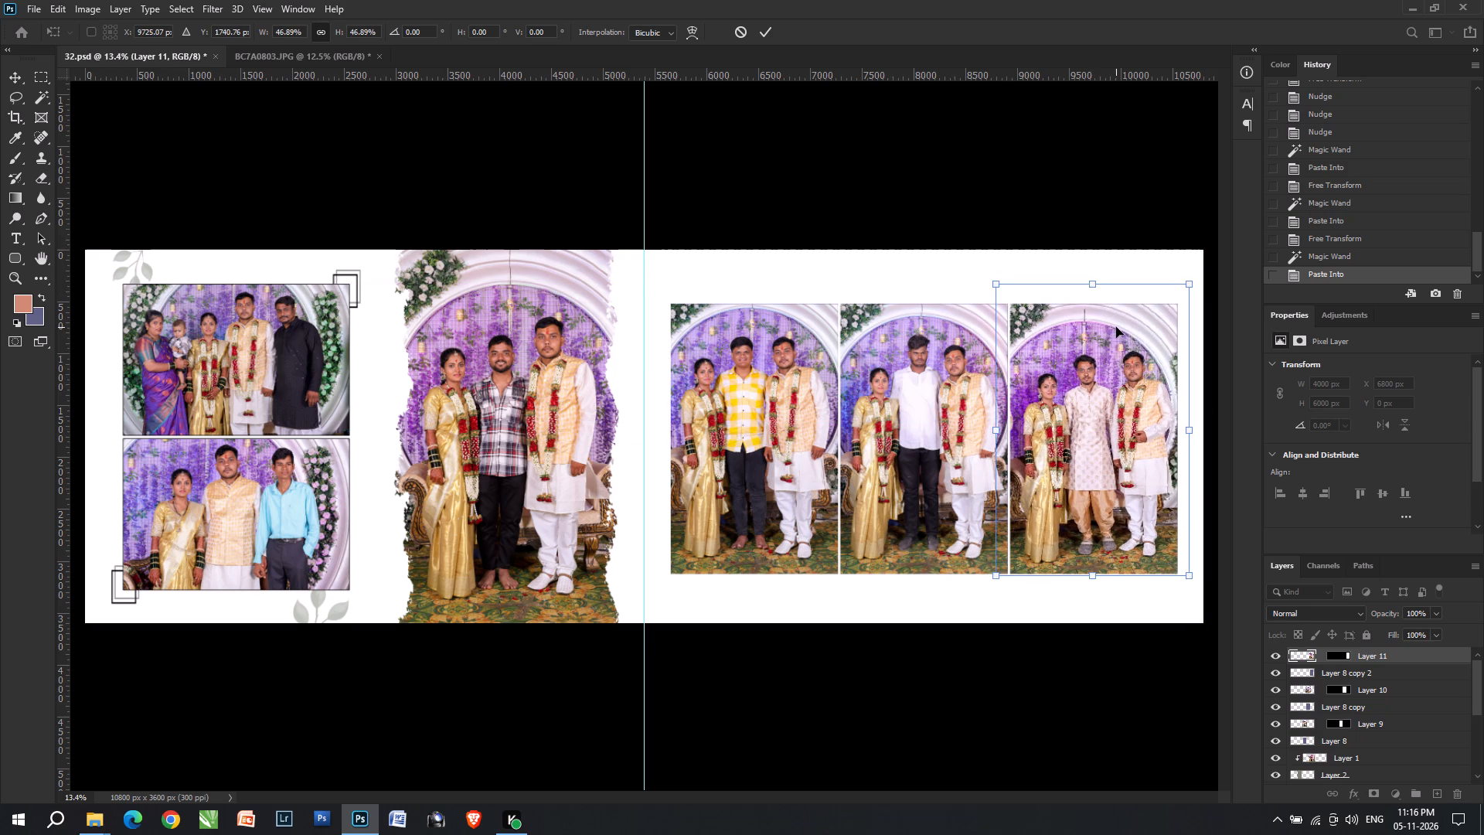
key(Left)
key(Up)
key(Up)
key(Down)
key(Down)
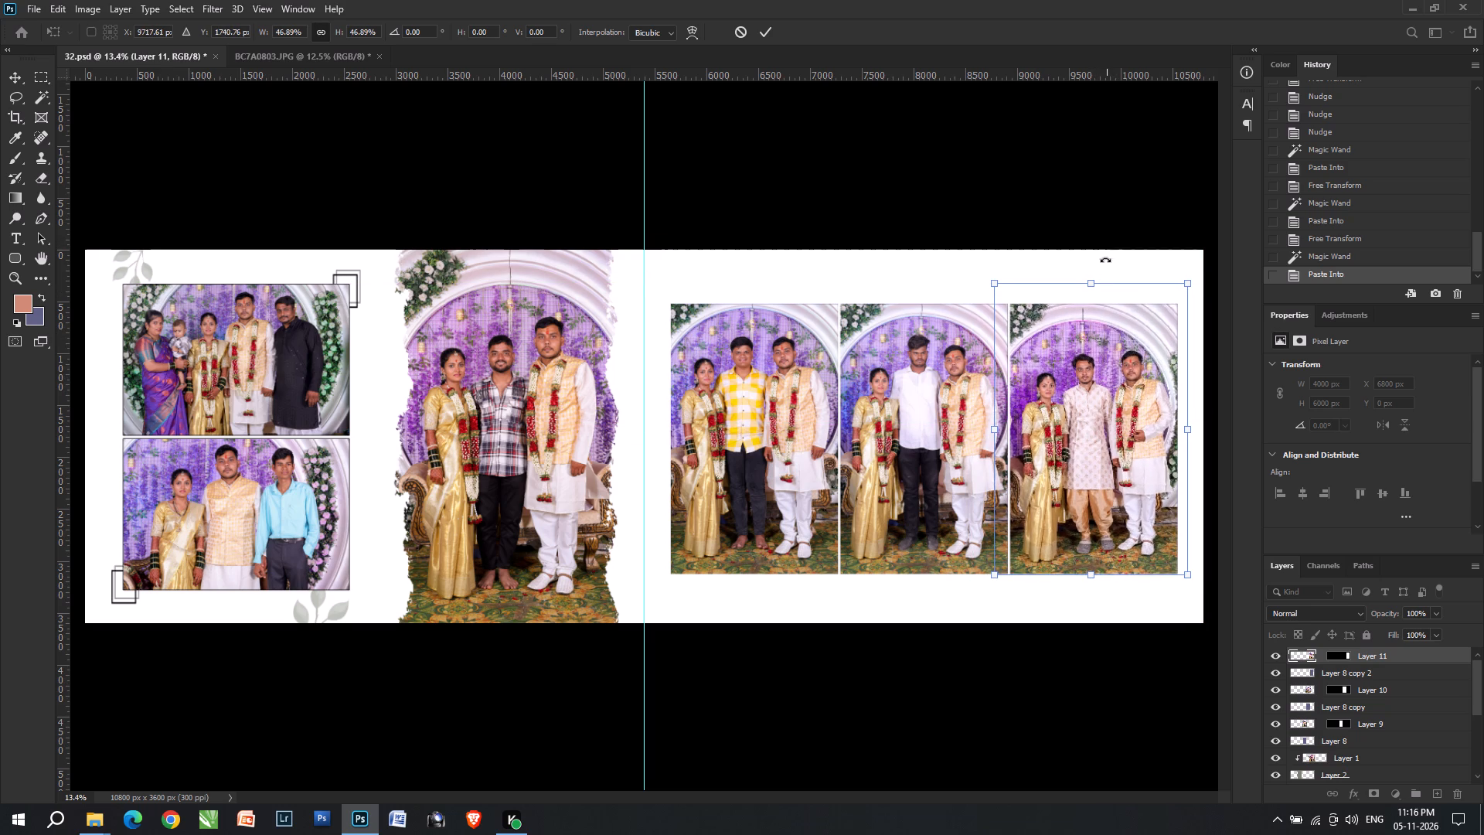
click(995, 278)
key(Right)
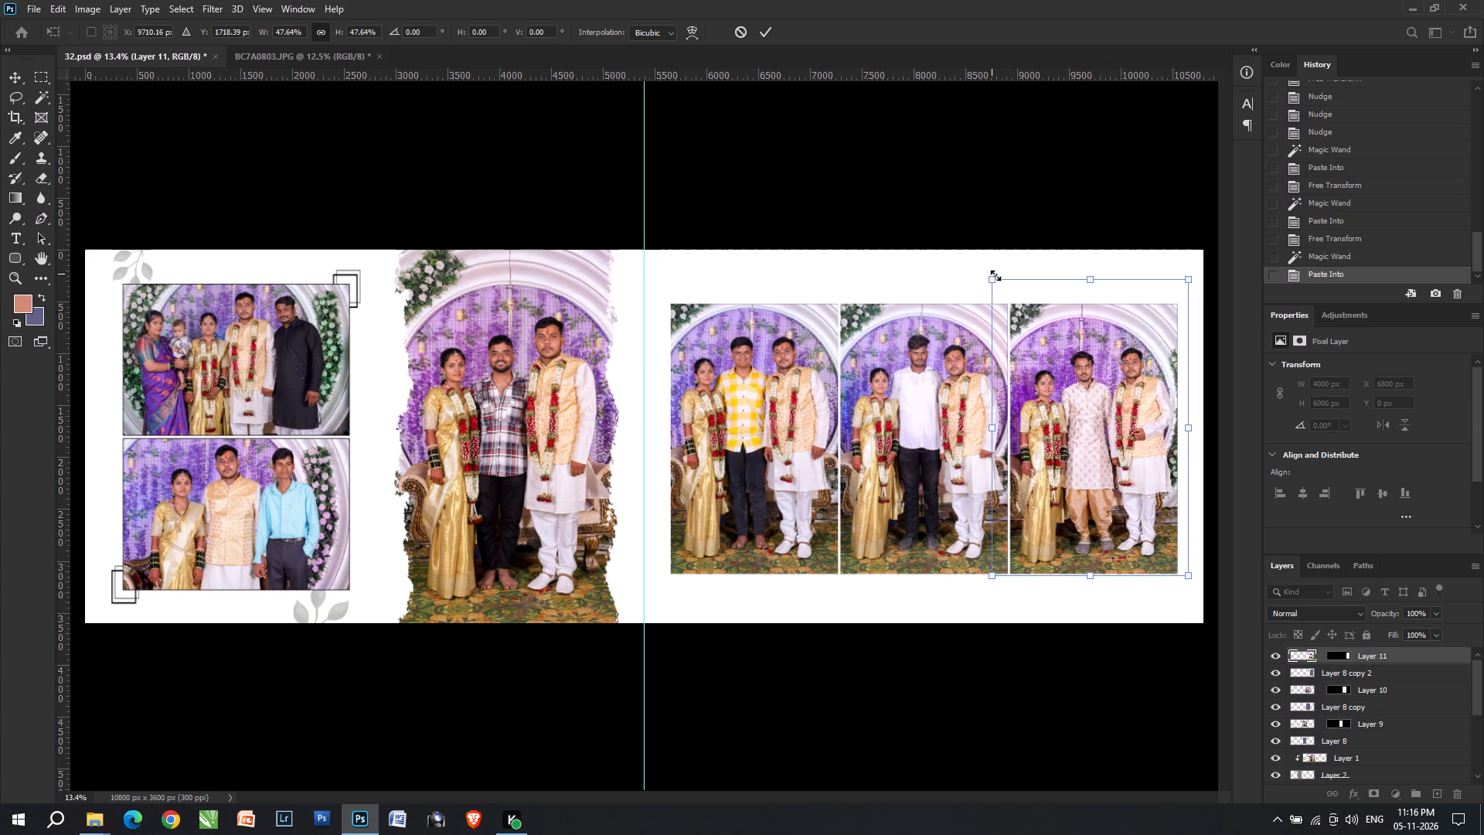
key(Return)
key(v)
key(v)
Save the 32.psd album layout.
key(ctrl+s)
key(ctrl+s)
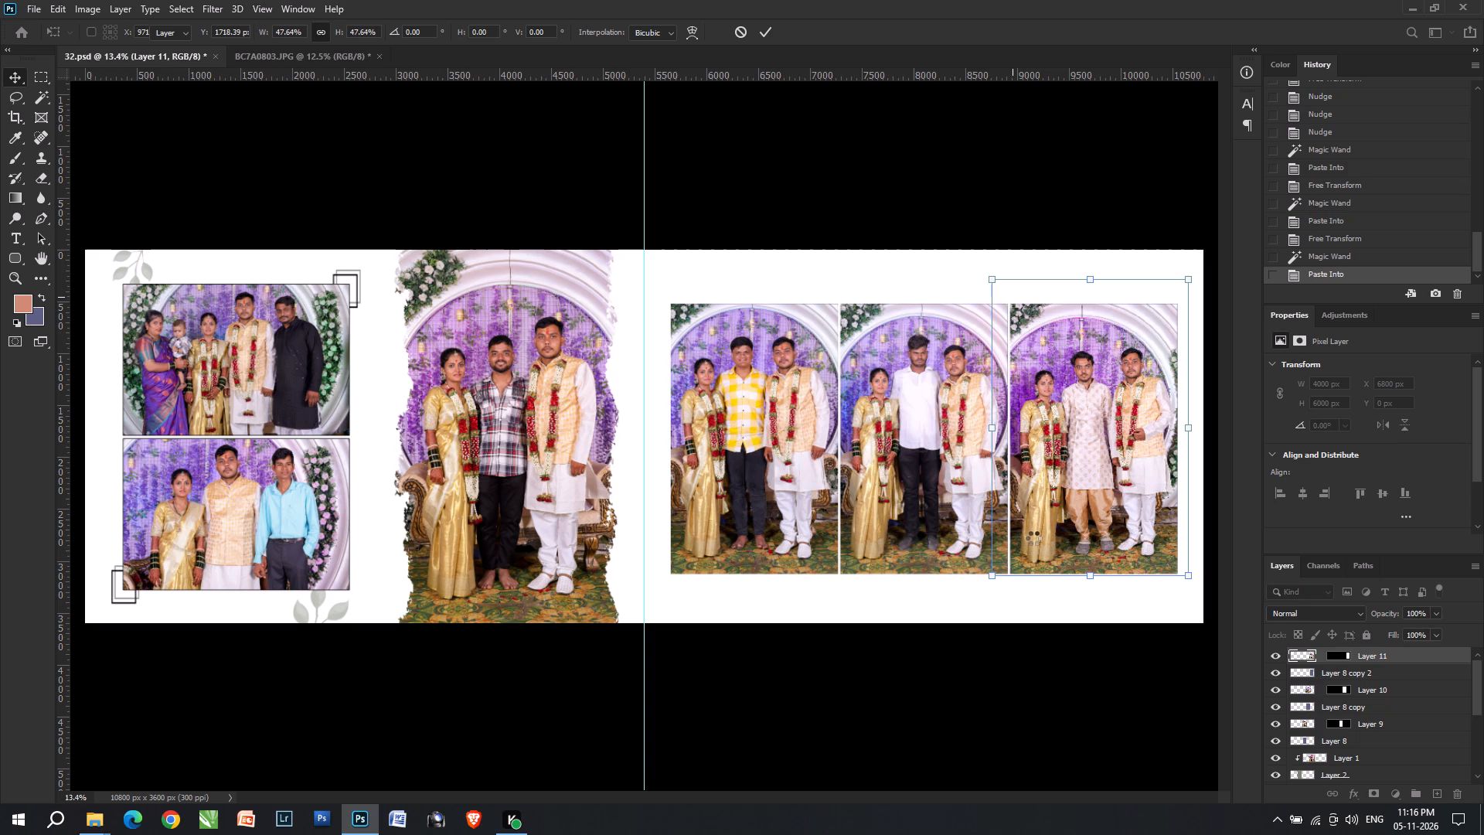
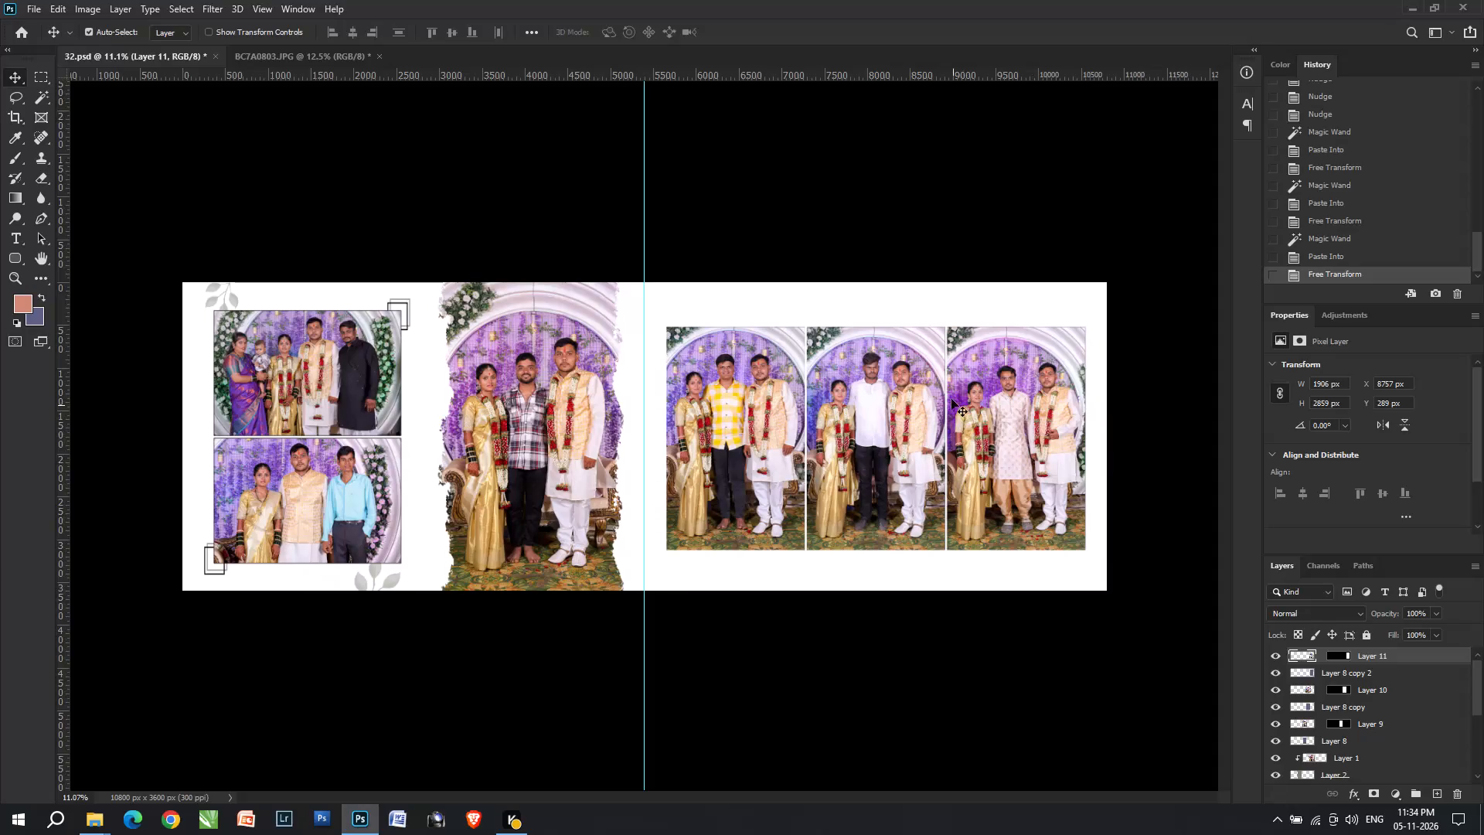
Marquee a full-height band behind the three right-page photos, copy it from the Background to a new layer, and fill it slate blue.
key(m)
drag(759, 239, 1011, 656)
scroll(1371, 721, down, 13)
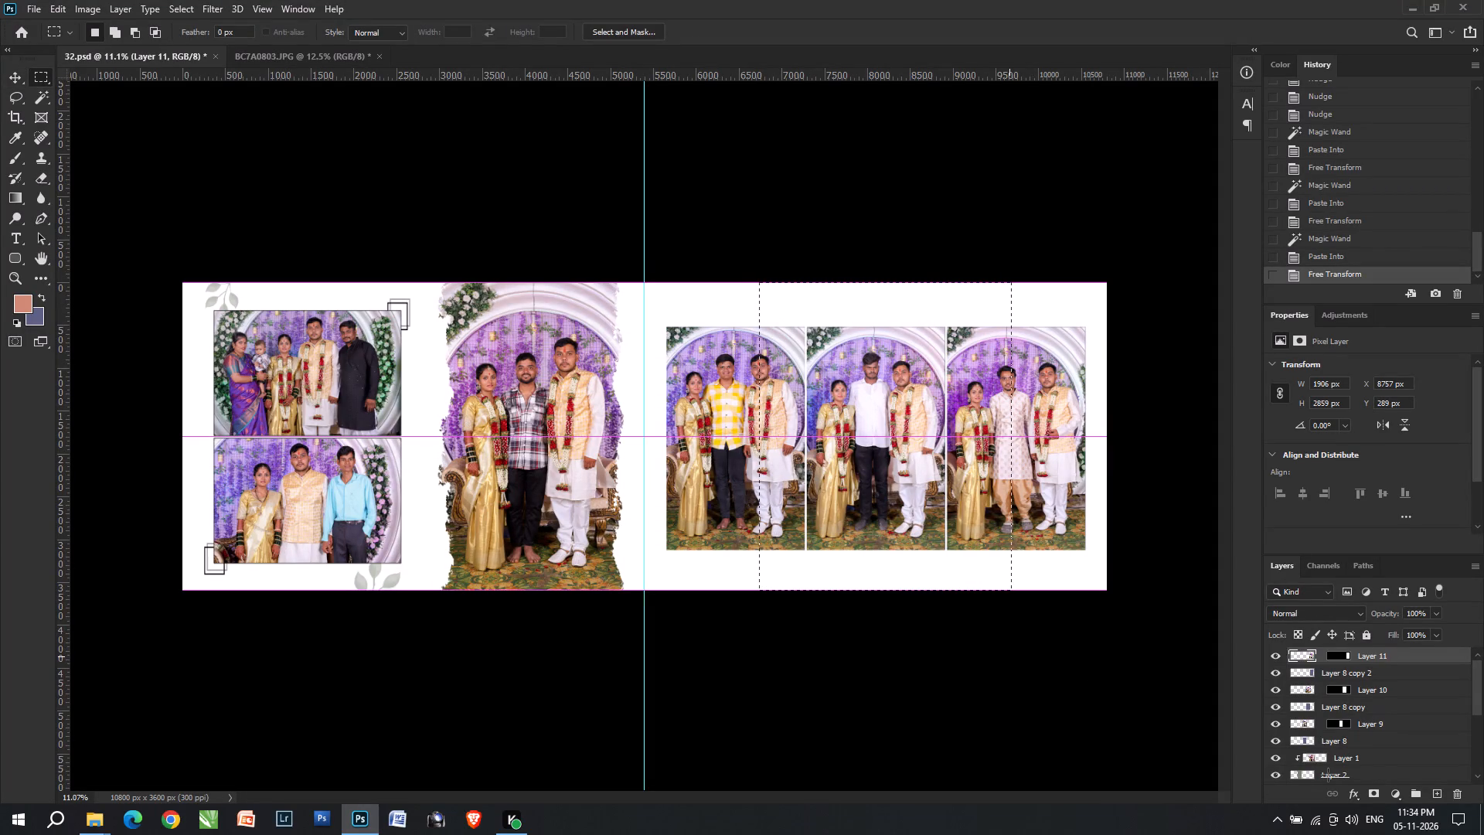
scroll(1328, 775, down, 7)
click(1328, 775)
key(ctrl+j)
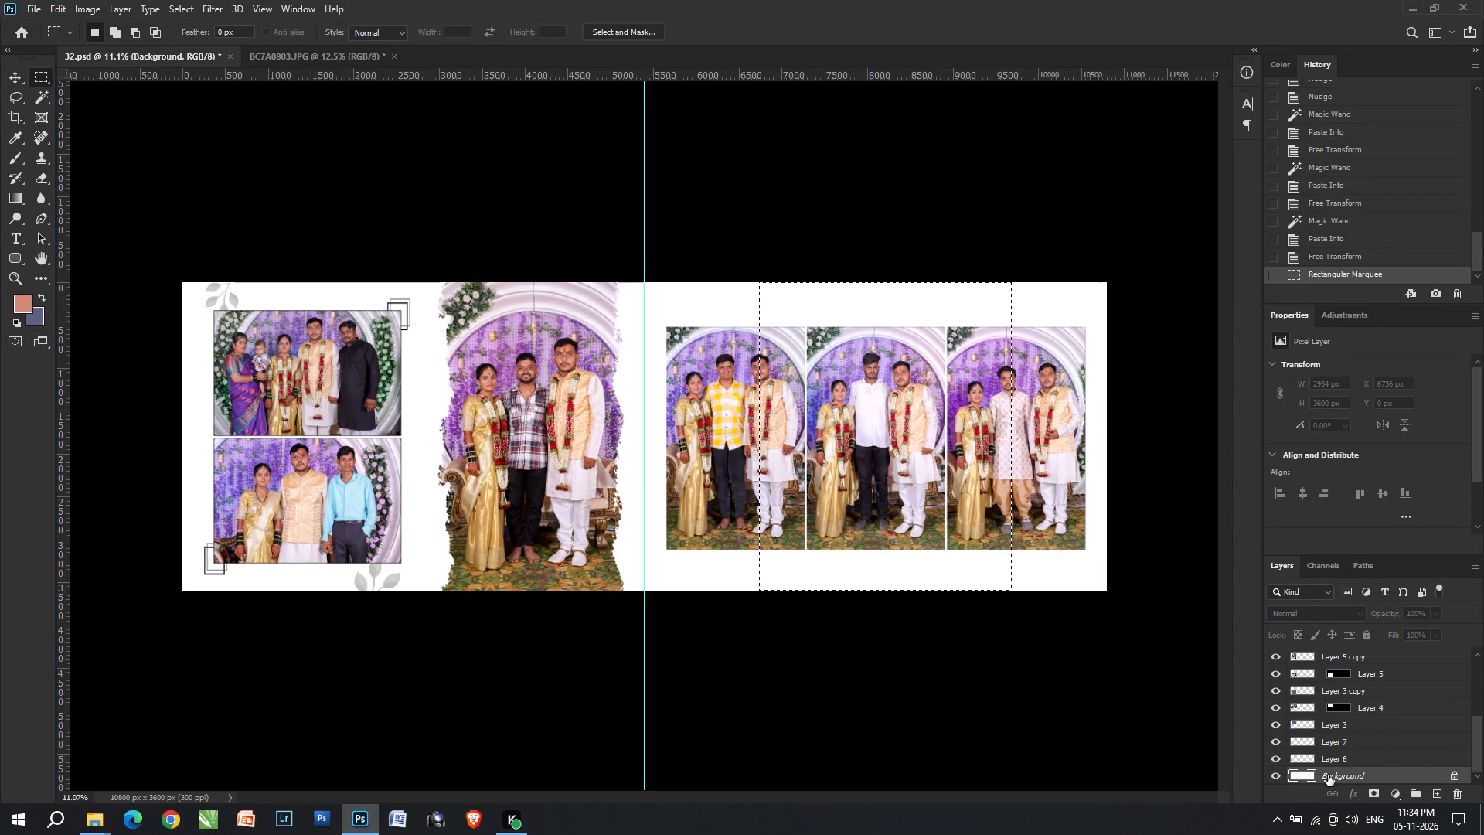
key(ctrl+shift+BackSpace)
Widen the slate-blue band symmetrically to 116.93% of its width, keeping its full page height.
alt+scroll(948, 518, up, 4)
key(space)
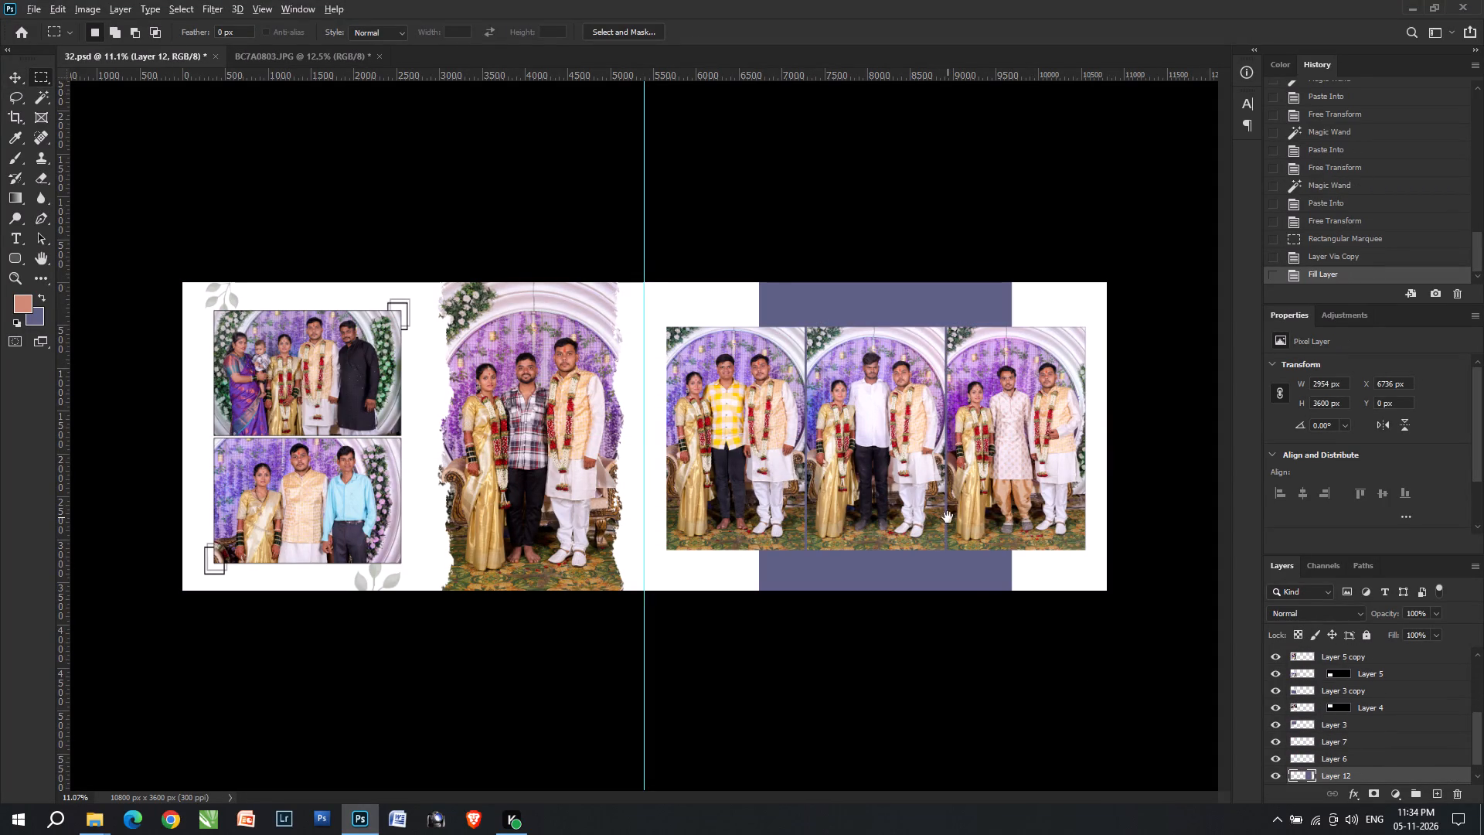
key(v)
alt+scroll(927, 489, up, 3)
key(space)
drag(899, 491, 741, 493)
key(ctrl+t)
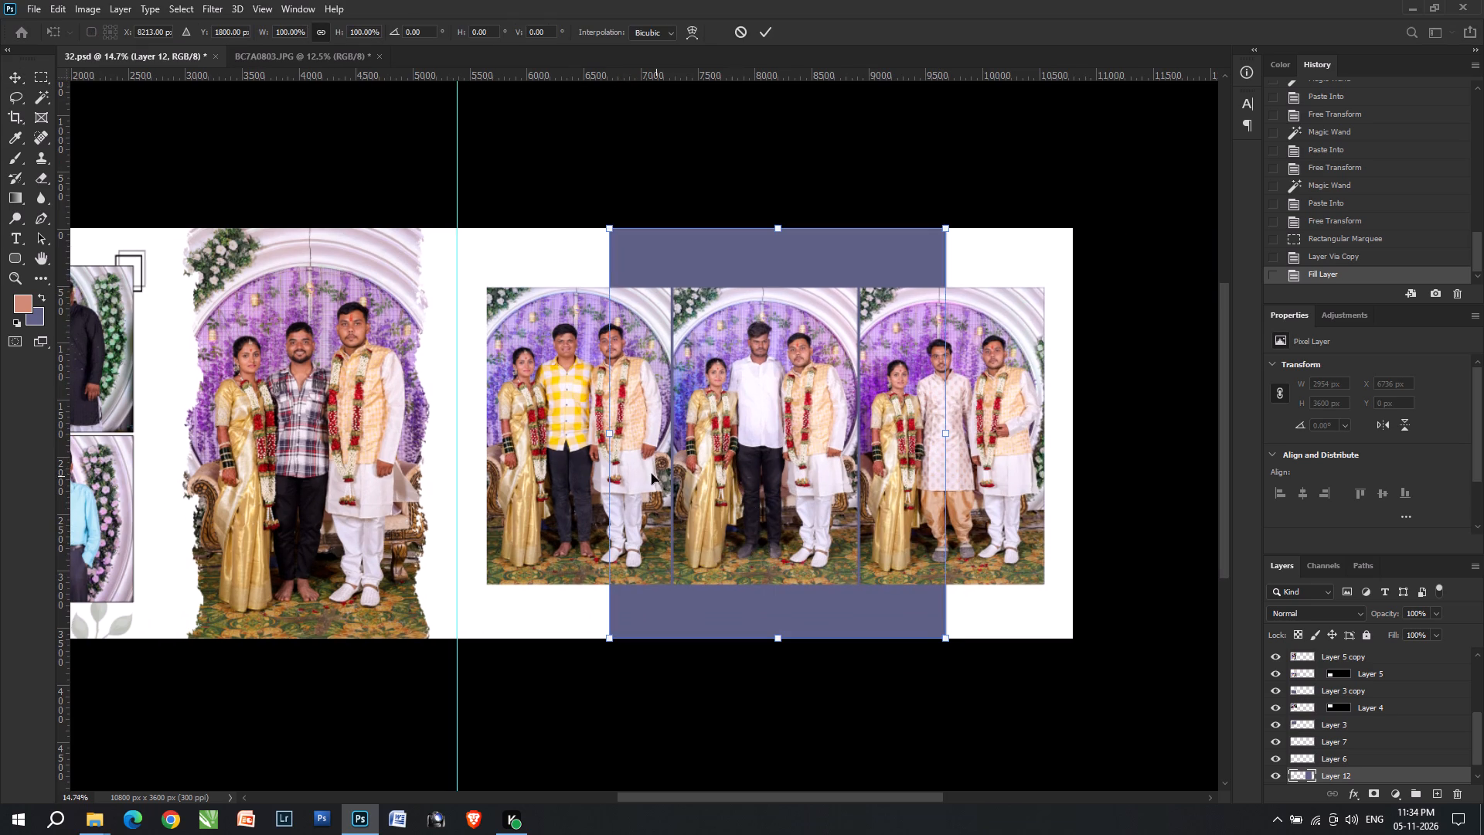
alt+shift+drag(610, 428, 581, 418)
double_click(669, 463)
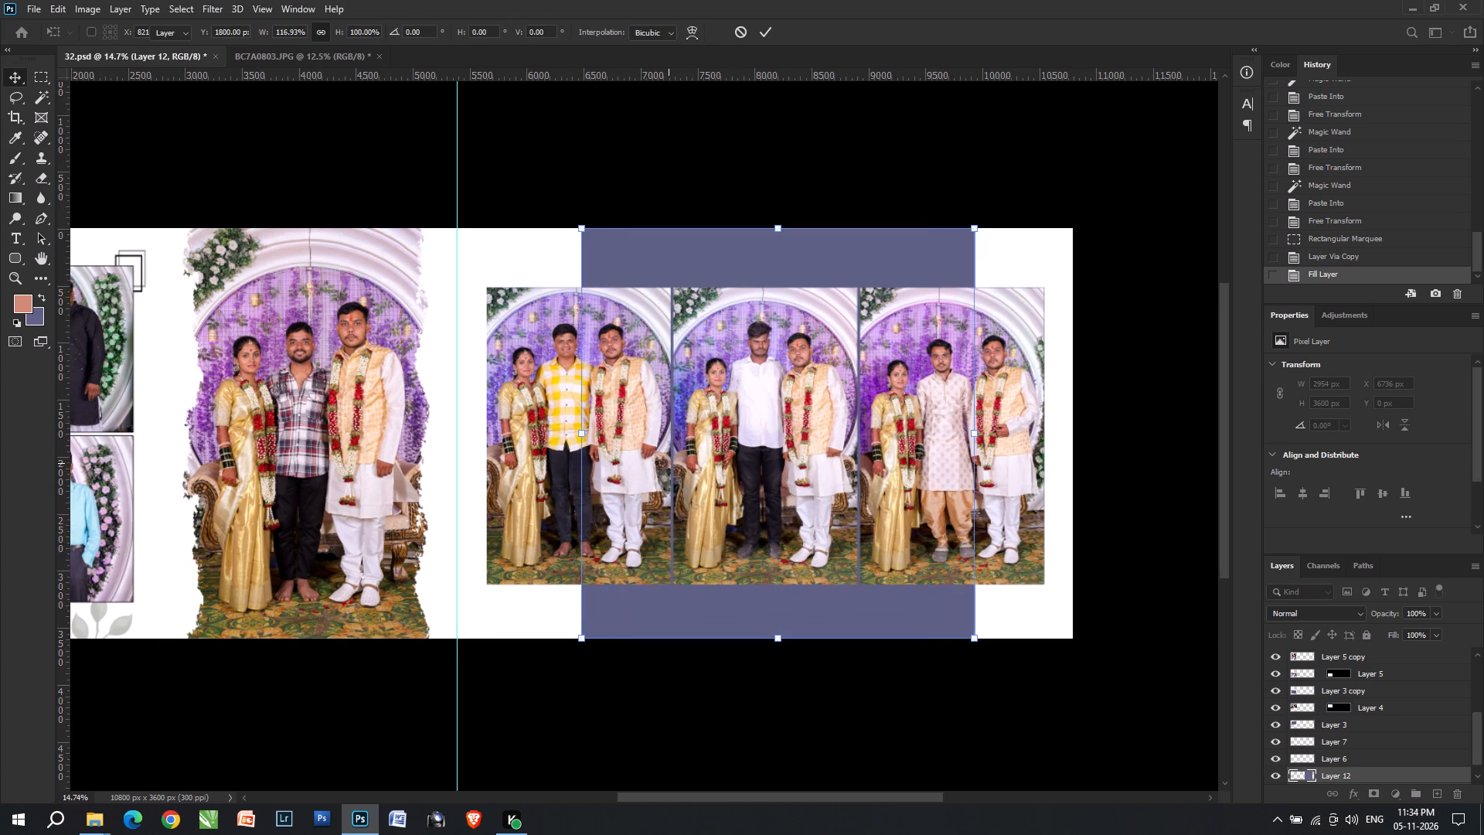
Sample the light grey of the leaf ornament and refill the vertical band with it.
key(i)
drag(121, 615, 126, 622)
key(x)
key(v)
click(800, 618)
key(ctrl+shift+BackSpace)
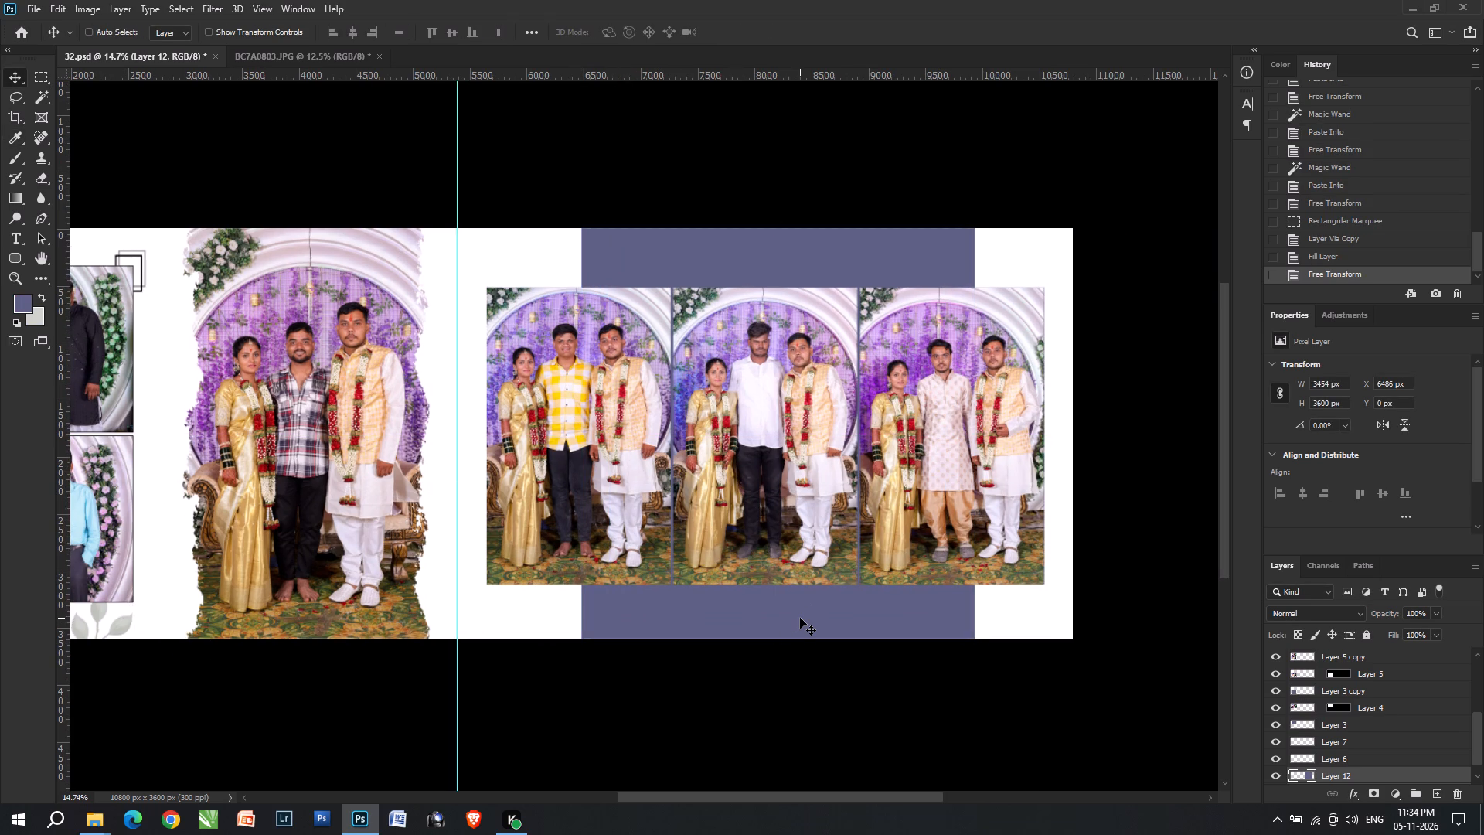
Select the three right-page photo layers, duplicate them and merge the duplicates into one layer.
key(v)
click(955, 431)
shift+click(852, 448)
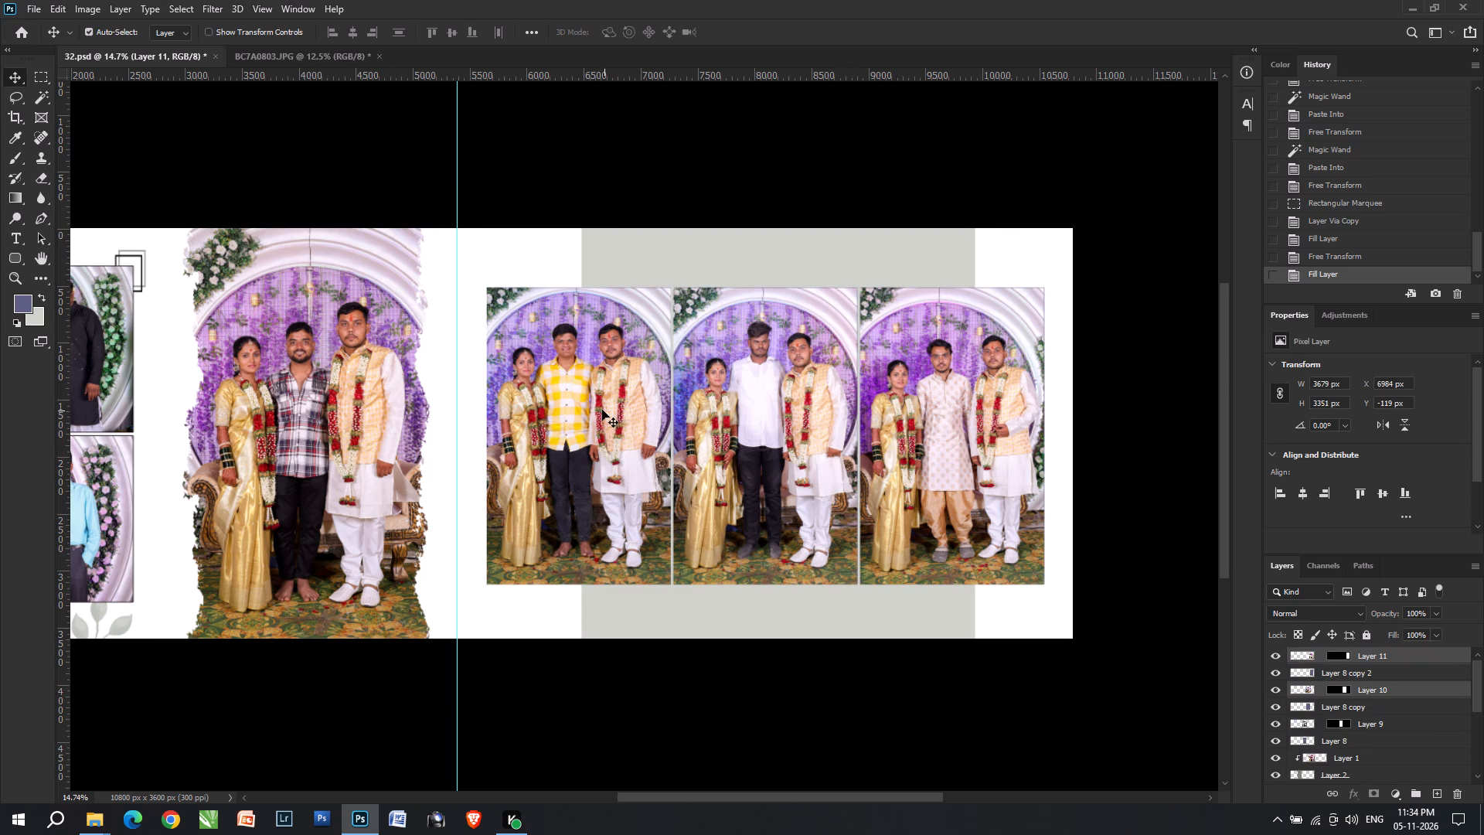
shift+click(602, 410)
key(ctrl+j)
key(ctrl+e)
Apply a 6 px black outside stroke in Darken mode to the merged three-photo layer.
key(ctrl+shift+q)
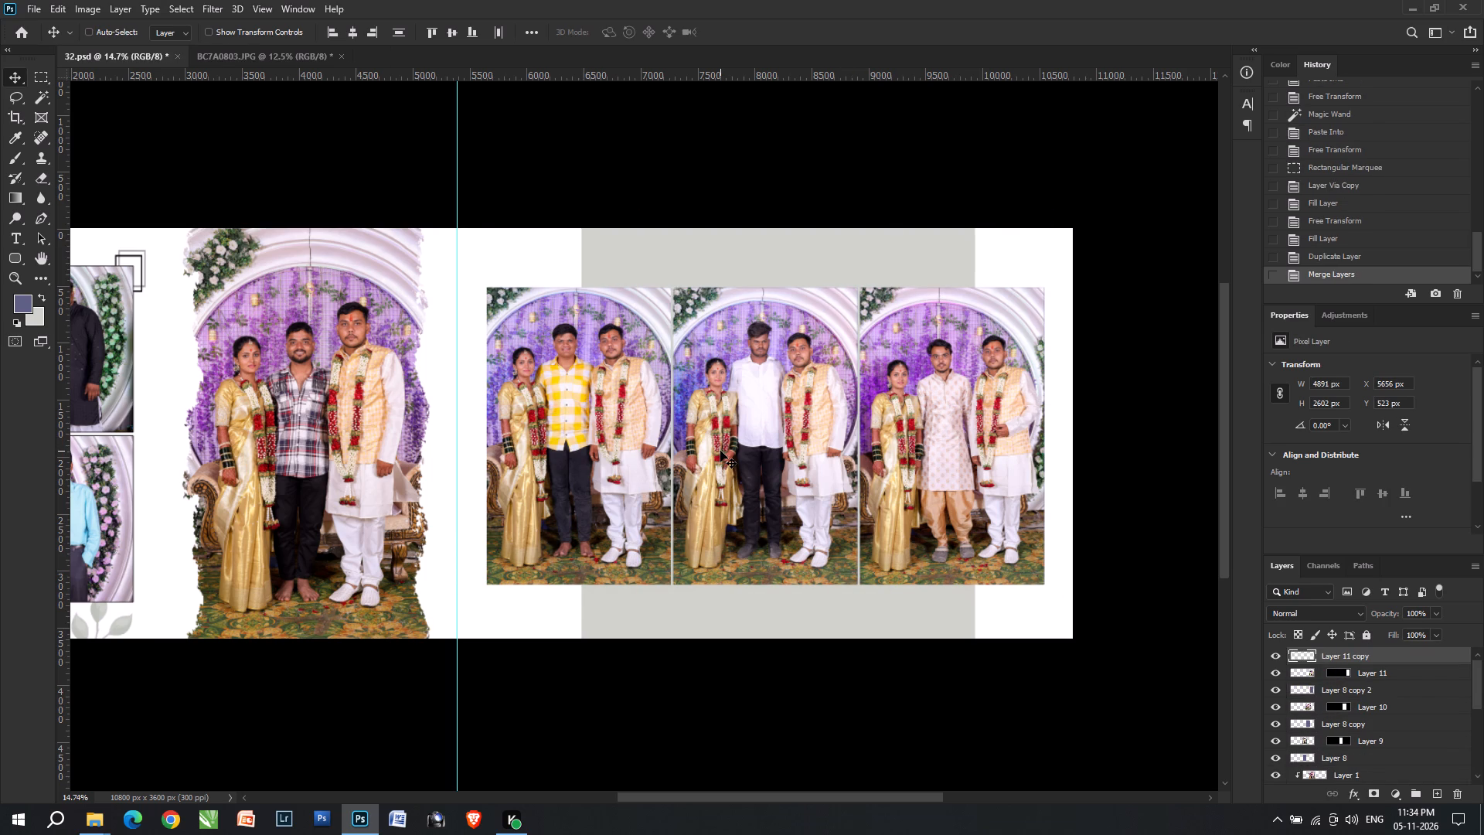
double_click(690, 253)
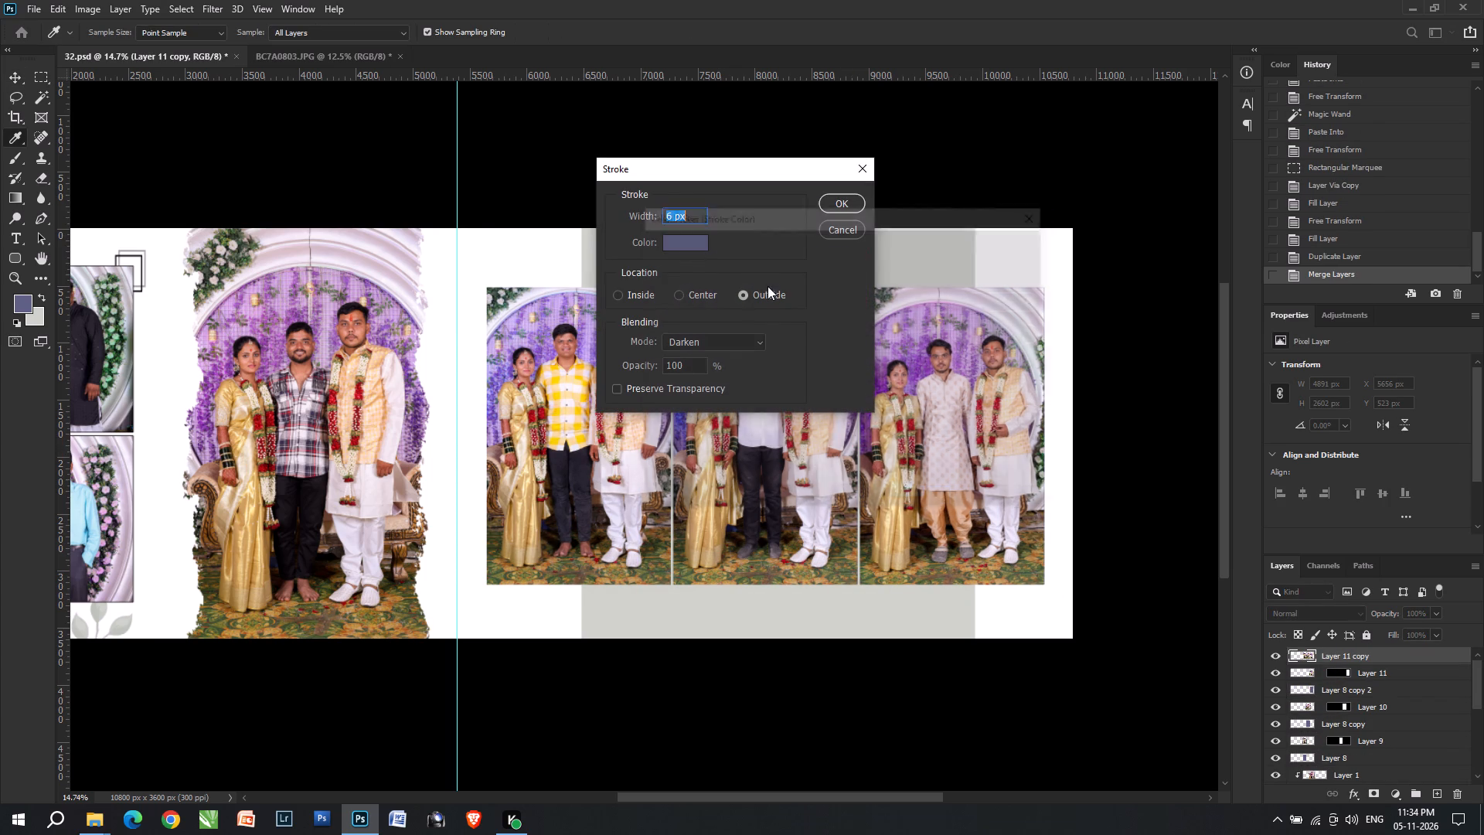
drag(735, 308, 939, 620)
key(Return)
key(Return)
key(v)
key(v)
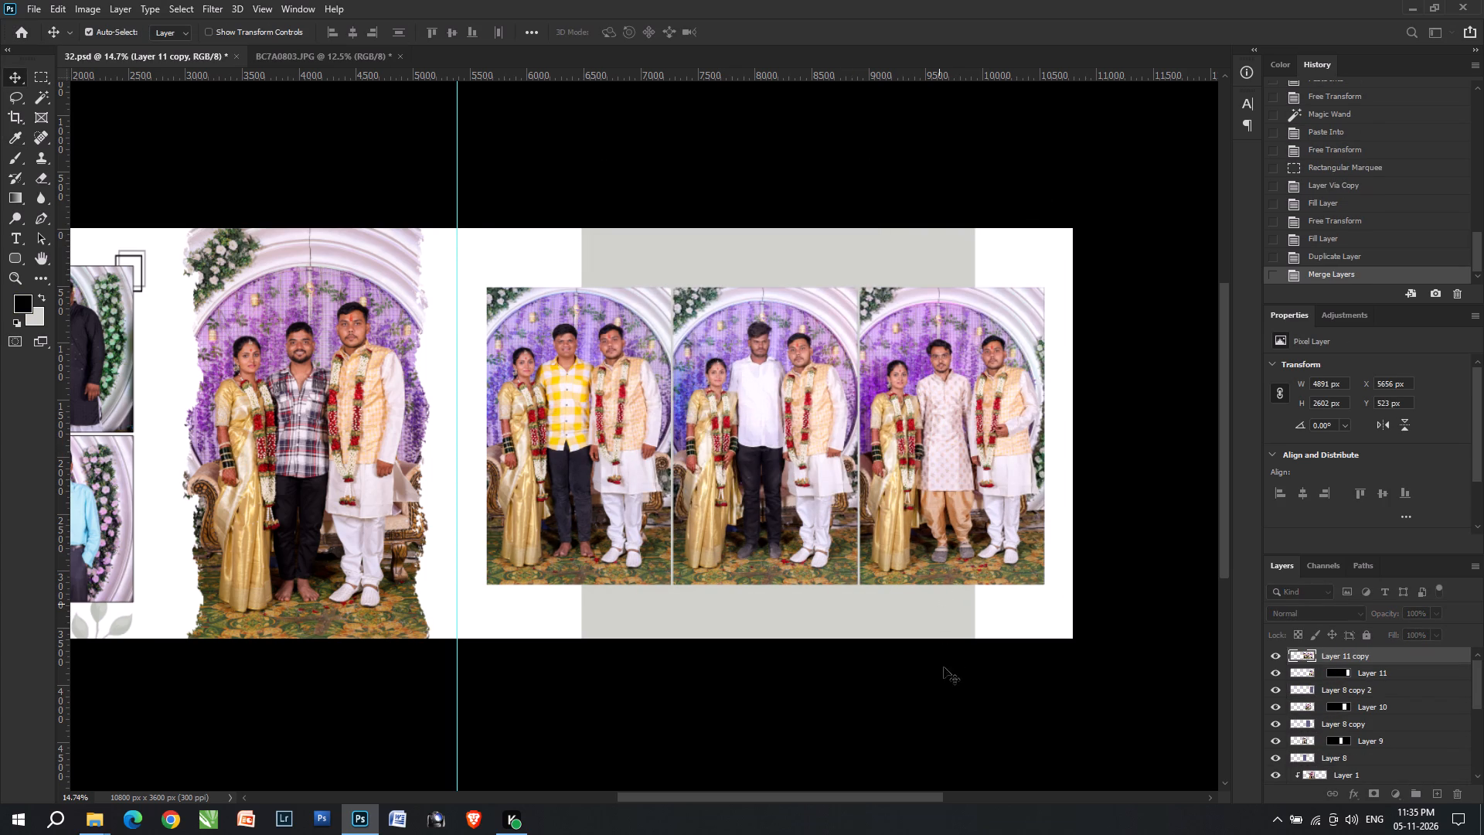
Move the grey band so its inner edge sits on the centre guide at X 5400 px.
alt+scroll(894, 554, down, 3)
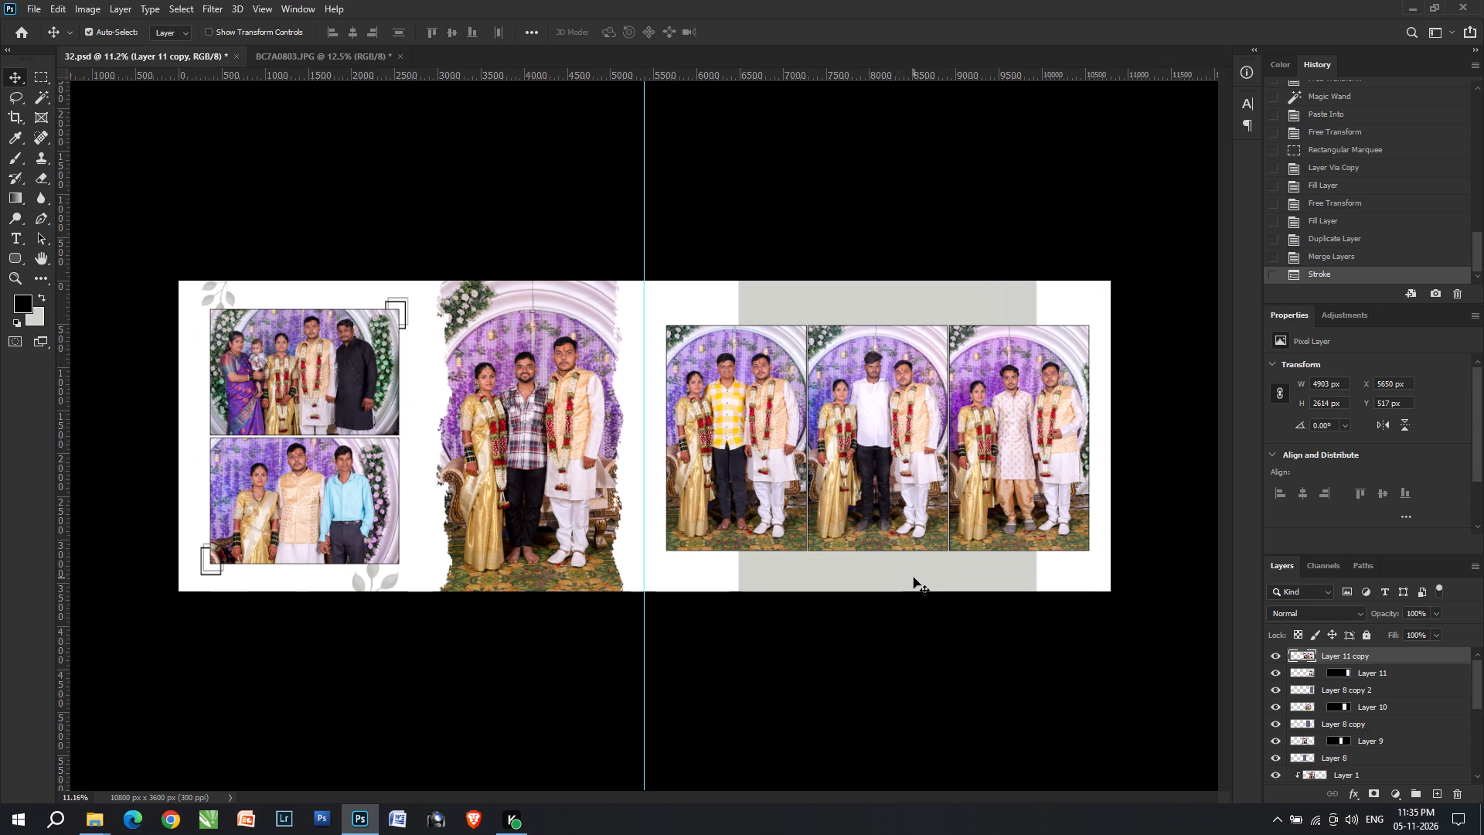
click(914, 578)
shift+drag(938, 566, 769, 552)
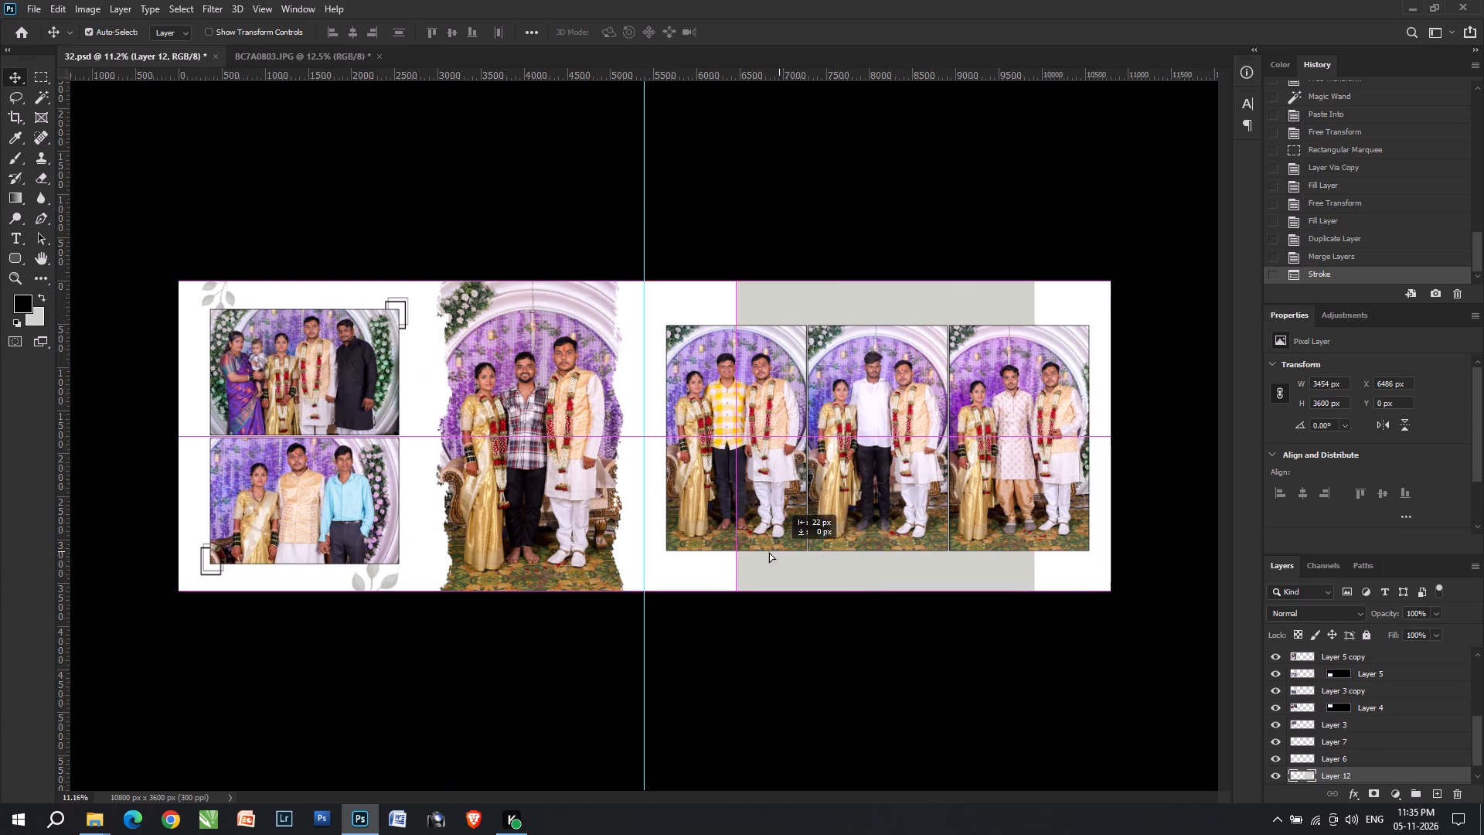
shift+drag(769, 552, 846, 545)
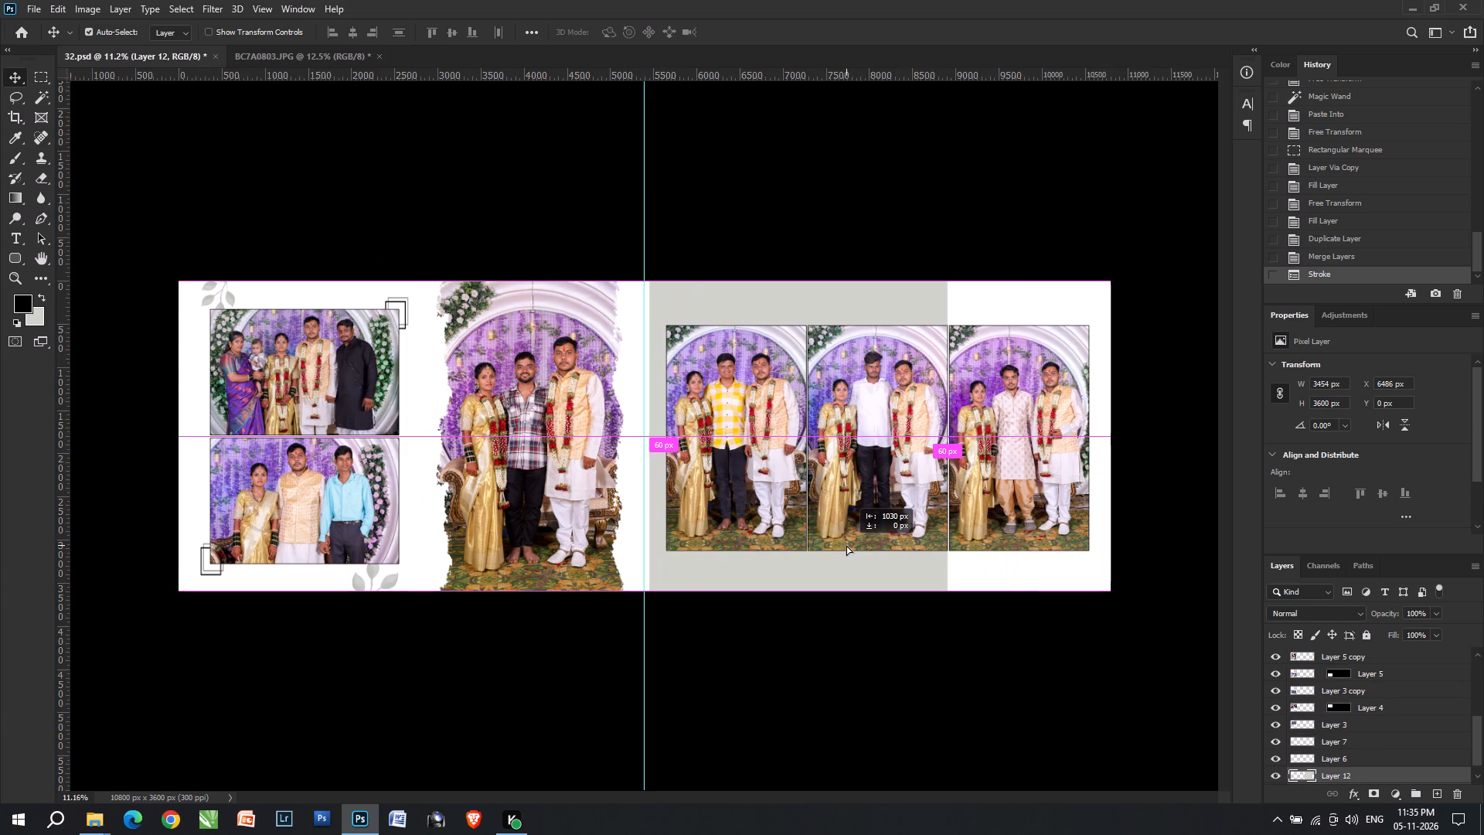
shift+drag(846, 545, 843, 543)
Widen the grey band to 101.56% so its outer edge meets the gap between the second and third photos.
key(ctrl+t)
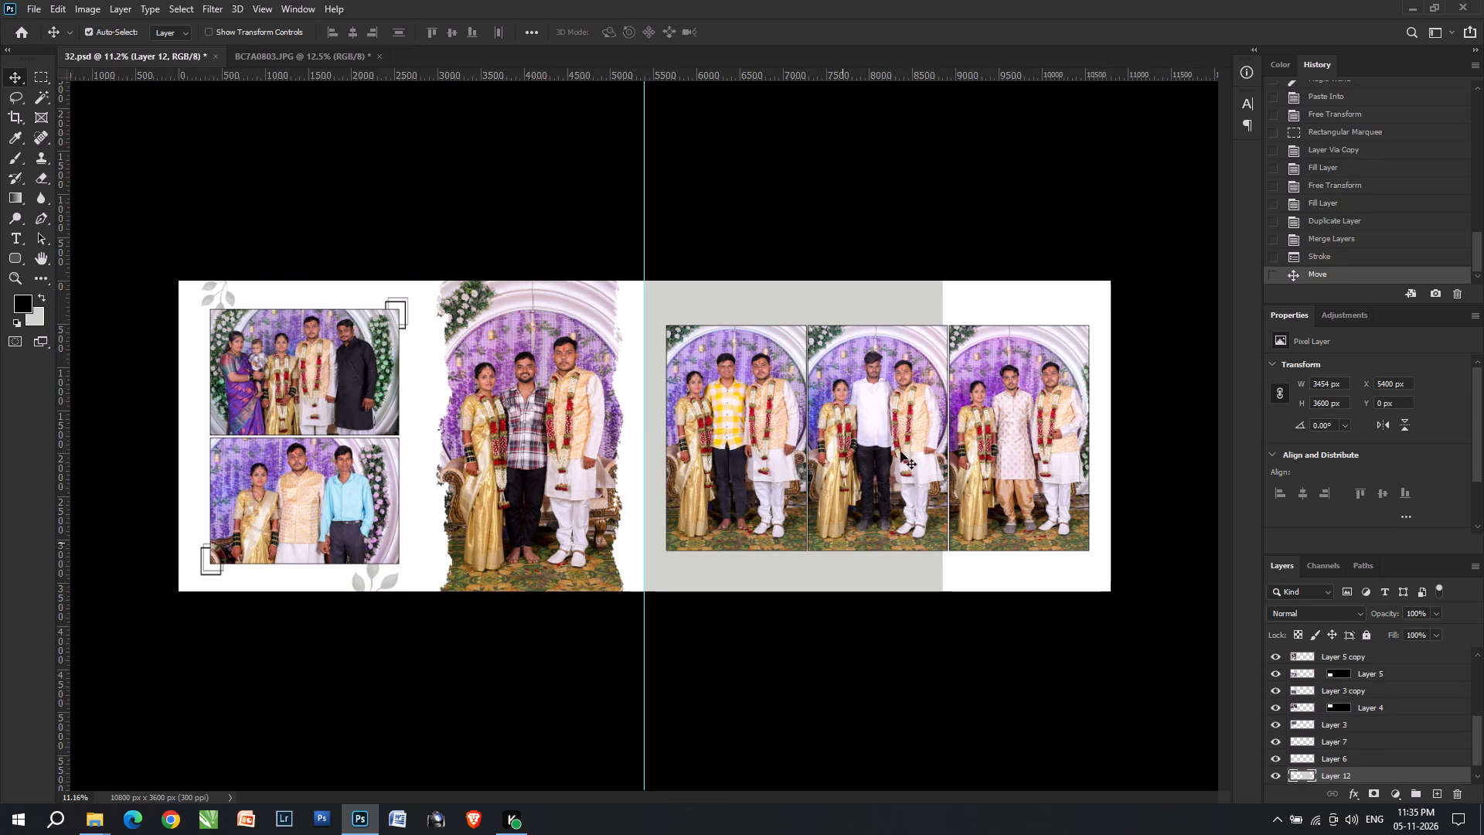
shift+drag(938, 441, 930, 438)
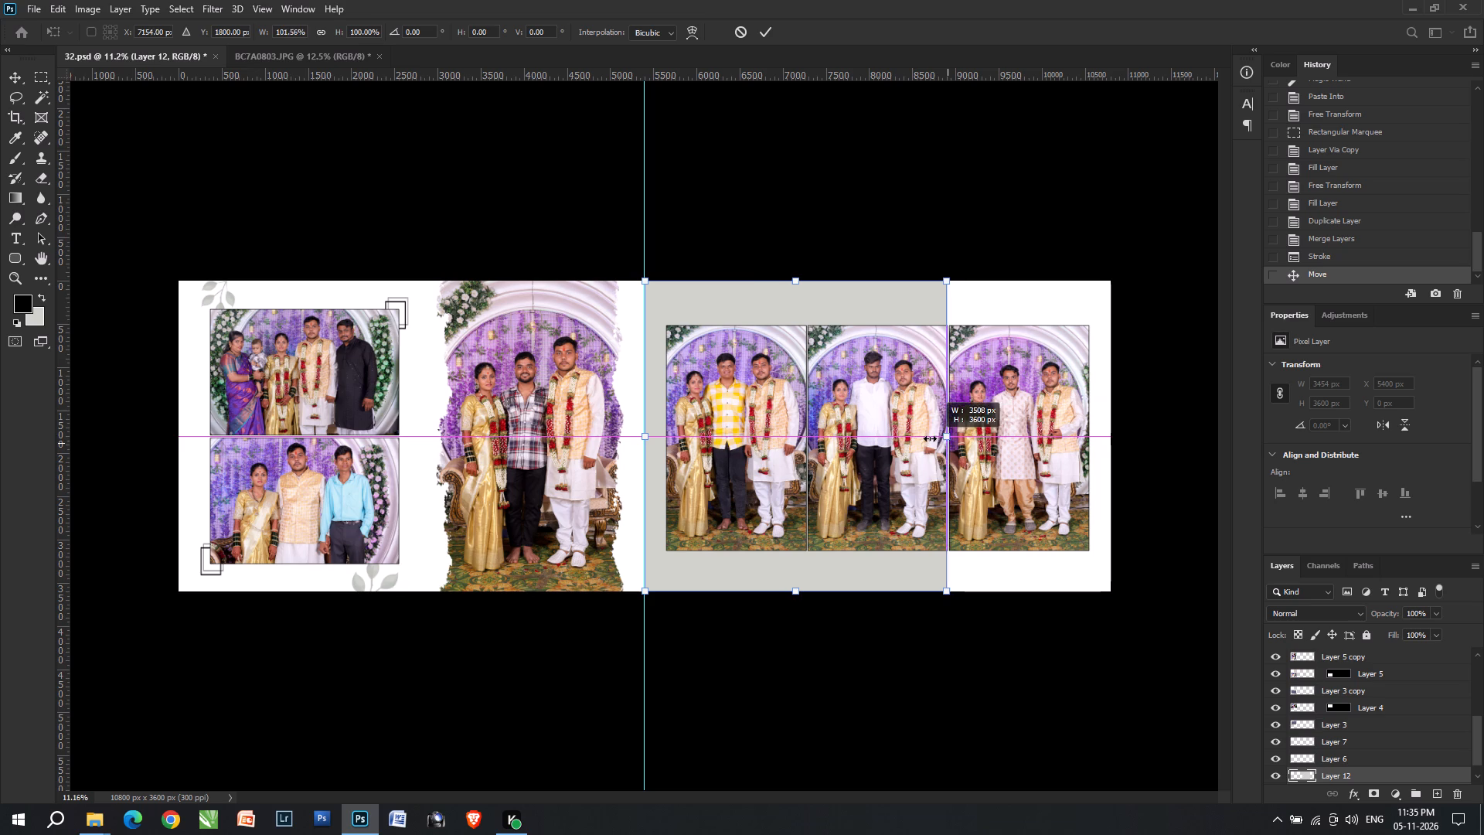
shift+drag(930, 438, 944, 433)
double_click(908, 439)
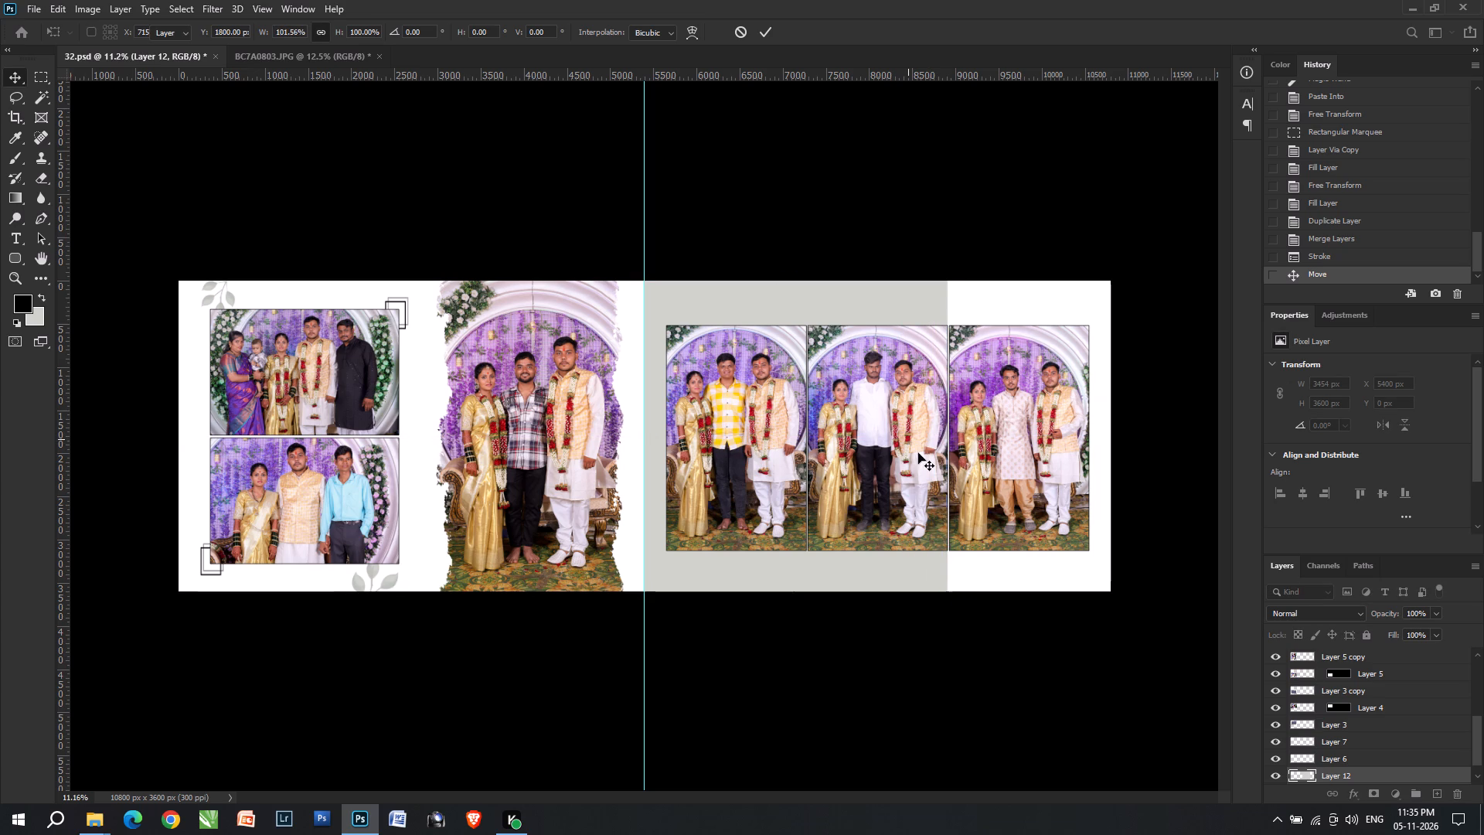
key(v)
key(v)
Save the 32.psd album layout, and merge the visible layers and undo that merge.
click(975, 638)
key(ctrl+s)
key(ctrl+s)
key(ctrl+shift+e)
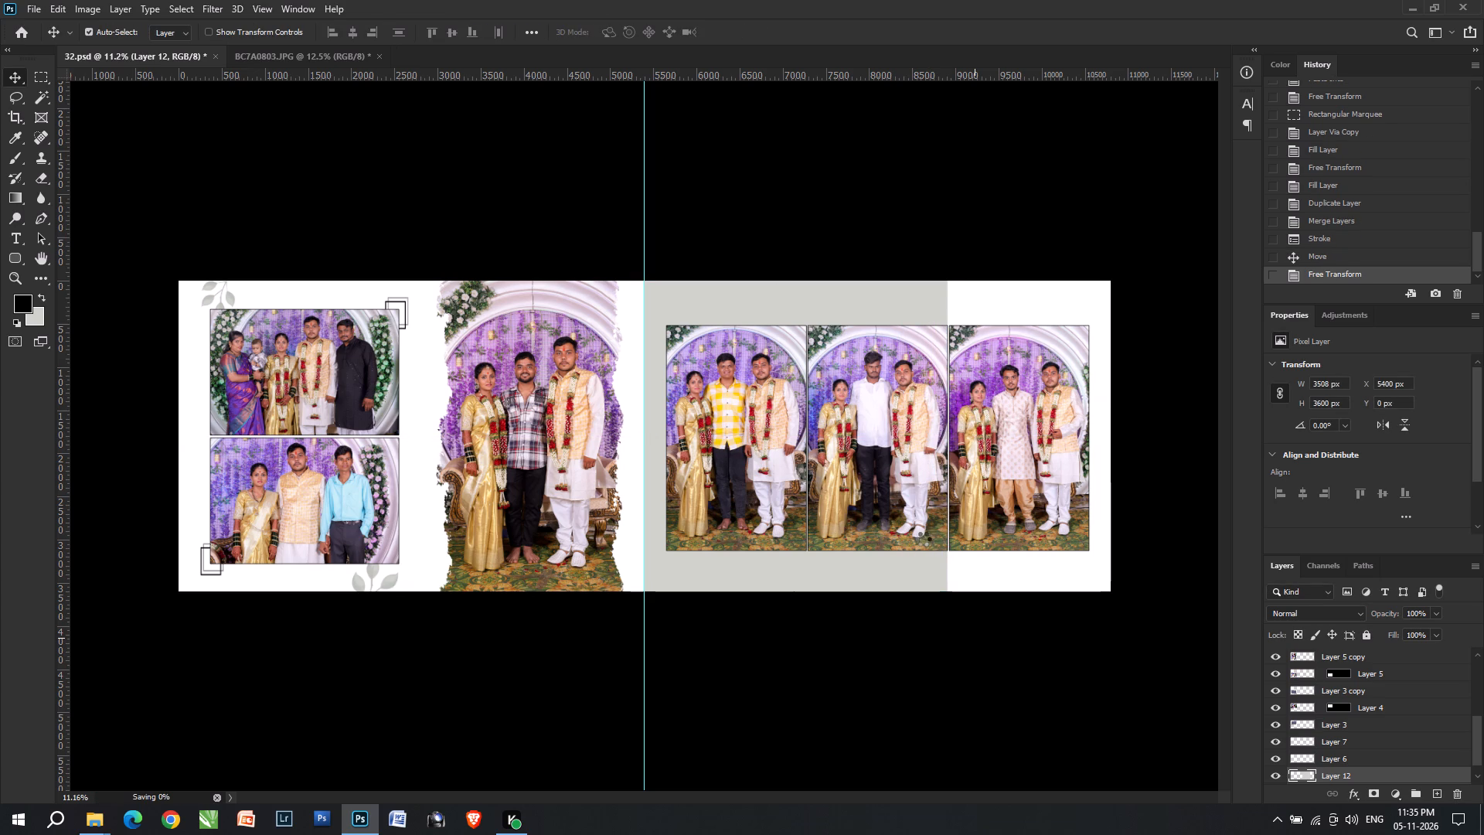
key(ctrl+z)
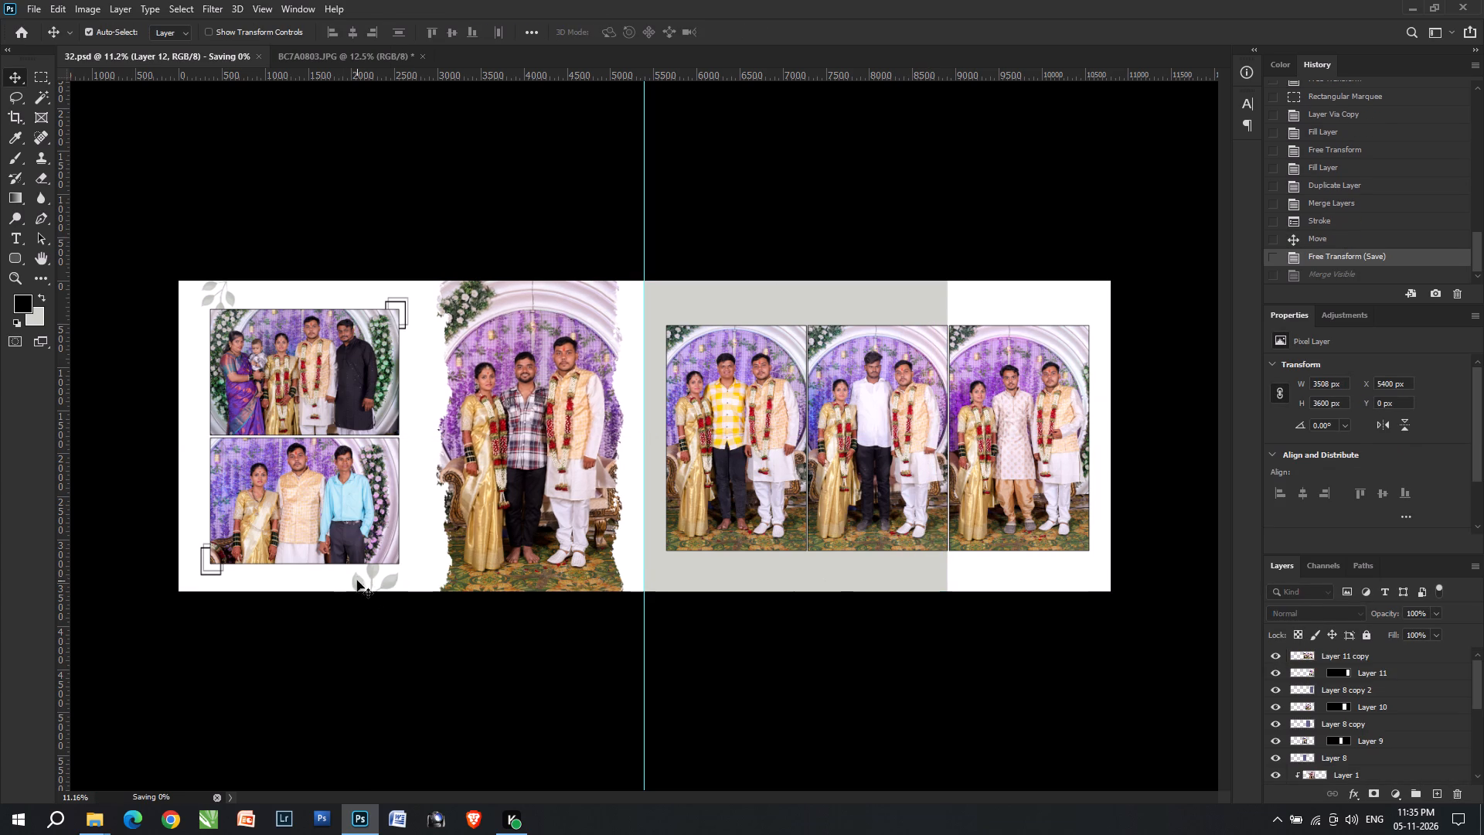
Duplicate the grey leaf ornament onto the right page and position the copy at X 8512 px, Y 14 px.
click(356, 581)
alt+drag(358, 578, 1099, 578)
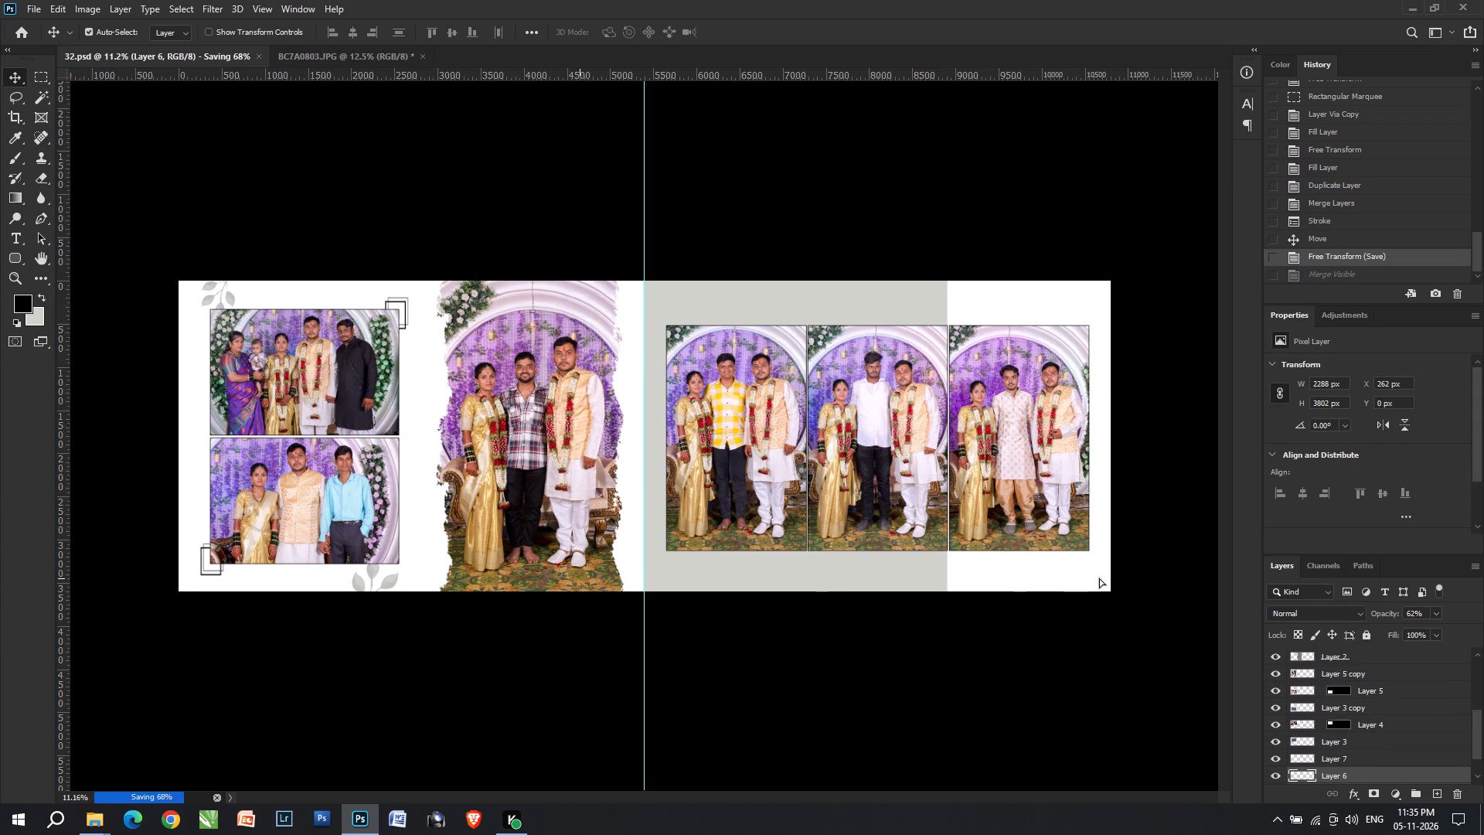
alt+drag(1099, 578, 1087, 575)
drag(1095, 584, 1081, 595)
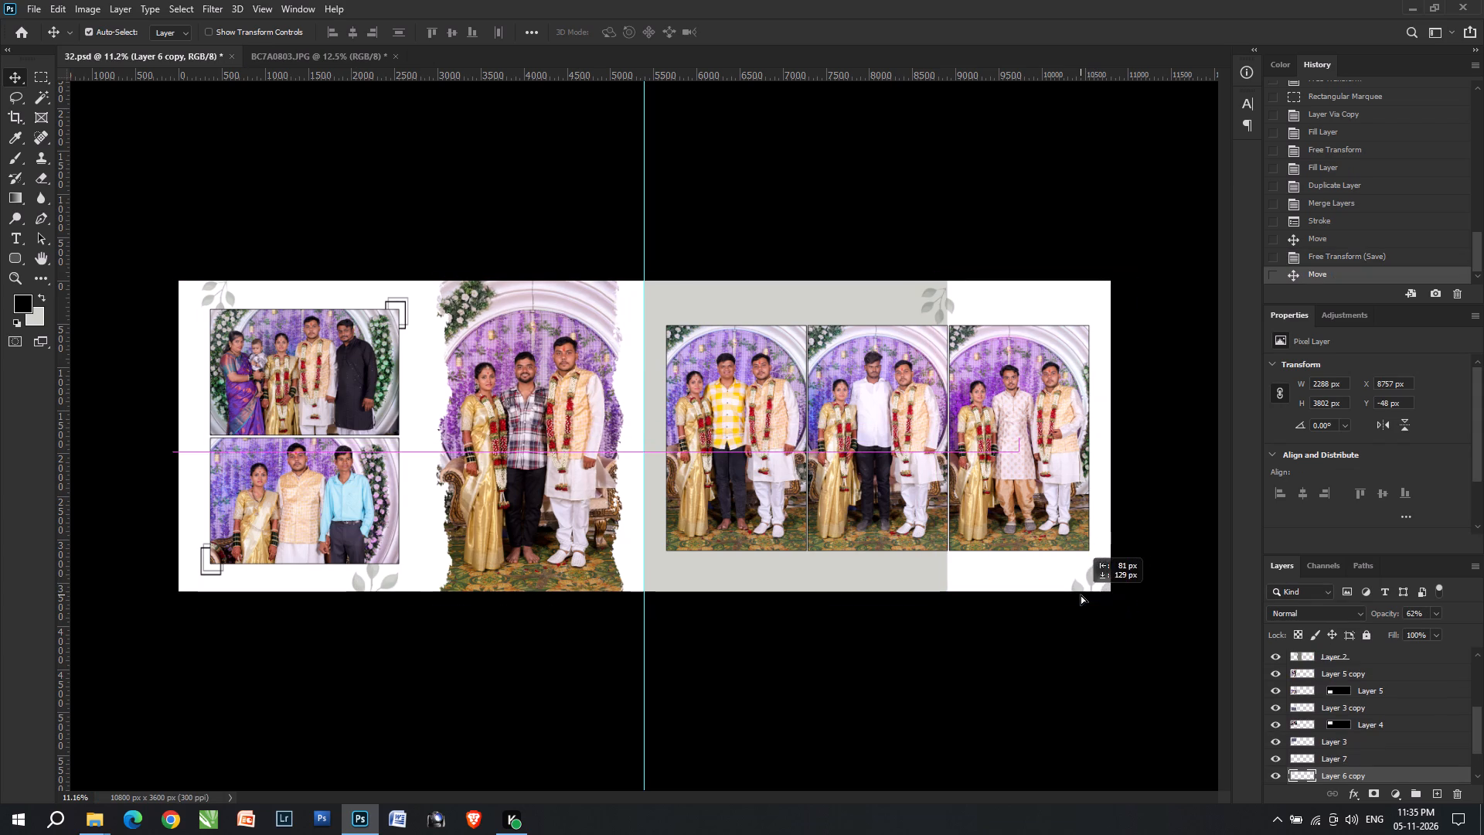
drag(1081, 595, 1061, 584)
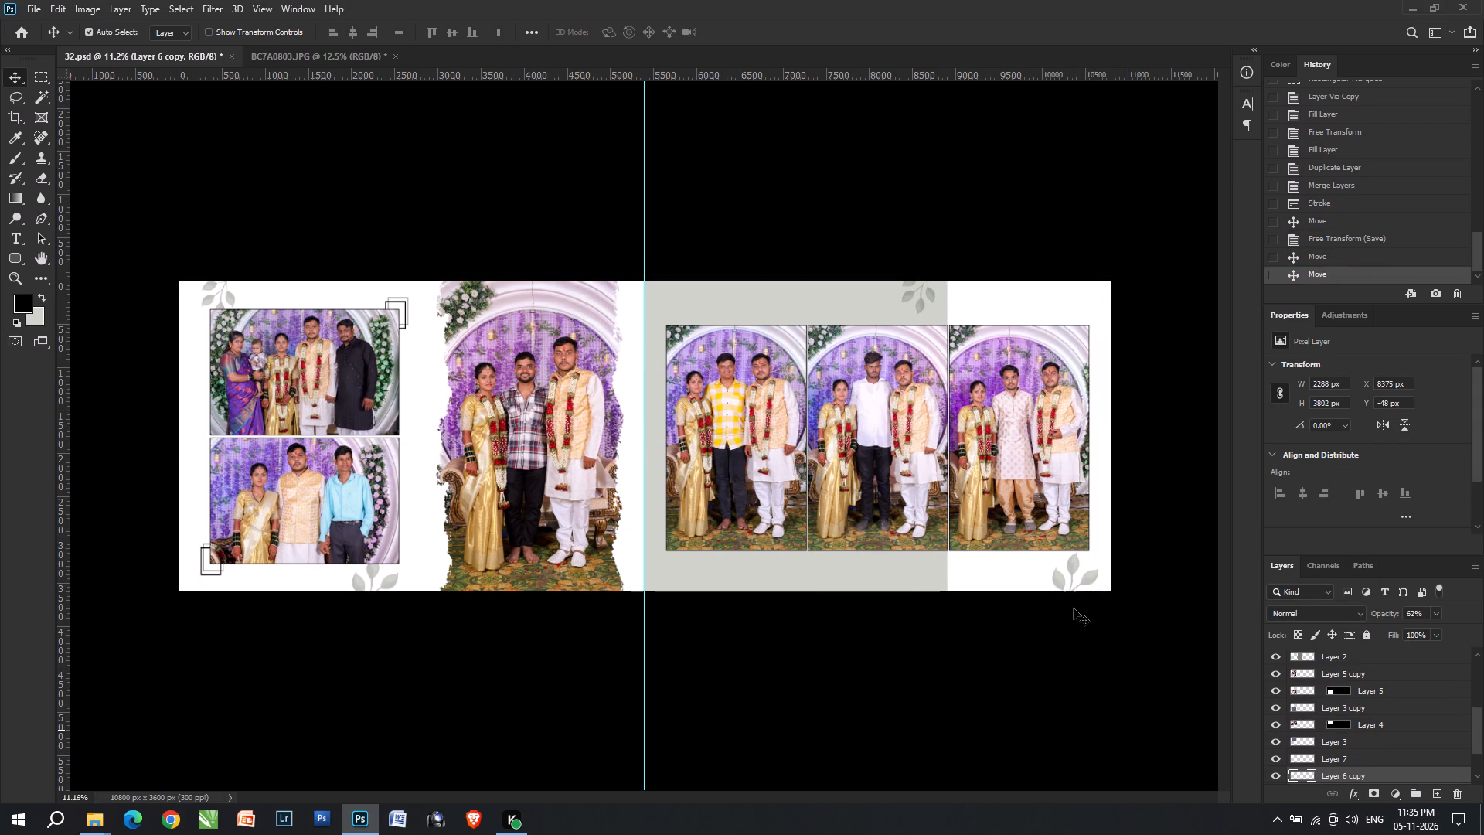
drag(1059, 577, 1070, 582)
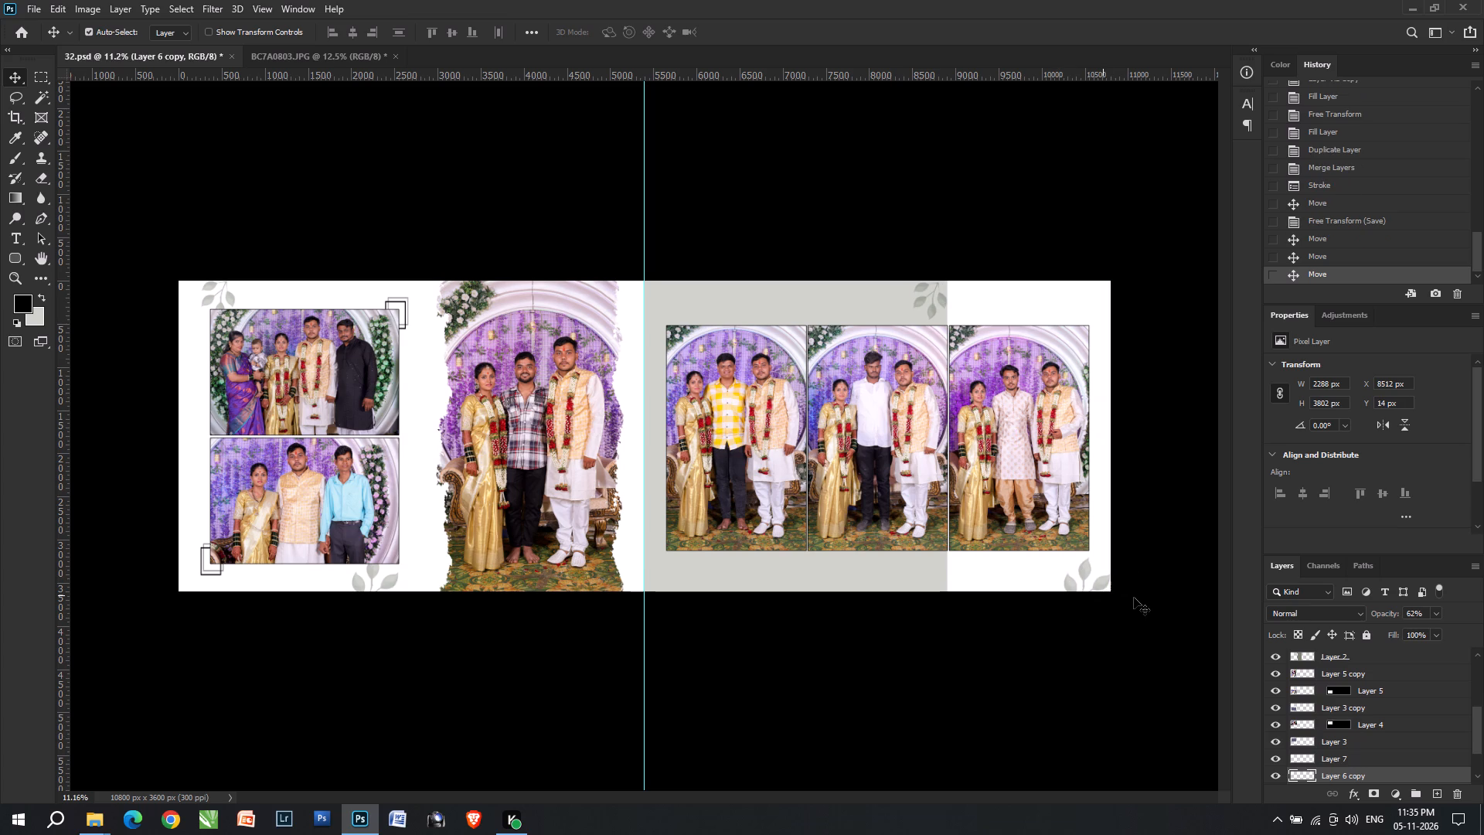
Save 32.psd with the leaf copy, and merge the visible layers and undo that merge.
key(ctrl+s)
key(ctrl+shift+e)
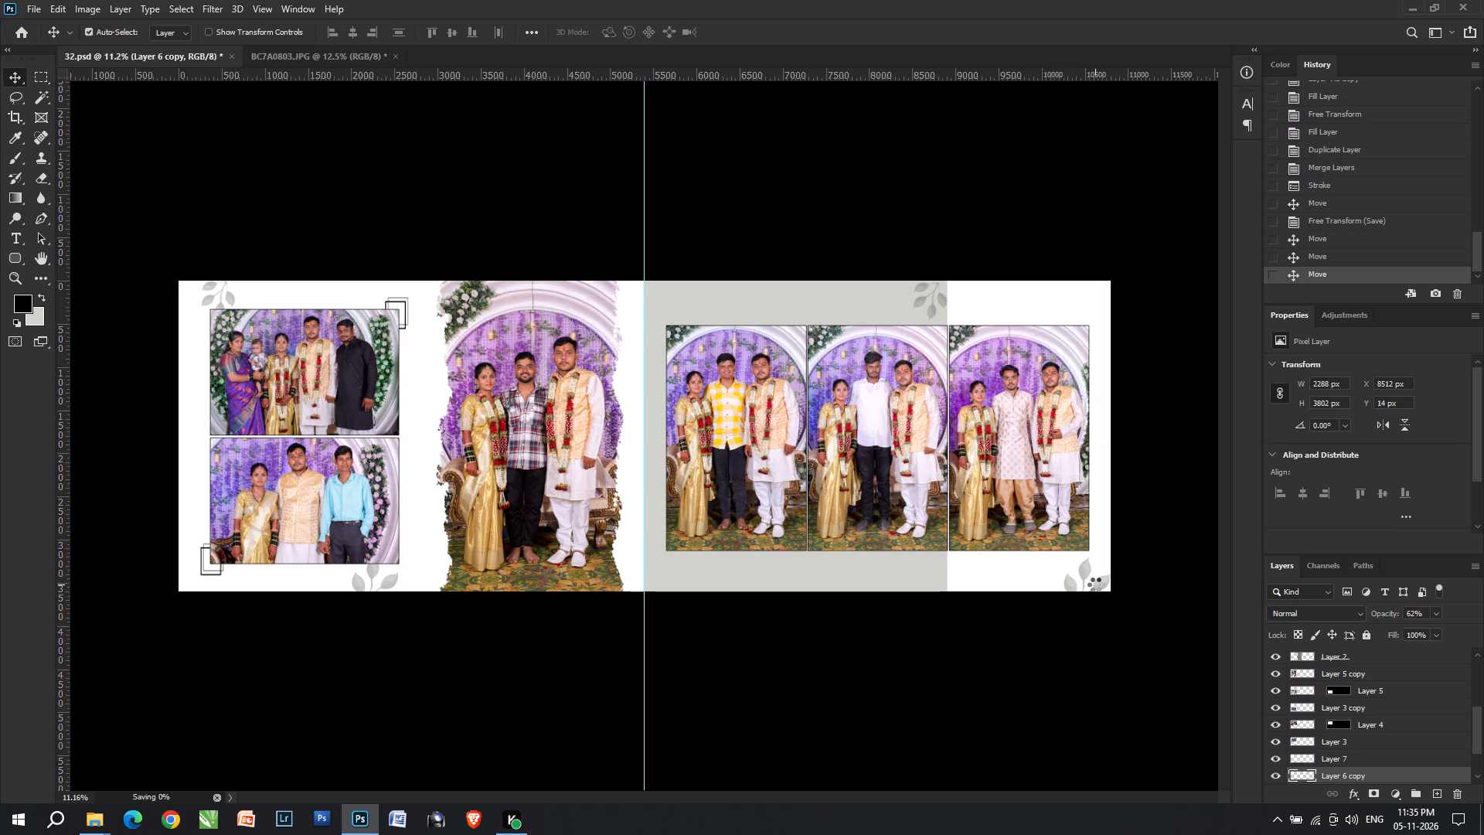
key(ctrl+z)
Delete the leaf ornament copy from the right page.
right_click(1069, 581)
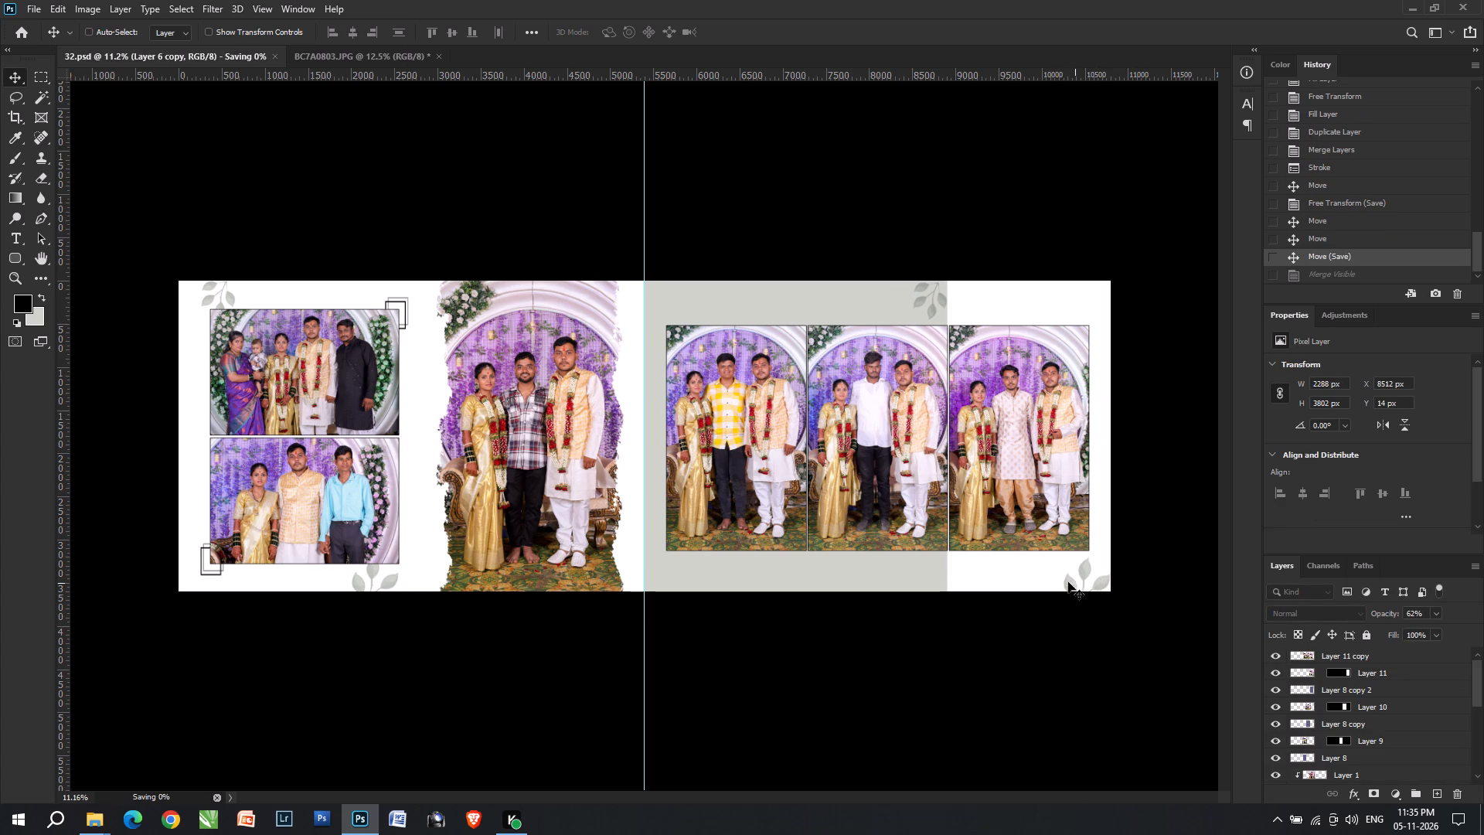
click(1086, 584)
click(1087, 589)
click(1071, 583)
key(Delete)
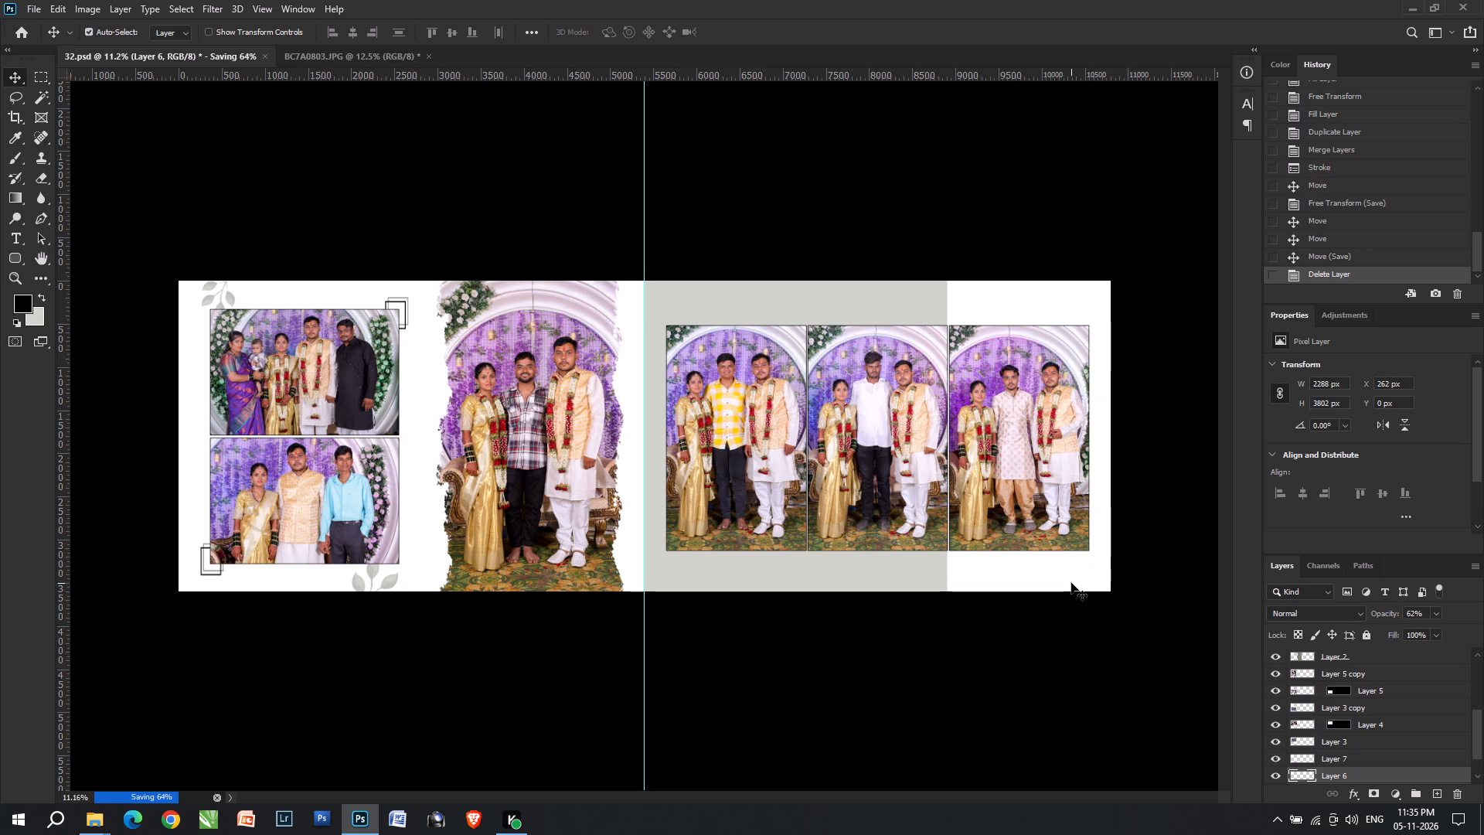
Switch to File Explorer and open template a (360) from the Copy of Copy of Artical 04 folder in Photoshop.
key(alt+Tab)
key(alt+Tab)
key(alt+Tab)
click(870, 527)
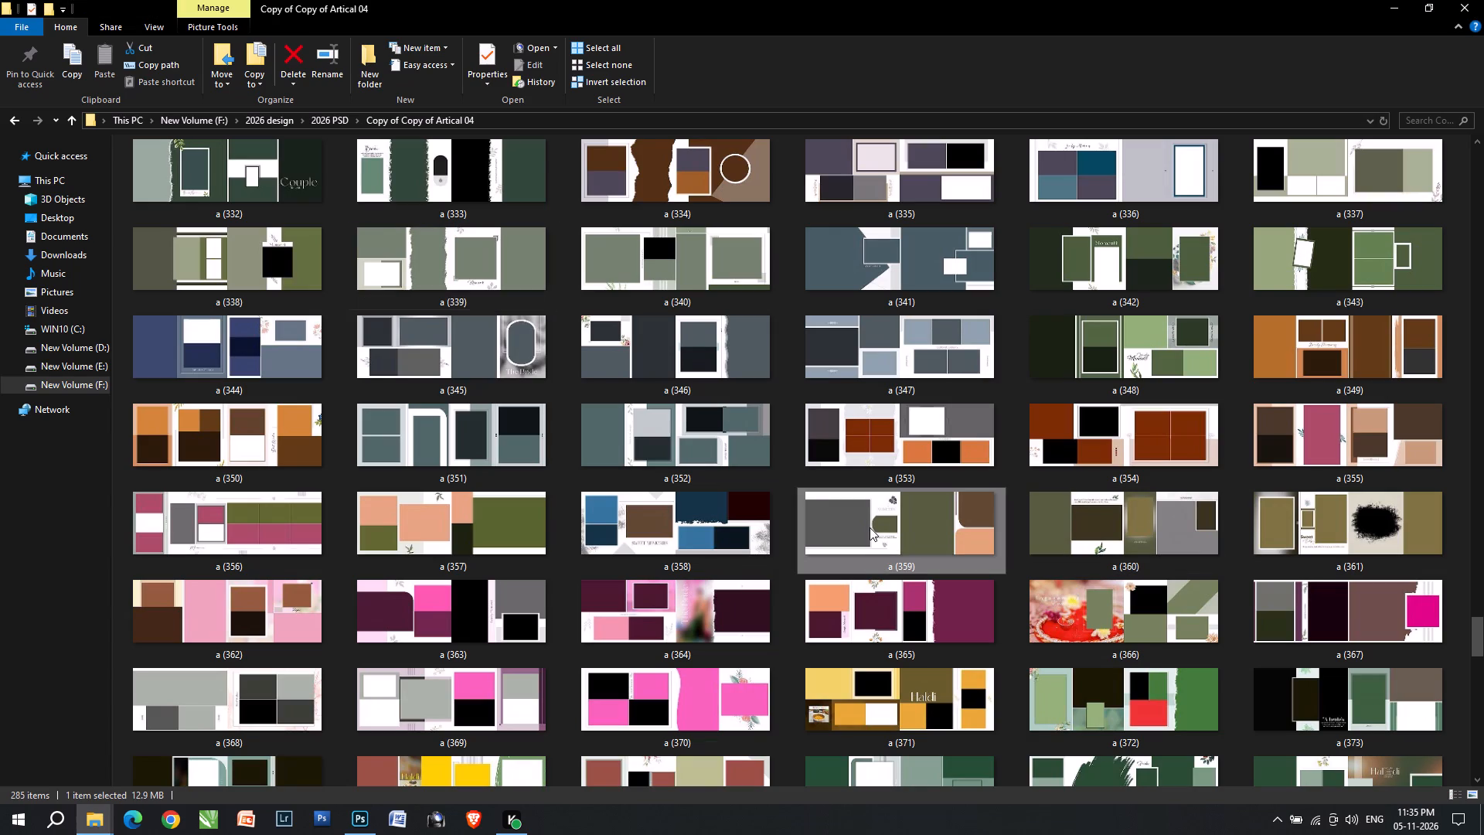
drag(909, 540, 941, 518)
click(1132, 527)
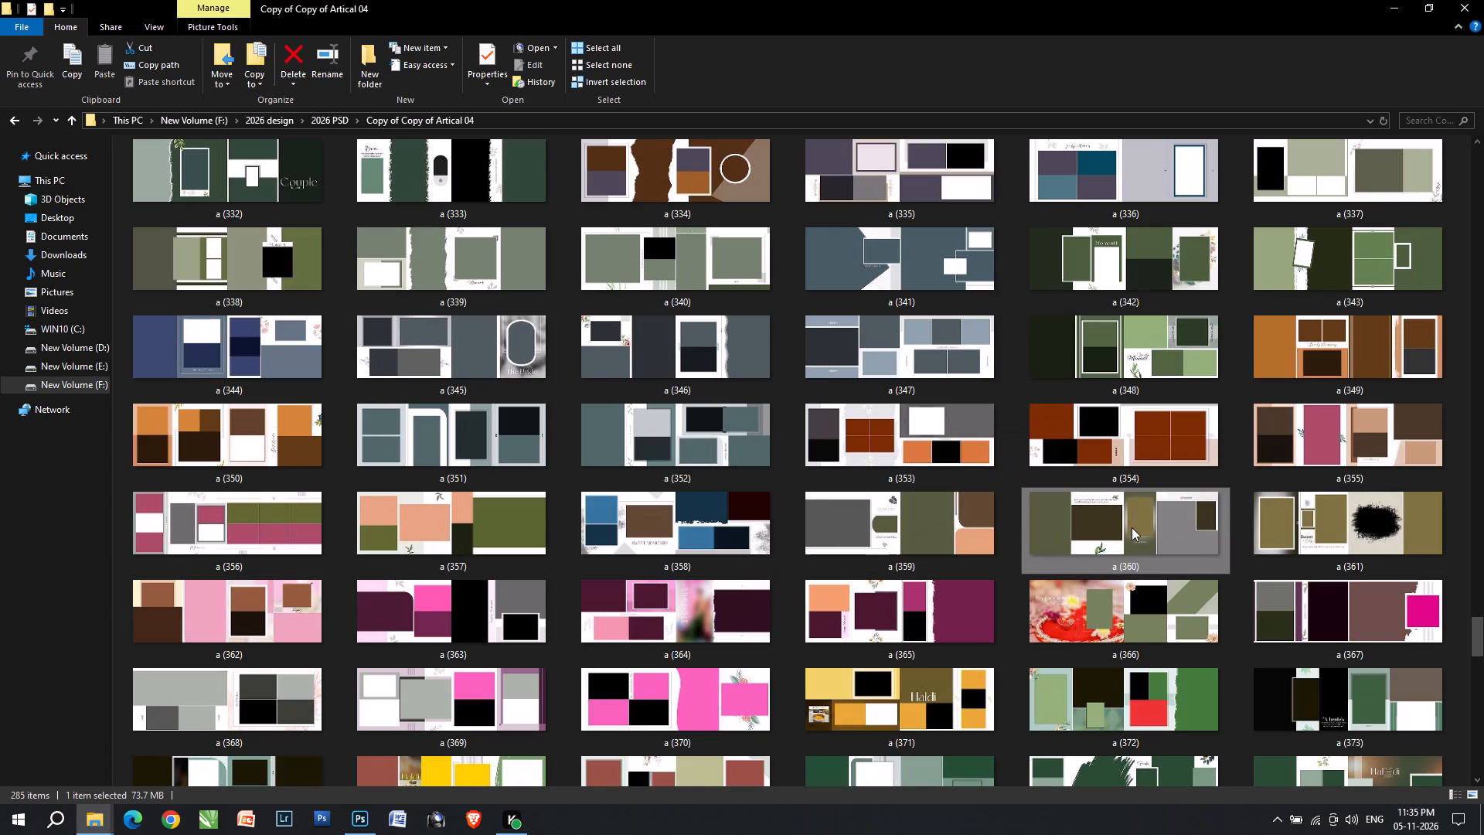
drag(1110, 528, 1154, 0)
key(alt+Tab)
click(1154, 0)
key(v)
key(v)
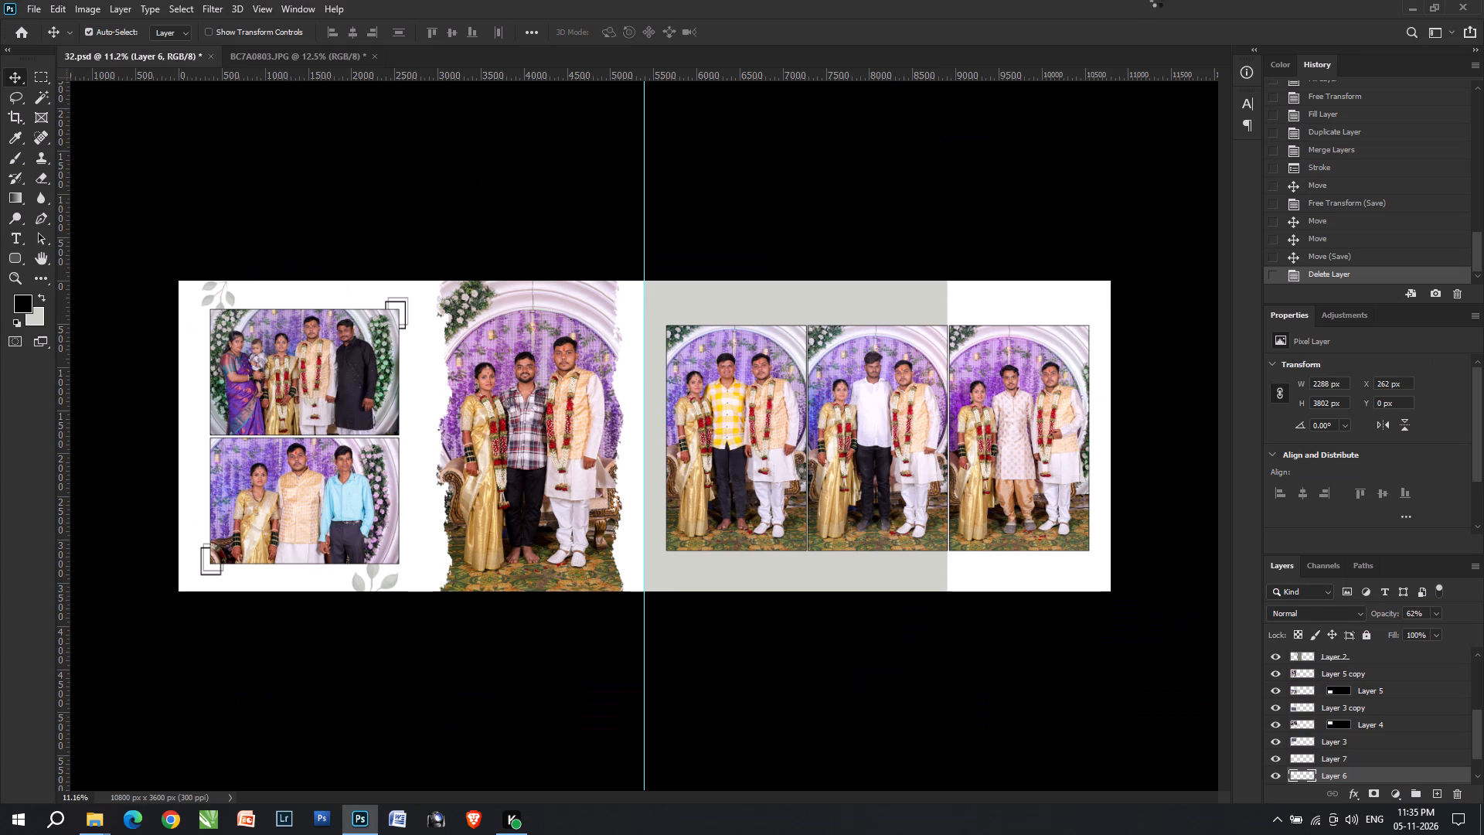
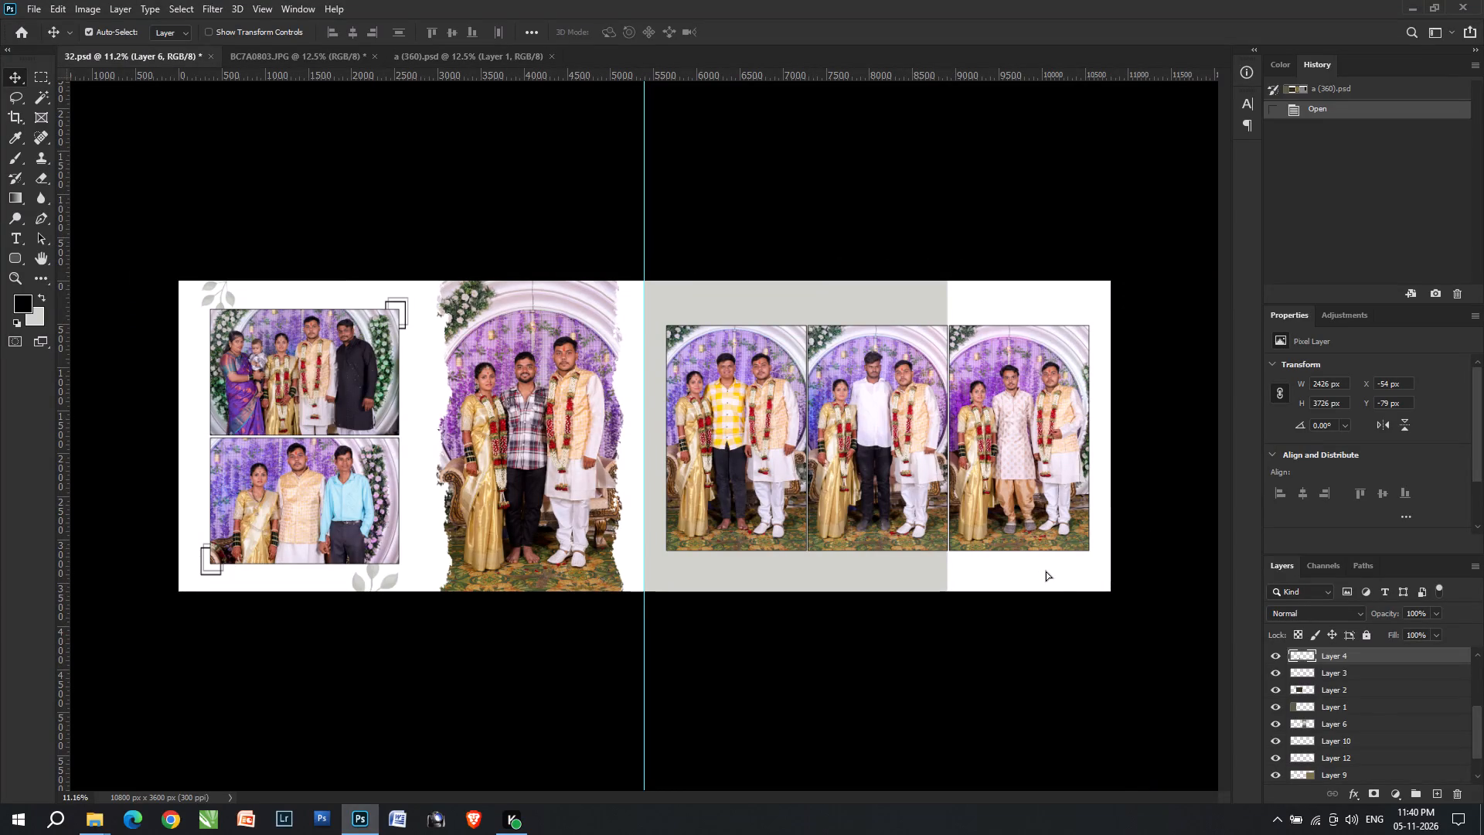
Rotate the green leaf ornament about 37.5° and place it against the right page's bottom edge below the third photo, at about X 9443 px, Y 3252 px.
key(ctrl+t)
drag(1066, 633, 1026, 646)
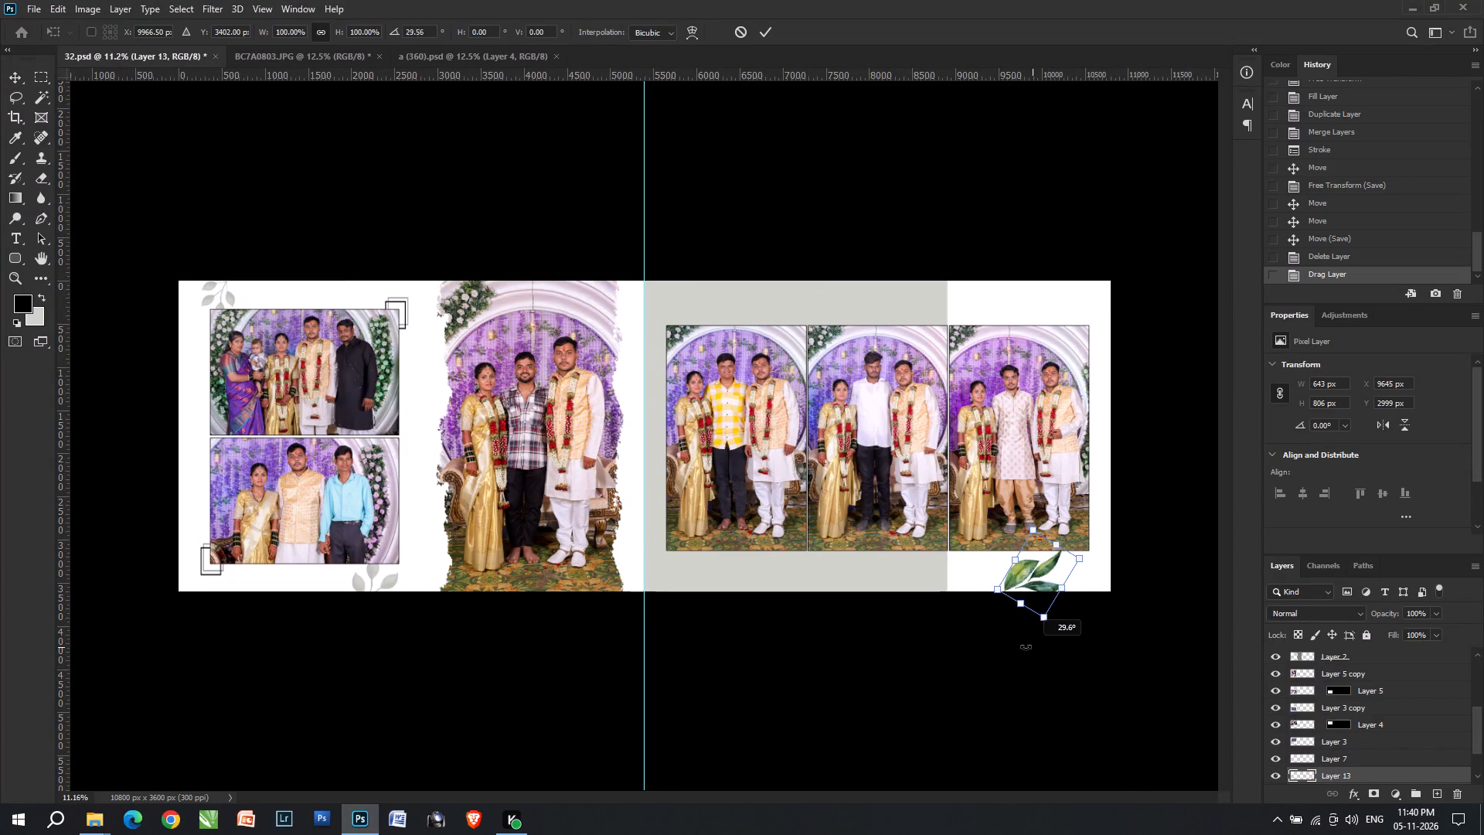
drag(1026, 646, 1023, 646)
drag(1041, 591, 1034, 602)
key(Return)
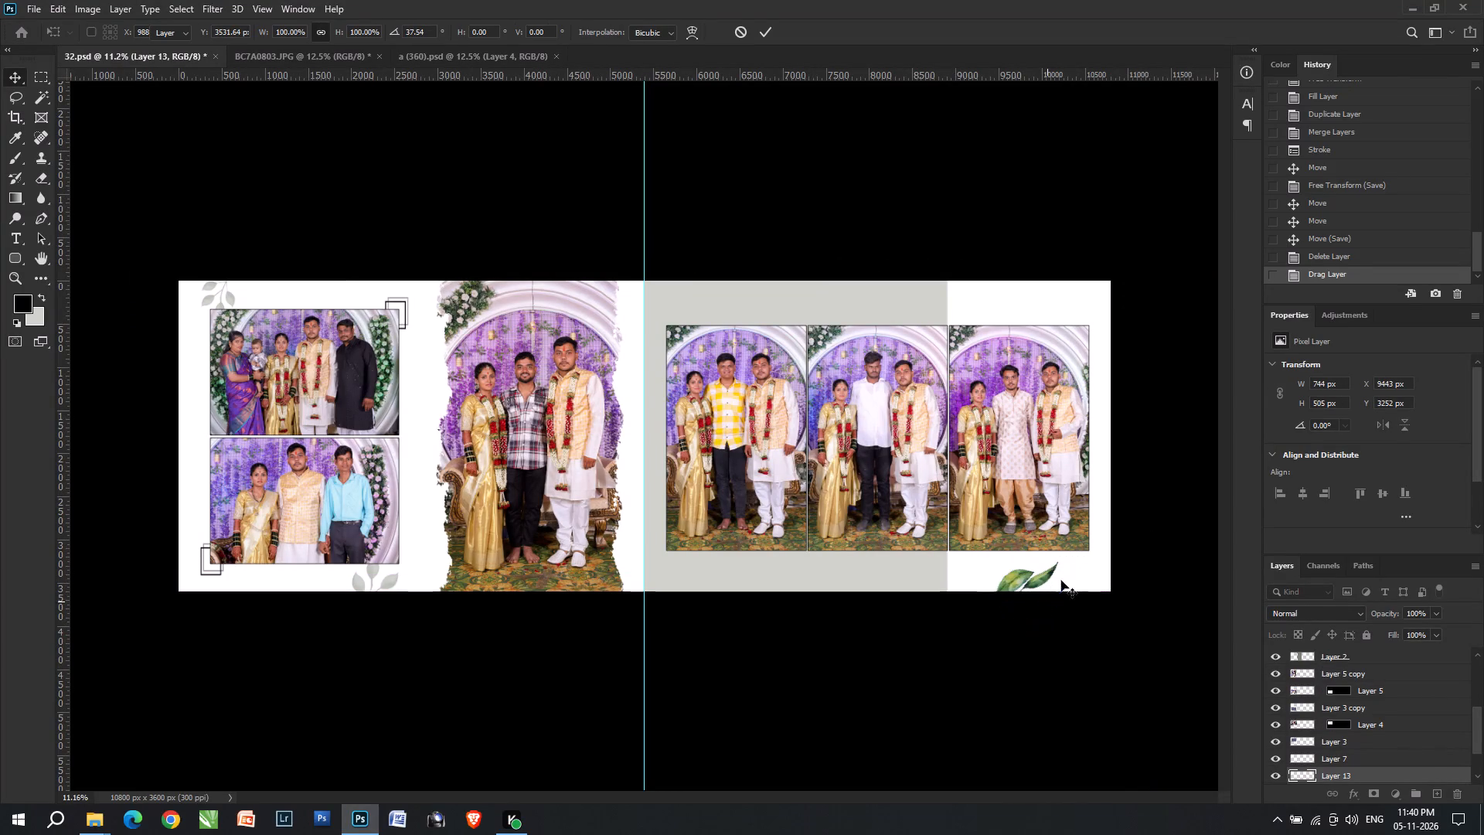
Set the green leaf ornament's layer opacity to 70%.
key(7)
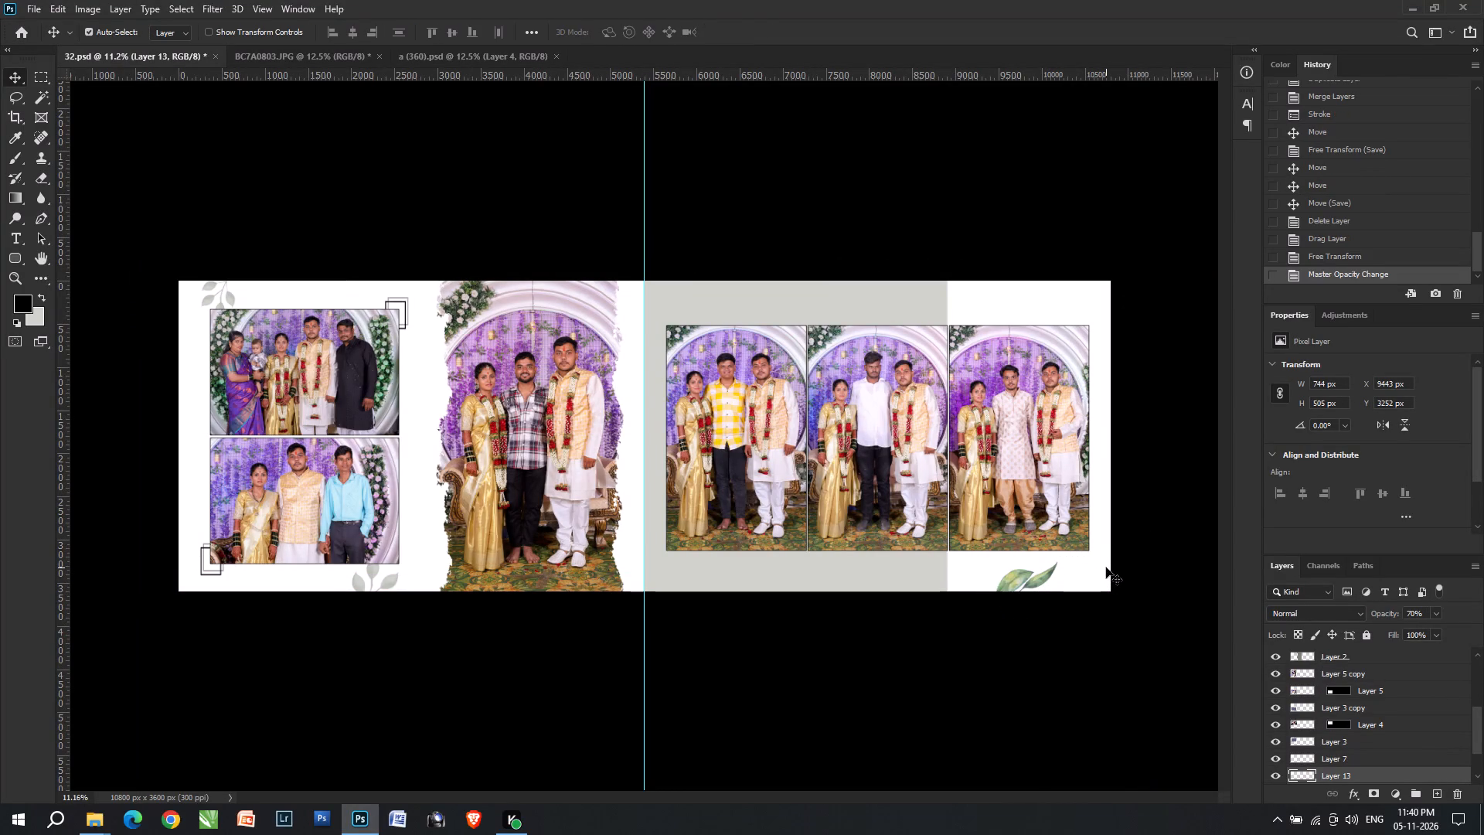
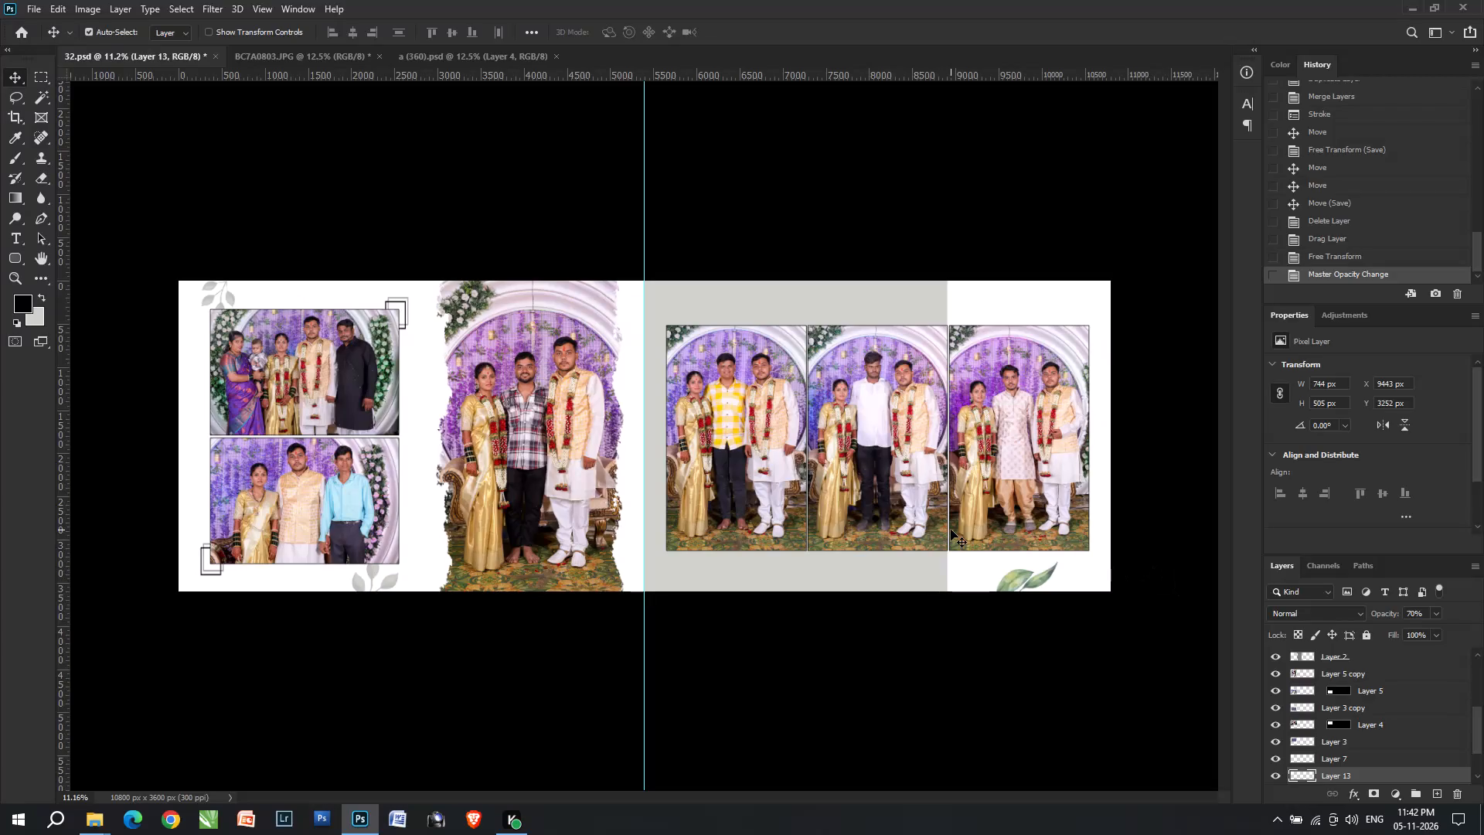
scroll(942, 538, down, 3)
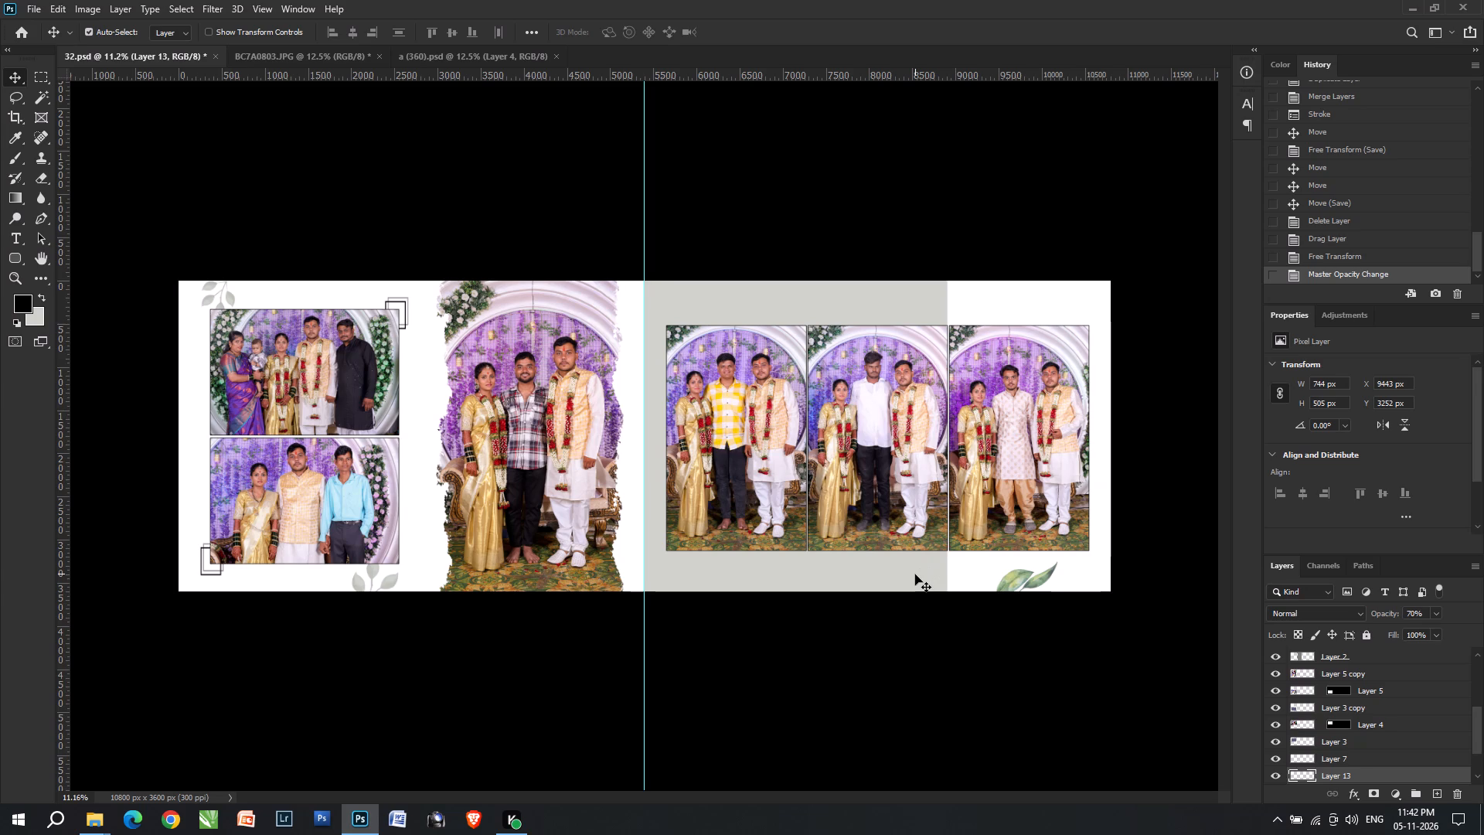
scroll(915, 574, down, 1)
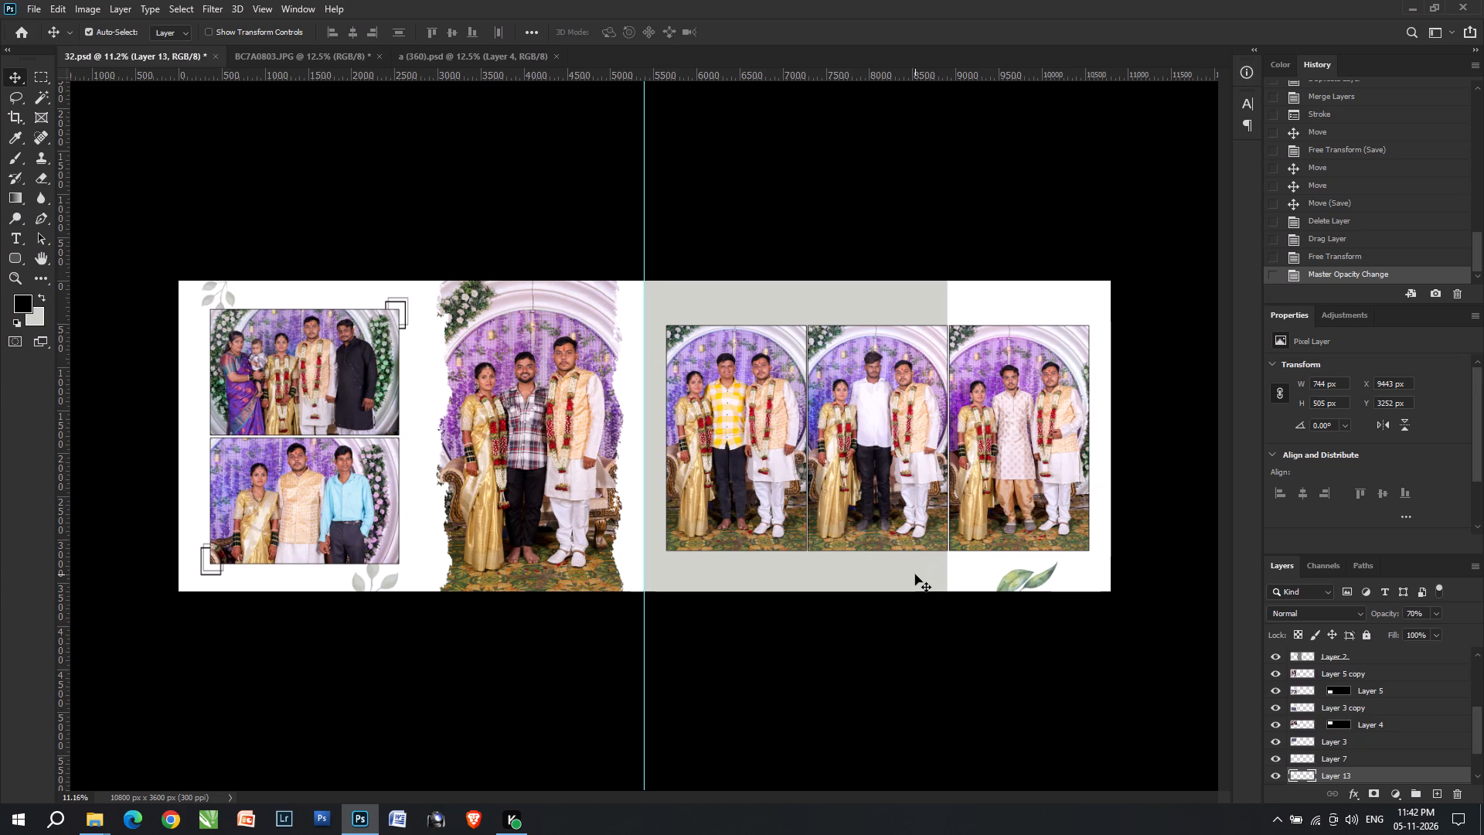
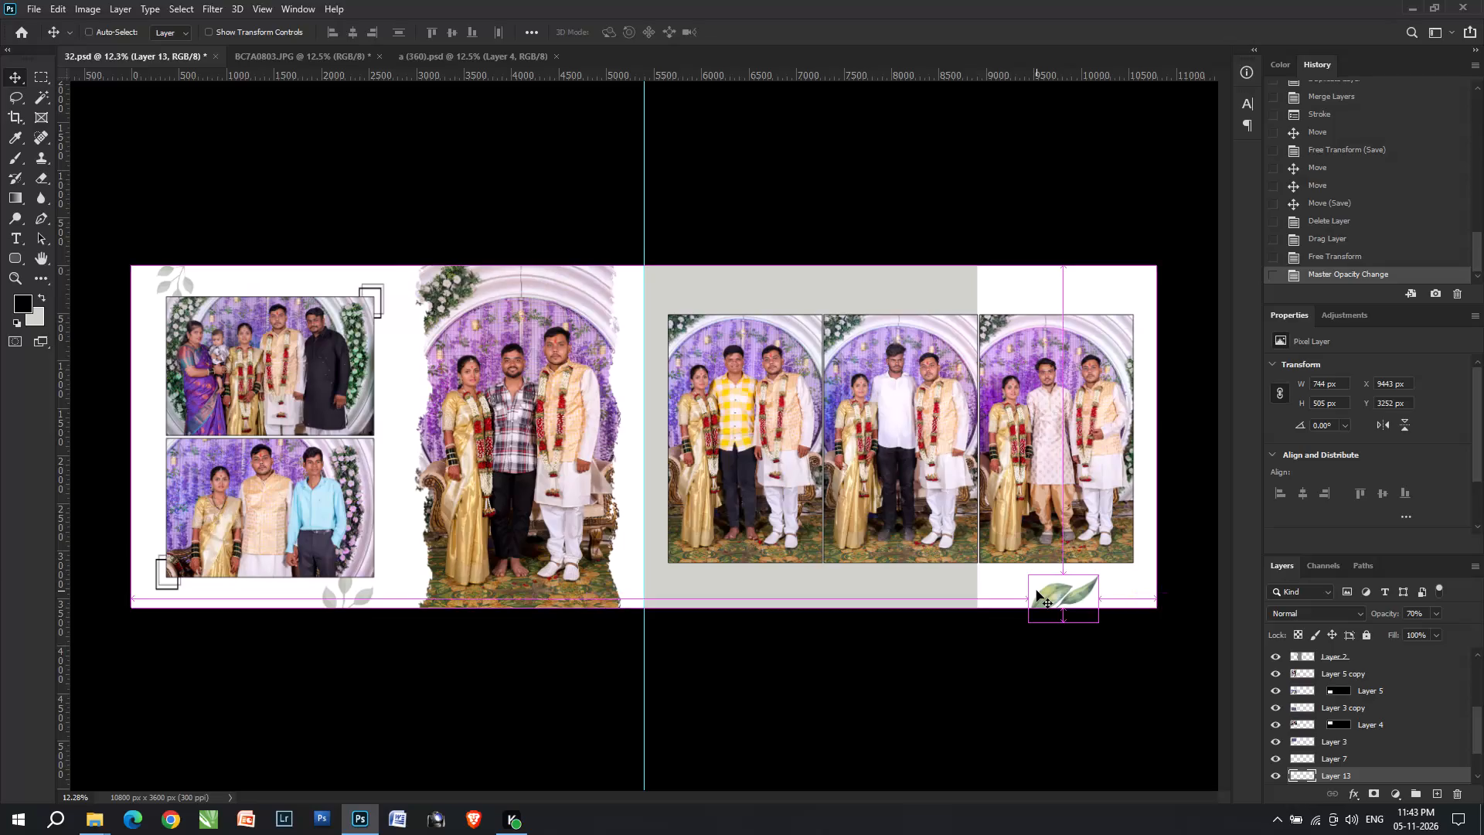
Merge all visible layers of layout 32 into a single Background layer.
key(ctrl+shift+e)
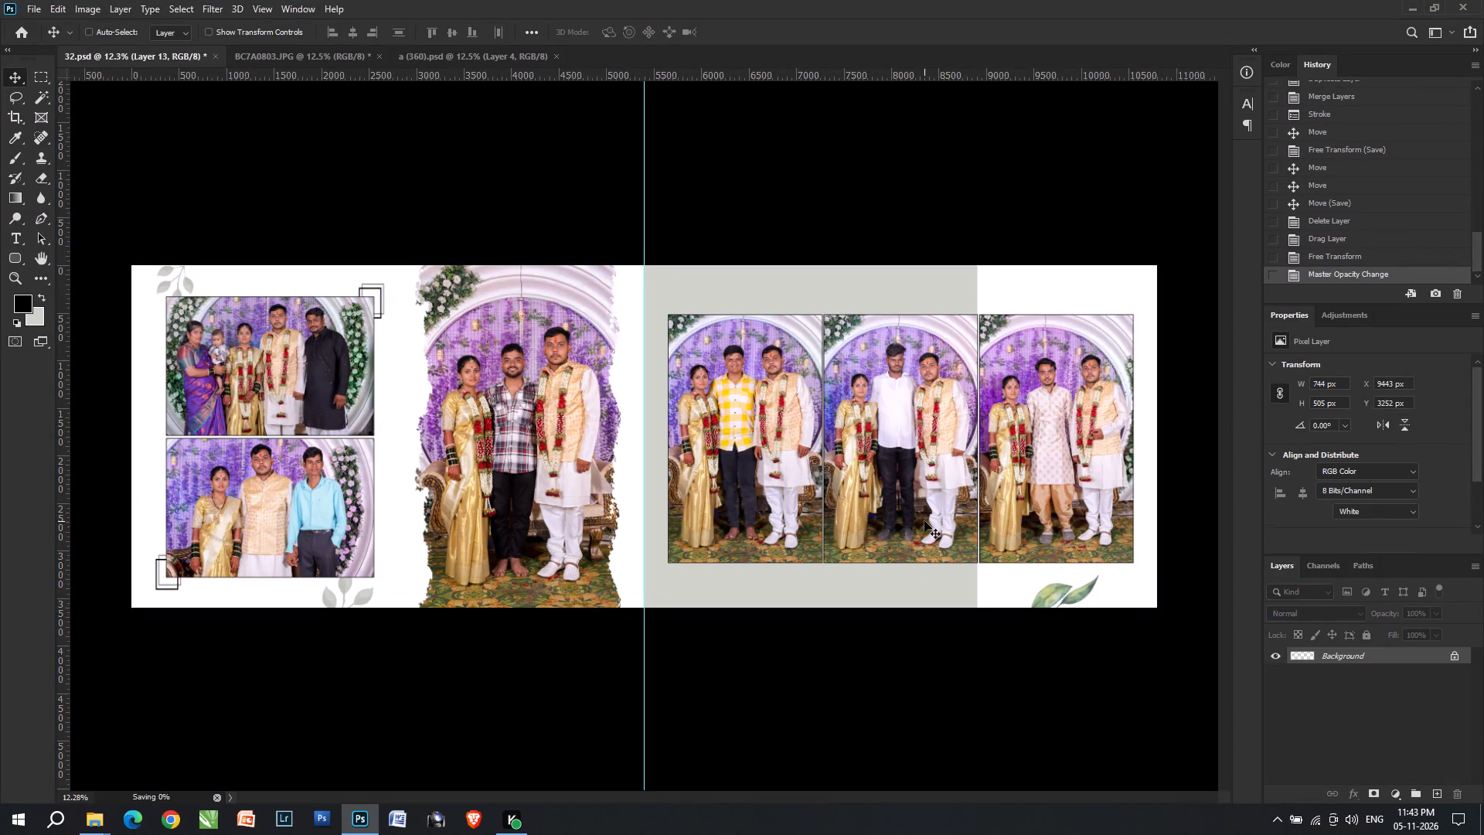
Save the flattened layout as a JPEG named 32 in the sheet folder's JPEG subfolder, at quality 12.
alt+scroll(558, 577, up, 4)
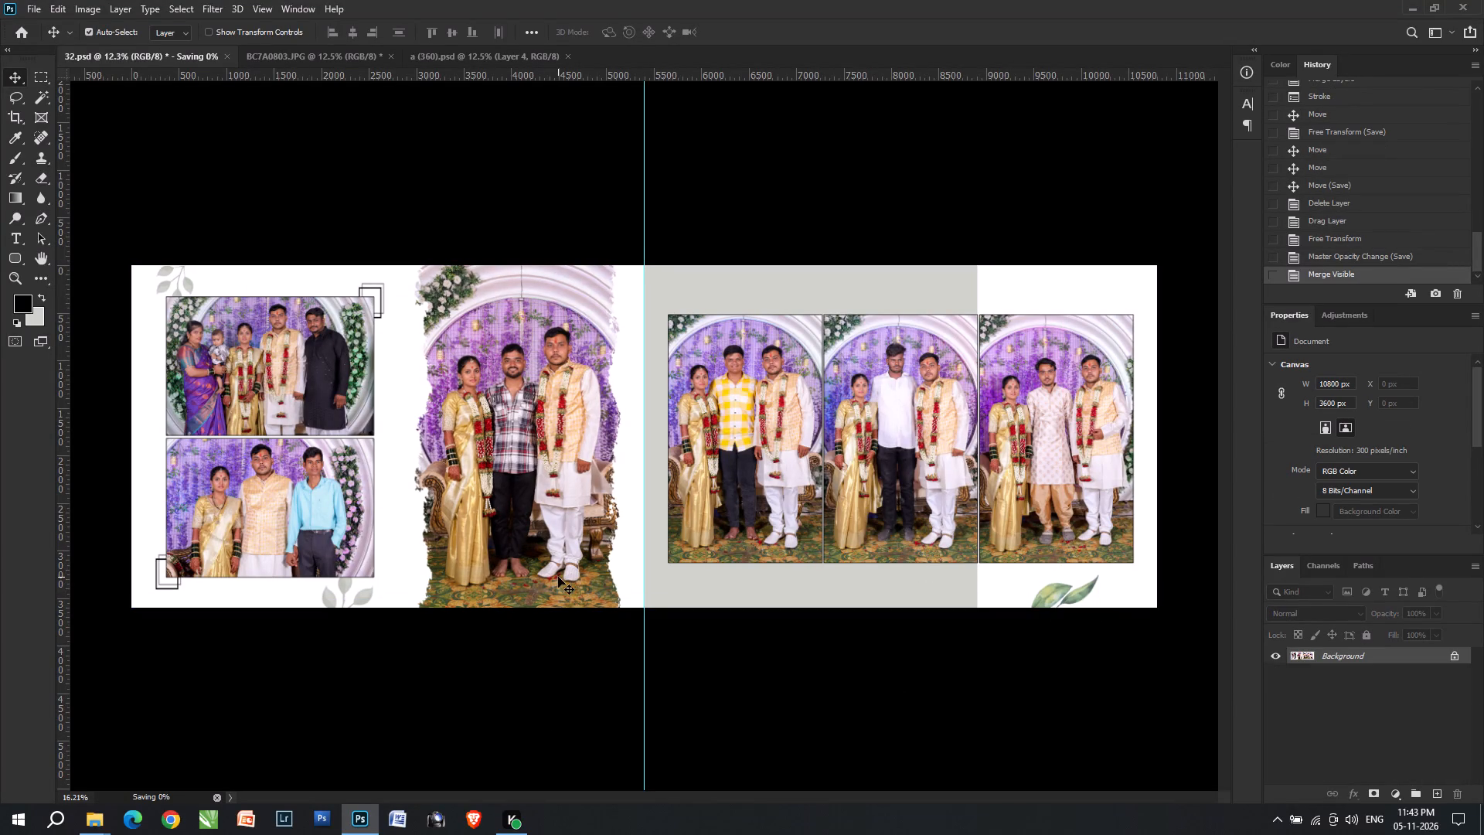
alt+scroll(558, 577, down, 6)
alt+scroll(557, 581, up, 3)
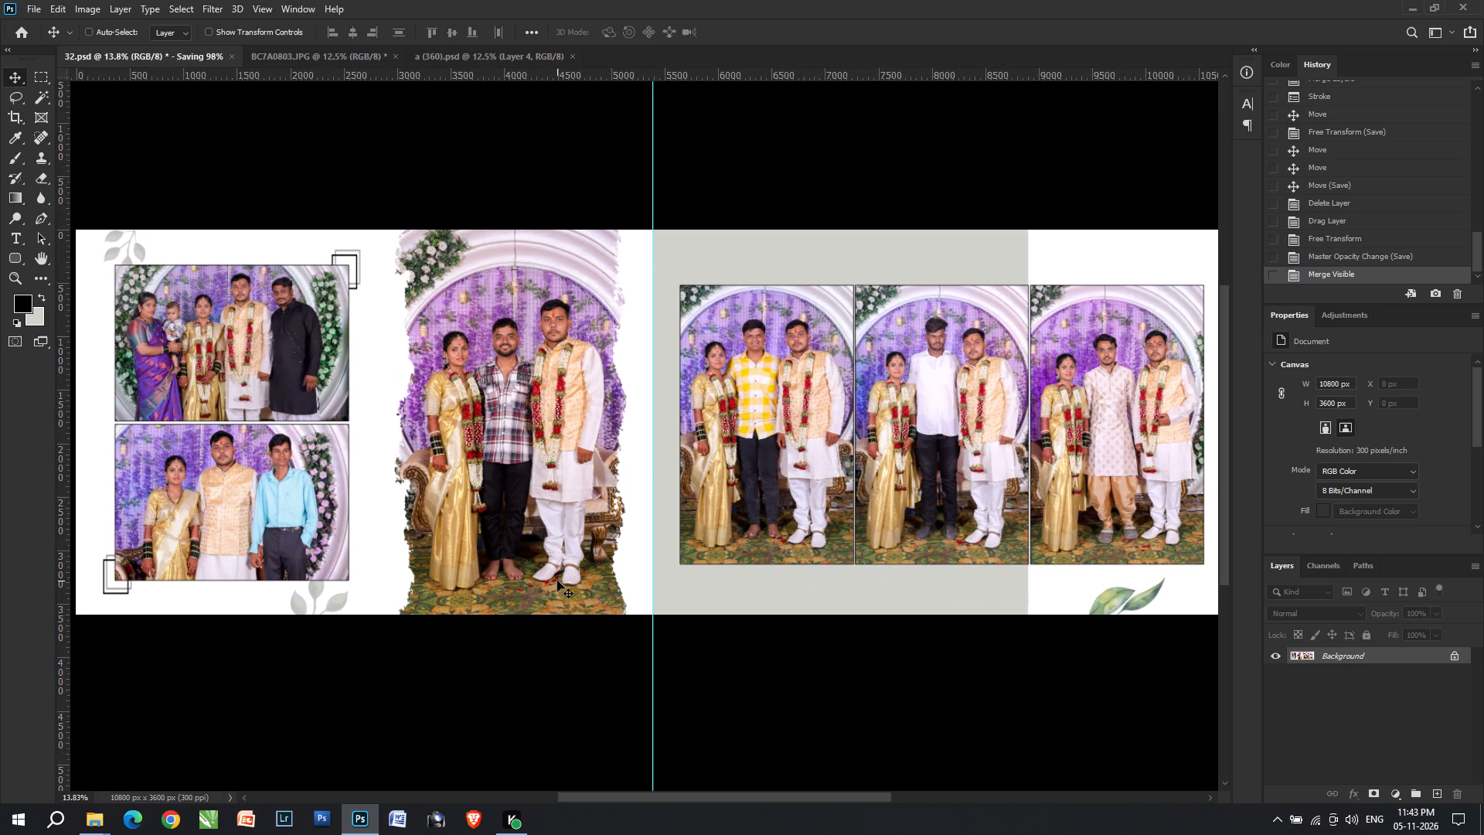
key(ctrl+shift+s)
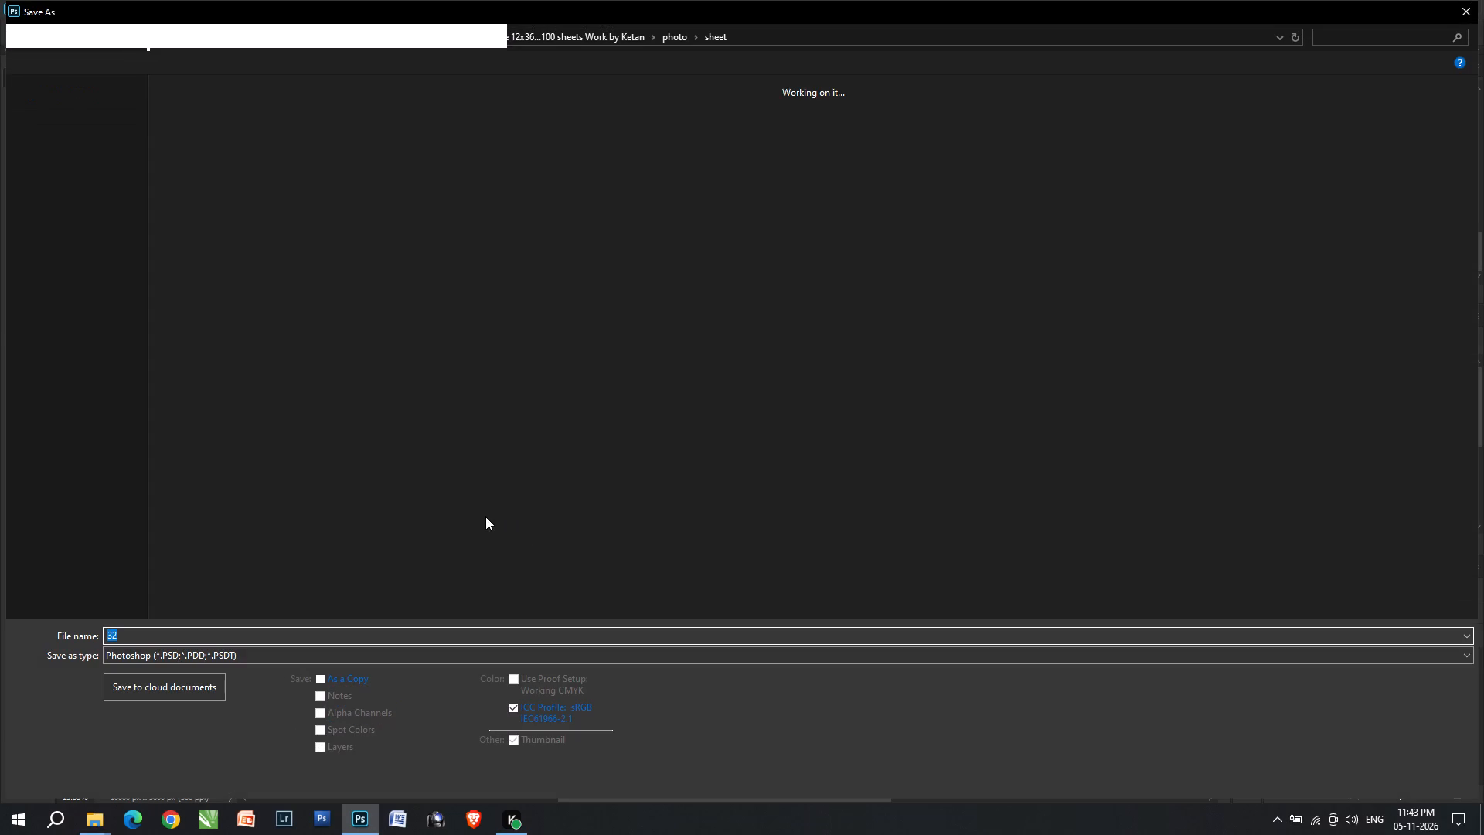
double_click(208, 147)
key(Tab)
key(Tab)
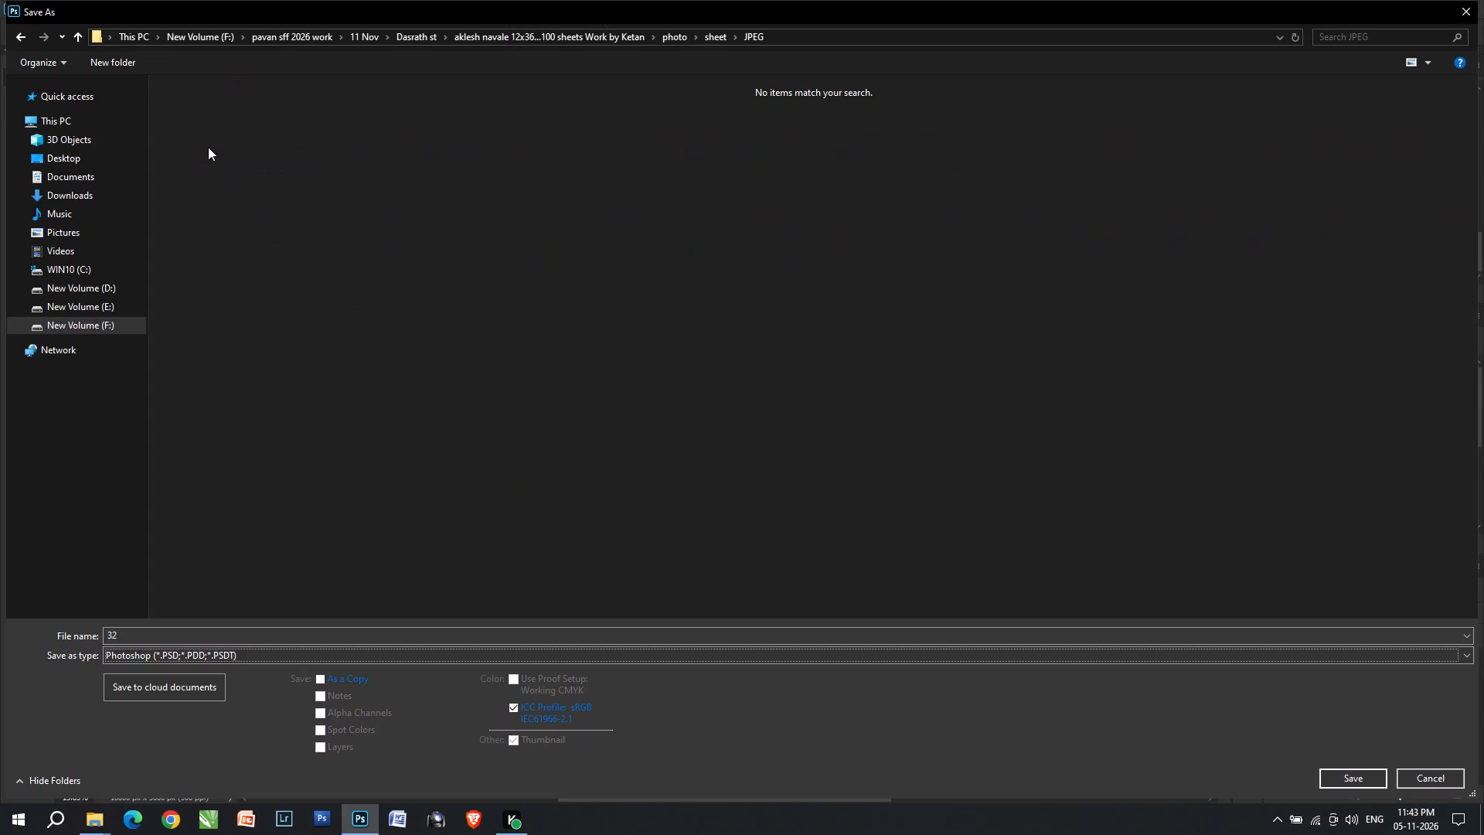
key(j)
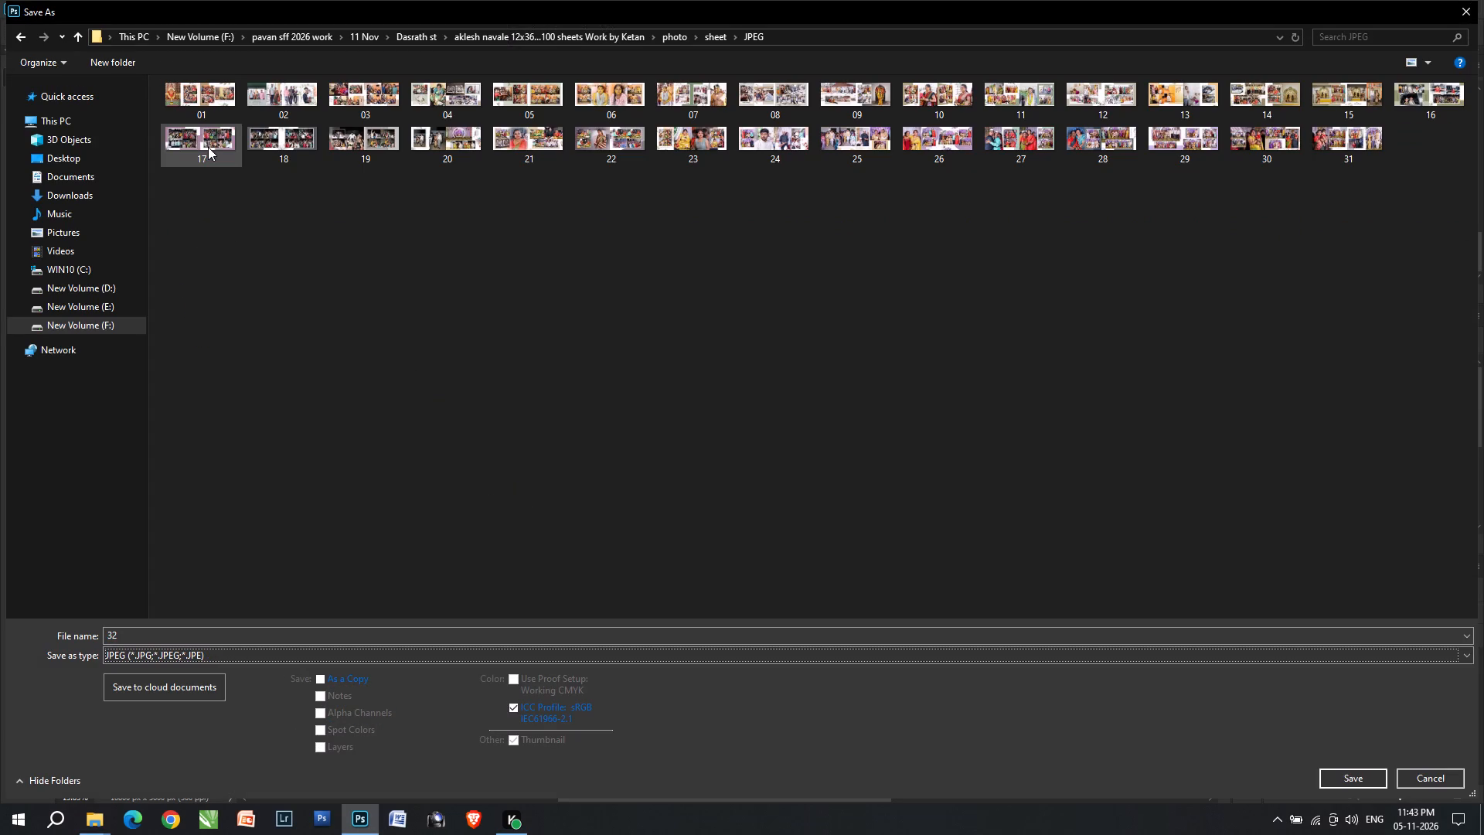
key(Return)
key(Return)
key(Return)
key(Return)
key(Return)
key(Return)
key(Return)
key(Return)
key(Return)
key(Return)
key(Return)
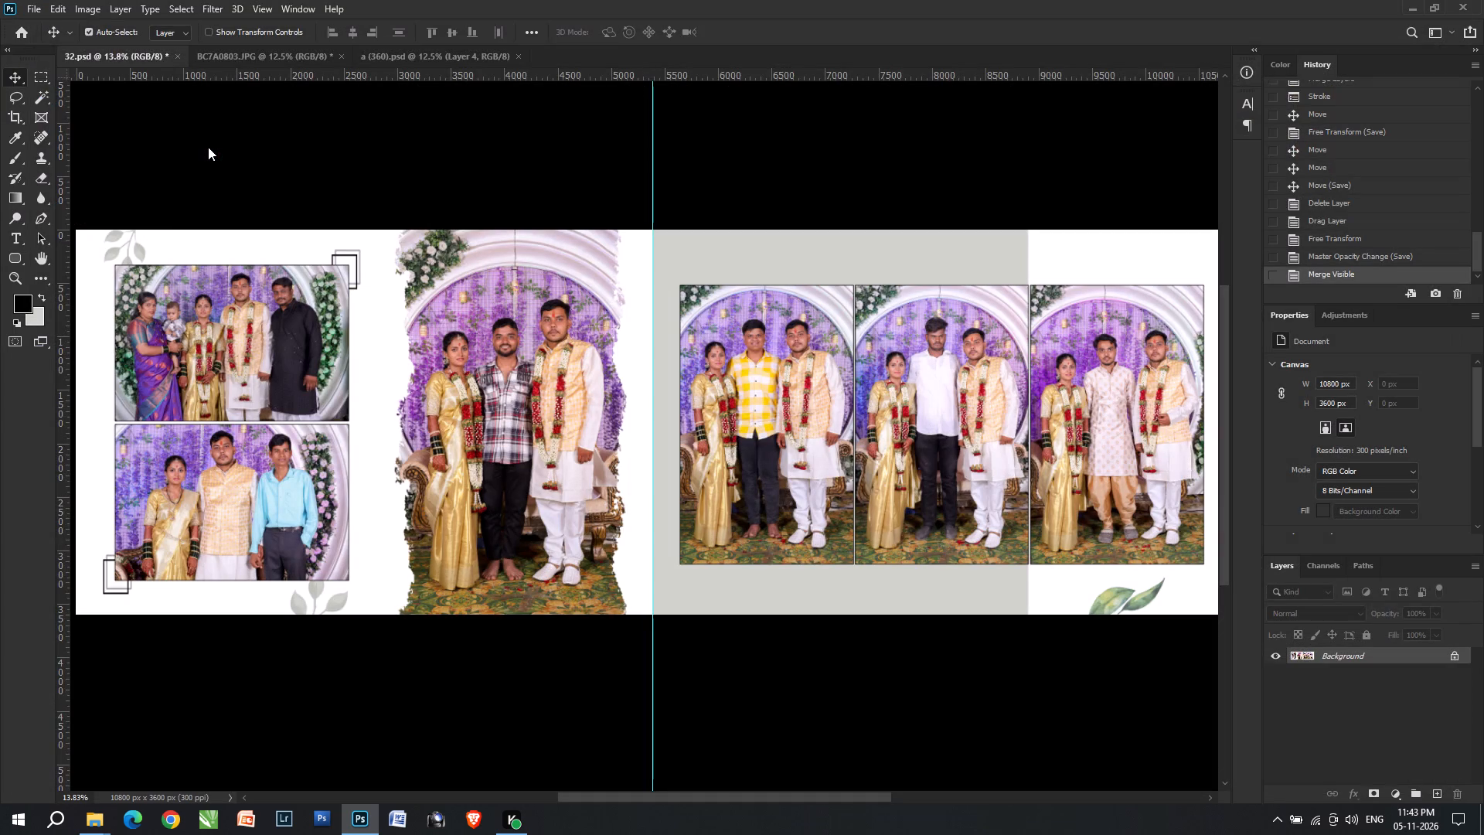
key(Return)
key(Return)
key(Return)
key(Return)
key(Return)
key(Return)
key(Return)
key(Return)
key(Return)
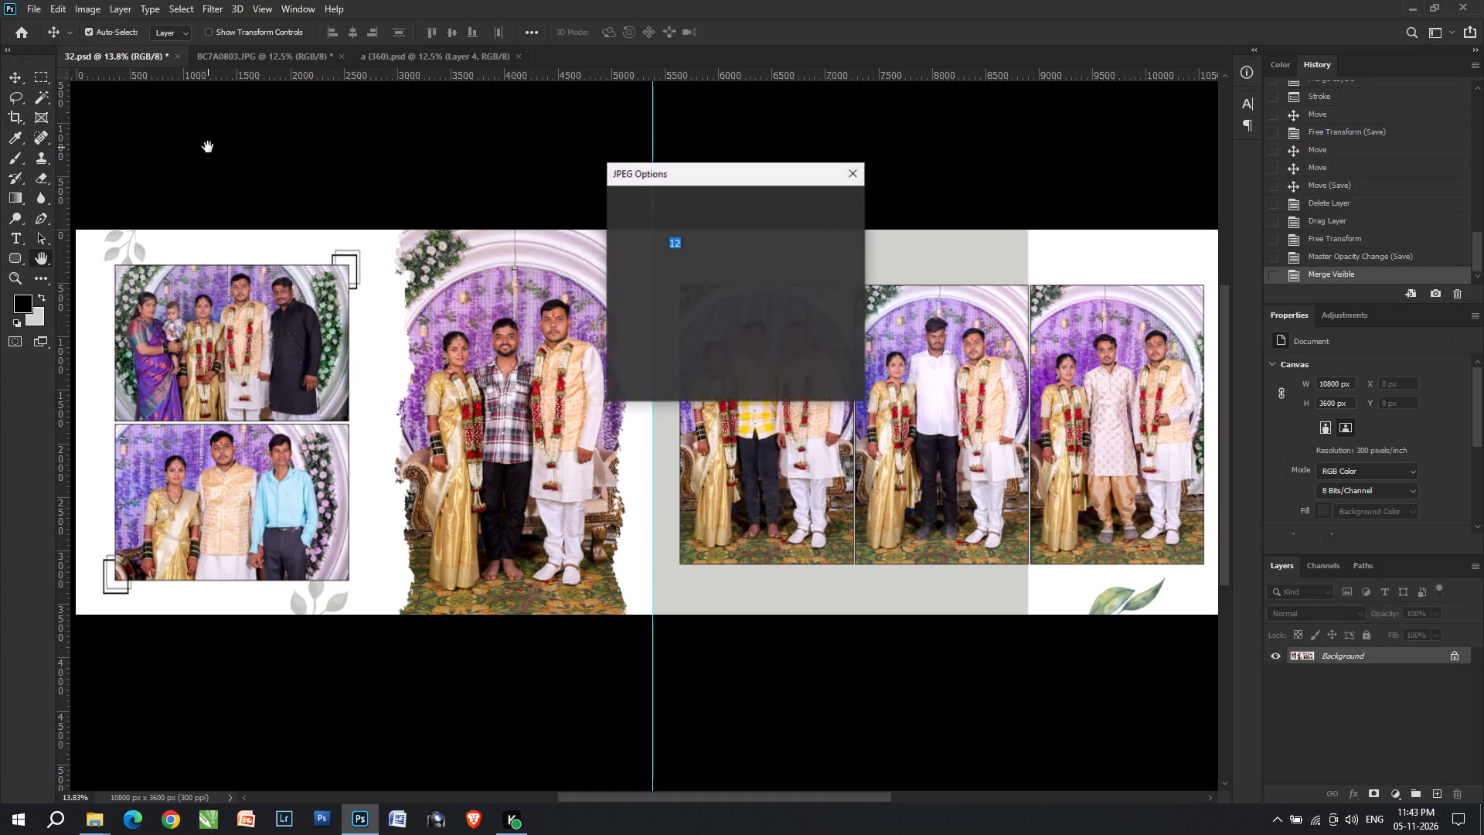
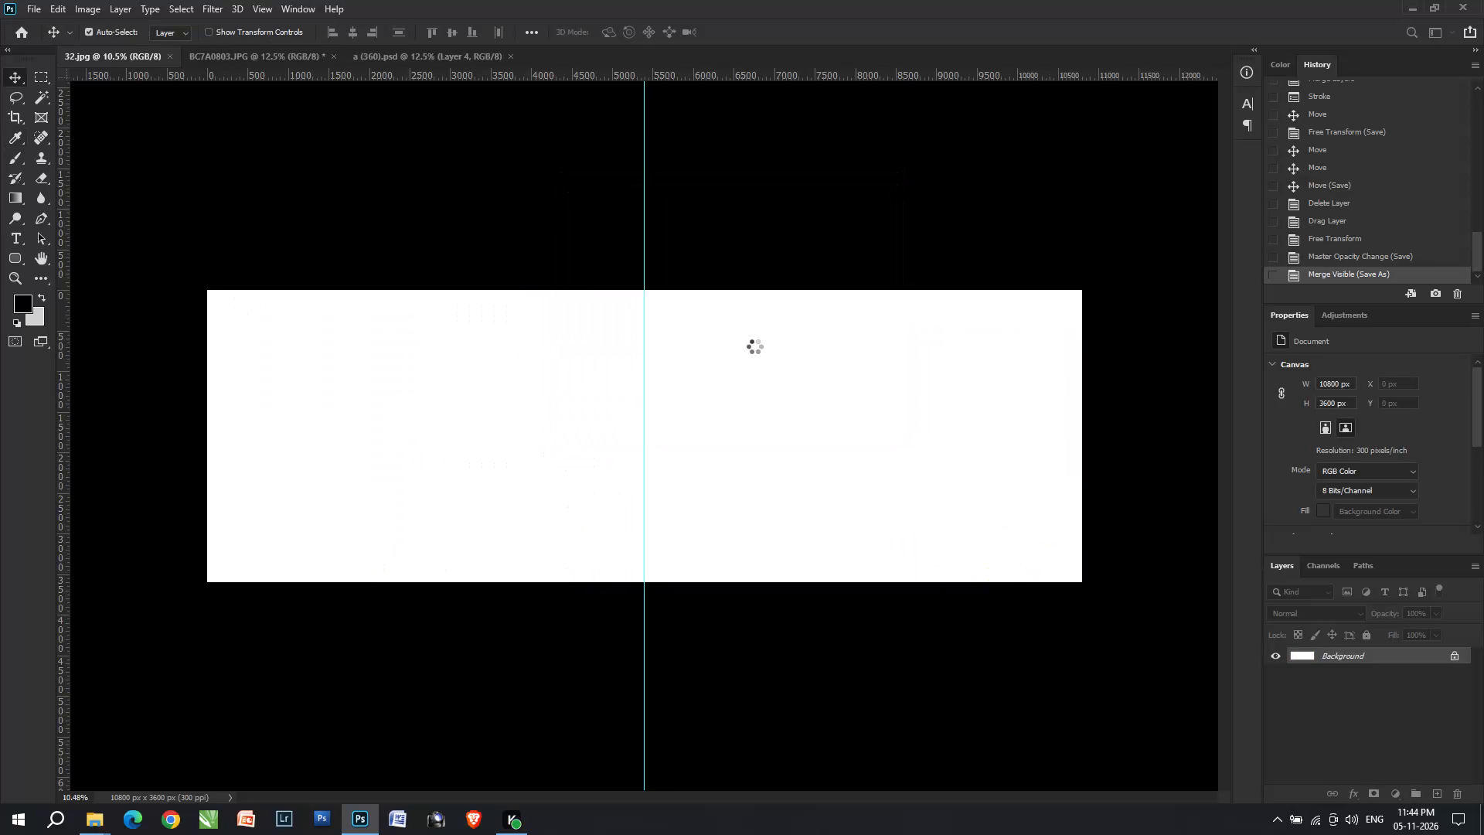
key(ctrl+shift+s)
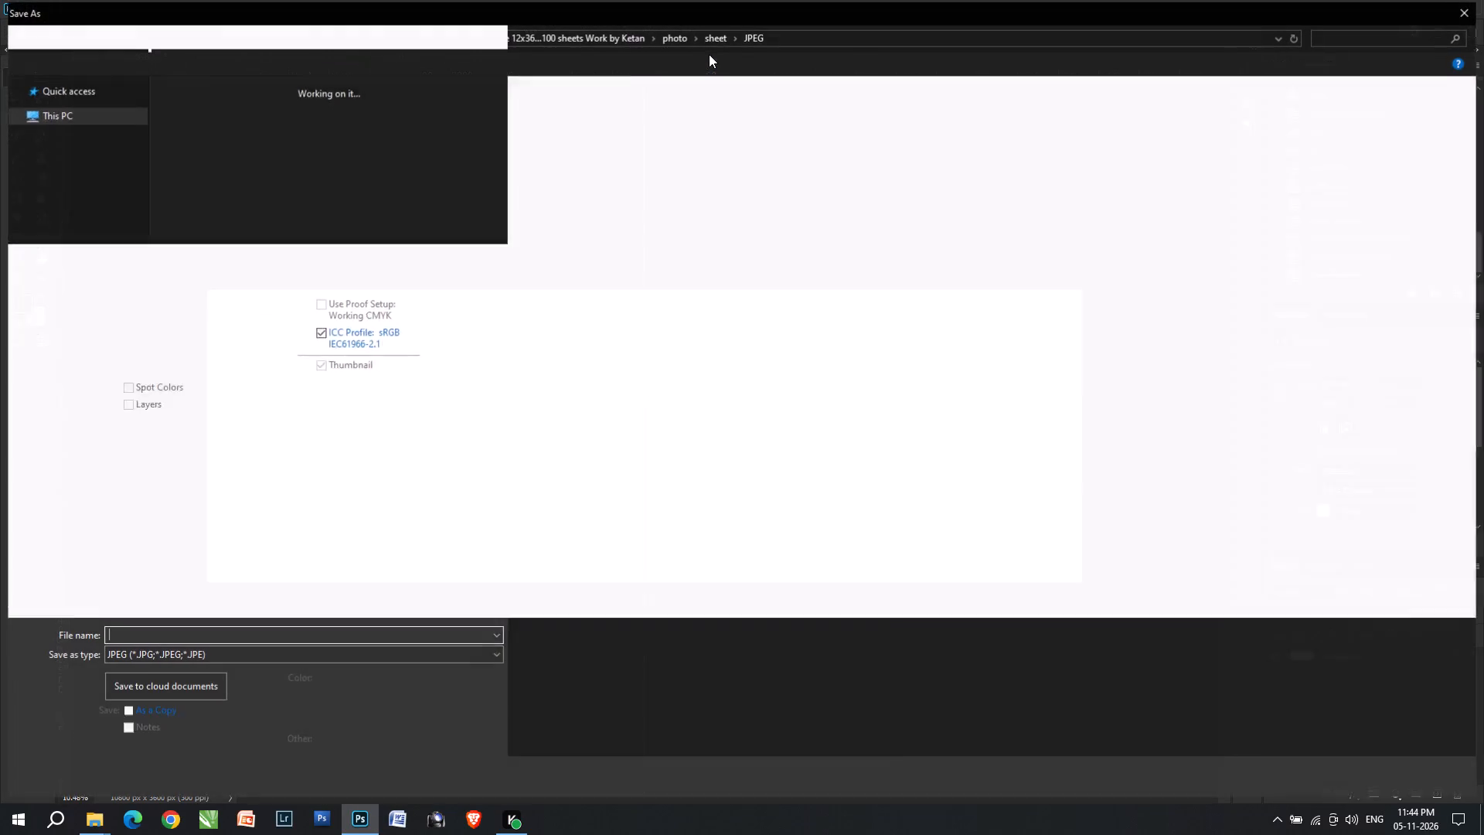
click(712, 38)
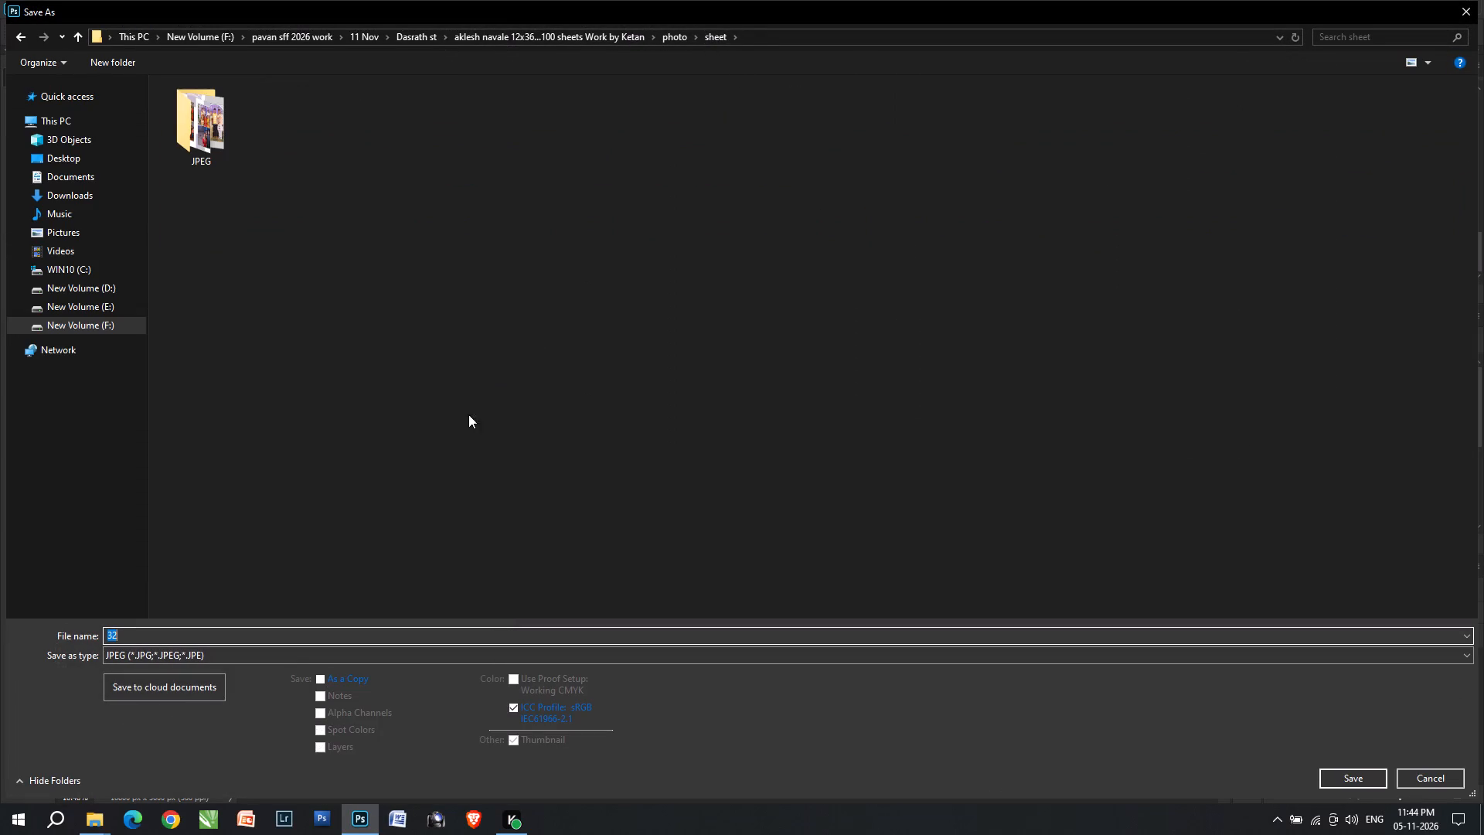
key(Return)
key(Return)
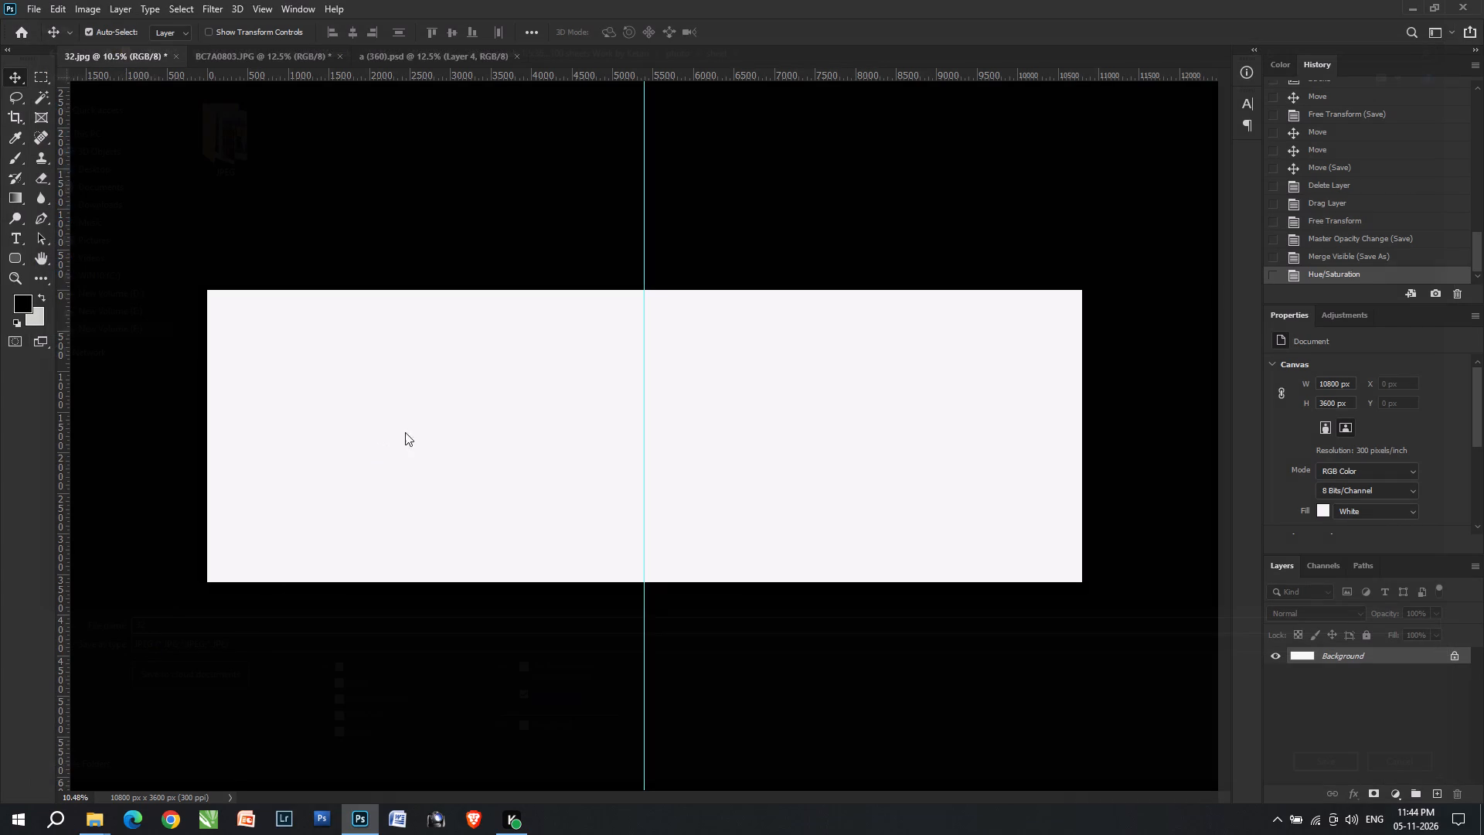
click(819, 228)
Save the blanked white sheet as a Photoshop PSD file named 33 in the sheet folder.
key(ctrl+shift+s)
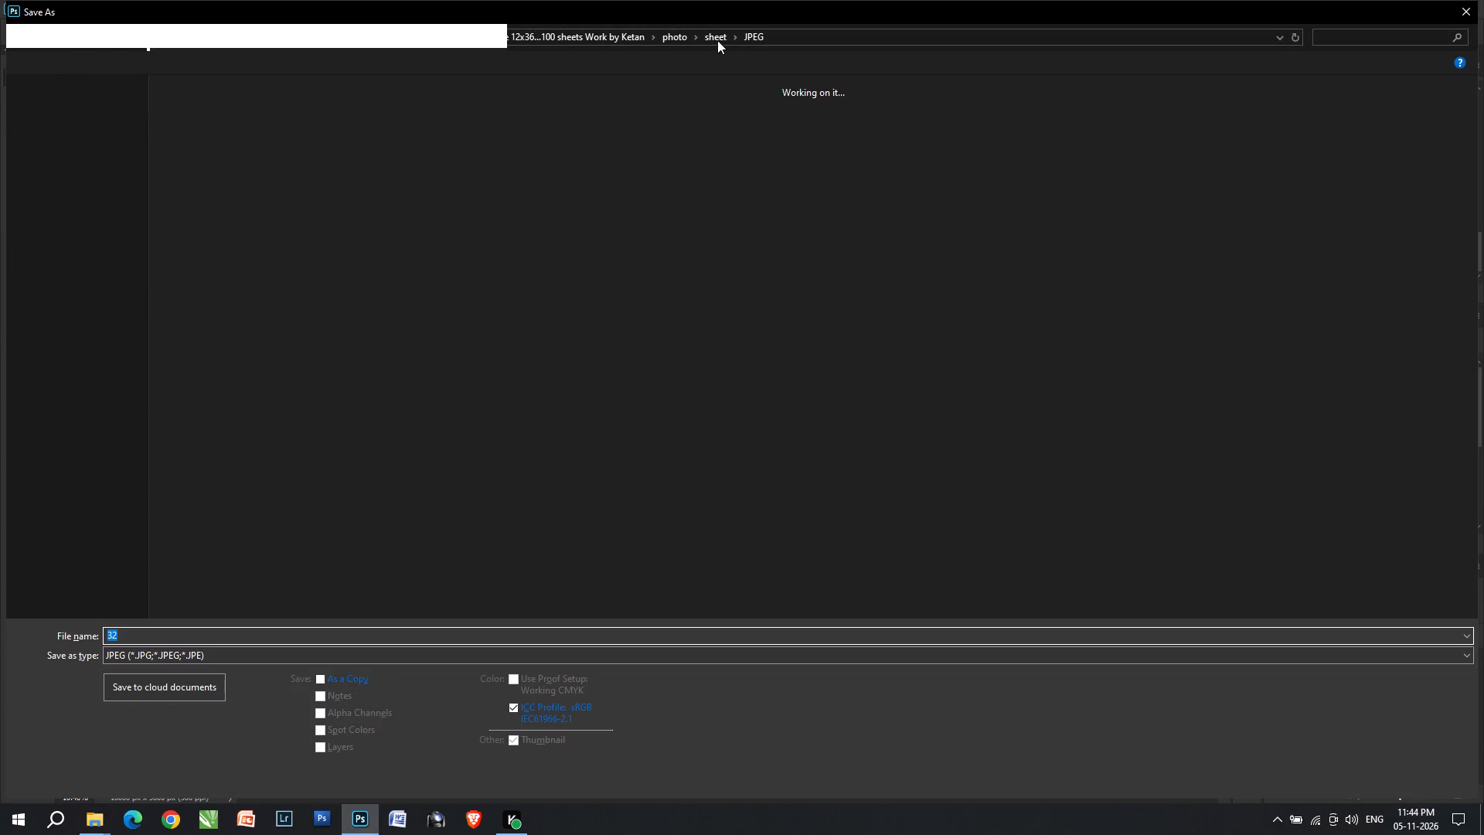
click(717, 40)
key(3)
key(3)
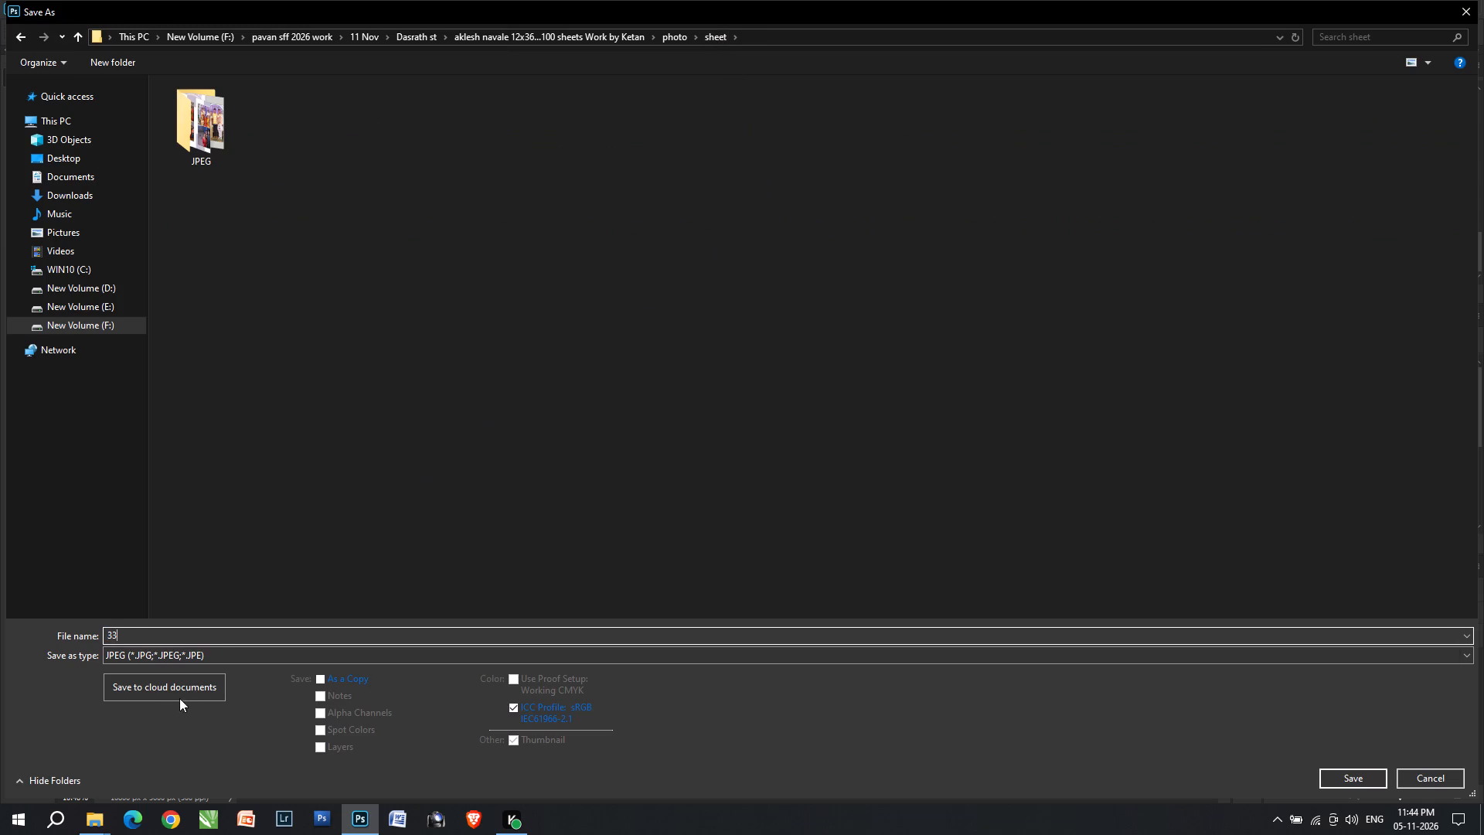
click(168, 662)
click(141, 397)
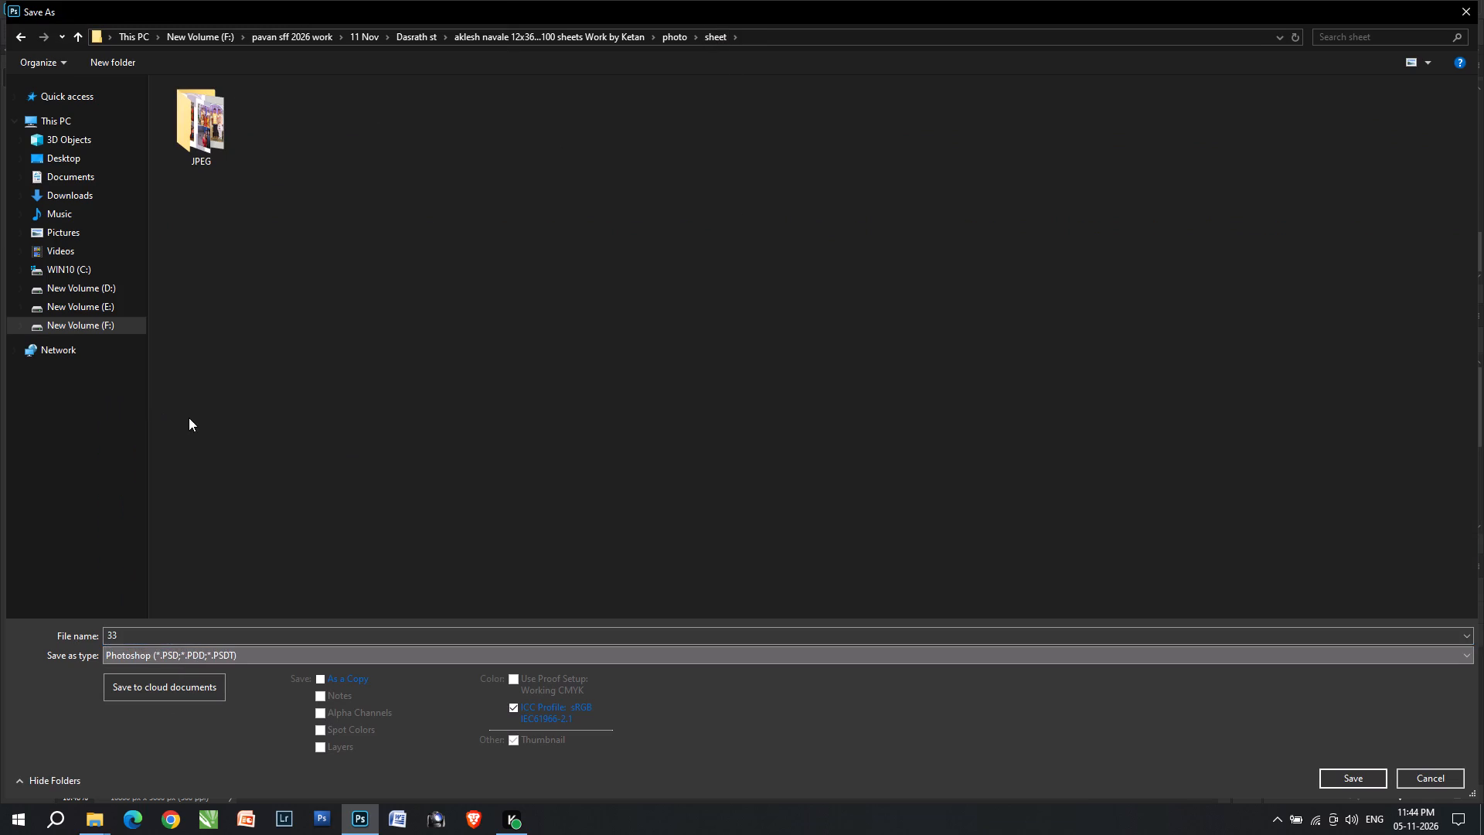
click(455, 462)
key(Return)
Close the a (360) template and the BC7A0803 photo without saving changes, leaving sheet 33 open.
key(Tab)
key(ctrl+Tab)
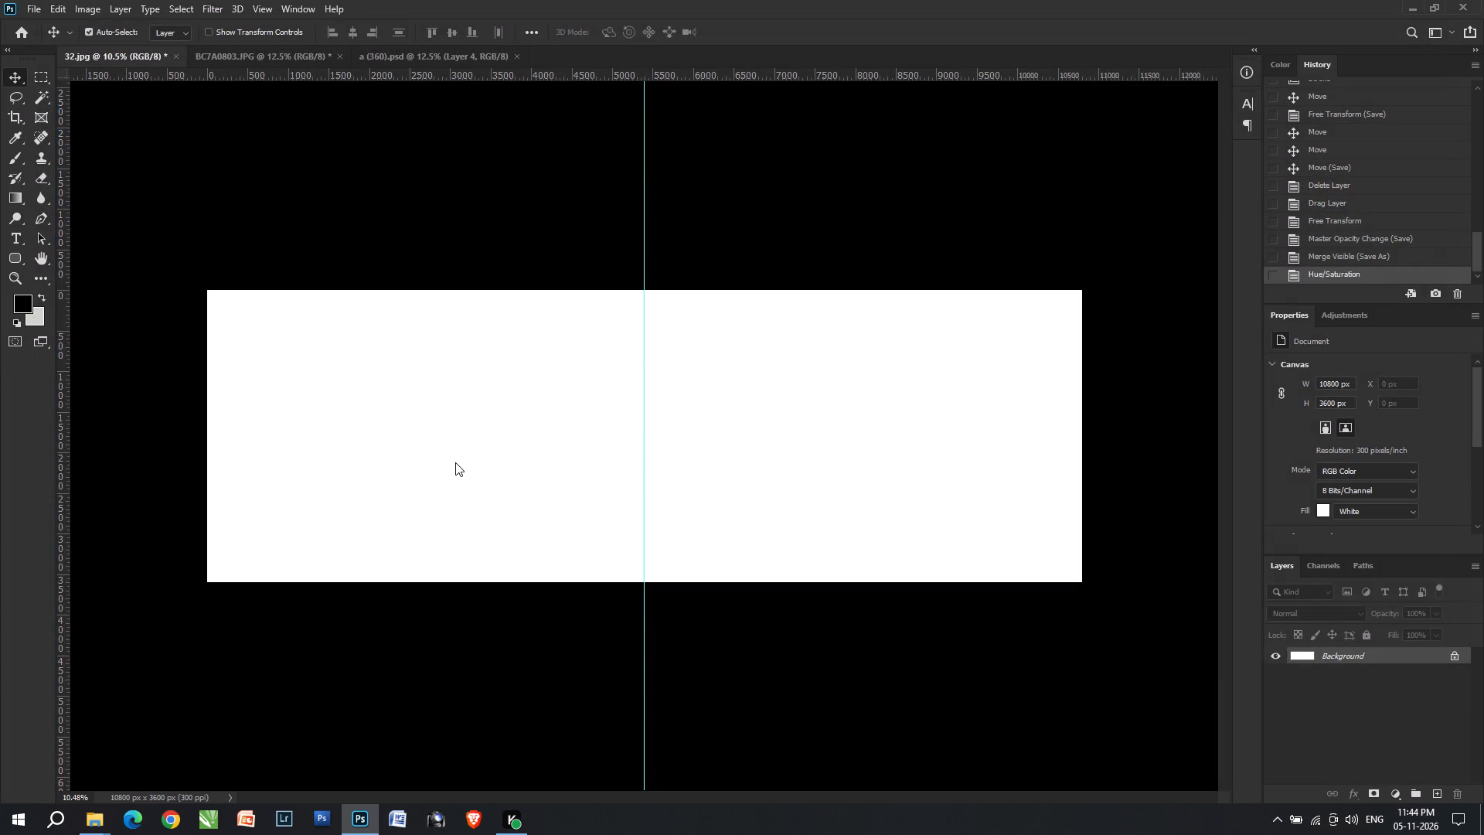
key(Tab)
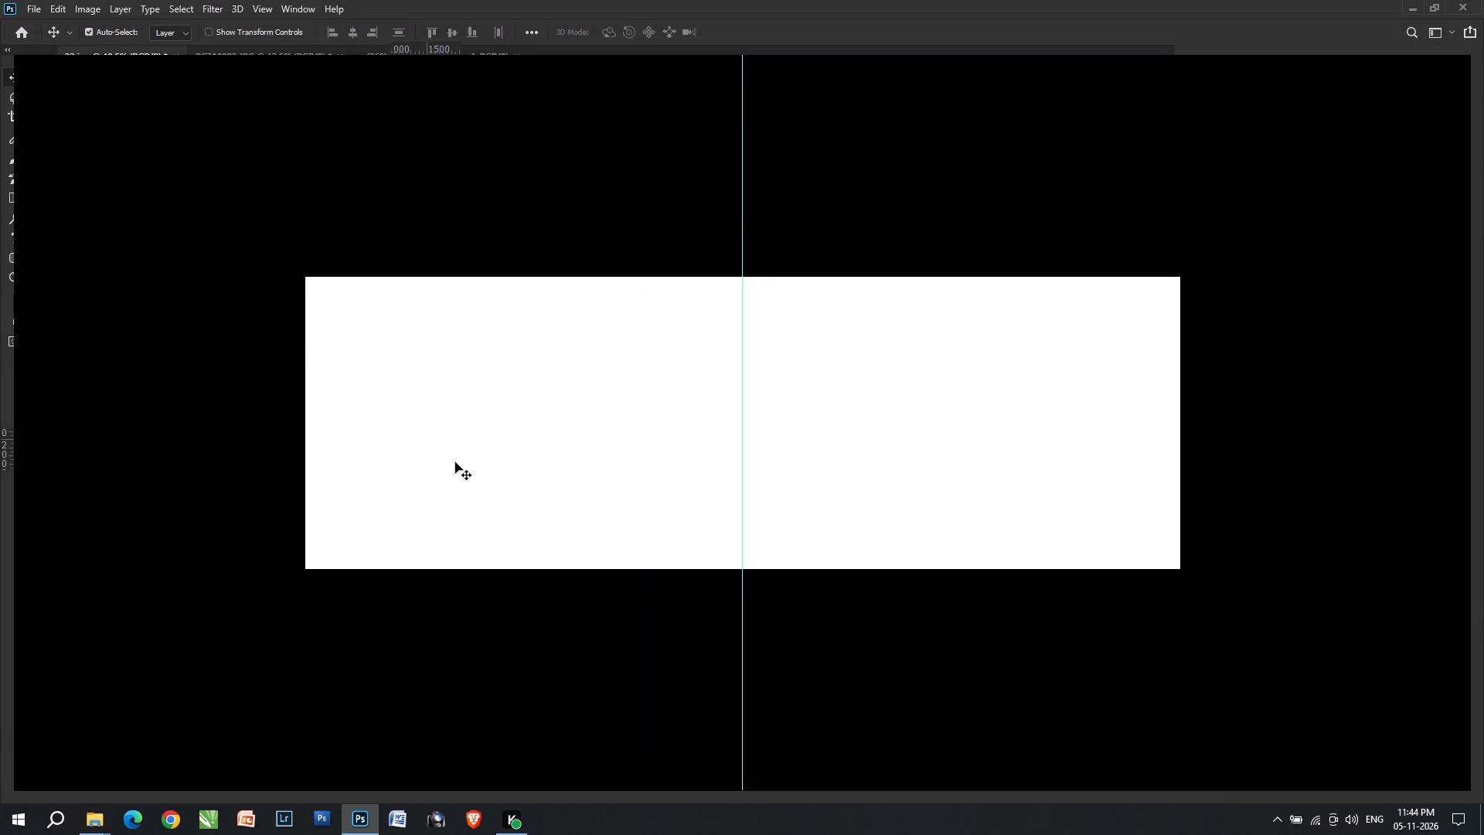
key(ctrl+Tab)
key(ctrl+w)
key(ctrl+Tab)
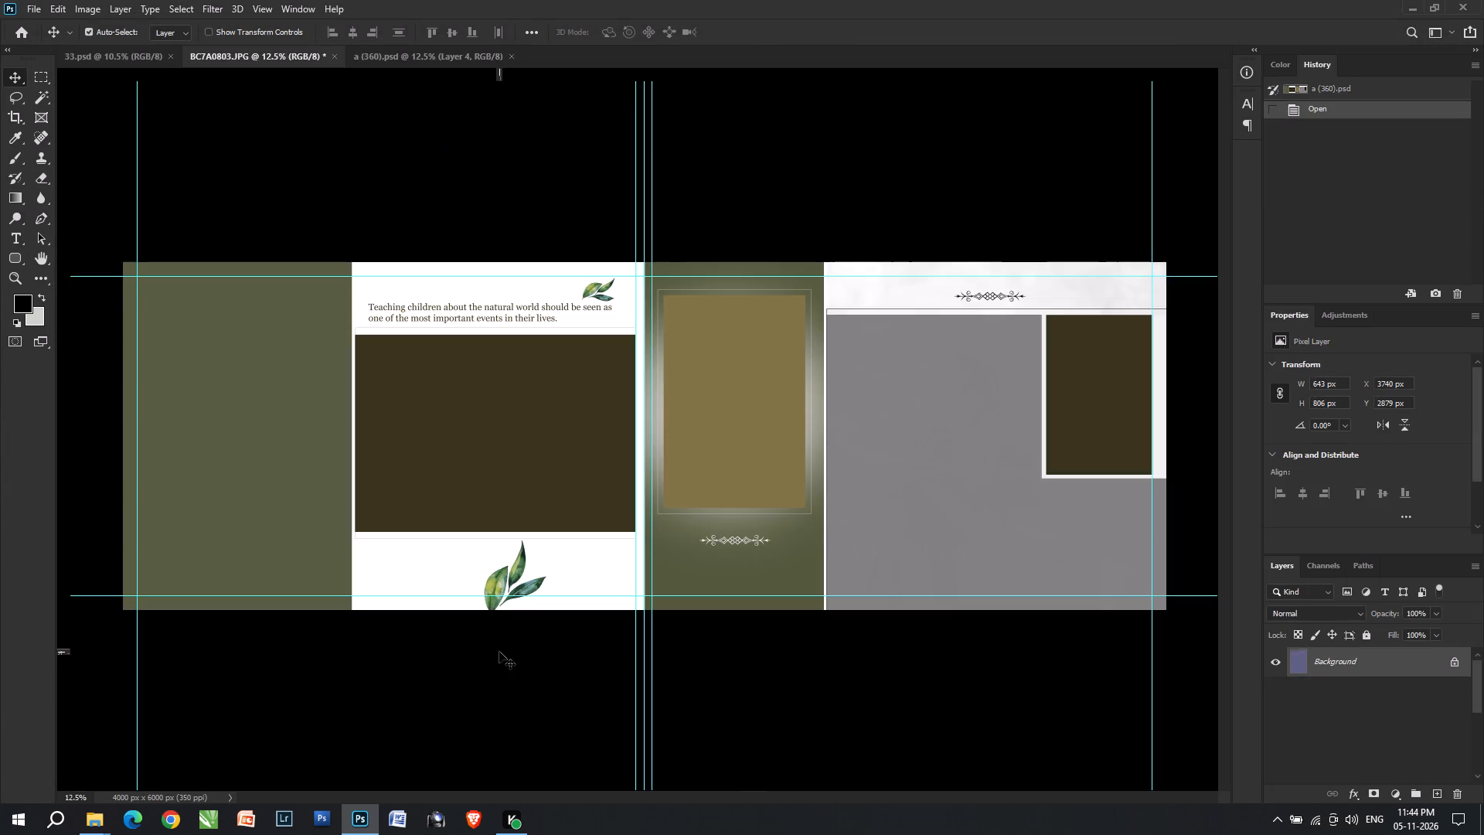
key(ctrl+Tab)
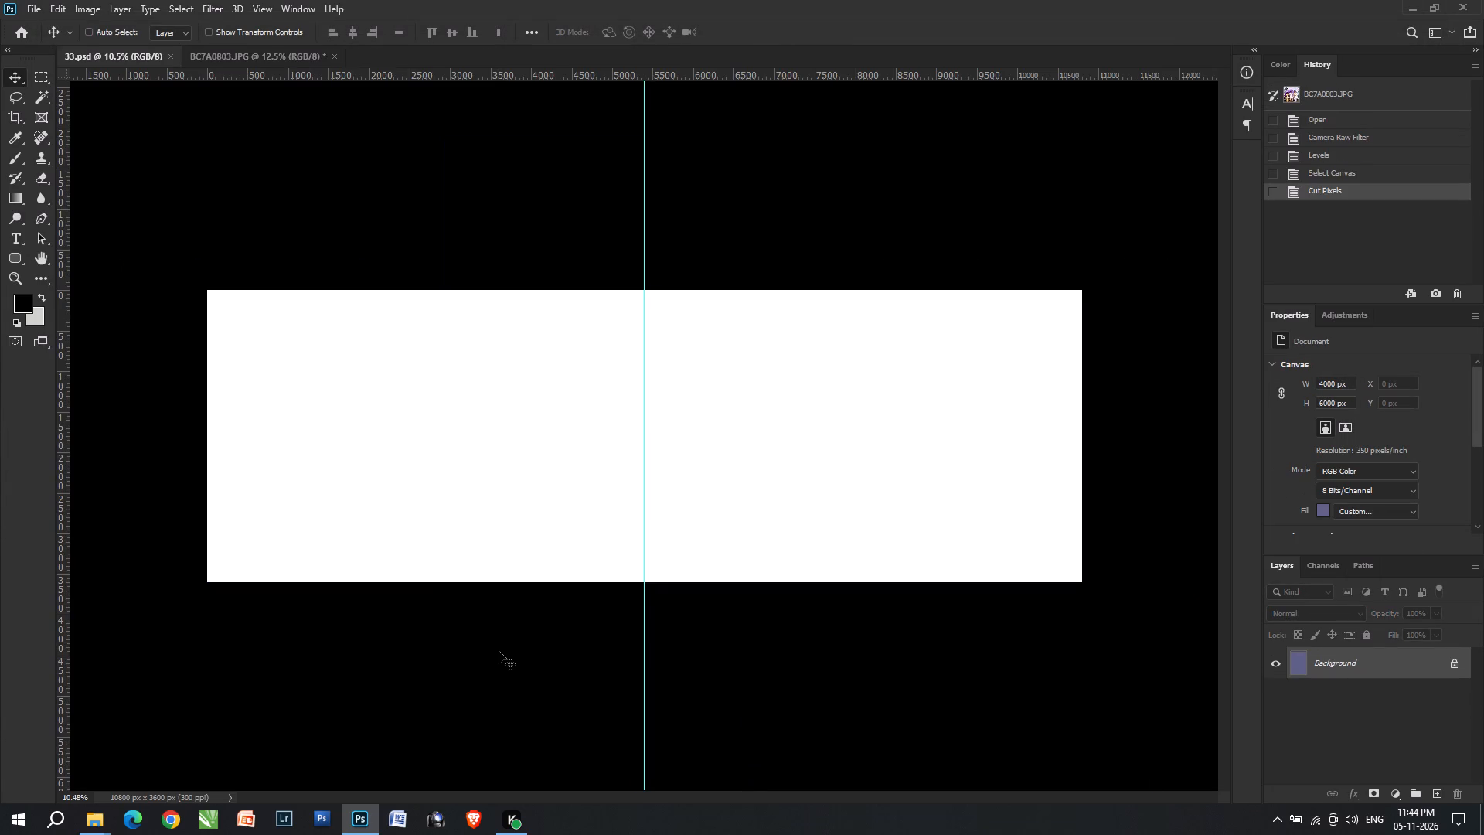
key(ctrl+w)
key(Tab)
key(Return)
In File Explorer, move the used photos BC7A0800, BC7A0802 and BC7A0803 from folder 03 into its done subfolder.
key(alt+Tab)
key(alt+Tab)
key(Tab)
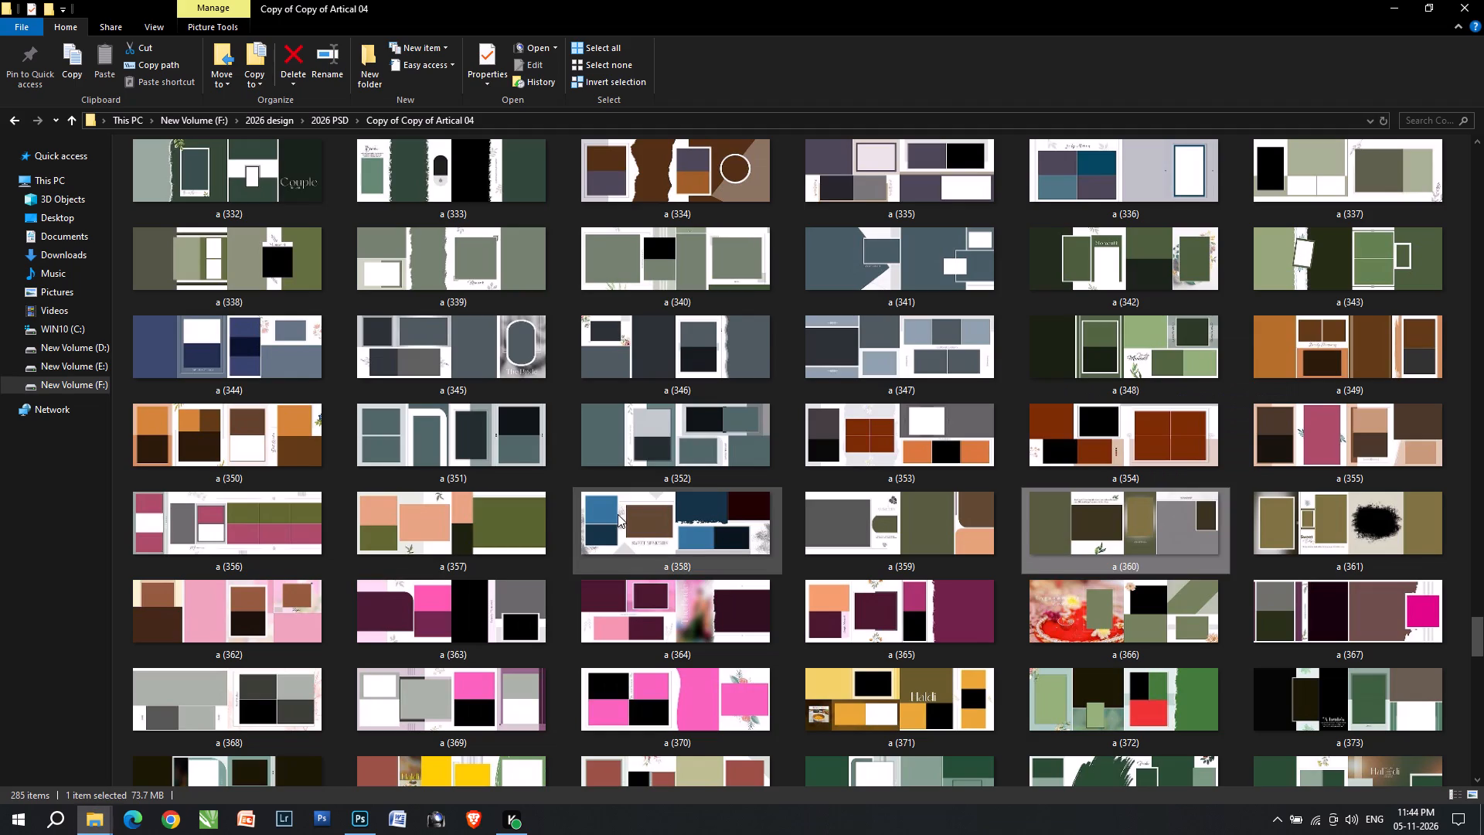
key(alt+Tab)
key(alt+Tab)
key(alt+Tab)
drag(895, 298, 488, 313)
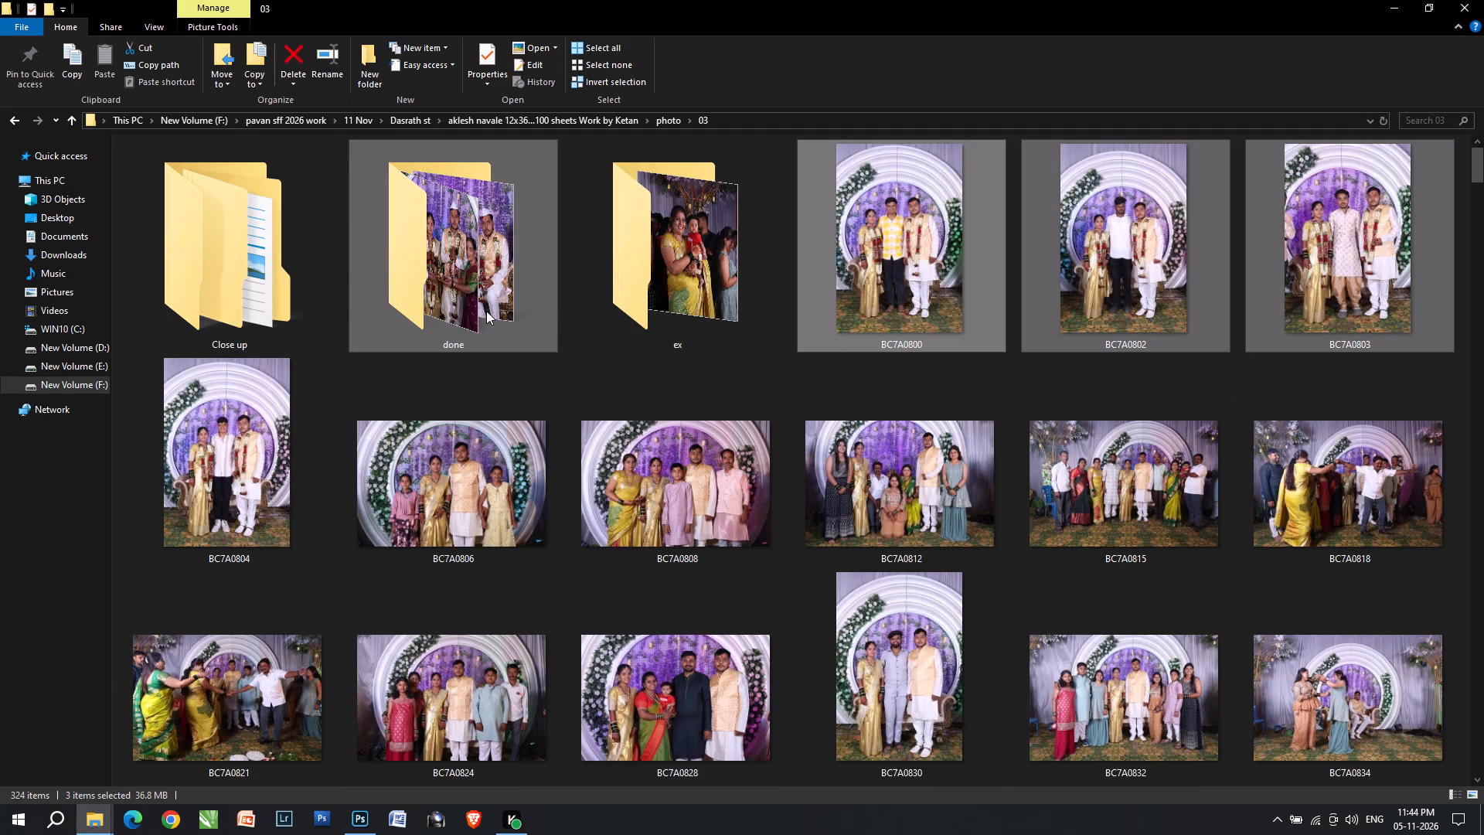
Open the next three photos in folder 03, BC7A0804, BC7A0806 and BC7A0808, in Photoshop.
click(916, 285)
shift+click(1353, 295)
drag(1134, 308, 1125, 329)
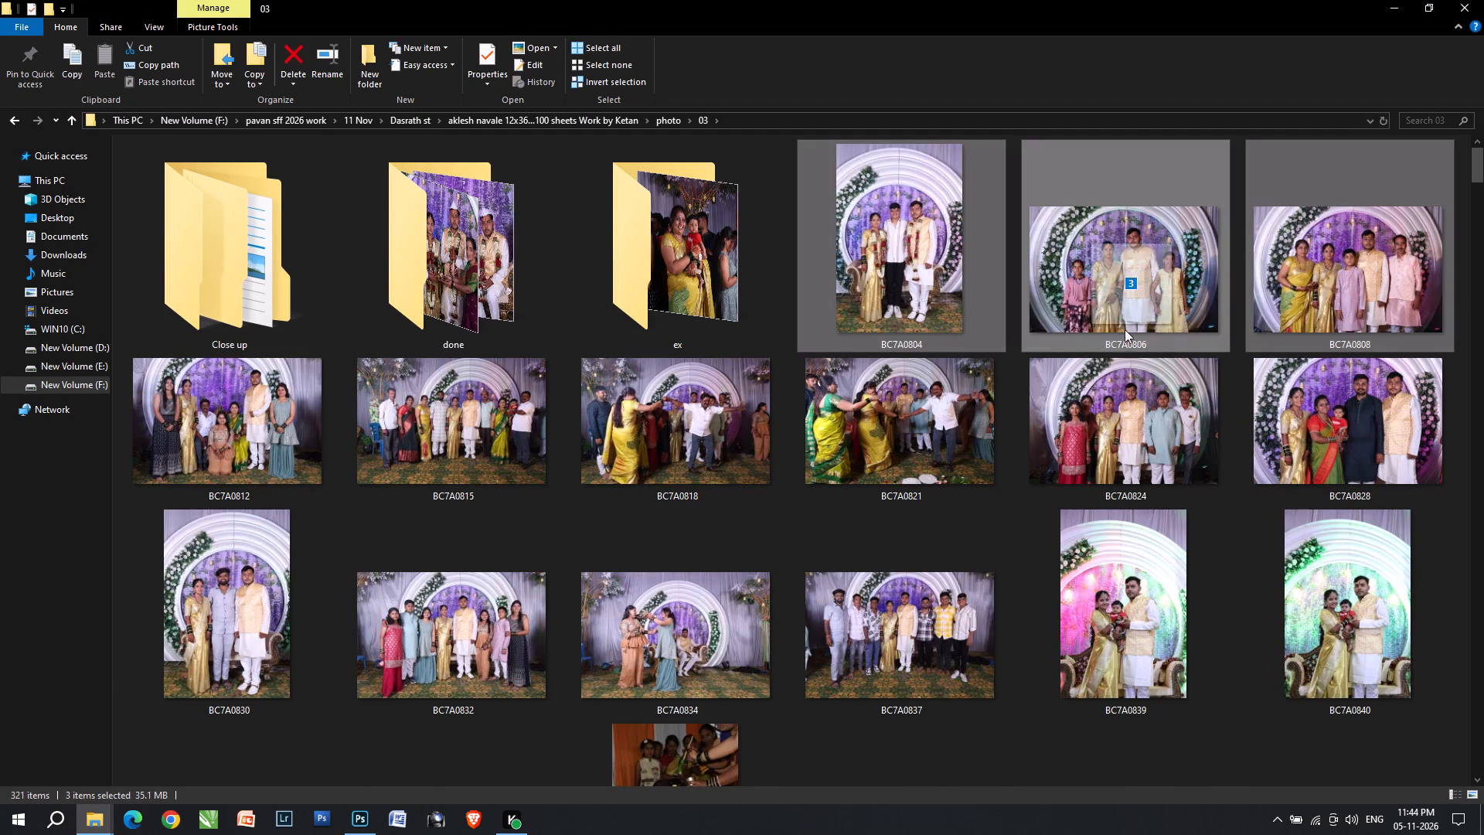
drag(1125, 329, 890, 0)
key(alt+Tab)
key(alt+Tab)
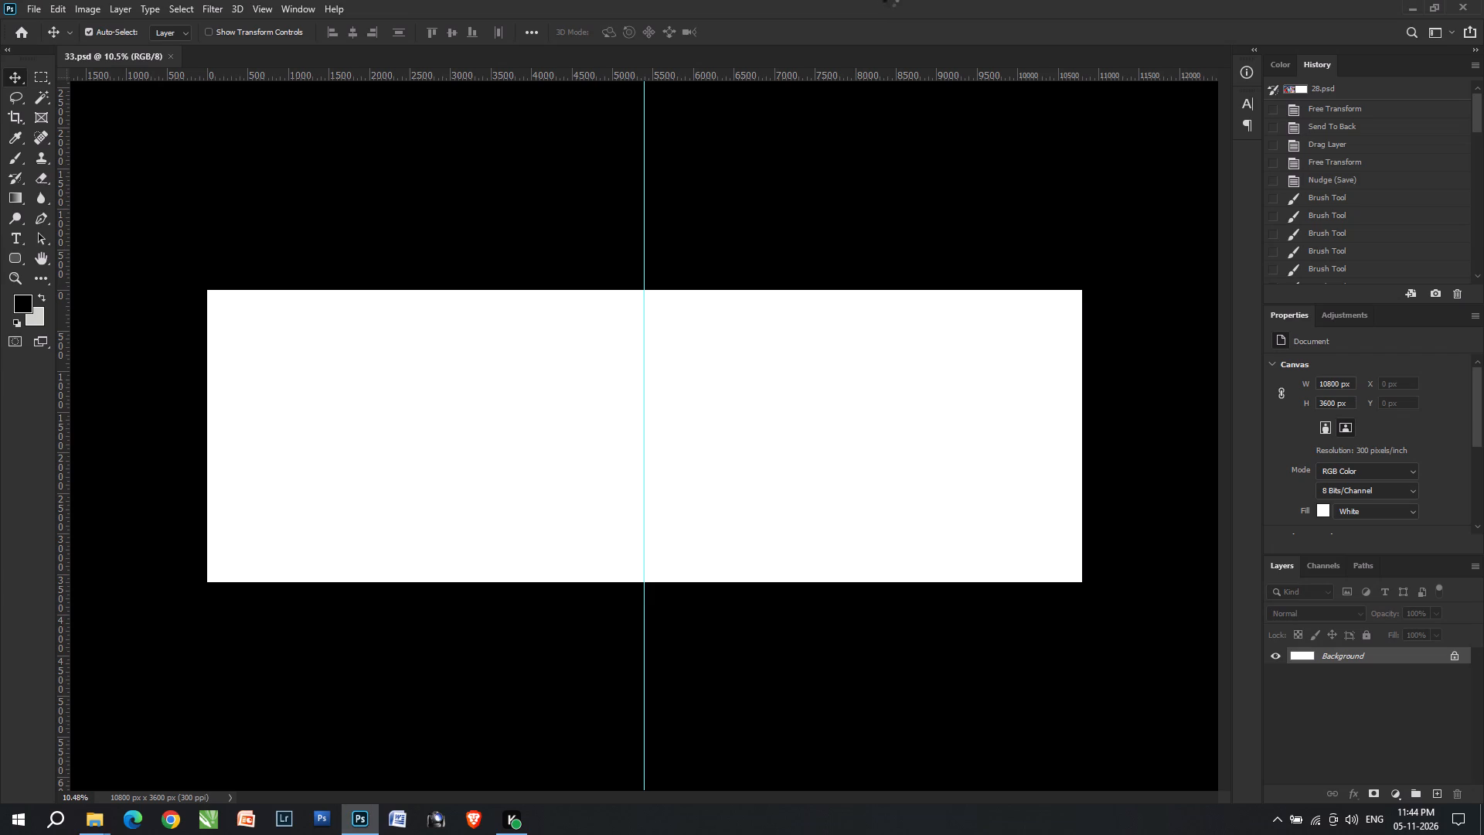
Browse the Copy of Copy of Artical 04 folder for a design template for sheet 33, picking a (355).
key(alt+Tab)
key(alt+Tab)
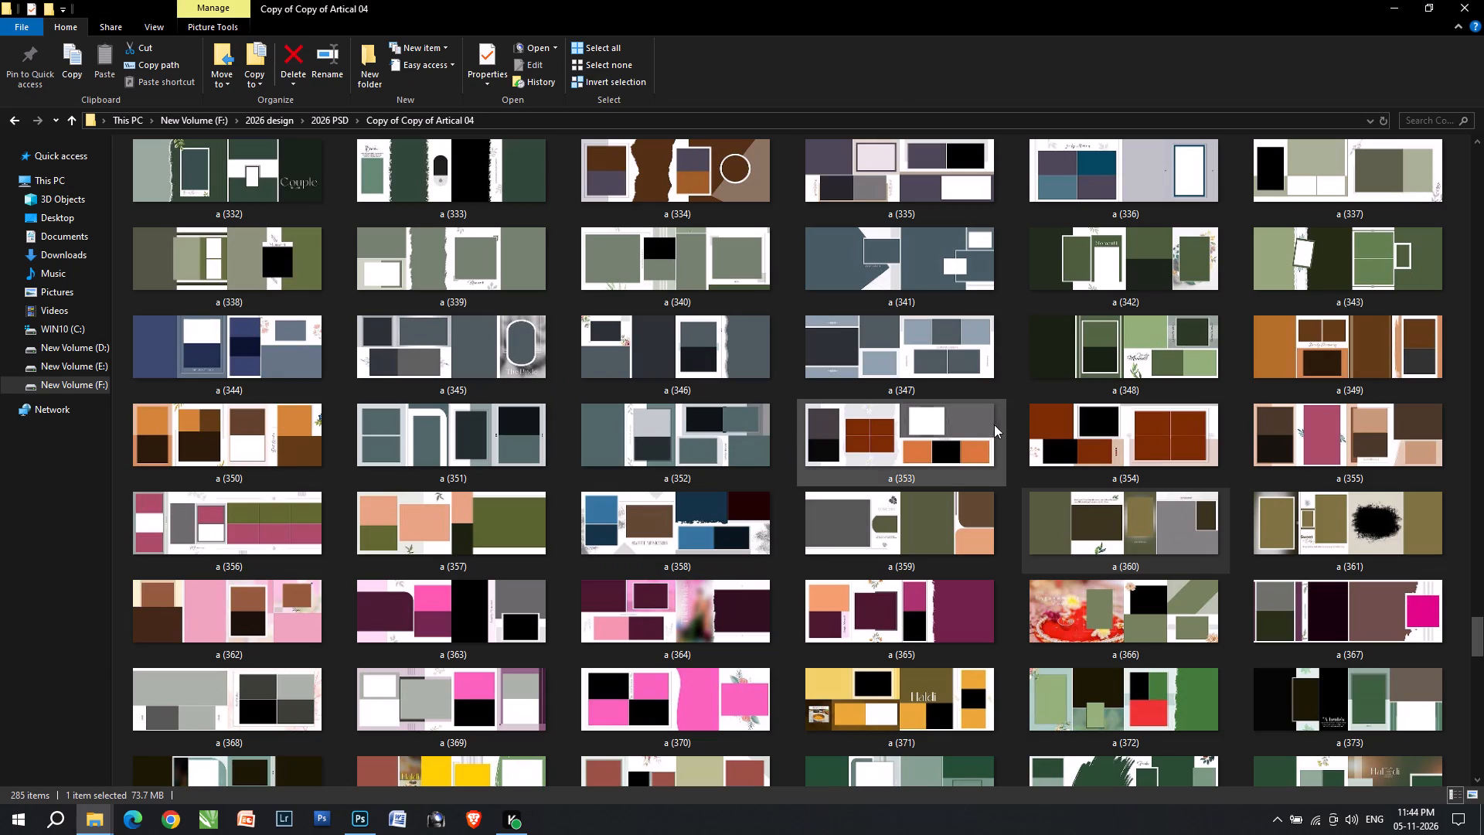
scroll(662, 551, down, 1)
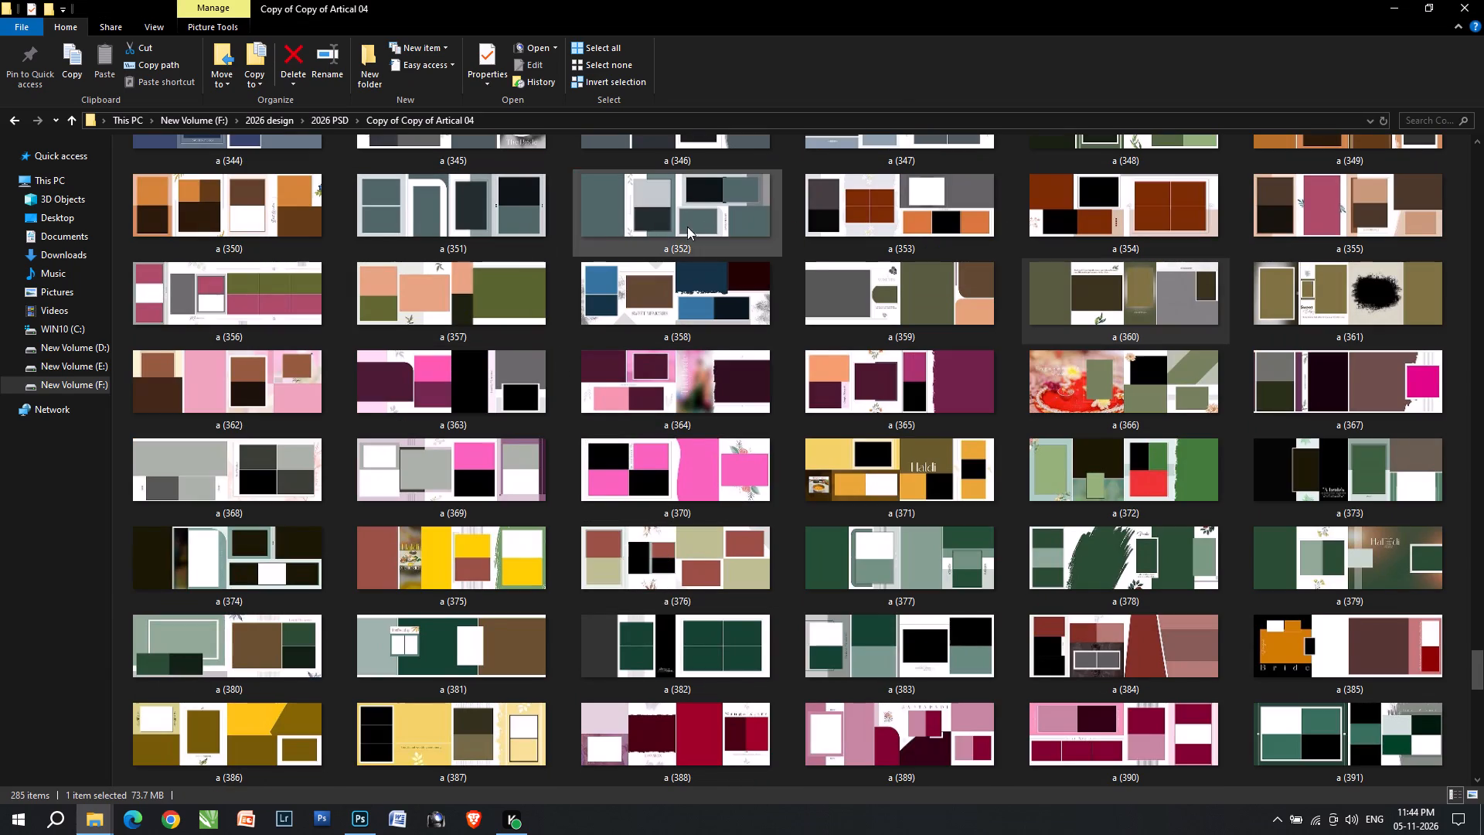
click(1343, 227)
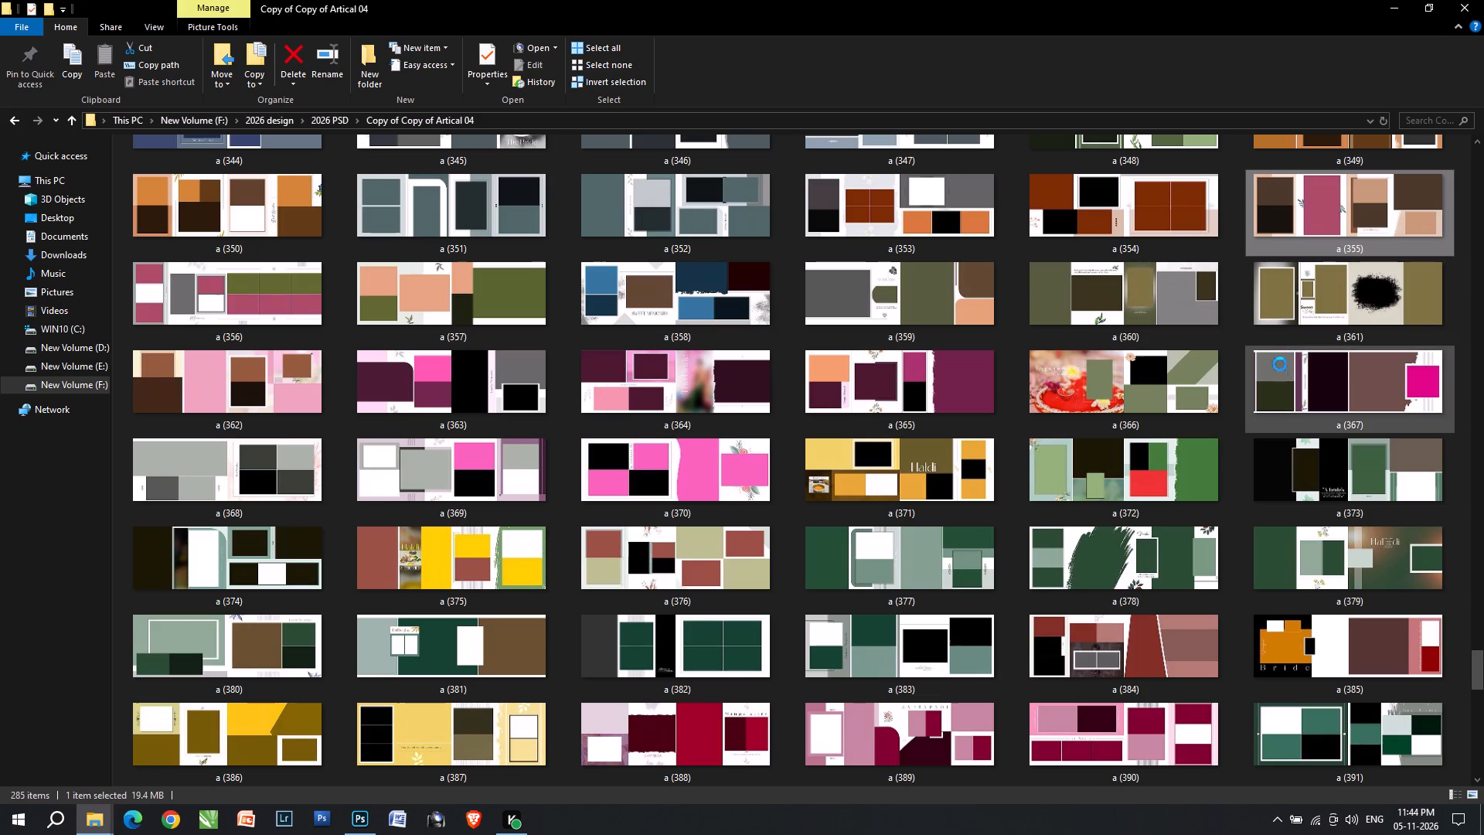
scroll(1271, 481, down, 1)
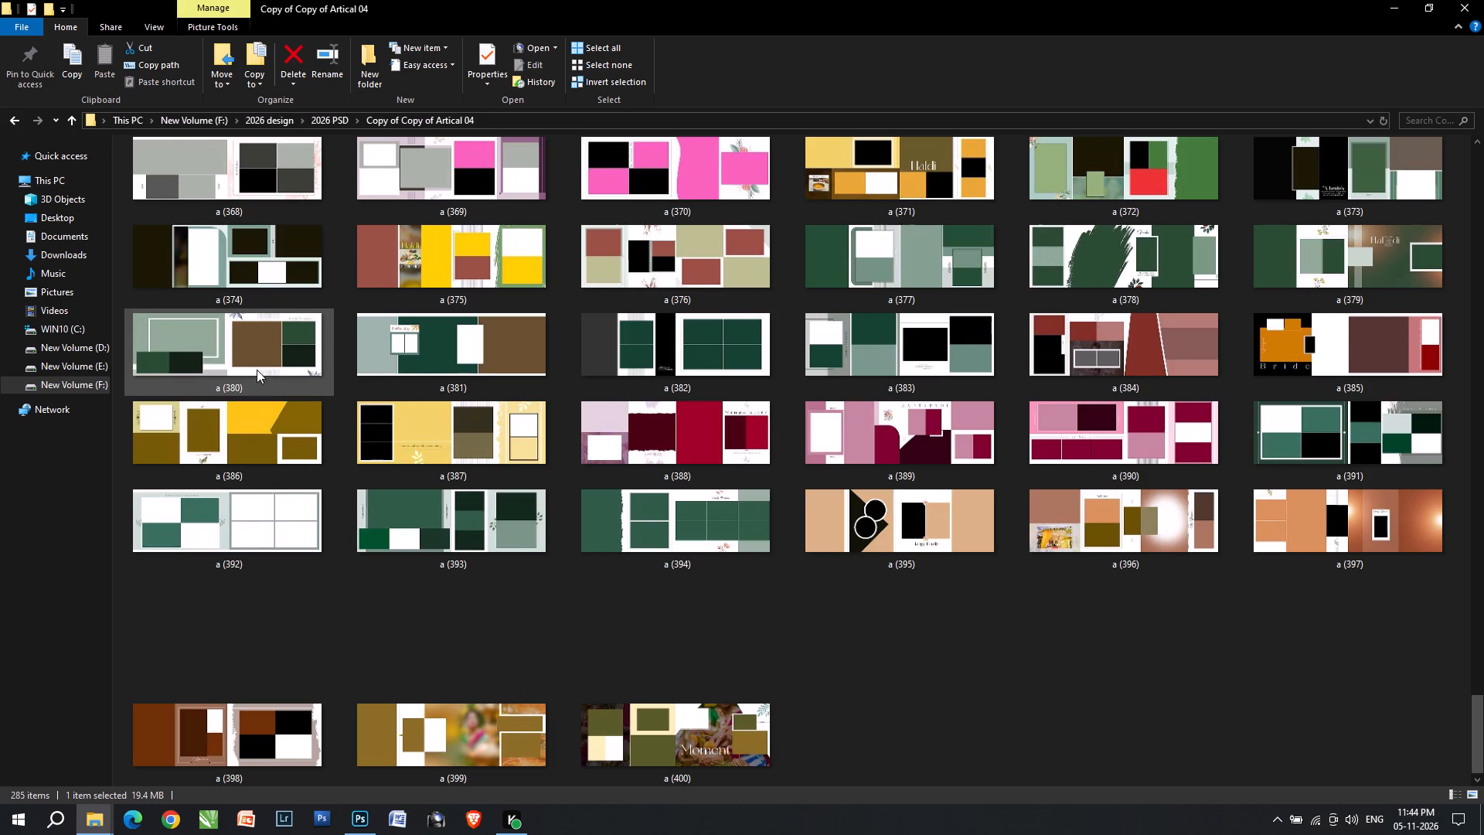
scroll(264, 343, up, 1)
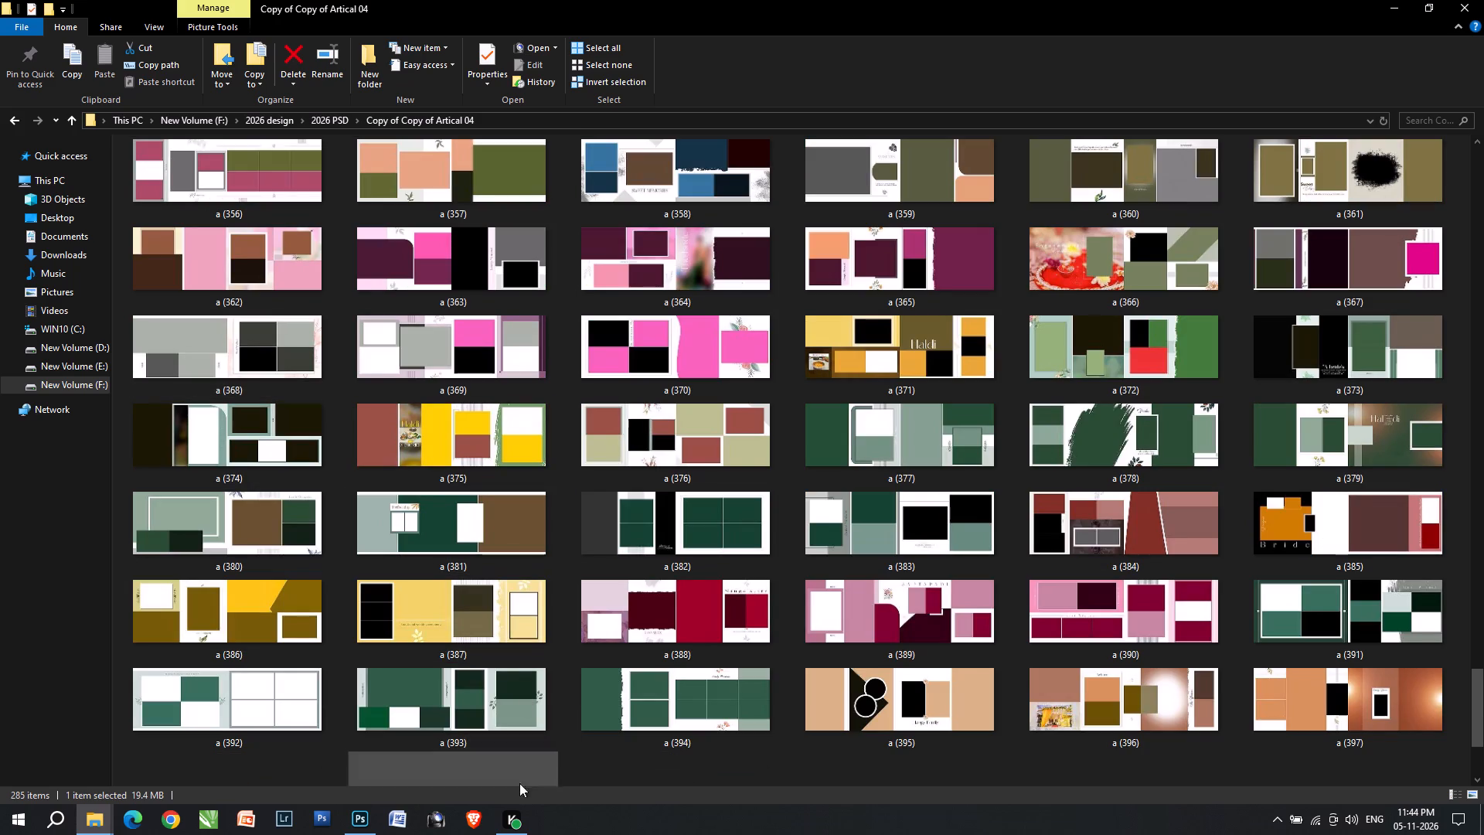
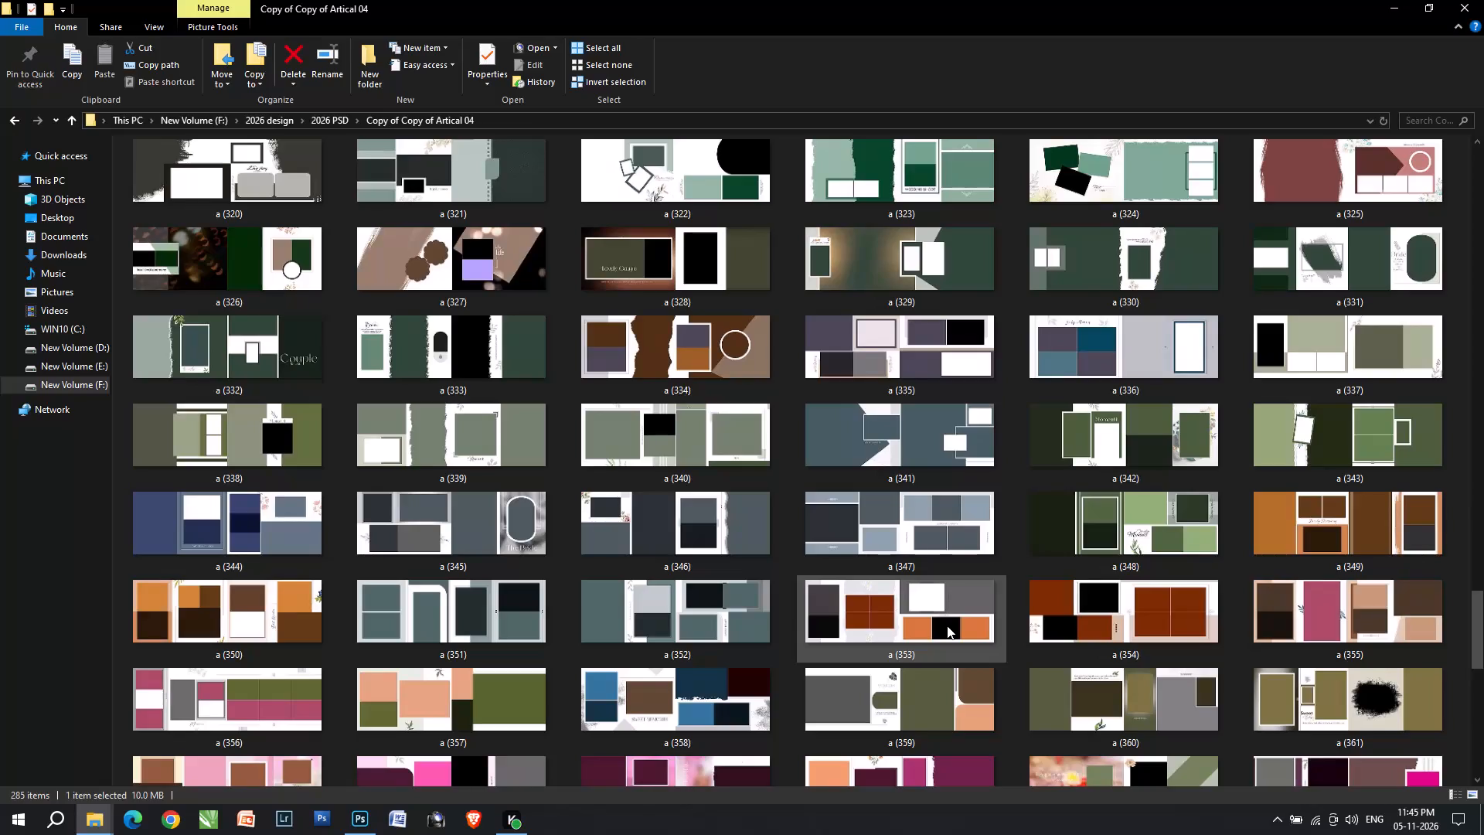
Minimize all open windows to show the desktop.
key(super+d)
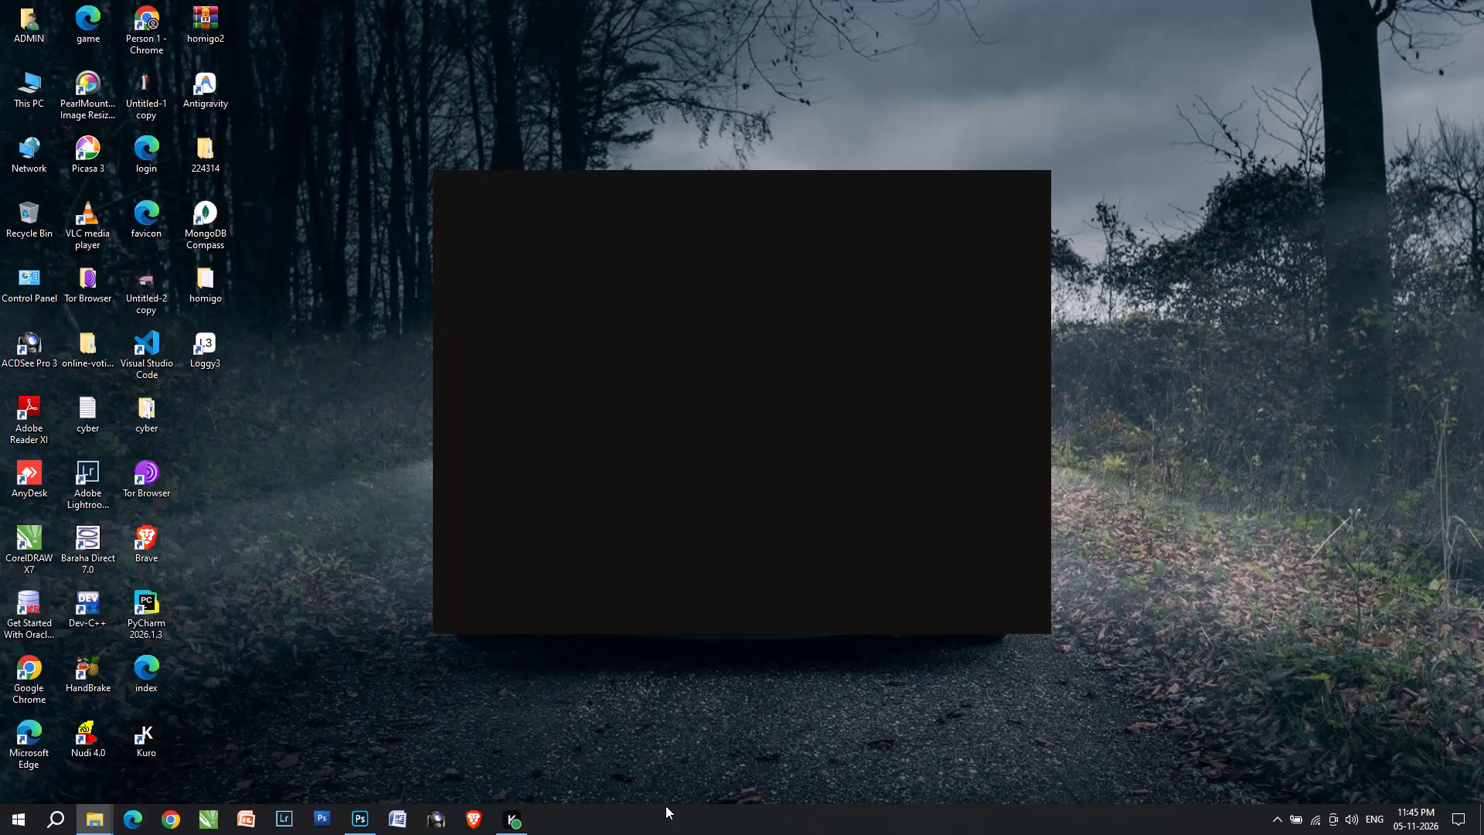
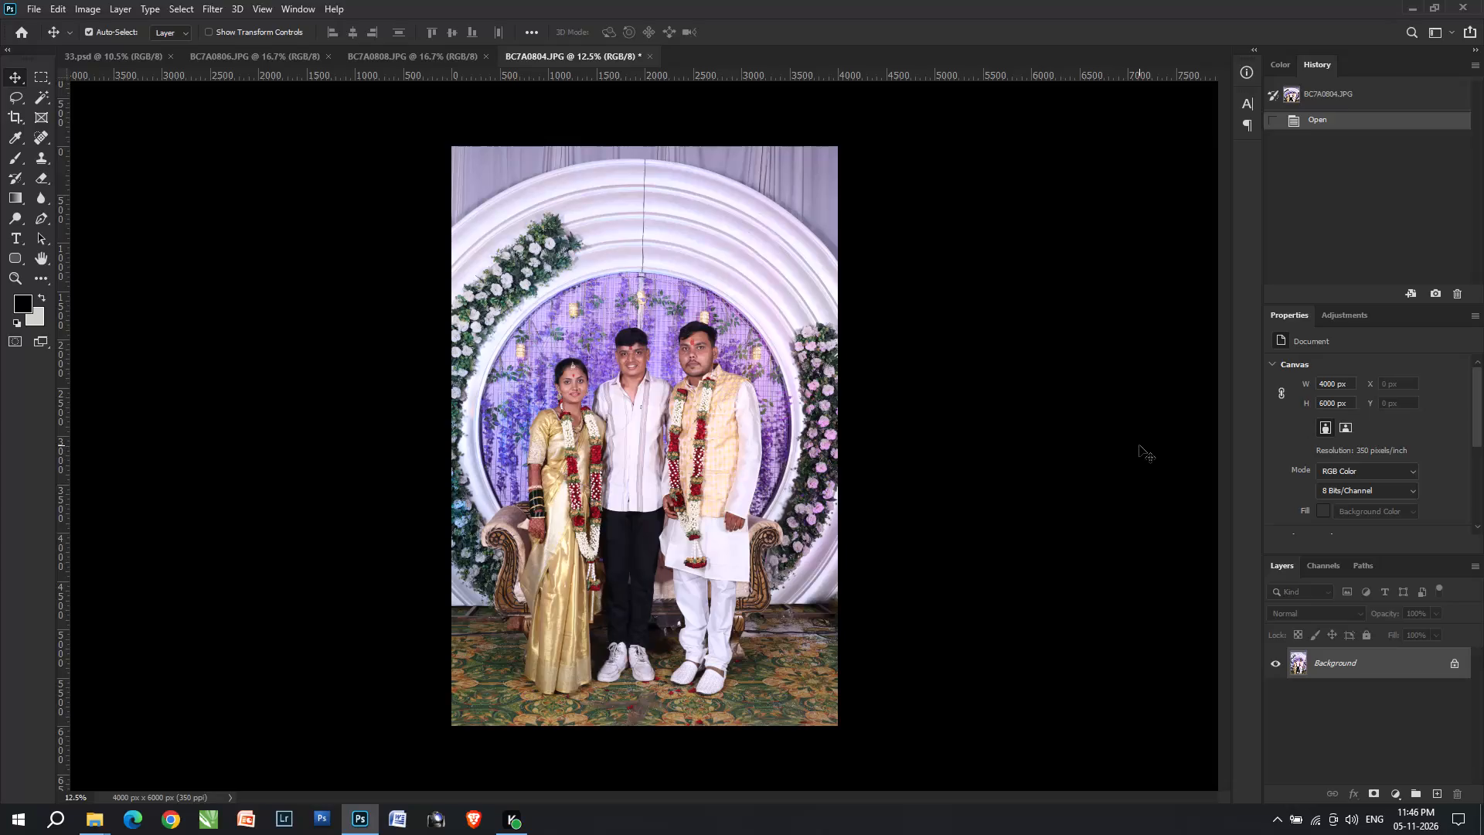
Open the Camera Raw Filter for the stage photo BC7A0804.JPG.
key(ctrl+shift+a)
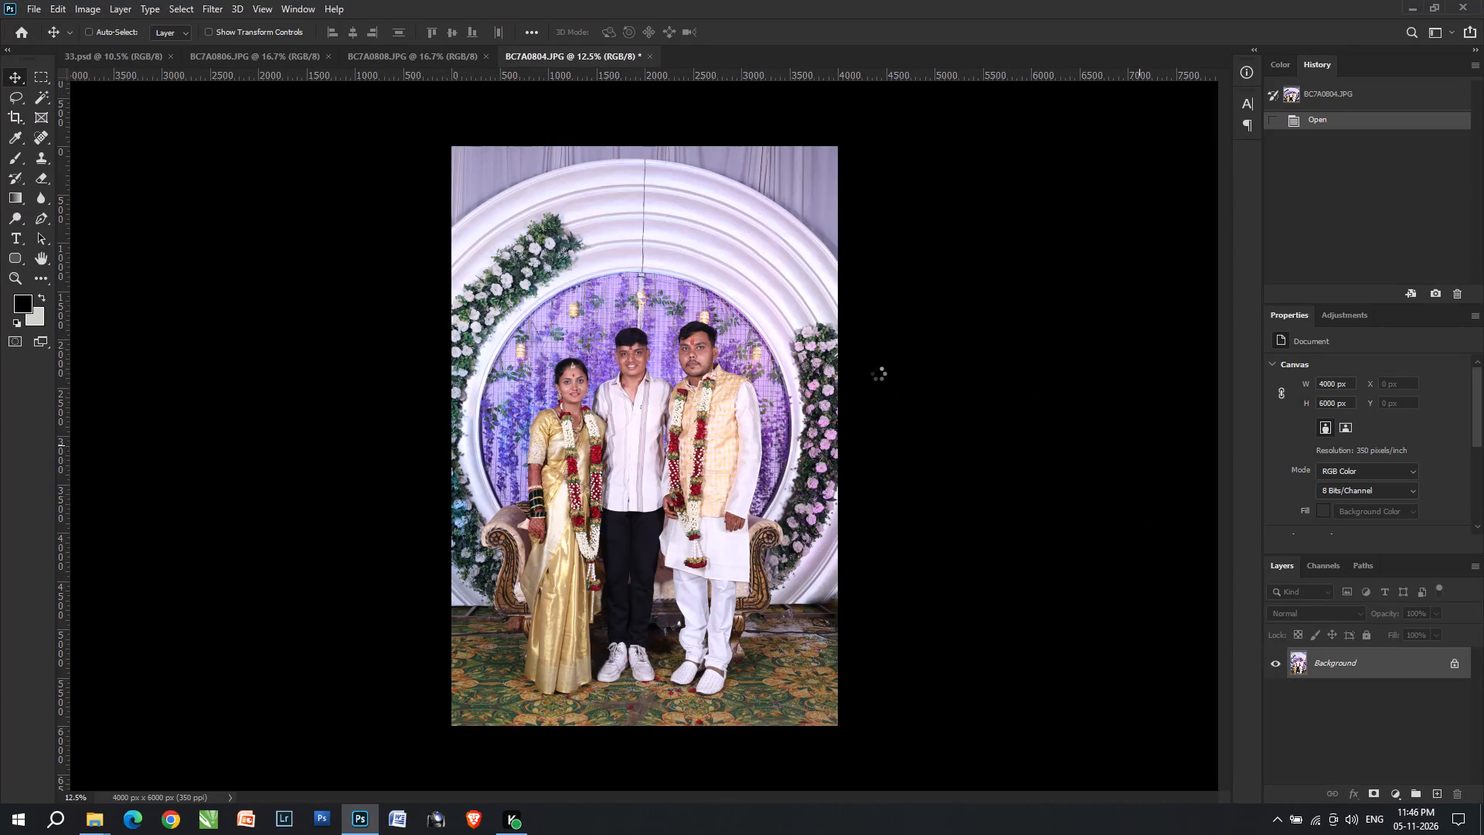
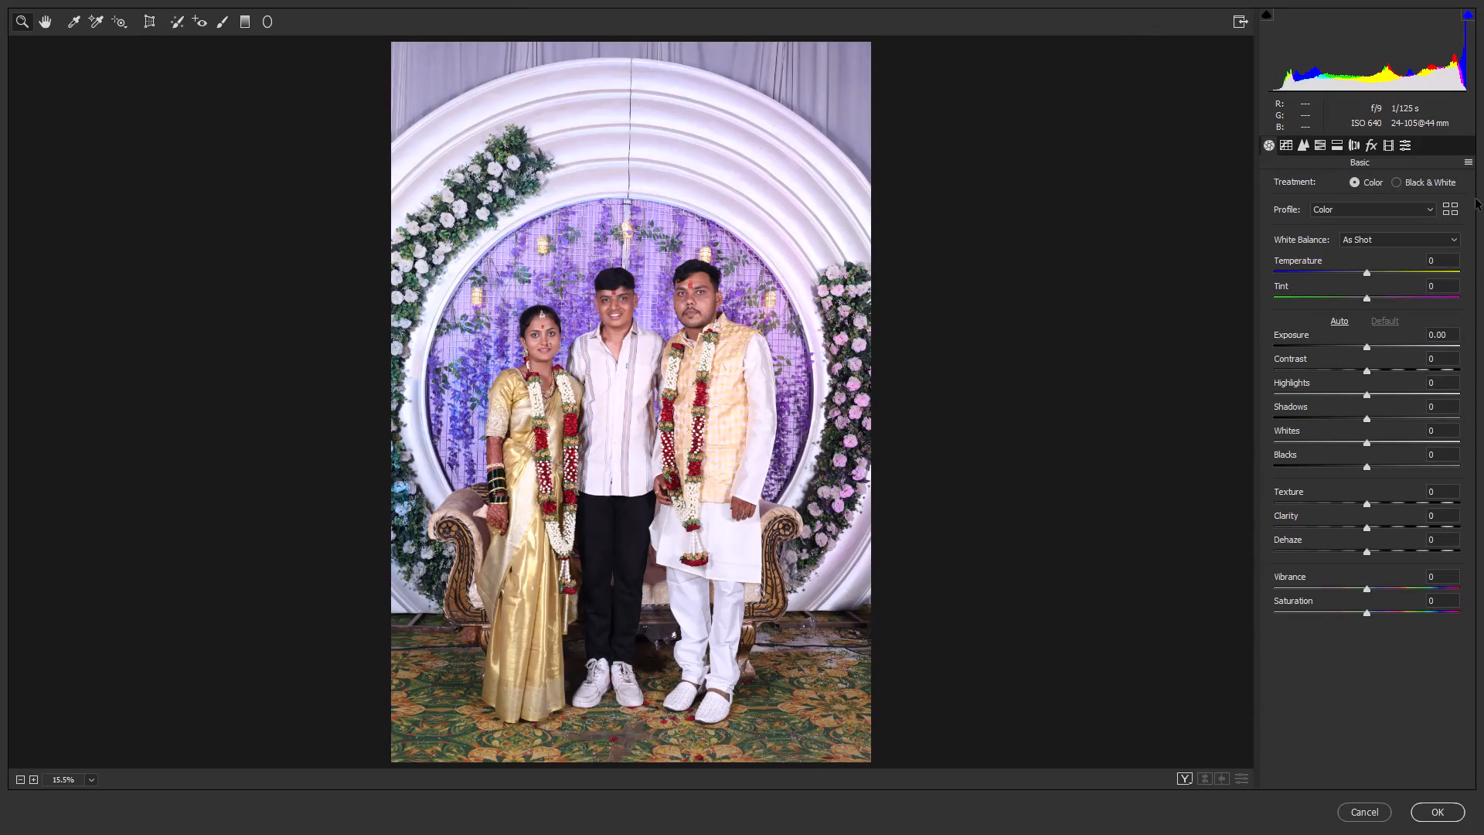
Apply the preset Camera Raw correction to the stage photo: temperature +7, exposure +0.35, contrast +3, highlights -51, shadows +18, whites -53, blacks -39.
click(1469, 162)
drag(1450, 186, 1452, 207)
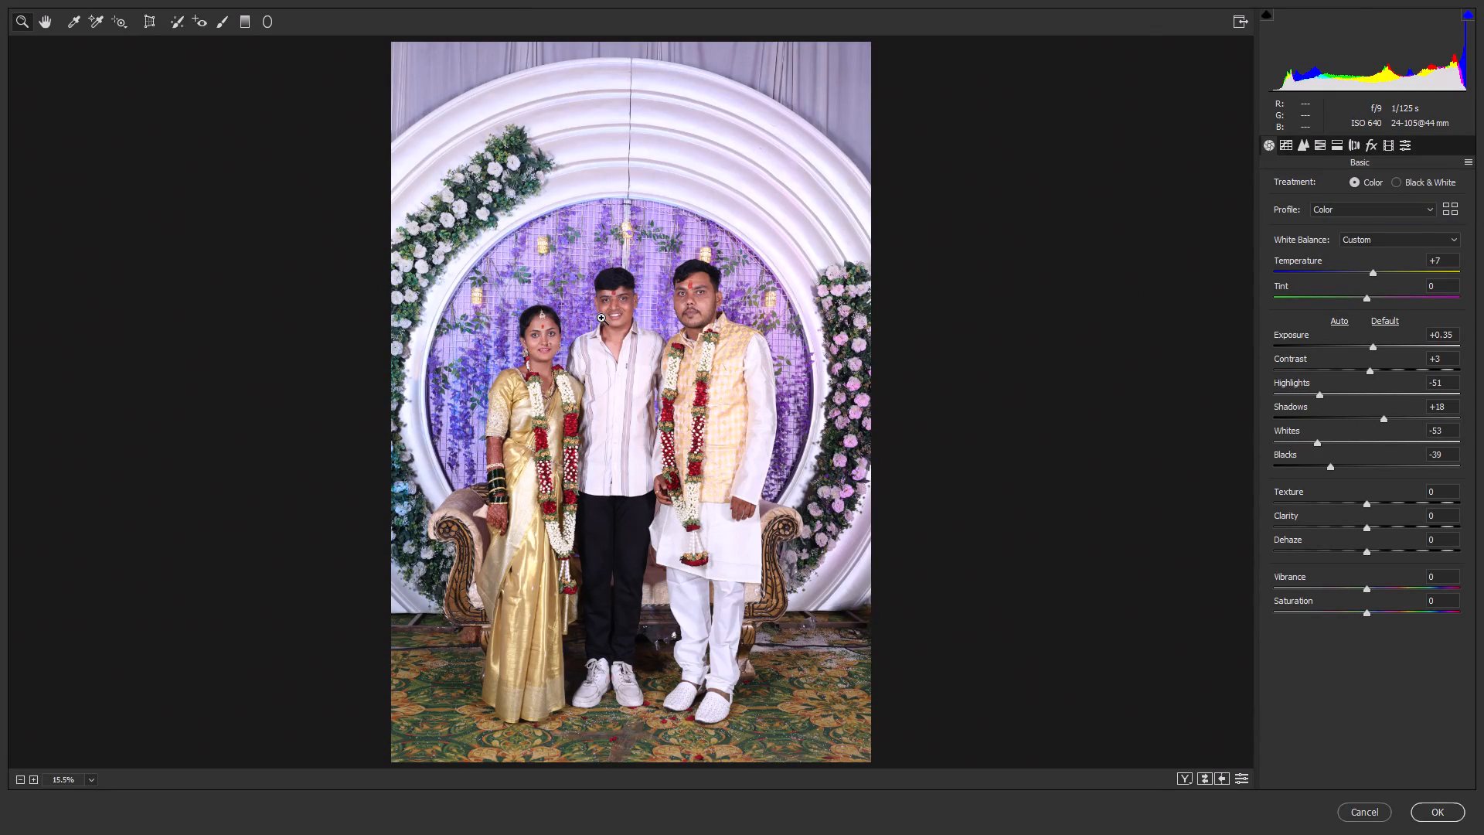
drag(611, 345, 668, 395)
key(Return)
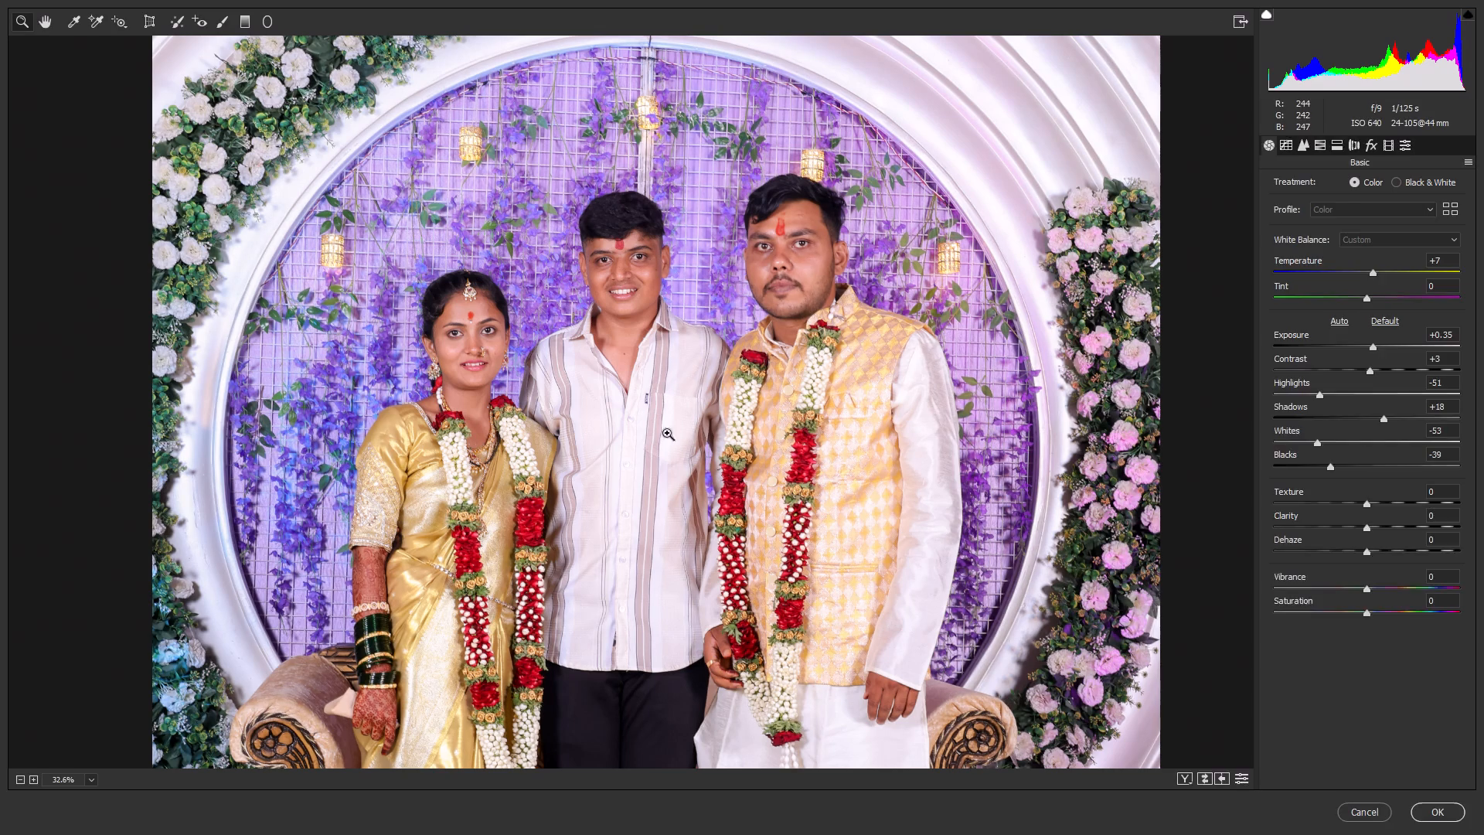
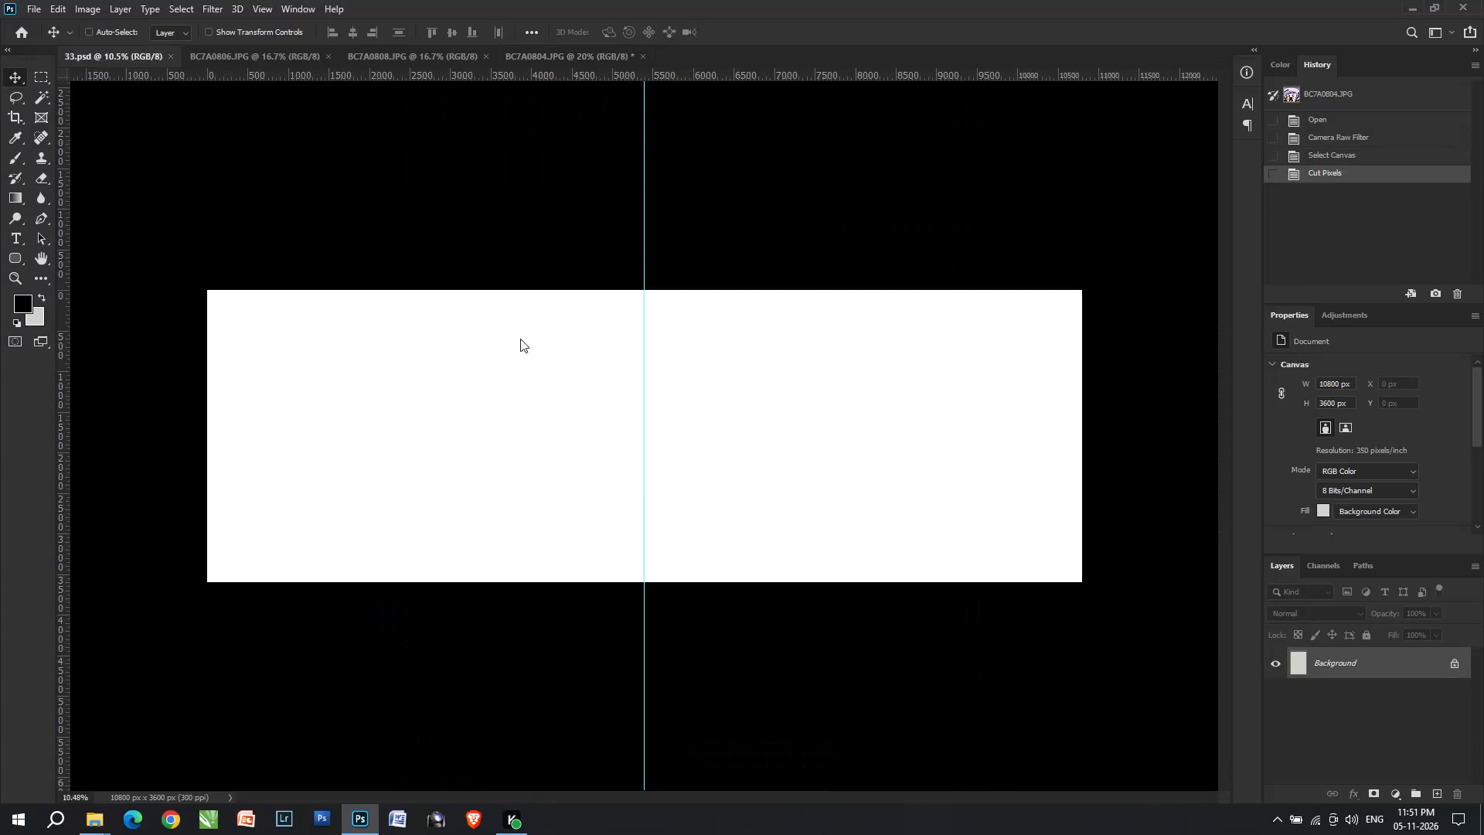
Paste the corrected stage photo into sheet 33, scale it to about 71.6%, and place it at the sheet's left end, bottom edges aligned.
key(v)
key(v)
drag(808, 530, 726, 499)
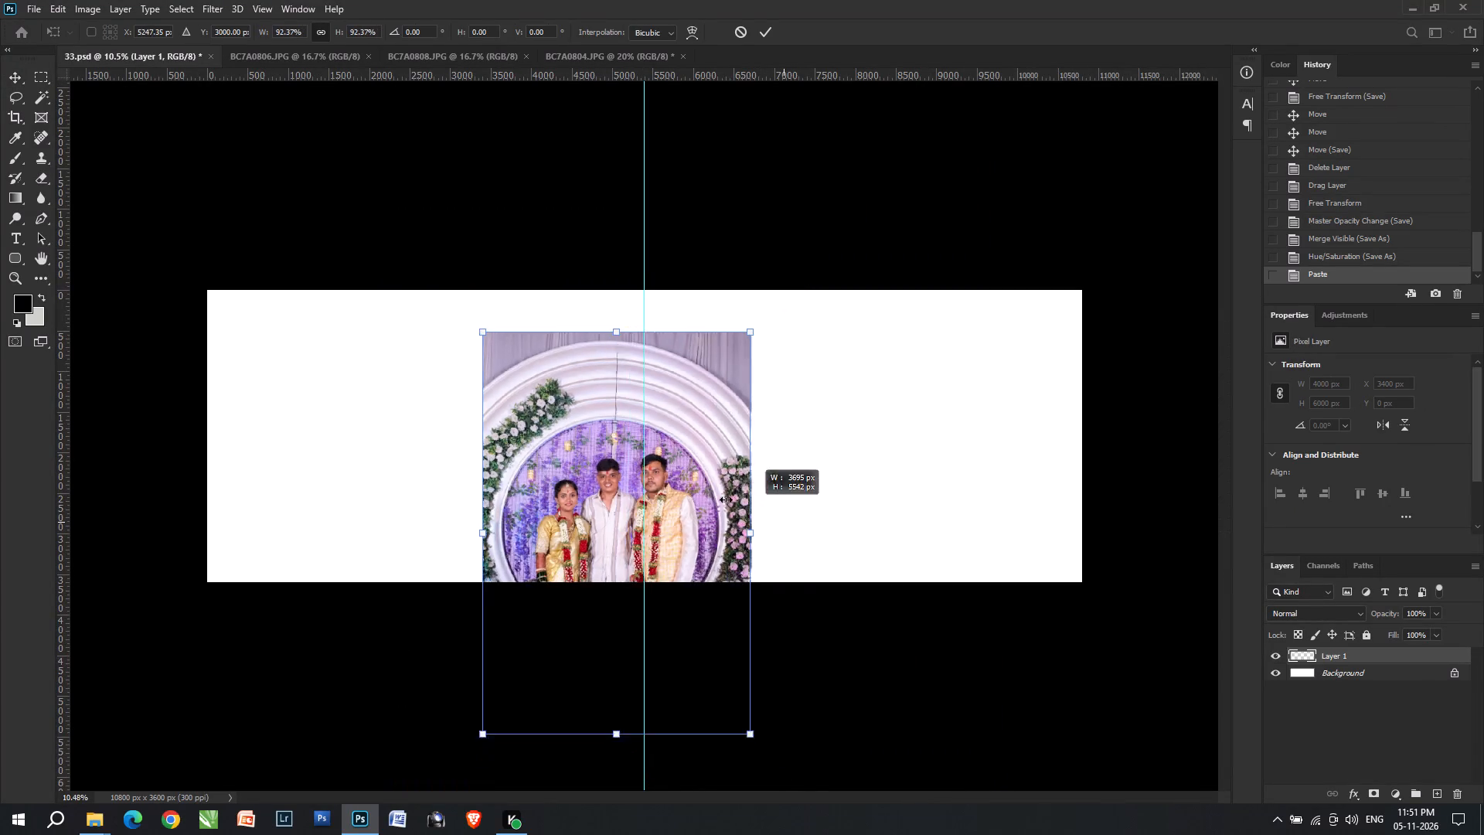
drag(726, 499, 716, 499)
drag(700, 497, 399, 371)
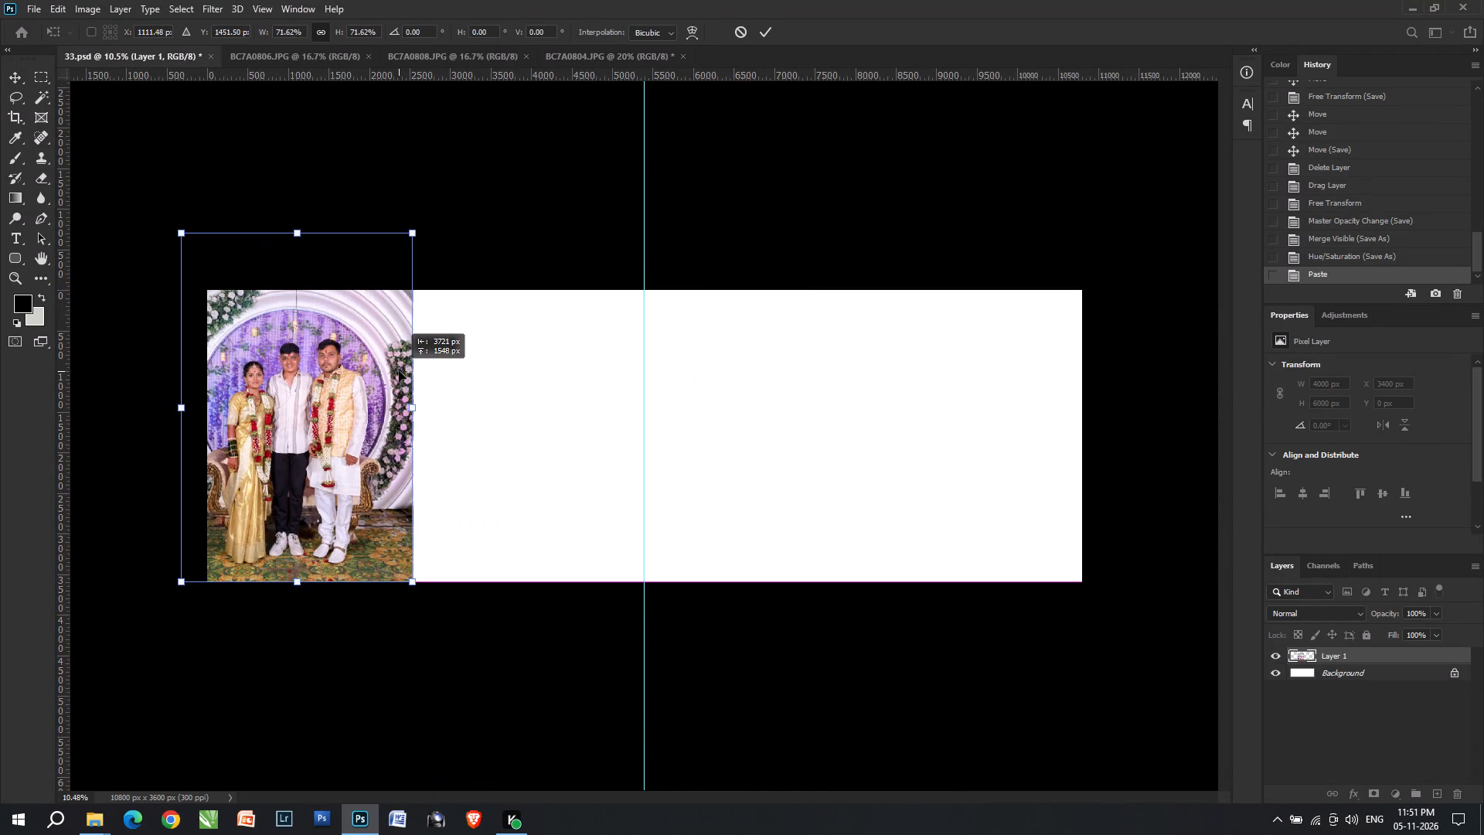
drag(399, 371, 399, 373)
double_click(368, 370)
key(v)
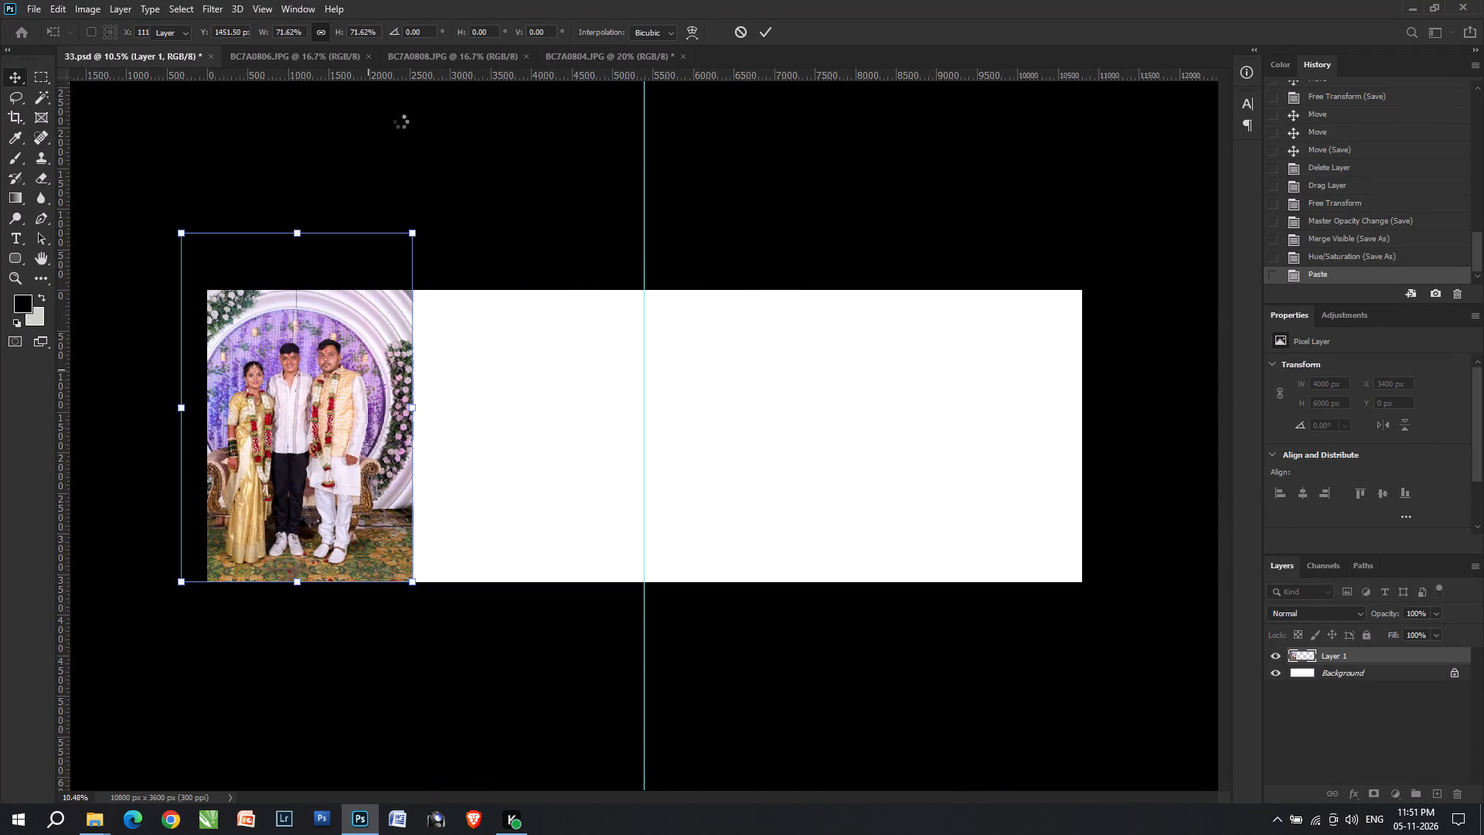
Switch to the design template folder "Copy of Copy of Artical 04" in File Explorer.
key(alt+Tab)
key(alt+Tab)
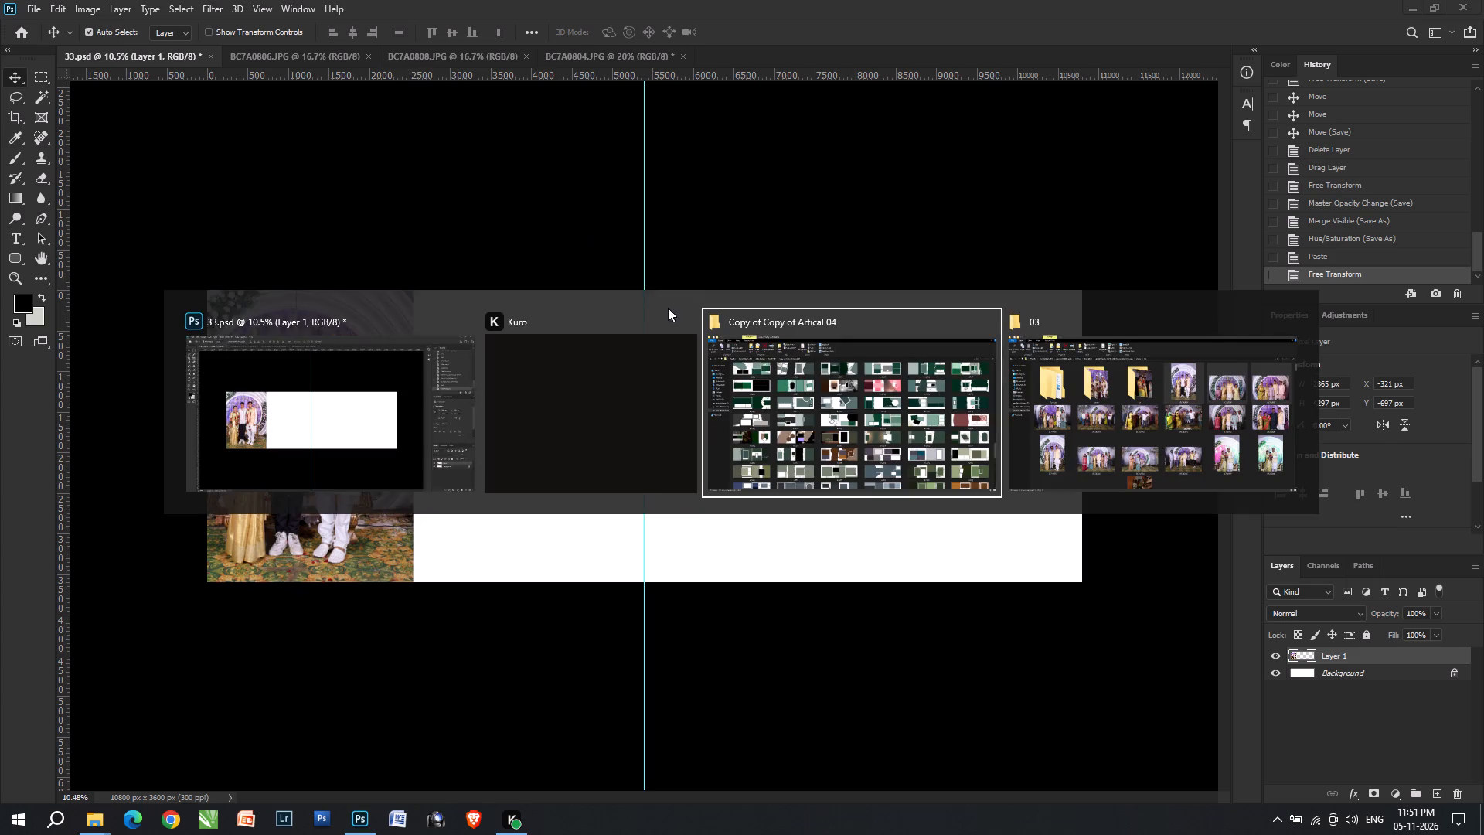
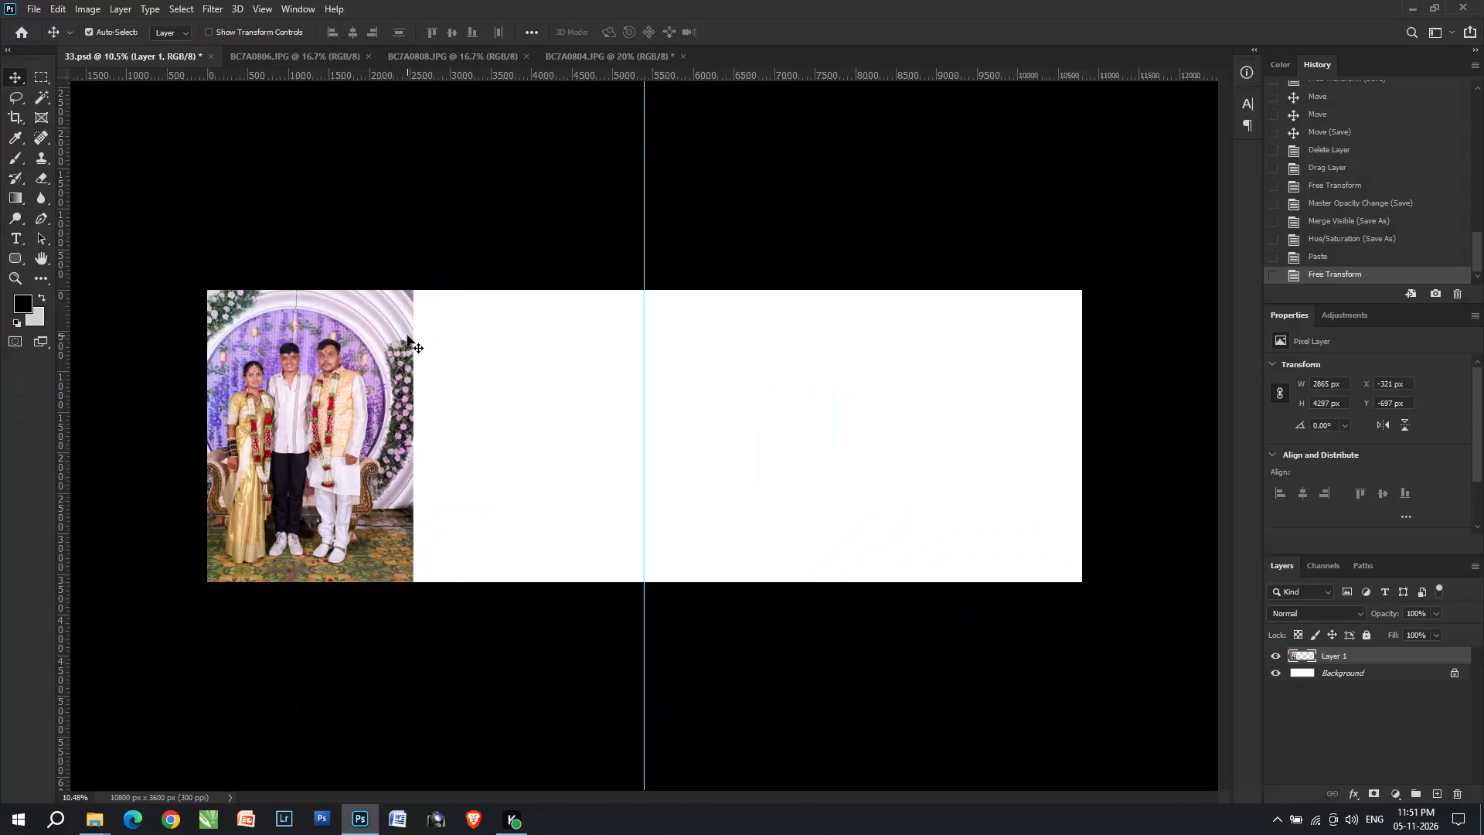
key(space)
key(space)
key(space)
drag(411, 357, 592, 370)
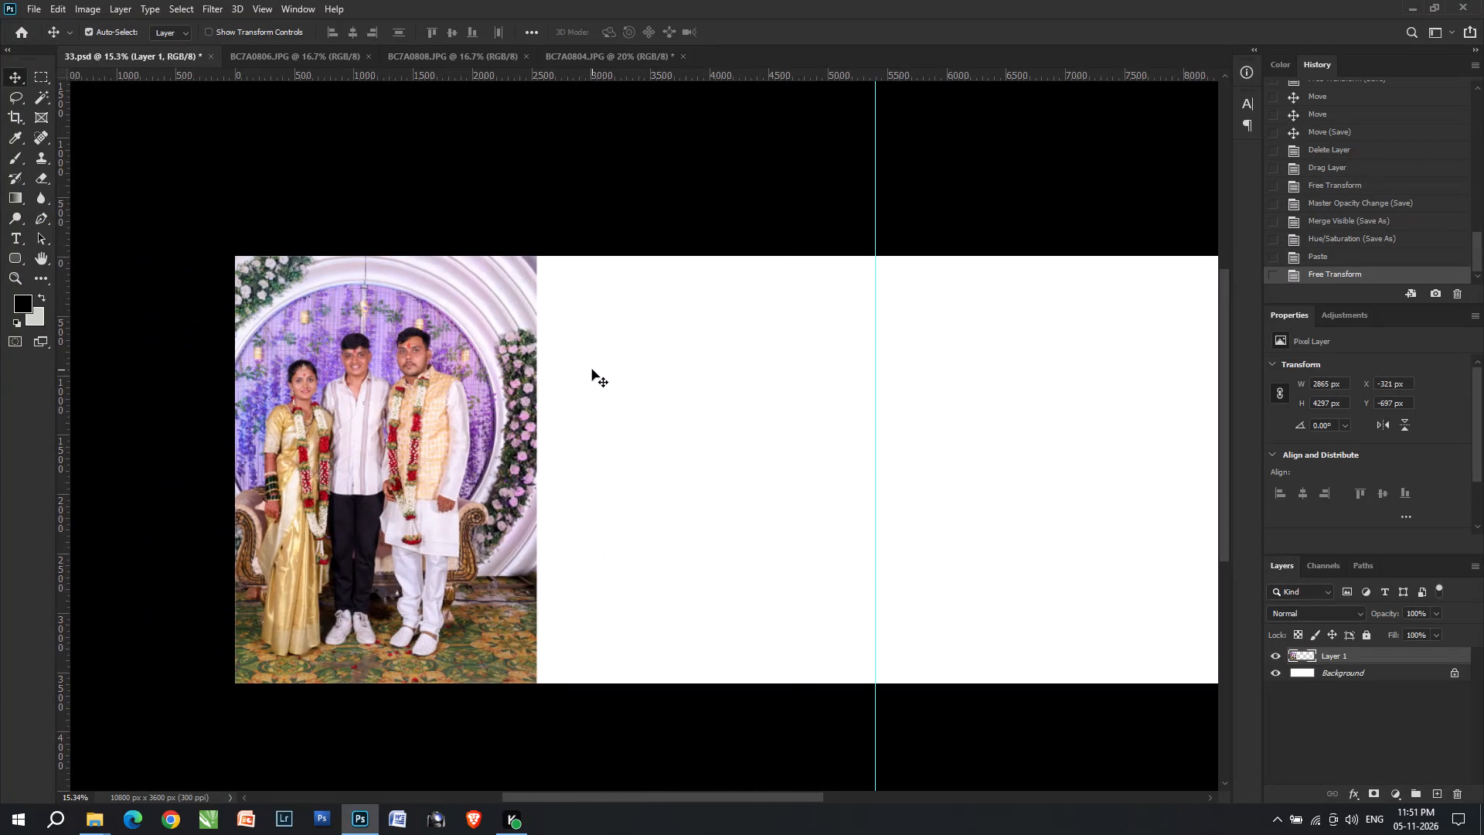
Colour-correct the four-person stage photo BC7A0806.JPG with the Camera Raw filter by applying the Previous Conversion settings.
click(311, 61)
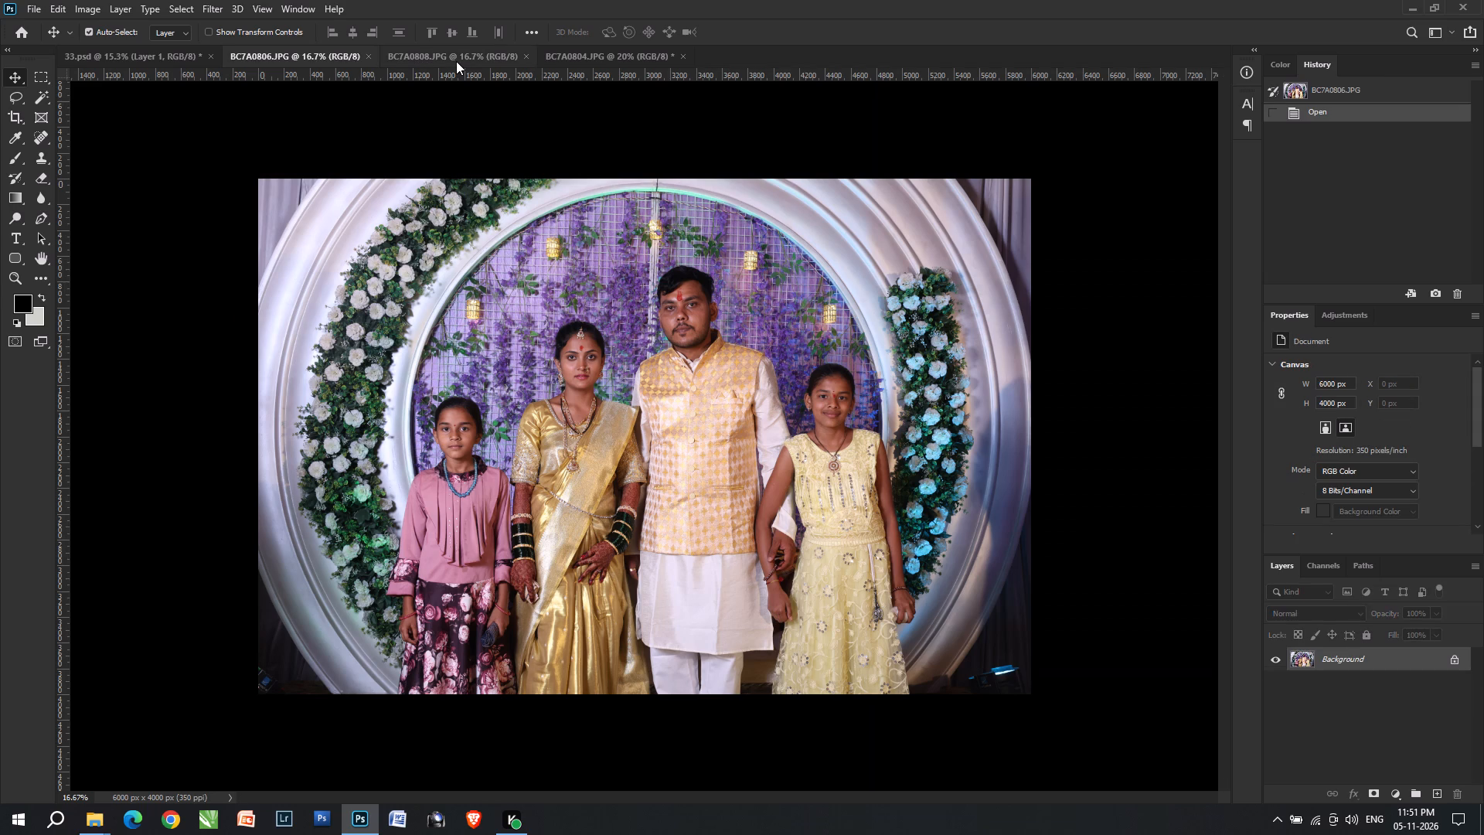
click(456, 61)
drag(346, 70, 313, 64)
click(313, 64)
key(ctrl+shift+a)
key(ctrl+shift+a)
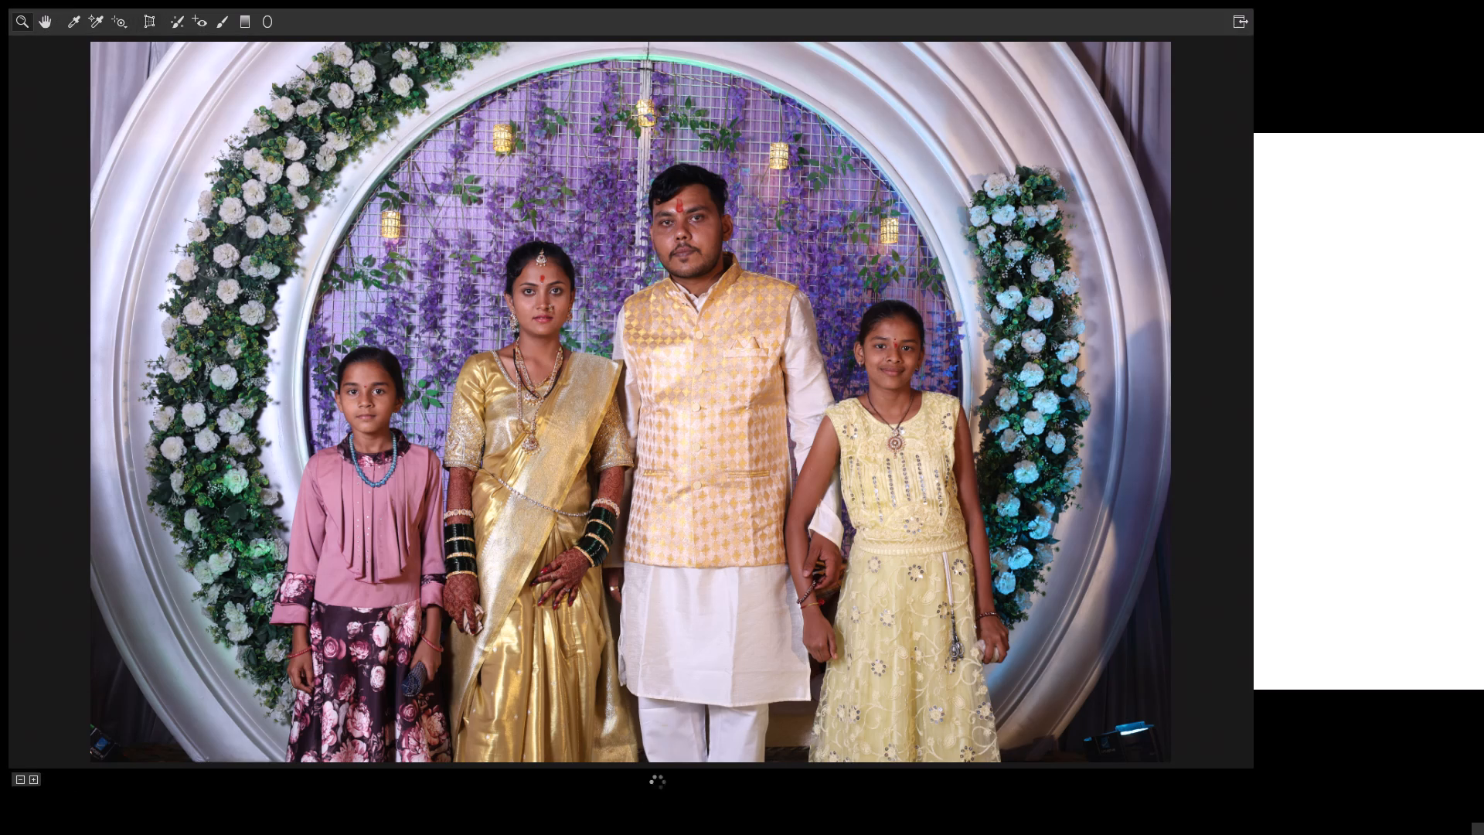
click(1471, 159)
click(1448, 206)
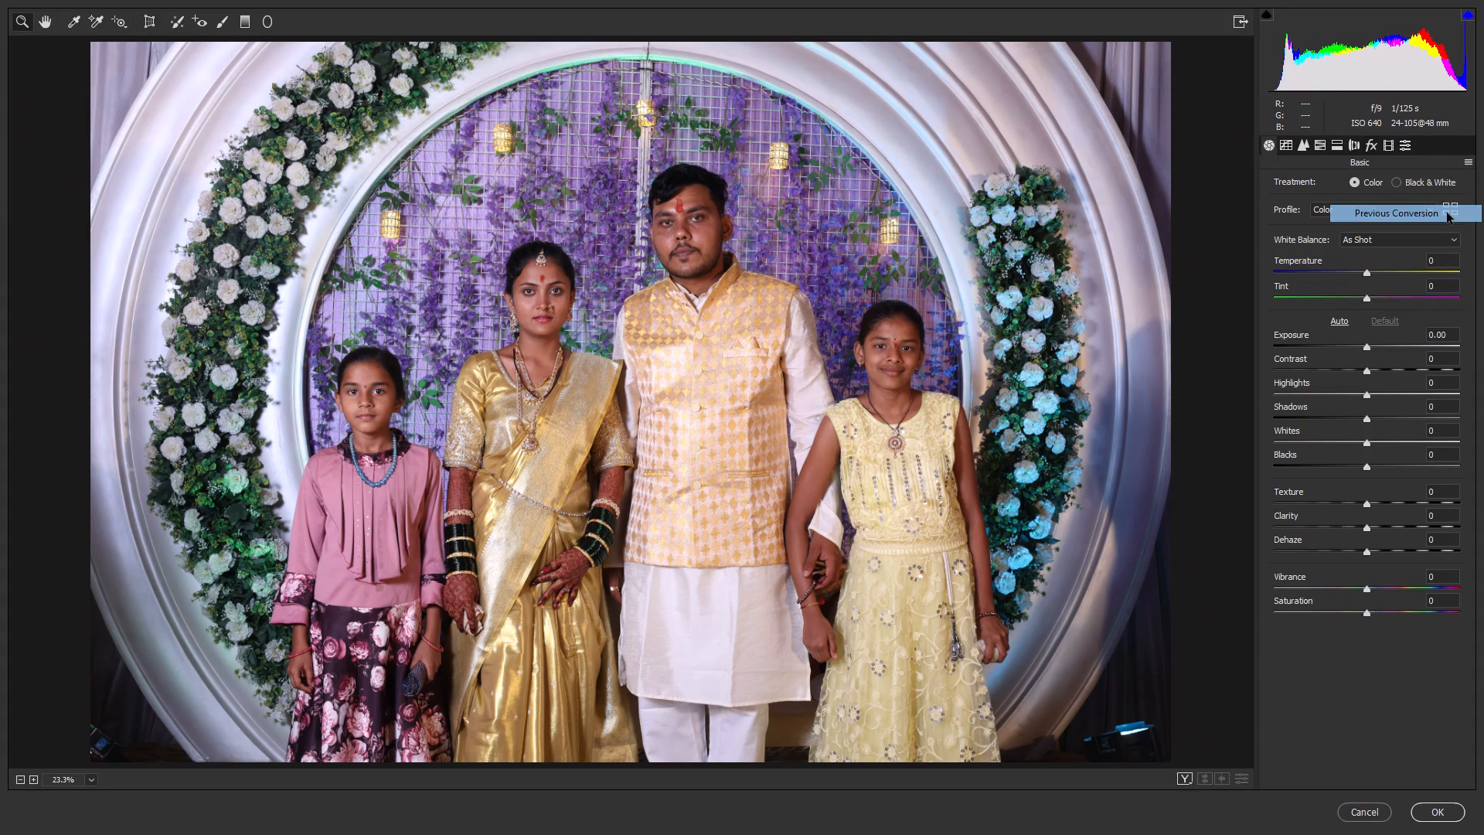
drag(859, 387, 866, 397)
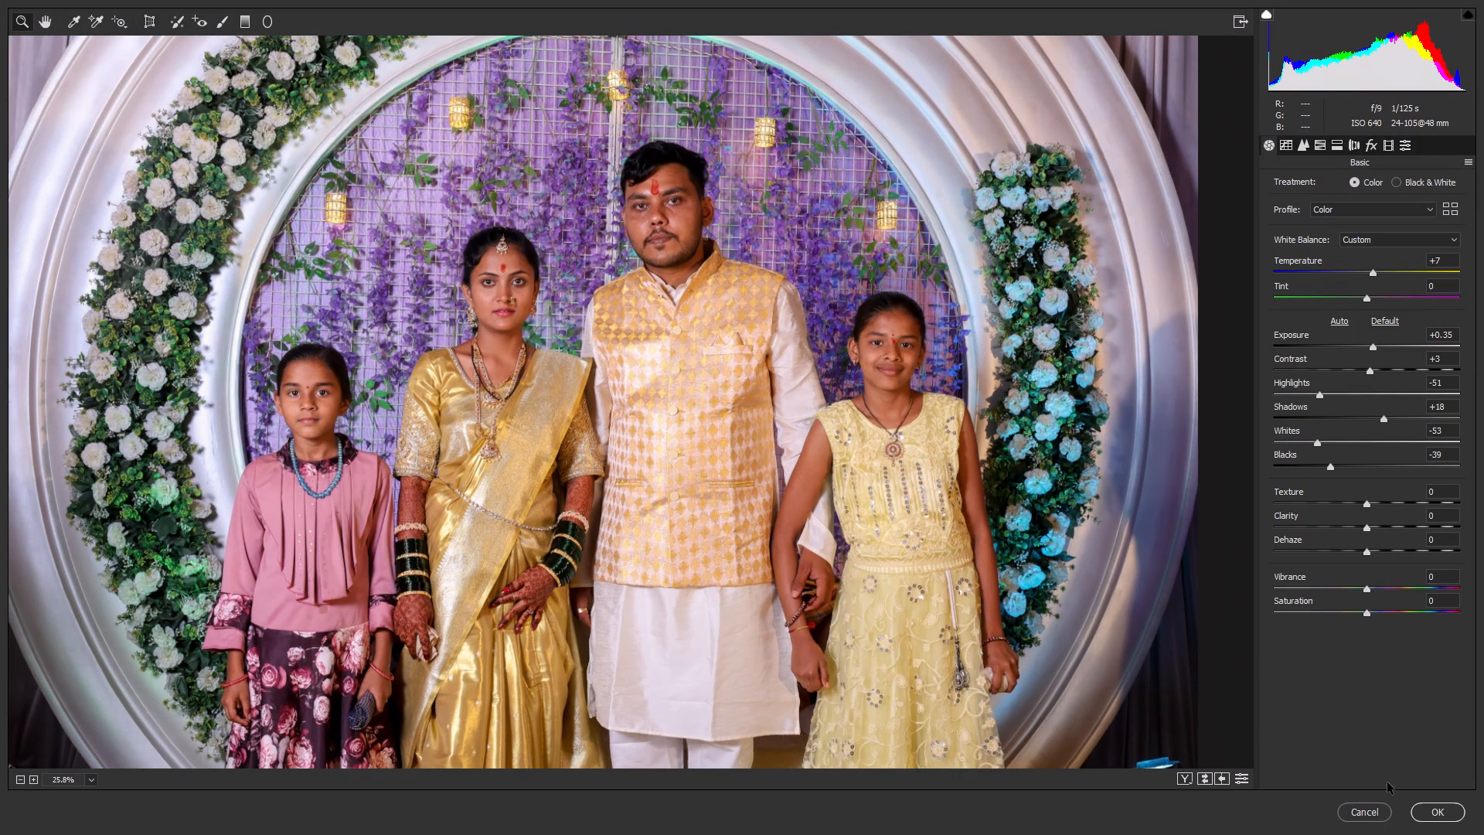
click(1421, 813)
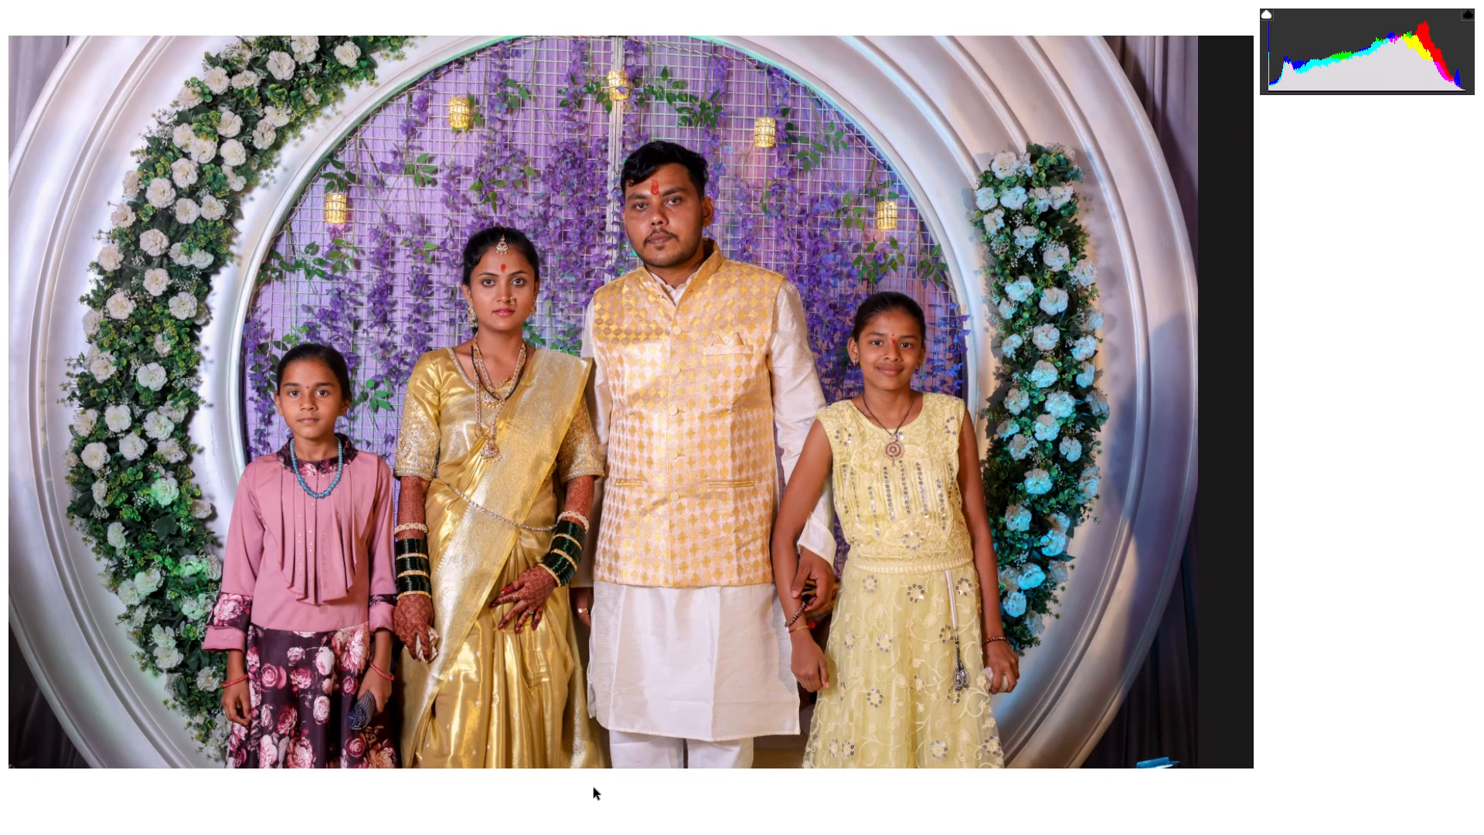
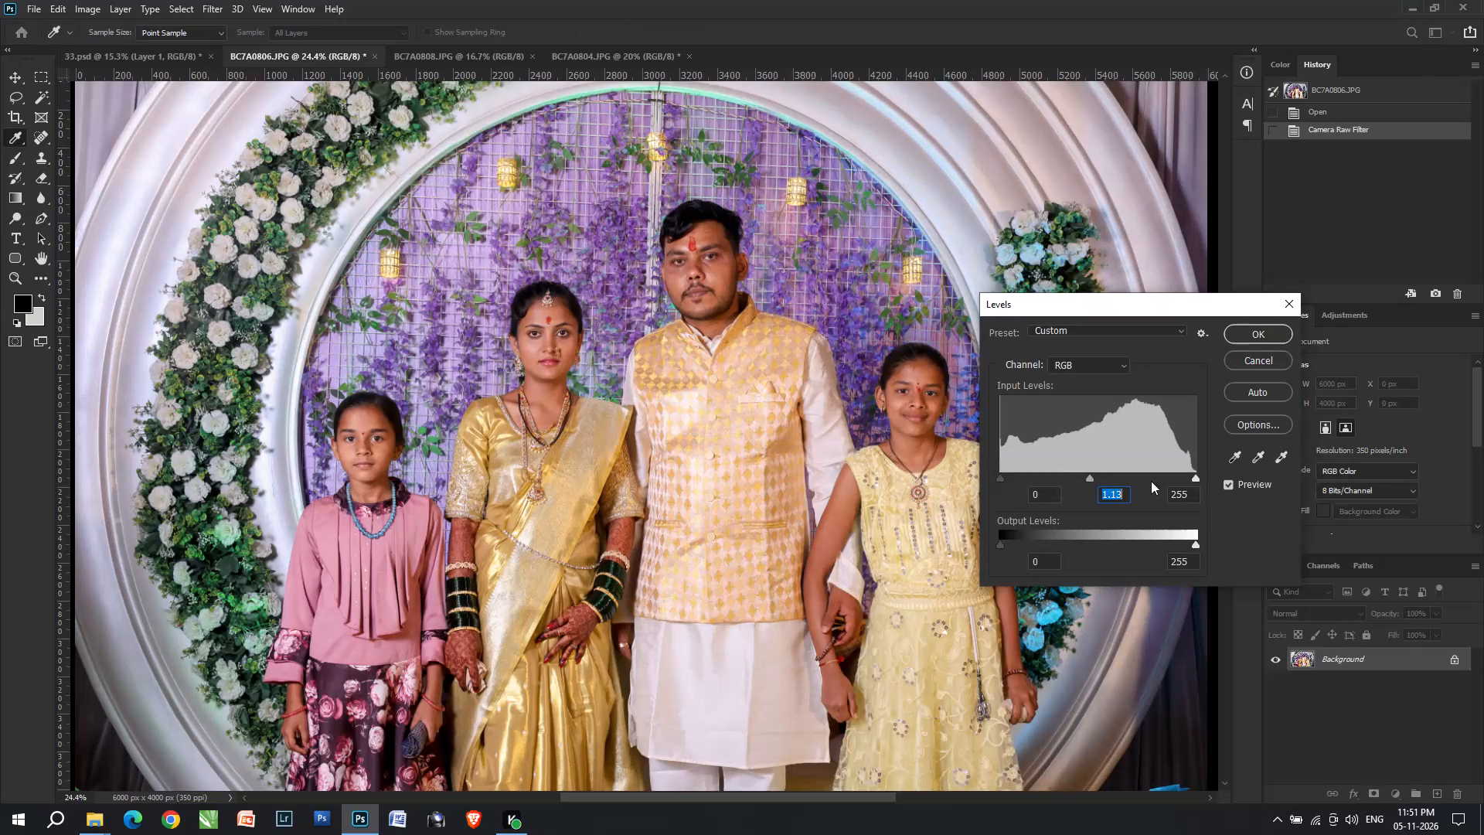
Adjust the white input level and apply the Levels correction to the whole four-person stage photo.
drag(1178, 480, 1188, 480)
key(Return)
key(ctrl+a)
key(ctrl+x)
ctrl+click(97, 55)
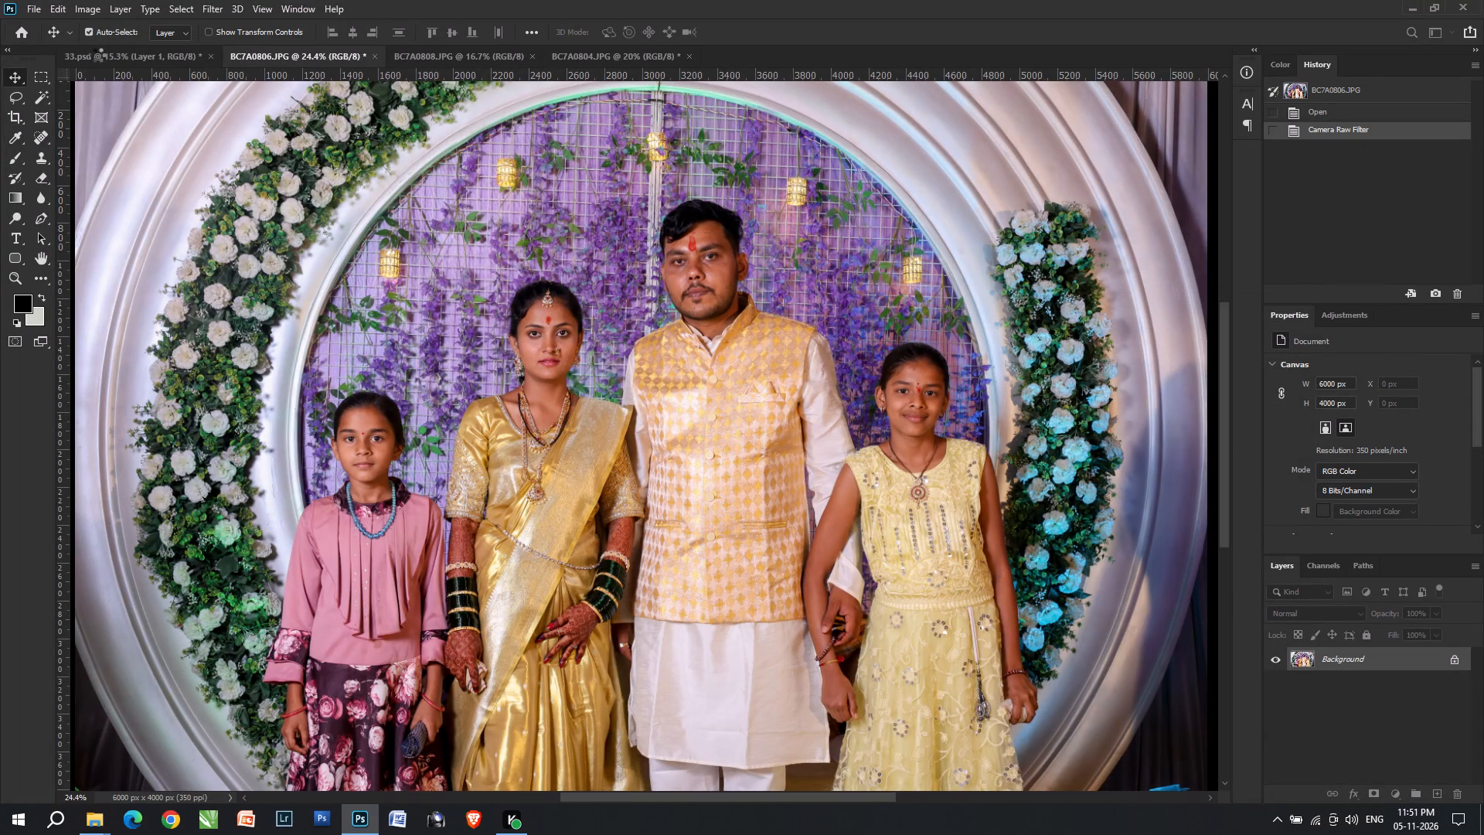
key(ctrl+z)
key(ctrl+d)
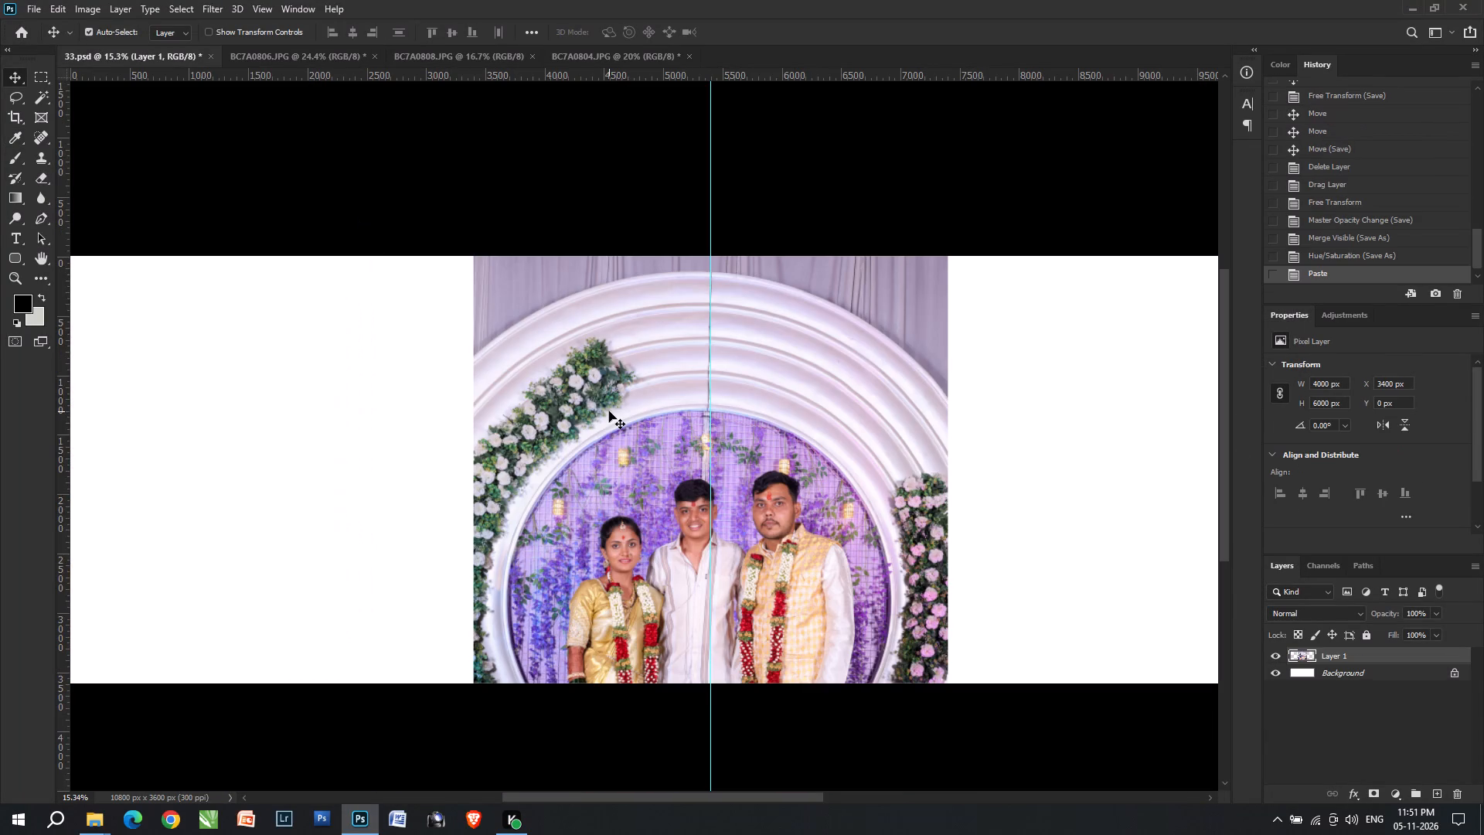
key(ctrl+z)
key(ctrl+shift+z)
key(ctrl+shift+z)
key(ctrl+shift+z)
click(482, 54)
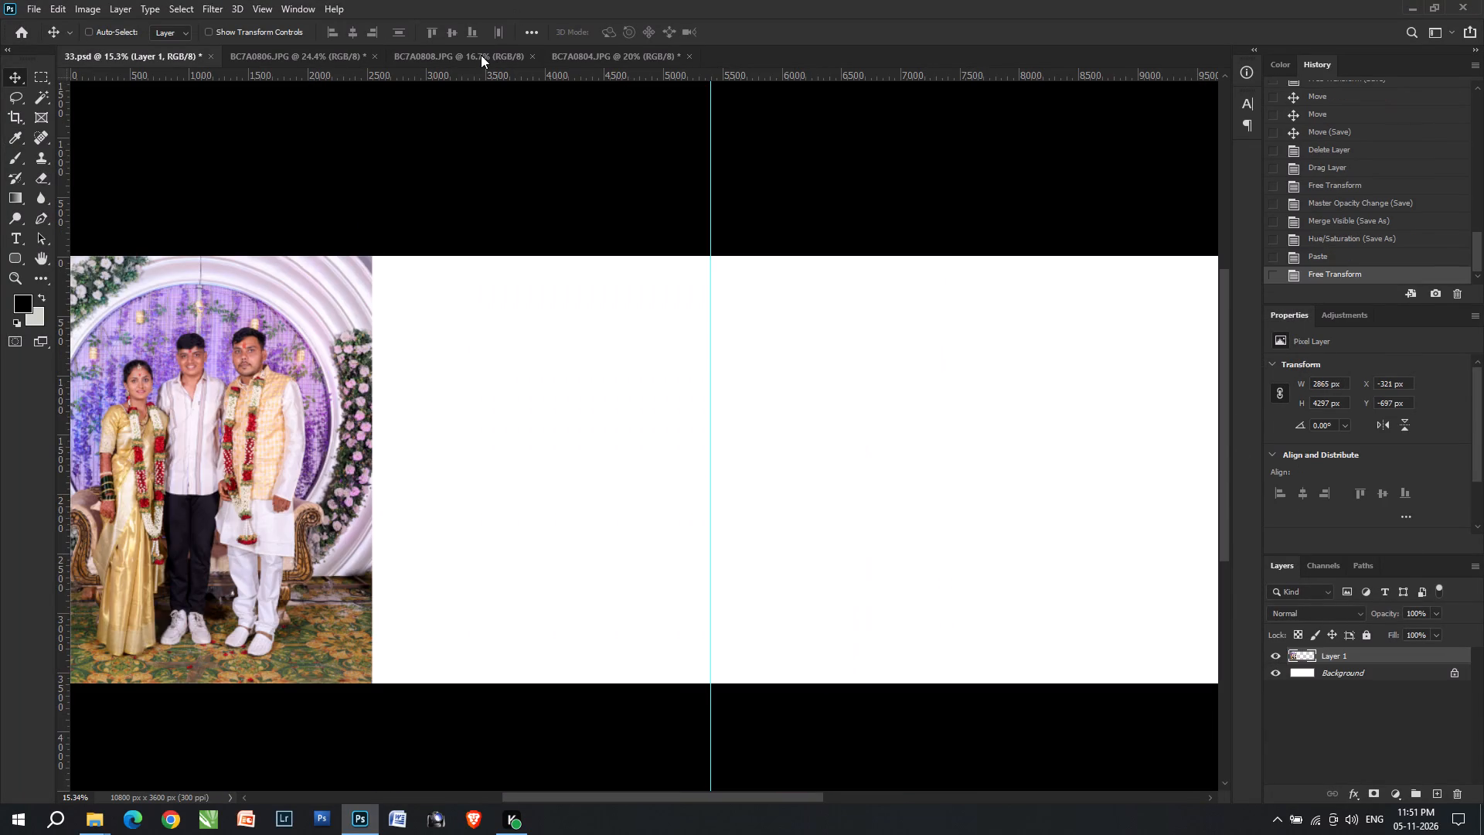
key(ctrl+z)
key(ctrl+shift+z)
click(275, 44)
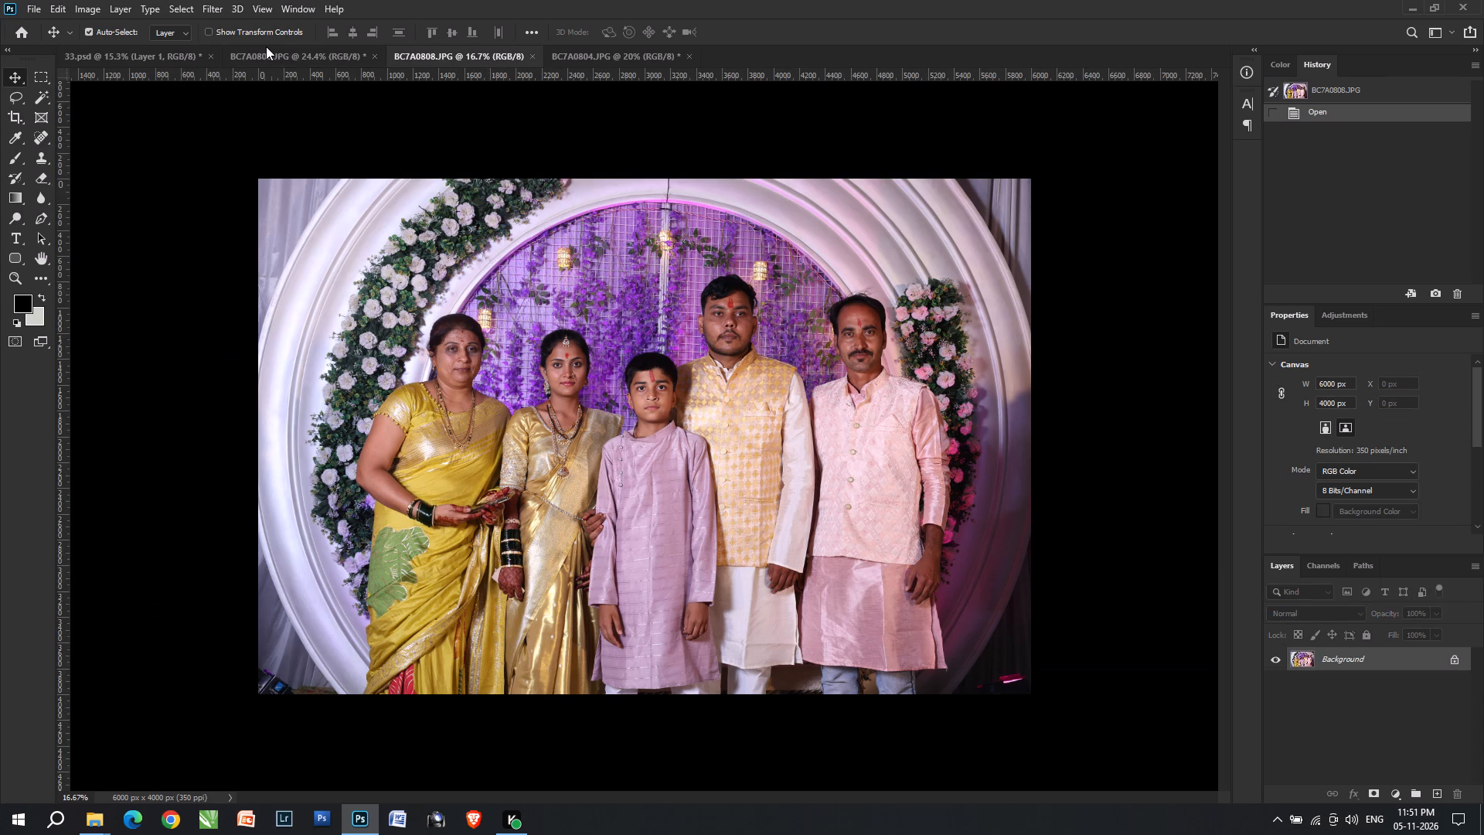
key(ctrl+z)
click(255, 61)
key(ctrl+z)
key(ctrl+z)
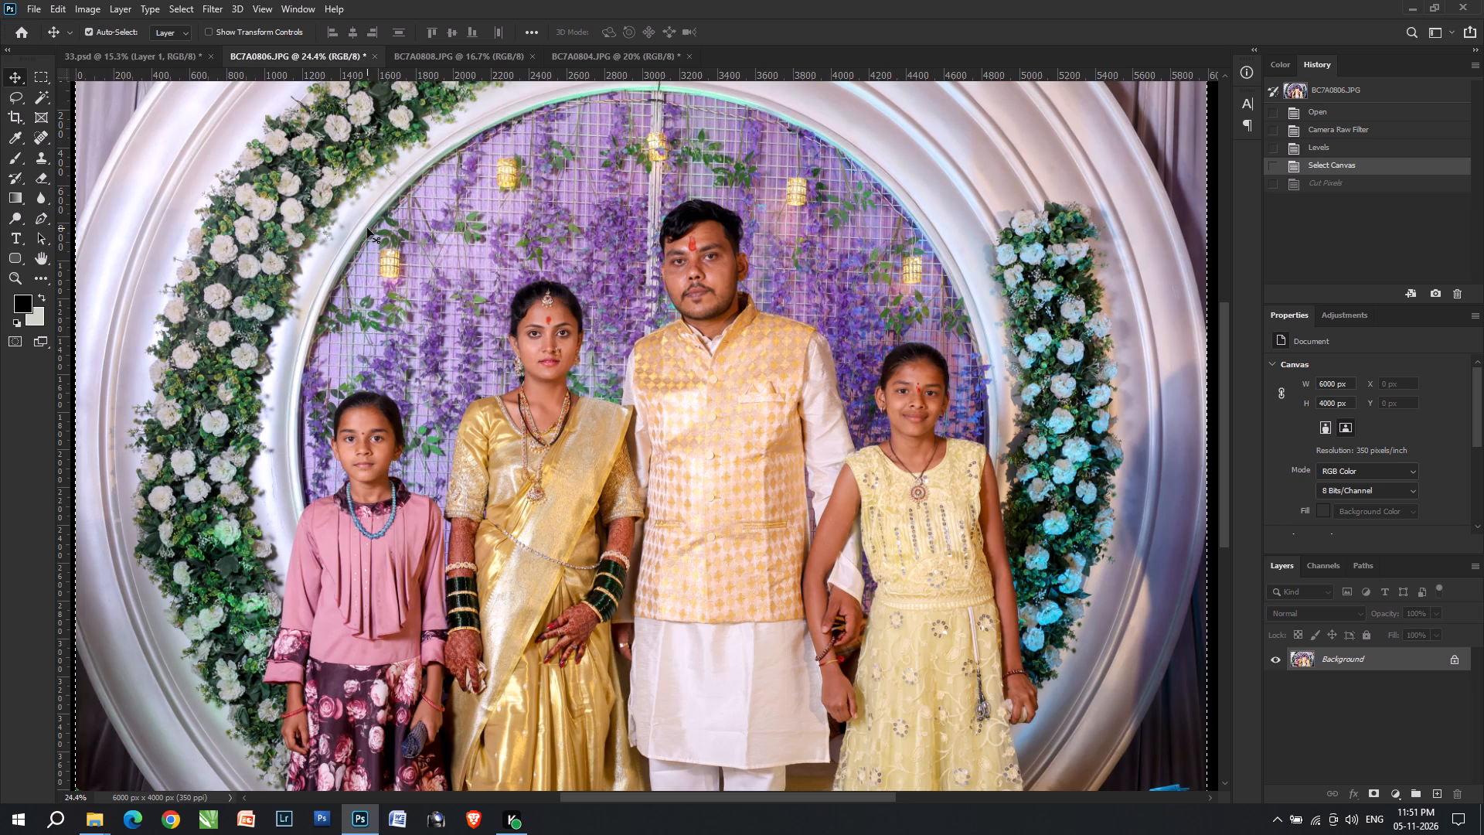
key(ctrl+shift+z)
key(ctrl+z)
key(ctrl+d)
Select the man and the girl in yellow with a rectangular marquee, feather the selection, and apply Levels to that area.
key(m)
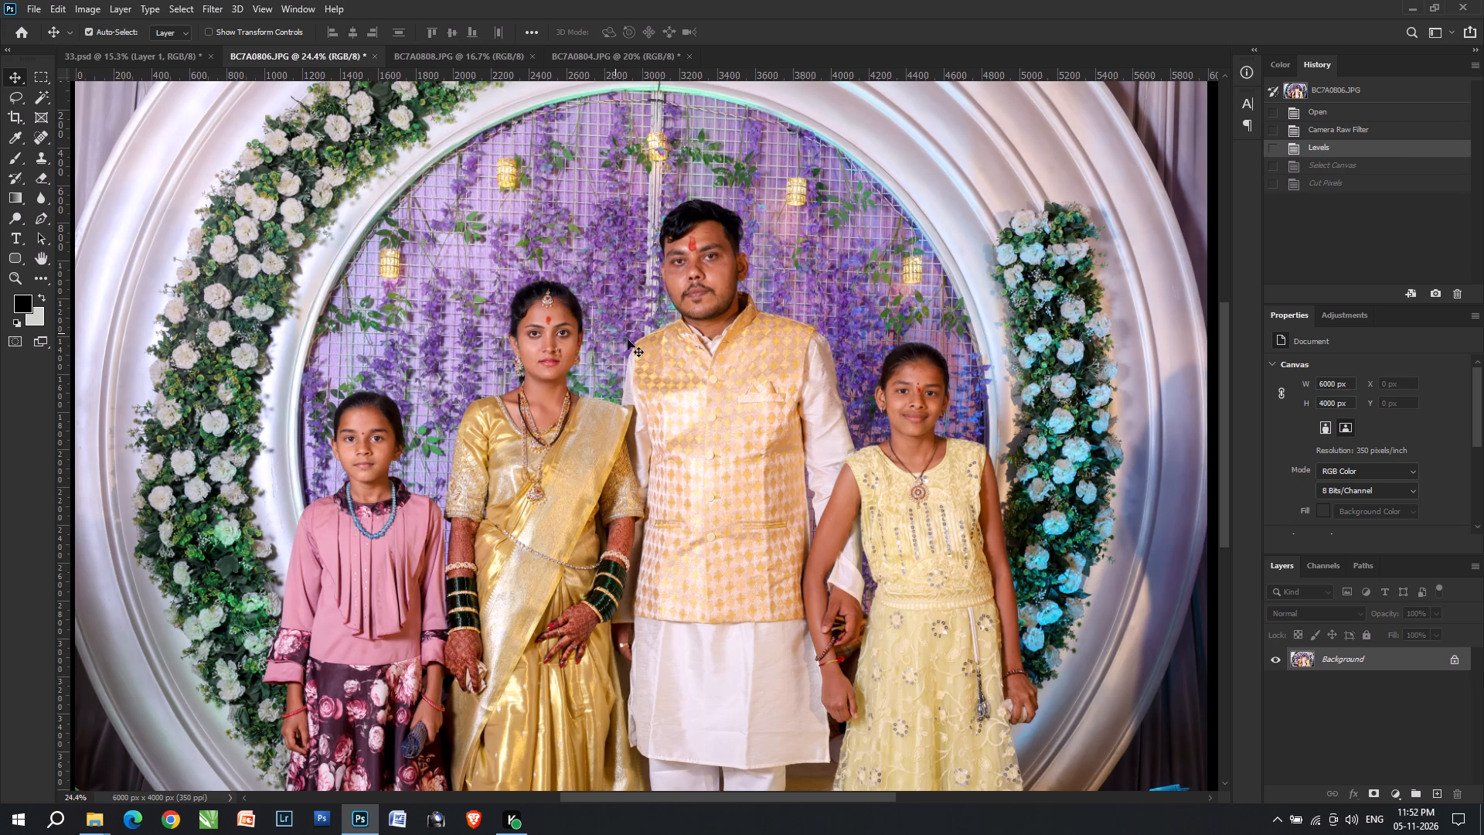
key(m)
drag(635, 182, 1051, 761)
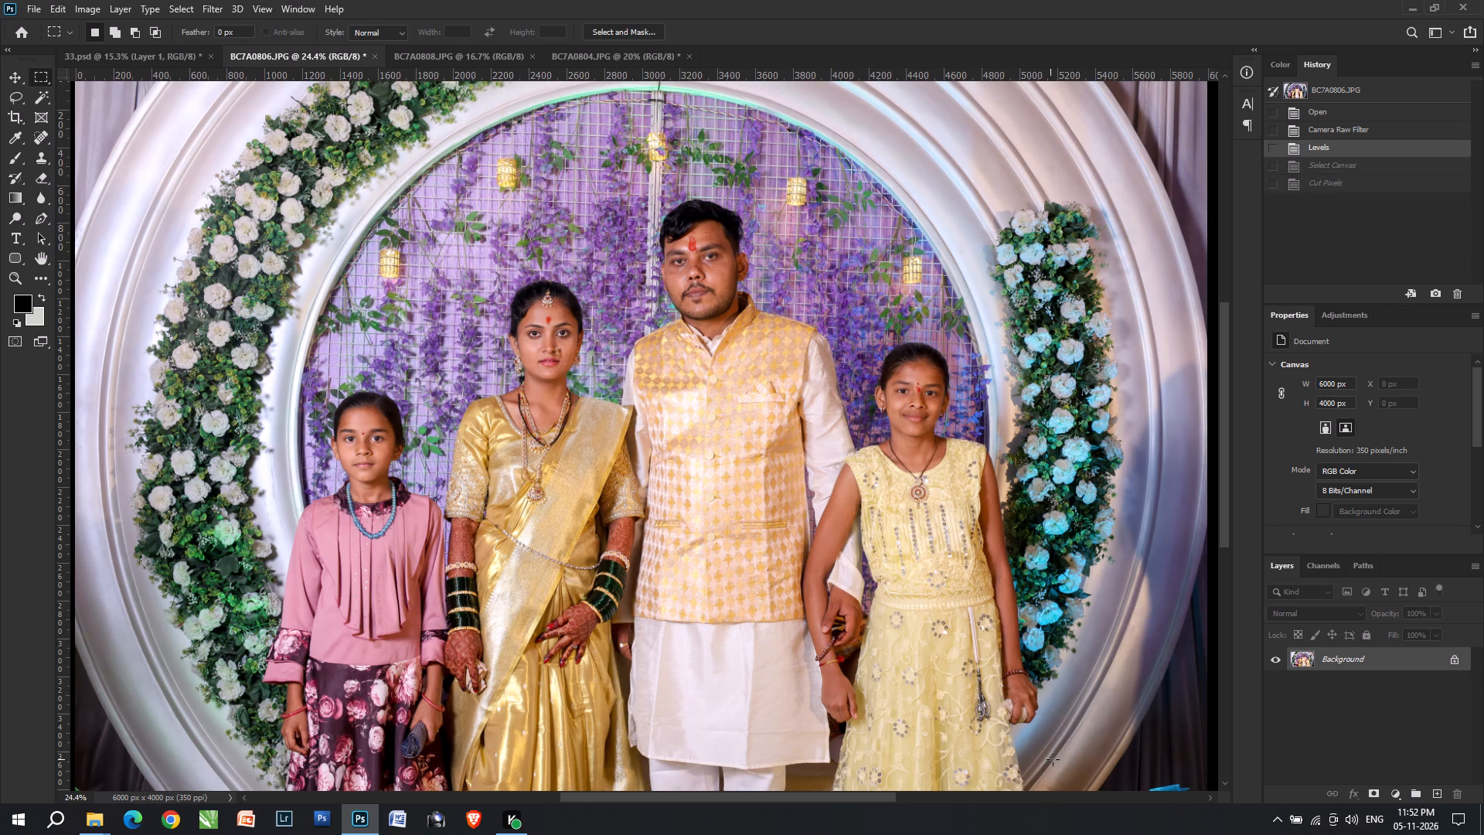
key(ctrl+alt+d)
key(ctrl+alt+f)
key(Return)
key(ctrl+l)
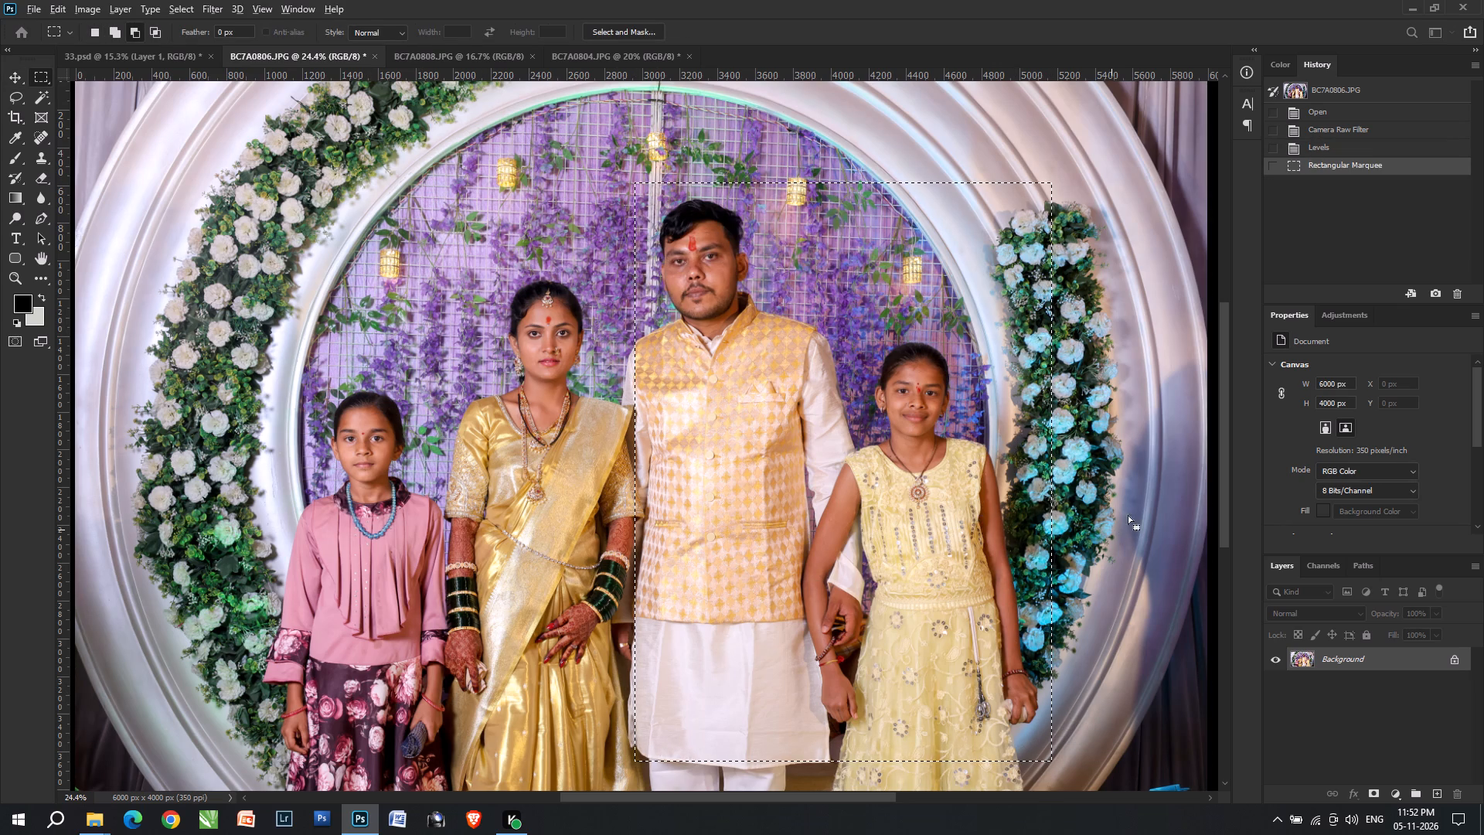
click(1089, 476)
key(Return)
Cut the entire four-person photo, paste it into sheet 33.psd, and scale it to about 37% beside the three-person photo.
key(ctrl+a)
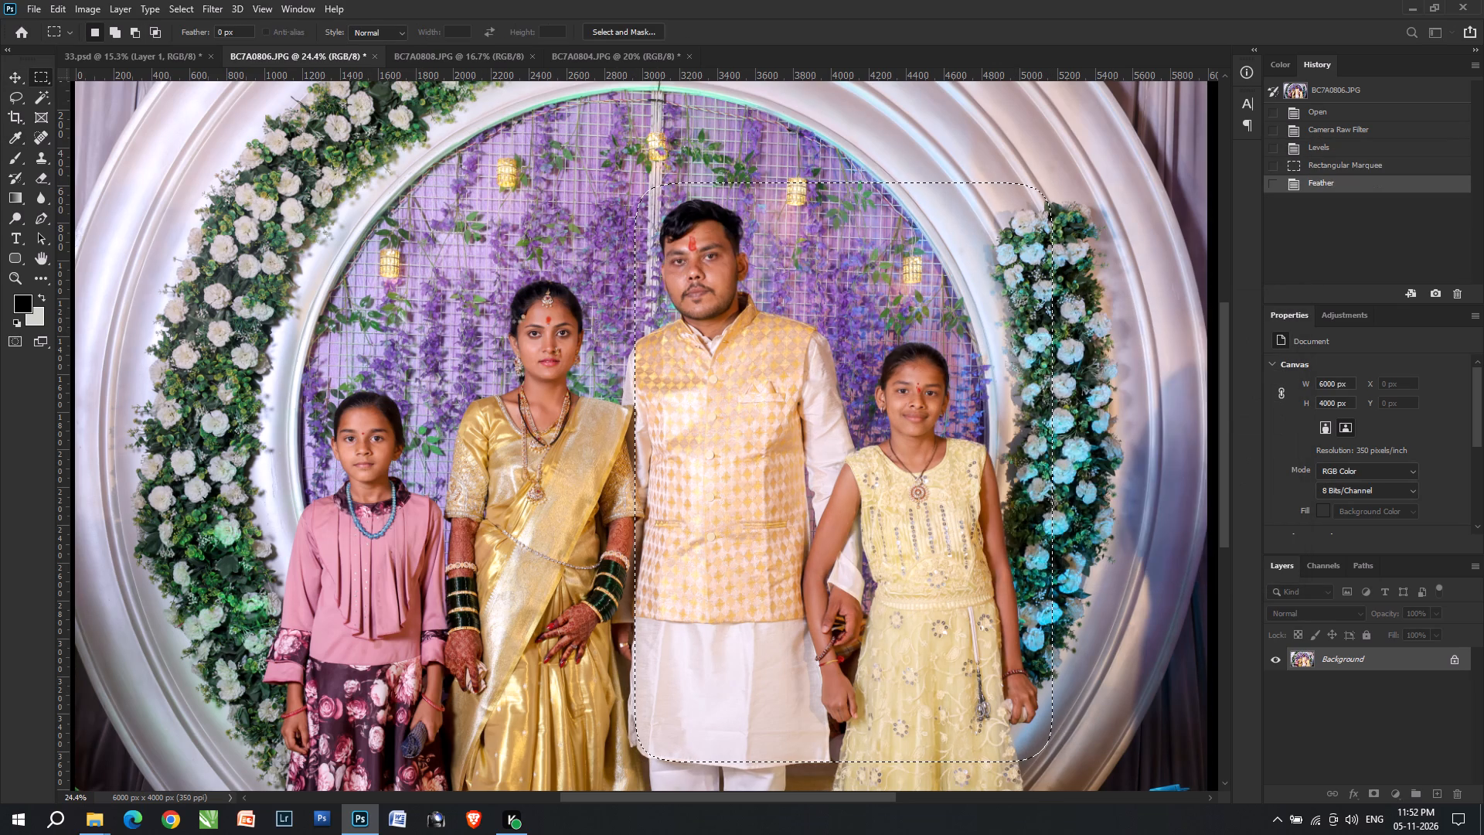
key(ctrl+x)
click(94, 62)
key(ctrl+v)
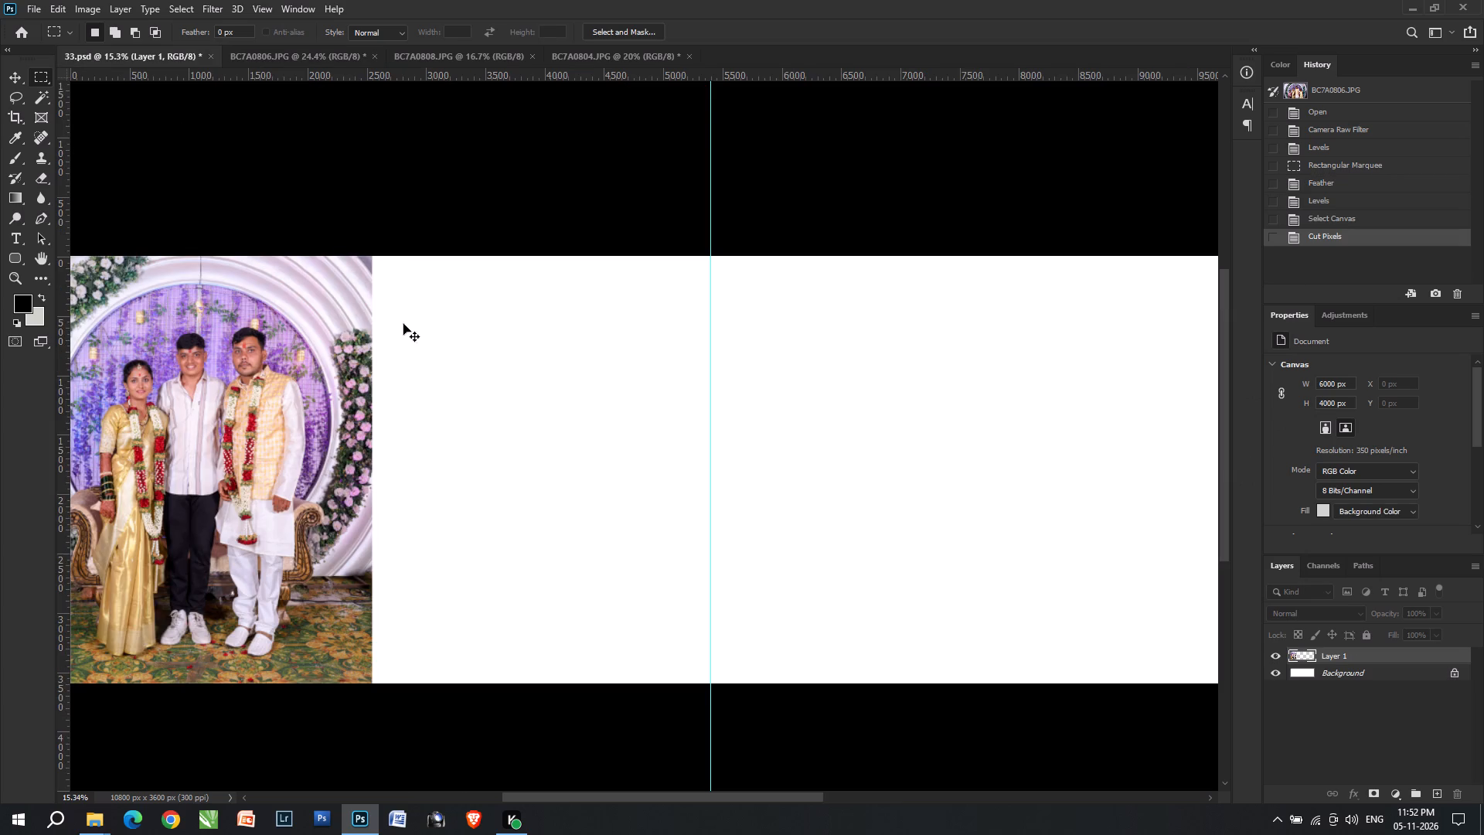
key(ctrl+t)
key(v)
key(v)
drag(1007, 484, 580, 441)
drag(490, 466, 597, 362)
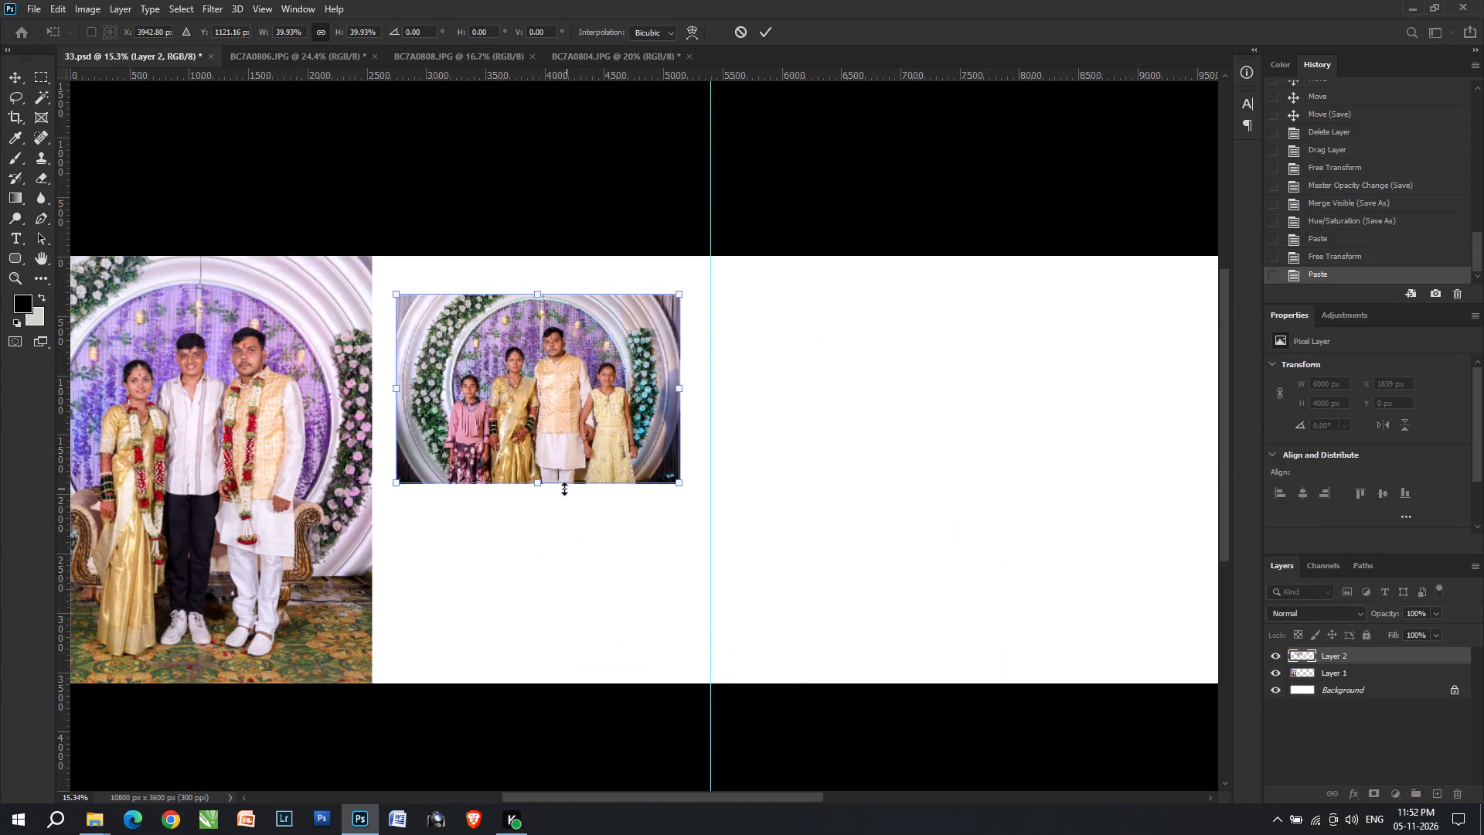
drag(550, 489, 552, 469)
key(Return)
Fill the pasted photo's pixels with the background grey as a photo placeholder.
key(ctrl+shift+BackSpace)
Duplicate the grey placeholder directly below the original and nudge the copy down to Y 1830 px, leaving a narrow gap.
key(v)
key(v)
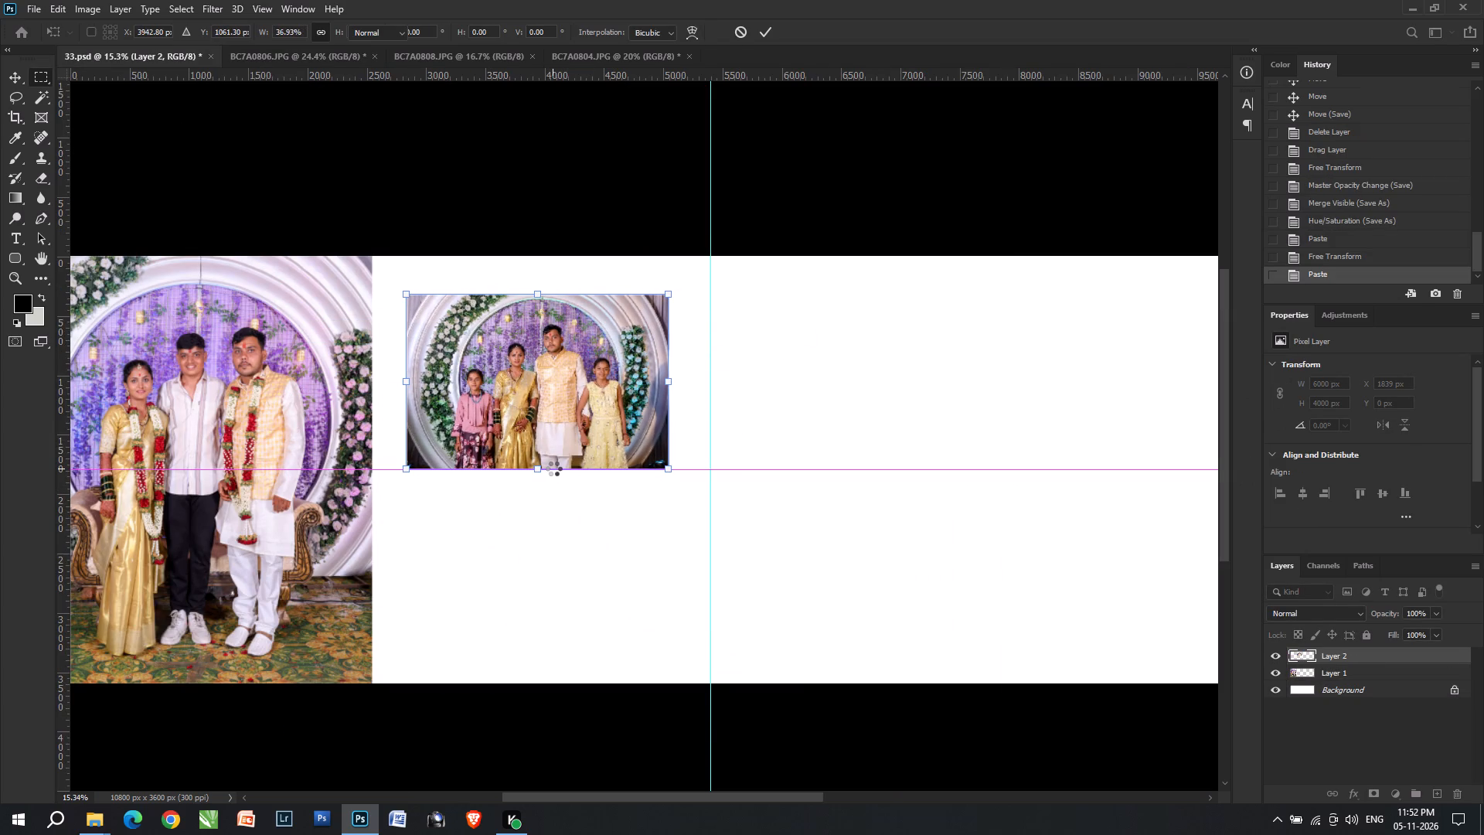
alt+shift+drag(553, 373, 528, 542)
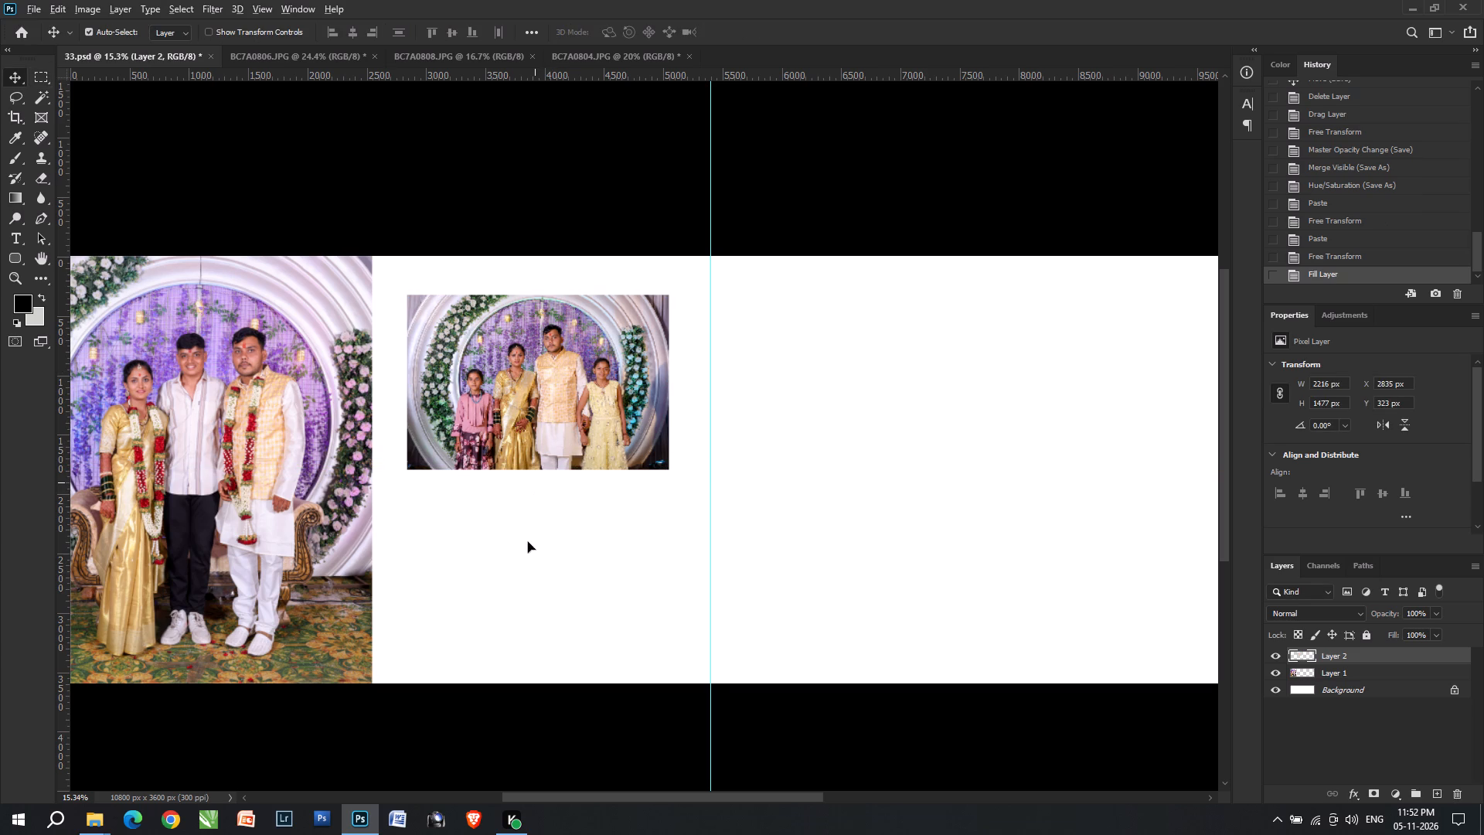
alt+shift+drag(528, 542, 542, 554)
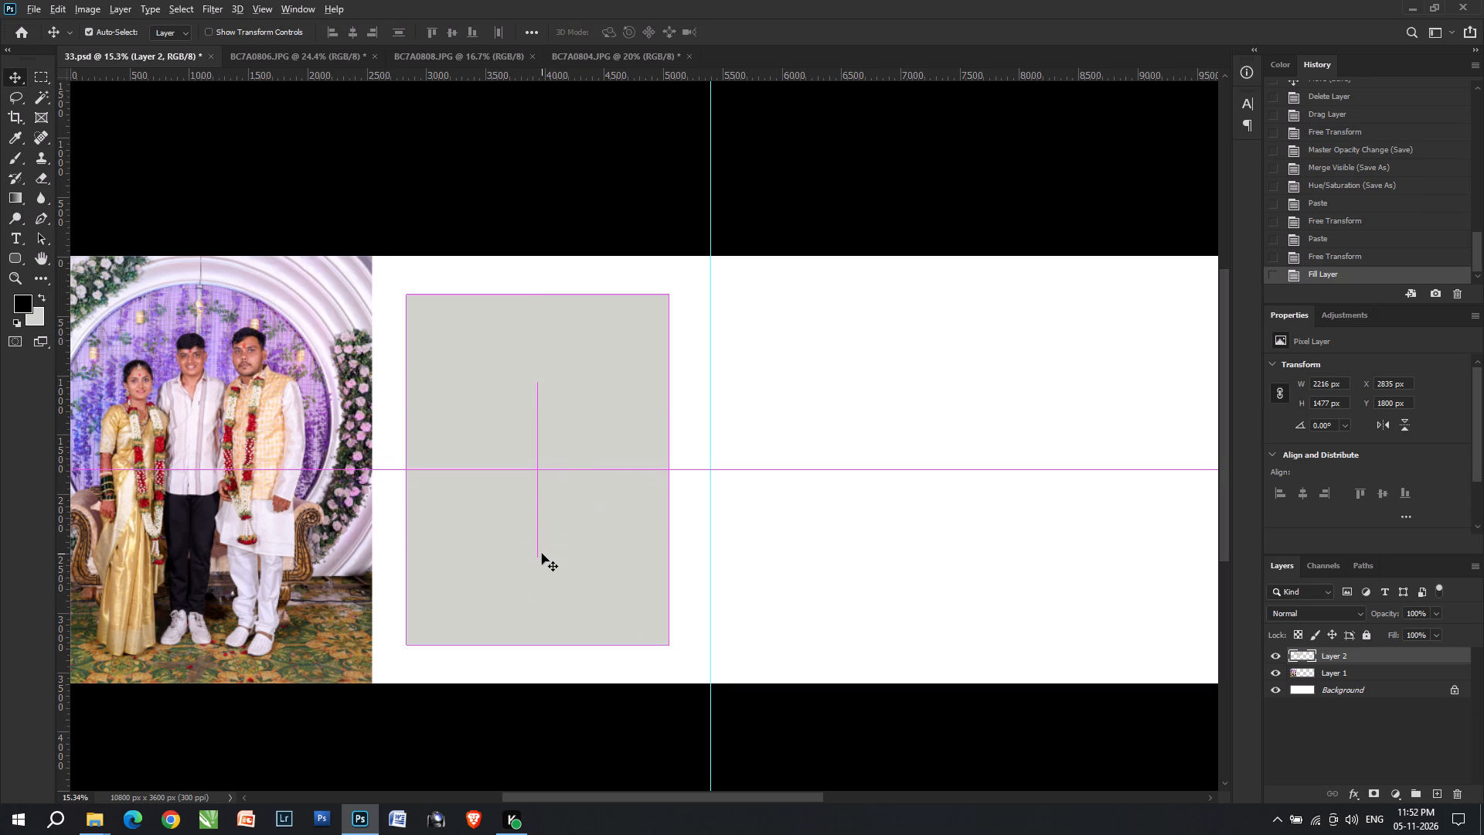
key(Down)
key(Down)
key(Down)
key(Down)
key(Down)
Select both grey placeholders, scale them together to about 97%, and move the pair to about X 2919 px, Y 352 px.
key(a)
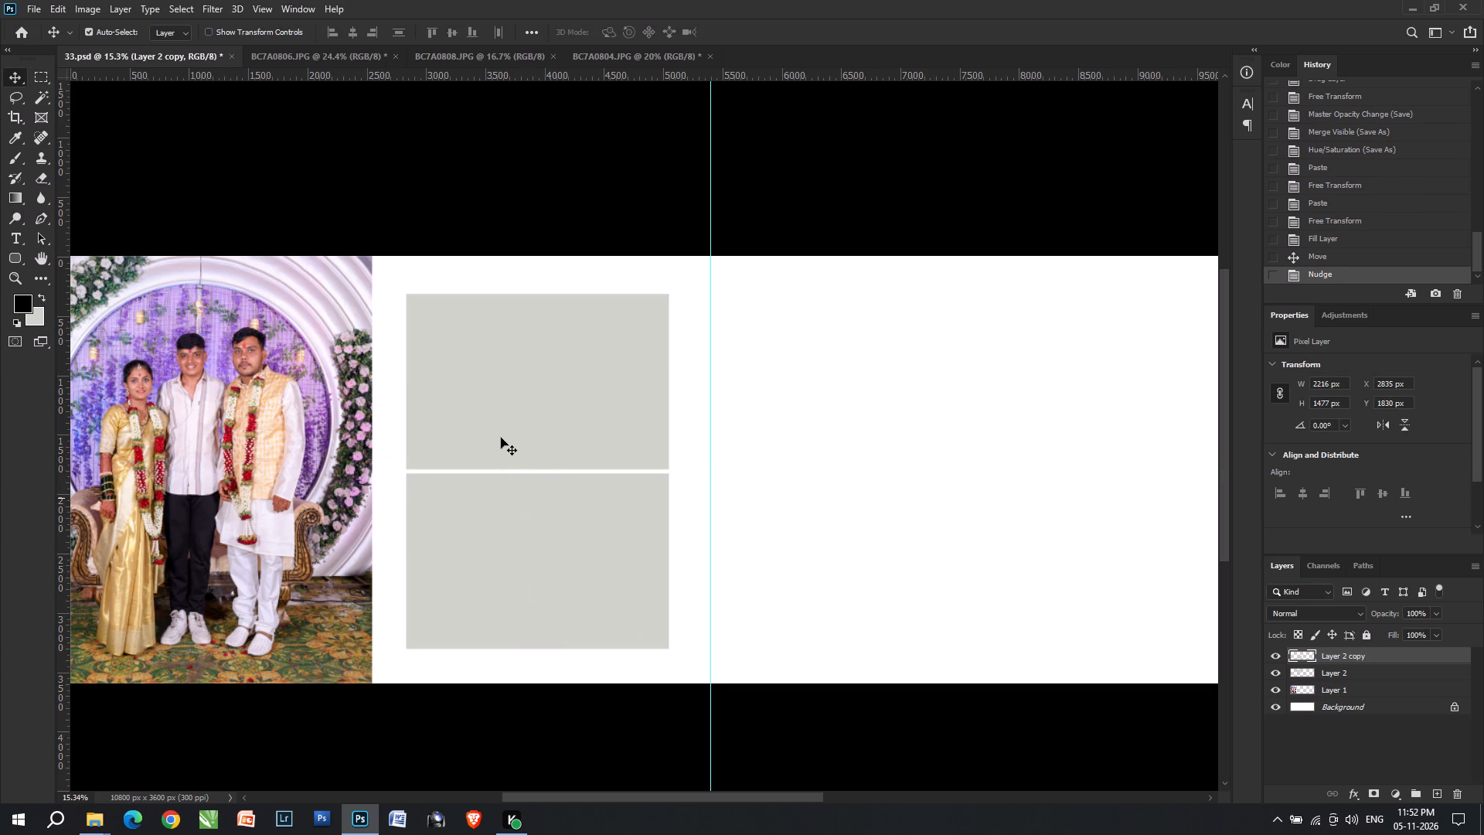
shift+click(501, 438)
shift+click(554, 486)
shift+click(562, 436)
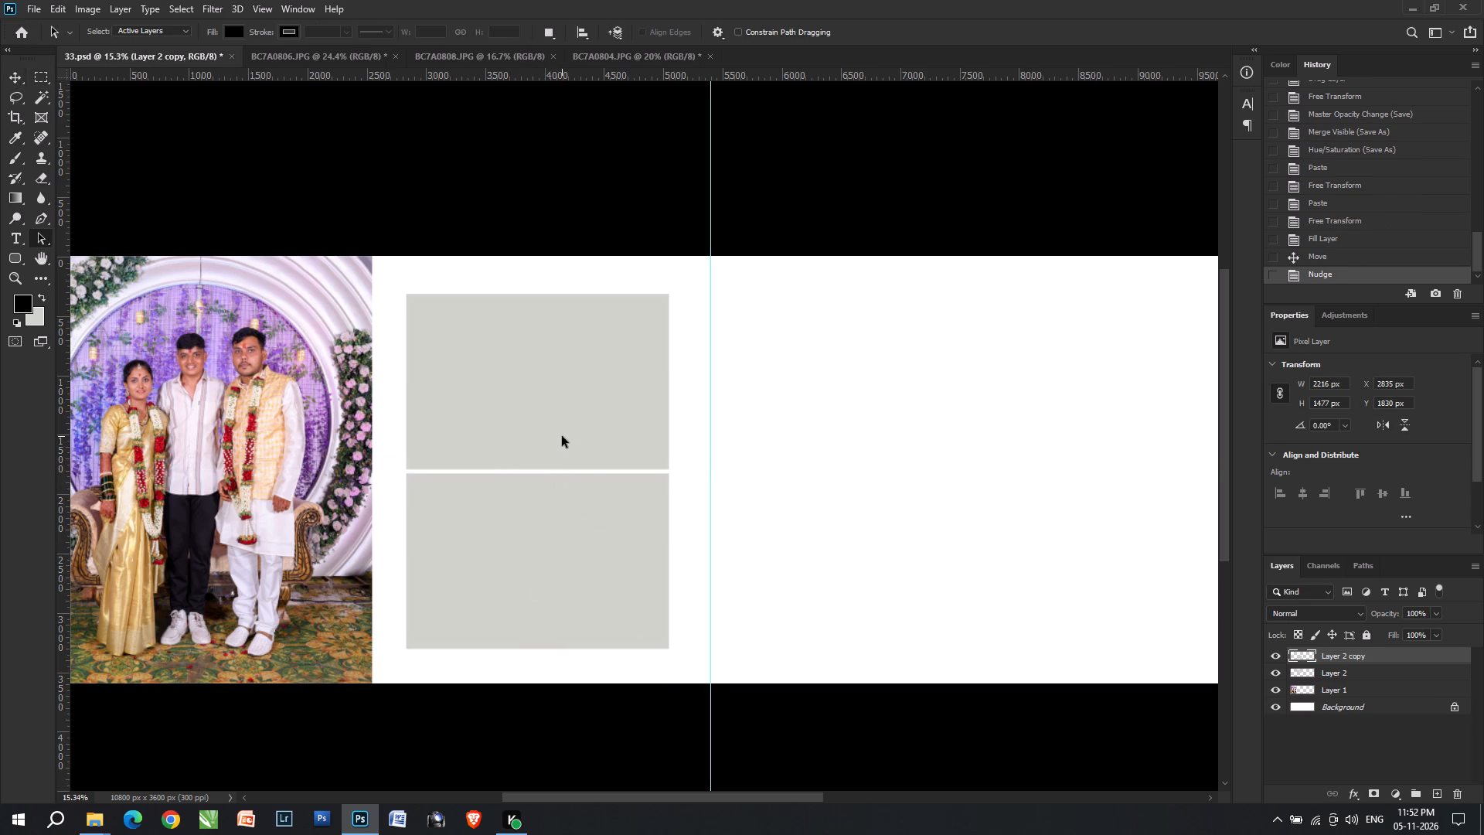
shift+click(580, 526)
key(ctrl+t)
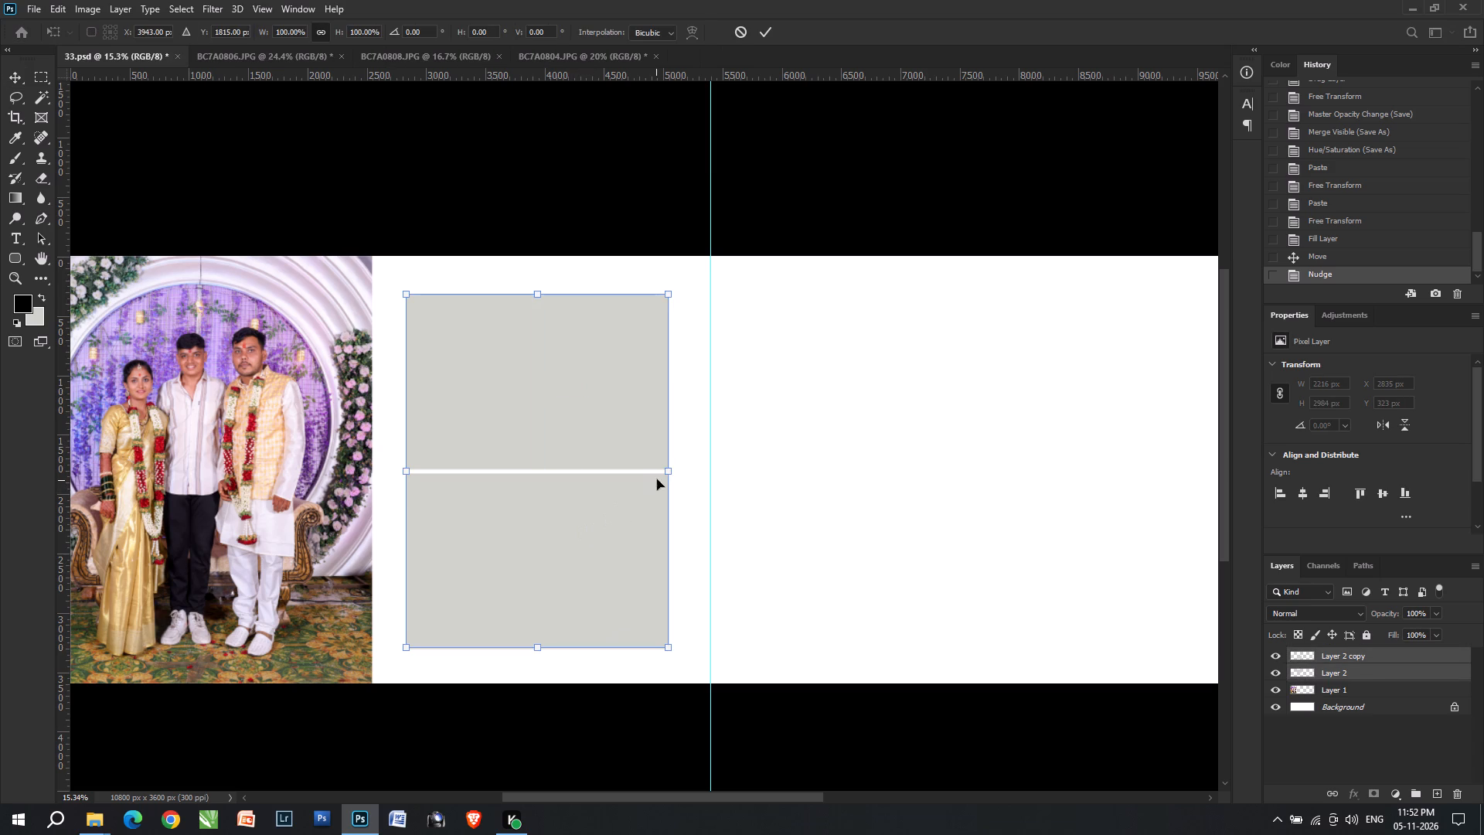
drag(666, 472, 659, 471)
key(Return)
drag(604, 486, 623, 489)
key(v)
drag(570, 520, 560, 518)
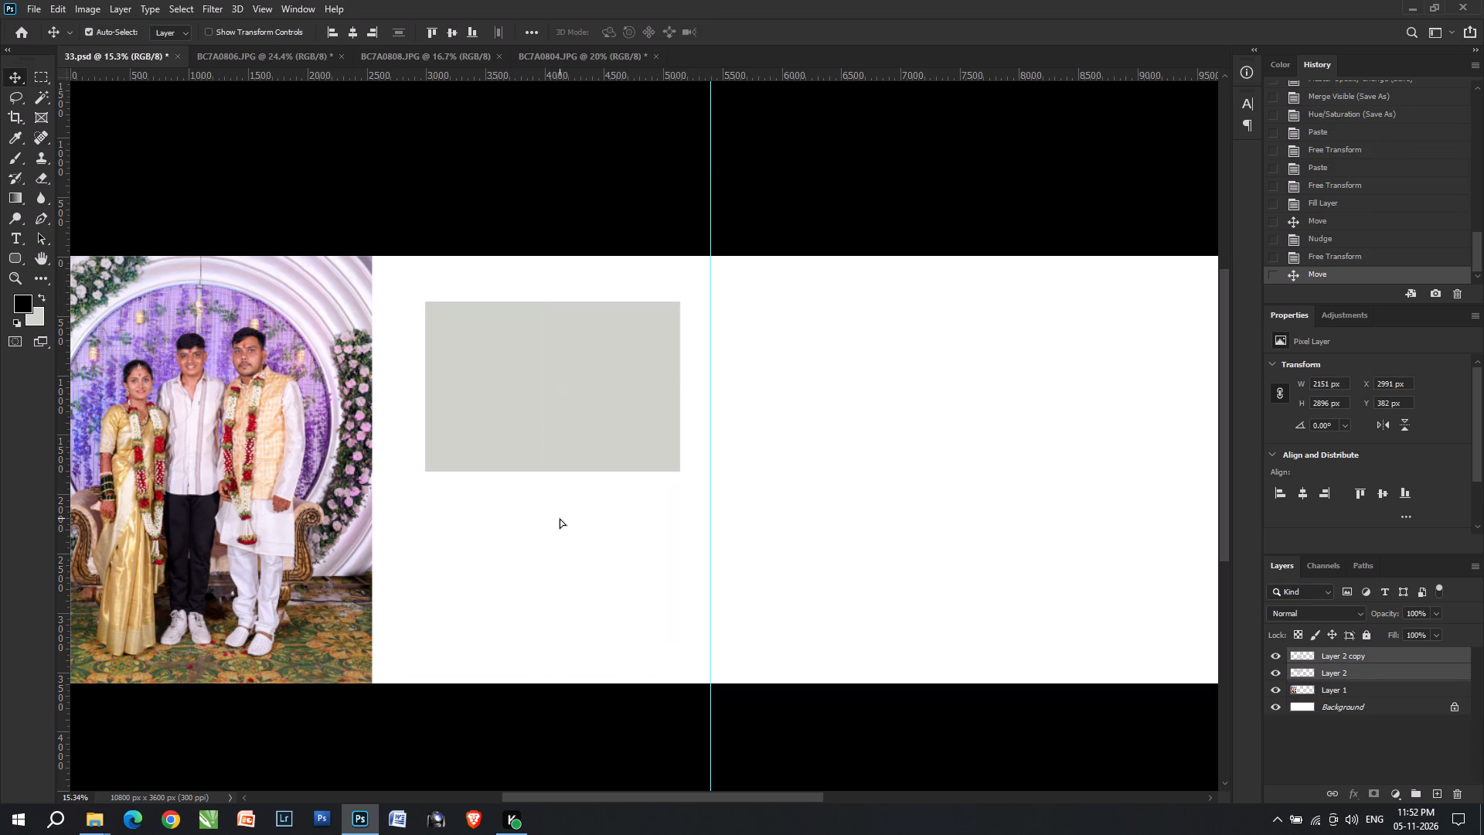
drag(560, 518, 561, 517)
Select the upper grey placeholder's area with the Magic Wand and paste the cut four-person photo into it.
right_click(505, 409)
click(525, 421)
key(w)
click(525, 422)
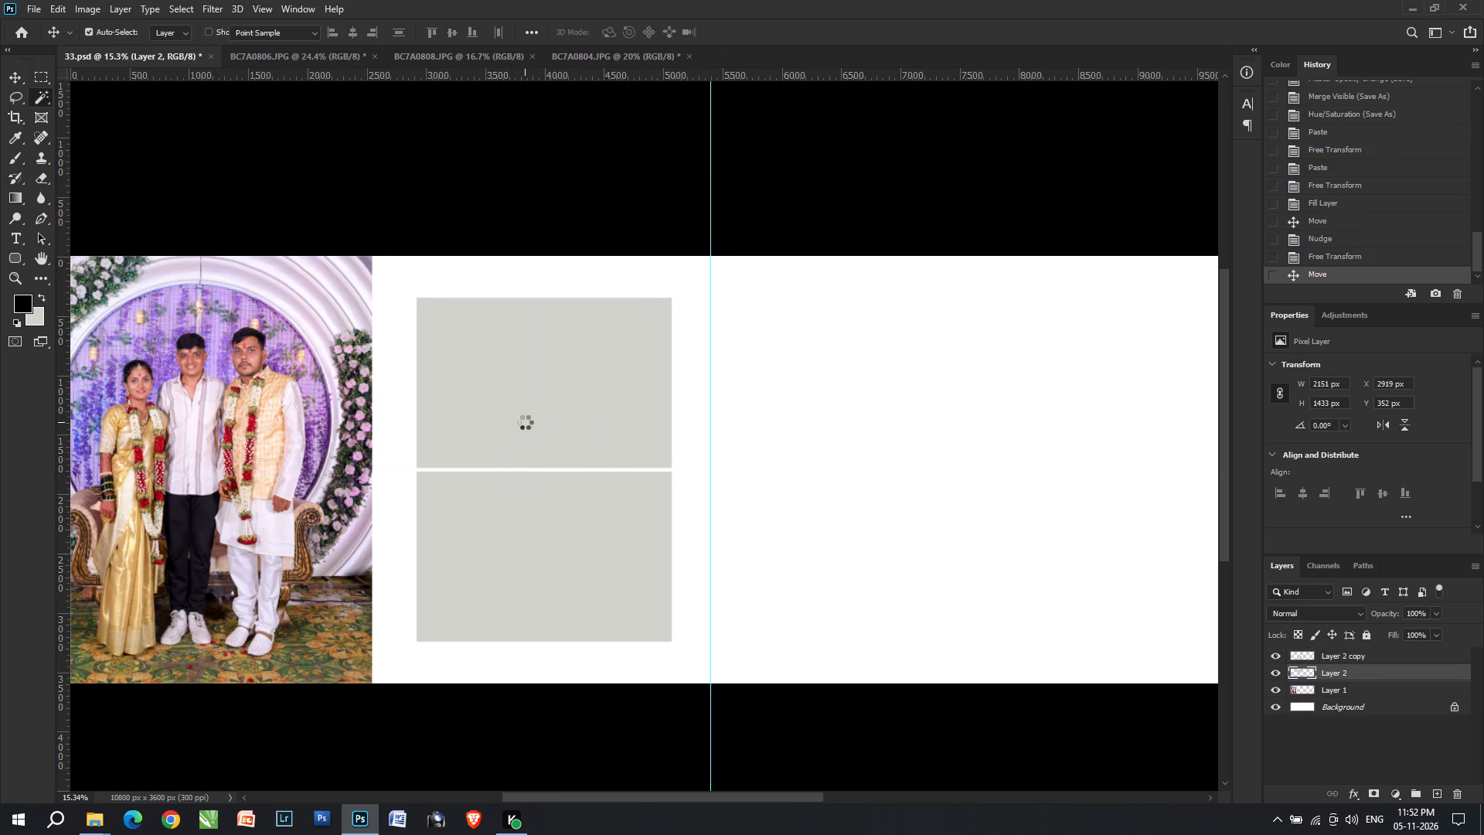
key(ctrl+Tab)
key(ctrl+shift+Tab)
key(ctrl+alt+shift+v)
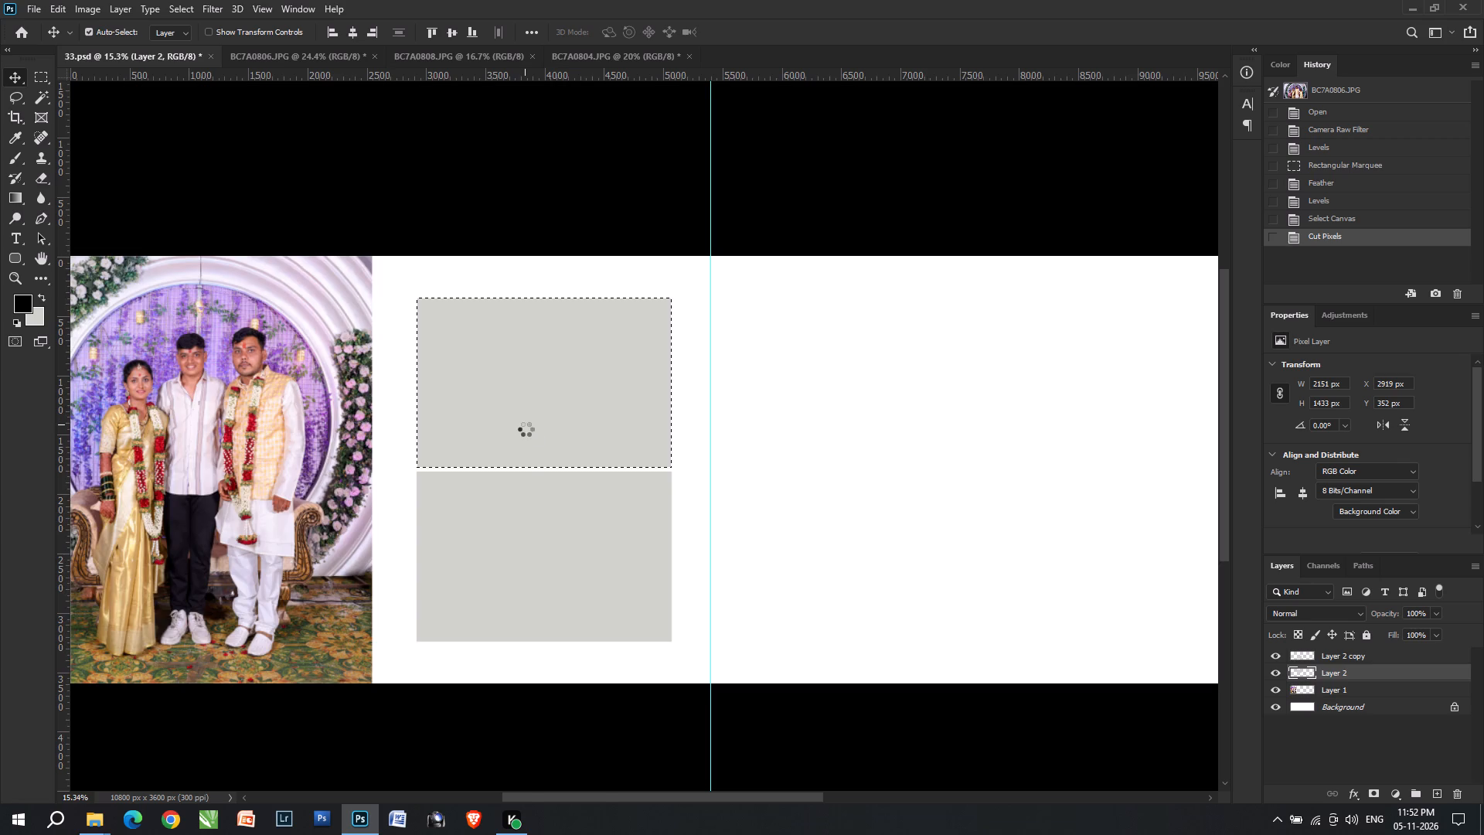
Scale the masked four-person photo to about 46% and nudge it down slightly to frame the group inside the upper placeholder.
key(ctrl+t)
key(ctrl+shift+t)
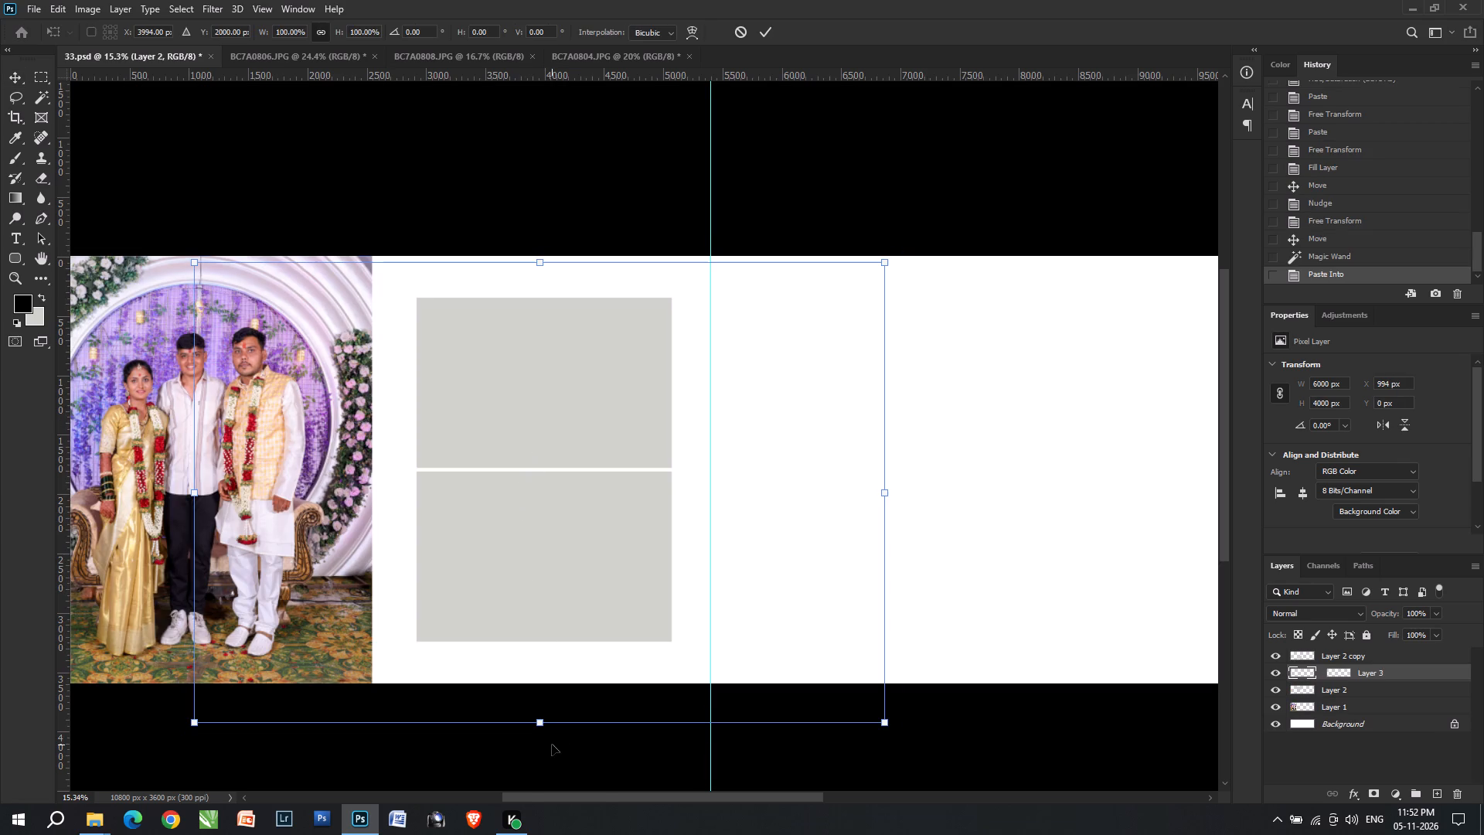
drag(541, 723, 570, 503)
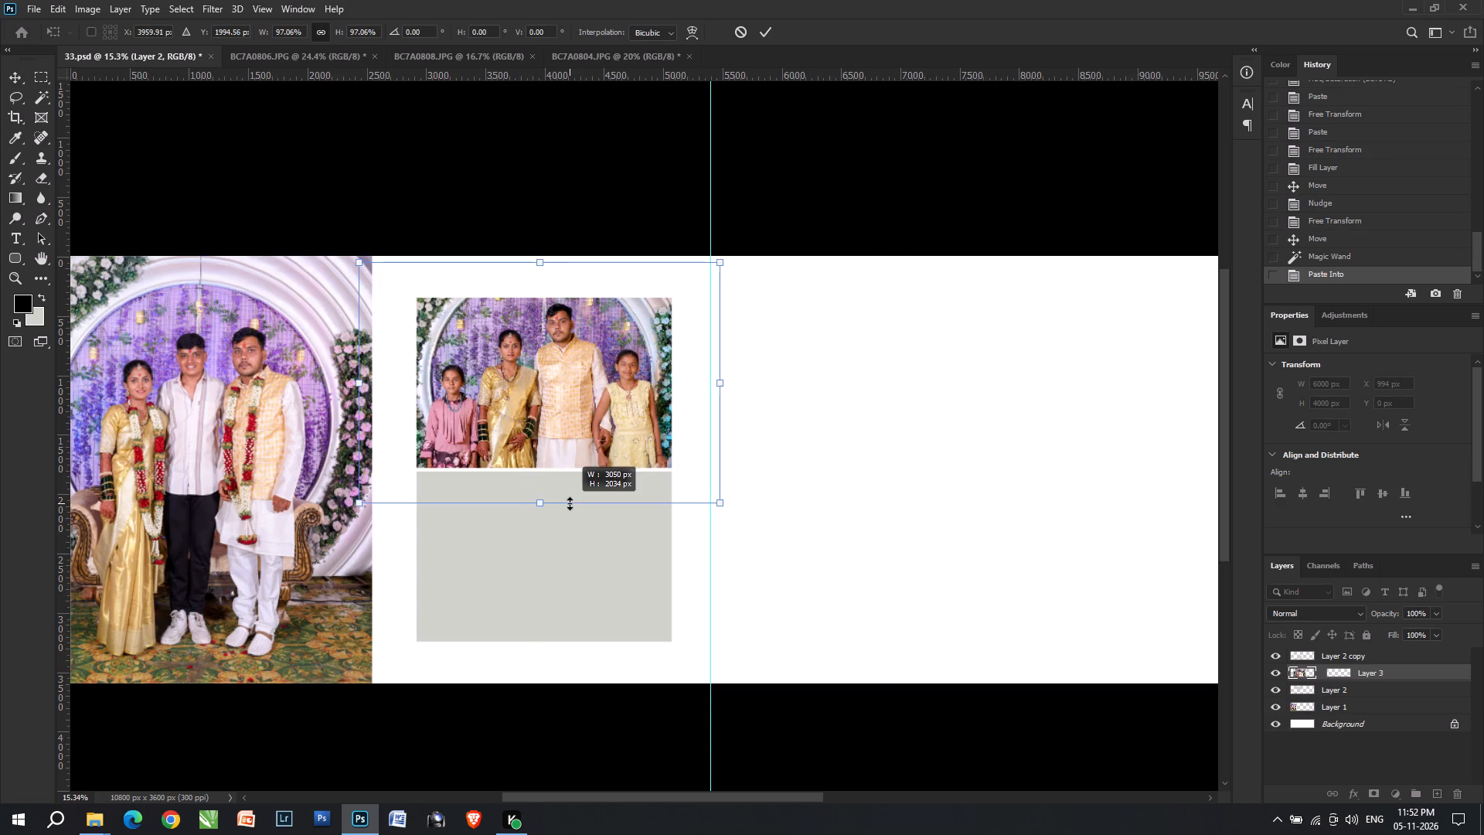
drag(570, 503, 577, 482)
key(Down)
key(Down)
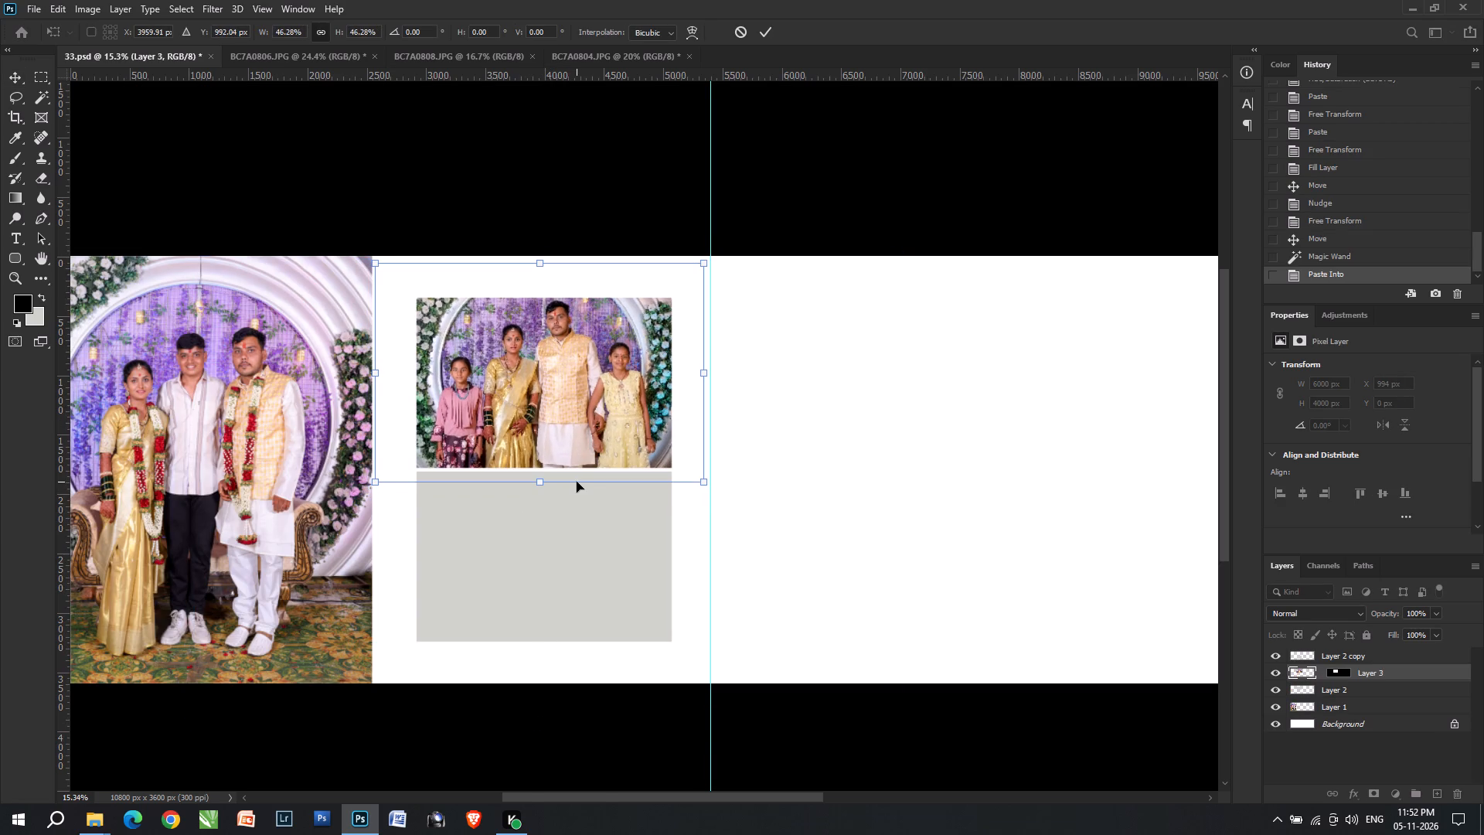
key(Return)
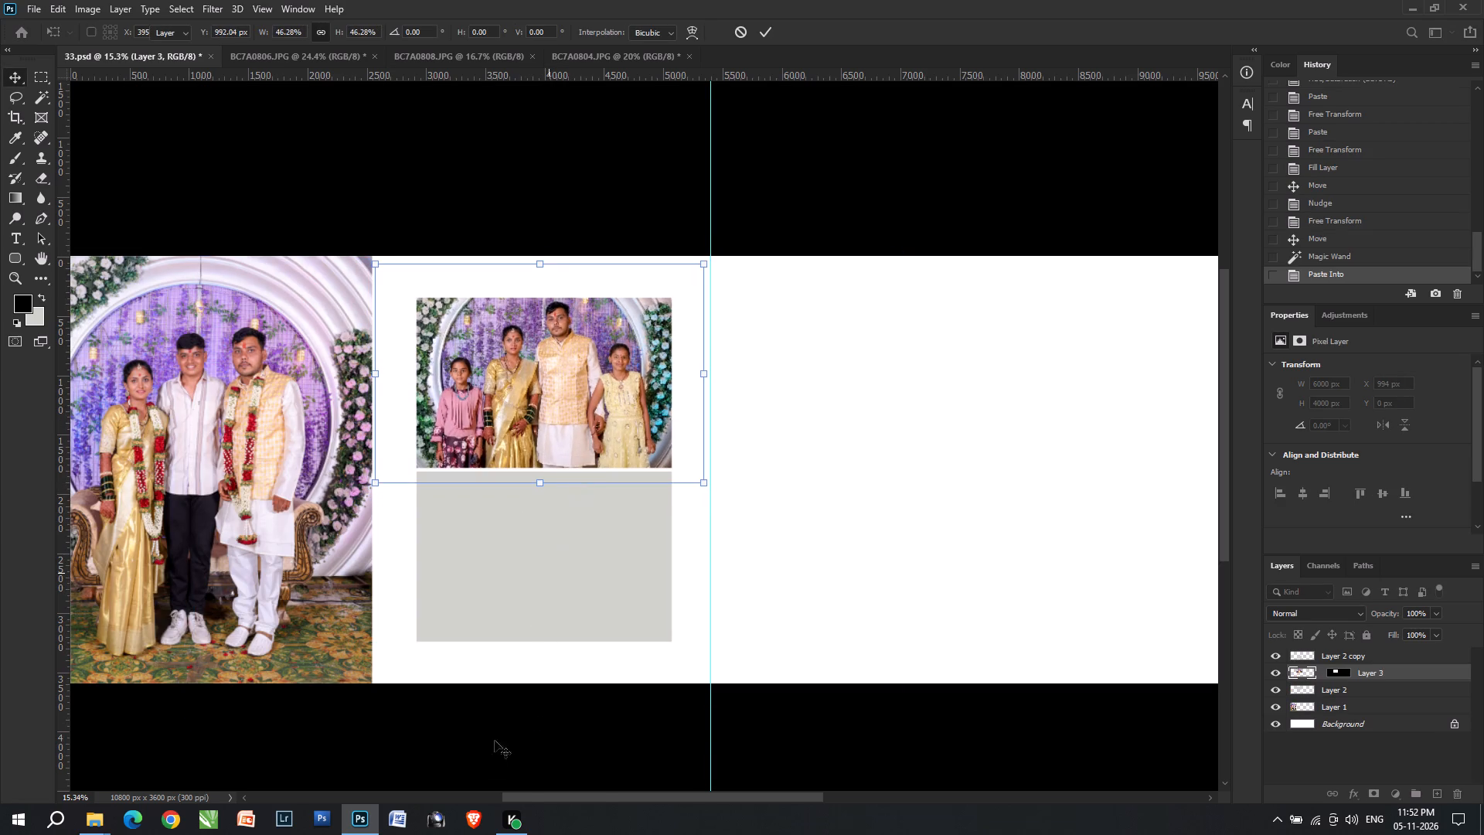
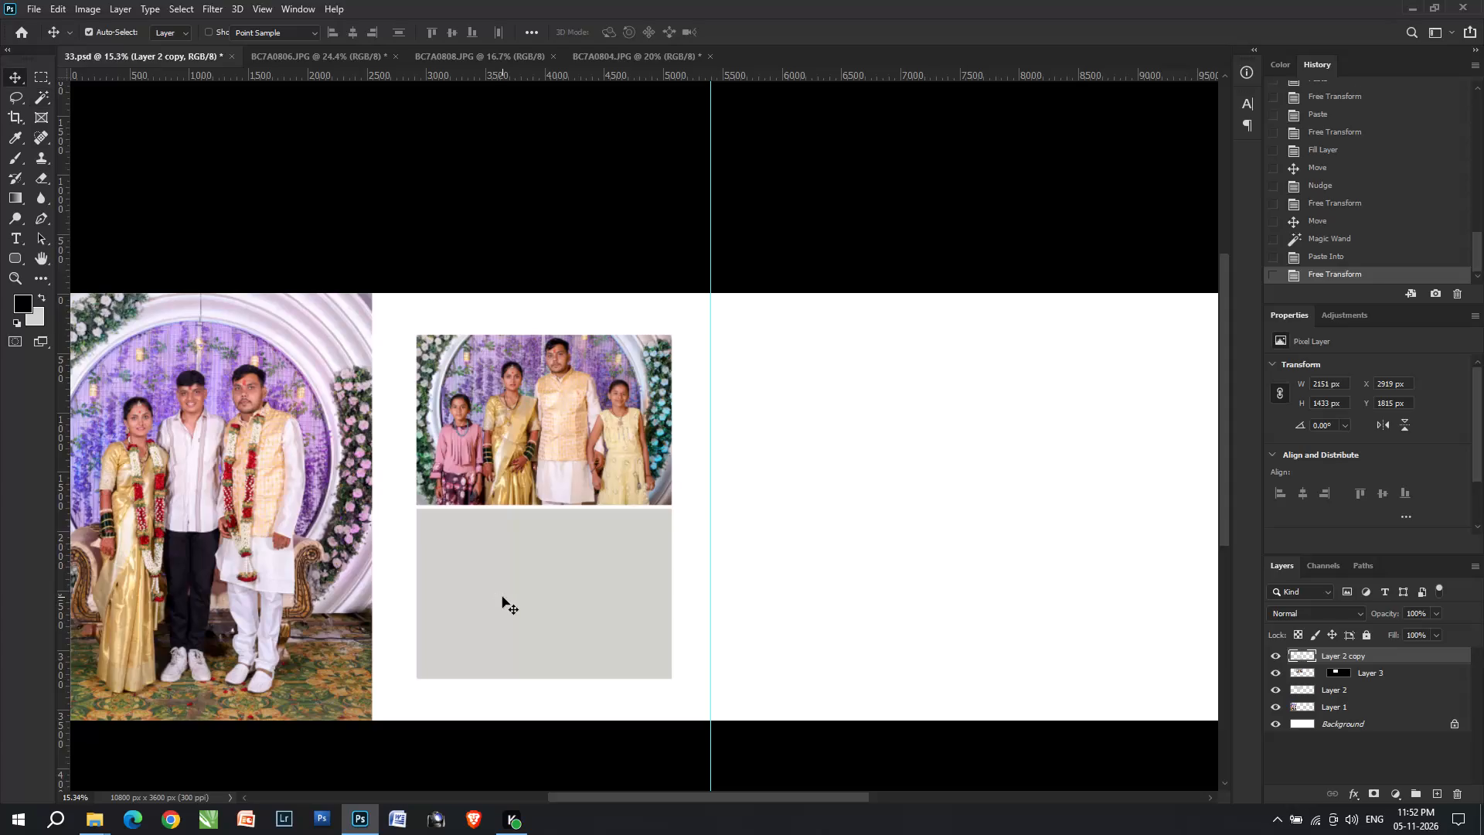
Apply the Camera Raw Filter to five-person photo BC7A0808 and brighten it with Levels, setting midtones to about 1.14.
key(ctrl+Tab)
key(ctrl+alt+f)
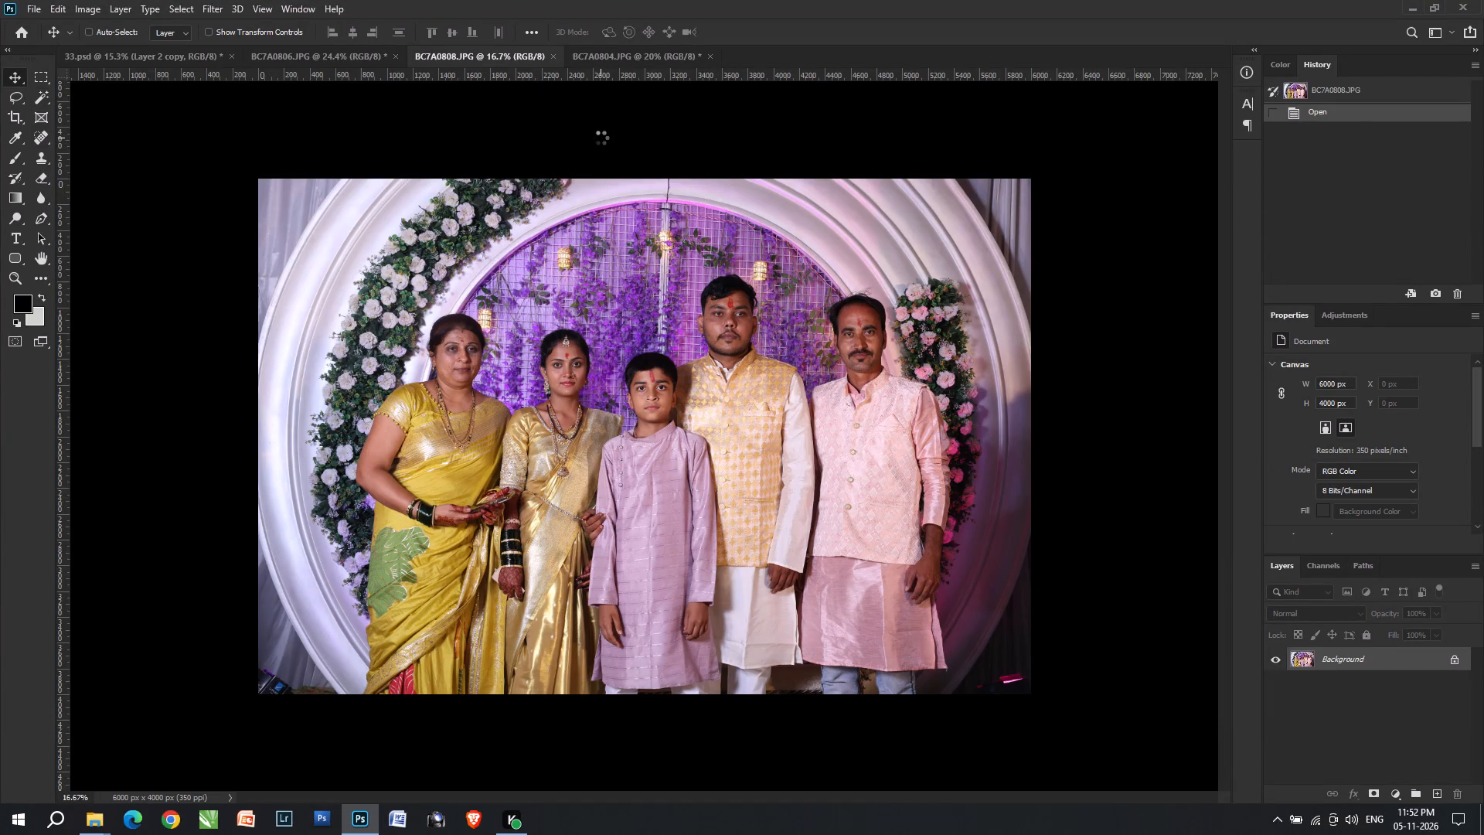
key(space)
key(ctrl+l)
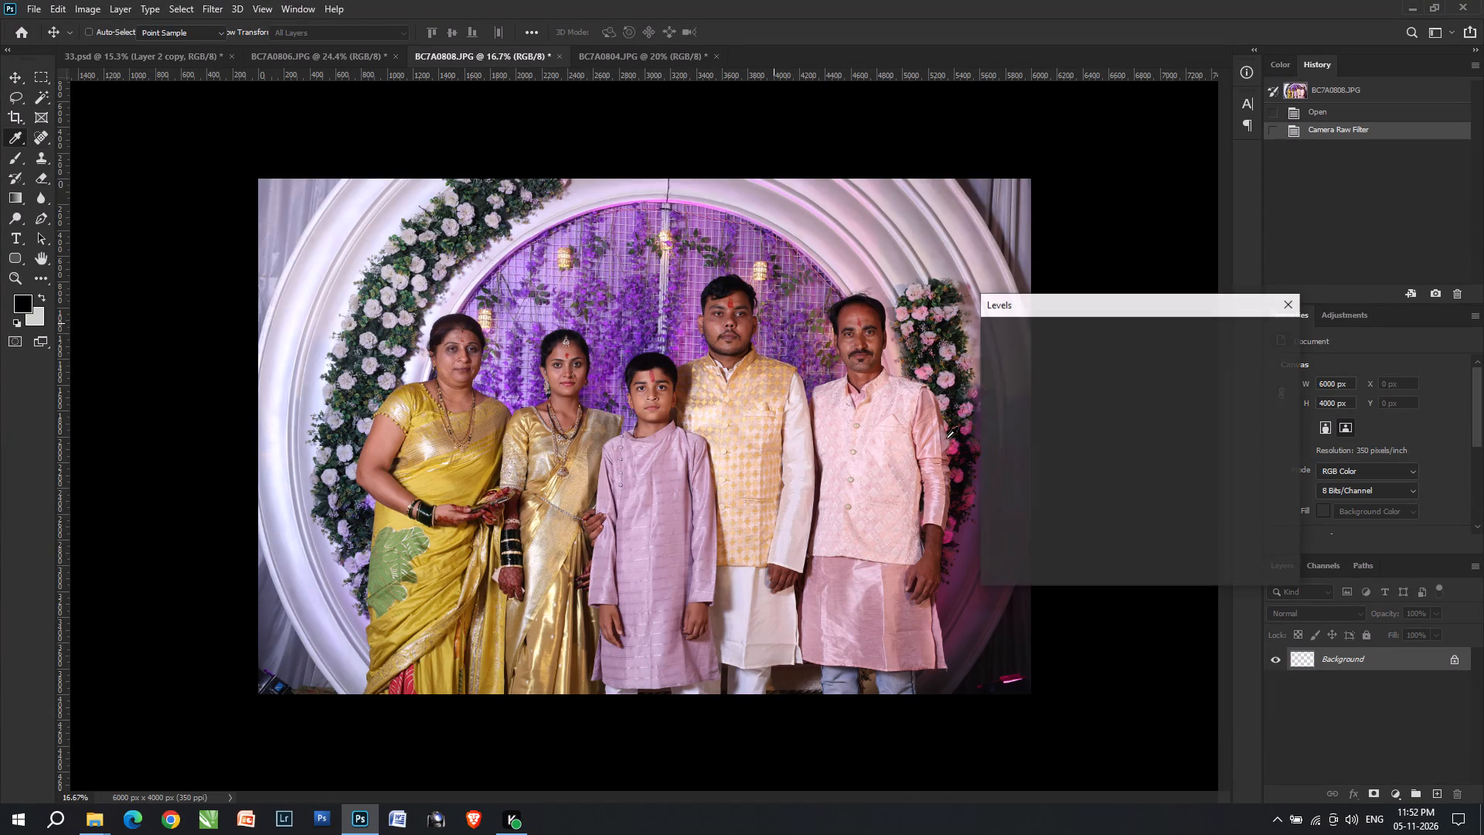
click(1091, 484)
click(1089, 478)
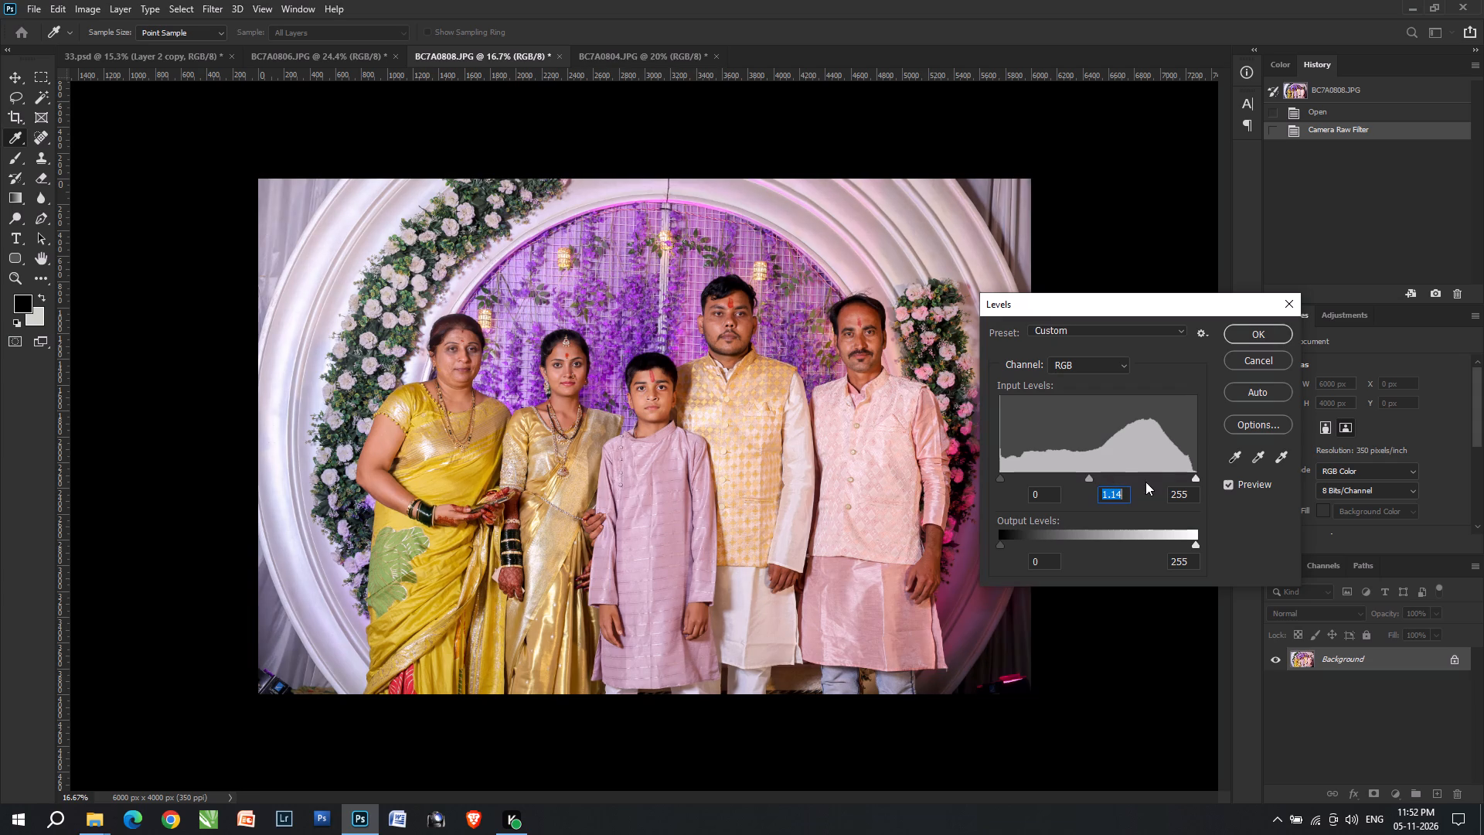
drag(1173, 475, 1187, 478)
key(Return)
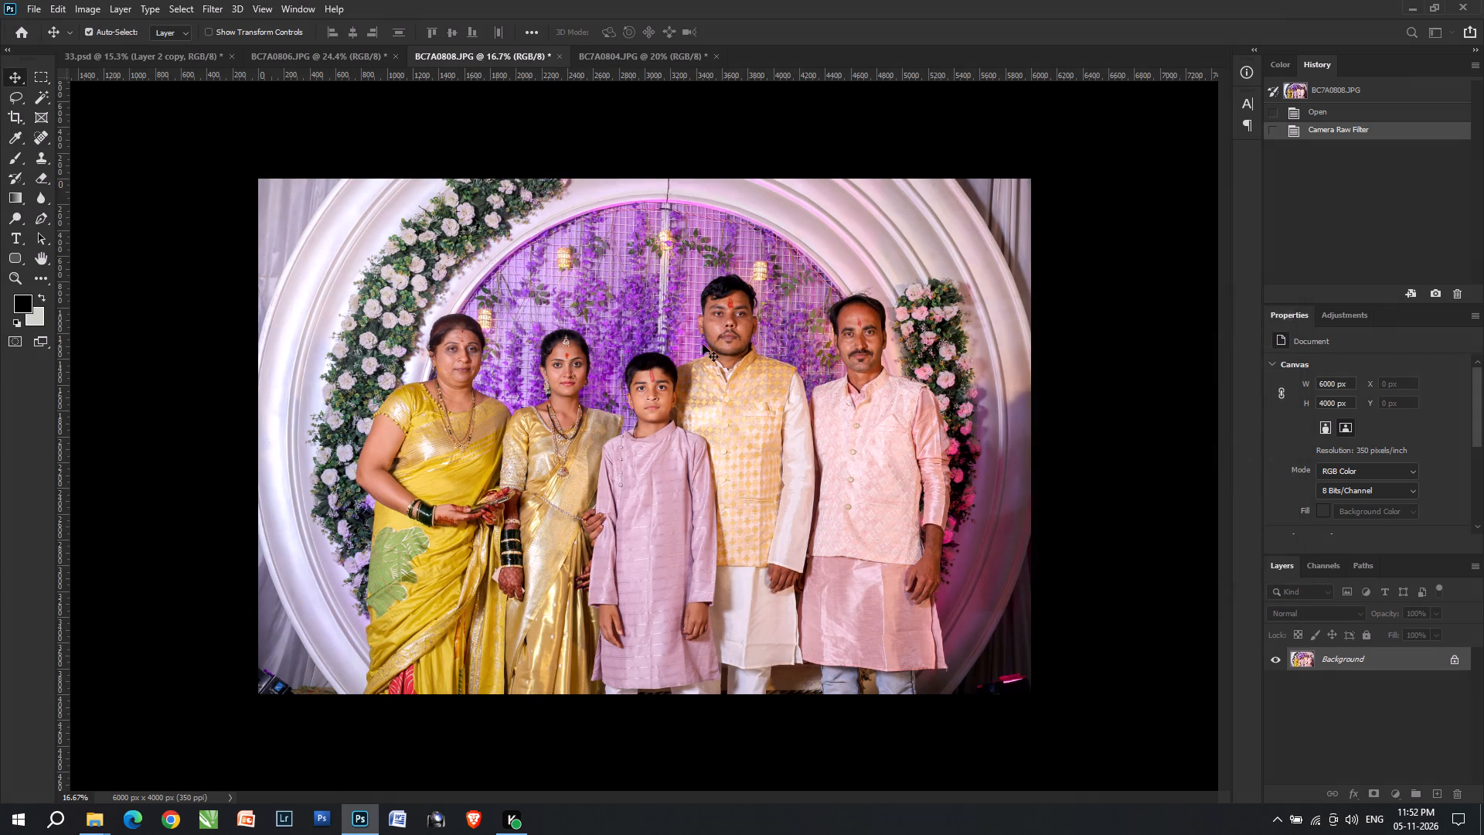
Select the area around the groom and the man in pink, feather it 100 px and lighten it with Levels midtones 1.2.
key(m)
drag(684, 254, 893, 503)
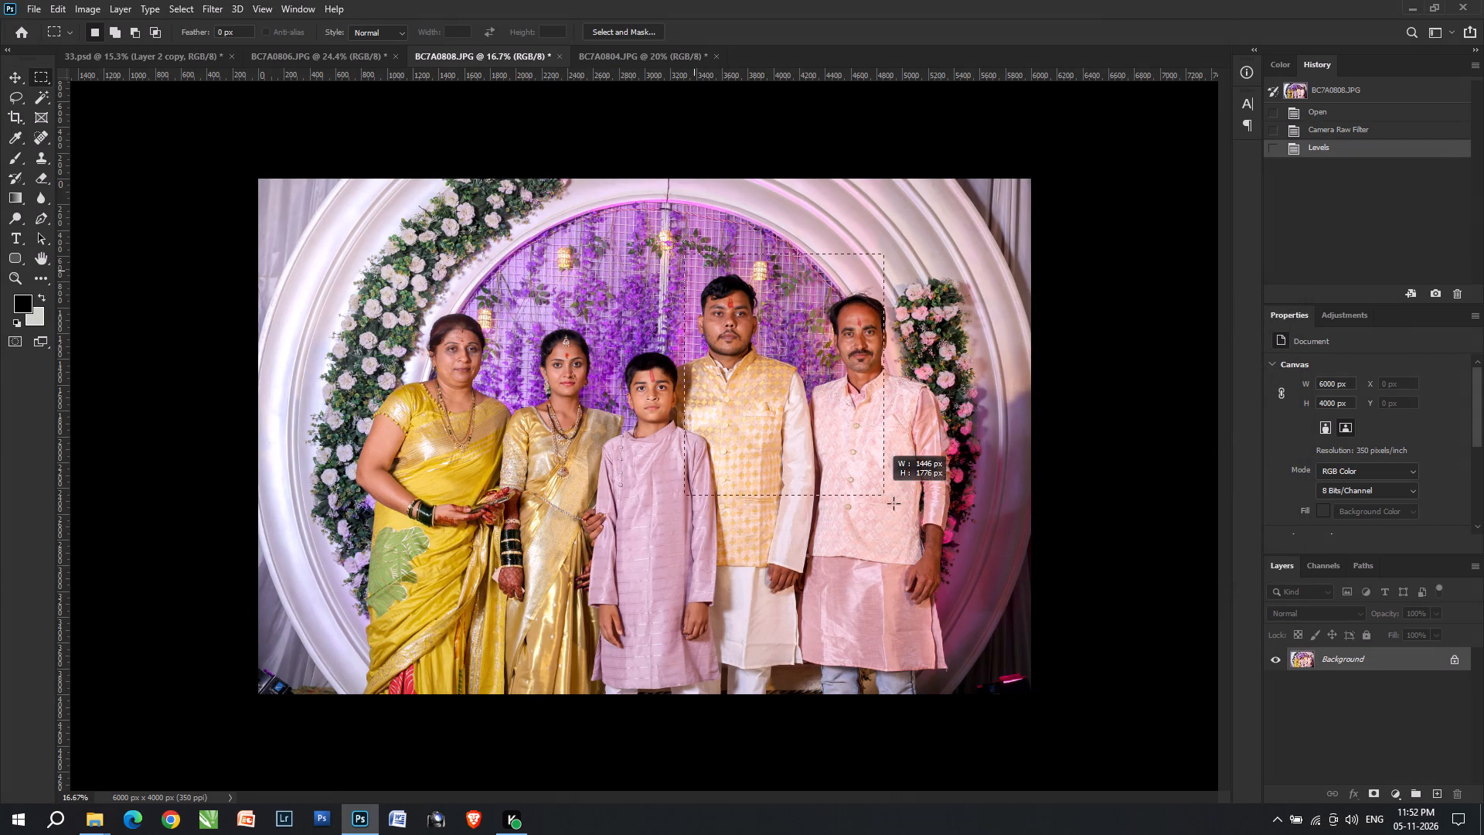
drag(893, 503, 977, 627)
key(ctrl+alt+d)
key(backslash)
key(Return)
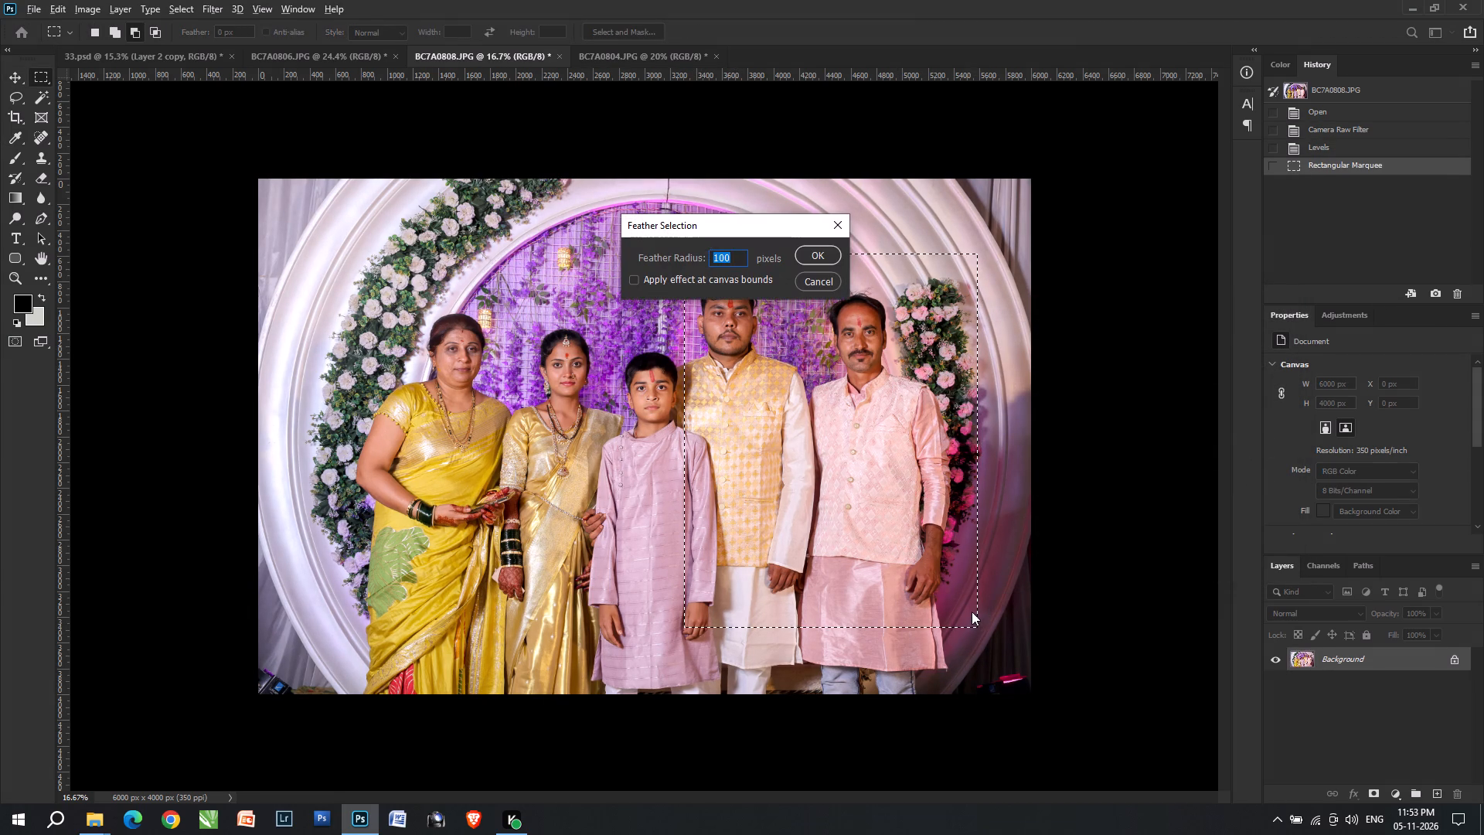
key(ctrl+l)
click(1090, 477)
key(Return)
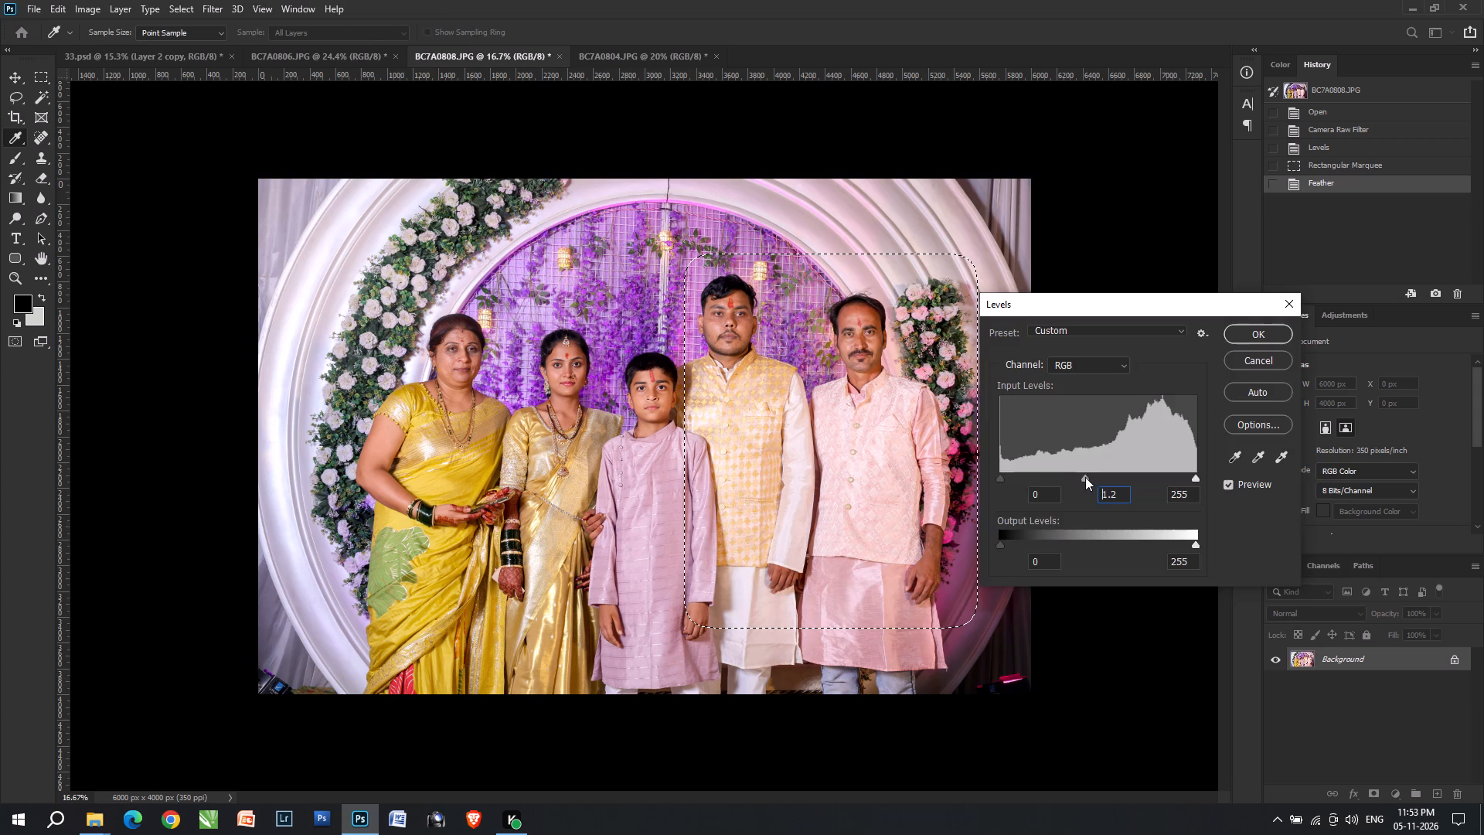
Cut the entire corrected five-person photo and paste it into the lower grey placeholder on sheet 33.psd.
key(ctrl+a)
key(ctrl+x)
ctrl+click(177, 56)
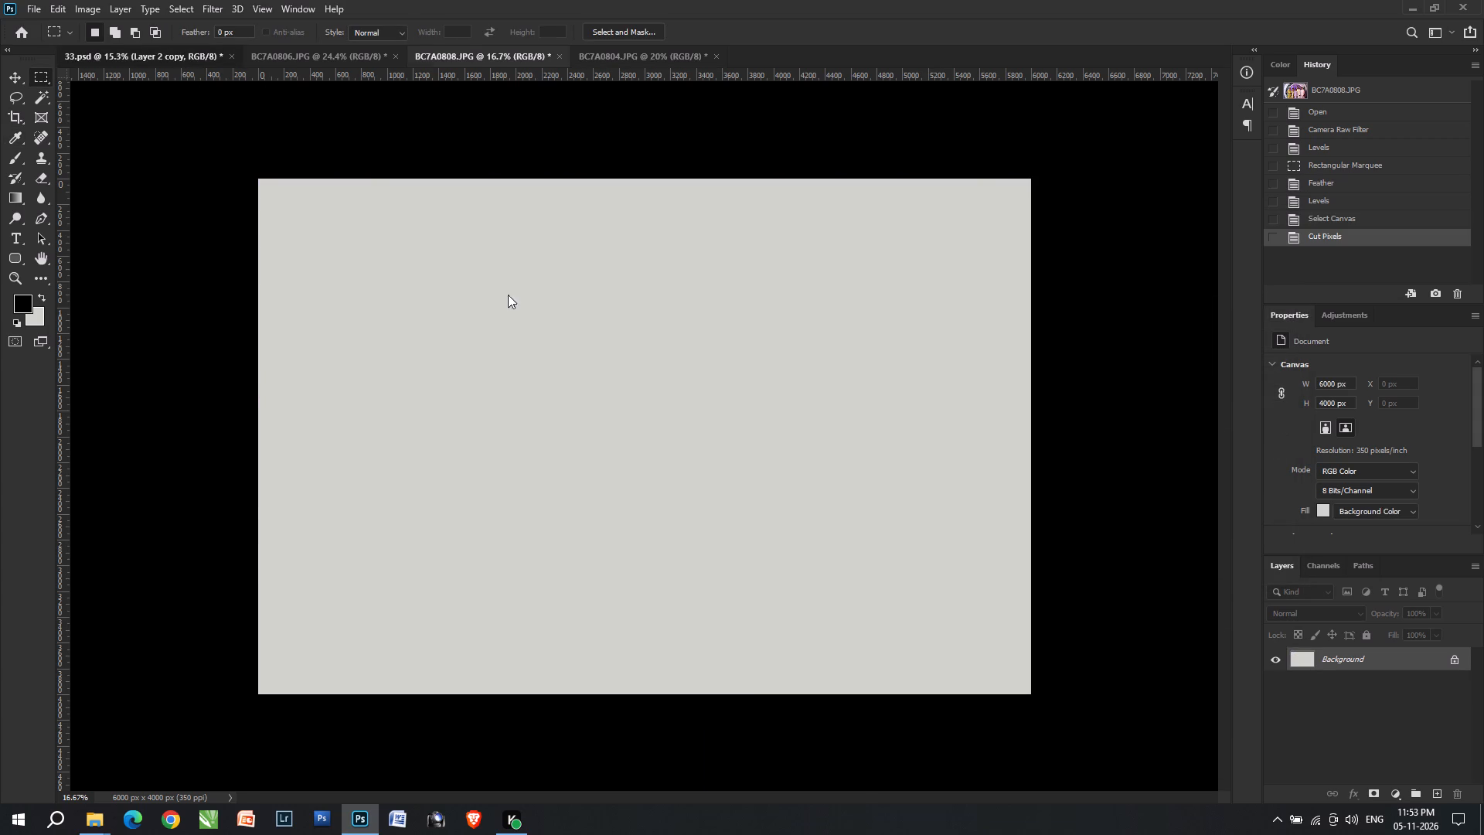
key(ctrl+alt+shift+v)
Scale the pasted five-person photo to about 44% and position it to frame the group inside the lower placeholder.
key(ctrl+t)
key(ctrl+shift+t)
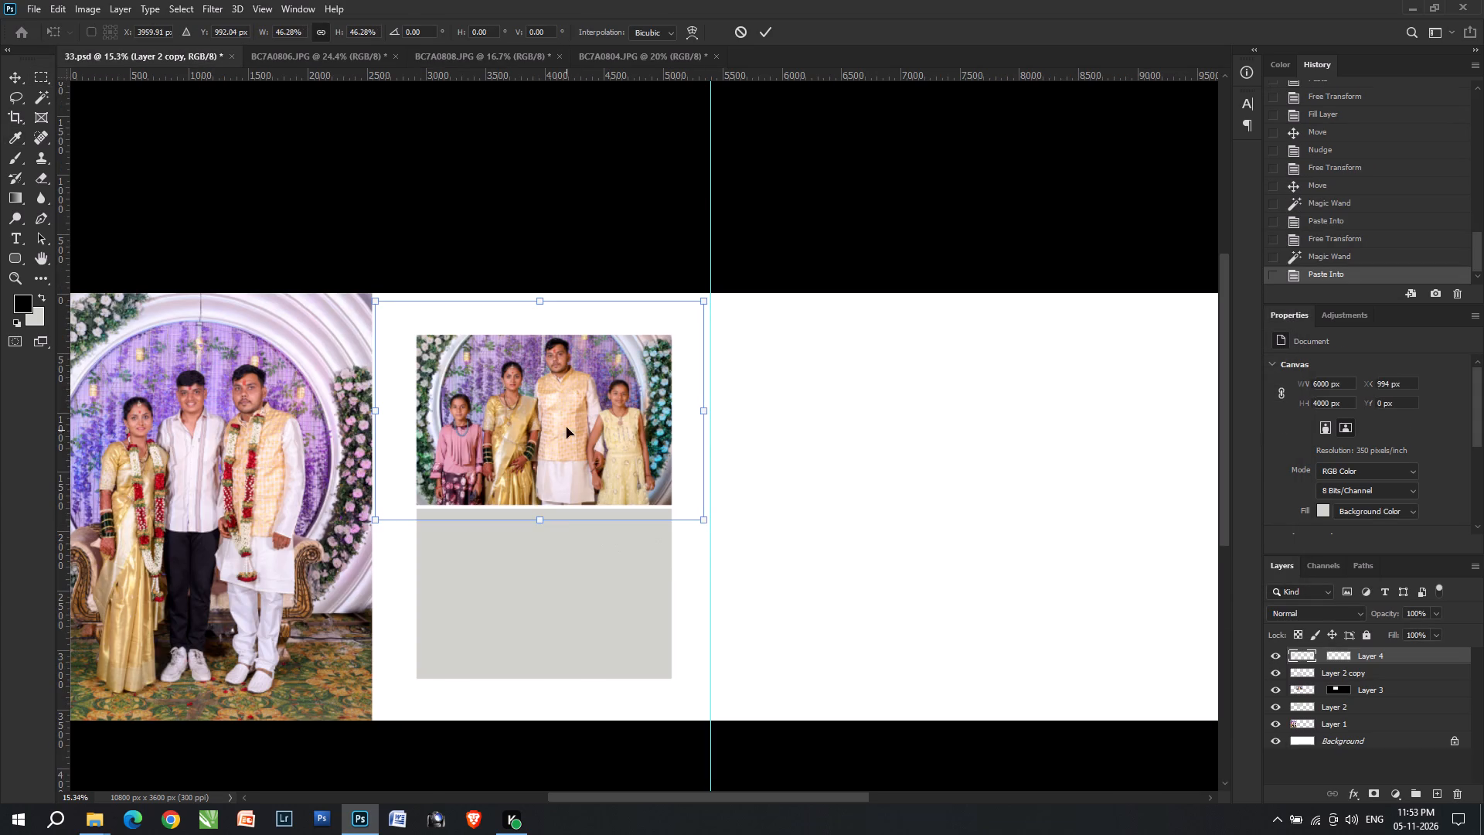
drag(567, 428, 572, 595)
drag(546, 465, 550, 476)
key(Down)
key(Down)
key(Return)
key(v)
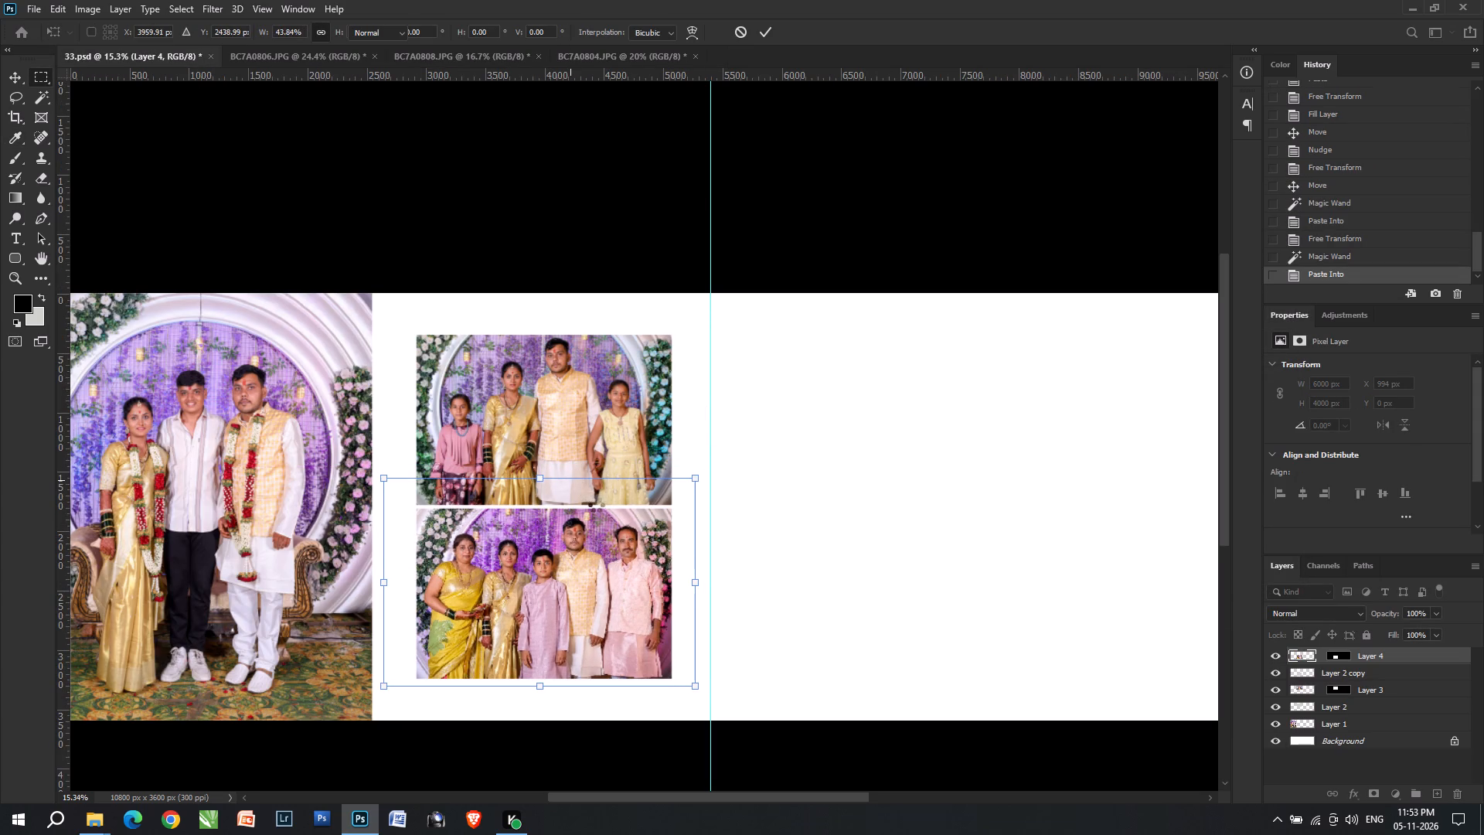
Duplicate the two masked group photos, merge the copies into one layer and outline it with a thin black stroke.
text(vv)
shift+click(539, 475)
key(ctrl+j)
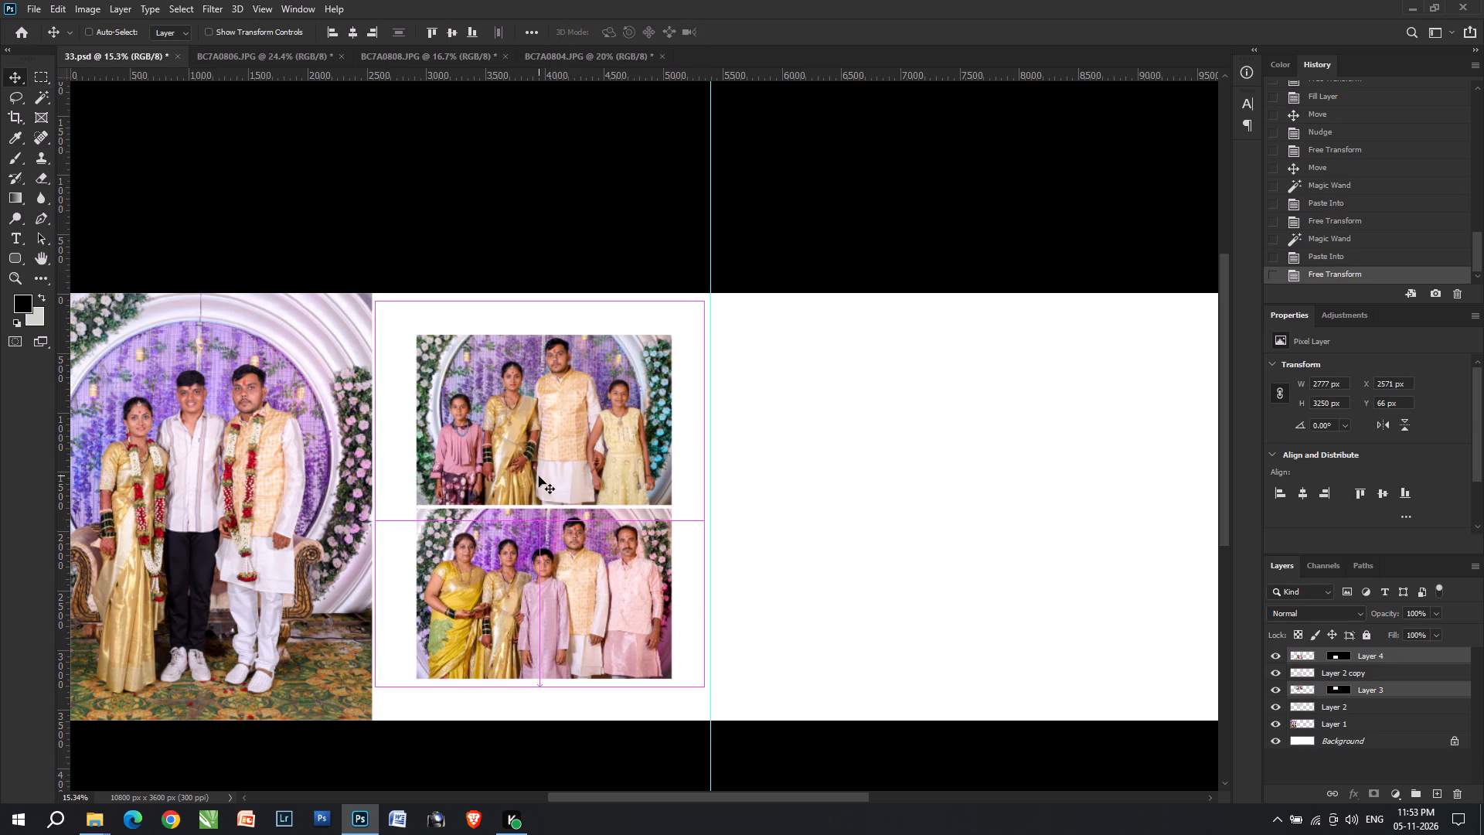
key(ctrl+e)
key(ctrl+shift+q)
key(Return)
key(backslash)
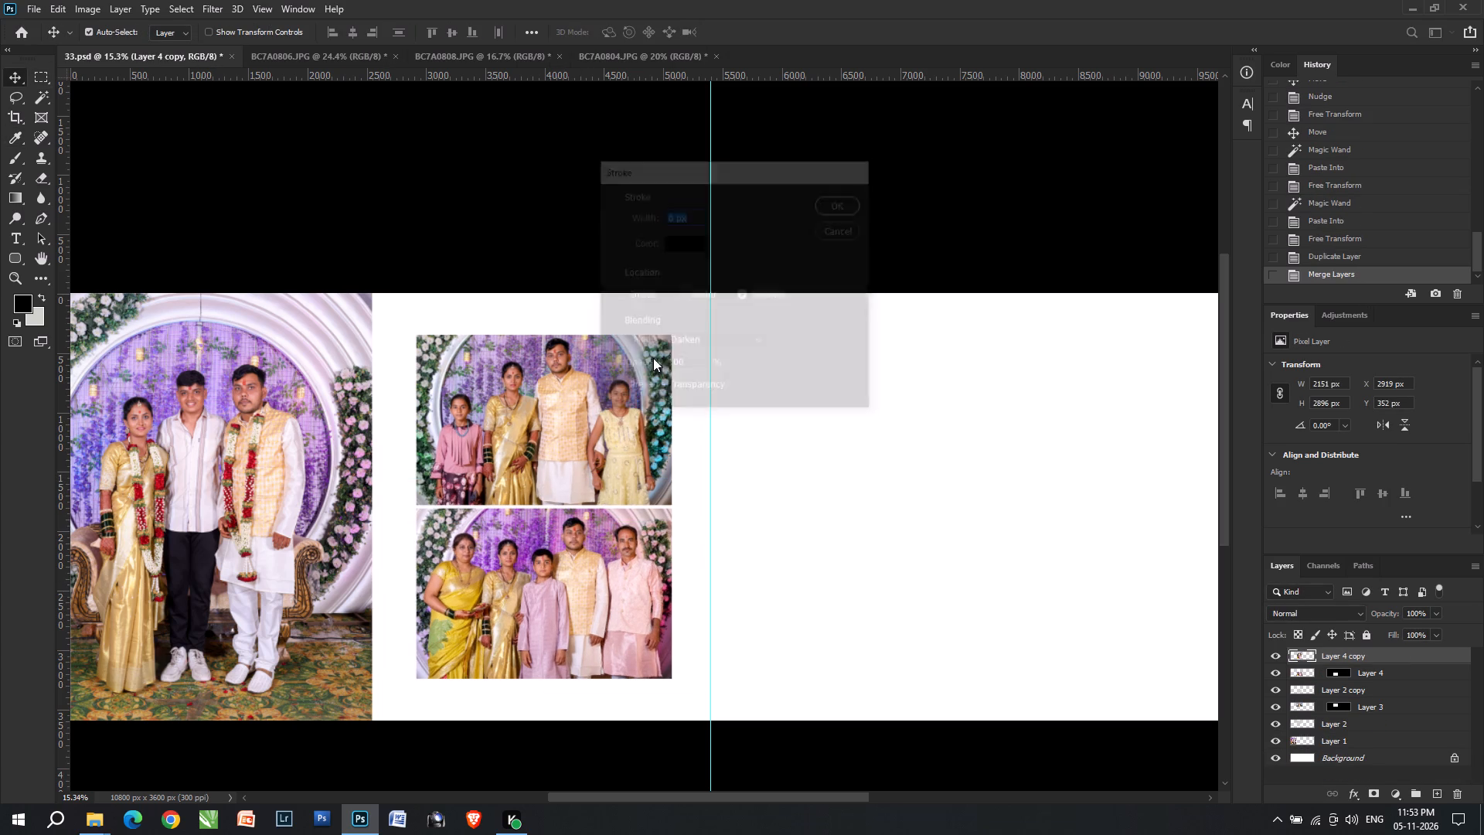
Shift the large three-person photo slightly right and clip it to a grey-filled duplicate of its layer placed beneath it.
key(space)
key(space)
key(space)
key(space)
key(space)
key(space)
key(space)
drag(533, 527, 632, 506)
click(278, 537)
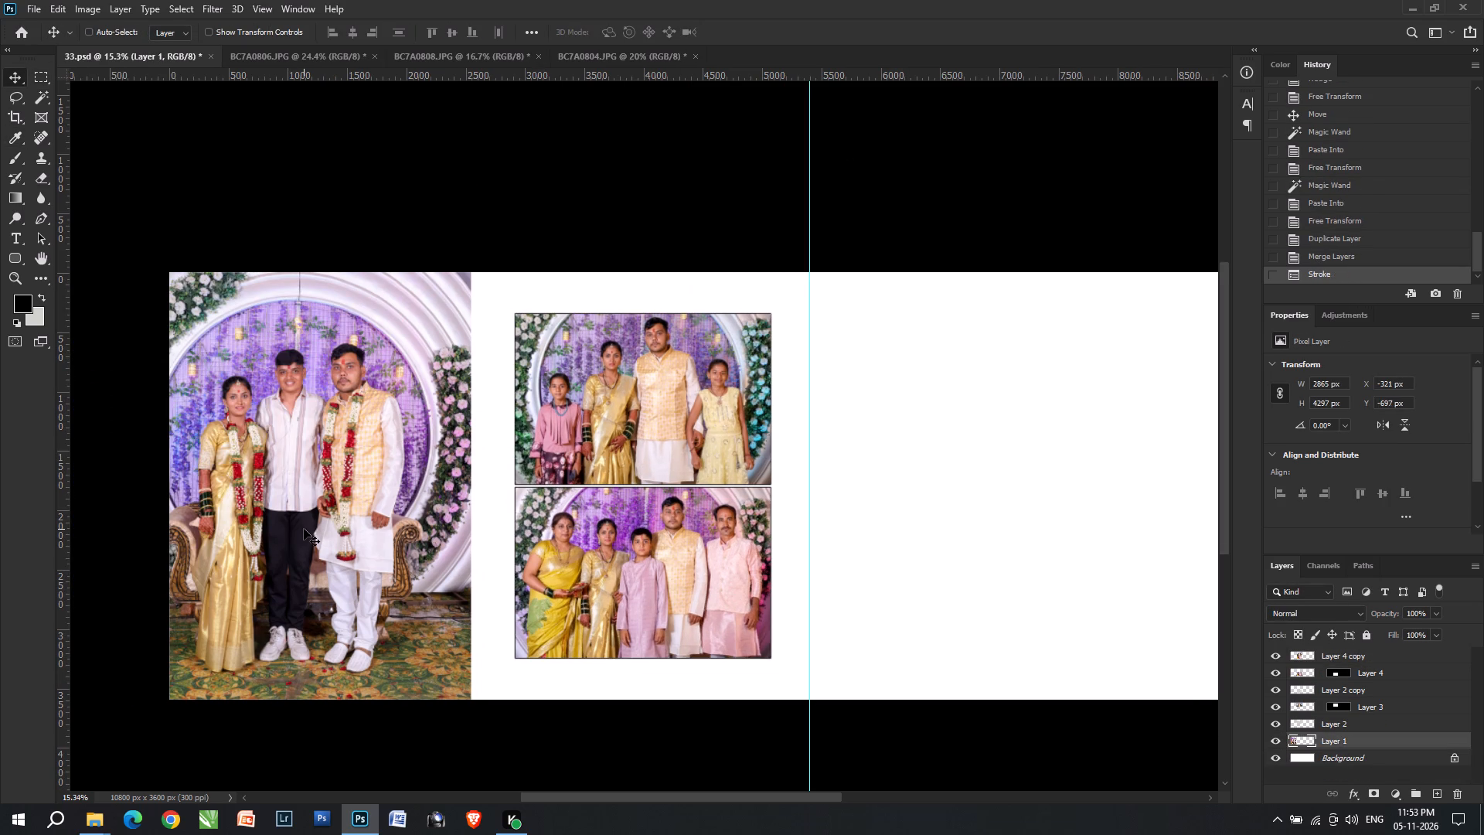
text(vvvvvv)
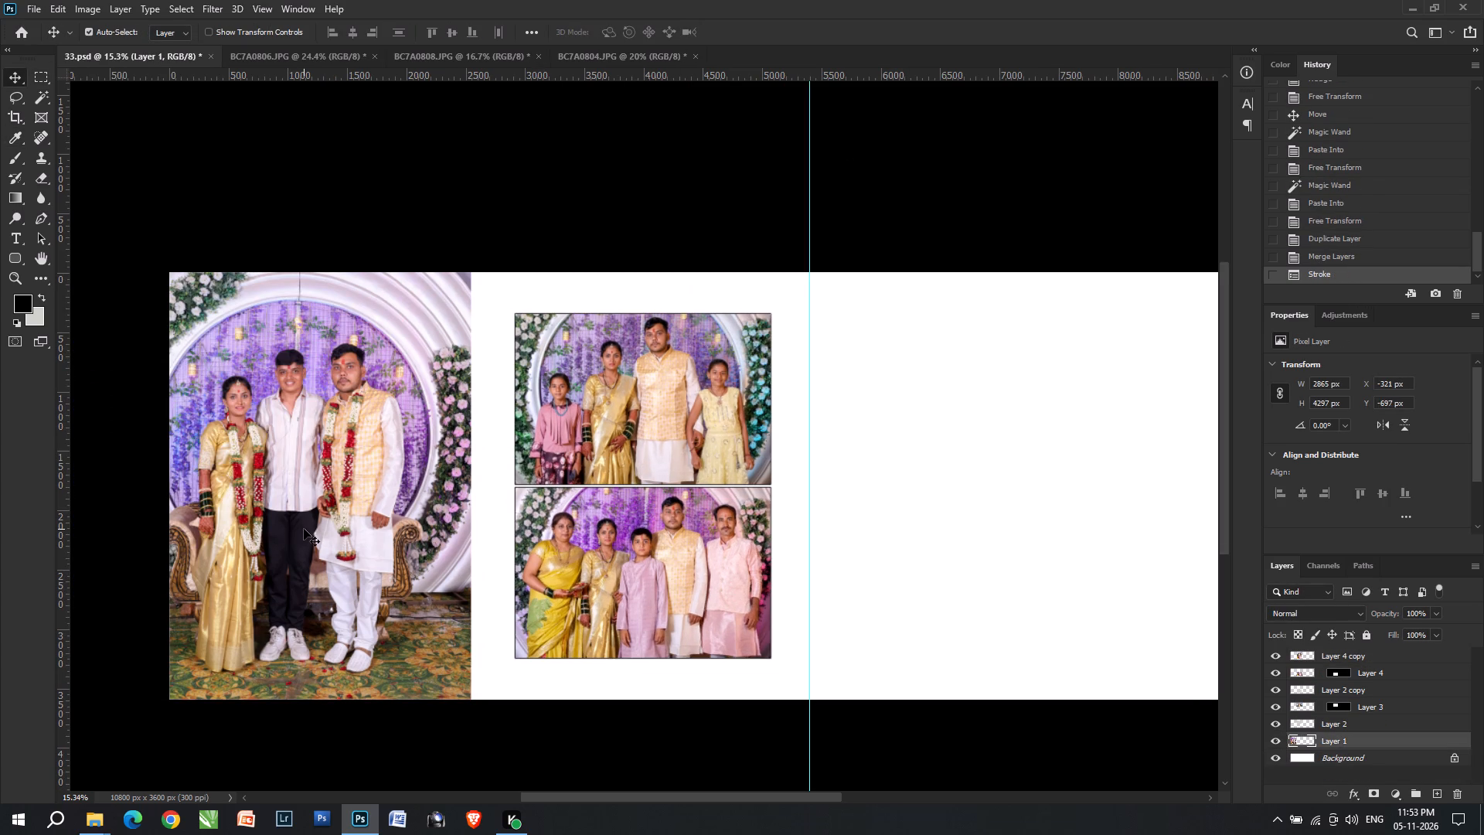
right_click(304, 529)
drag(311, 531, 324, 539)
shift+click(325, 539)
key(ctrl+j)
key(ctrl+bracketleft)
key(ctrl+shift+BackSpace)
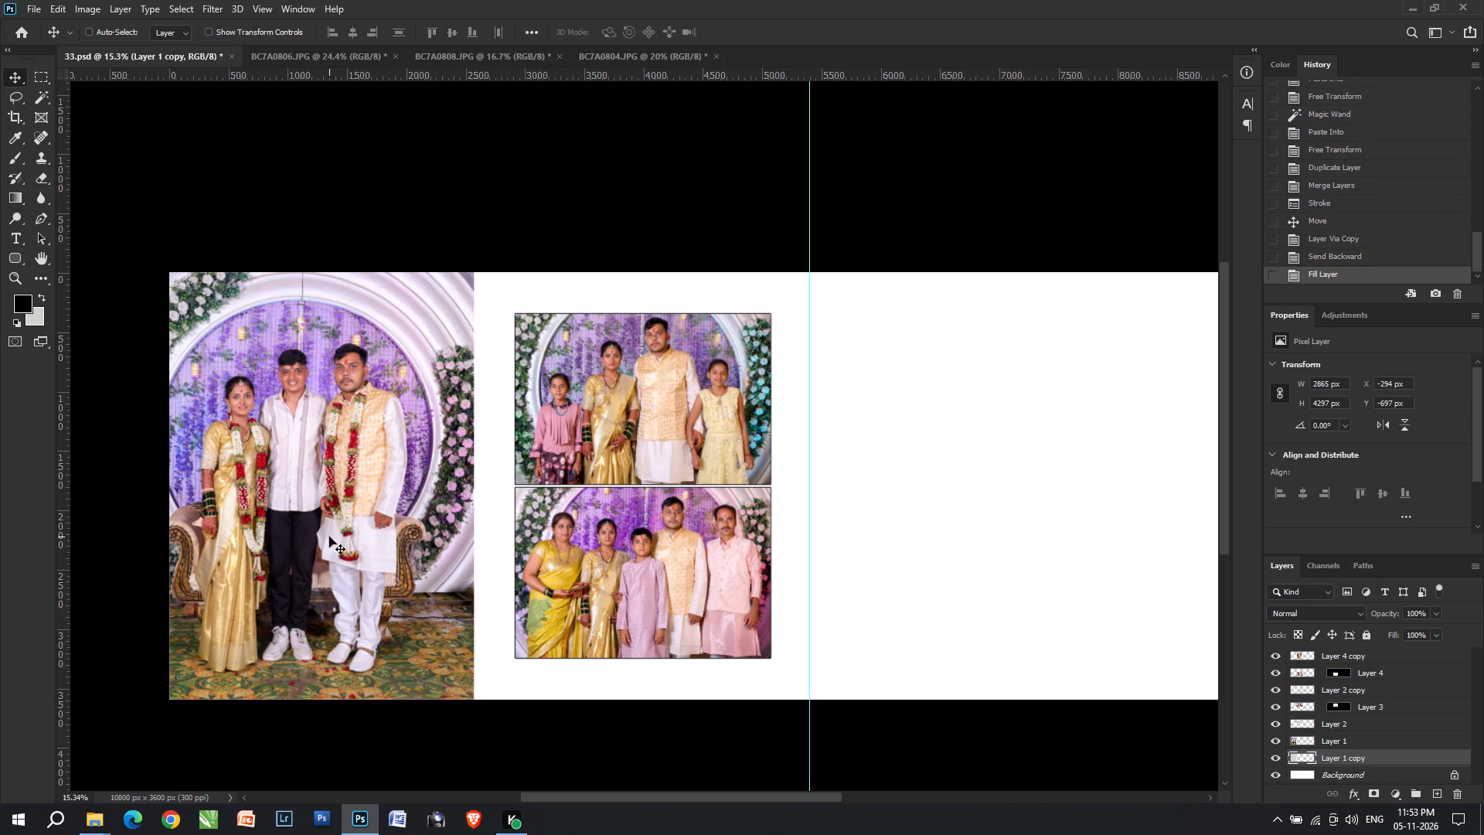
key(v)
click(329, 537)
key(ctrl+alt+g)
Scale the clipped three-person photo to about 107% and shift it right to about X -196 px, Y -902 px.
key(ctrl+t)
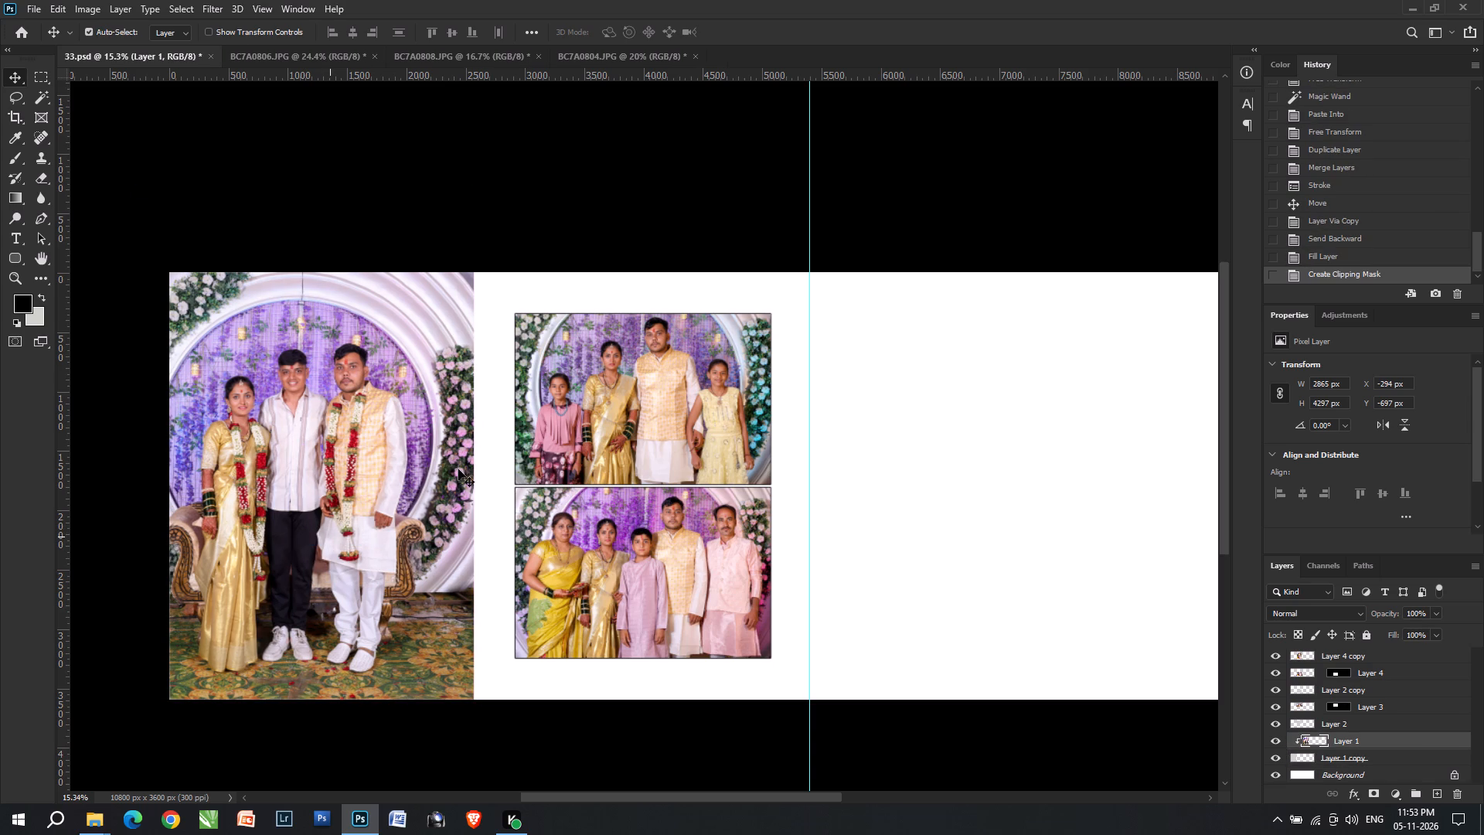
drag(474, 451, 493, 450)
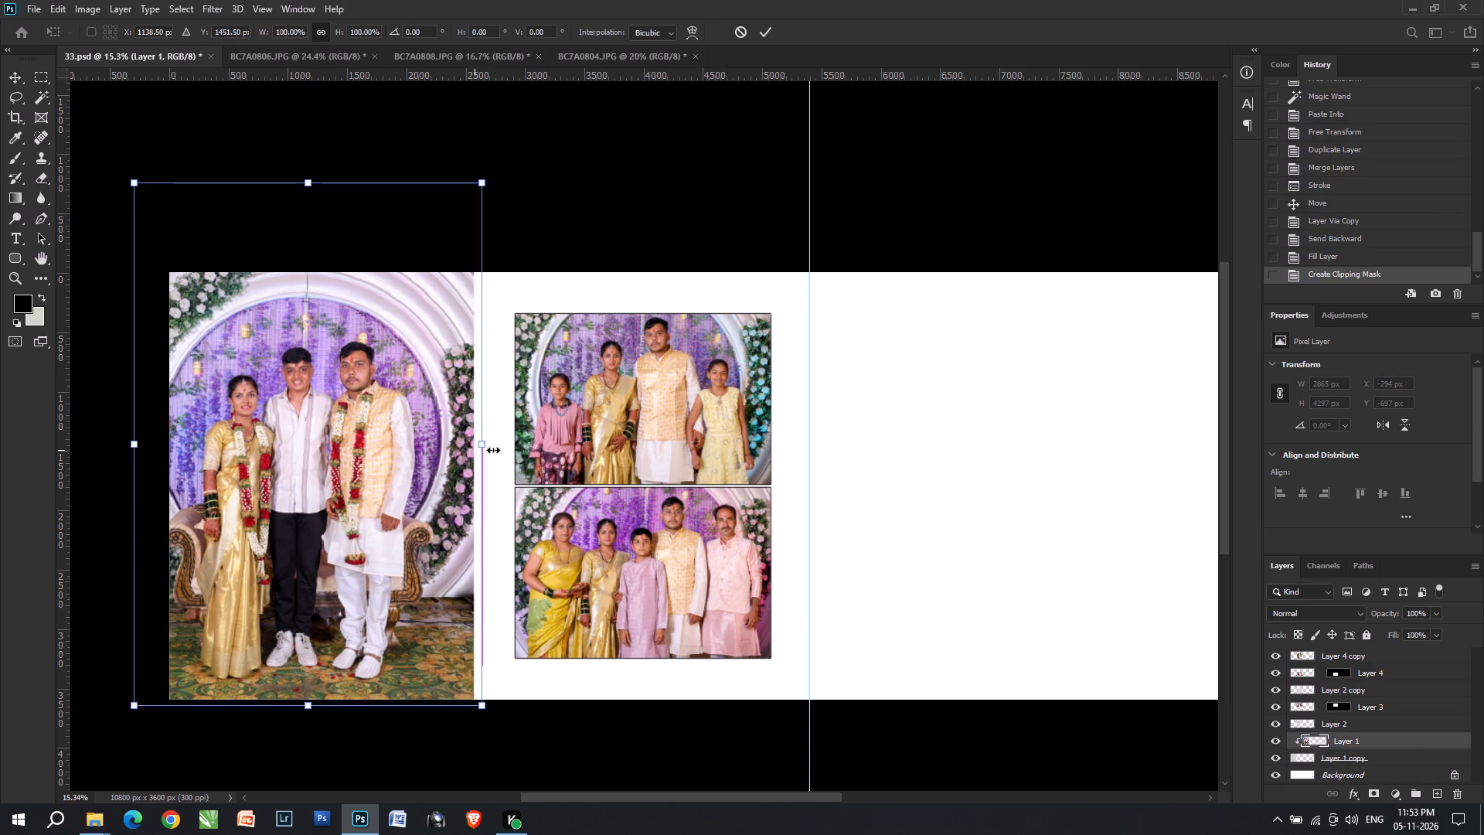
drag(493, 450, 497, 450)
drag(401, 477, 409, 470)
key(Right)
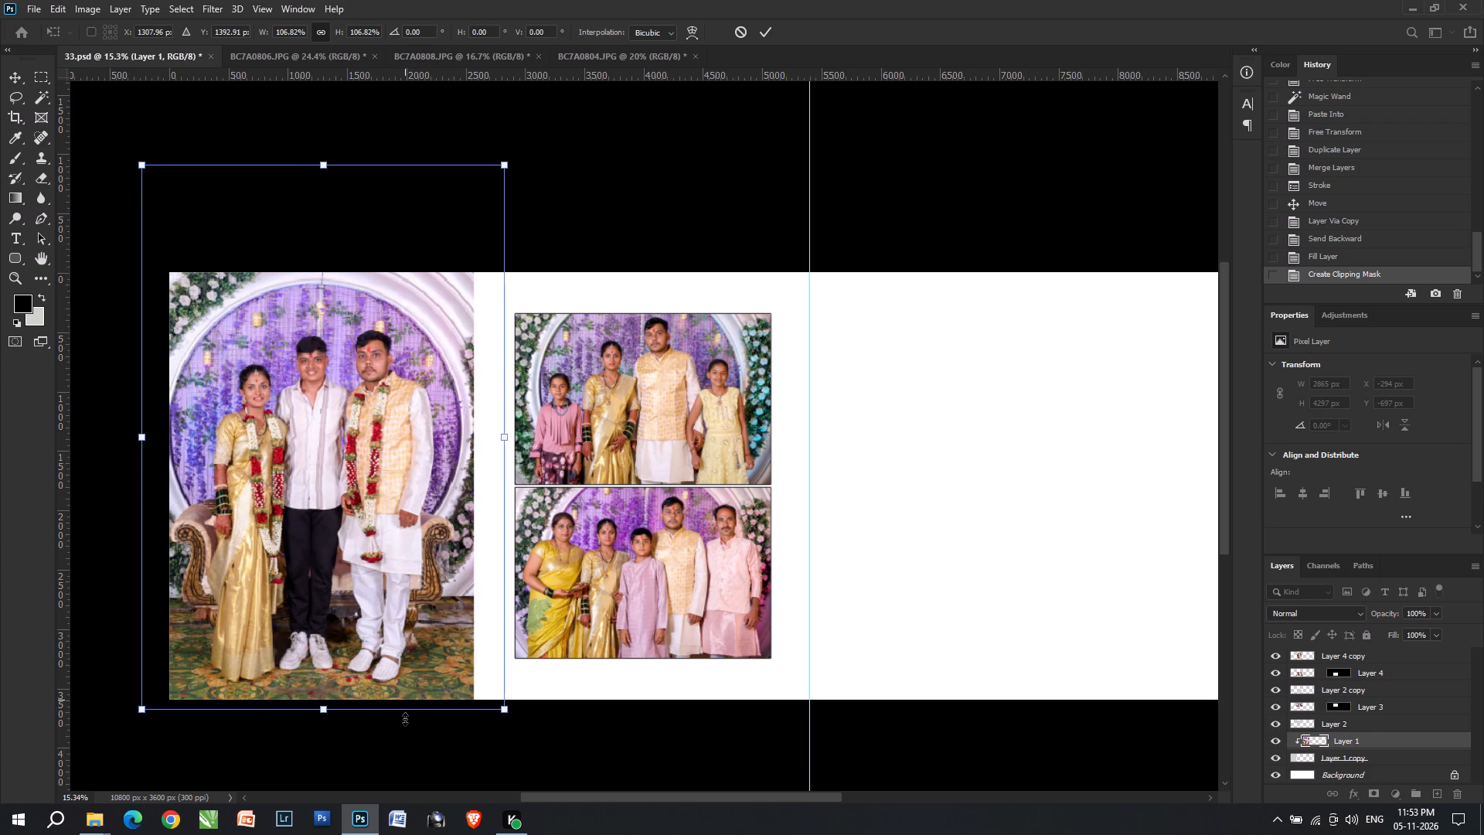
key(Right)
key(Right)
key(Right)
key(Return)
text(vv)
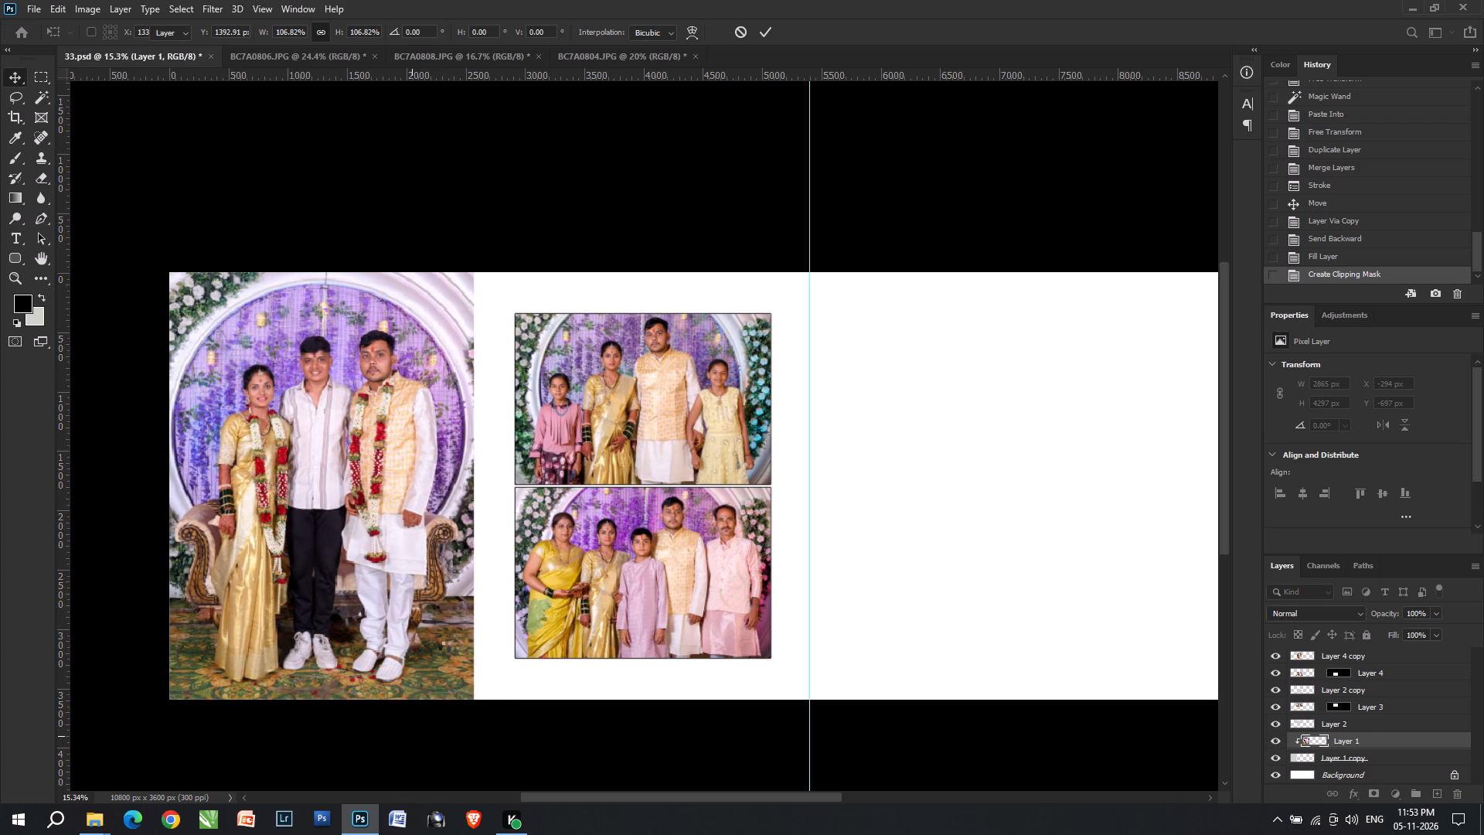
Straighten the large three-person photo by rotating it about -0.34°.
alt+scroll(452, 618, up, 5)
key(space)
key(space)
key(space)
drag(362, 591, 542, 589)
key(v)
alt+scroll(476, 566, down, 3)
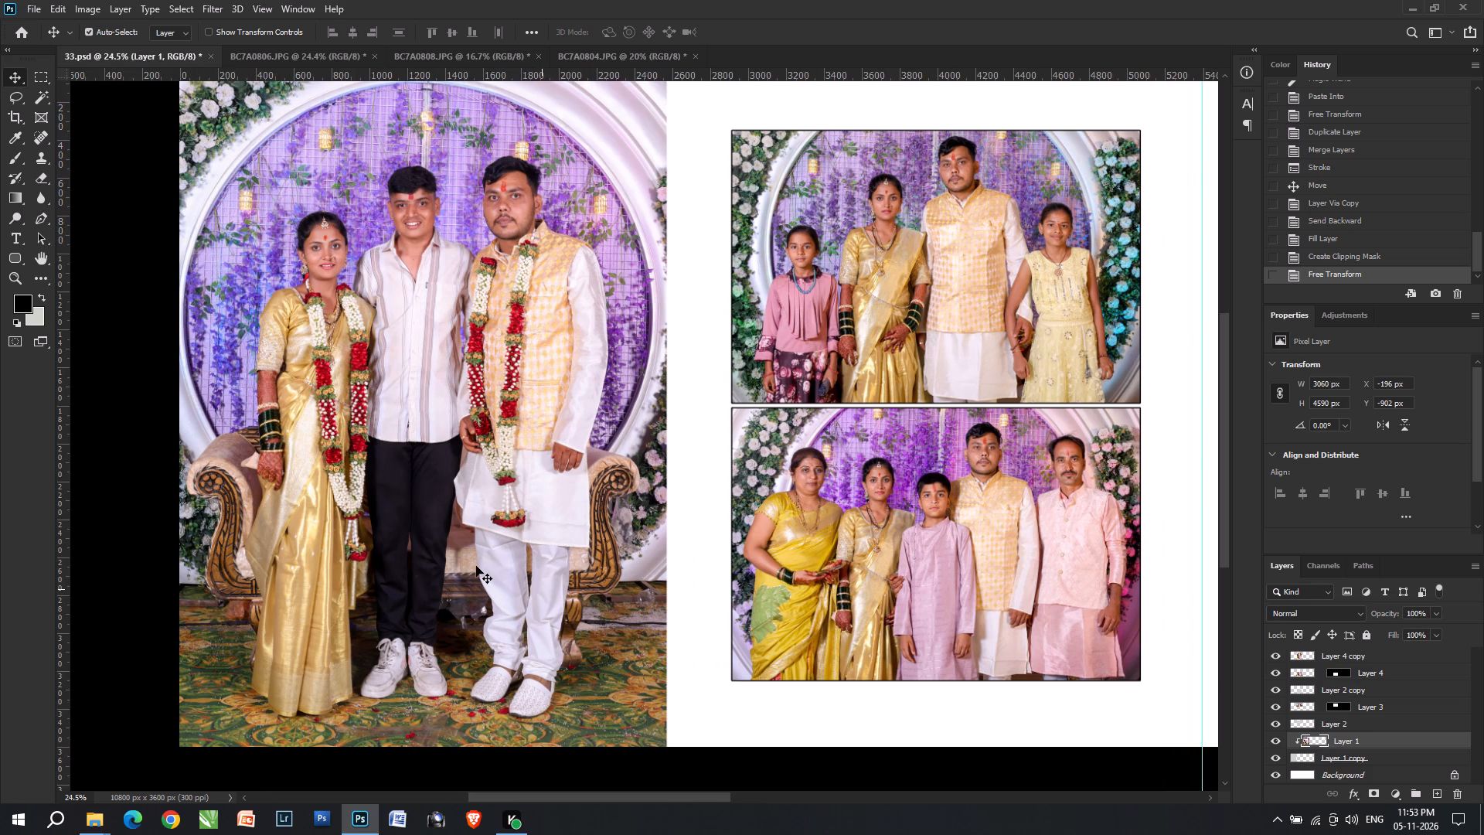
alt+scroll(438, 566, up, 1)
key(ctrl+t)
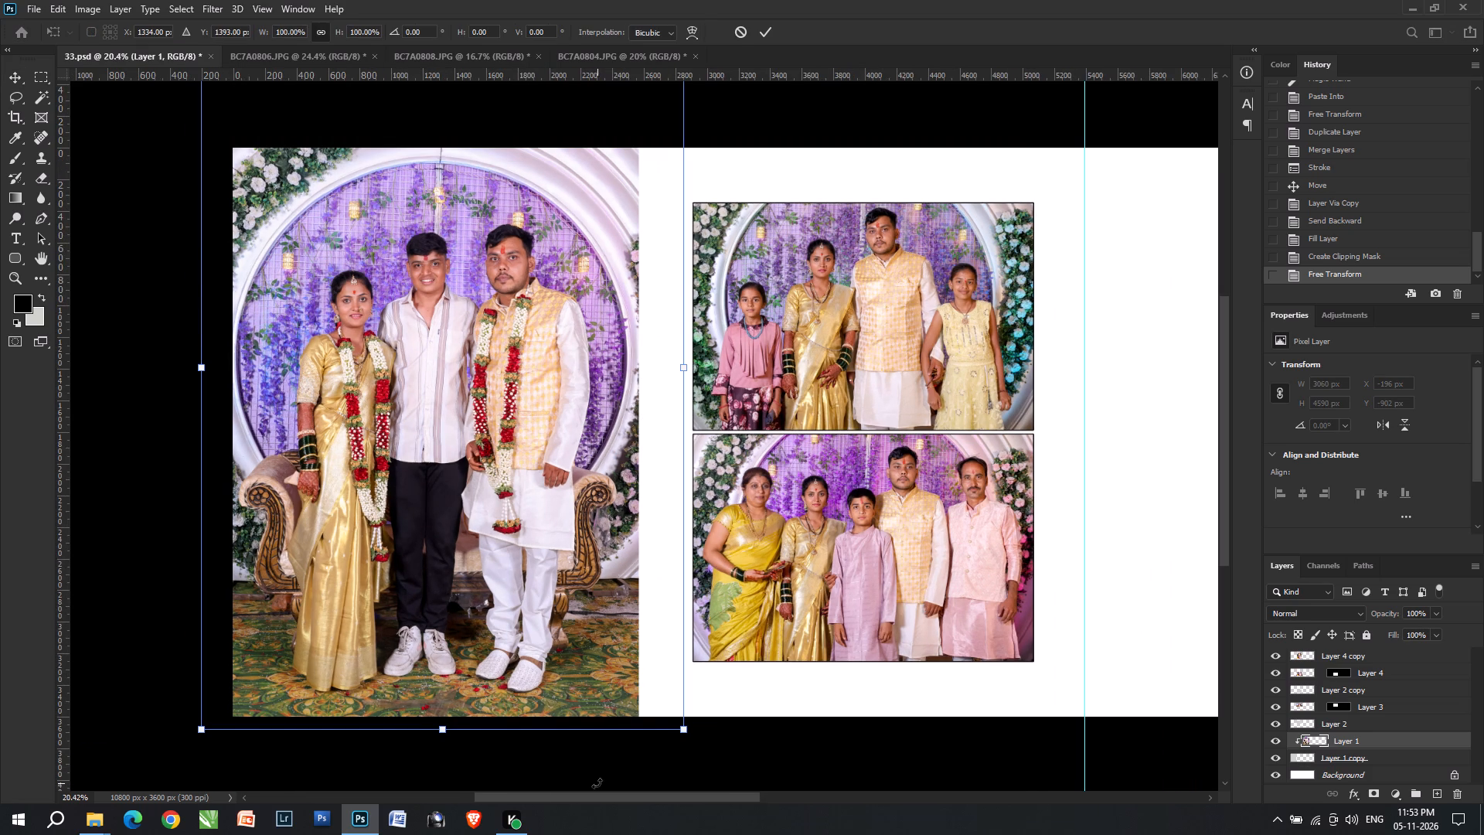
click(597, 783)
key(Return)
key(v)
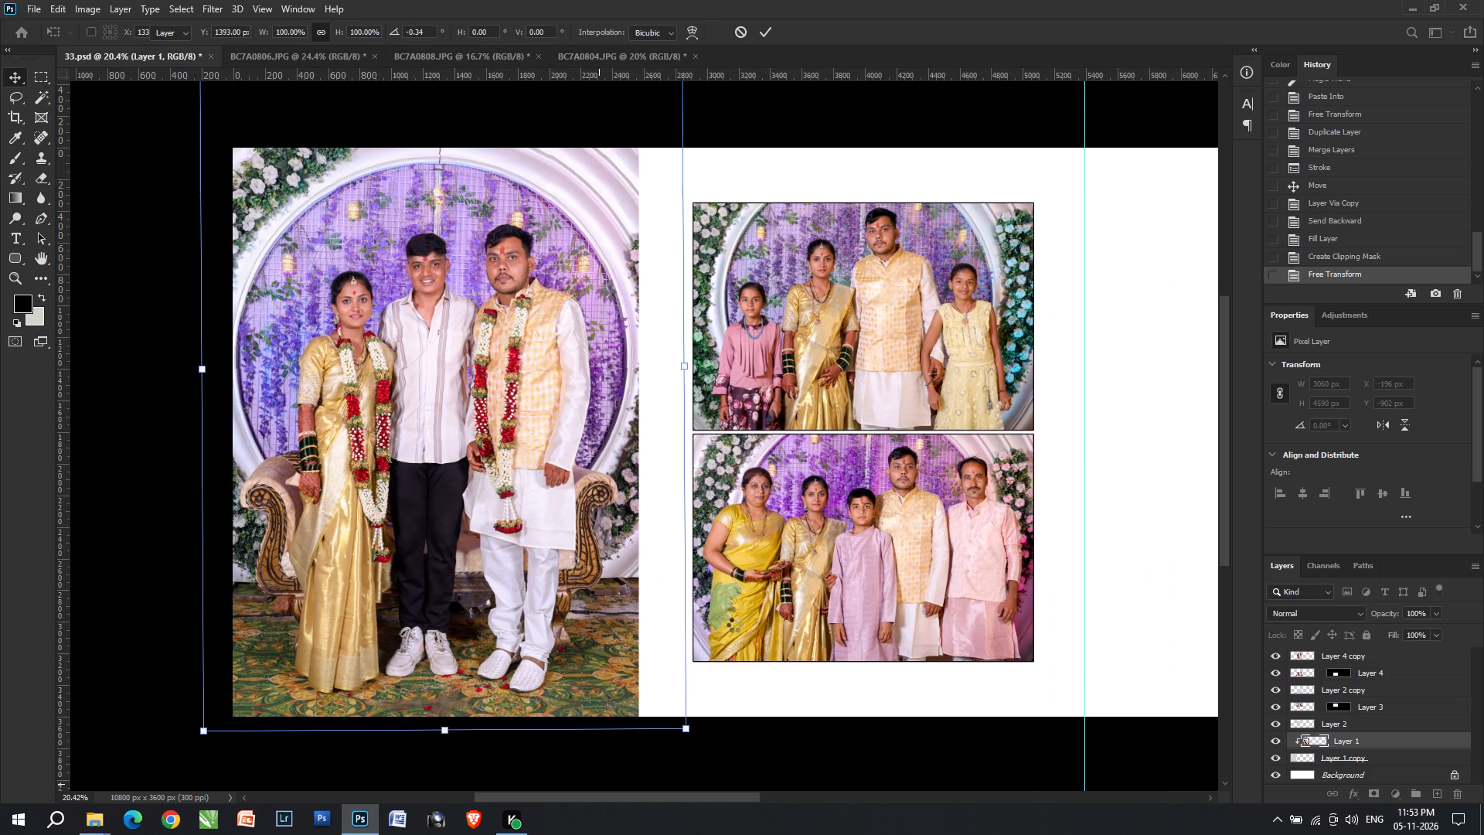
Save the album sheet 33.psd.
key(ctrl+s)
key(ctrl+s)
alt+scroll(716, 607, down, 6)
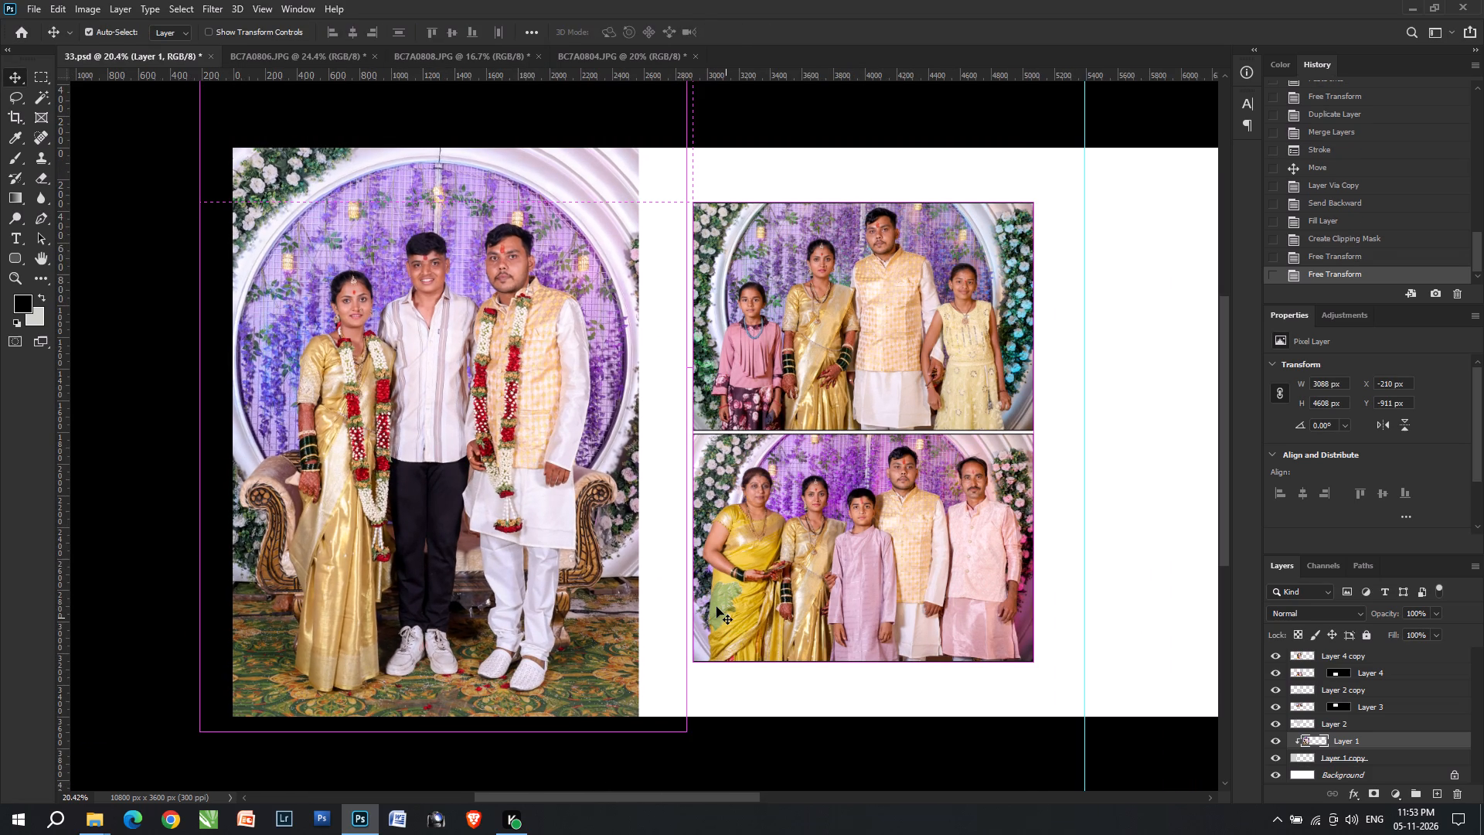
alt+scroll(716, 607, down, 1)
click(777, 180)
Close the emptied source photos BC7A0808, BC7A0804 and BC7A0806 without saving their changes.
key(ctrl+Tab)
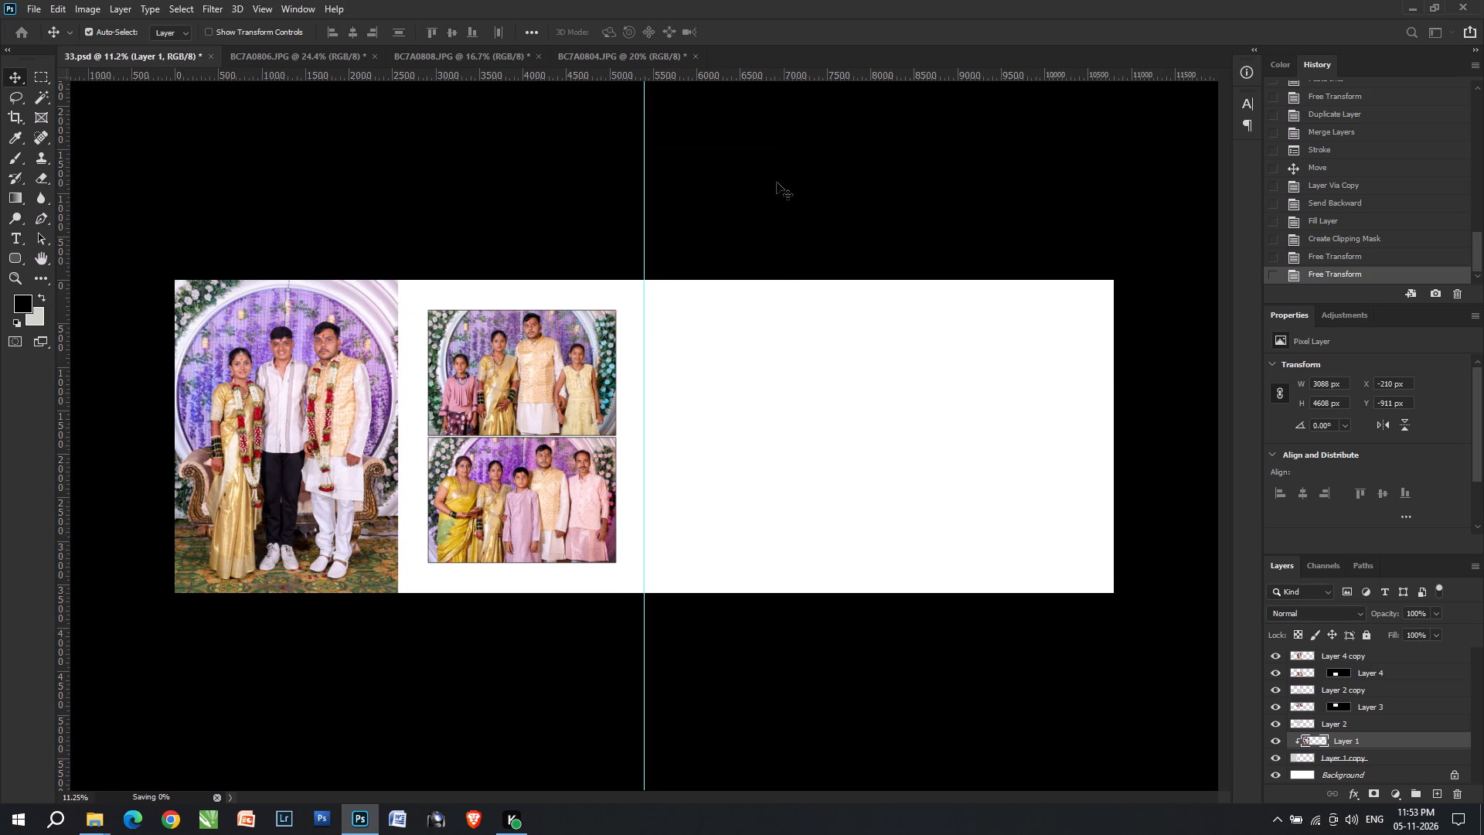
key(ctrl+Tab)
key(ctrl+Tab)
key(ctrl+Tab)
key(ctrl+w)
key(ctrl+Tab)
key(ctrl+Return)
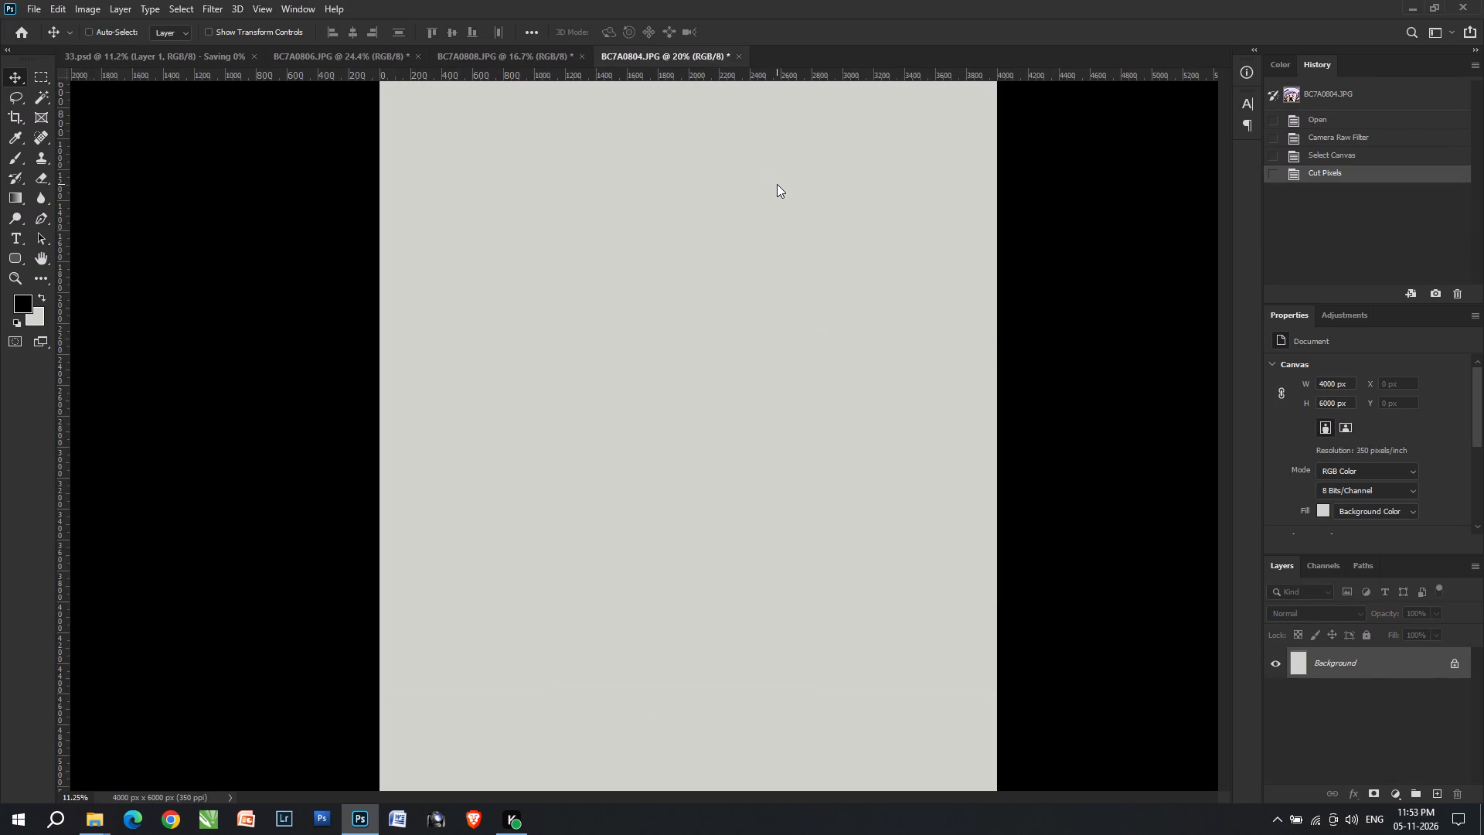
key(ctrl+w)
key(ctrl+Tab)
key(ctrl+Return)
key(ctrl+w)
key(ctrl+Tab)
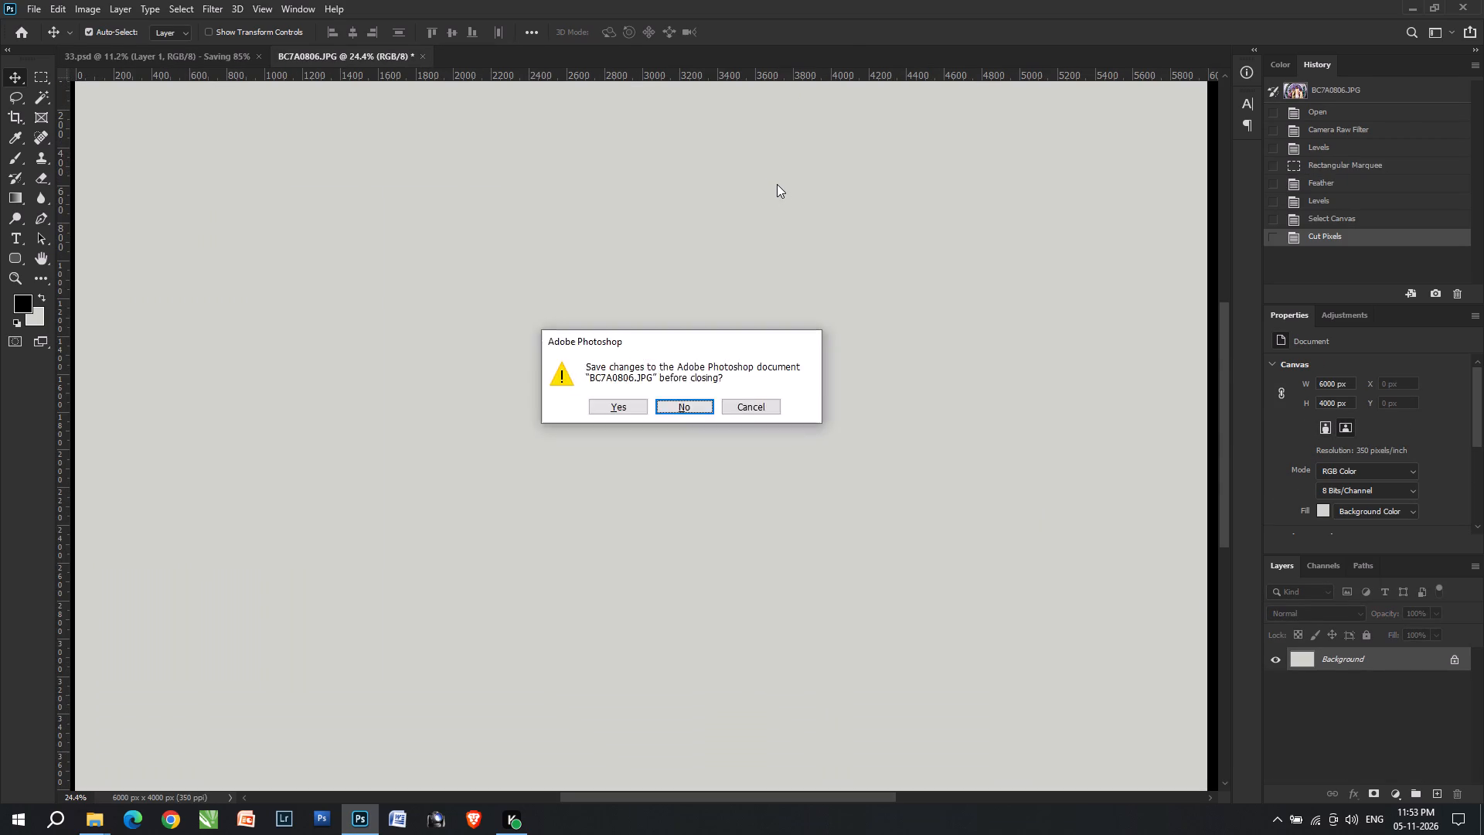
key(Return)
Switch to File Explorer and move the used photos BC7A0804, BC7A0806 and BC7A0808 into the done folder.
key(alt+Tab)
key(alt+Tab)
key(alt+Tab)
drag(922, 261, 508, 305)
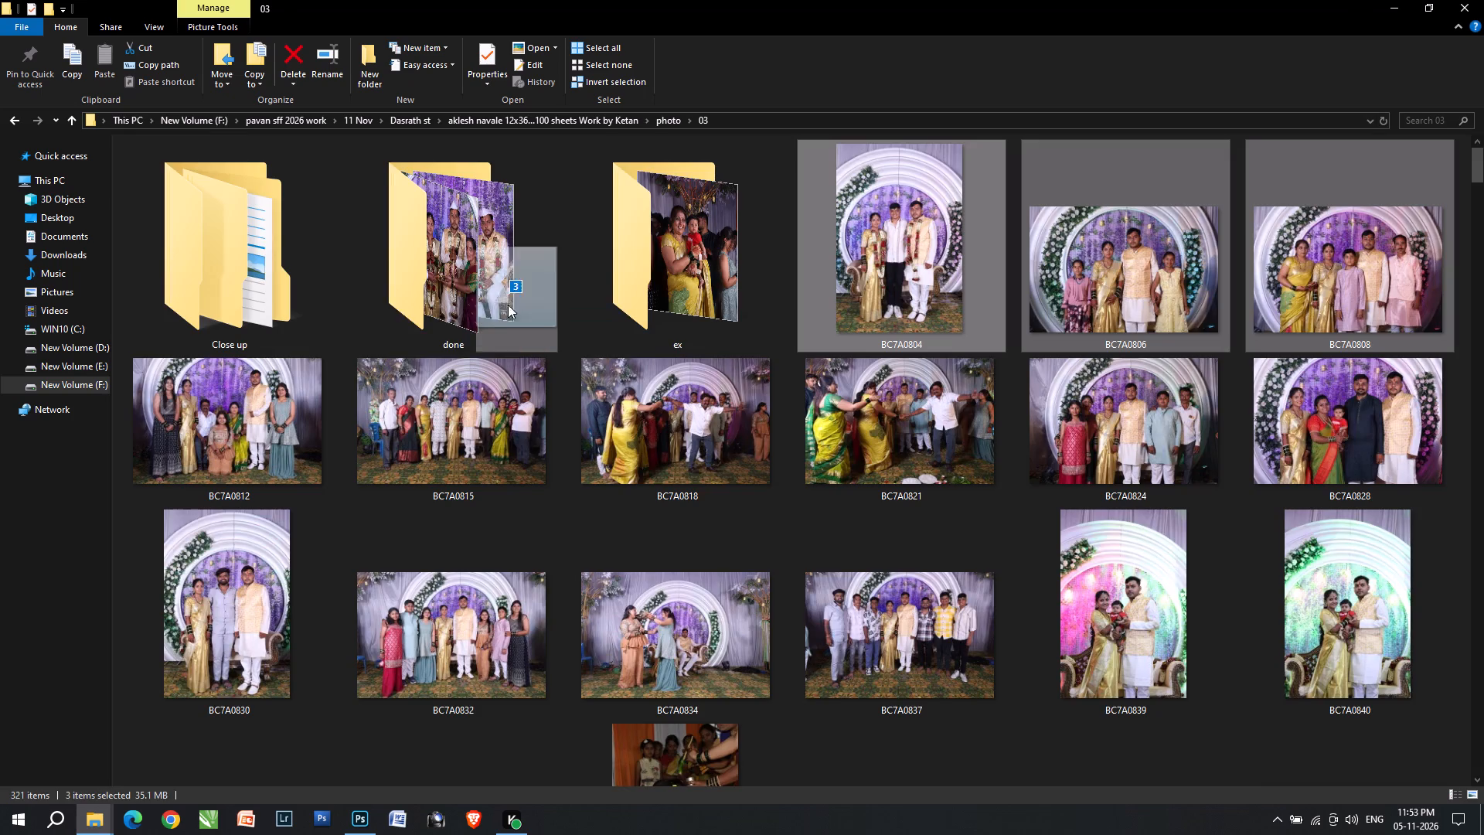
drag(508, 305, 492, 275)
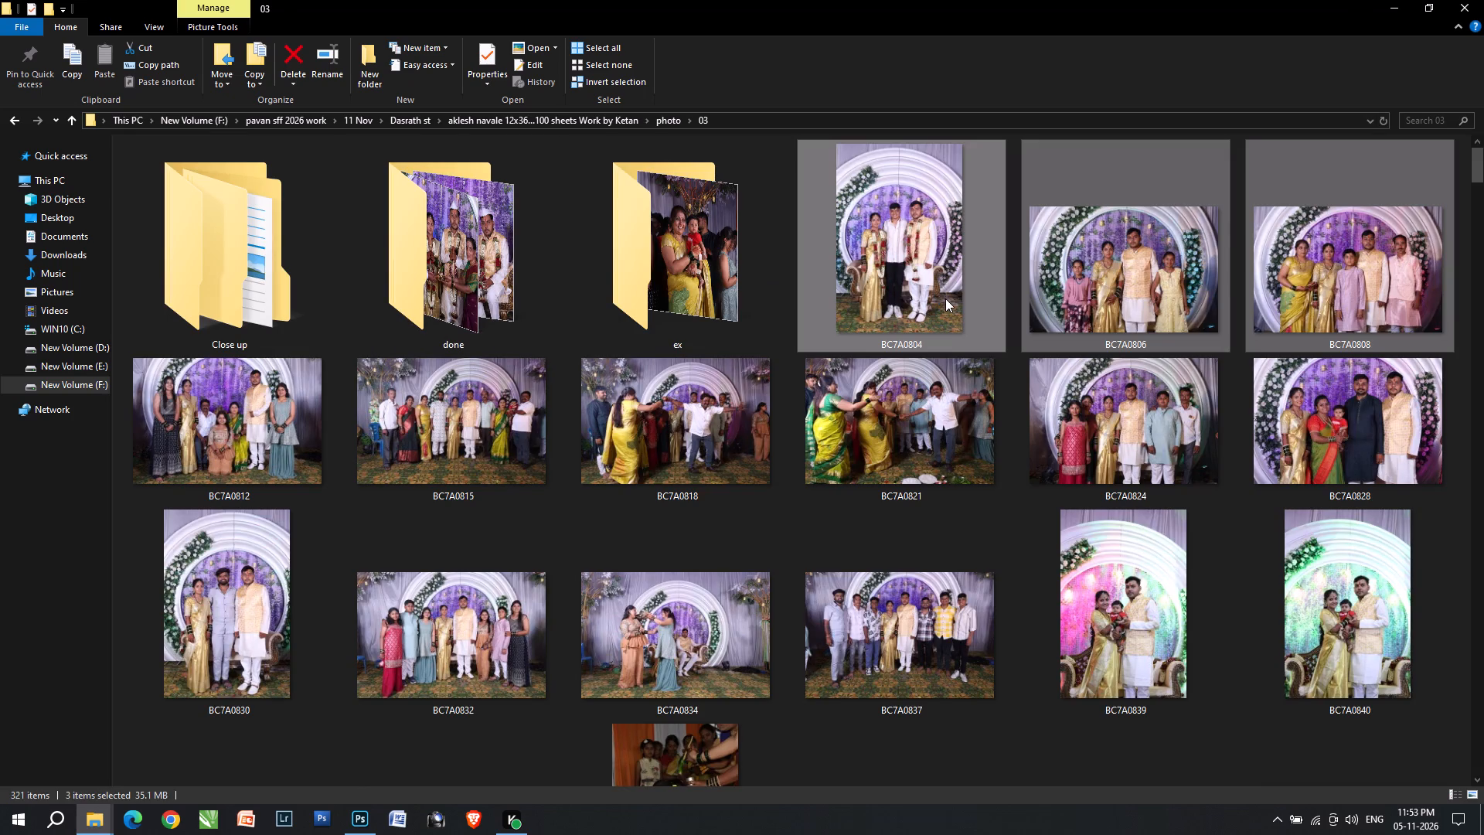
Examine the dance photos BC7A0818 and BC7A0821 close up in the photo viewer and compare them.
click(945, 298)
shift+click(1297, 293)
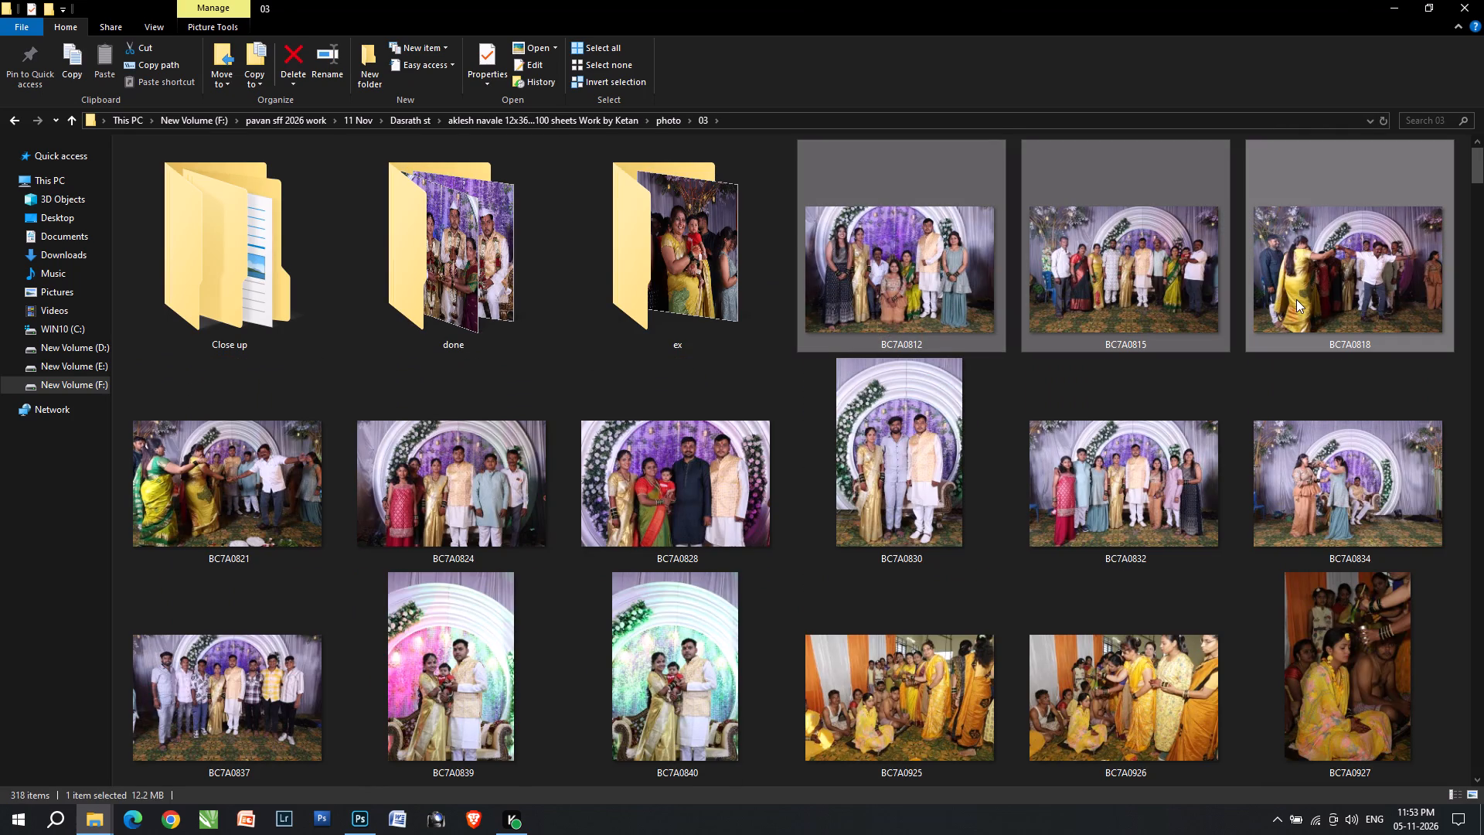
double_click(1296, 299)
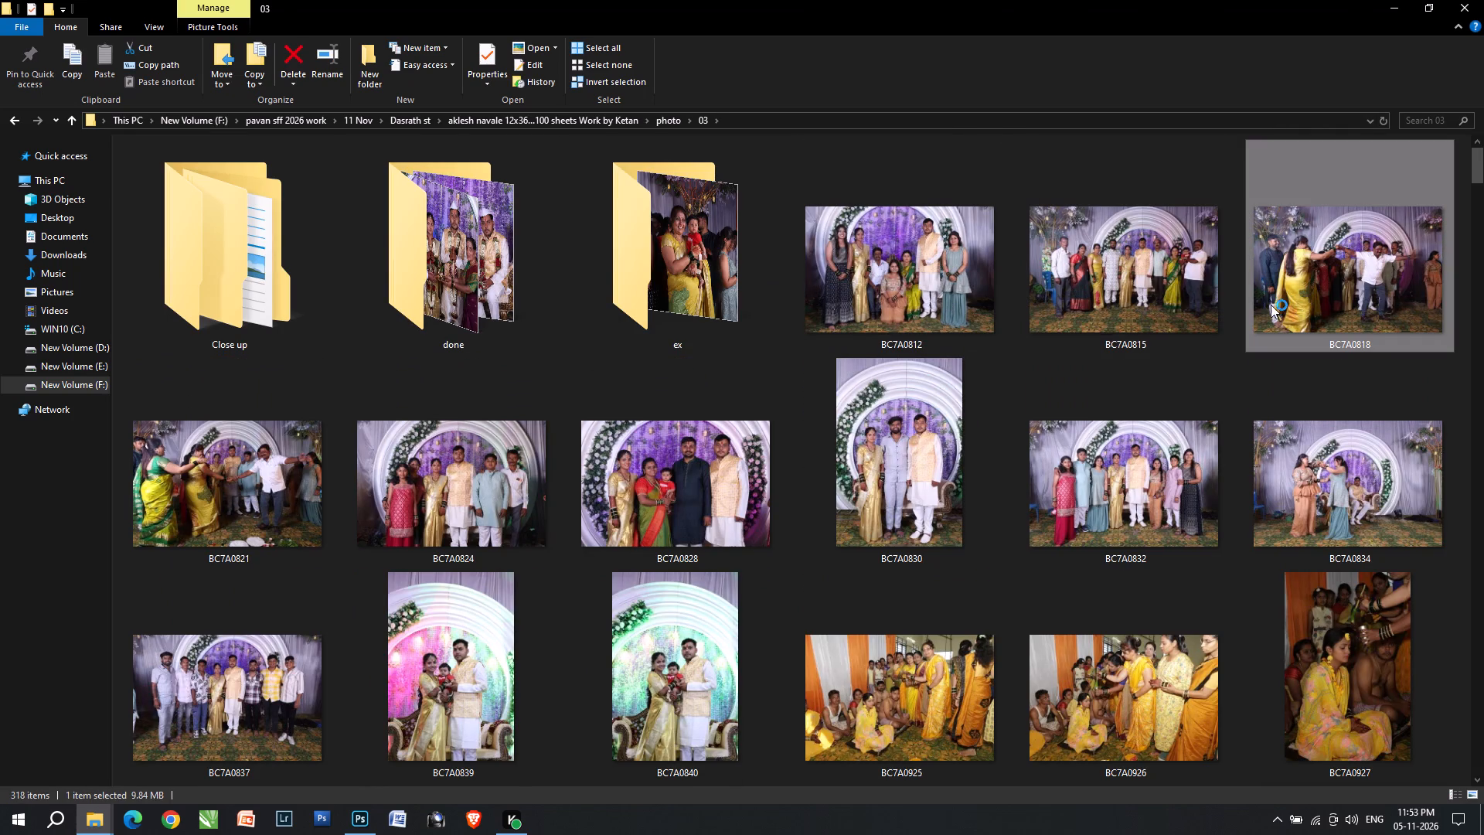
scroll(774, 363, up, 1)
key(Right)
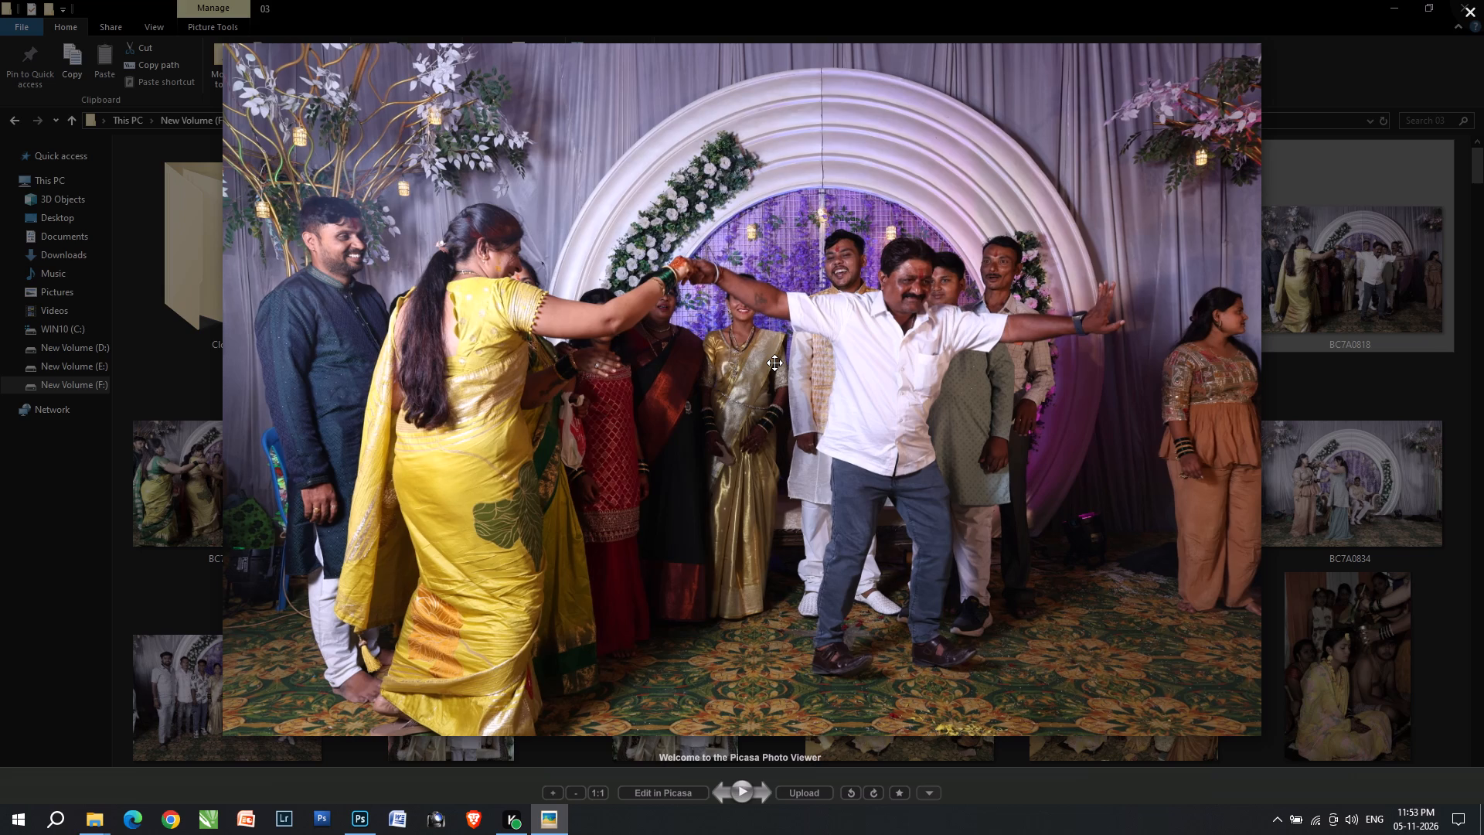
key(Right)
scroll(576, 318, up, 2)
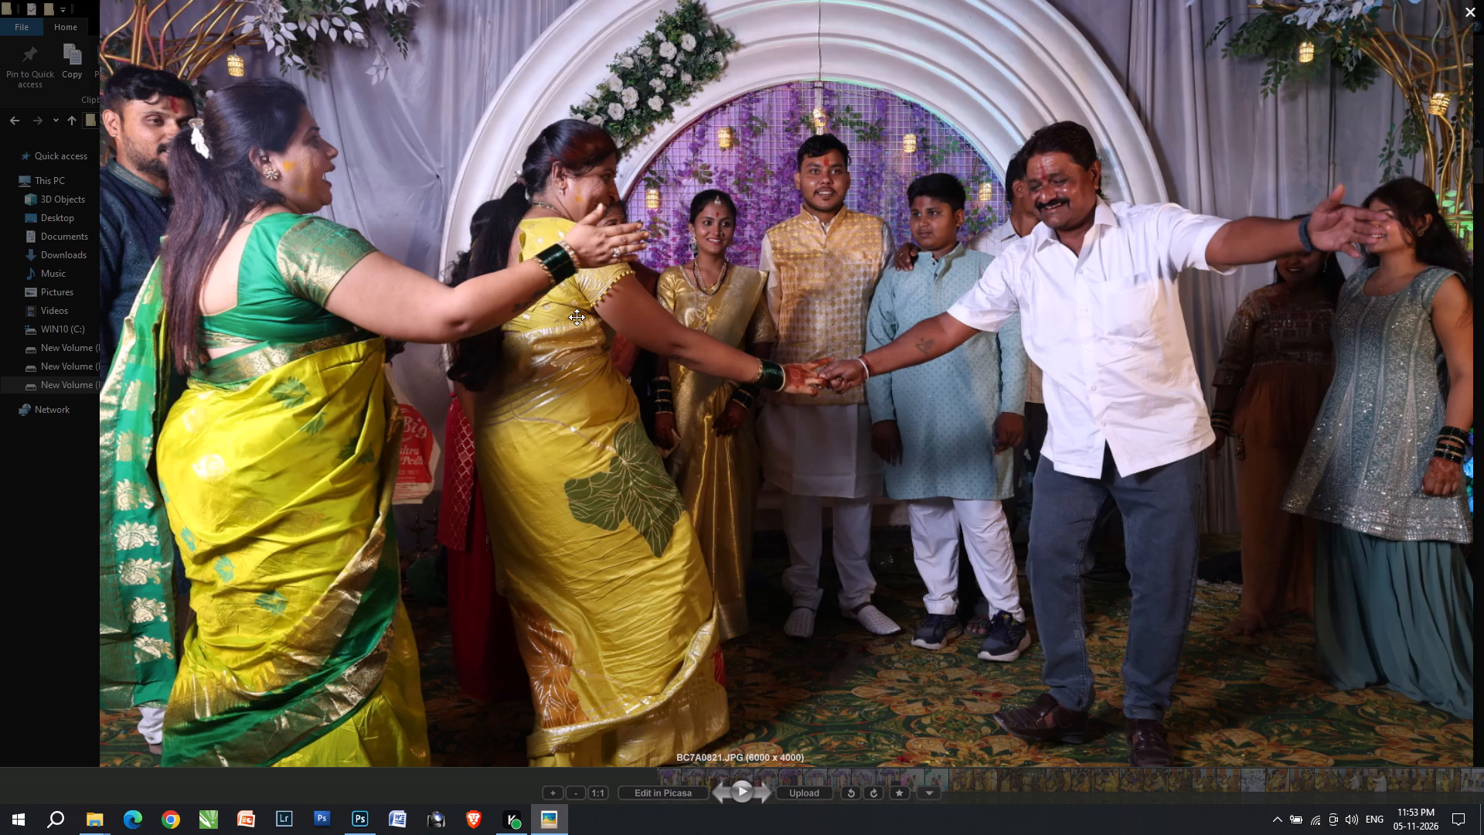
key(Left)
scroll(585, 325, up, 5)
key(Right)
scroll(585, 325, up, 2)
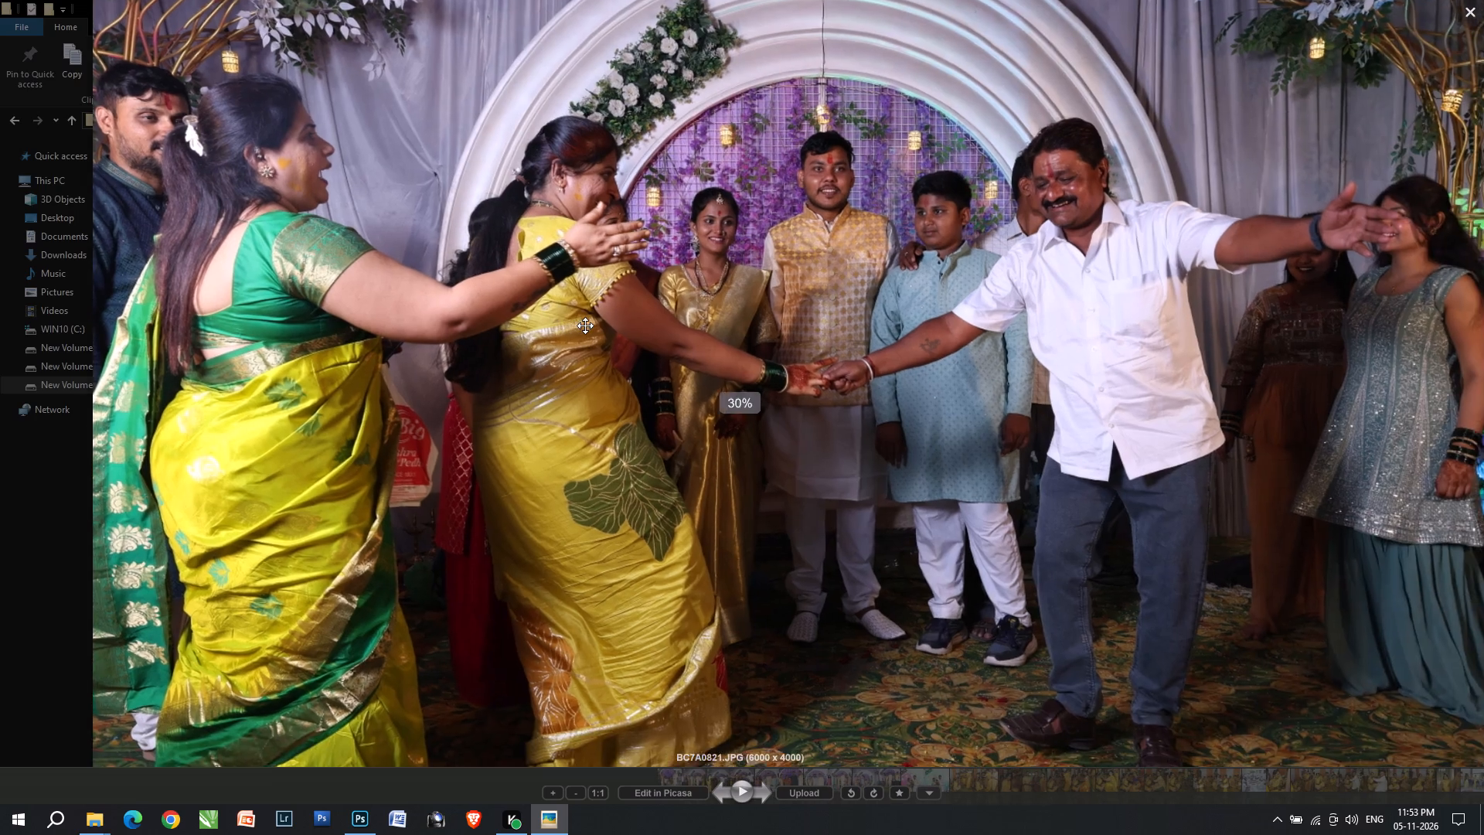
scroll(585, 325, up, 1)
scroll(585, 325, down, 5)
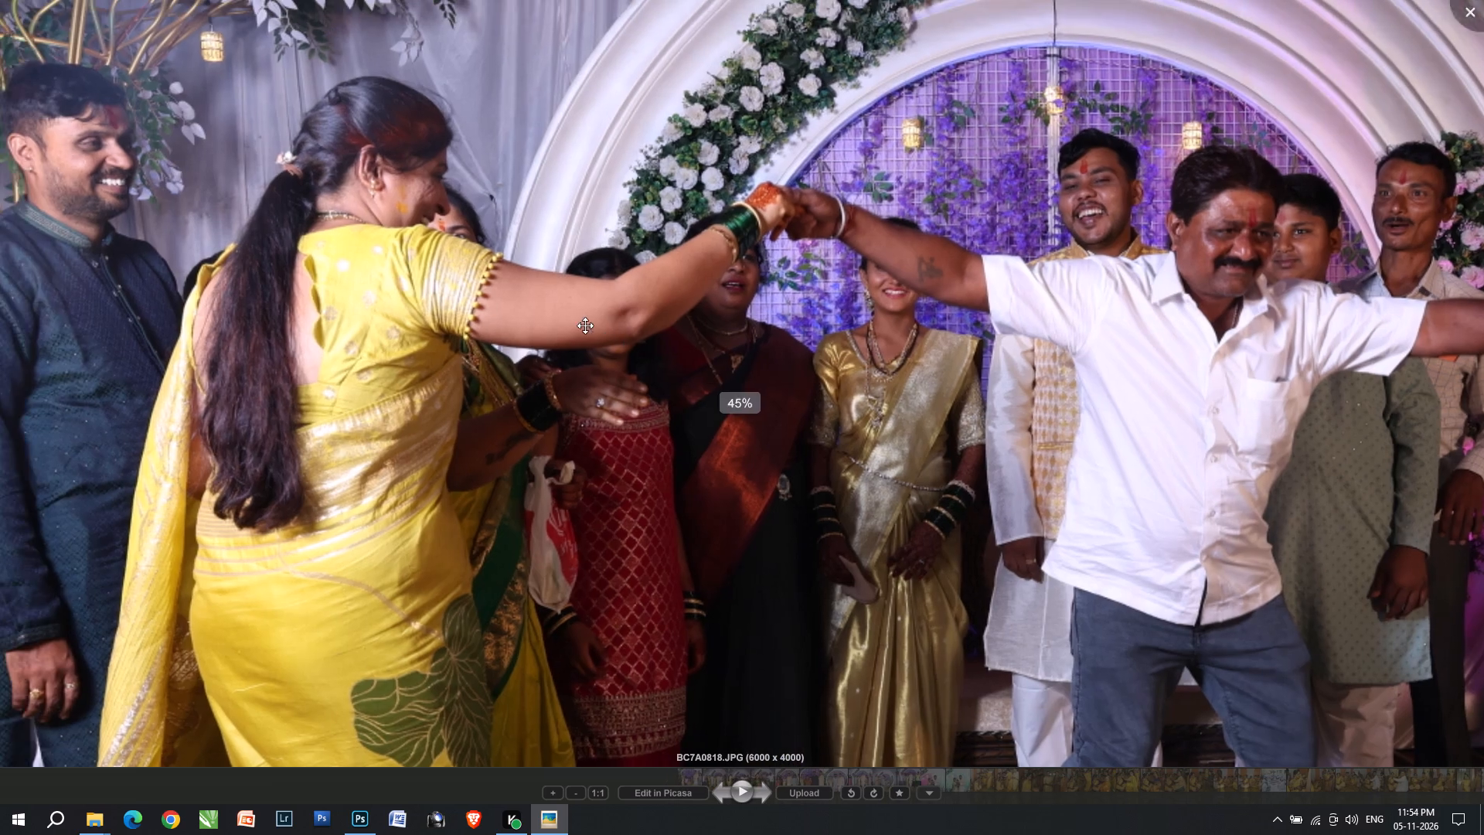
click(1483, 0)
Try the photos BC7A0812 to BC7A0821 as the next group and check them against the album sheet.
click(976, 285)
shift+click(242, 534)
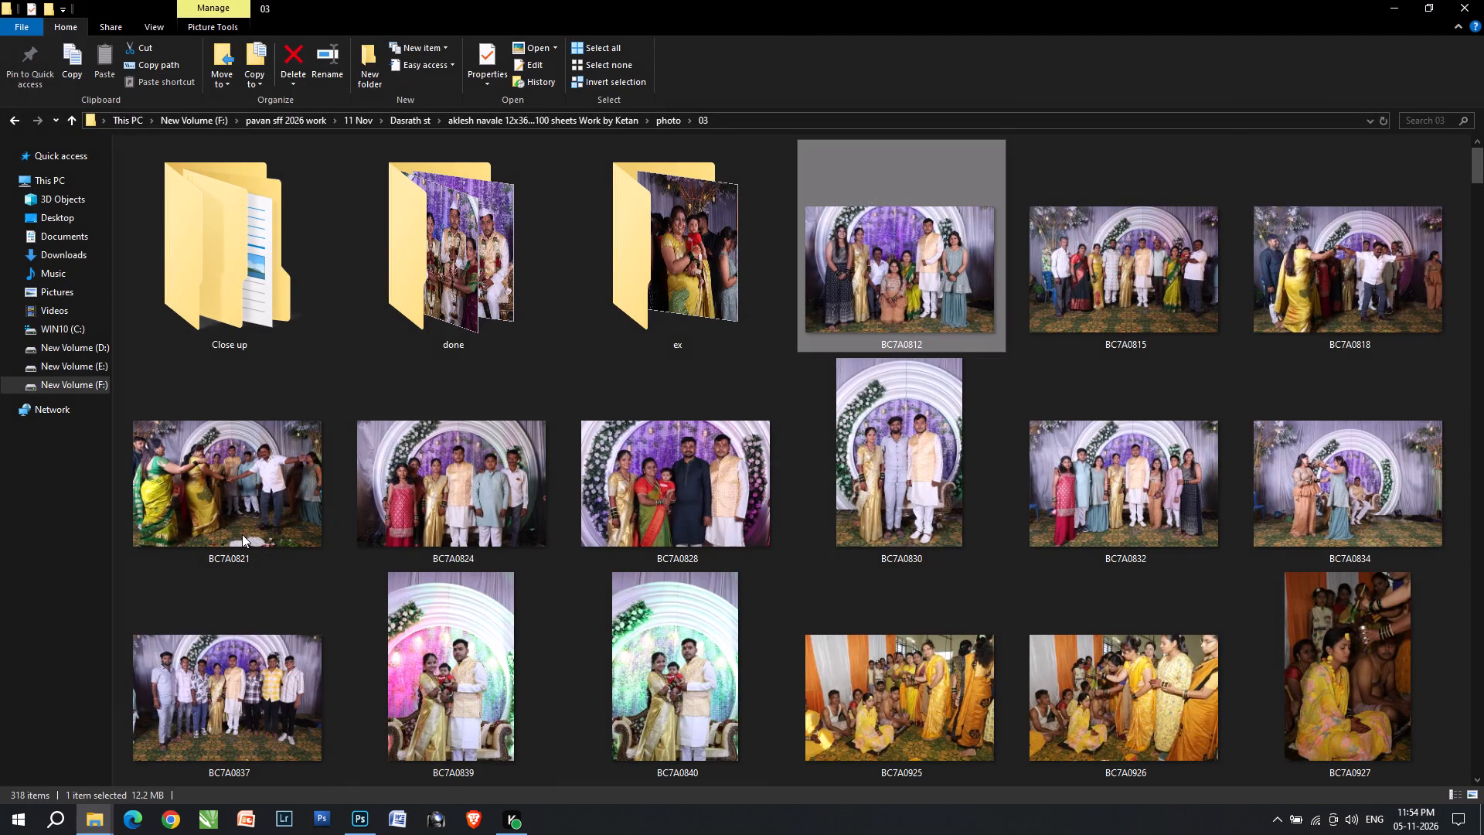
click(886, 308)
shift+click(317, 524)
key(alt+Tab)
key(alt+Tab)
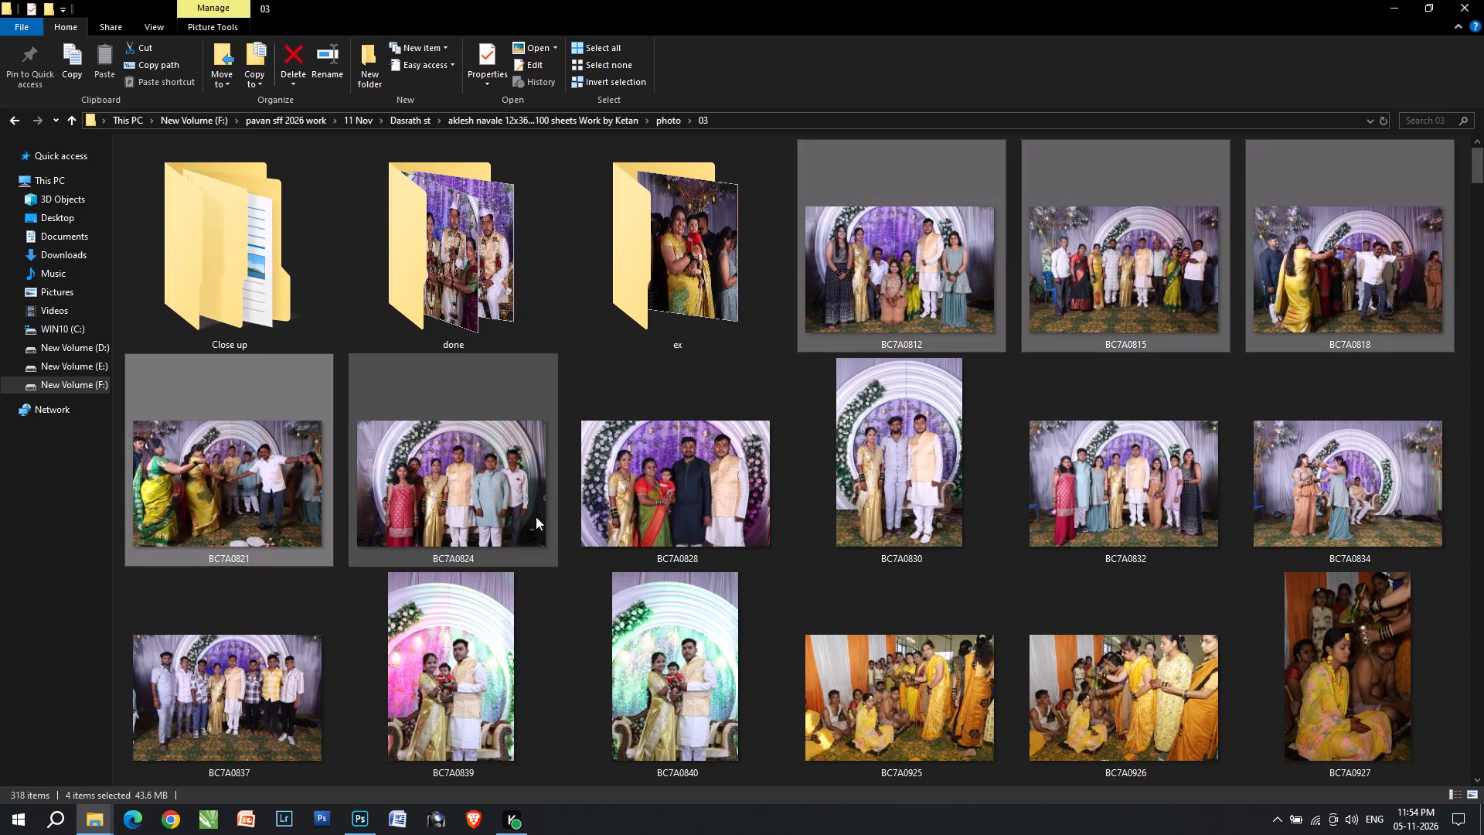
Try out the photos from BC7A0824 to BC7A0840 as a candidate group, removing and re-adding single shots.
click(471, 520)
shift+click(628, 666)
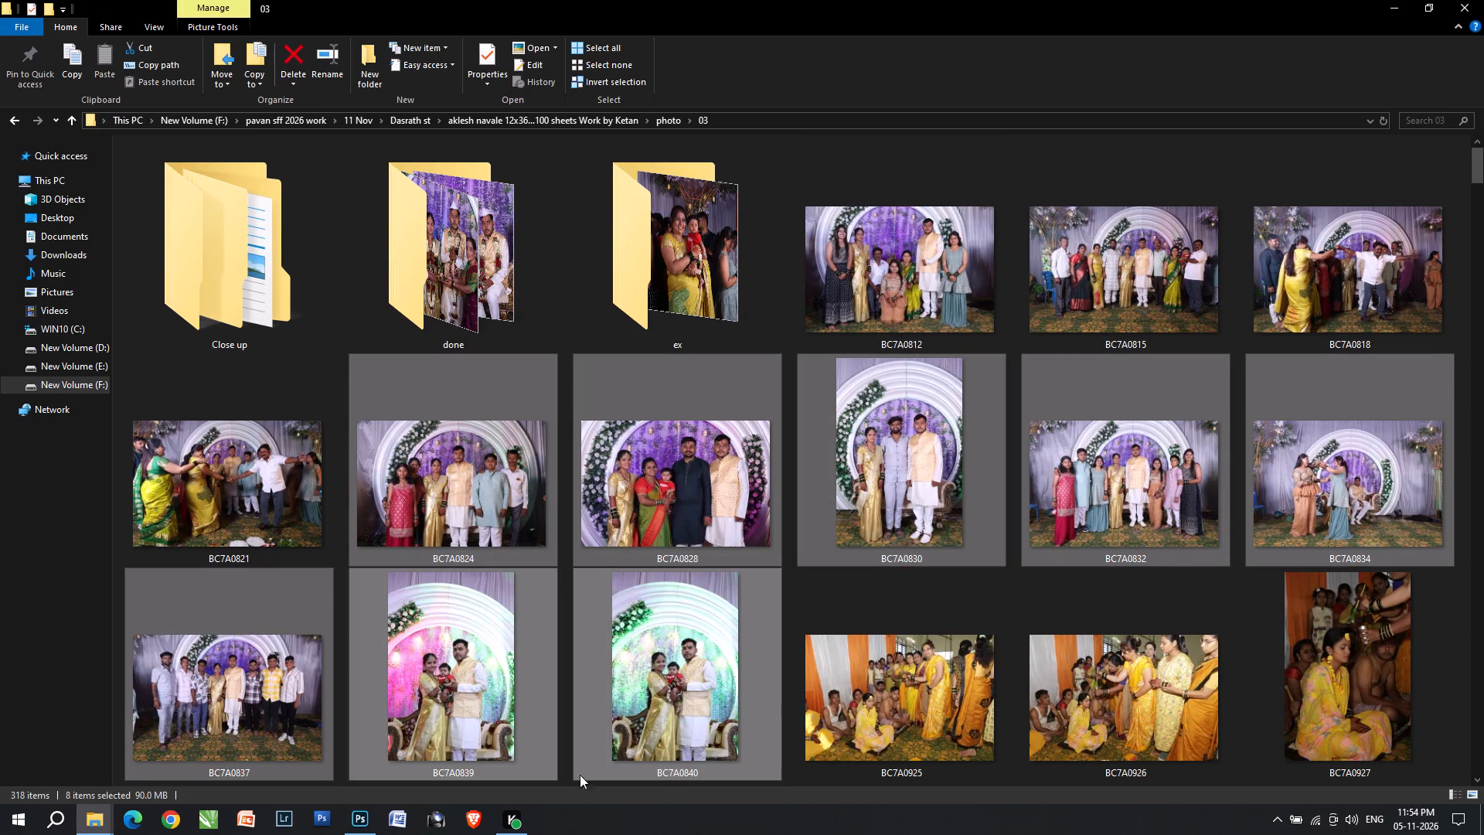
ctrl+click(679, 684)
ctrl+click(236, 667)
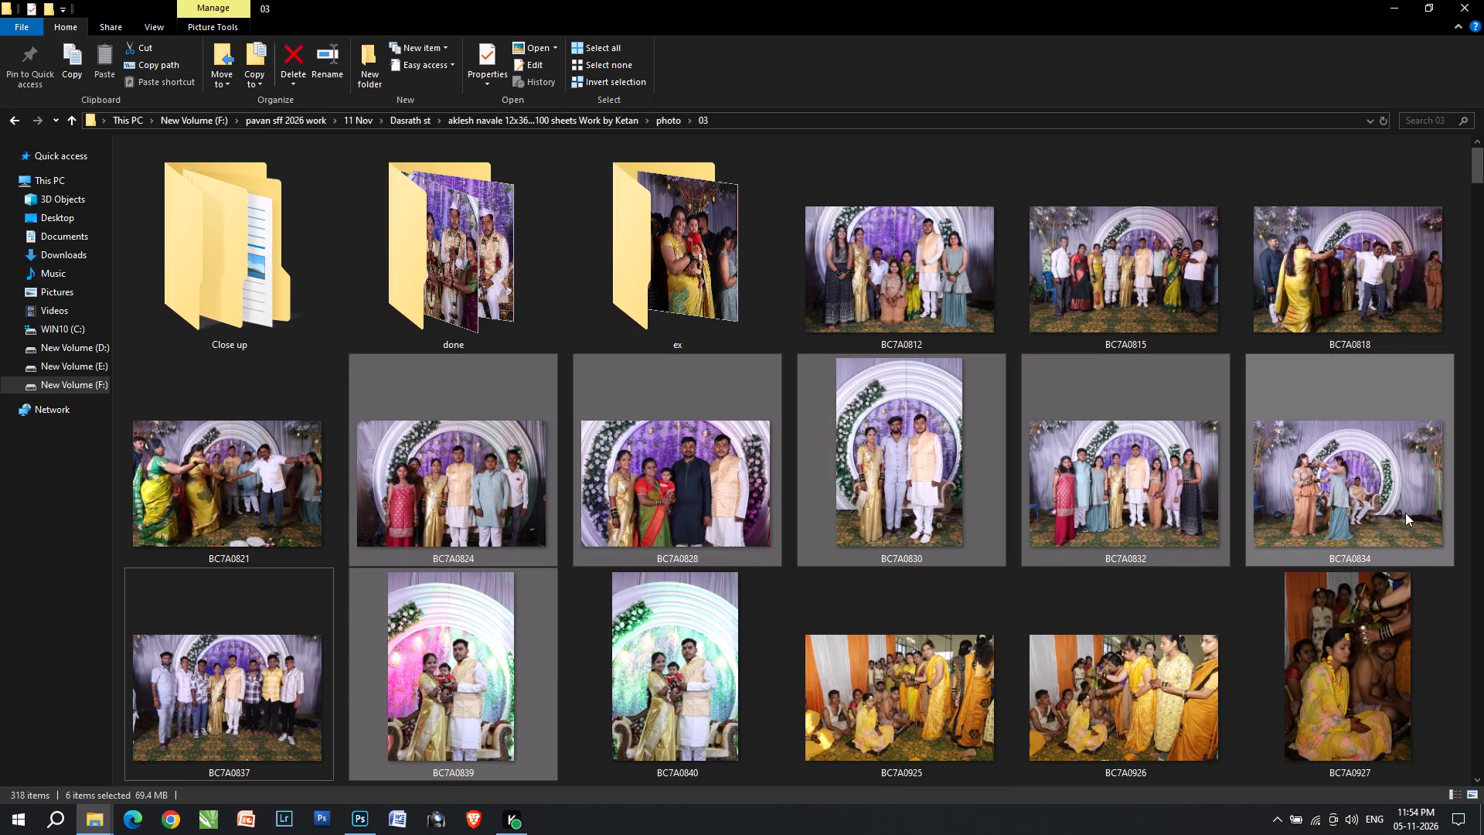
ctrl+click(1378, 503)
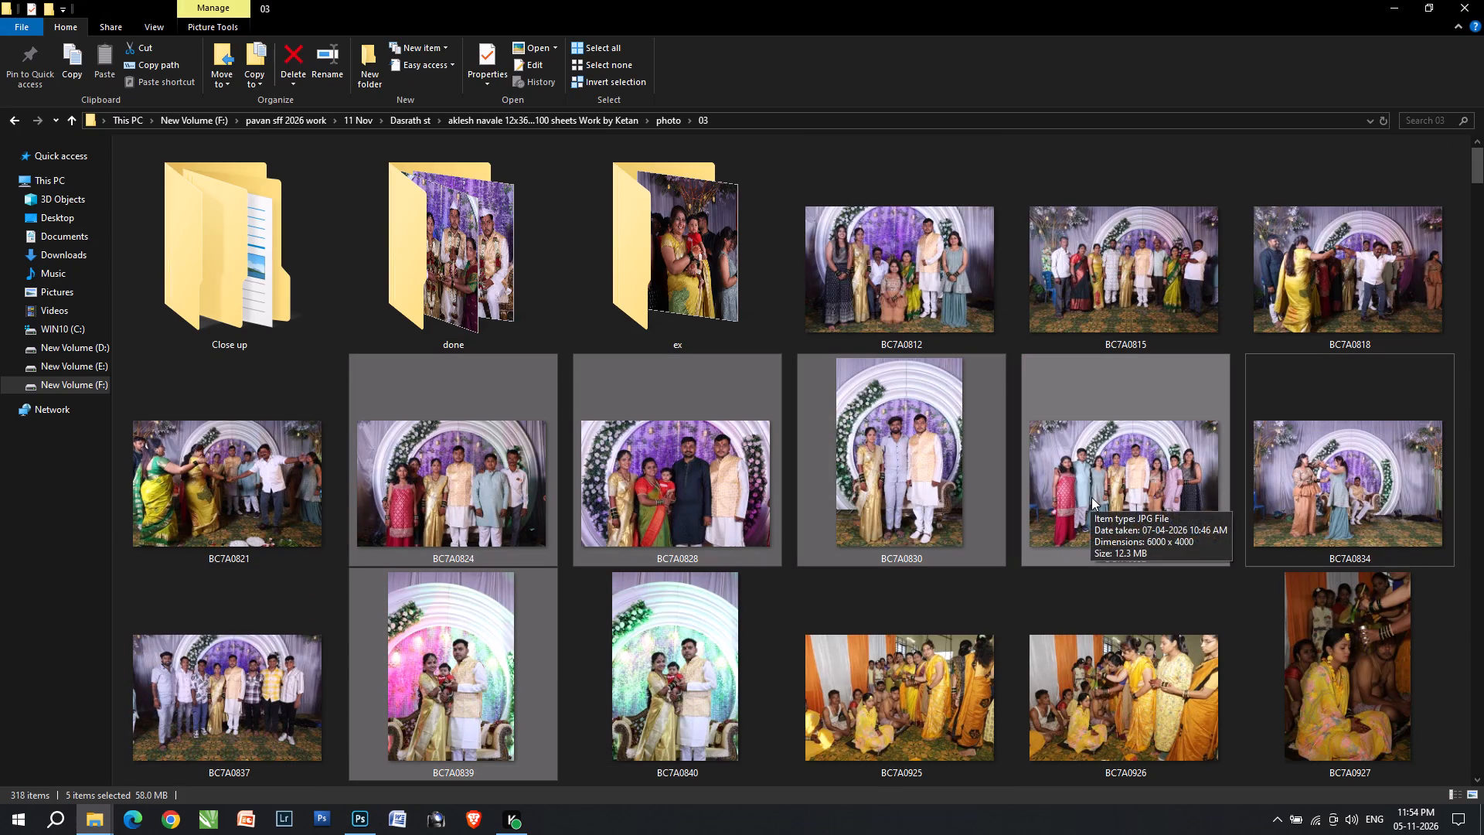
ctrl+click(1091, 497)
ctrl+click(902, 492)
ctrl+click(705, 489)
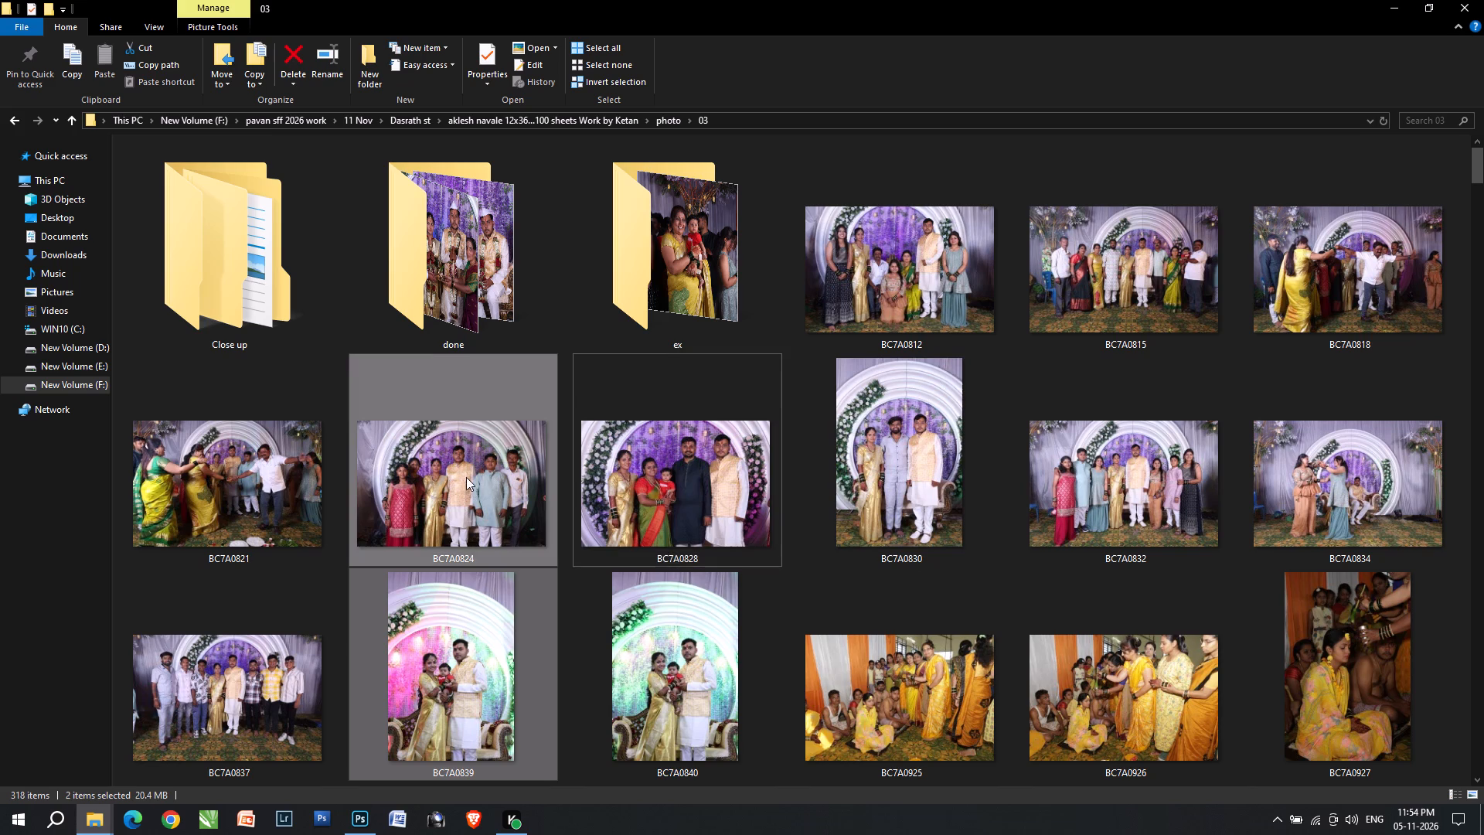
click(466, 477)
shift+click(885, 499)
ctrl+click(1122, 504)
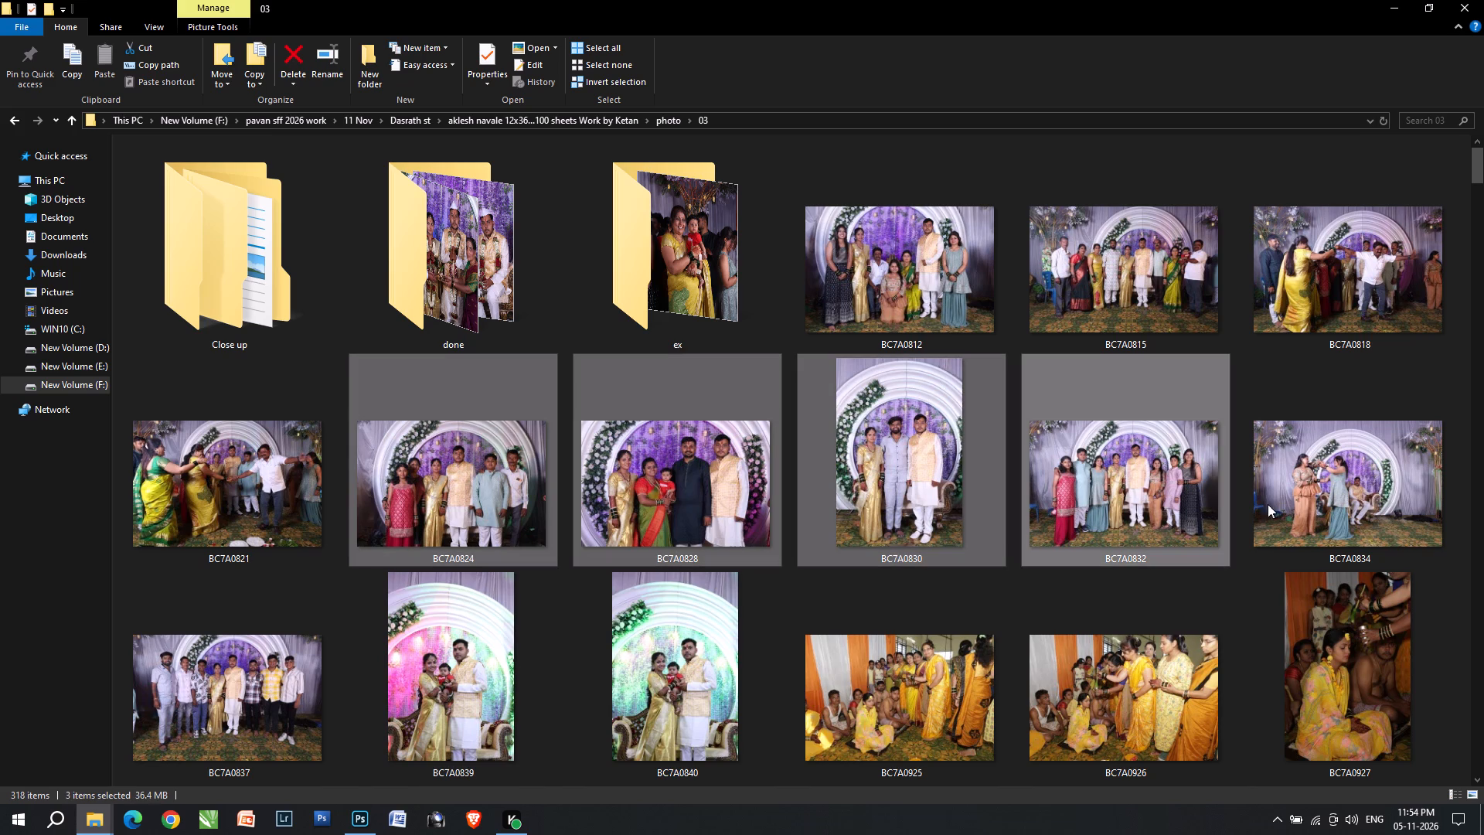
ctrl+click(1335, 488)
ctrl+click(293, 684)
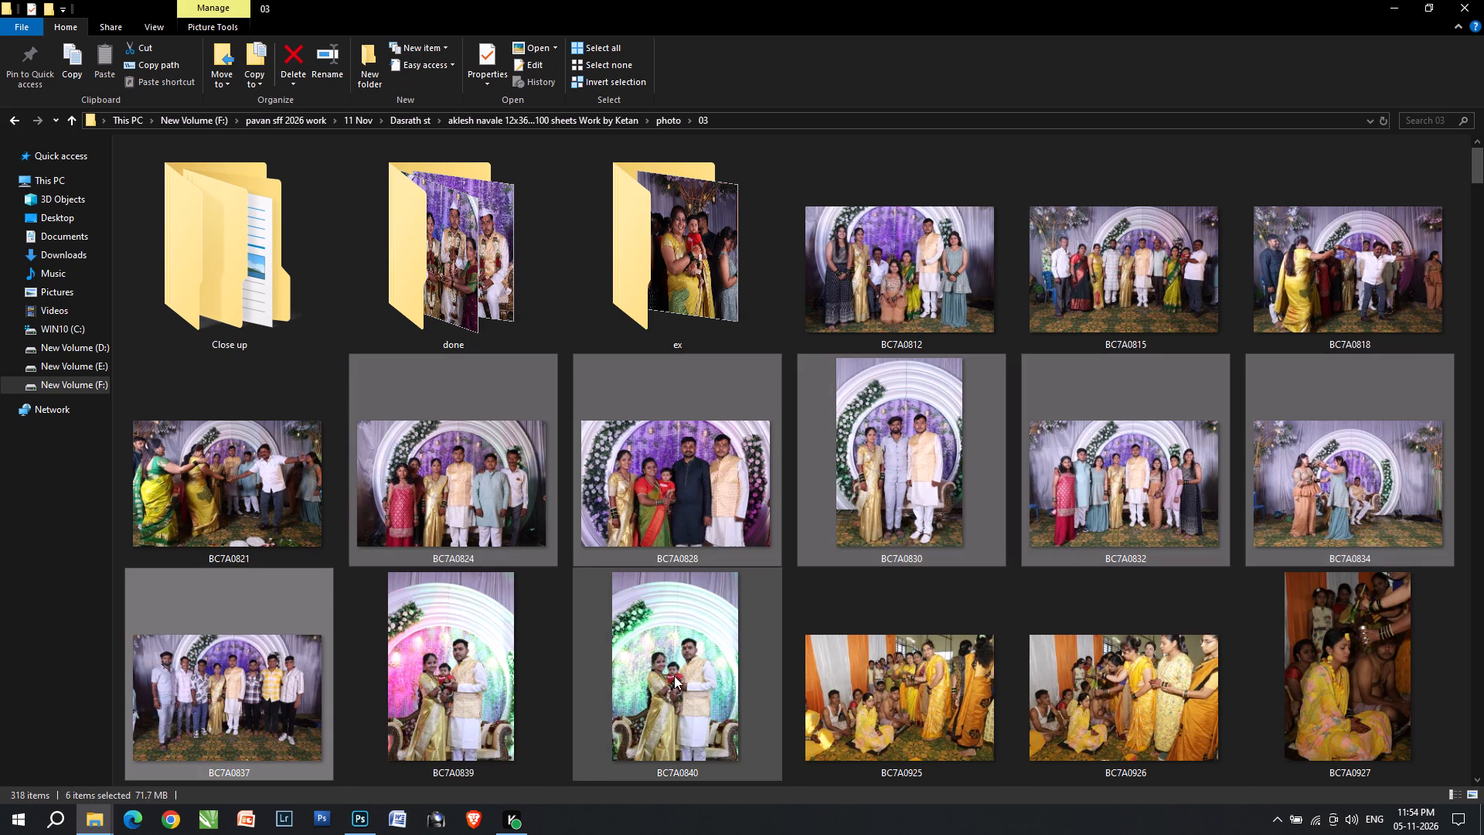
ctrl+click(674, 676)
Compare the couple-with-baby photos BC7A0839 and BC7A0840 close up in the photo viewer.
double_click(669, 689)
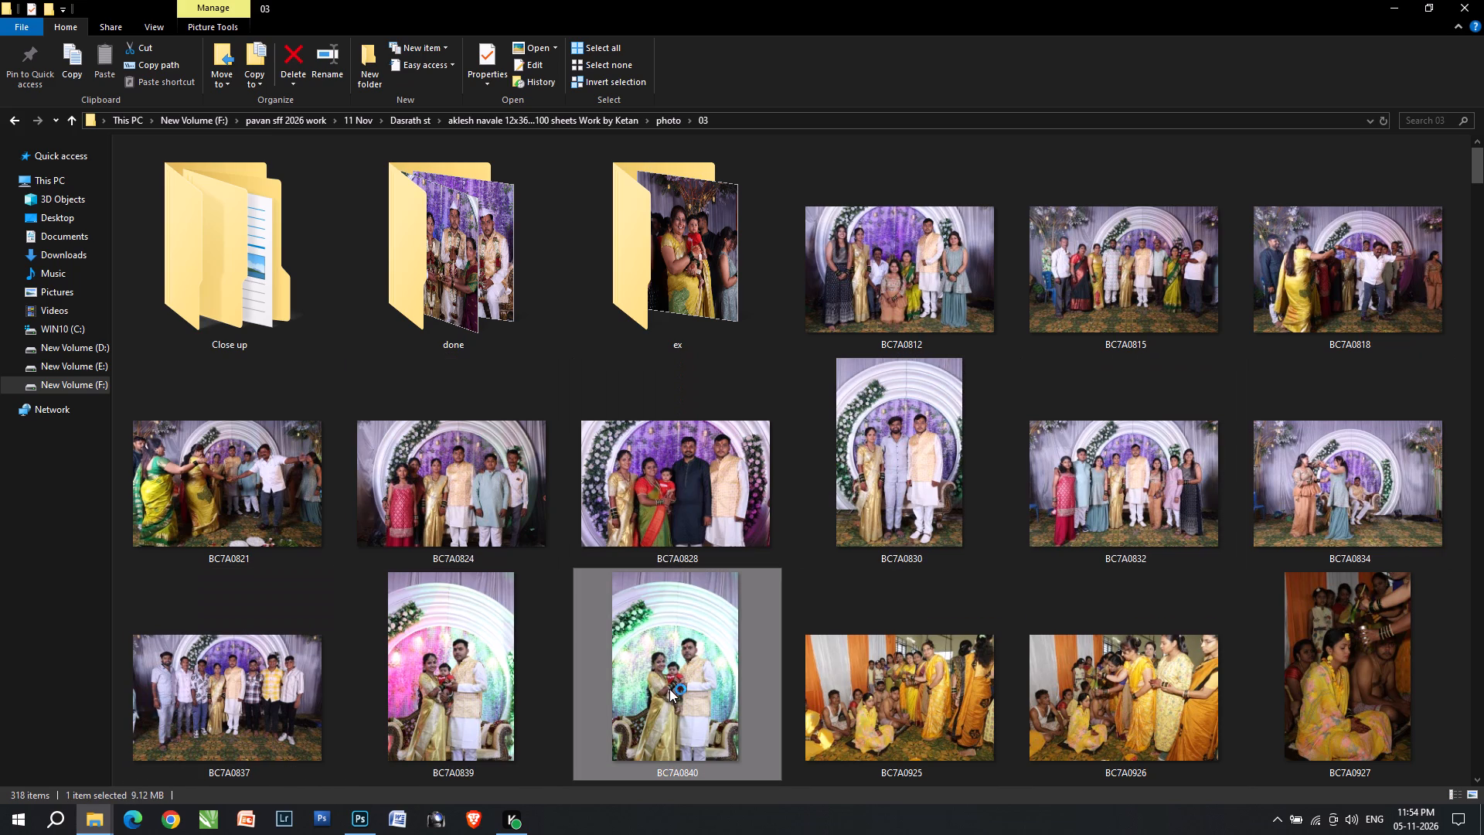
key(Left)
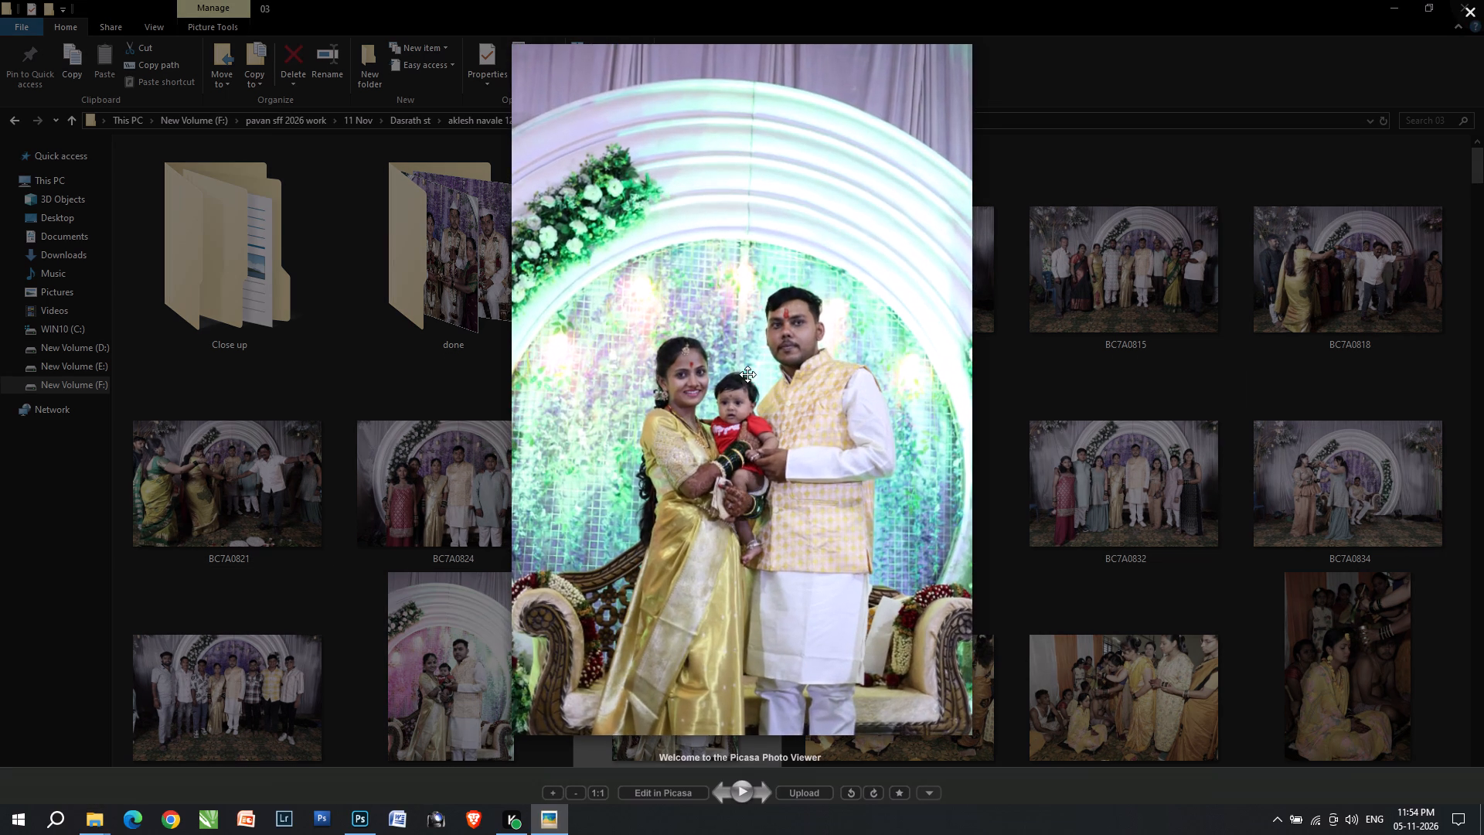
key(Left)
scroll(745, 353, up, 5)
click(735, 352)
scroll(735, 352, up, 2)
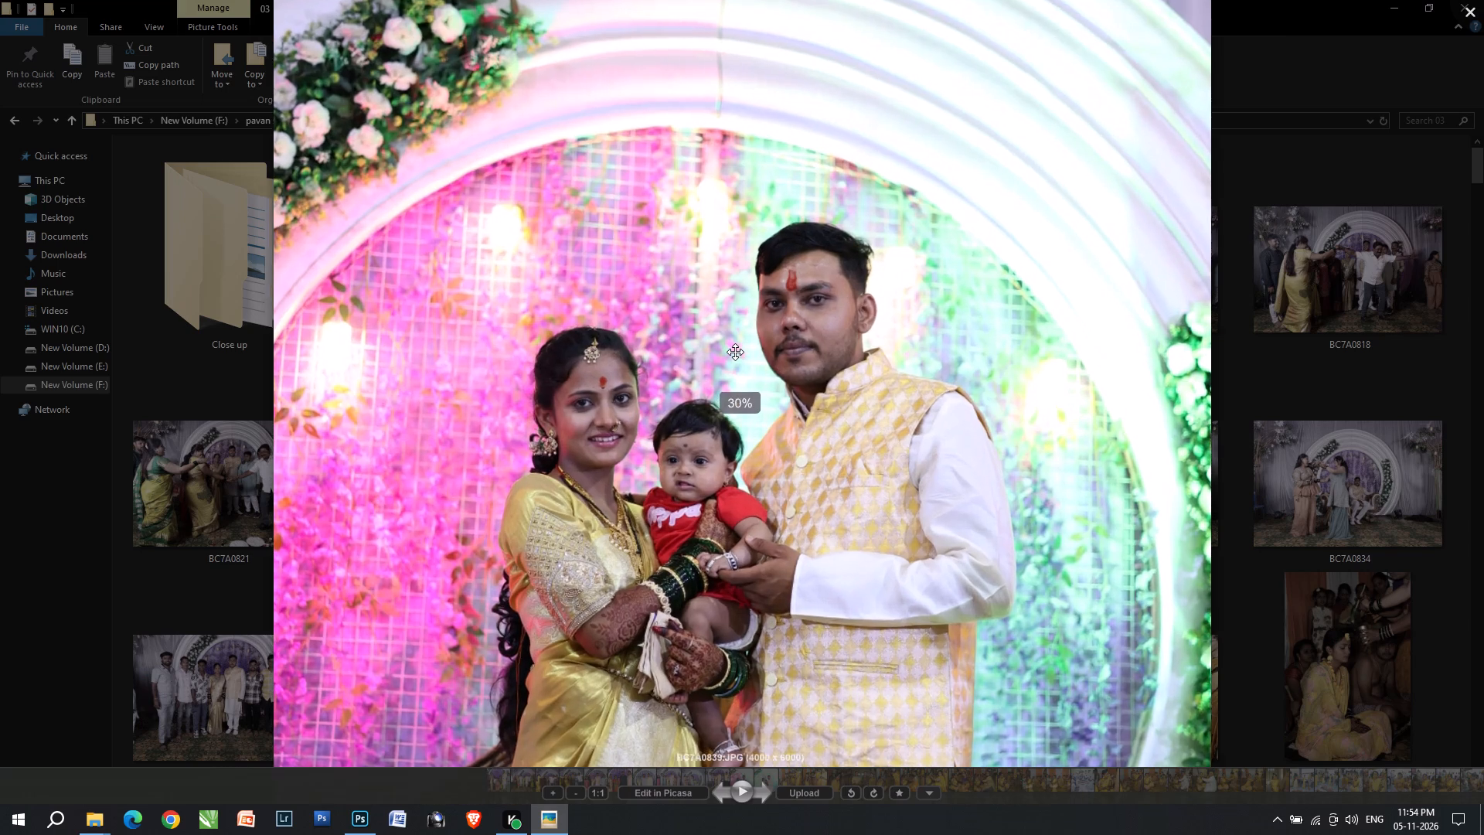
drag(1483, 0, 635, 379)
scroll(670, 408, up, 6)
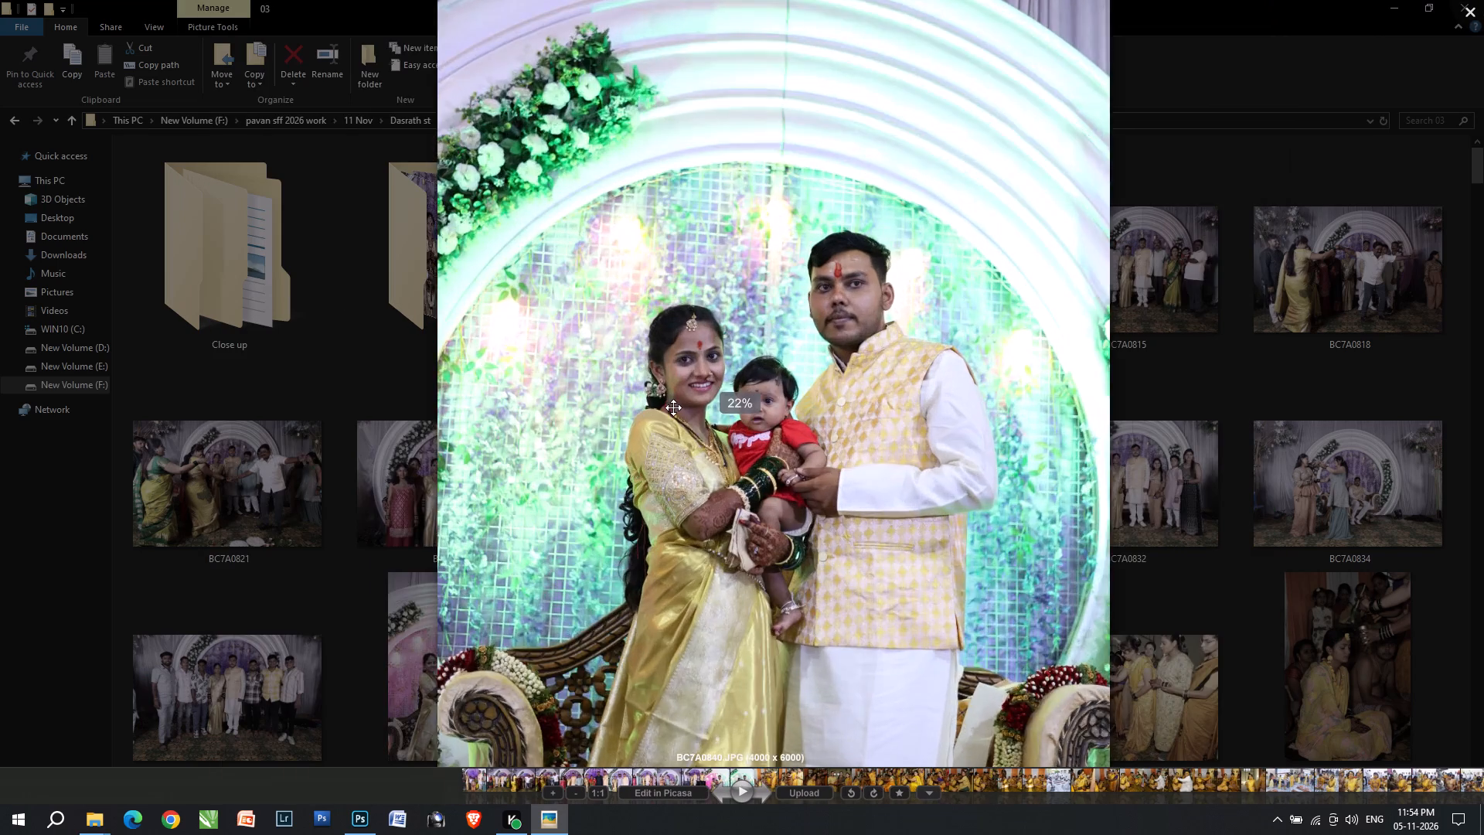
key(Left)
scroll(804, 461, up, 2)
click(1483, 0)
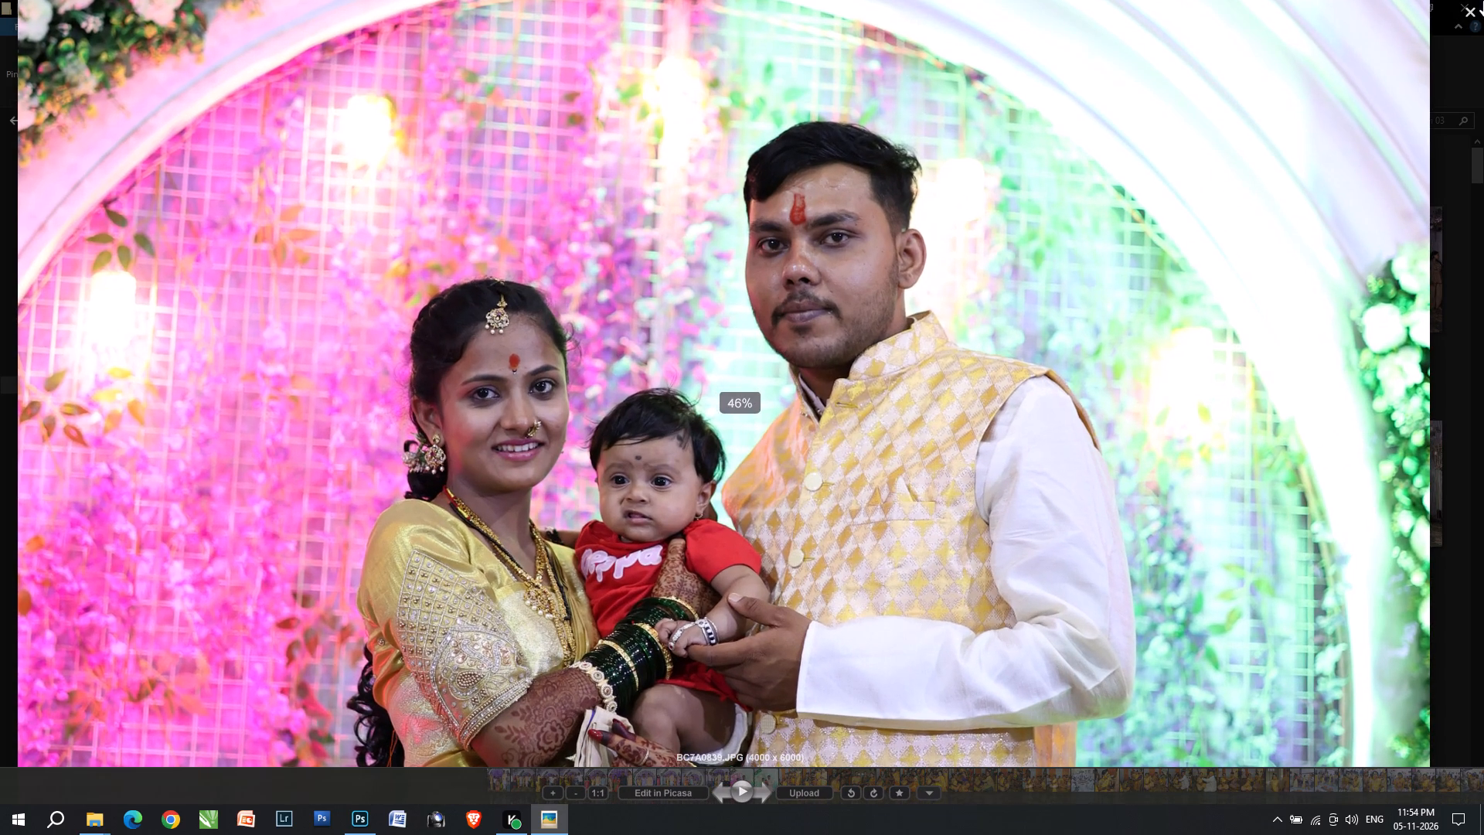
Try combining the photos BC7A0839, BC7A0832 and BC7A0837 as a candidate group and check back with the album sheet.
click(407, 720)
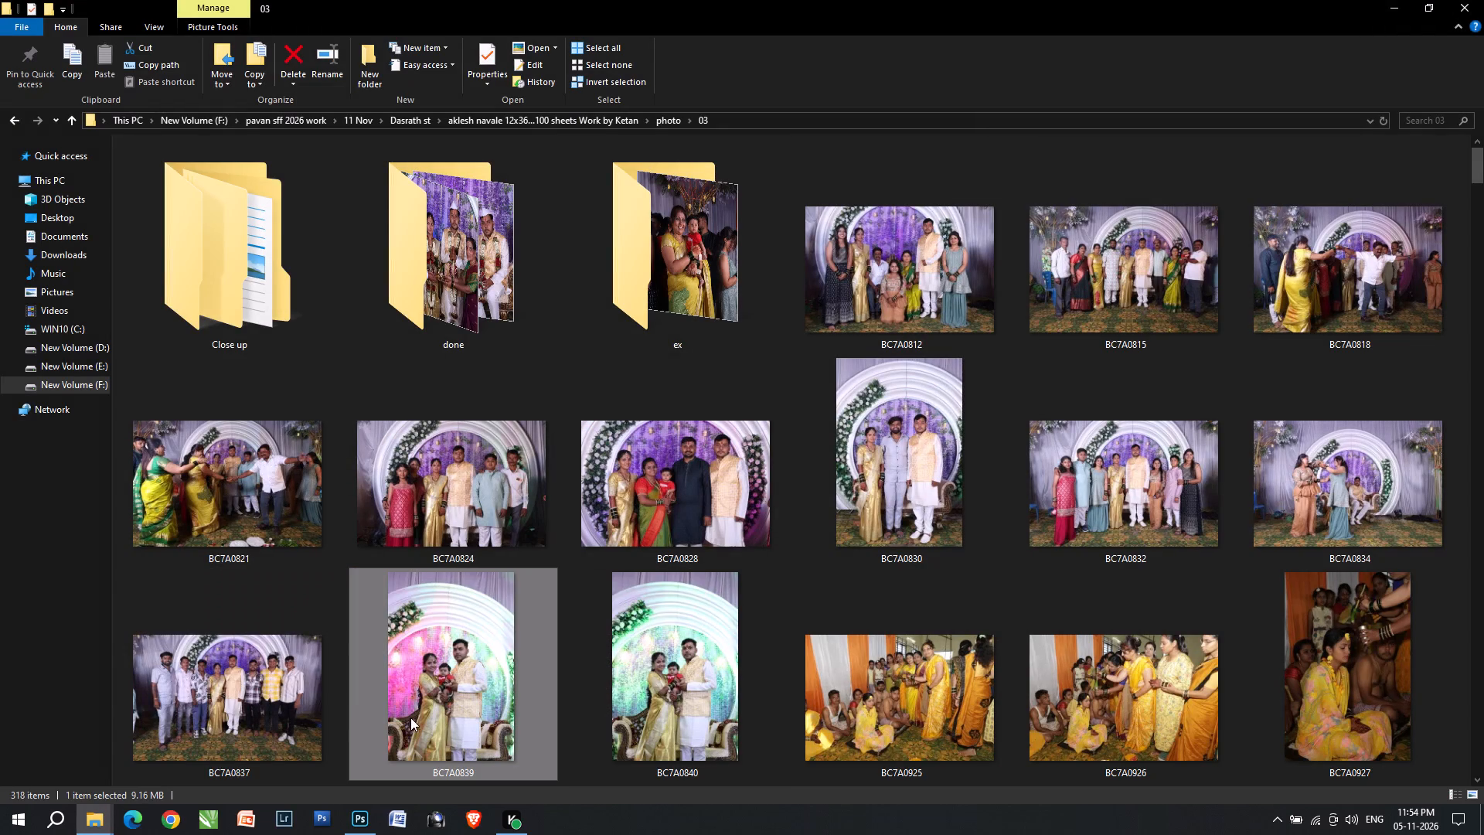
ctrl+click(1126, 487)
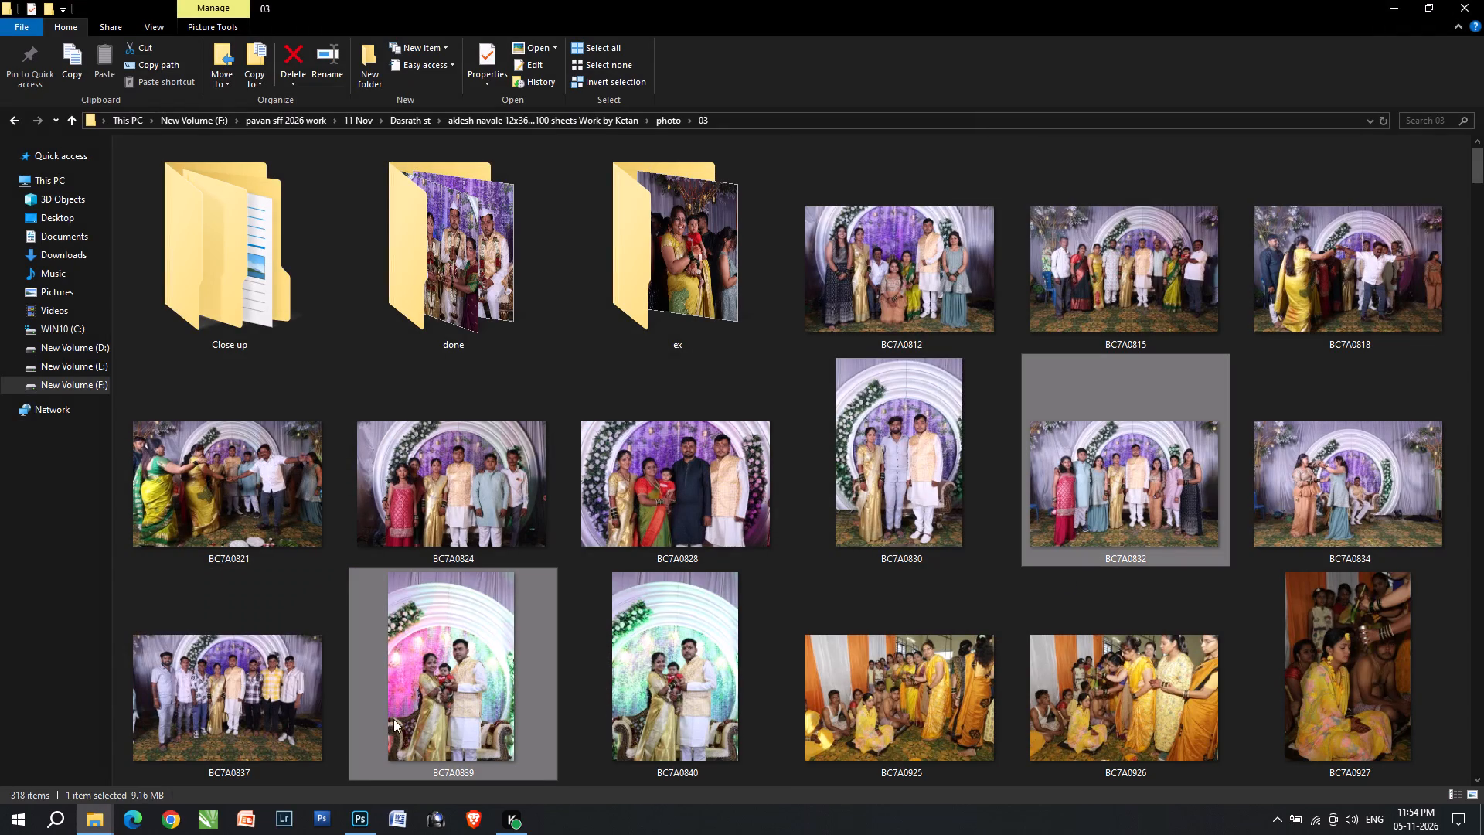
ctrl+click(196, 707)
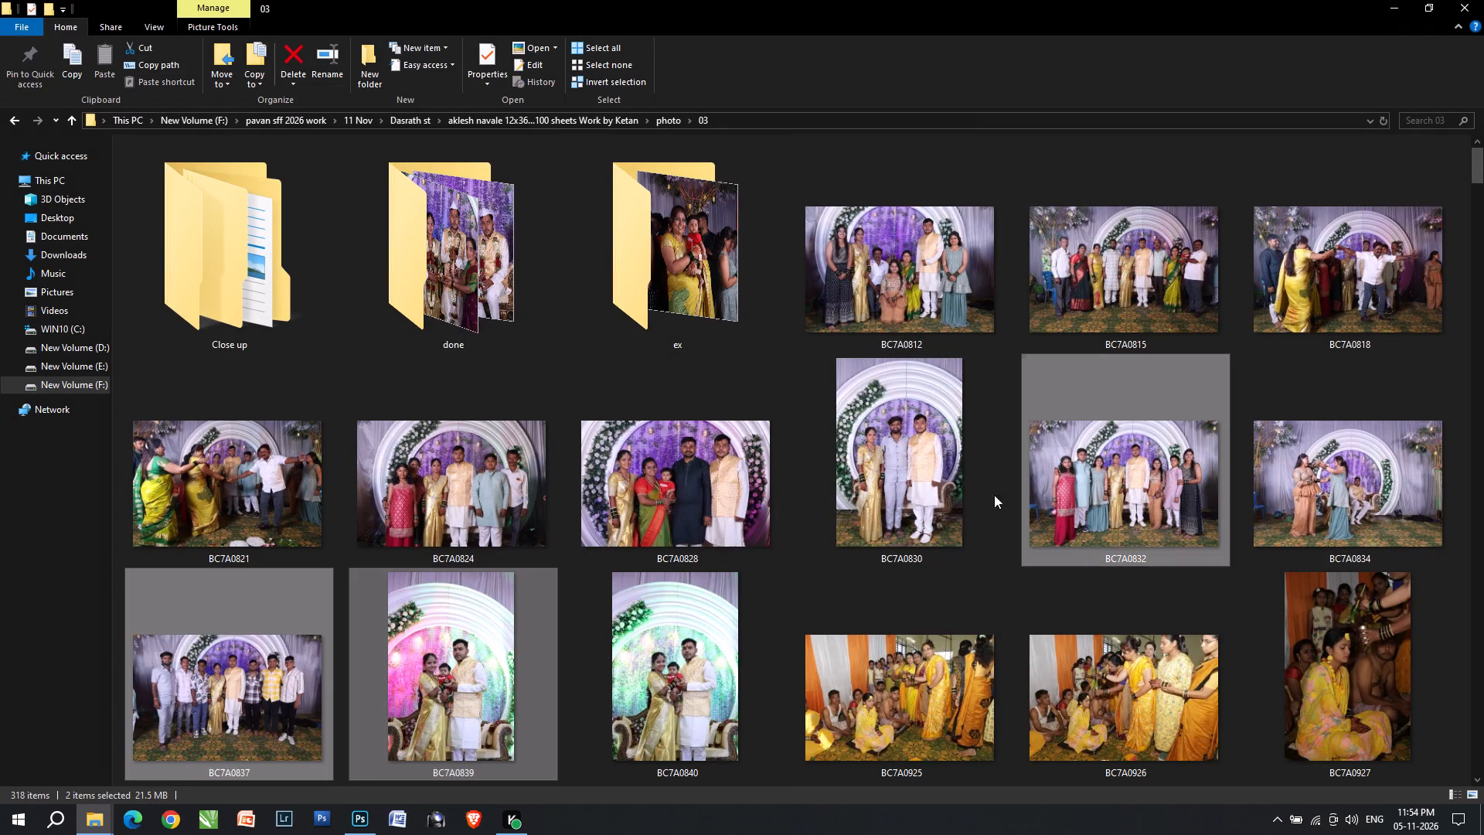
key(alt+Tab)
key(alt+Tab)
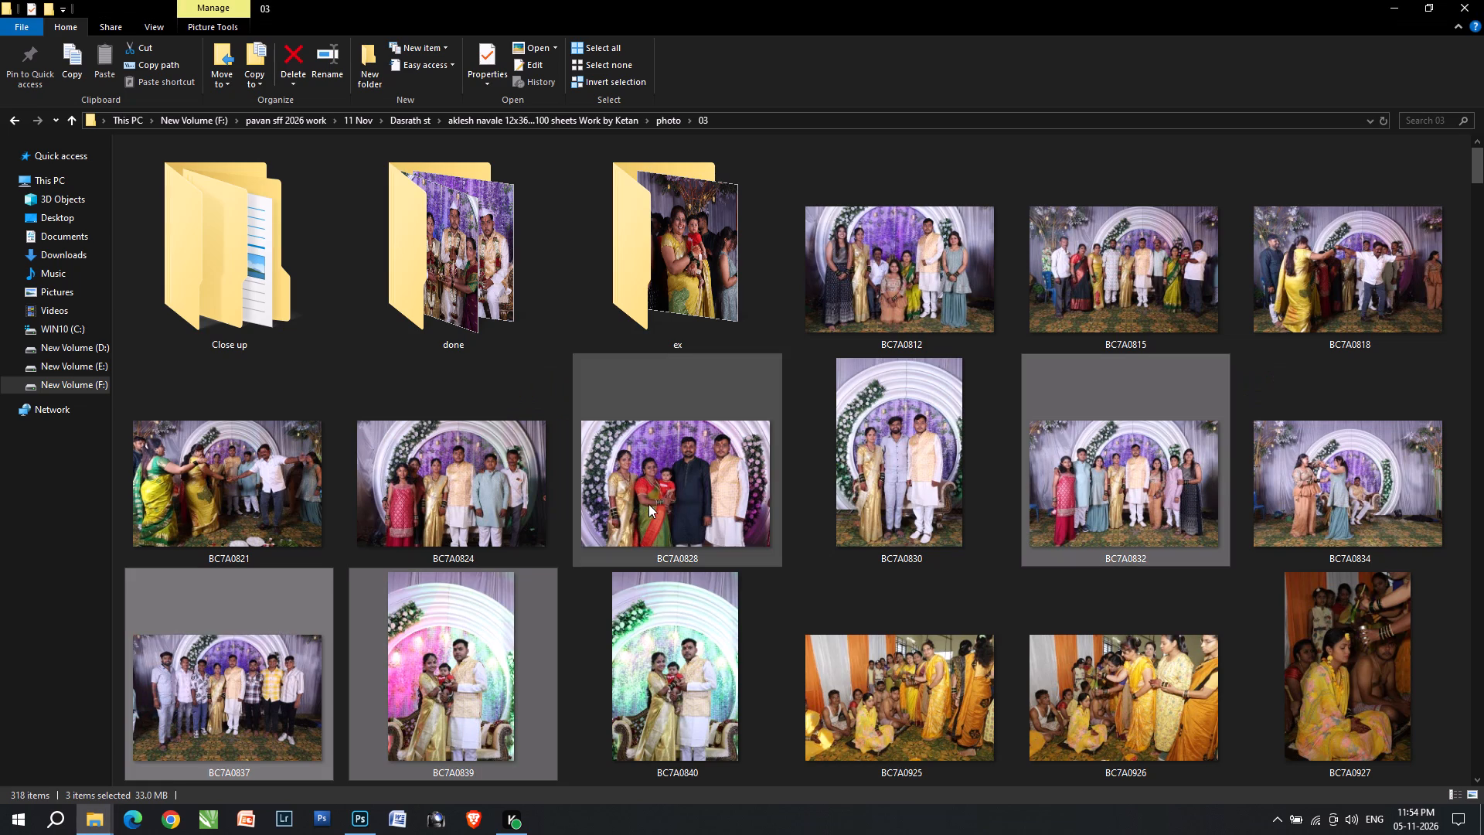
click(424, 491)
Select the four photos BC7A0812, BC7A0815, BC7A0818 and BC7A0821 and bring them into Photoshop for sheet 33.
click(914, 257)
shift+click(297, 445)
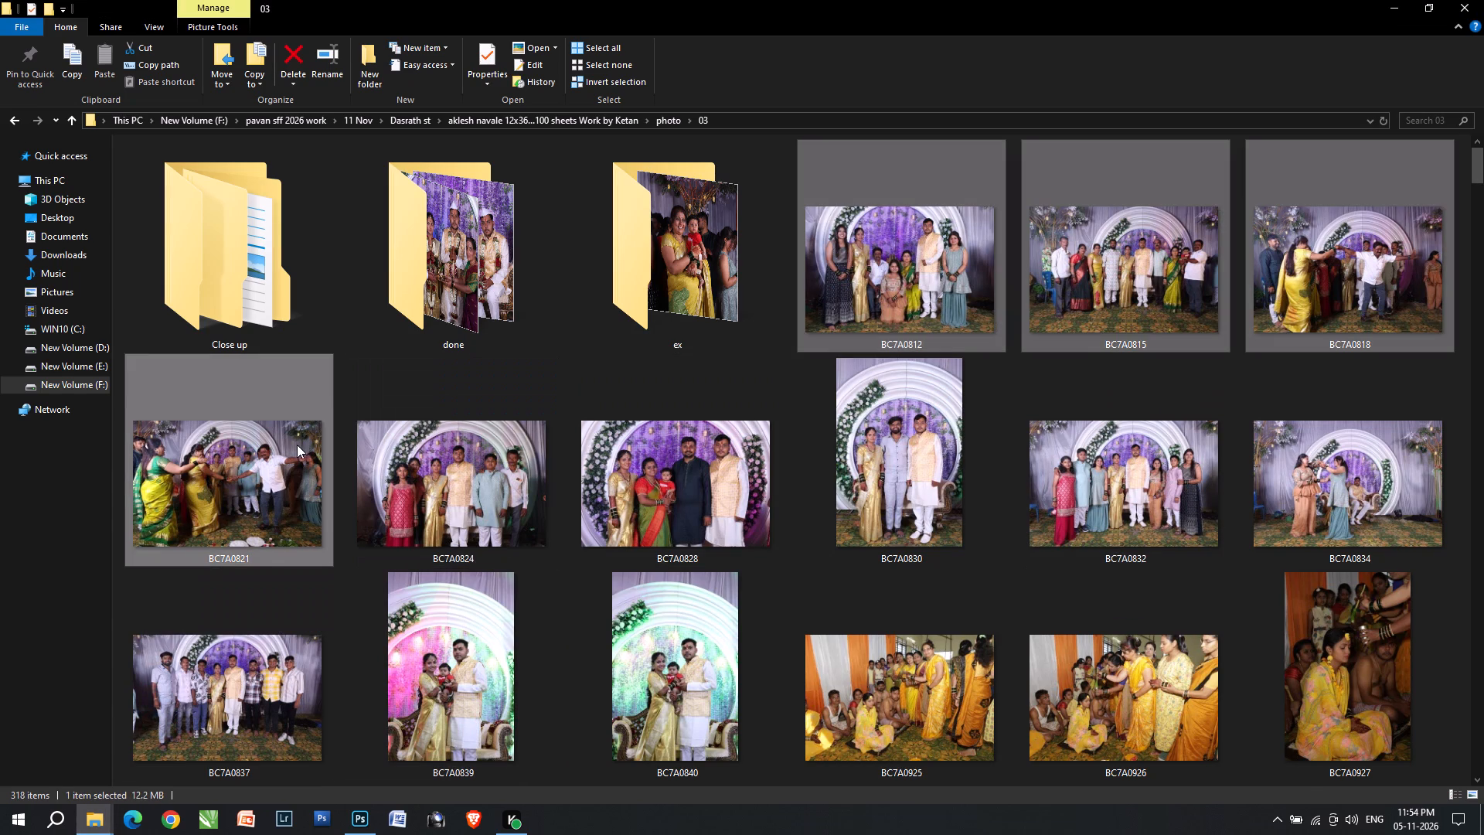
key(alt+Tab)
key(alt+Tab)
drag(982, 282, 851, 0)
key(alt+Tab)
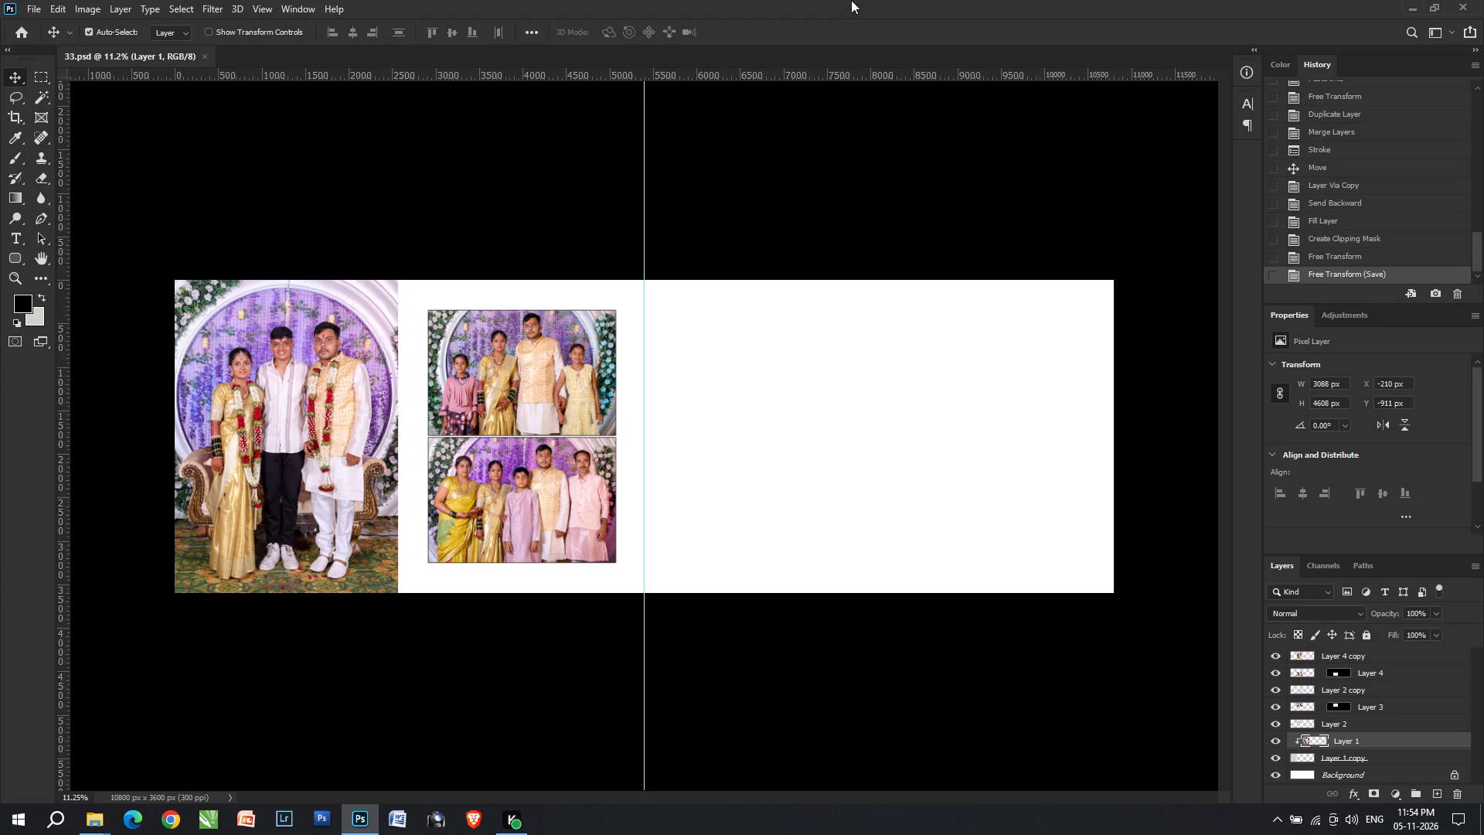
click(851, 0)
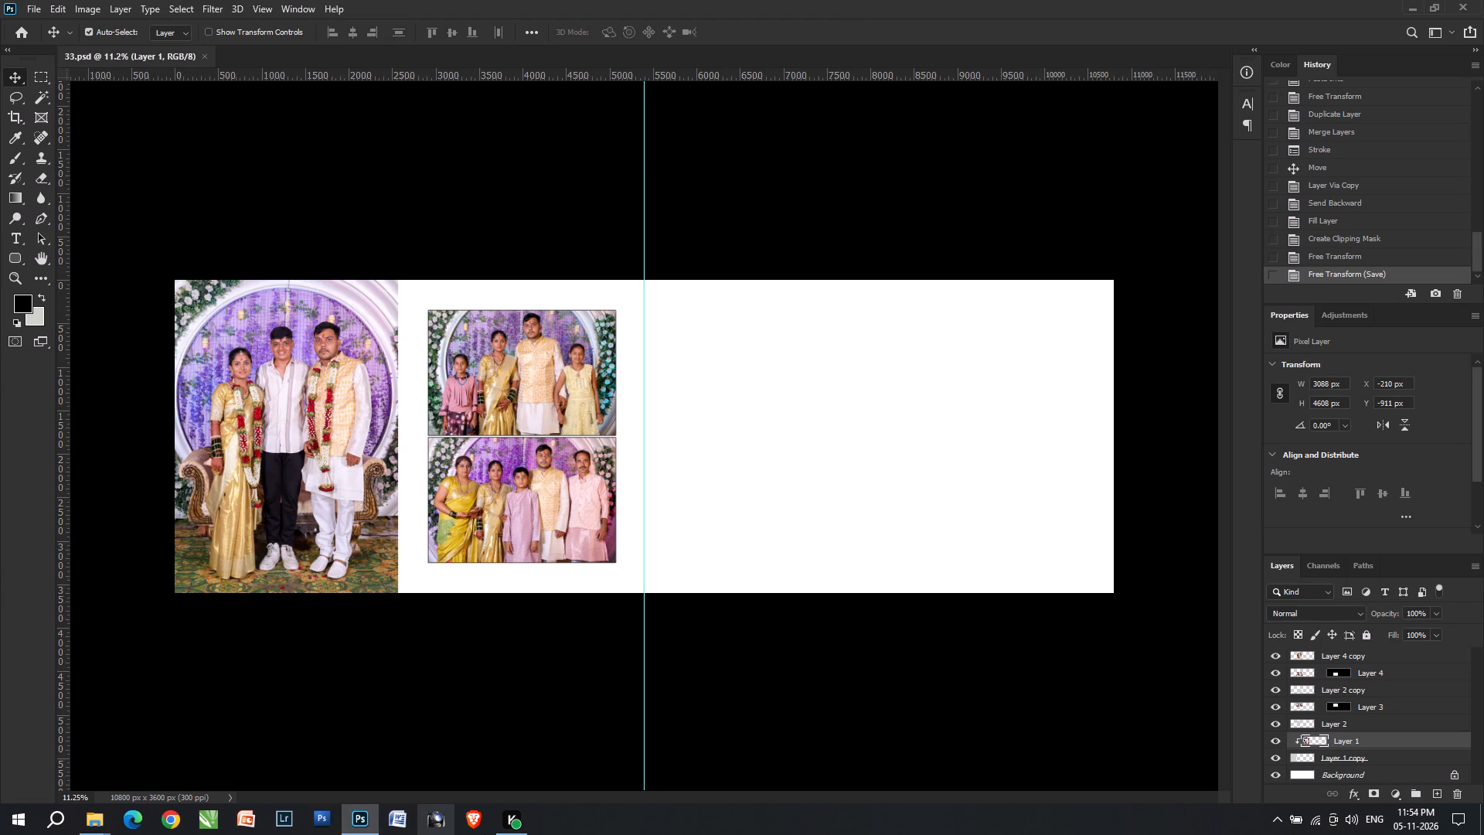
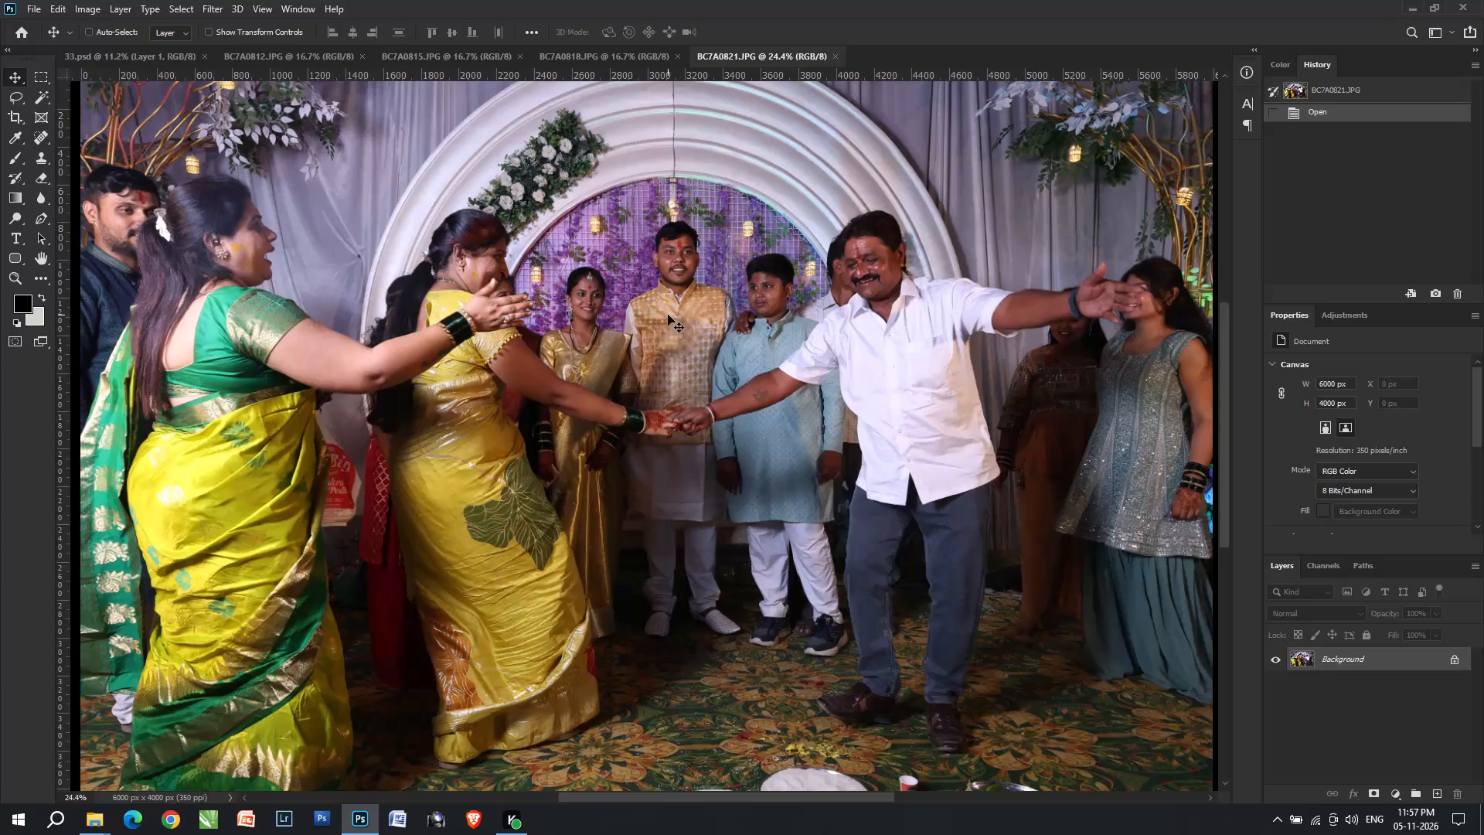
Go back to the group photo BC7A0812 and reapply the last Camera Raw Filter to it.
alt+scroll(668, 315, up, 4)
alt+scroll(669, 315, down, 4)
key(ctrl+shift+Tab)
key(ctrl+shift+Tab)
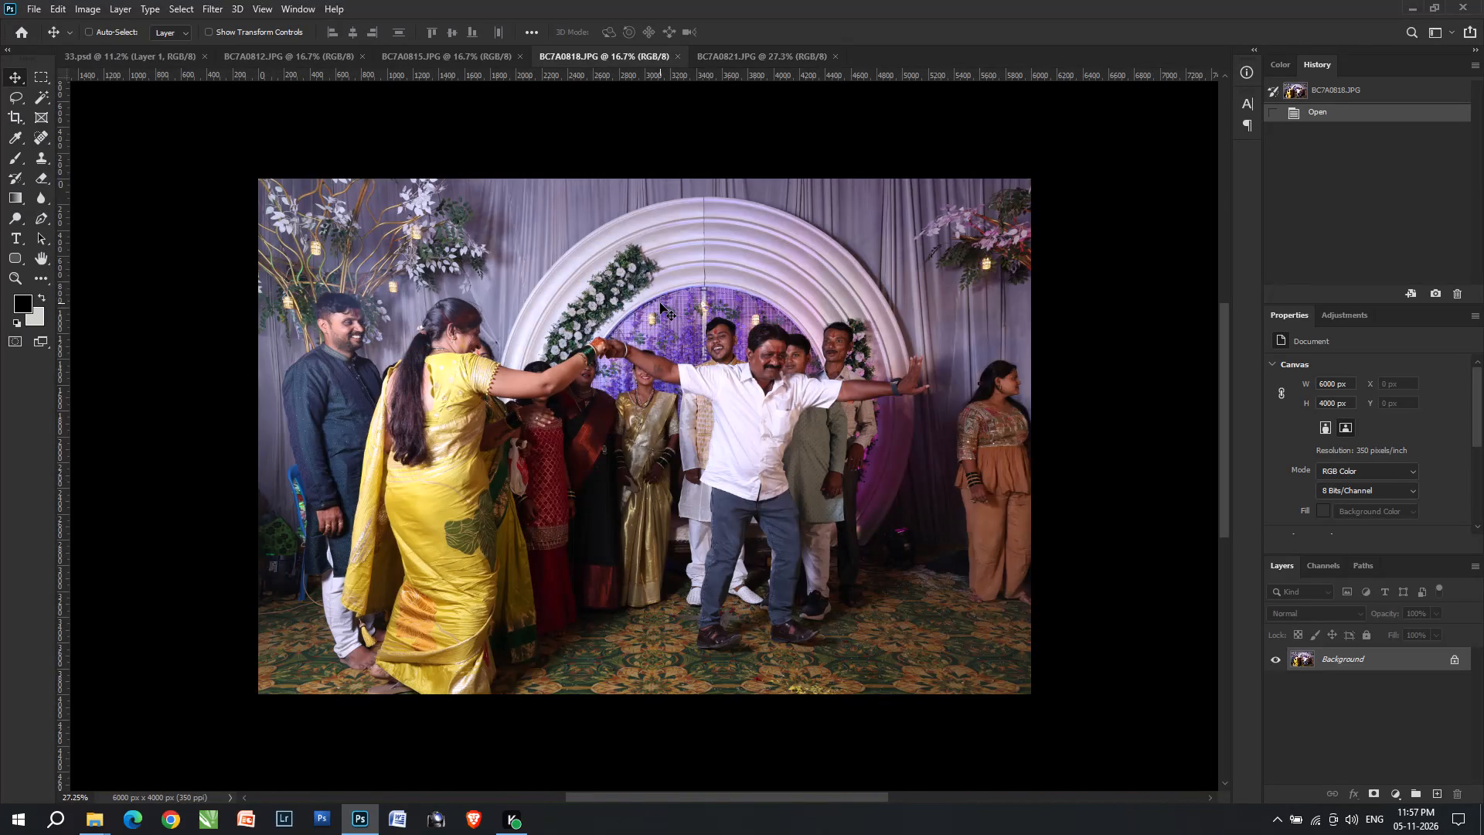
key(ctrl+shift+Tab)
key(ctrl+alt+f)
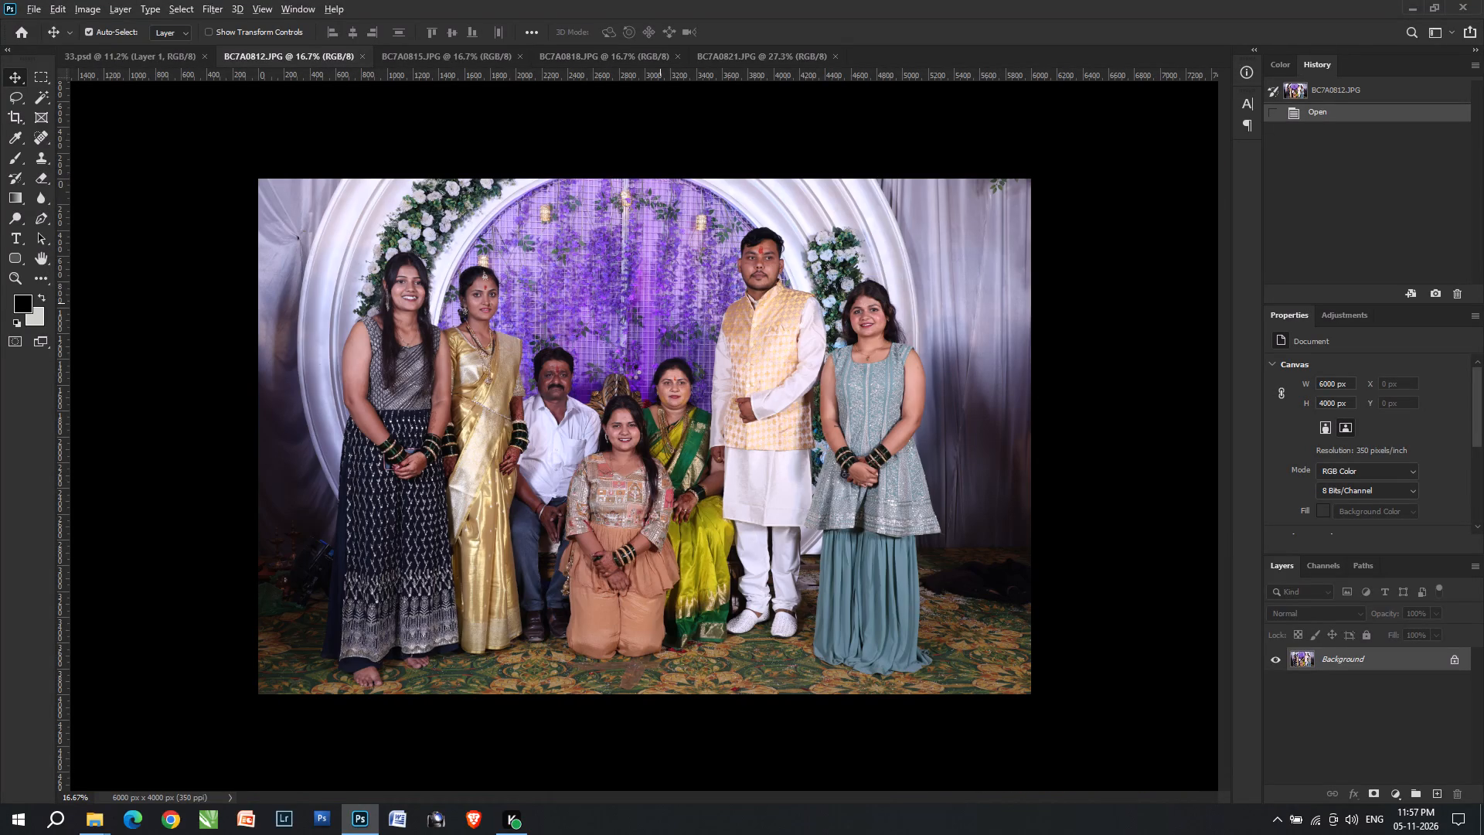
alt+scroll(633, 372, up, 2)
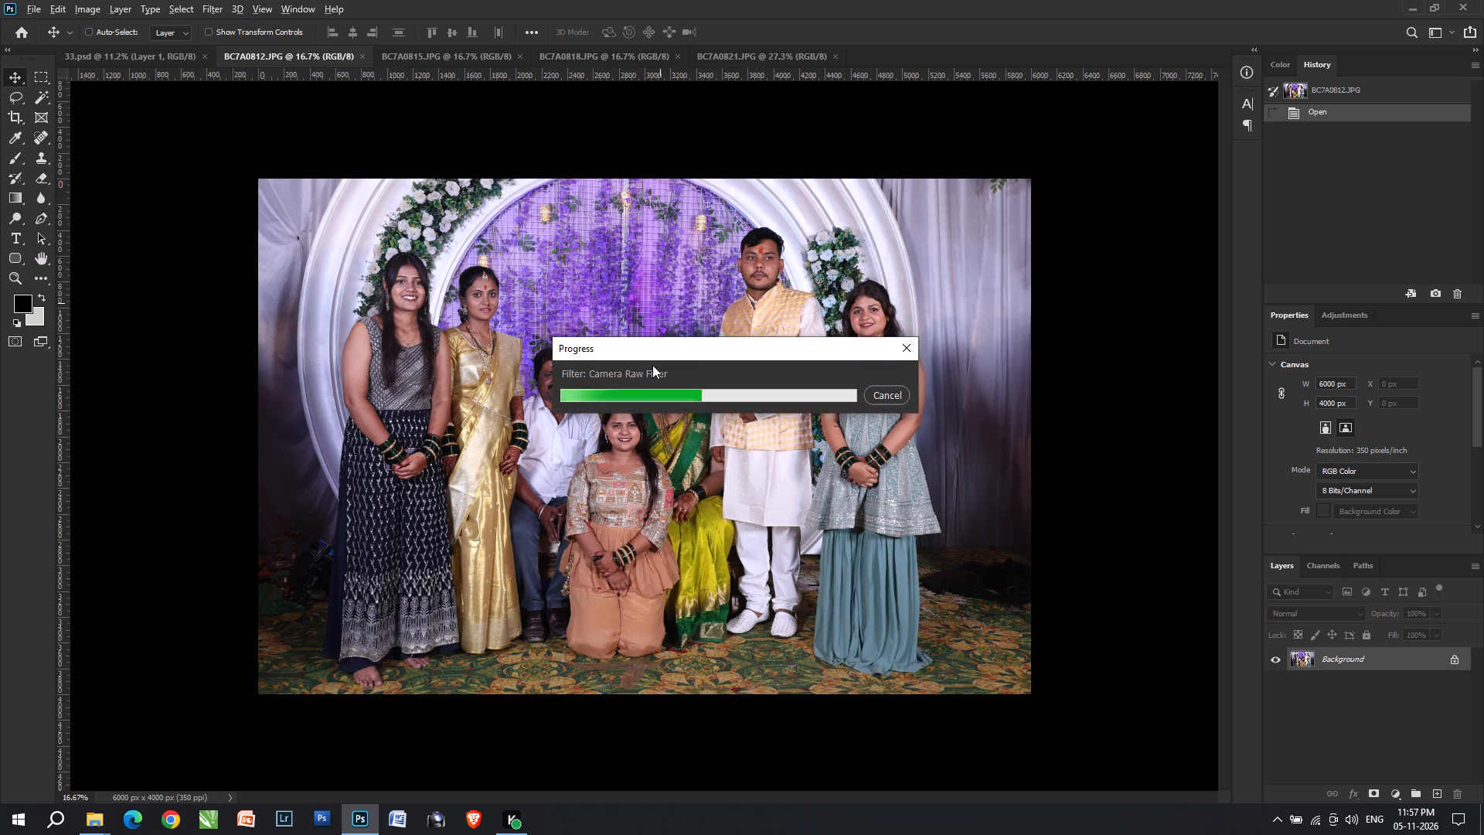
alt+scroll(652, 365, up, 1)
click(669, 333)
right_drag(669, 332, 630, 341)
click(636, 346)
right_click(637, 346)
right_click(638, 345)
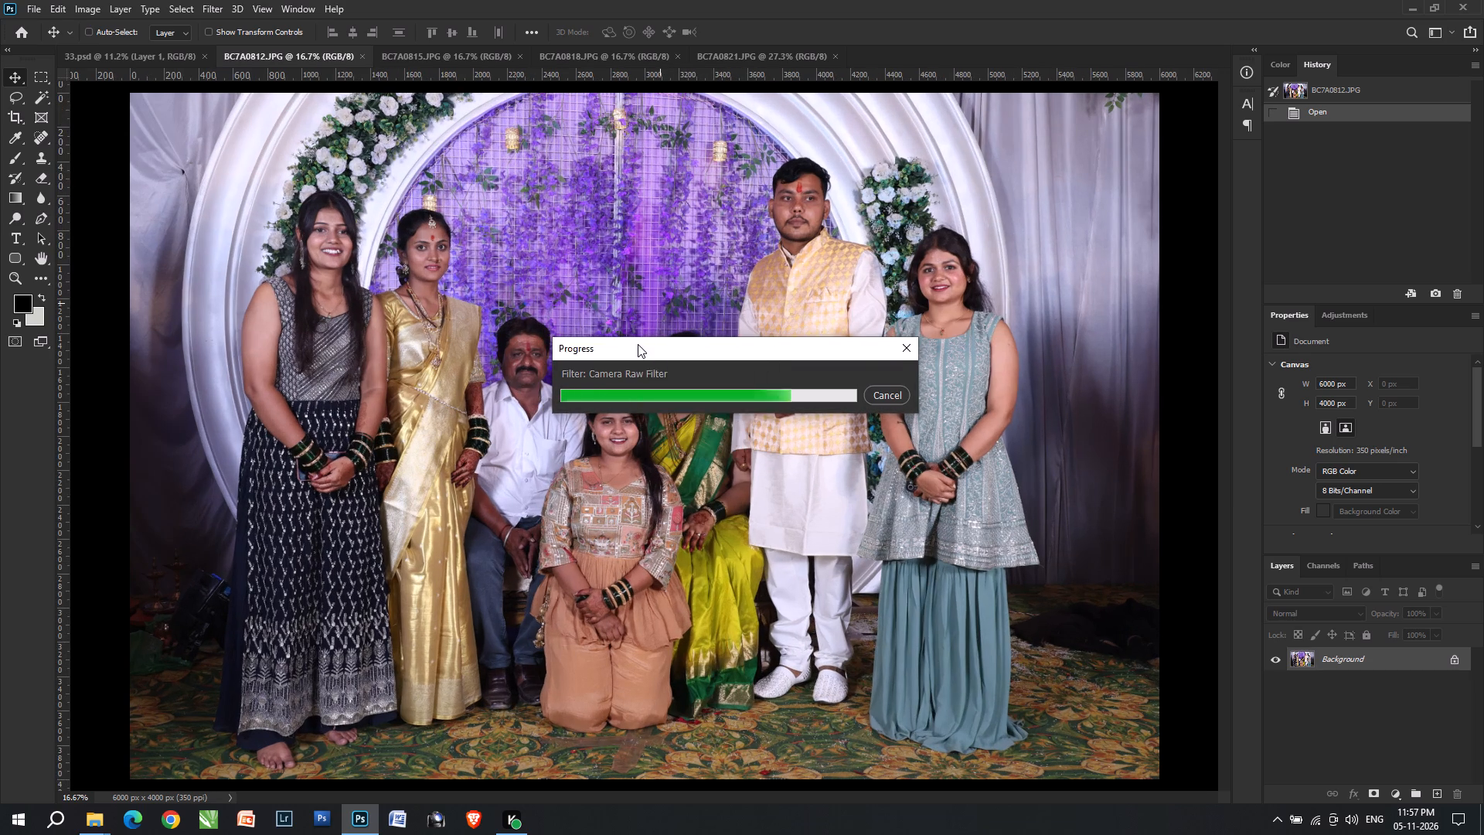
click(638, 344)
key(v)
alt+scroll(634, 323, up, 1)
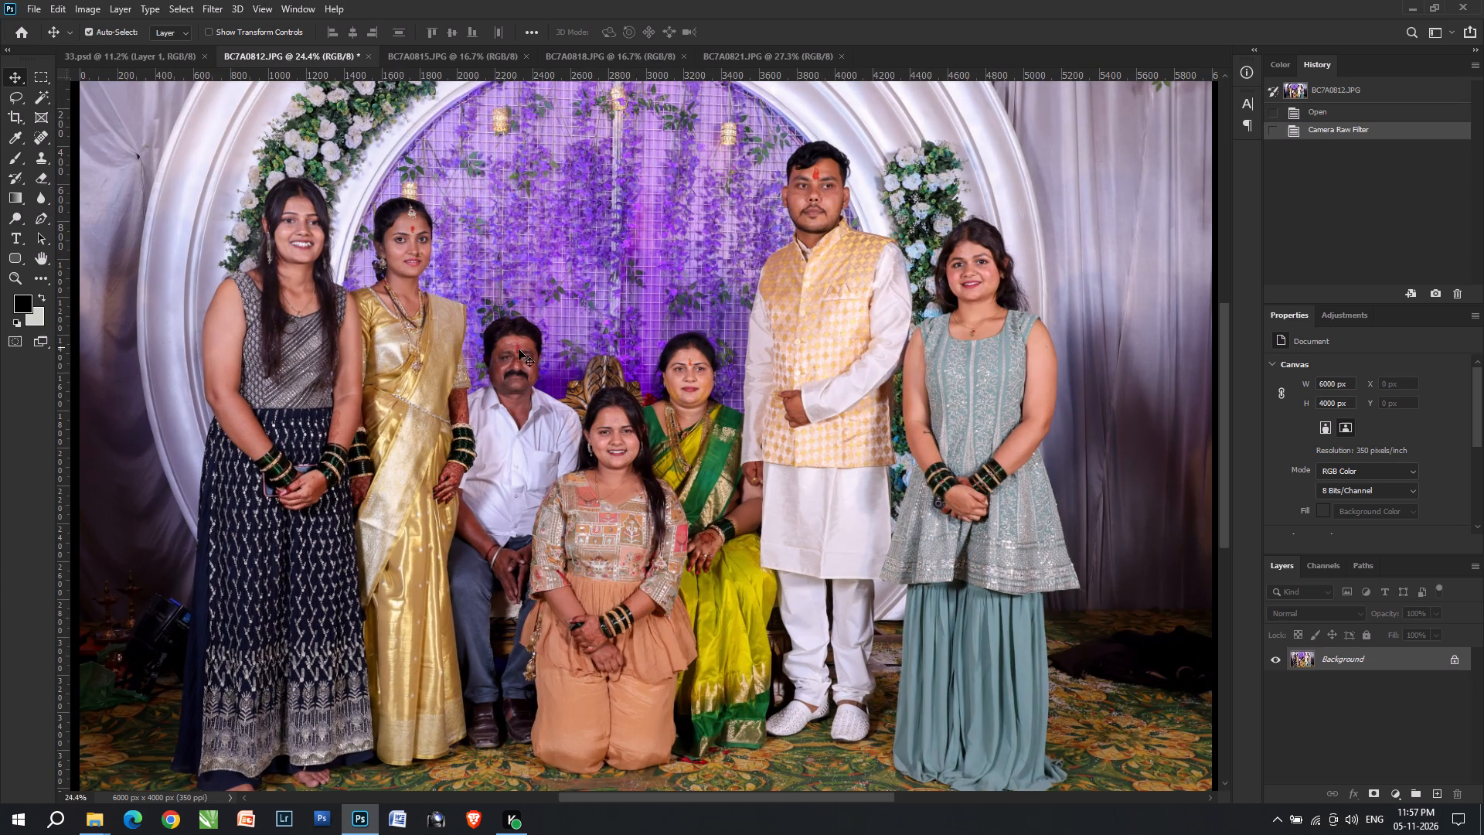
Brighten the people at the left and centre of BC7A0812: two marquee areas feathered 100 px, Levels midtones at 1.10.
key(m)
key(m)
drag(454, 290, 670, 700)
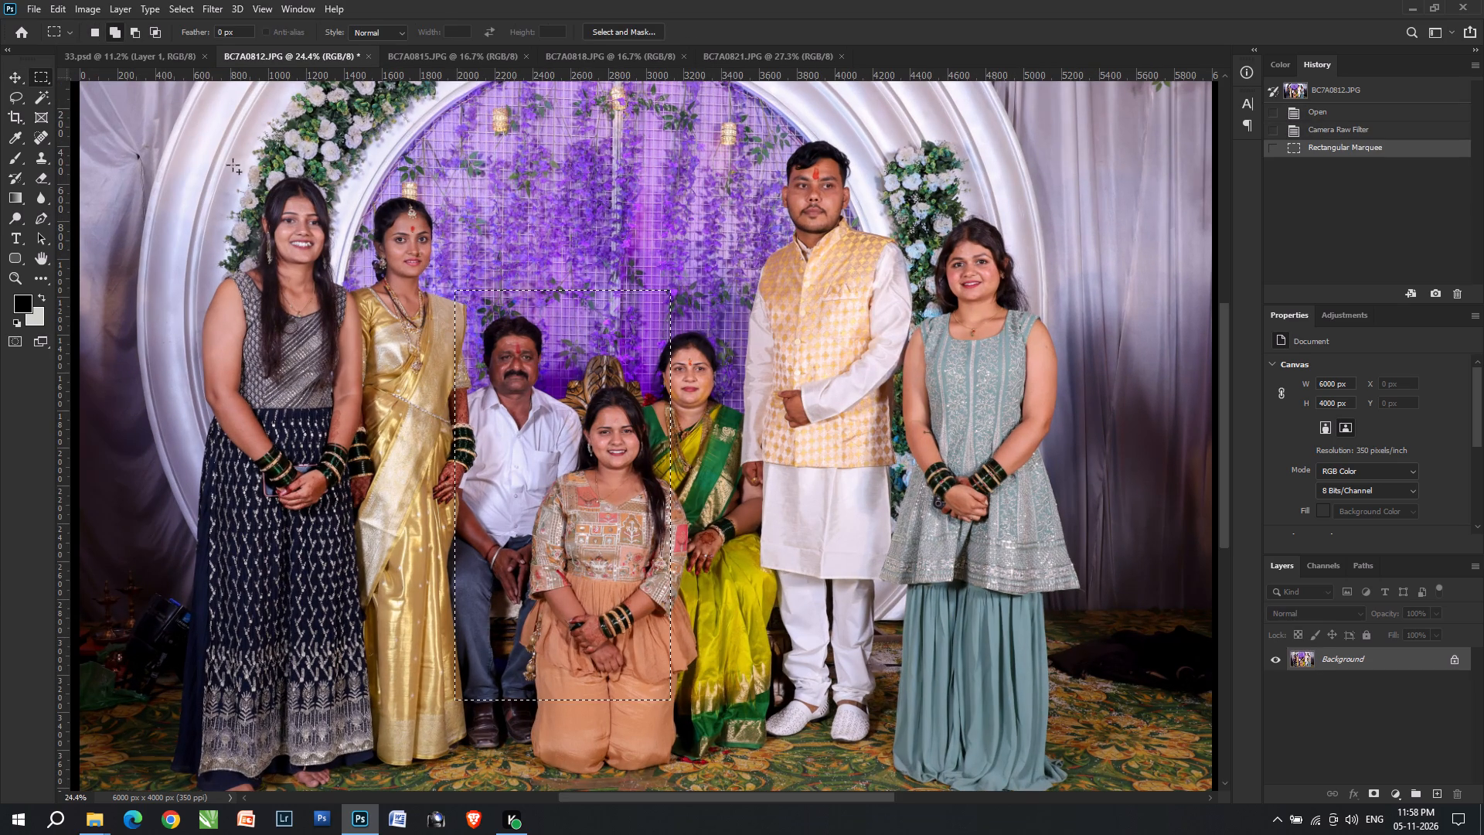
shift+drag(219, 173, 504, 588)
key(ctrl+alt+d)
key(Return)
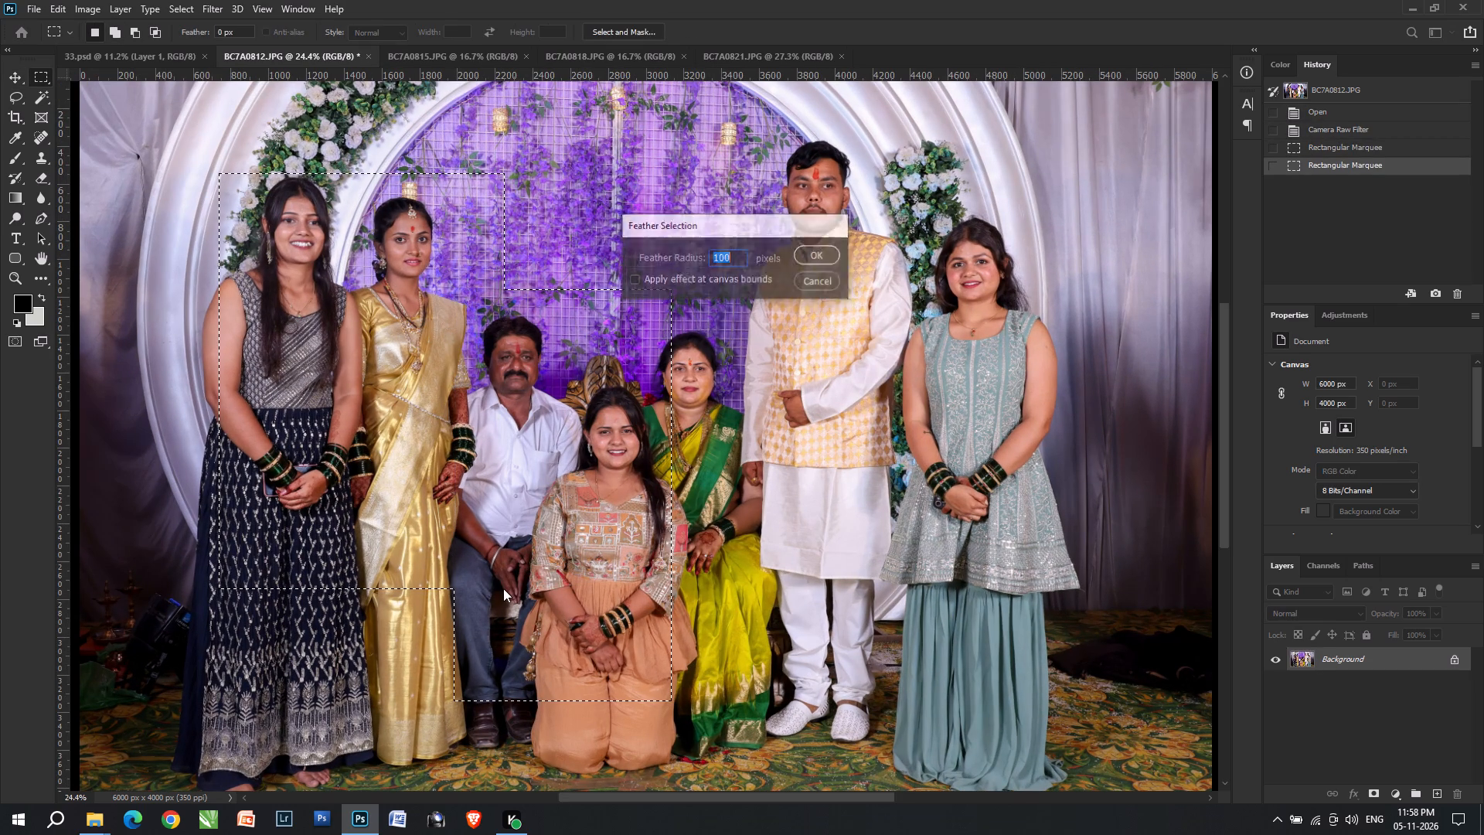
key(ctrl+l)
click(1091, 475)
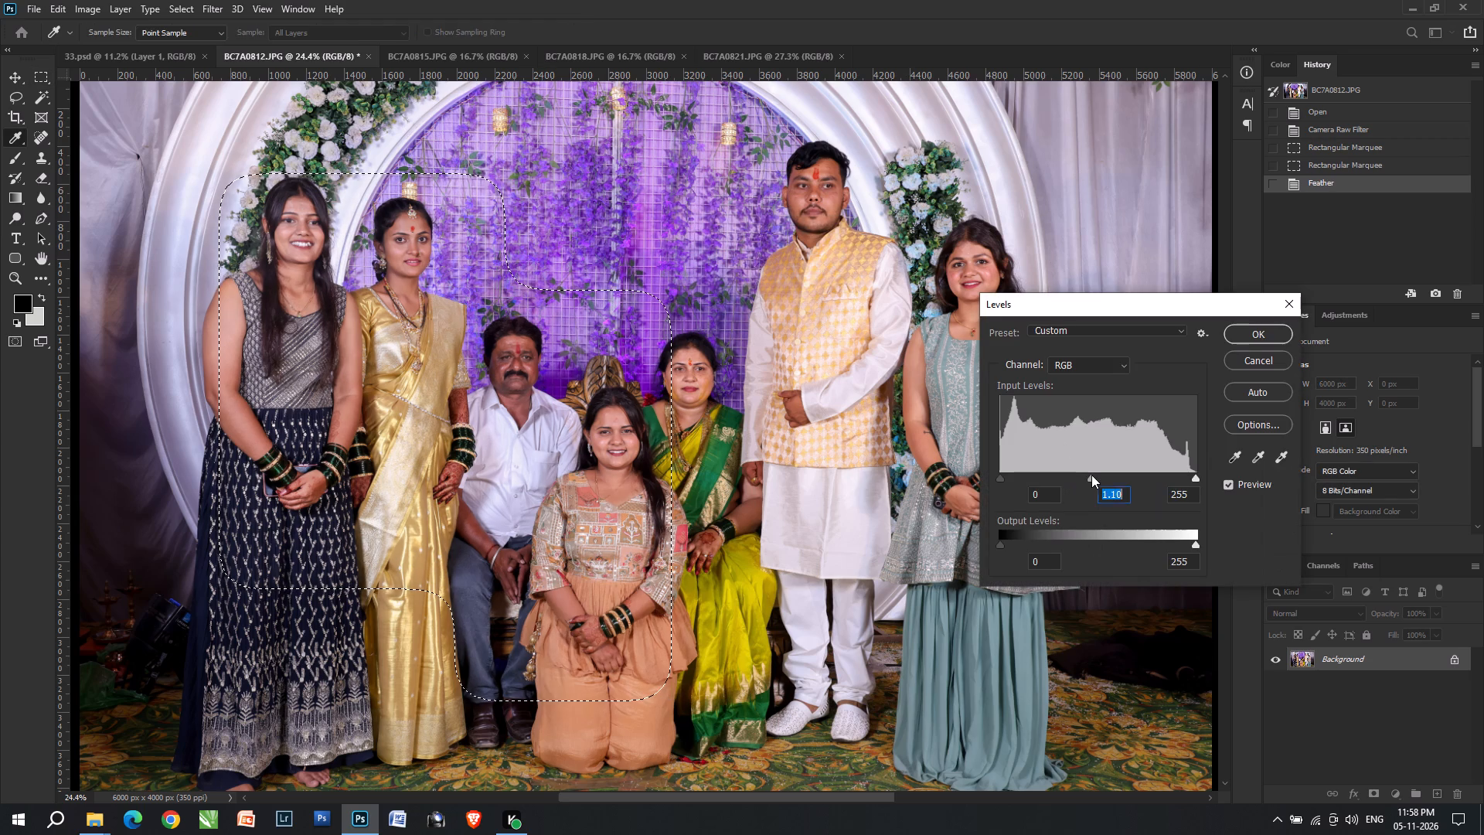
key(Return)
Cut the whole BC7A0812 image and paste it into sheet 33.psd.
key(ctrl+a)
key(ctrl+x)
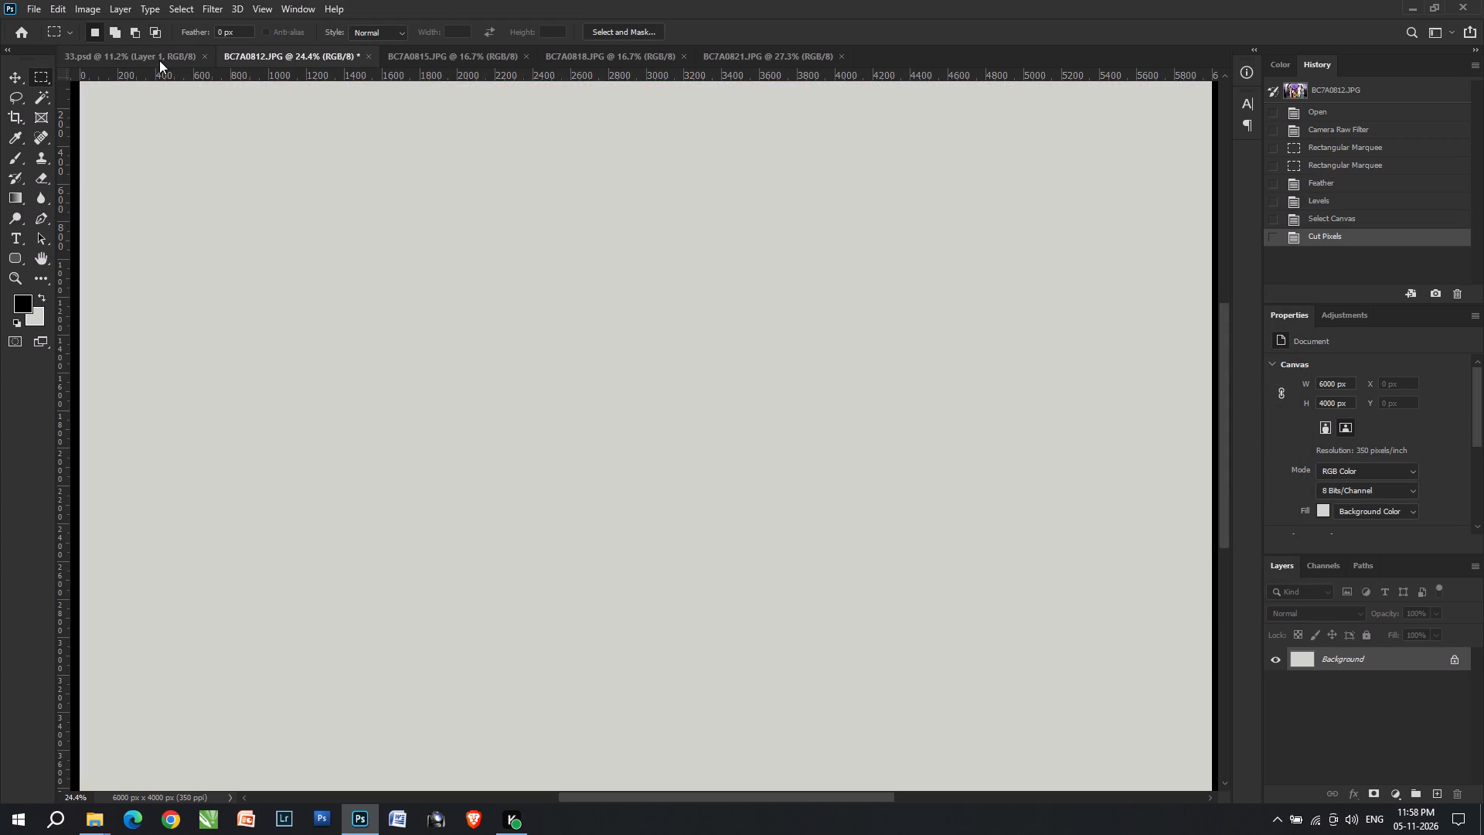
ctrl+click(159, 60)
ctrl+scroll(760, 469, up, 4)
key(space)
drag(773, 479, 474, 538)
key(v)
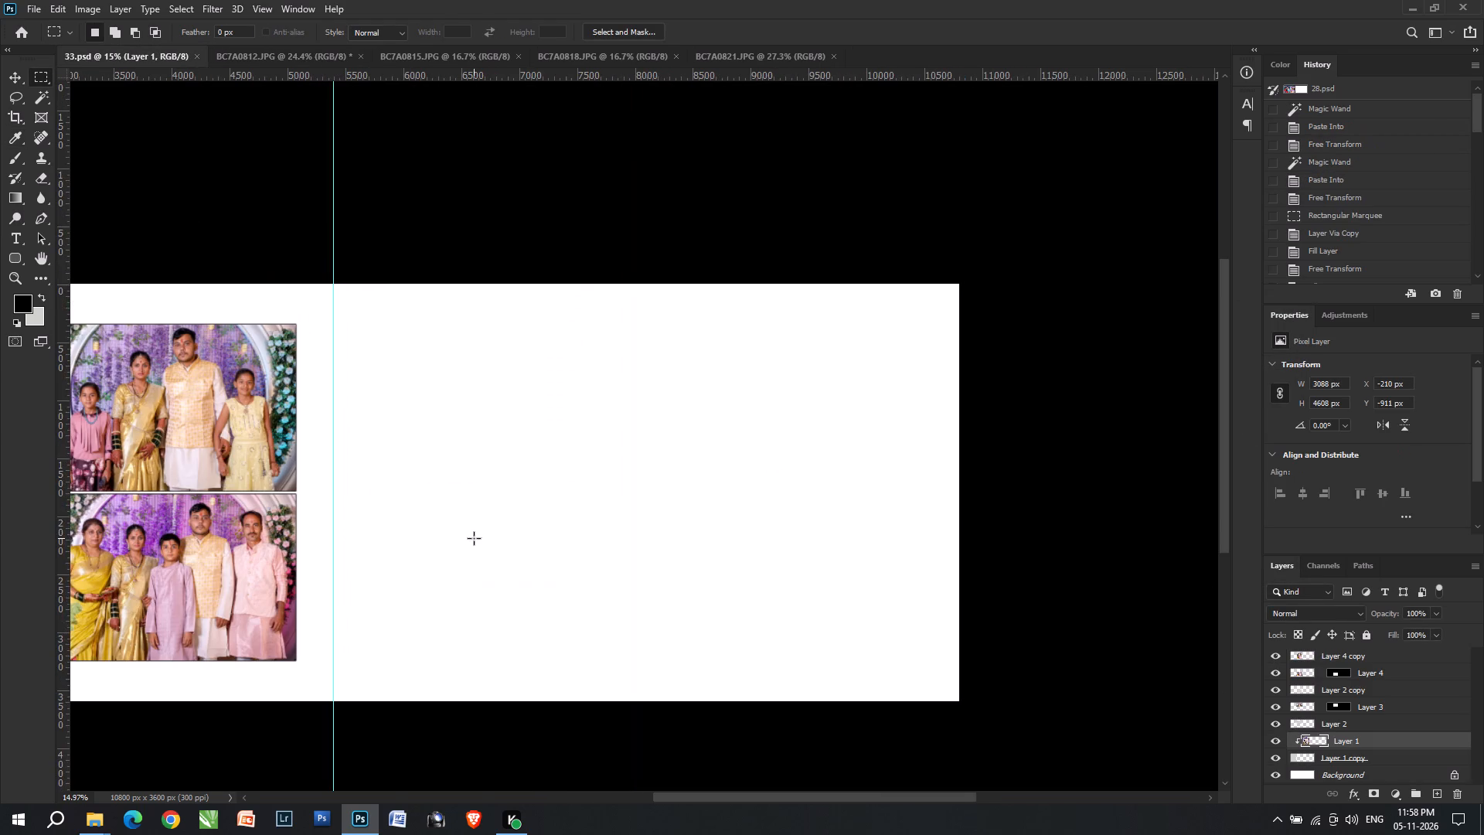
key(ctrl+v)
Scale the pasted group photo to about 30% and place it in the sheet's empty half, level with the existing photos' top edge.
key(ctrl+t)
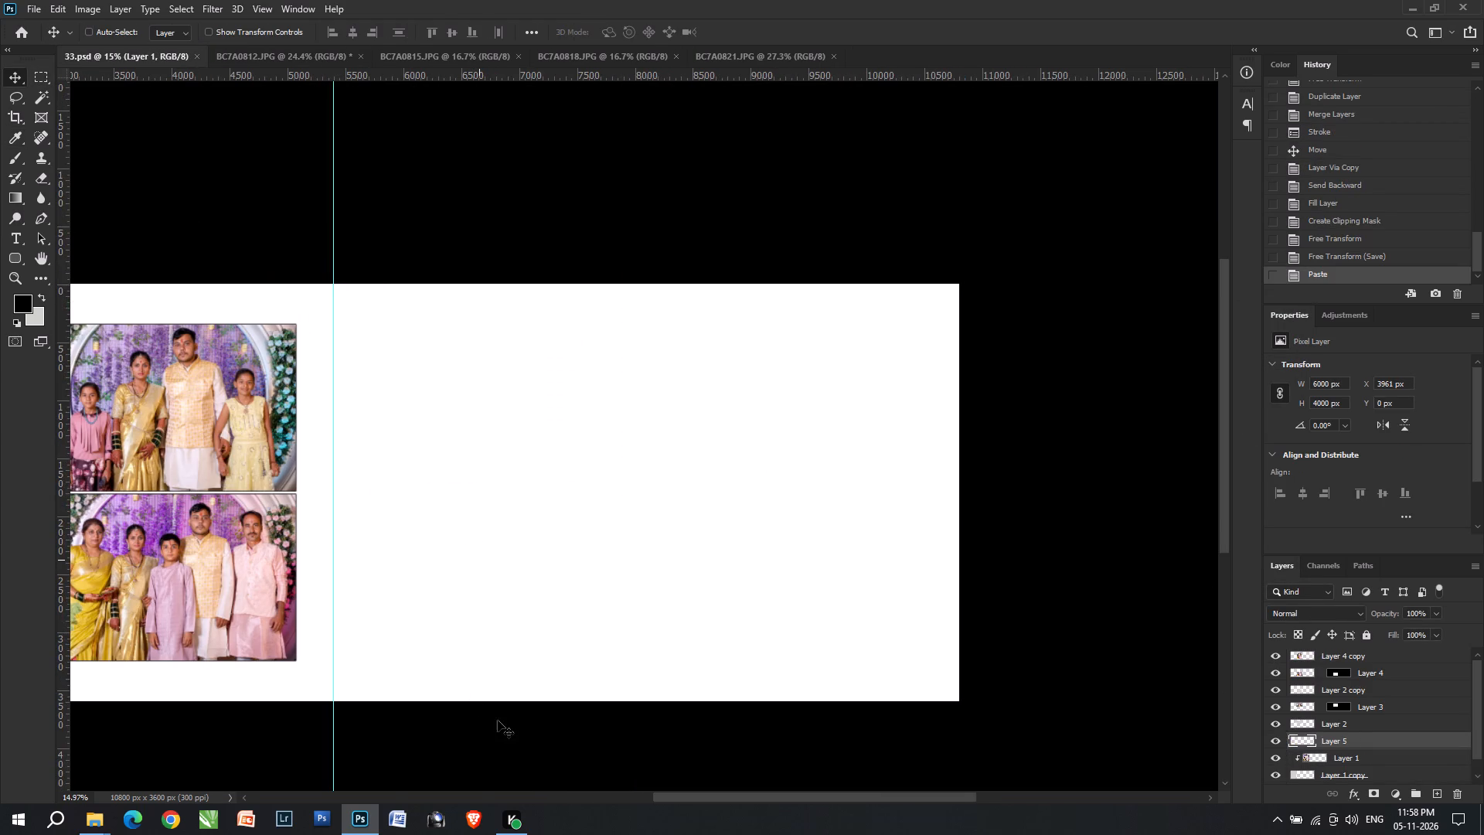
drag(515, 287, 516, 360)
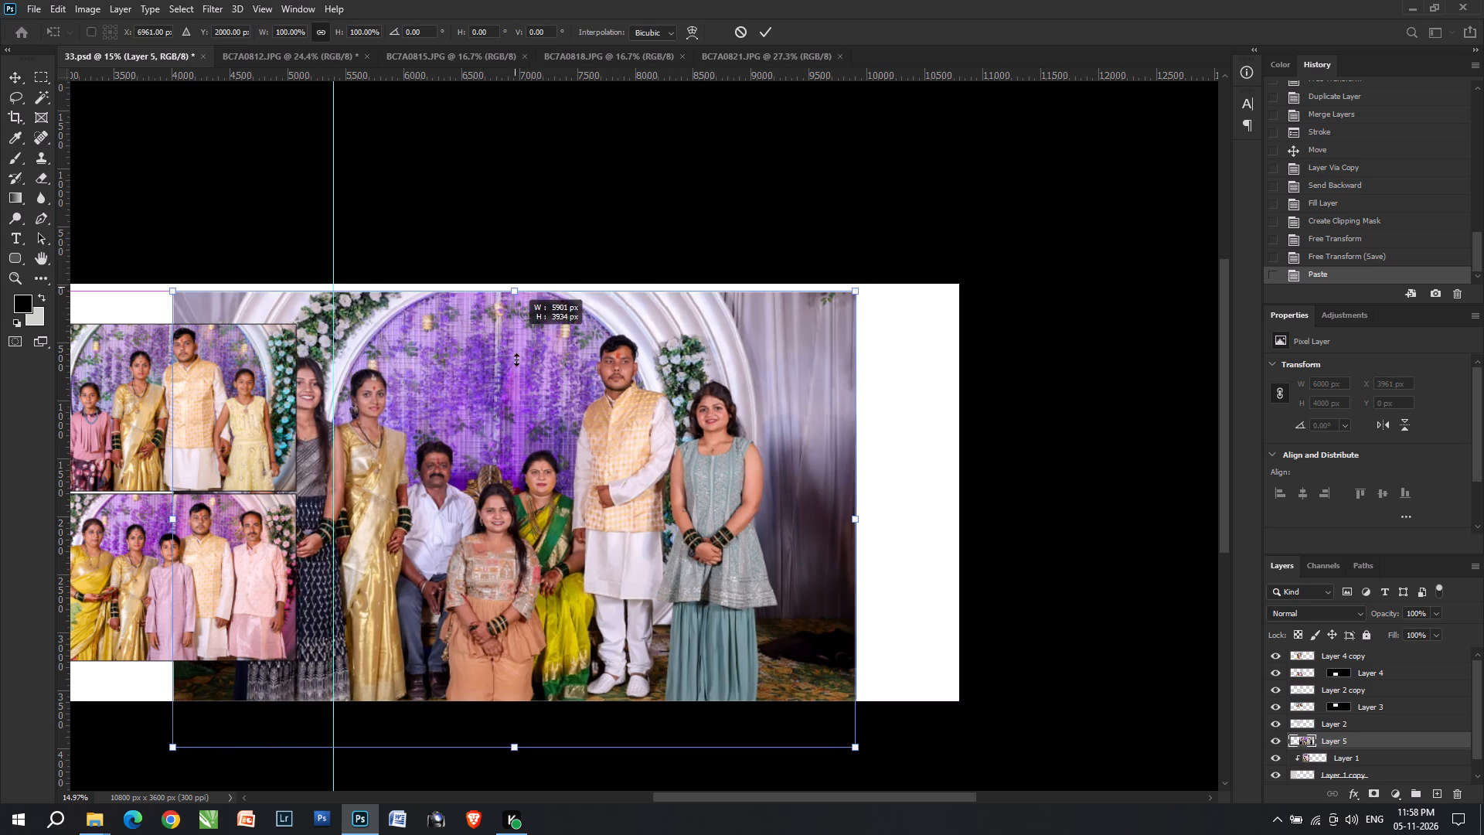
drag(516, 360, 522, 581)
drag(529, 618, 535, 342)
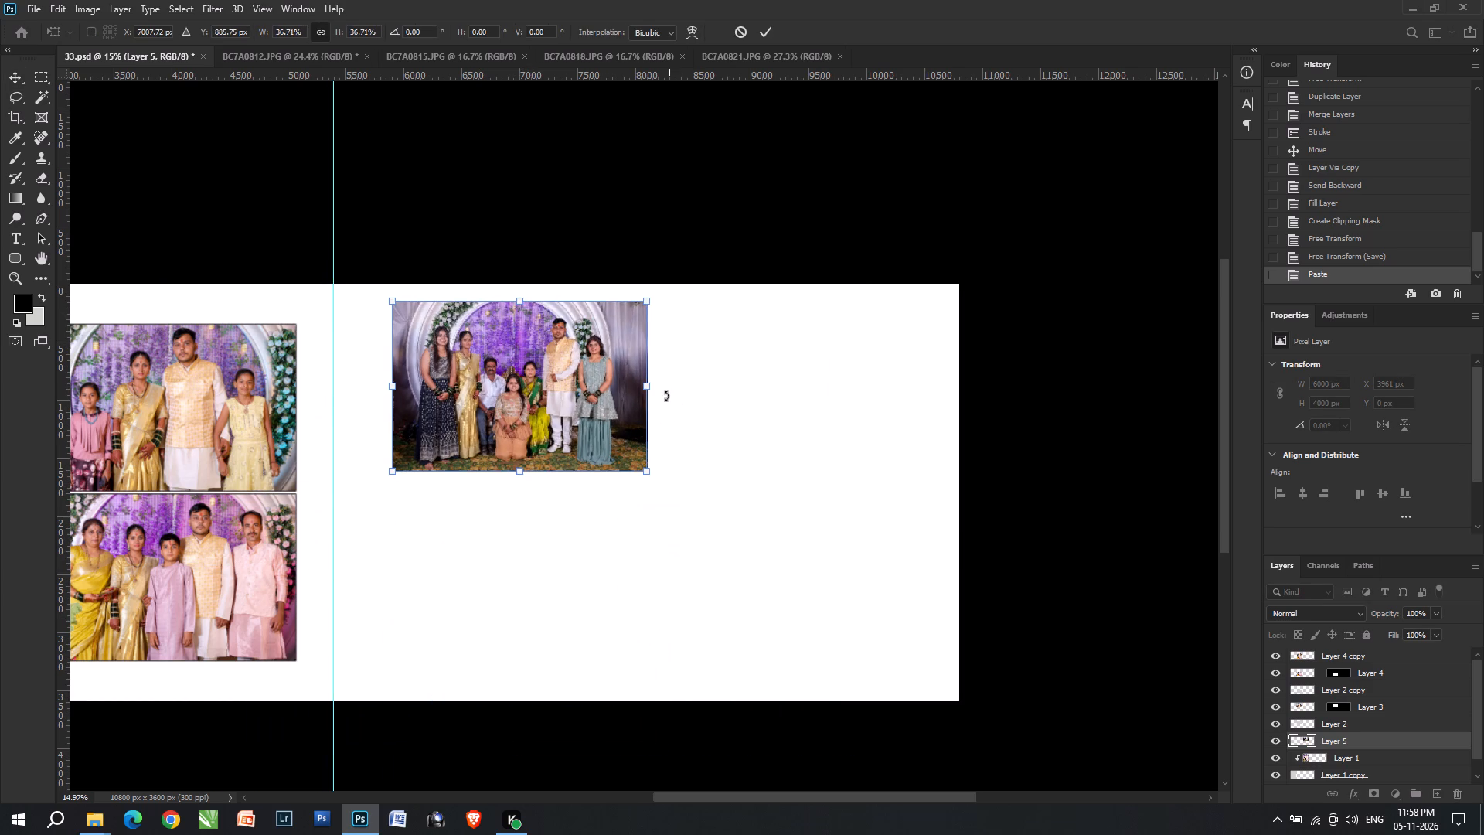
drag(652, 383, 606, 373)
drag(536, 381, 552, 388)
key(Return)
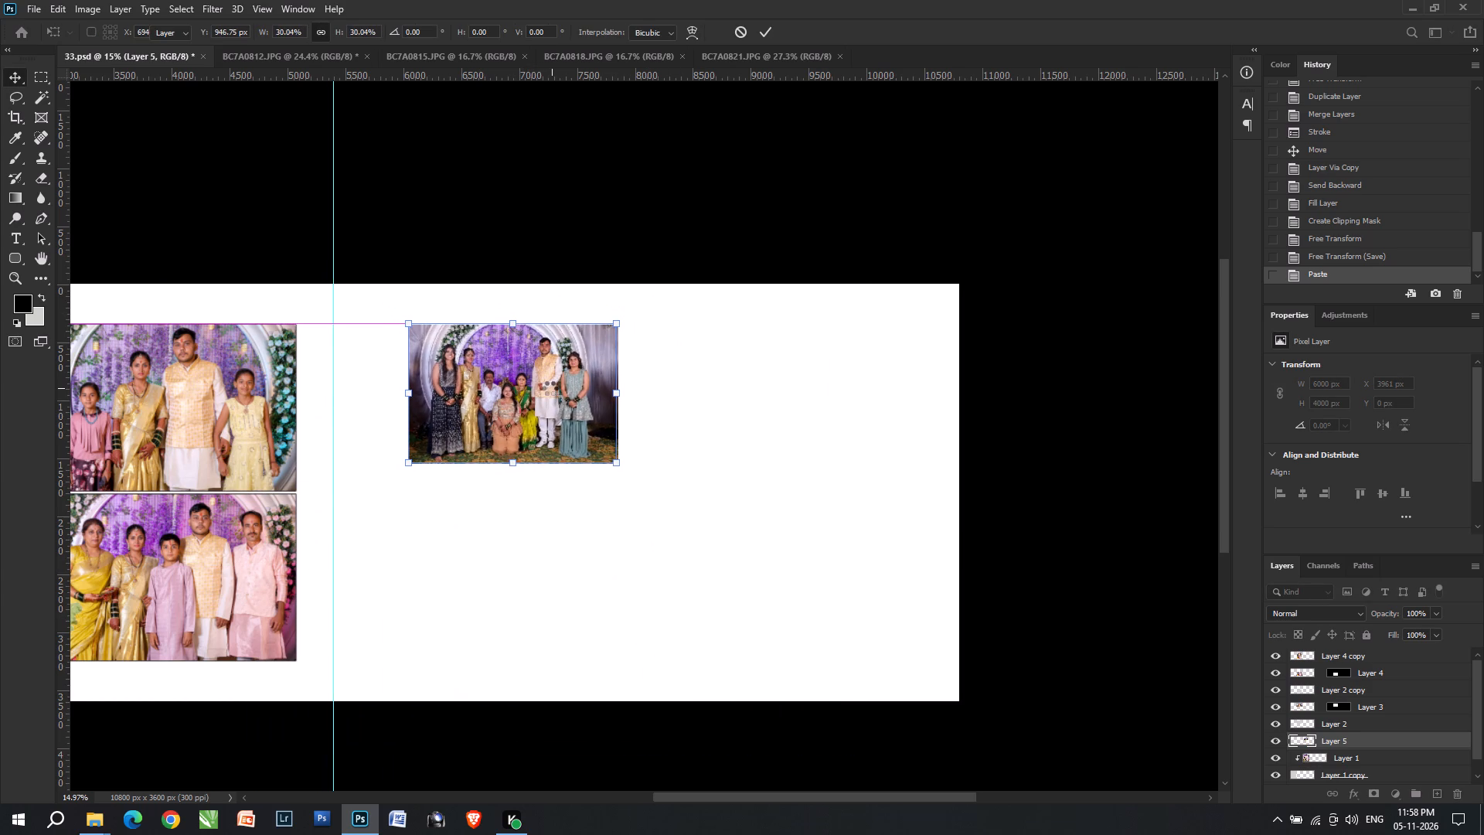
Fill the scaled photo's area with the light grey background colour as a frame placeholder.
alt+scroll(527, 400, up, 18)
alt+scroll(526, 384, up, 3)
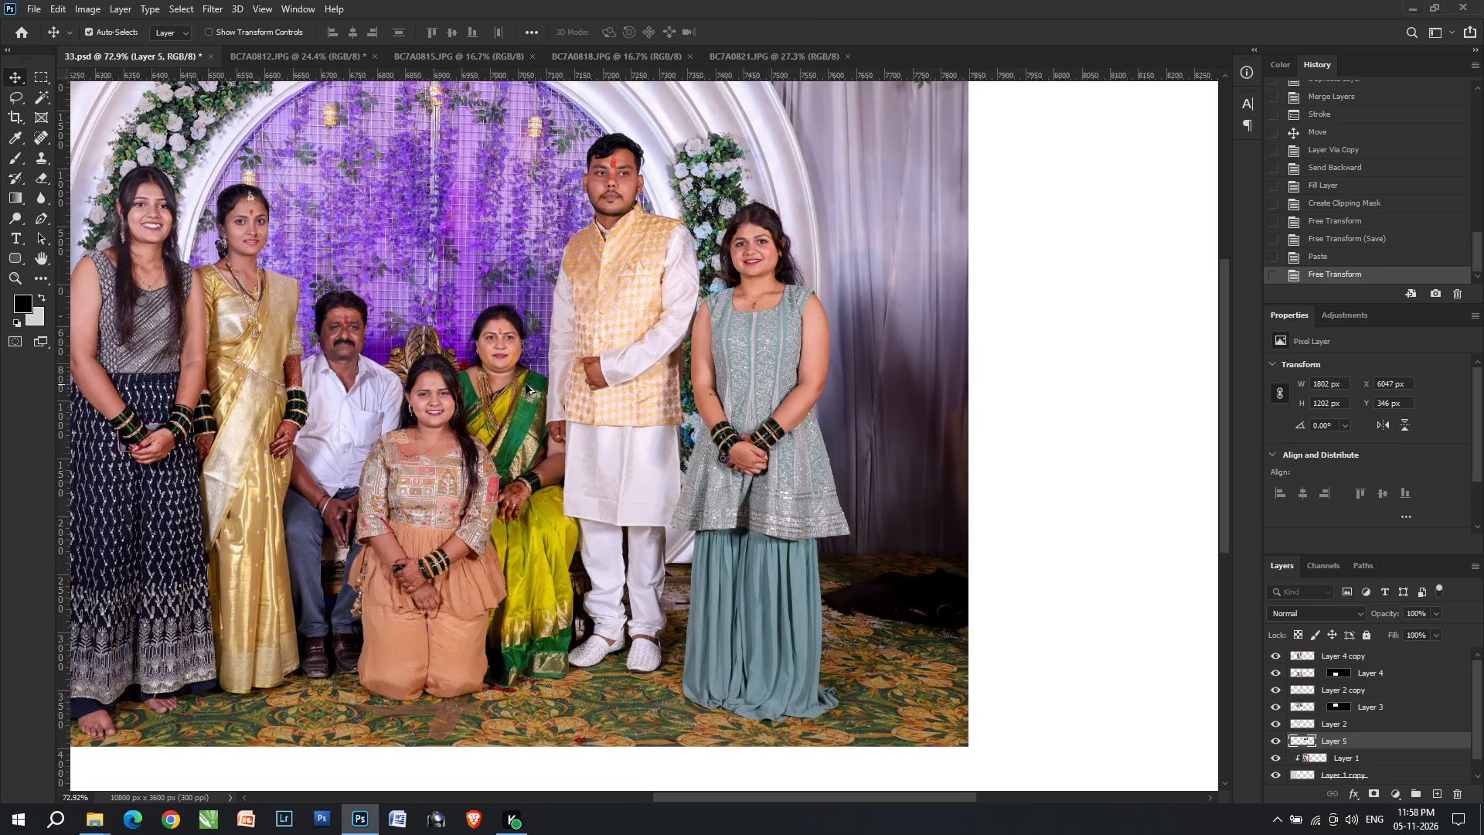
key(v)
alt+scroll(550, 395, down, 12)
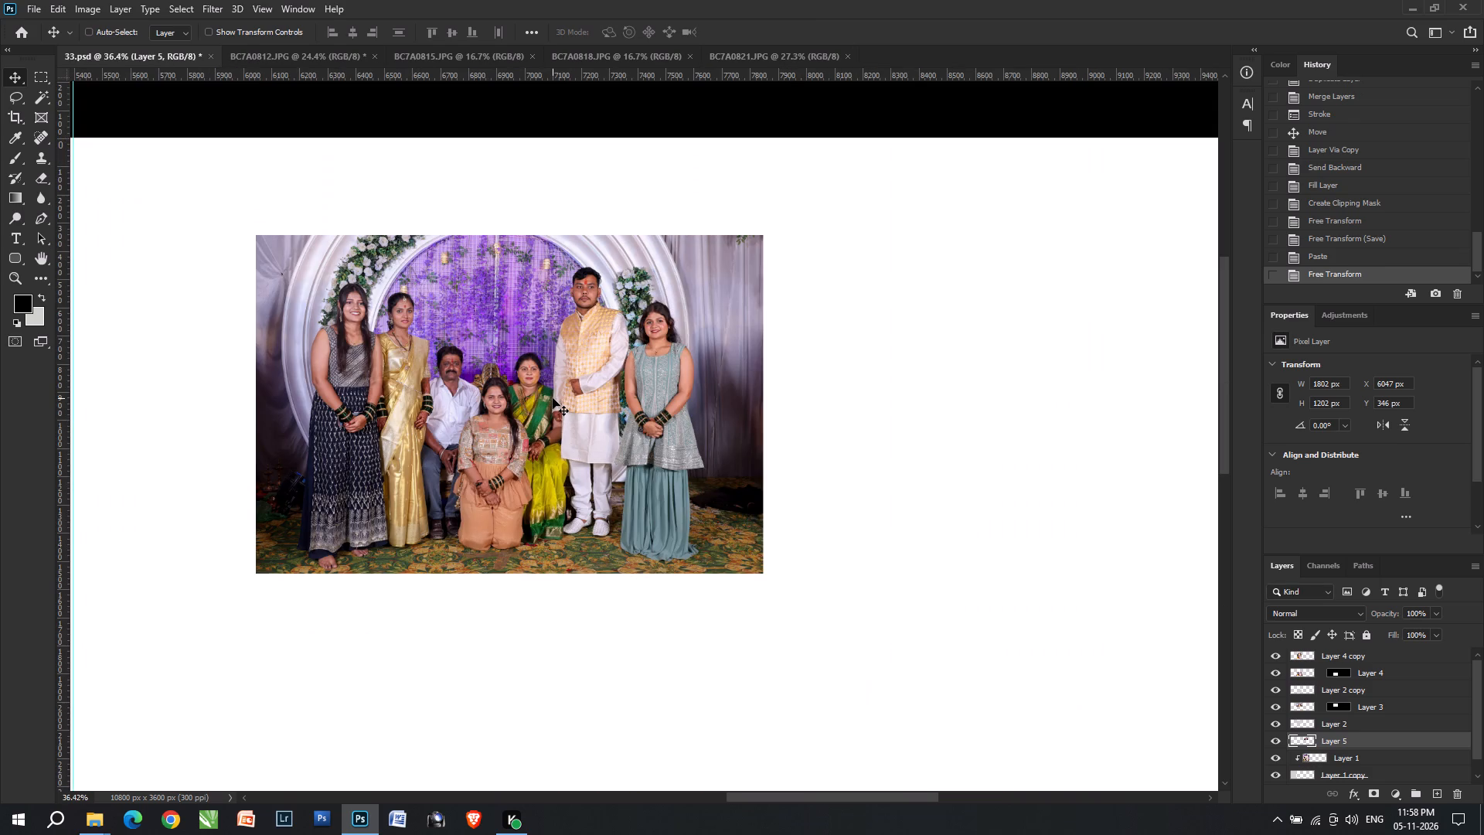
key(ctrl+shift+BackSpace)
Duplicate the grey frame directly to its right, leaving a narrow gap of about 19 px between the two.
alt+scroll(564, 413, down, 8)
alt+shift+drag(552, 429, 814, 435)
key(Right)
key(Right)
key(Right)
key(Right)
key(Right)
right_click(707, 452)
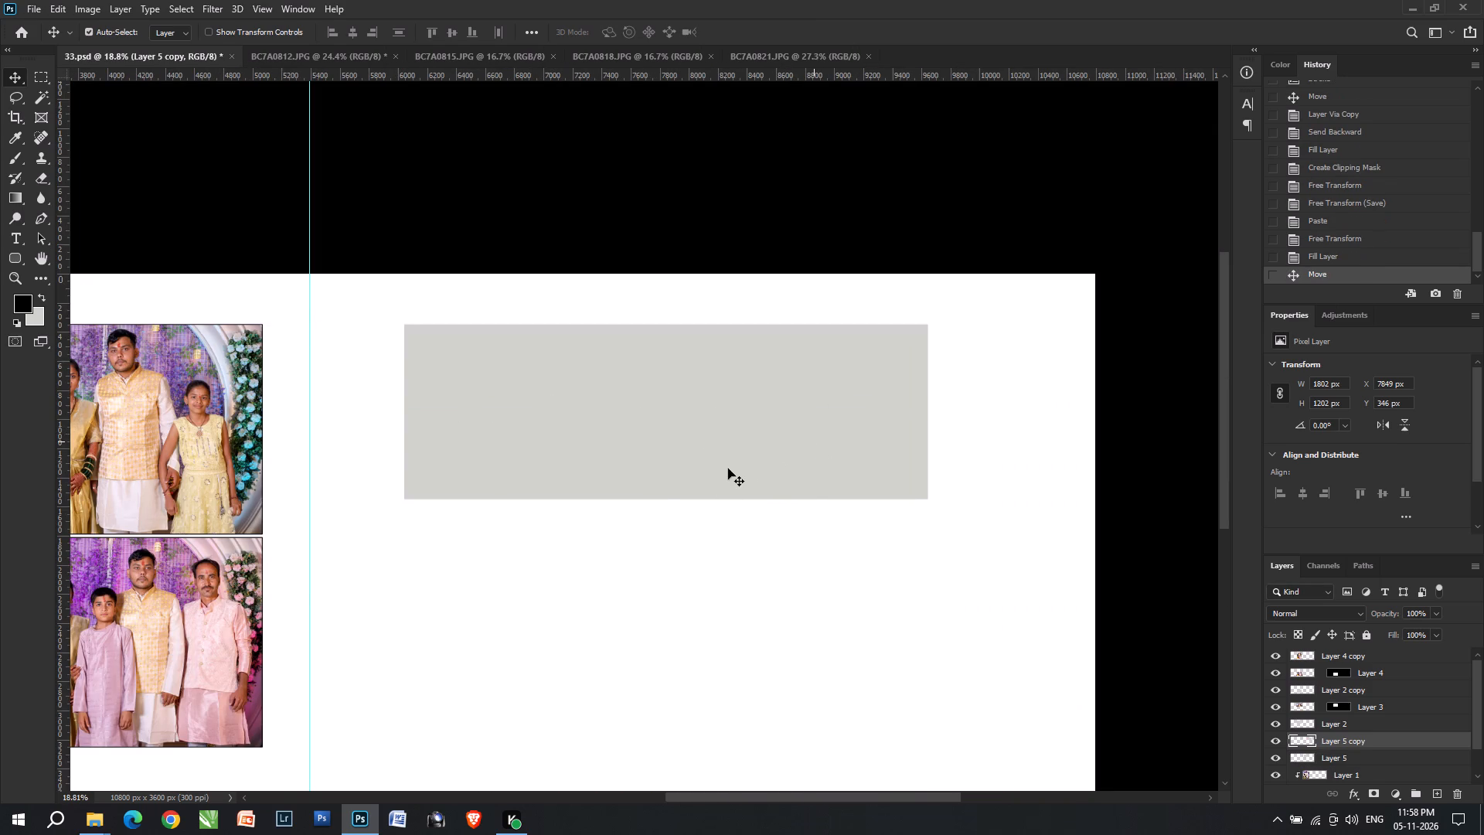
click(735, 472)
key(Right)
key(Right)
drag(737, 521, 616, 491)
right_drag(725, 471, 725, 478)
click(742, 490)
key(Left)
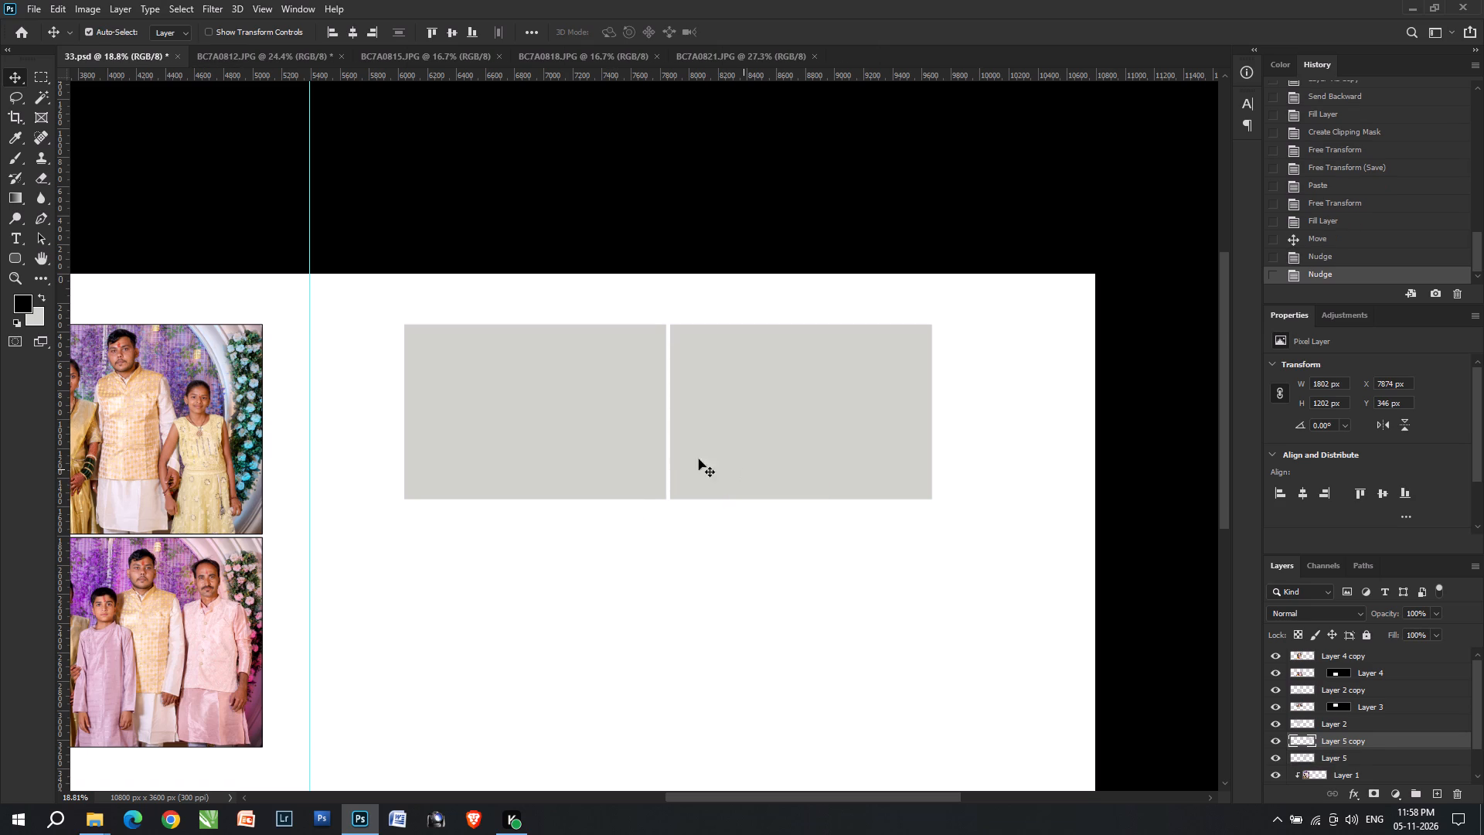
Select both grey frames, duplicate them and move the copies about 1216 px down to form a second row.
shift+click(633, 441)
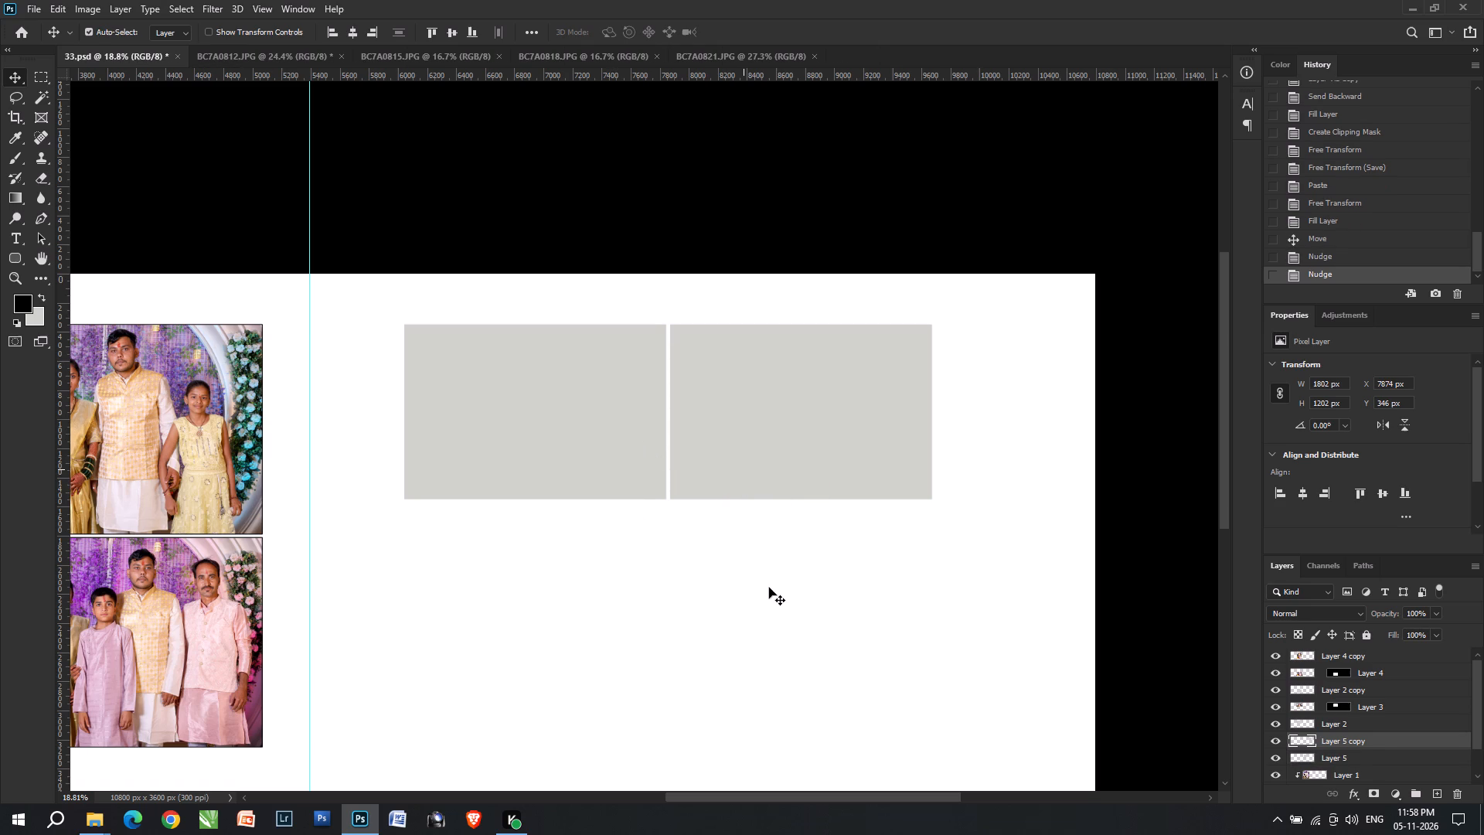
click(769, 588)
drag(699, 528, 615, 482)
drag(615, 482, 628, 482)
drag(777, 564, 569, 457)
key(ctrl+j)
key(ctrl+t)
shift+drag(757, 412, 738, 644)
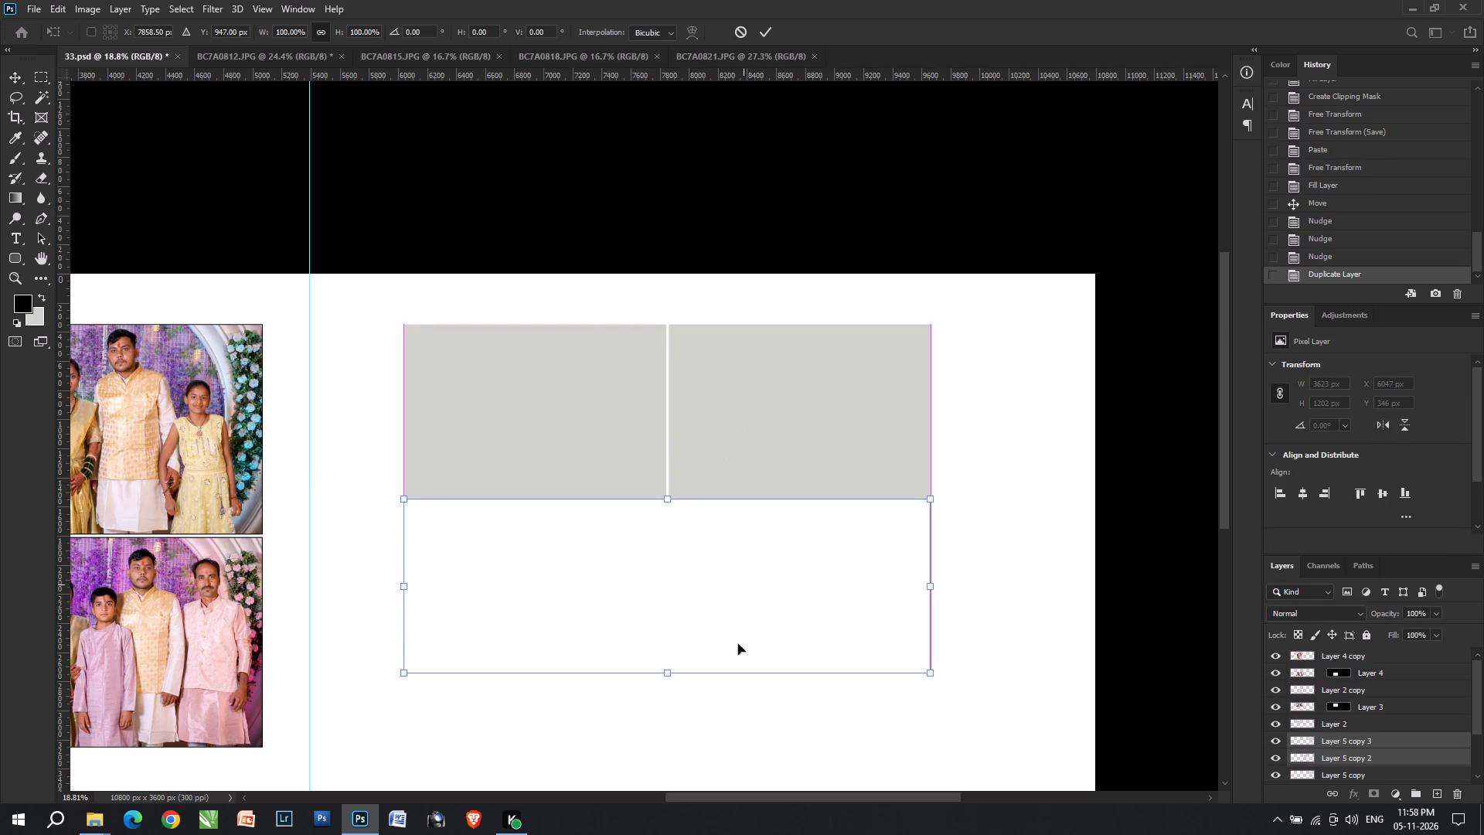
shift+drag(738, 644, 740, 592)
shift+double_click(740, 592)
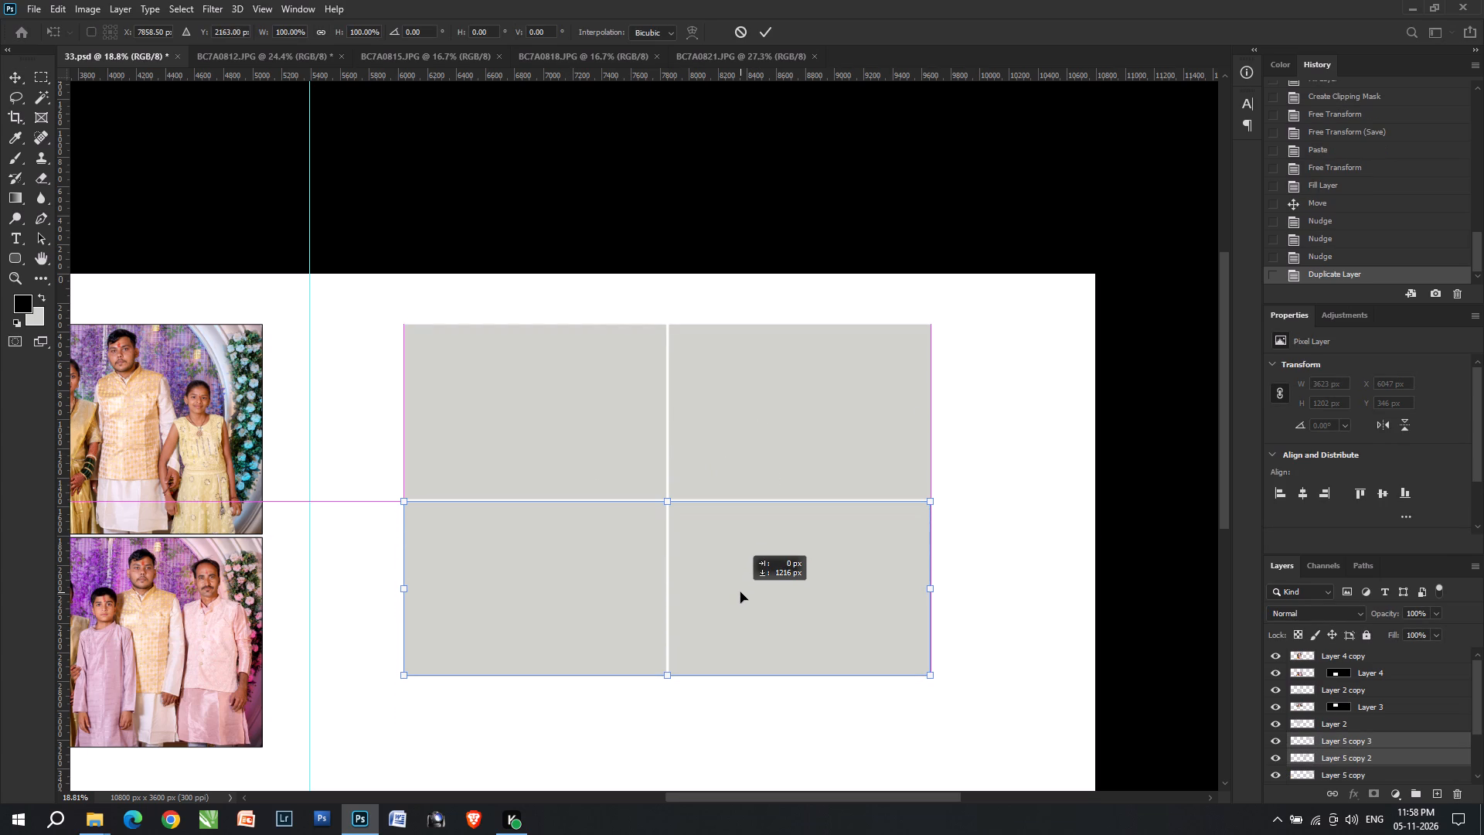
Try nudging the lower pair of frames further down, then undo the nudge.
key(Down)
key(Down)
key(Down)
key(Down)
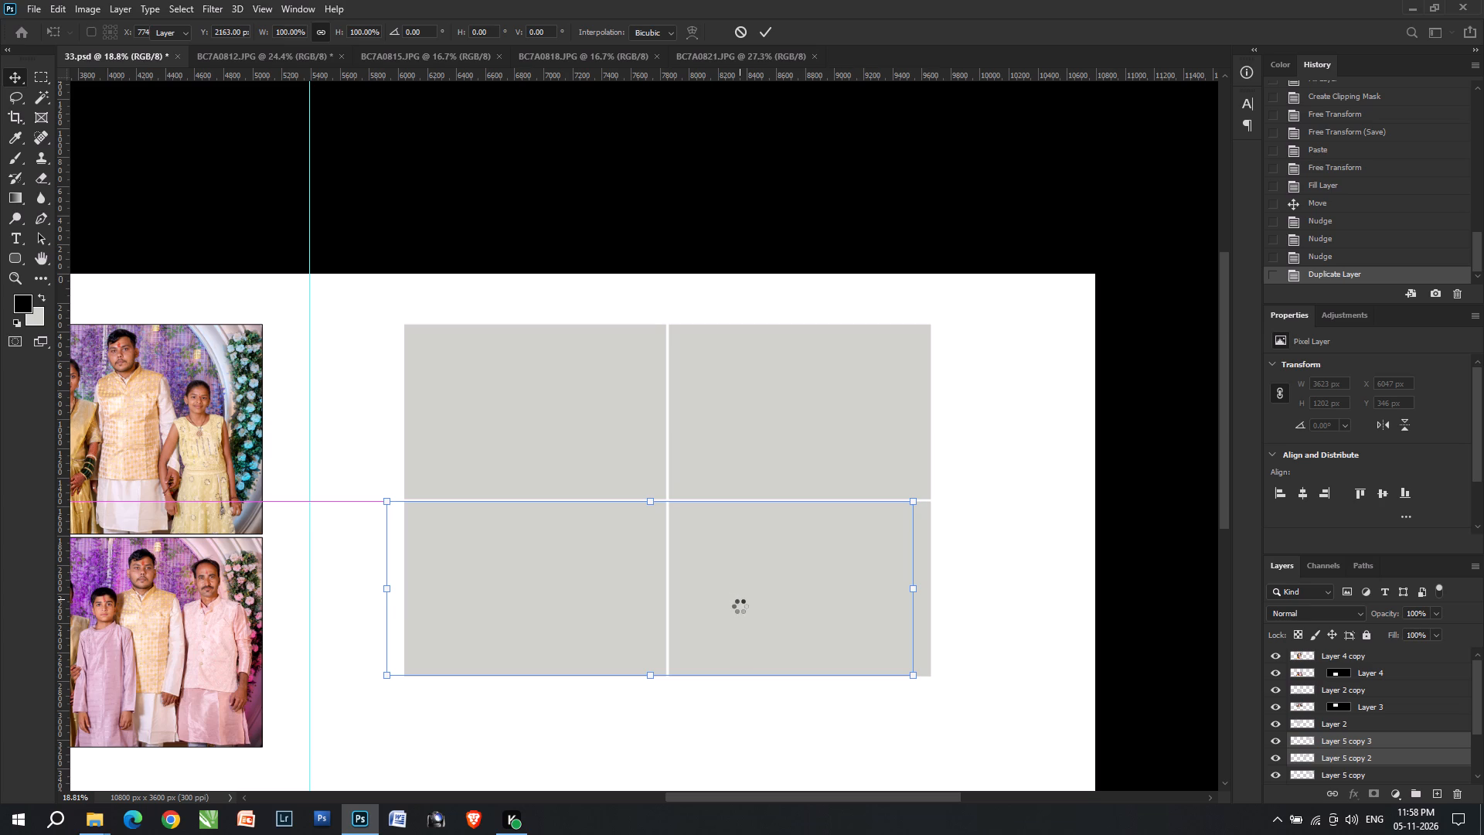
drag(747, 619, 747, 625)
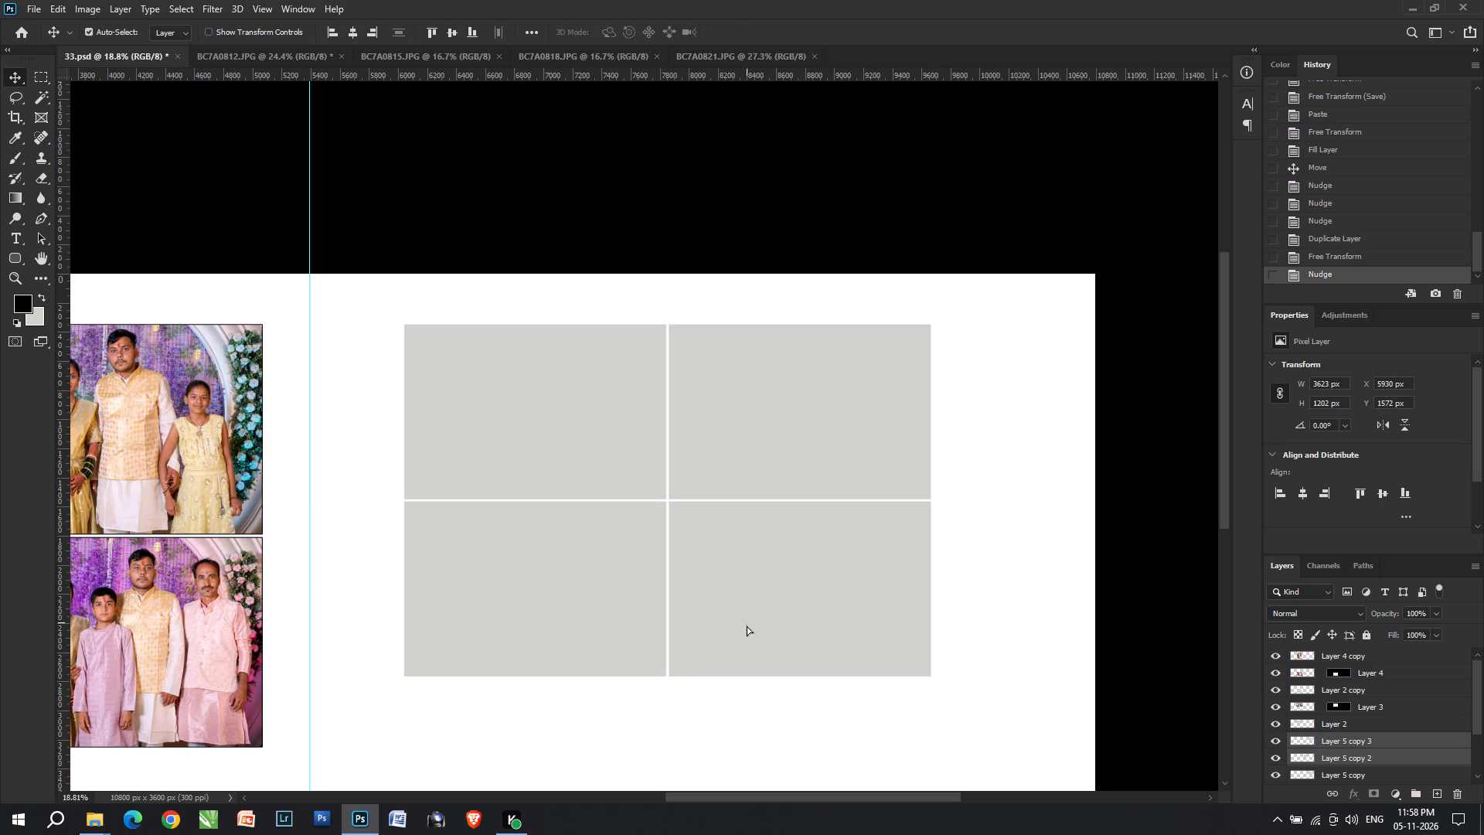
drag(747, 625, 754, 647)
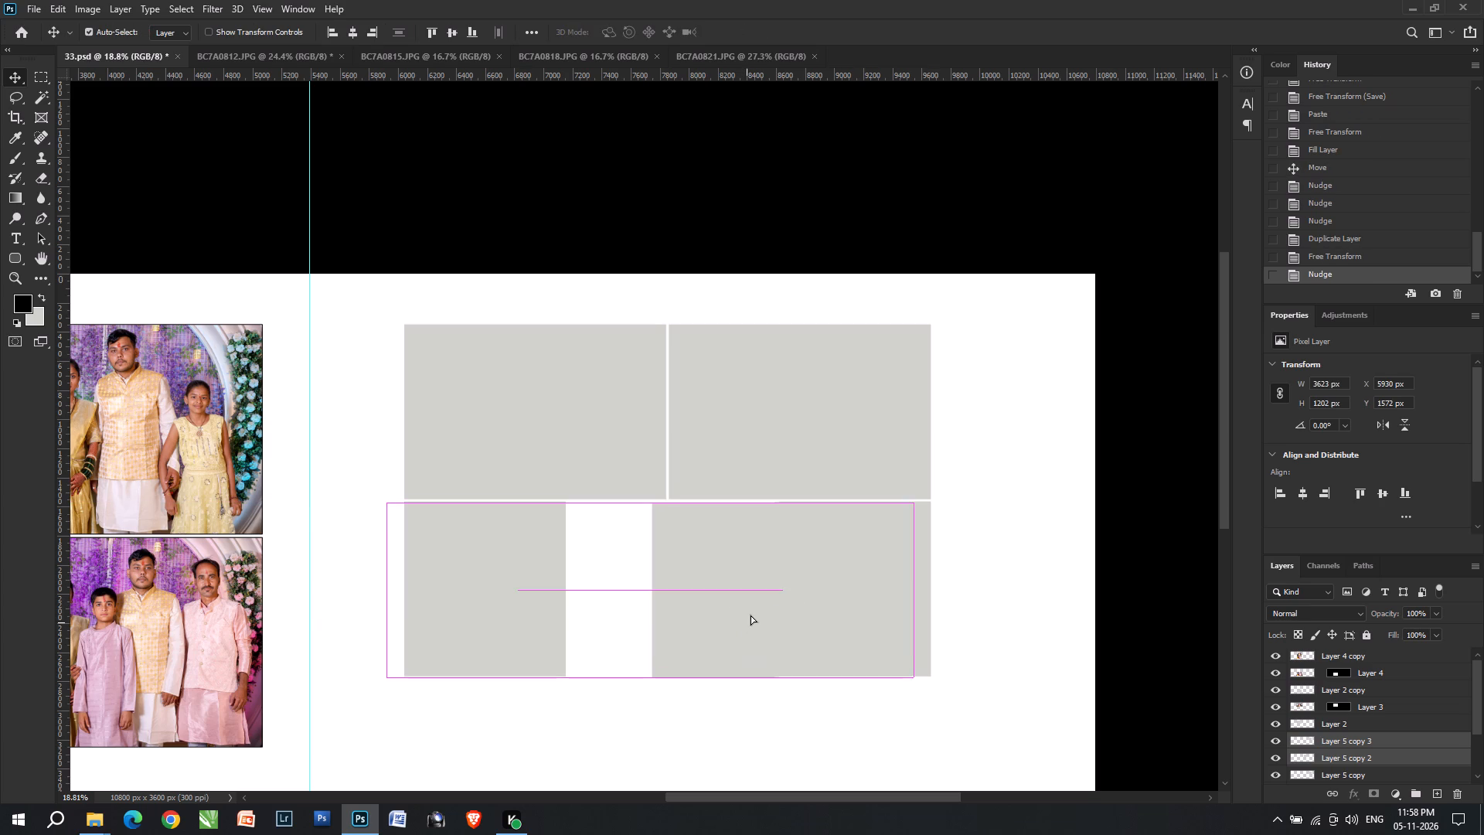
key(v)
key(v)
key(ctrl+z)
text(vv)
Move the lower pair of frames horizontally to X 6047 px so its edges line up with the upper pair.
alt+scroll(775, 568, up, 3)
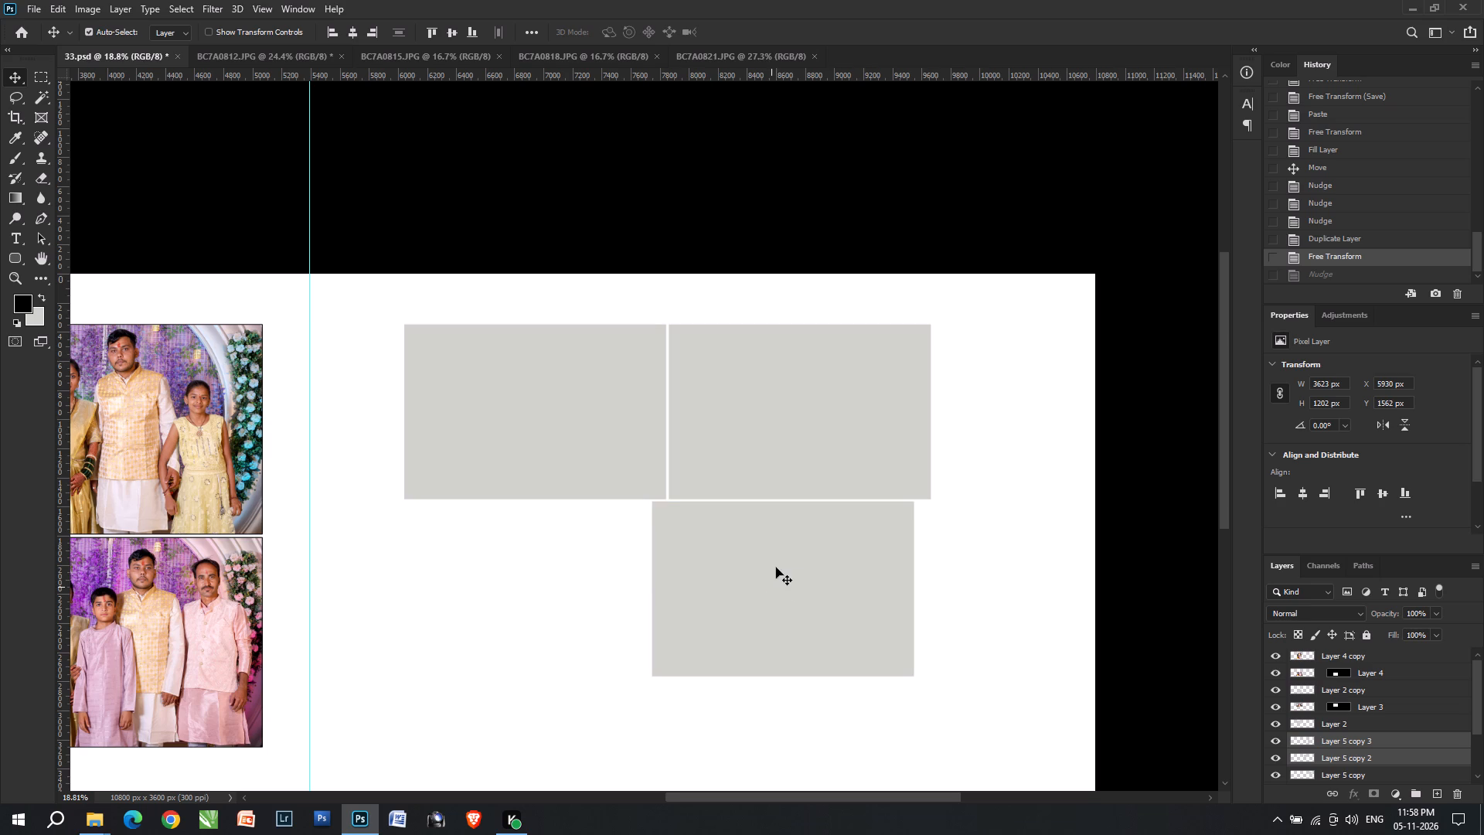
alt+scroll(776, 567, up, 4)
drag(696, 517, 720, 520)
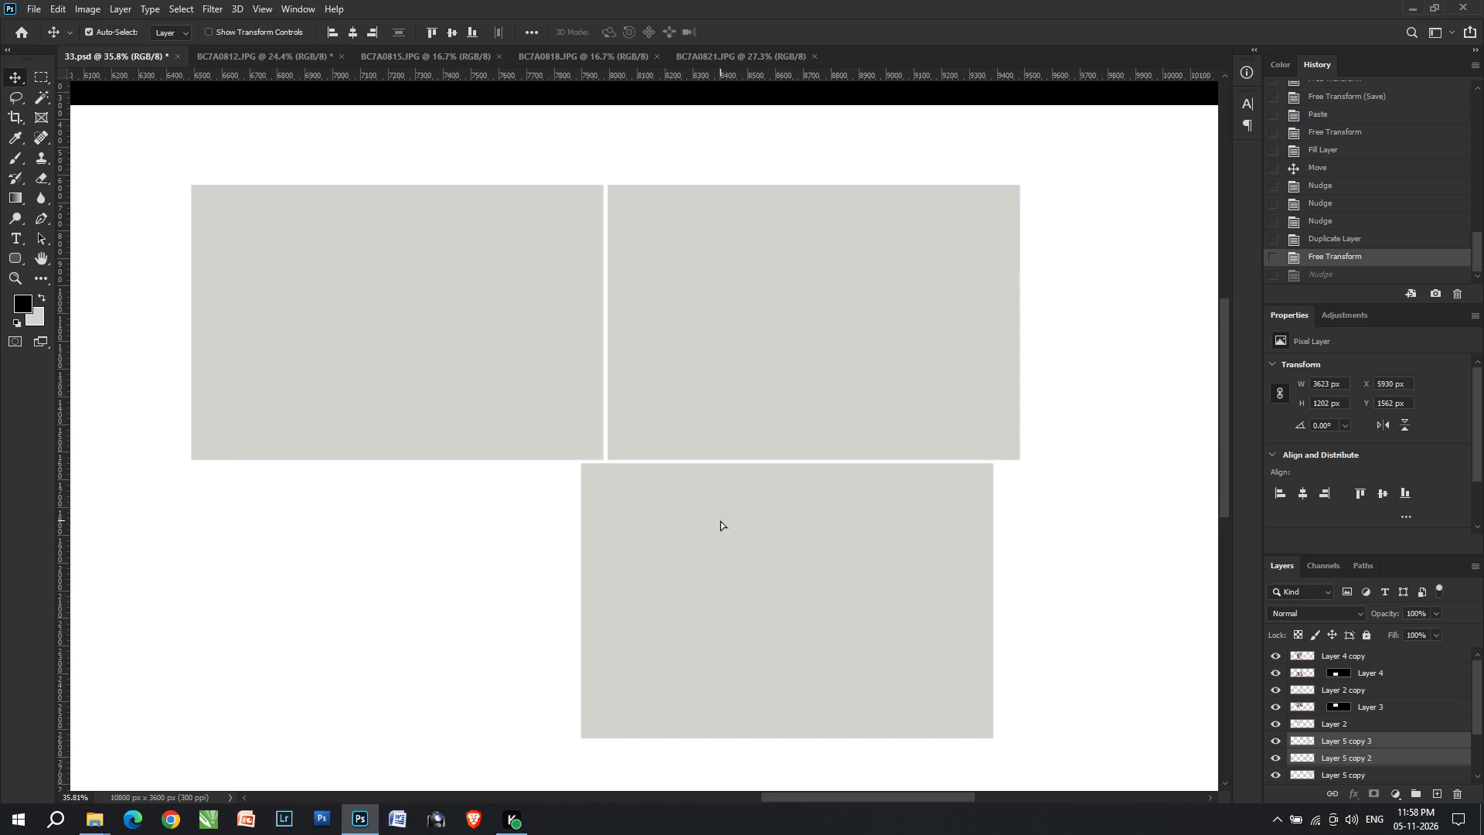
drag(720, 520, 740, 526)
text(vv)
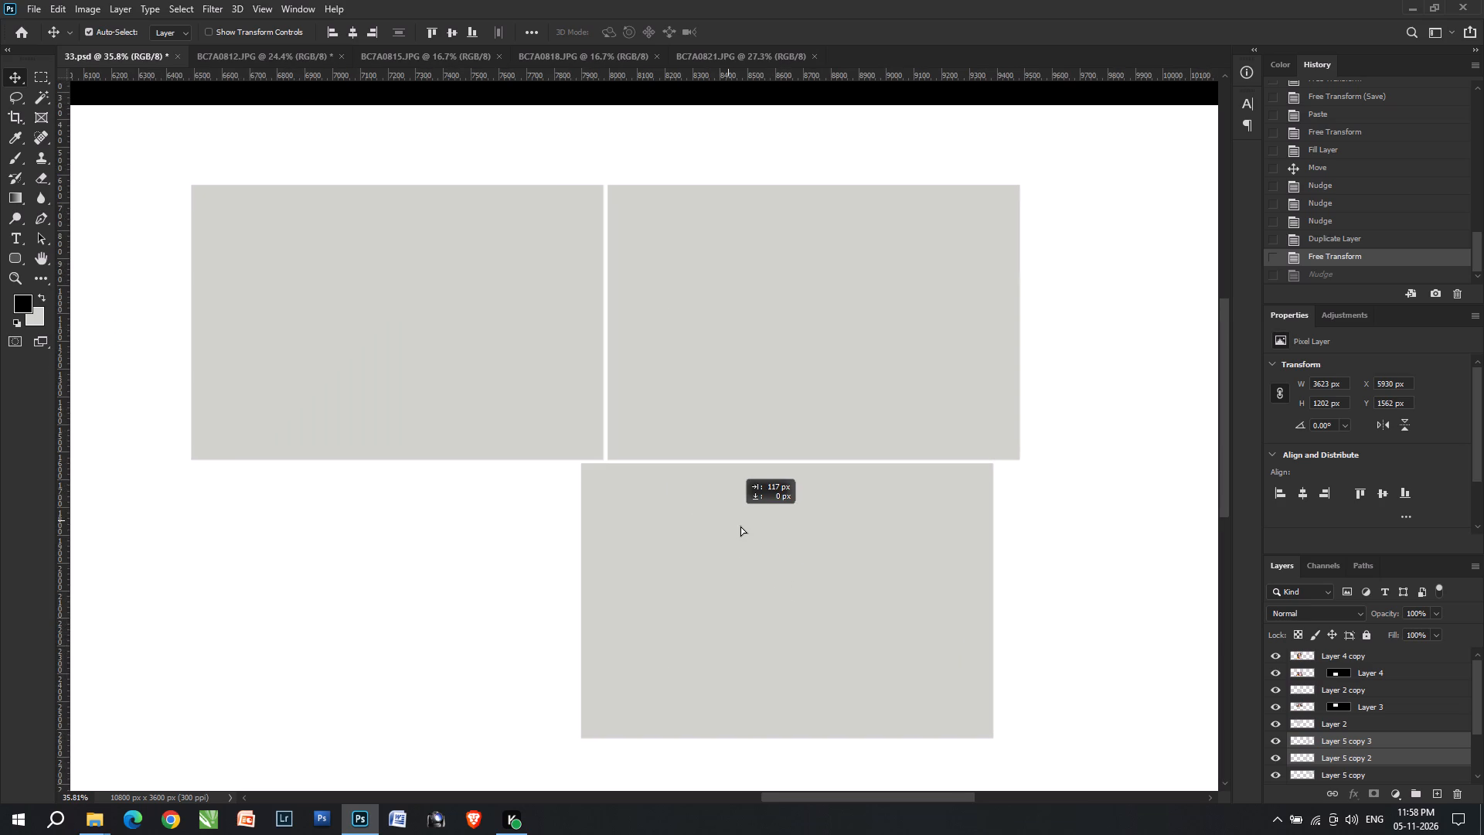
drag(740, 526, 665, 526)
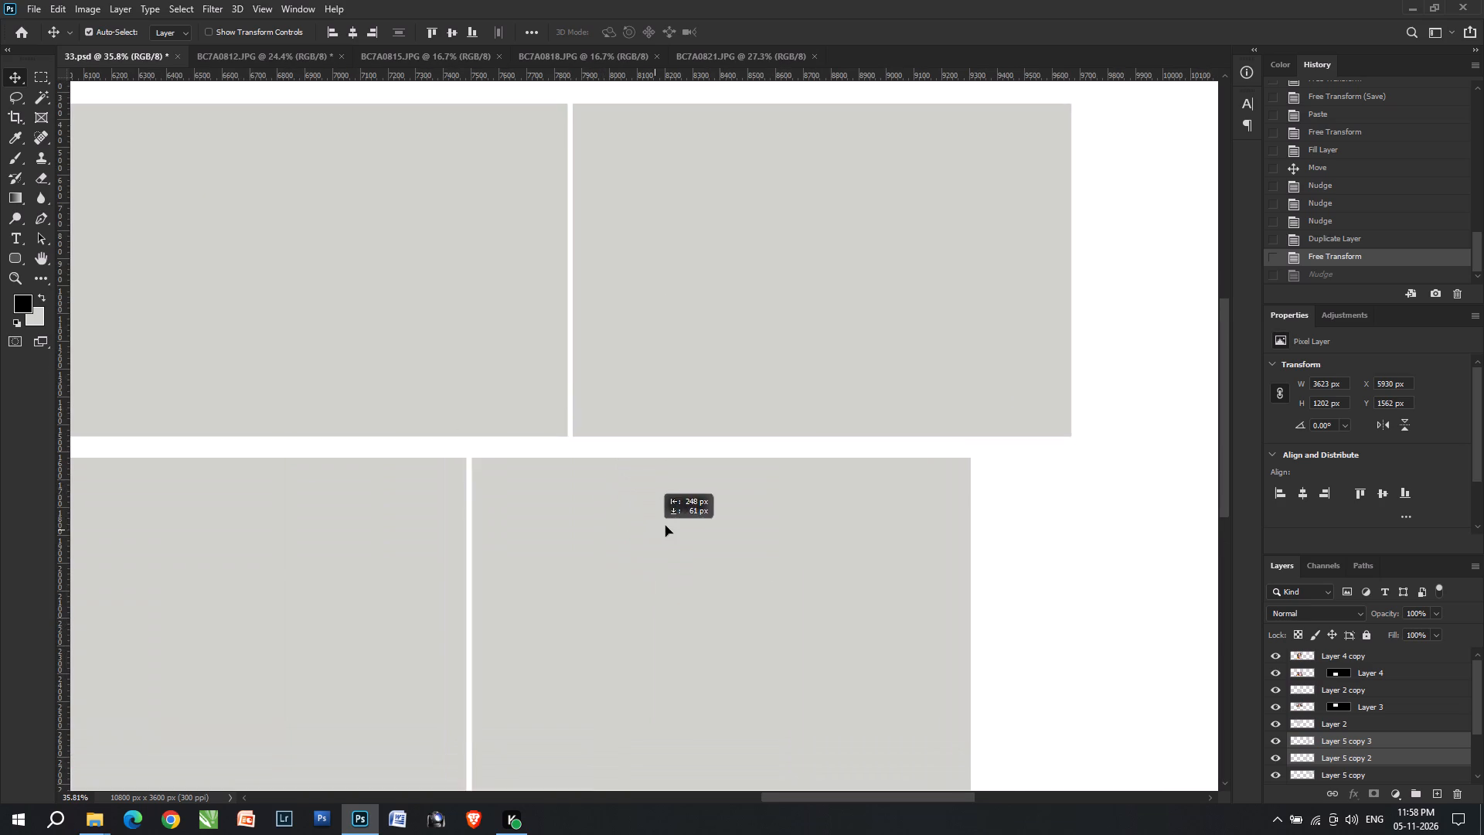
drag(665, 526, 731, 526)
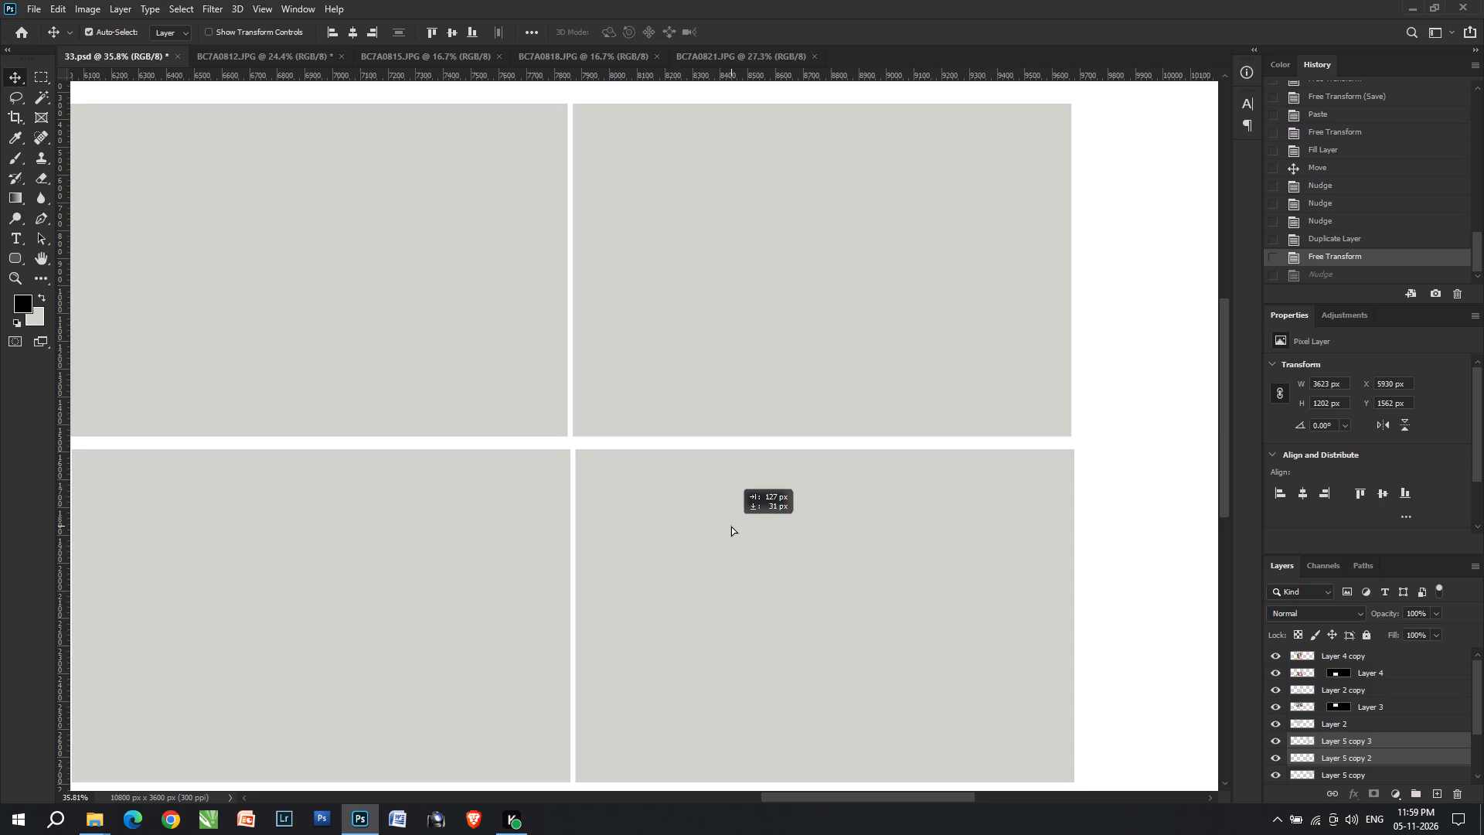
drag(731, 526, 729, 523)
key(space)
key(space)
key(space)
key(space)
drag(664, 513, 772, 513)
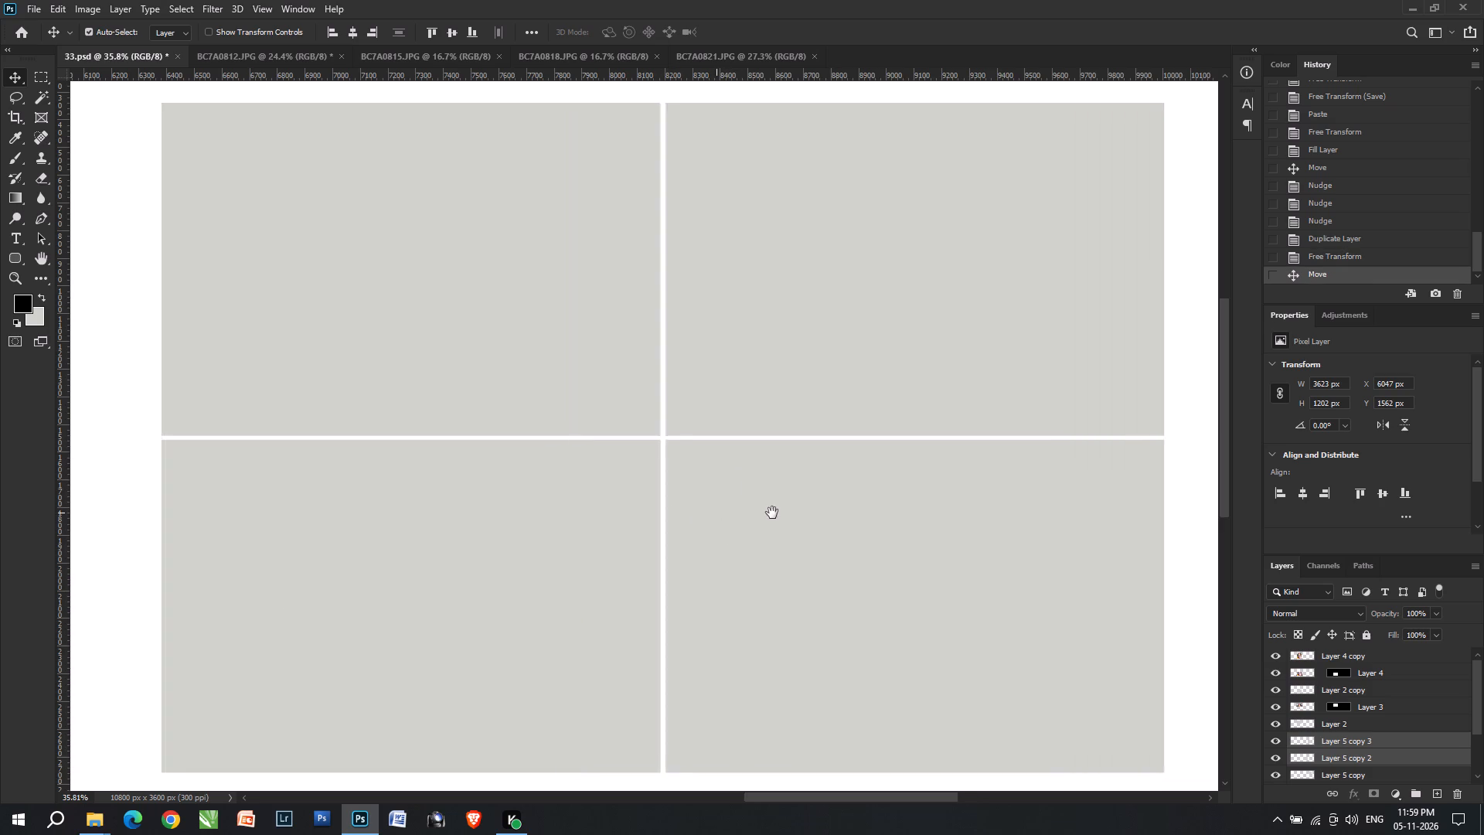
drag(772, 513, 773, 513)
Nudge the lower pair of frames down until the gap between the rows matches the gap between the columns.
key(Down)
key(Down)
key(Down)
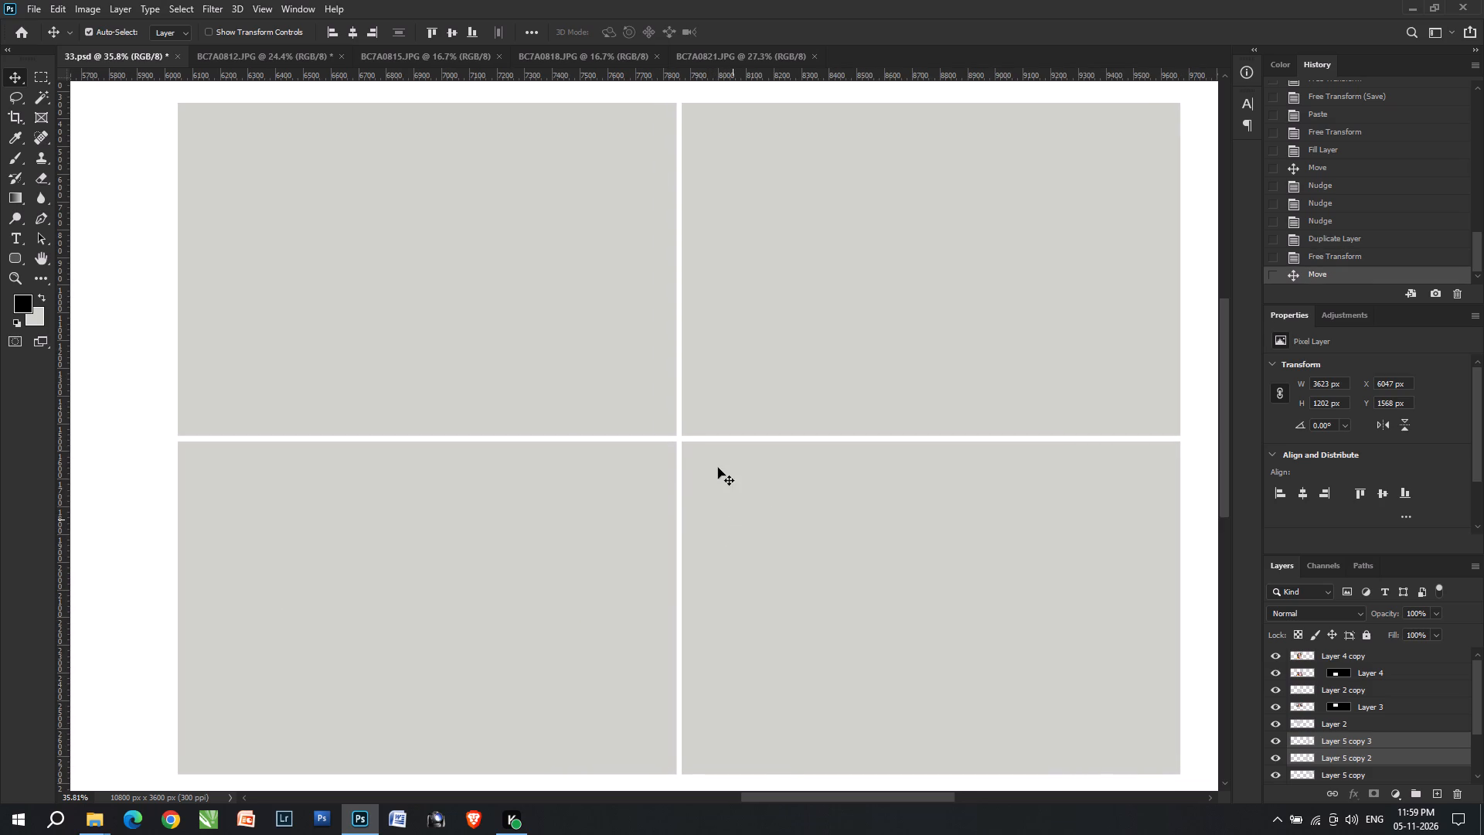
key(Down)
scroll(718, 454, up, 3)
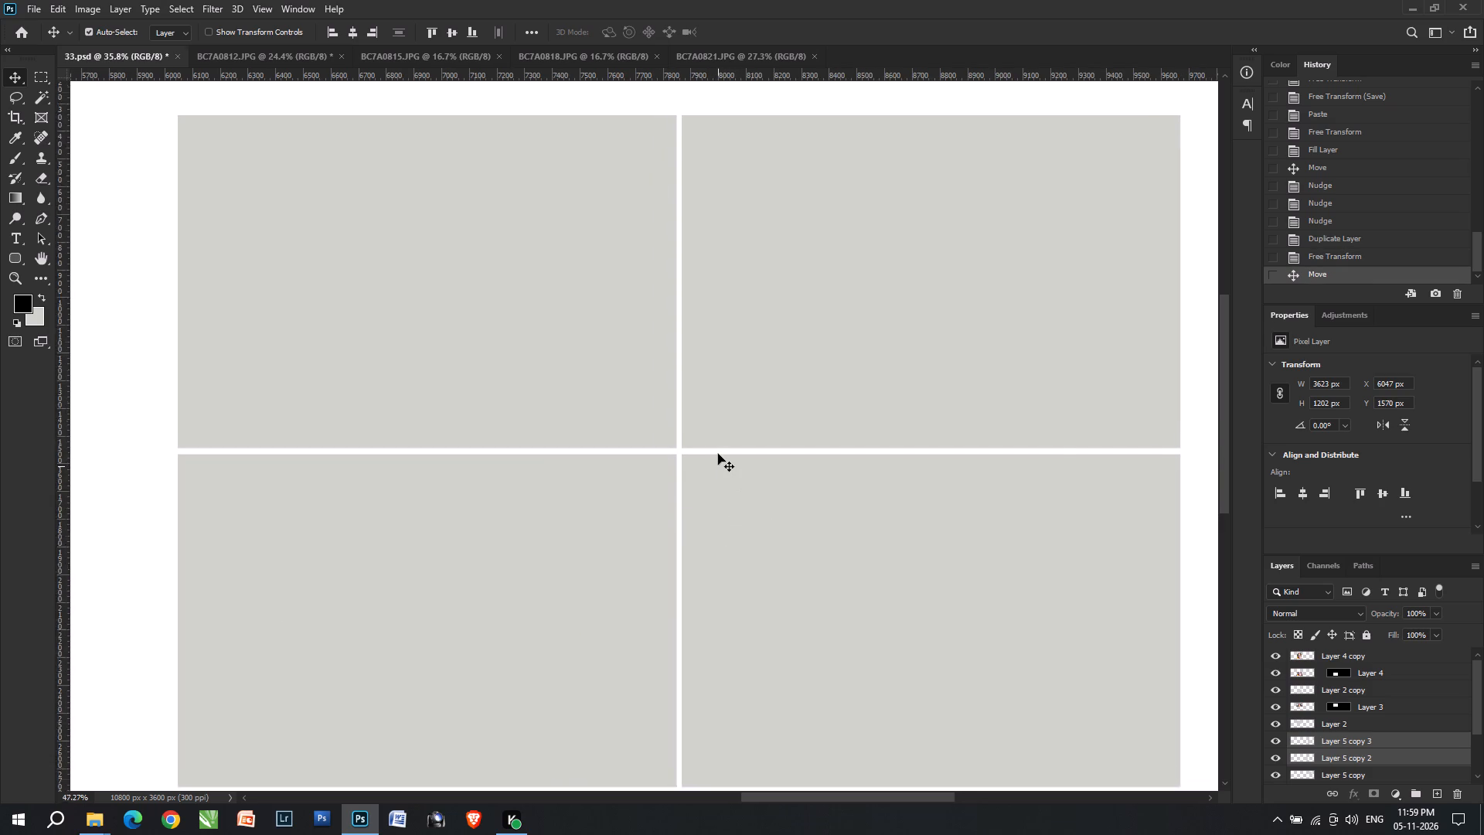
scroll(718, 454, up, 5)
alt+scroll(718, 454, down, 10)
right_click(475, 373)
click(498, 345)
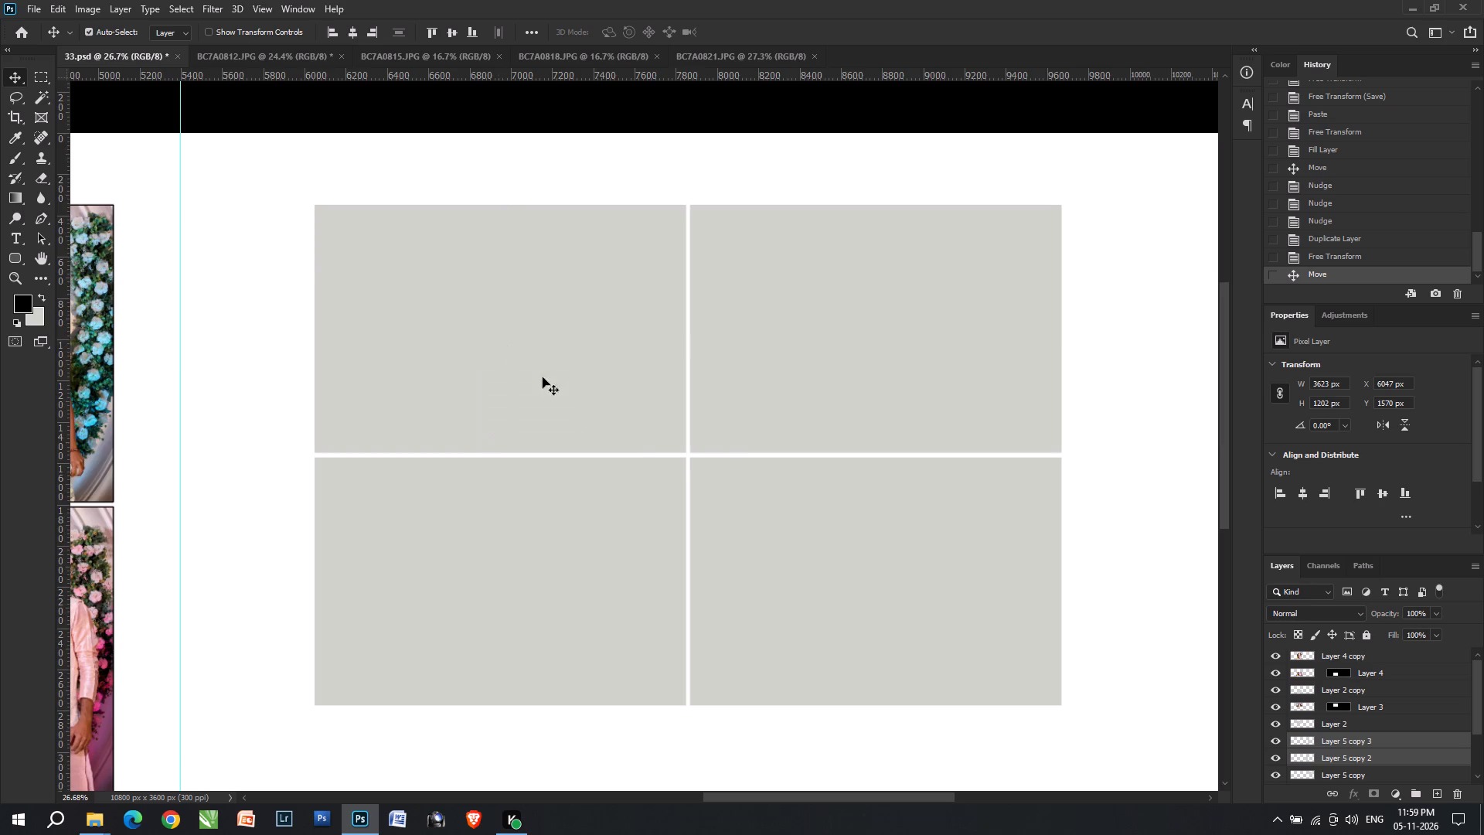
alt+scroll(627, 472, up, 10)
key(Down)
key(Down)
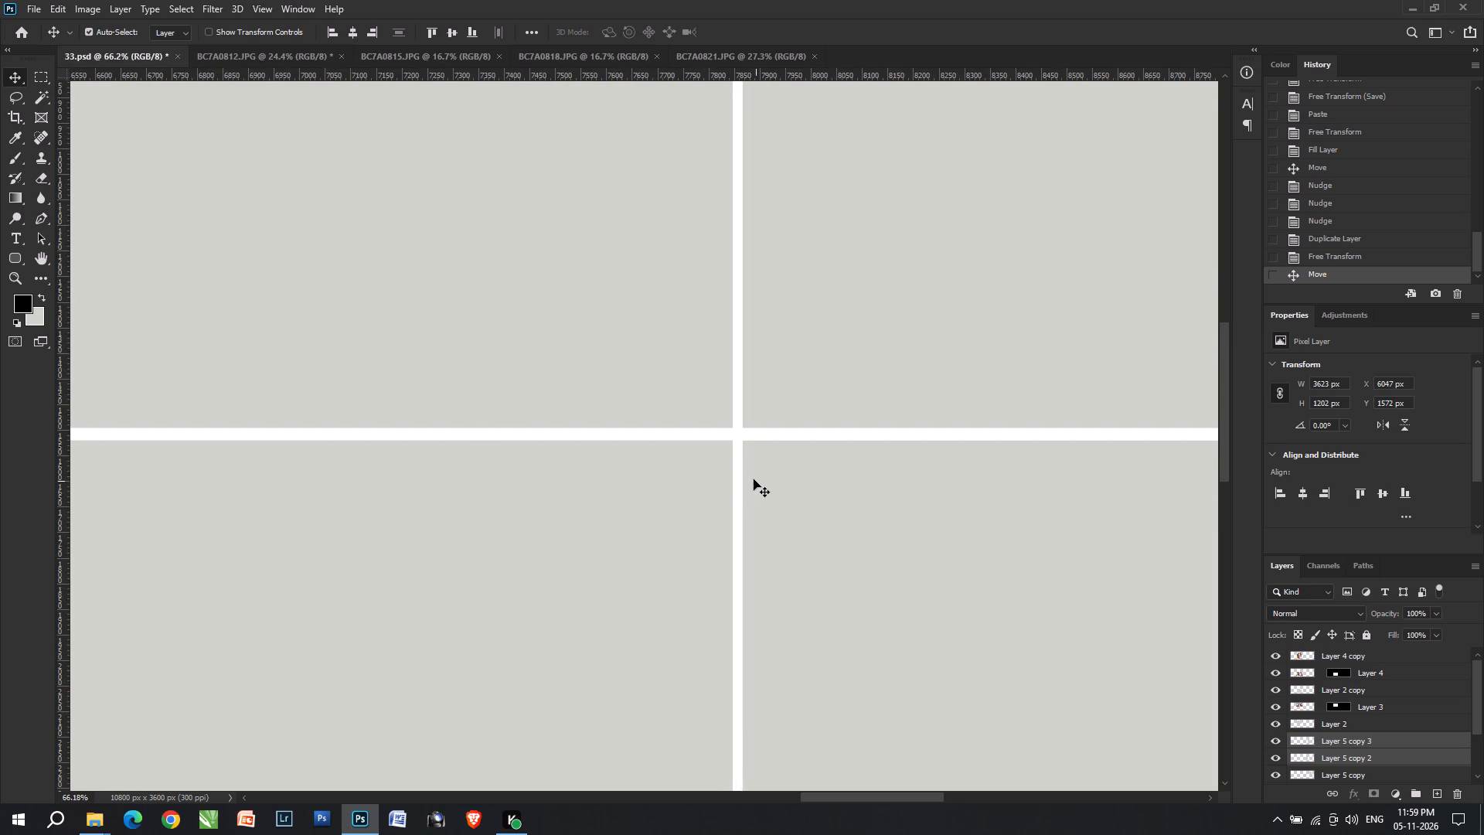
Fine-tune the lower pair of frames vertically to Y 1571 px so the row gap matches the column gap.
alt+scroll(752, 479, down, 10)
key(Down)
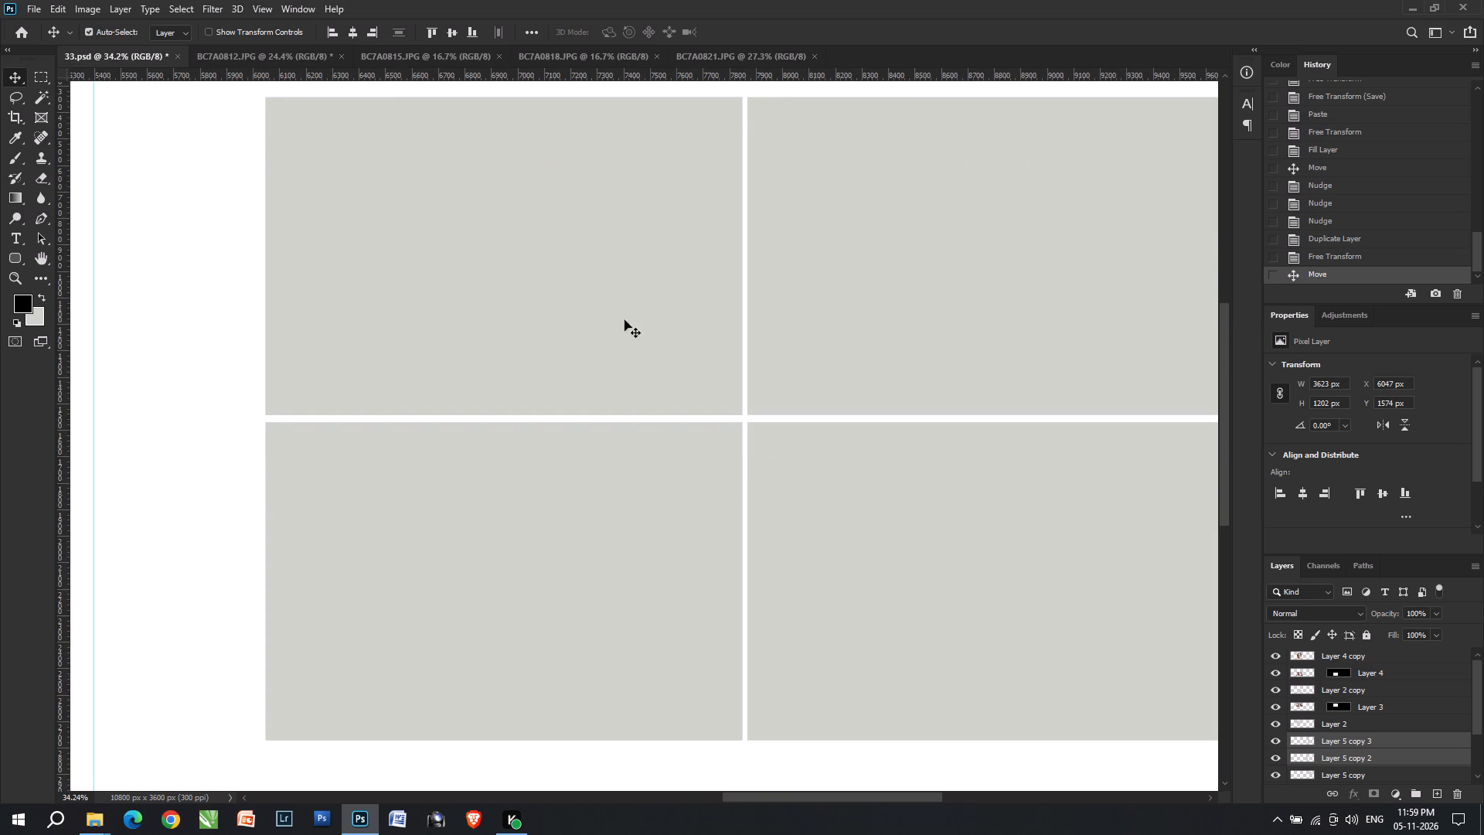
right_click(607, 303)
click(575, 291)
click(775, 475)
key(Up)
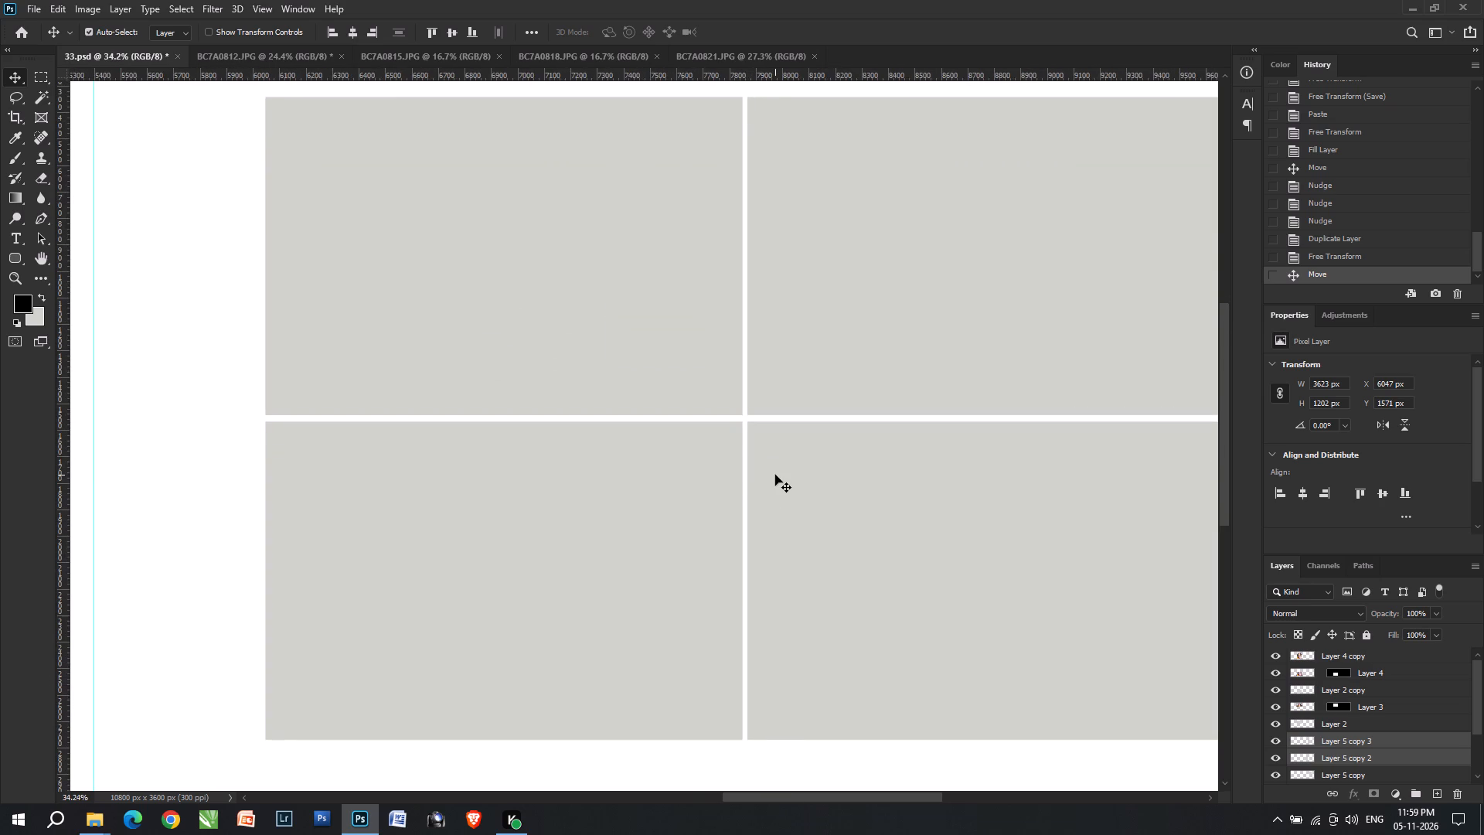
key(Up)
alt+scroll(744, 436, up, 11)
key(Down)
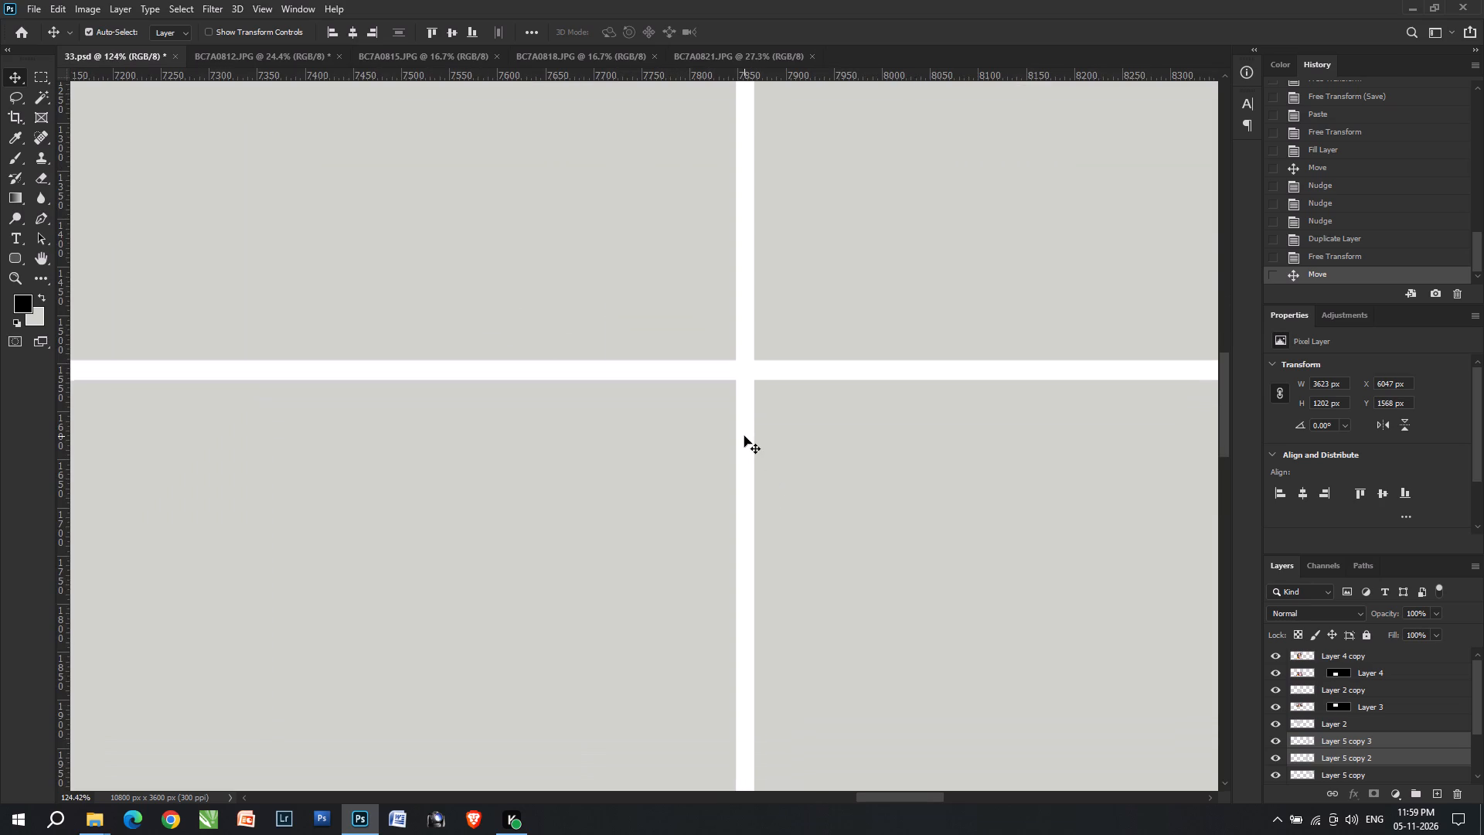
key(Down)
key(Down)
scroll(746, 442, down, 14)
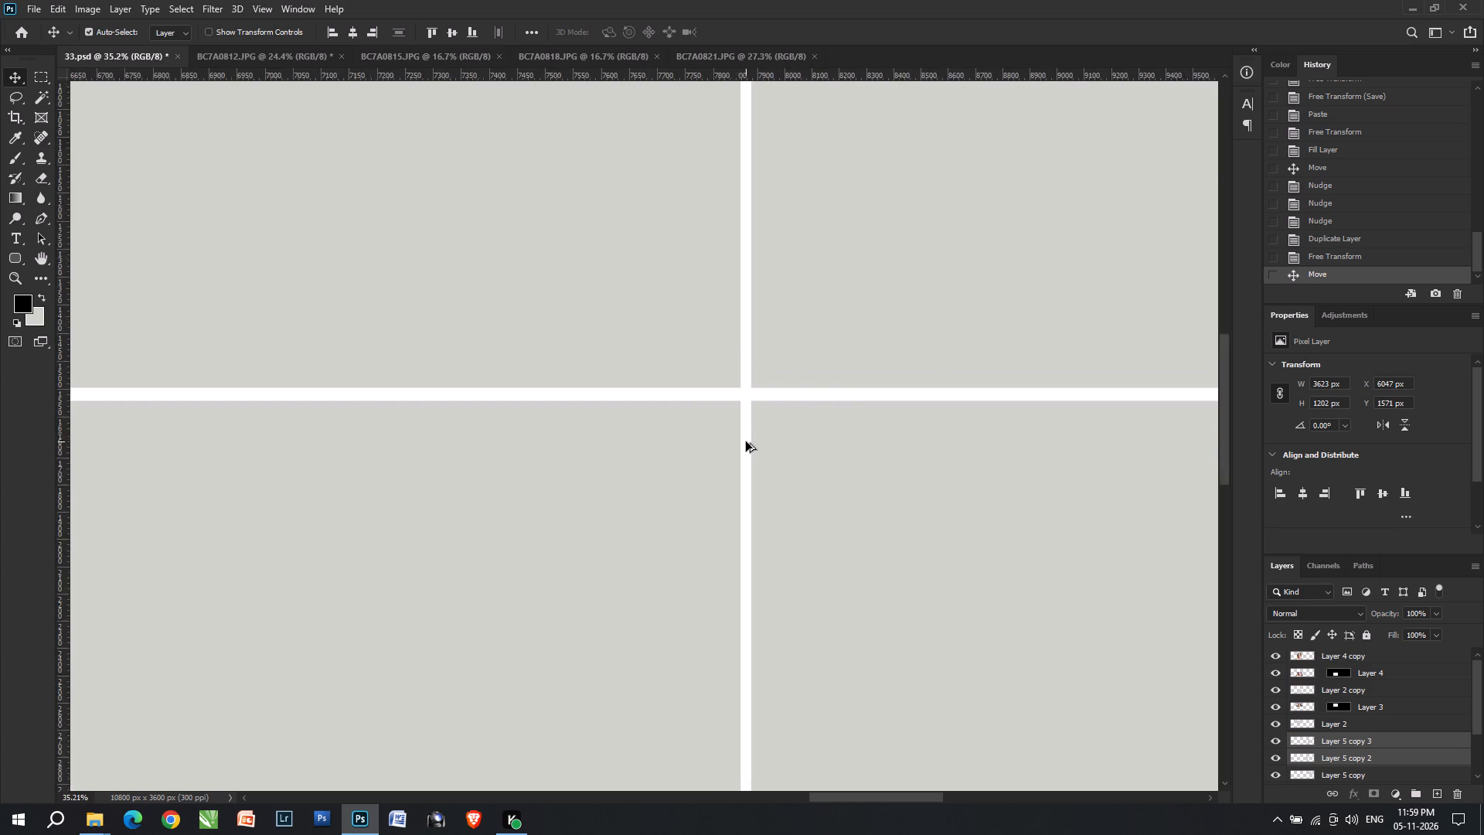
scroll(746, 441, down, 7)
Select all four grey frames and scale them together to about 119% to fill the empty half of the sheet.
right_click(646, 317)
click(656, 322)
shift+click(688, 480)
shift+click(801, 497)
shift+click(818, 386)
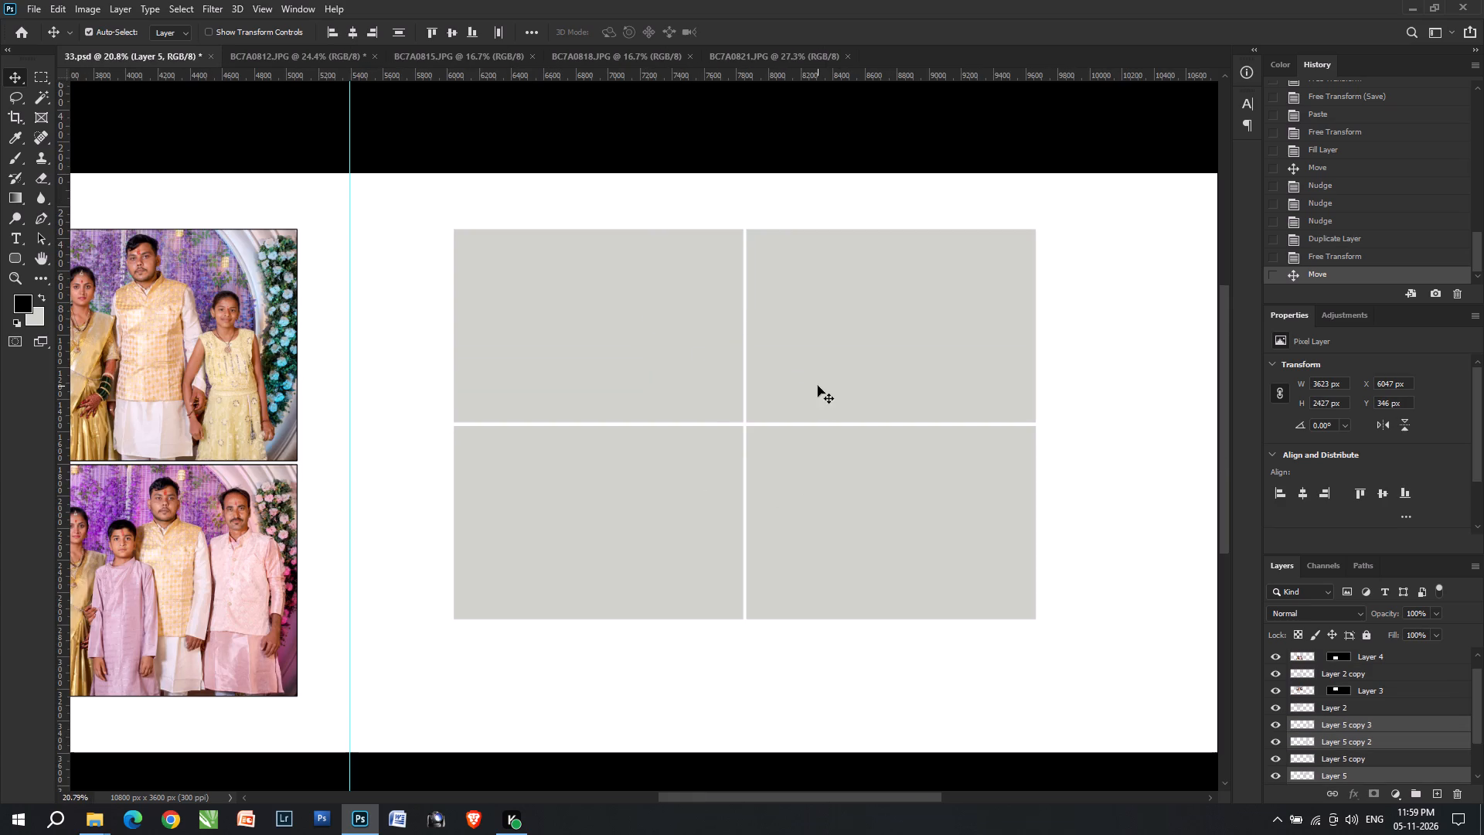
alt+scroll(843, 525, down, 3)
key(ctrl+t)
drag(986, 602, 1036, 678)
drag(554, 646, 535, 647)
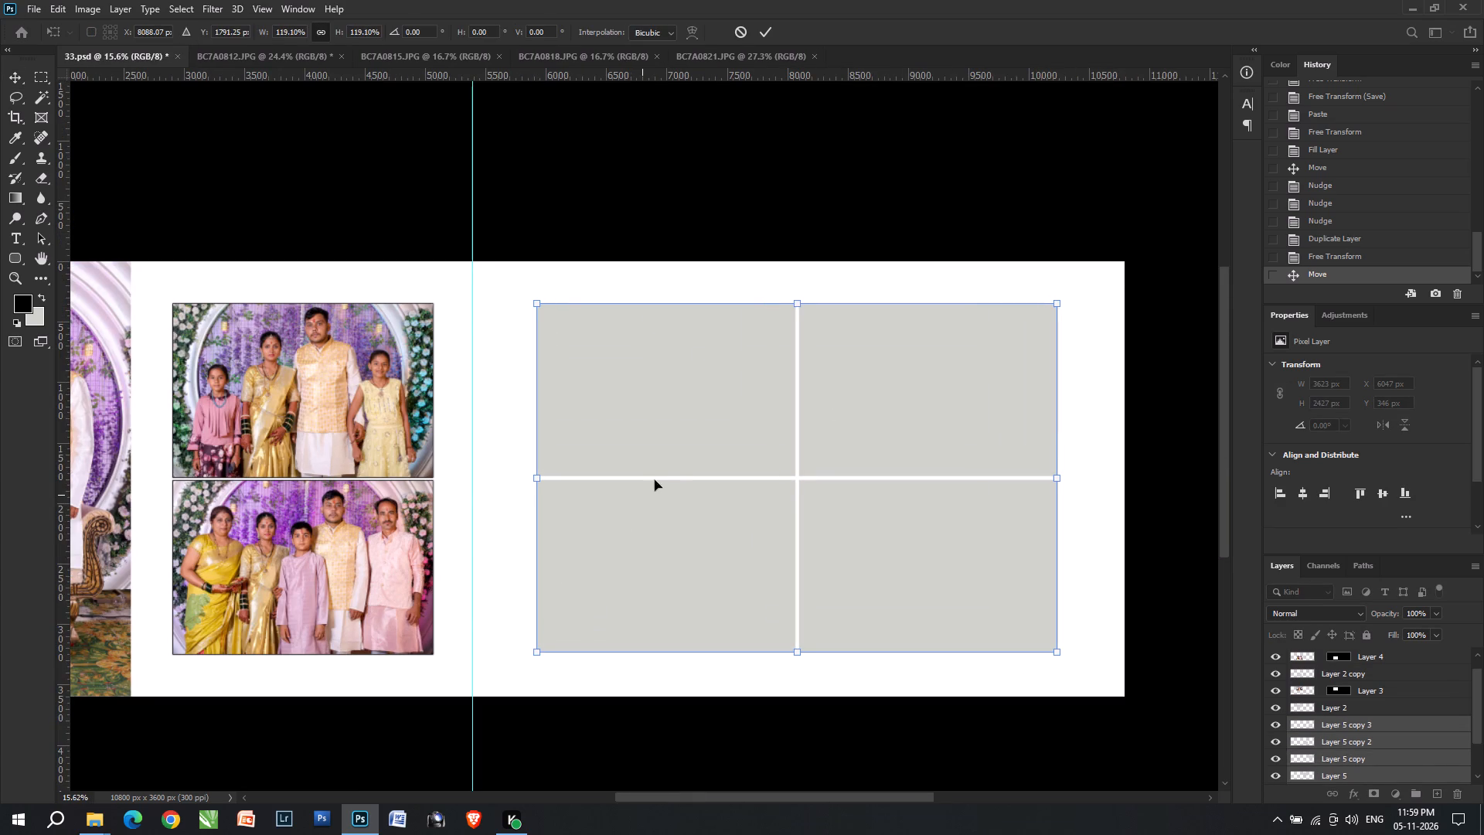
Nudge the enlarged grid so its rows line up with the neighbouring two-photo column, and apply the transform.
key(Down)
key(Left)
key(Down)
key(Left)
key(Down)
key(Right)
key(Right)
key(Right)
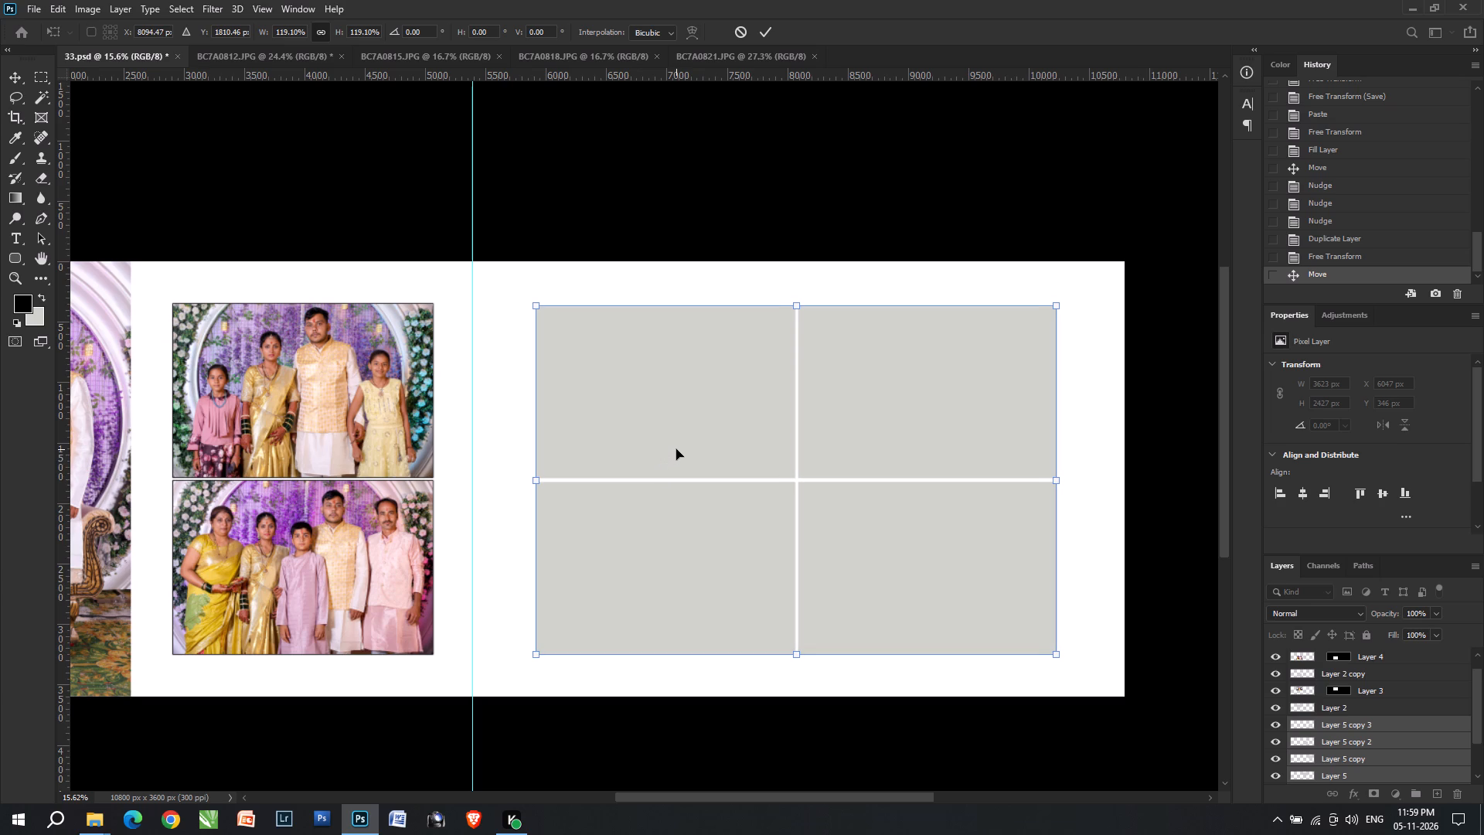
key(Return)
key(v)
Select the grid's upper-left frame with the Magic Wand and paste the cut BC7A0812 photo into it.
right_click(611, 422)
click(622, 428)
key(w)
click(641, 428)
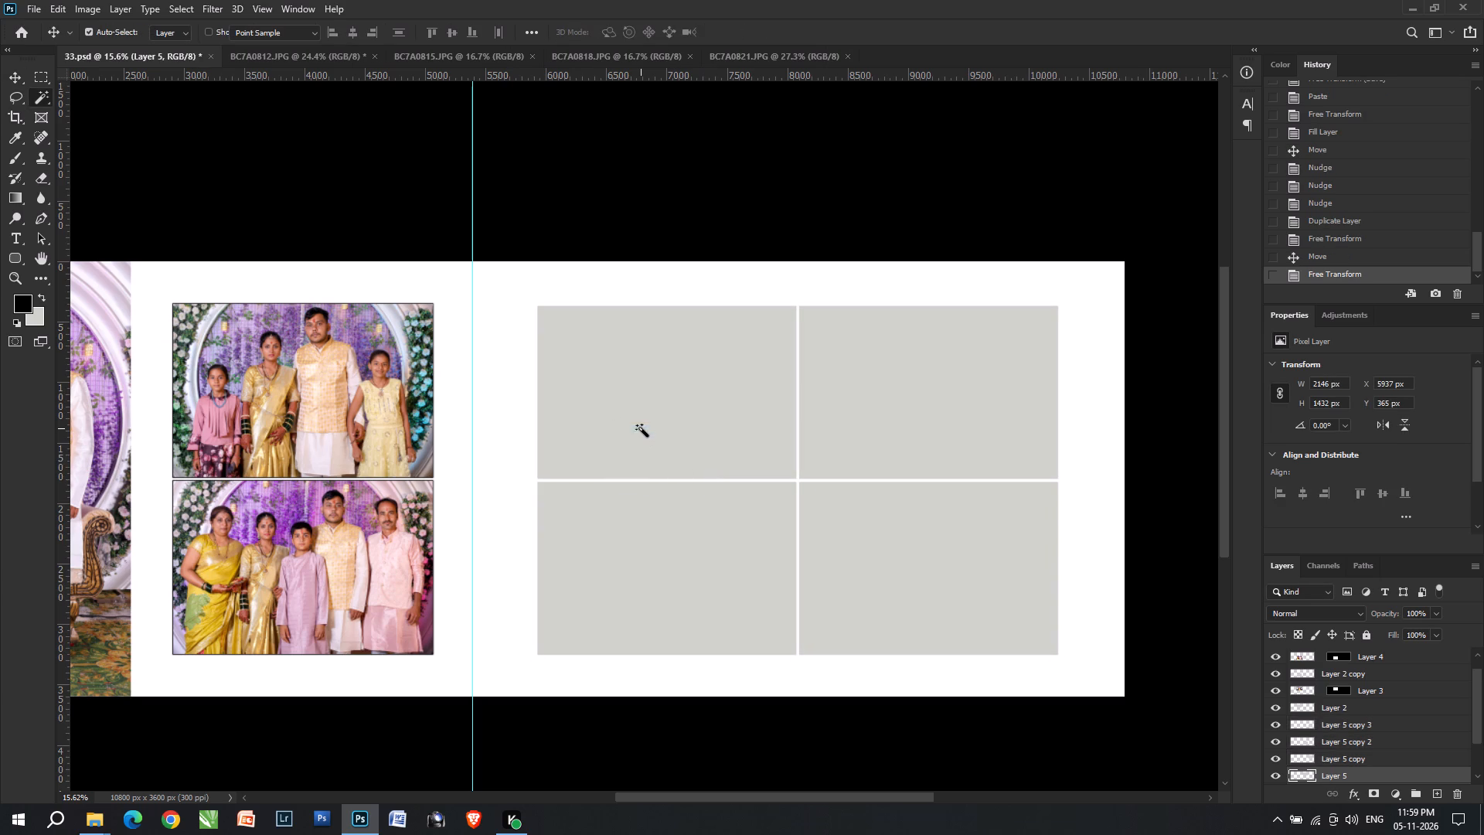
key(ctrl+Tab)
key(ctrl+shift+Tab)
key(ctrl+alt+shift+v)
Scale the pasted BC7A0812 photo to about 38.5% and position it so the group fits the upper-left frame.
key(ctrl+t)
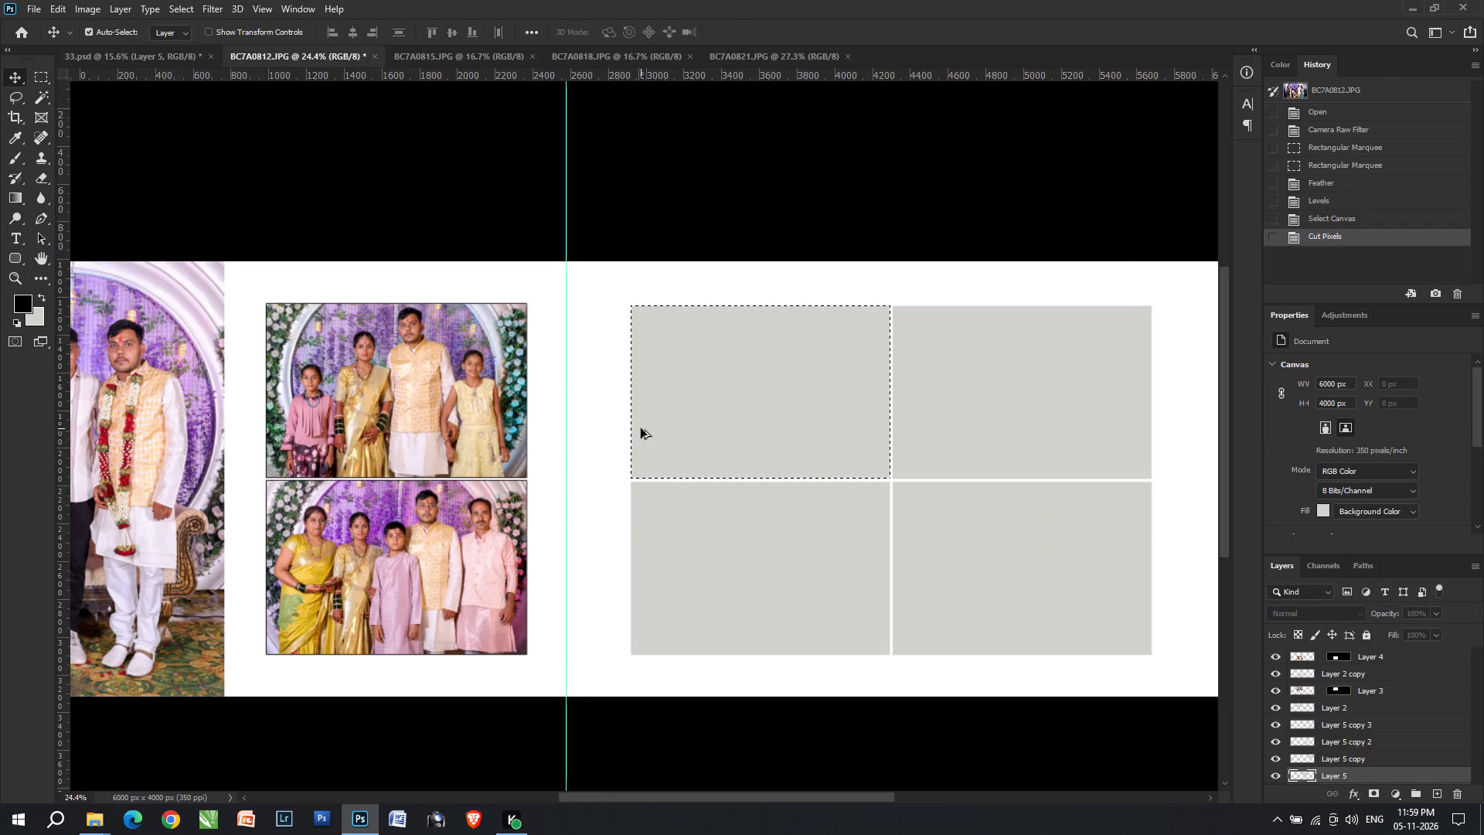
drag(759, 748, 822, 464)
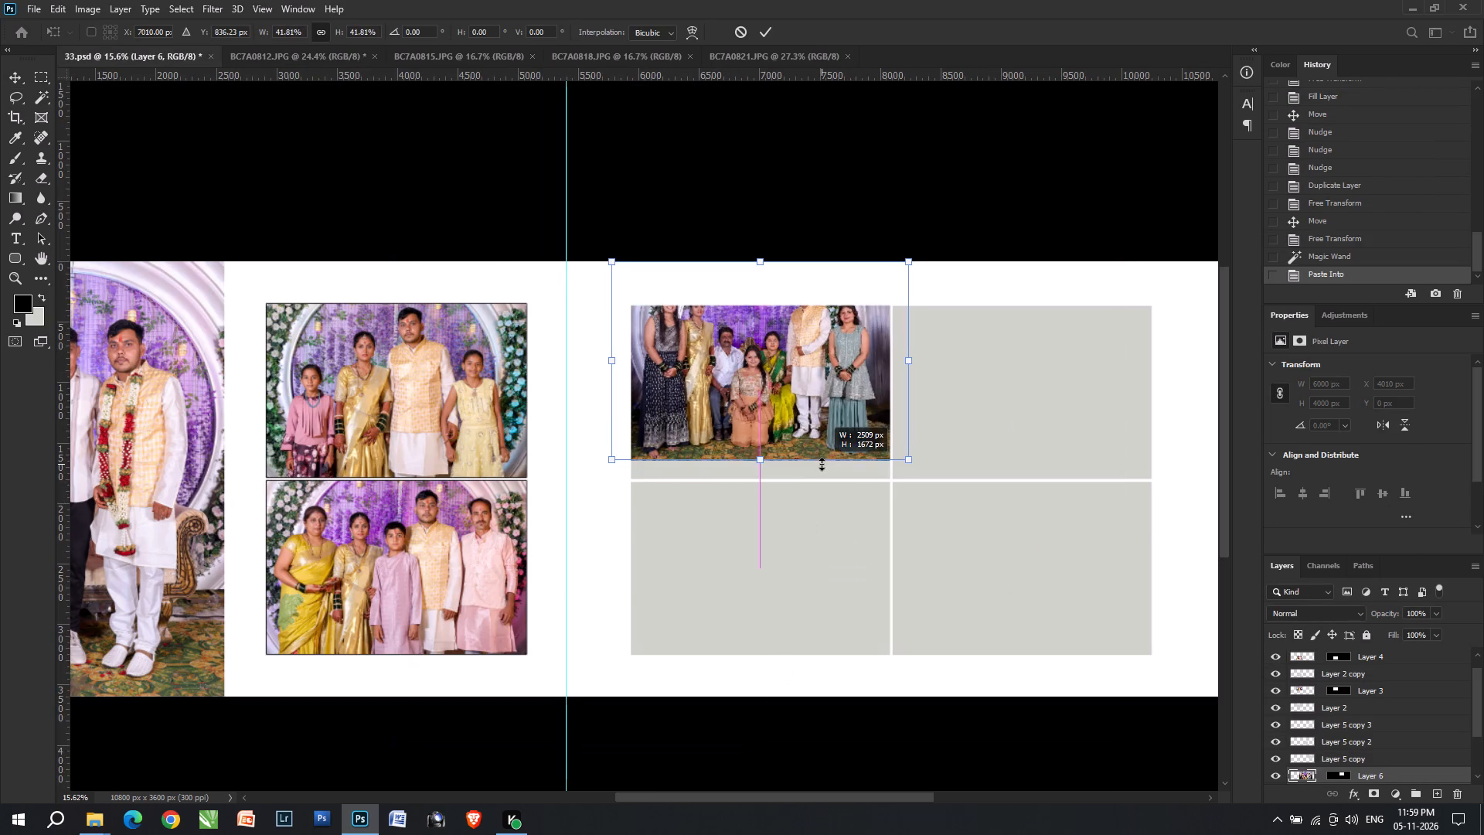
drag(822, 464, 819, 494)
drag(760, 260, 761, 298)
shift+drag(761, 327, 769, 324)
drag(770, 322, 769, 315)
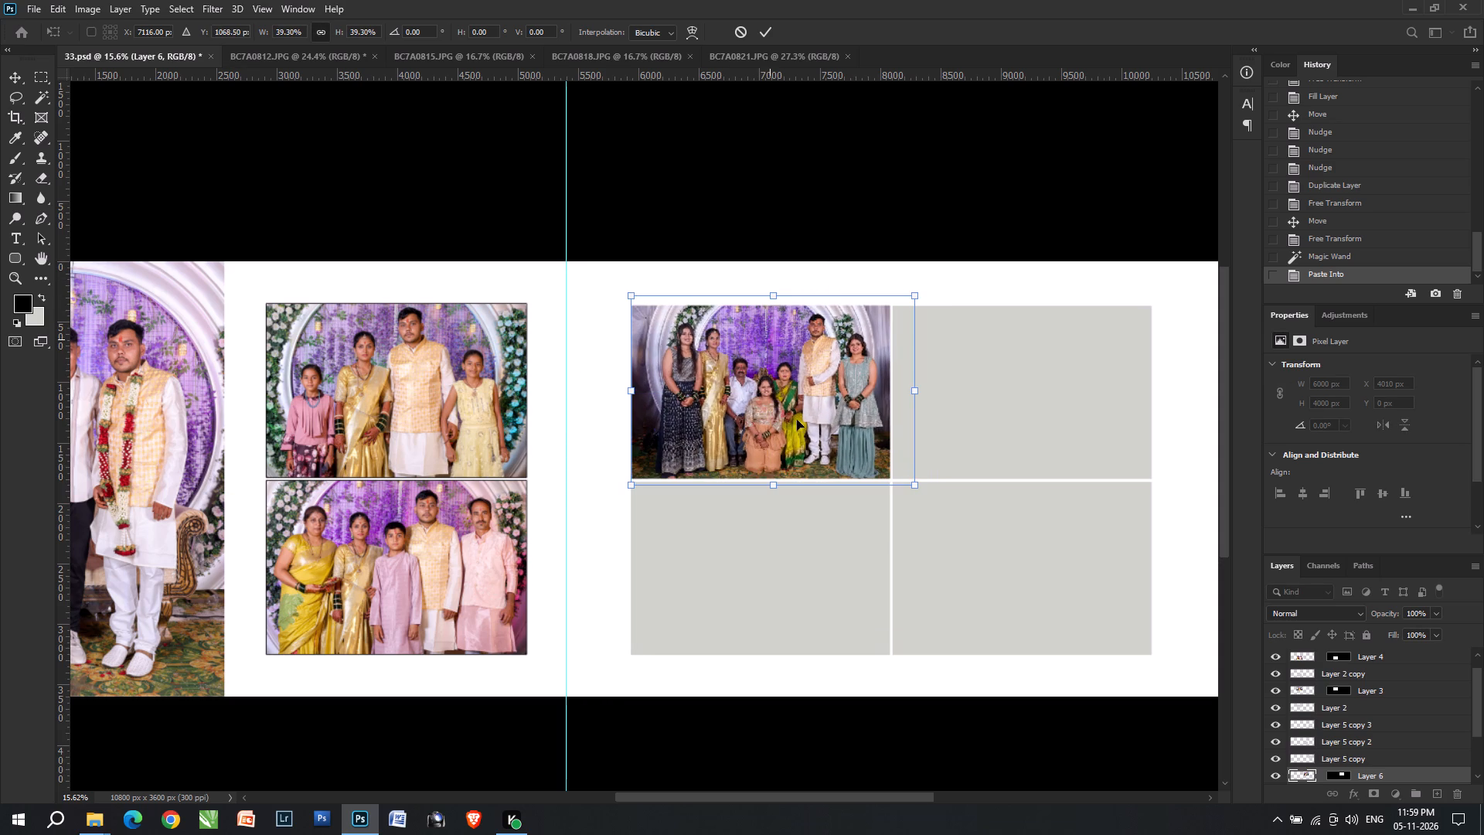
key(Left)
key(Left)
key(Left)
drag(771, 483, 778, 480)
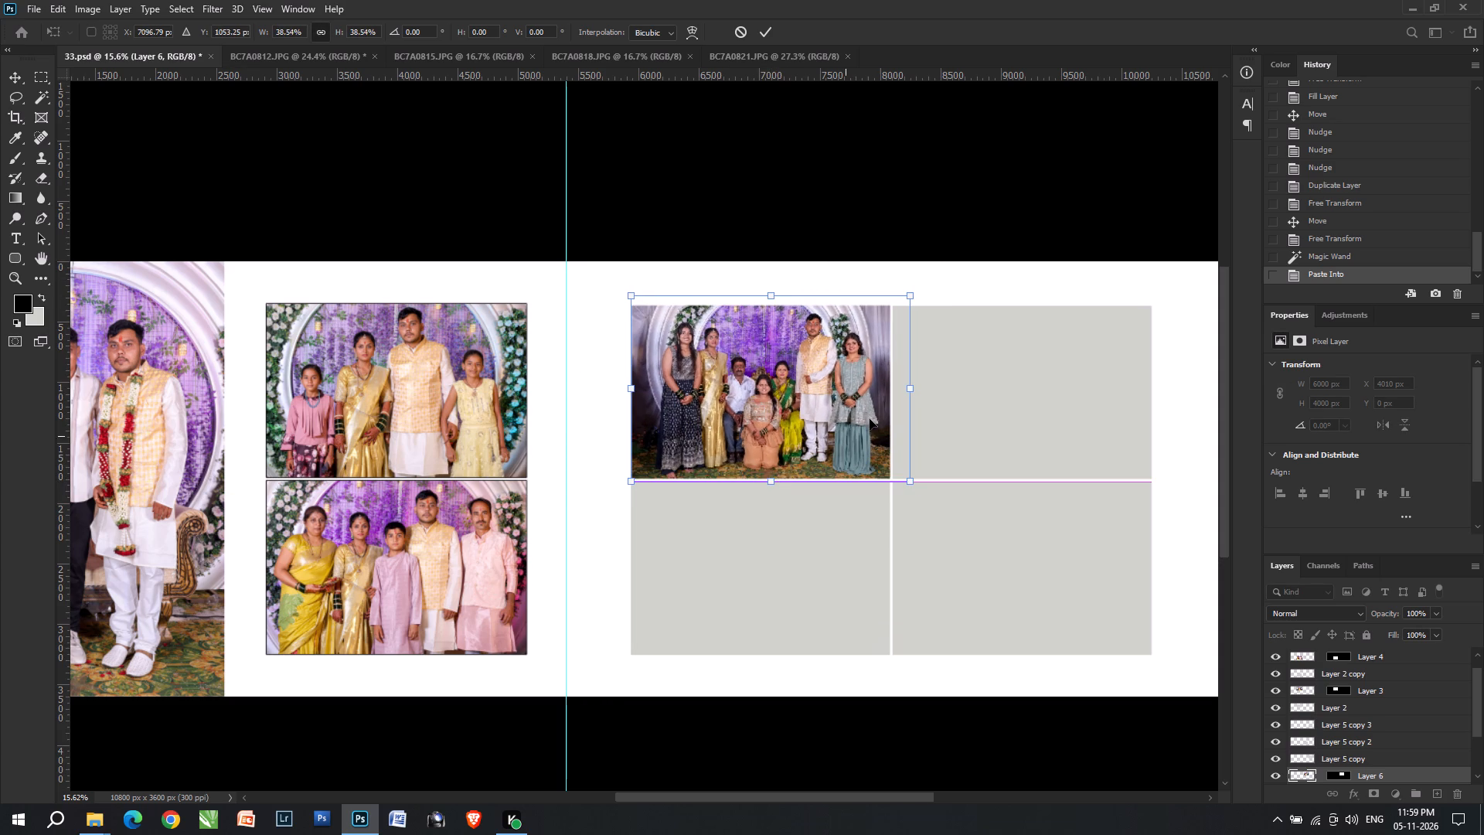
key(Return)
Nudge the BC7A0812 photo slightly left within its frame to centre the group.
text(vv)
key(Left)
key(Left)
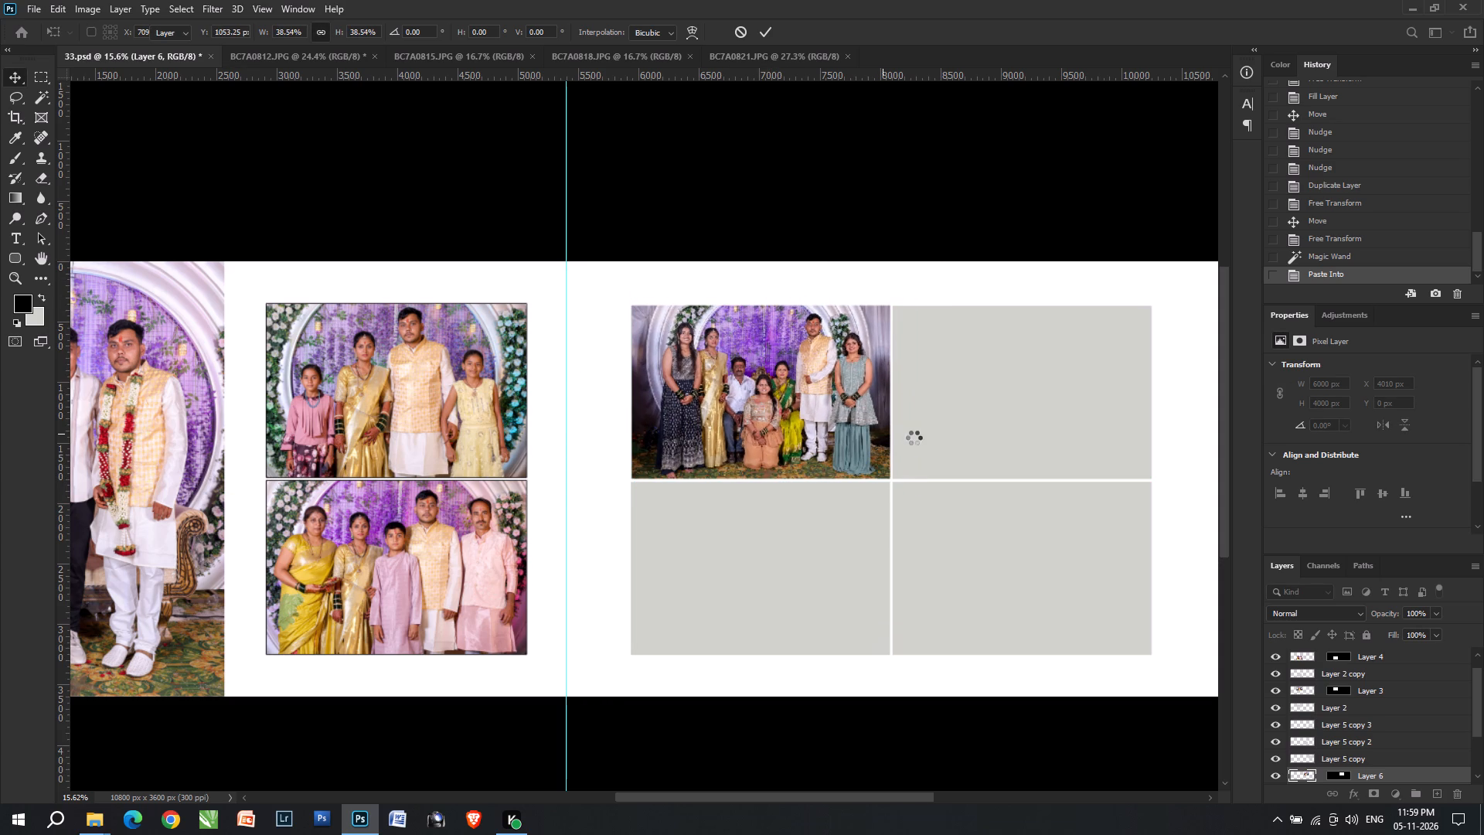
key(Left)
key(Left)
key(Left)
key(Left)
key(Left)
Select the grid's upper-right grey frame with the Magic Wand.
right_click(927, 422)
click(933, 426)
key(w)
click(933, 426)
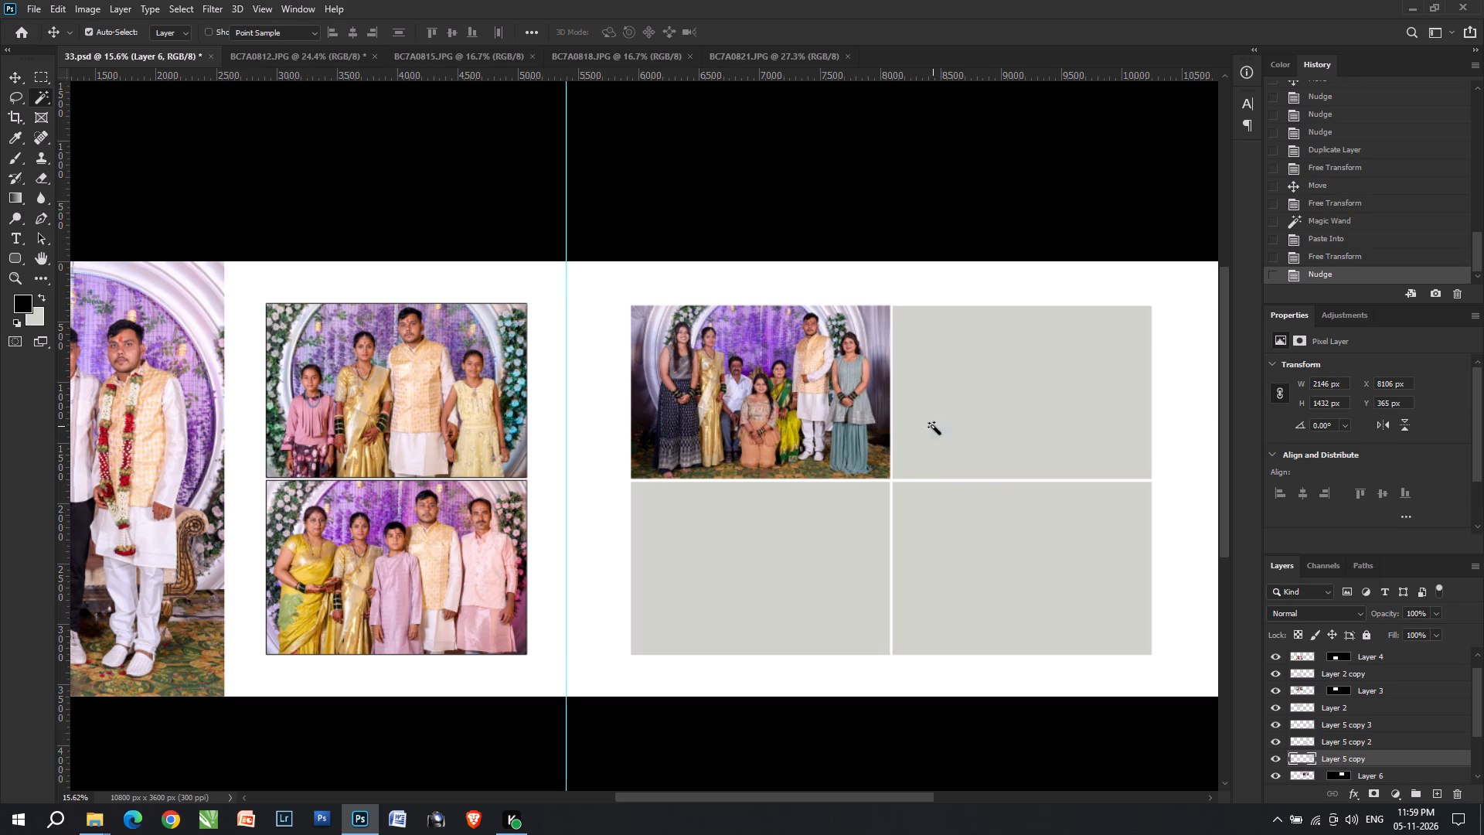
Switch to BC7A0815.JPG, apply the last-used Camera Raw Filter to it and compare before and after.
key(ctrl+Tab)
key(ctrl+Tab)
key(ctrl+alt+f)
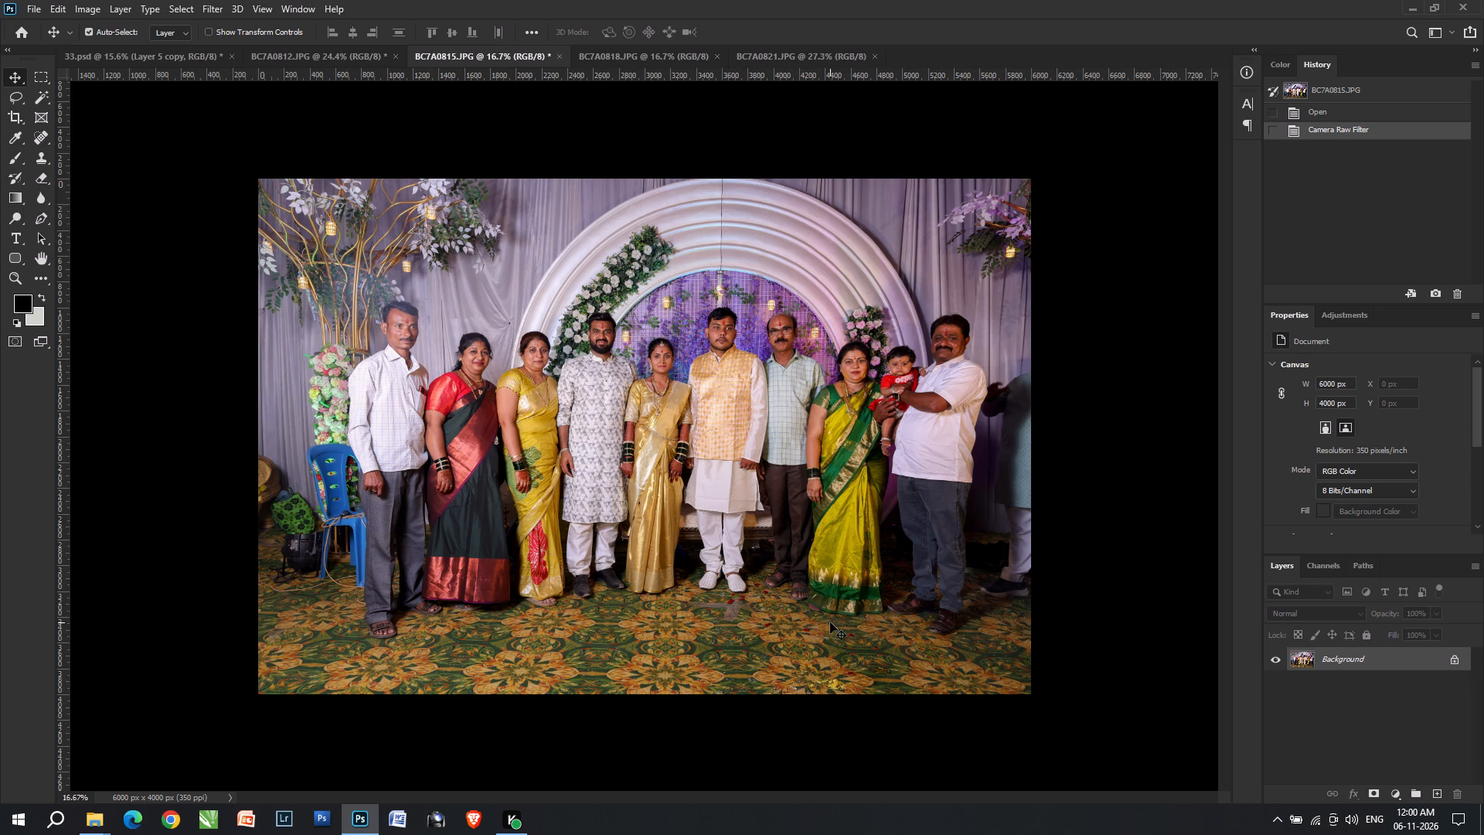
key(ctrl+alt+z)
key(ctrl+alt+z)
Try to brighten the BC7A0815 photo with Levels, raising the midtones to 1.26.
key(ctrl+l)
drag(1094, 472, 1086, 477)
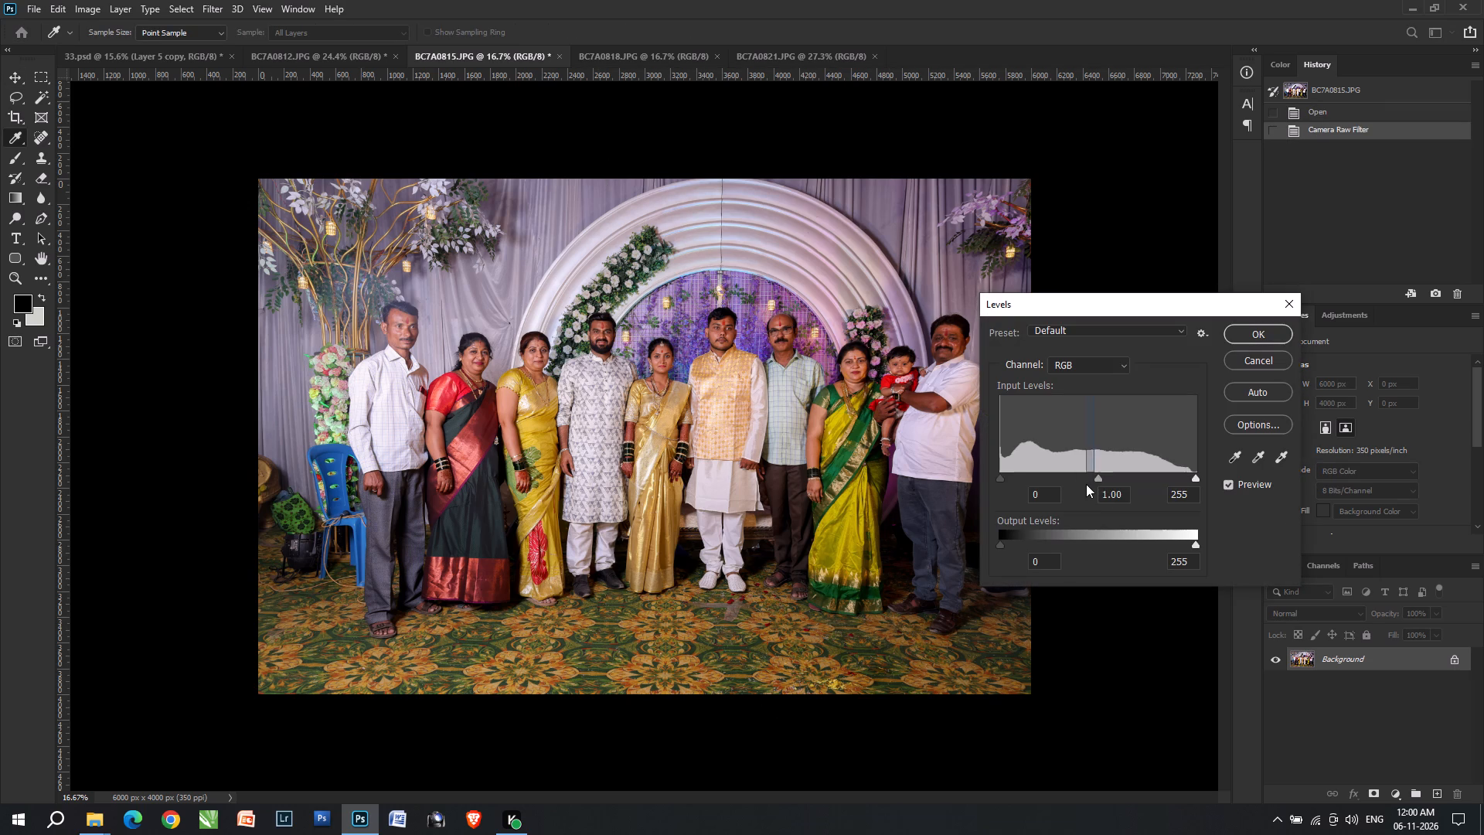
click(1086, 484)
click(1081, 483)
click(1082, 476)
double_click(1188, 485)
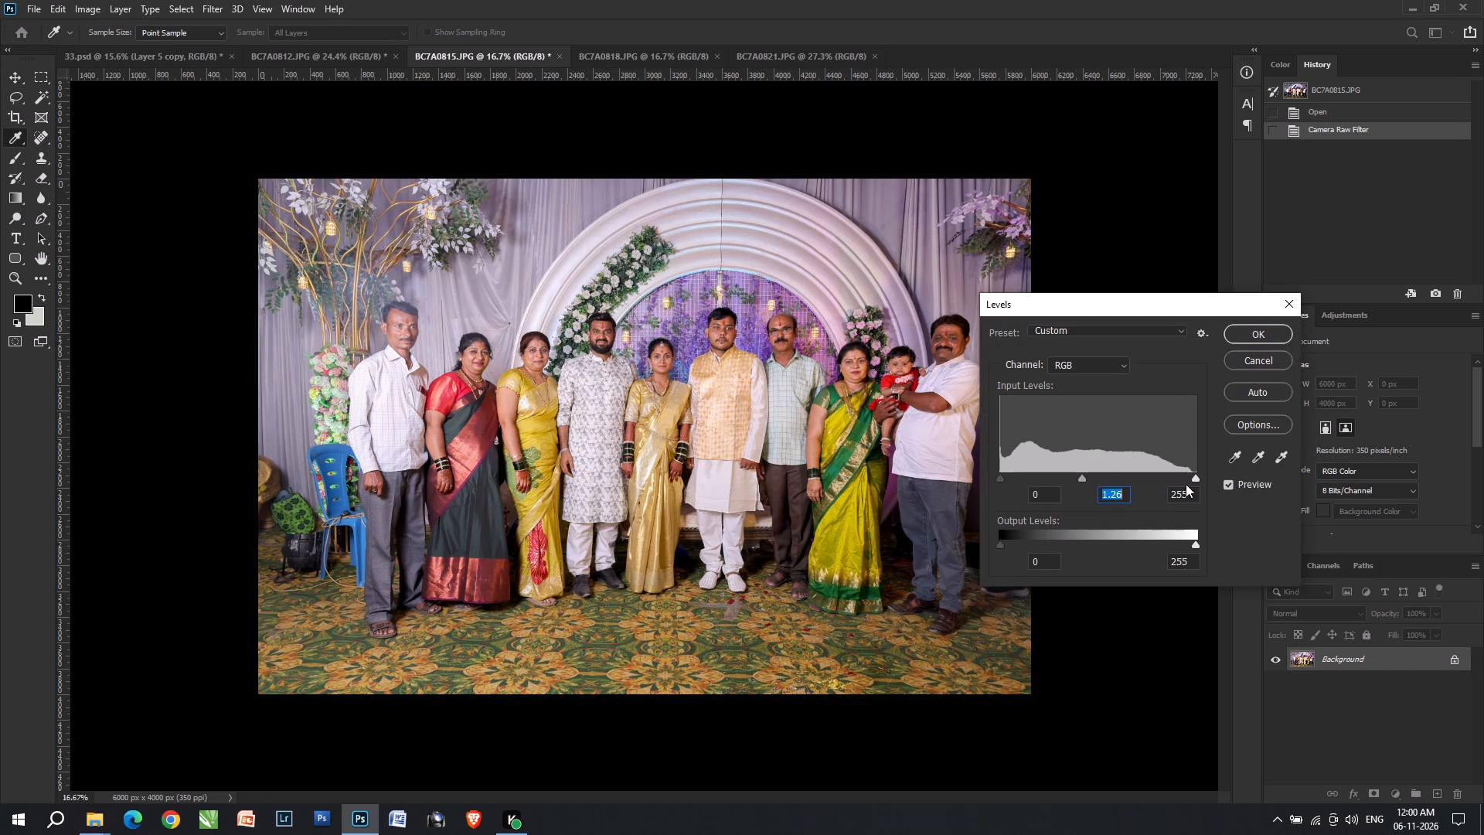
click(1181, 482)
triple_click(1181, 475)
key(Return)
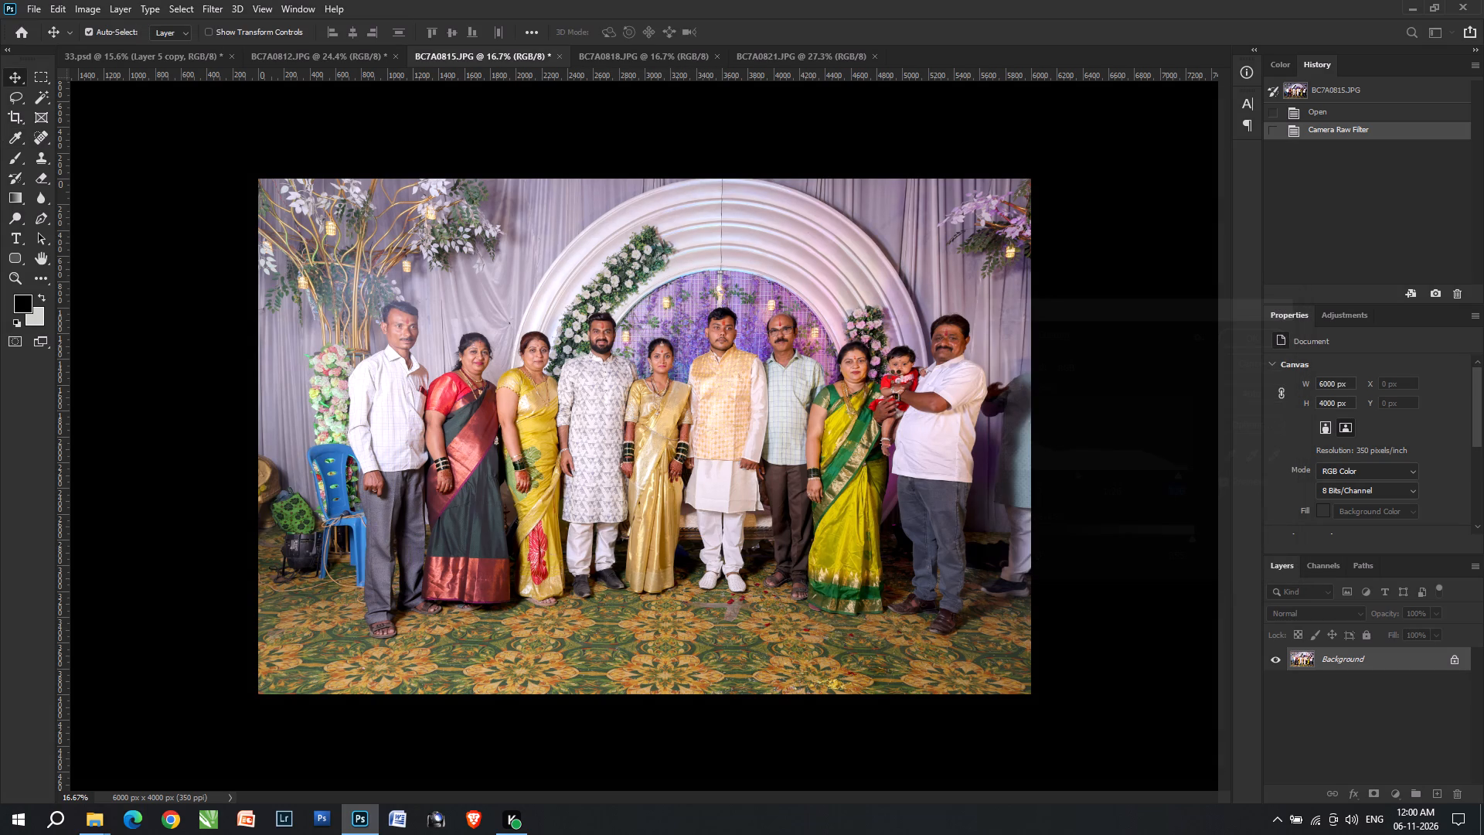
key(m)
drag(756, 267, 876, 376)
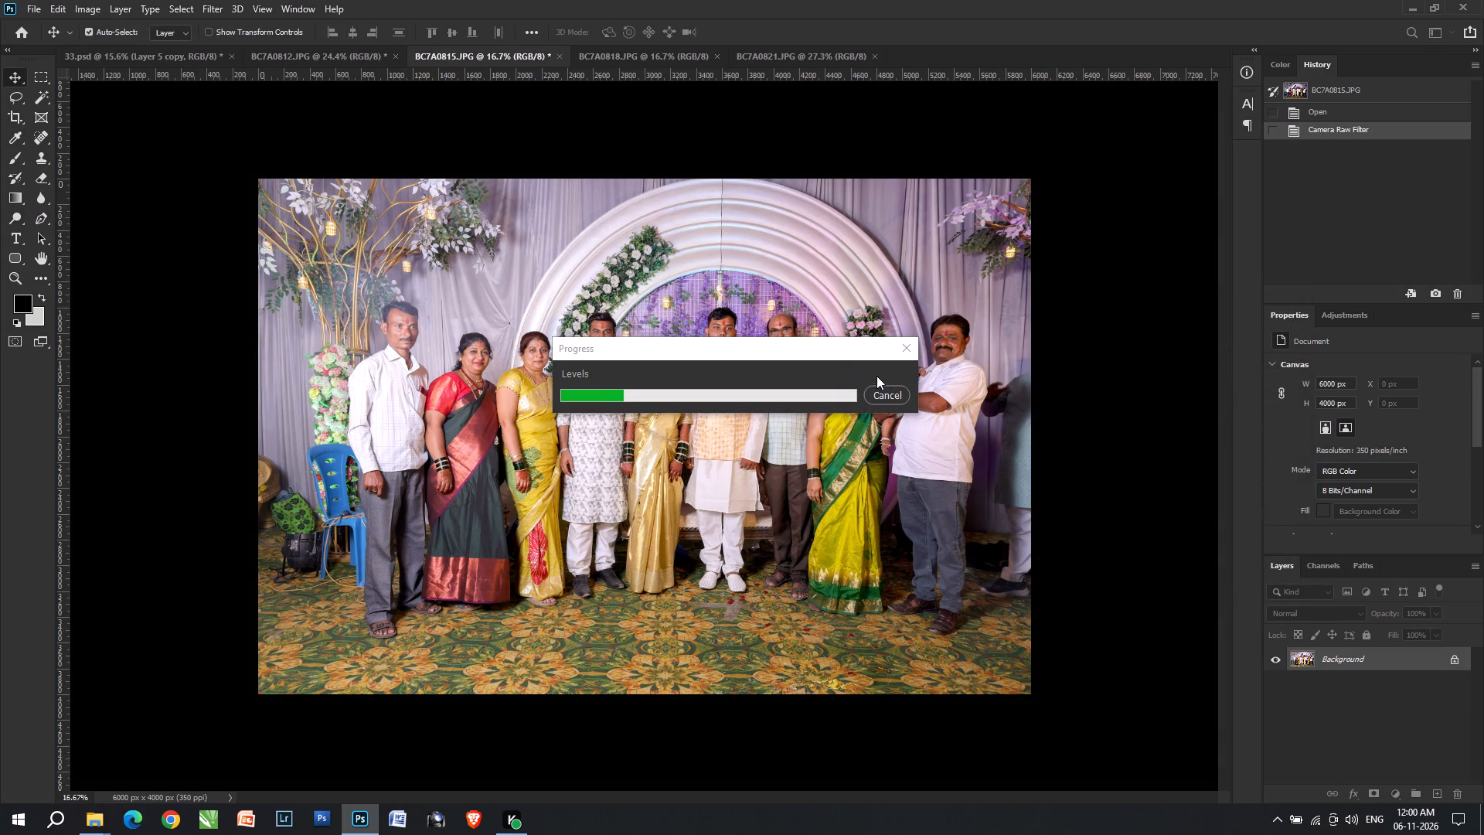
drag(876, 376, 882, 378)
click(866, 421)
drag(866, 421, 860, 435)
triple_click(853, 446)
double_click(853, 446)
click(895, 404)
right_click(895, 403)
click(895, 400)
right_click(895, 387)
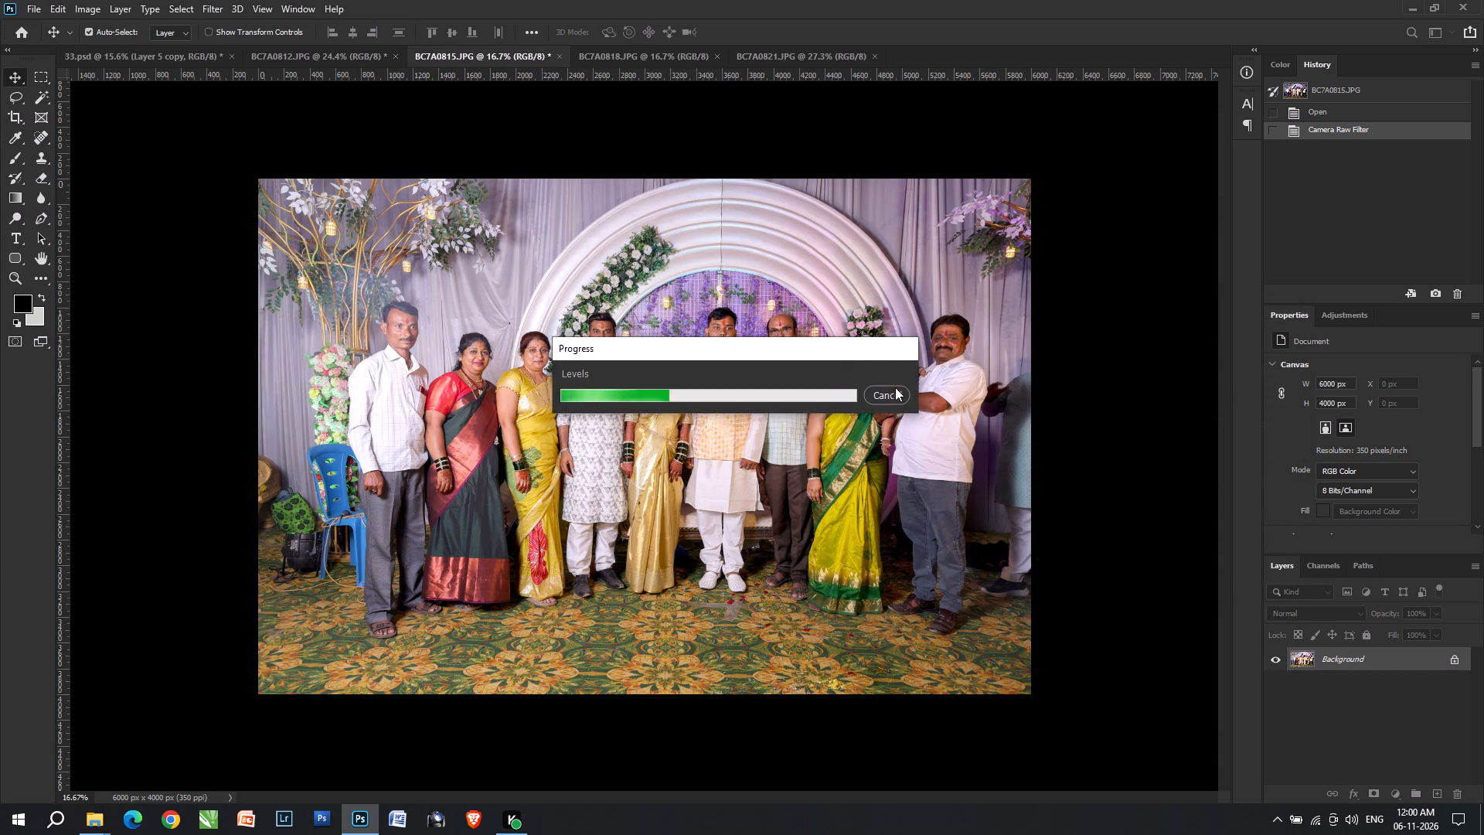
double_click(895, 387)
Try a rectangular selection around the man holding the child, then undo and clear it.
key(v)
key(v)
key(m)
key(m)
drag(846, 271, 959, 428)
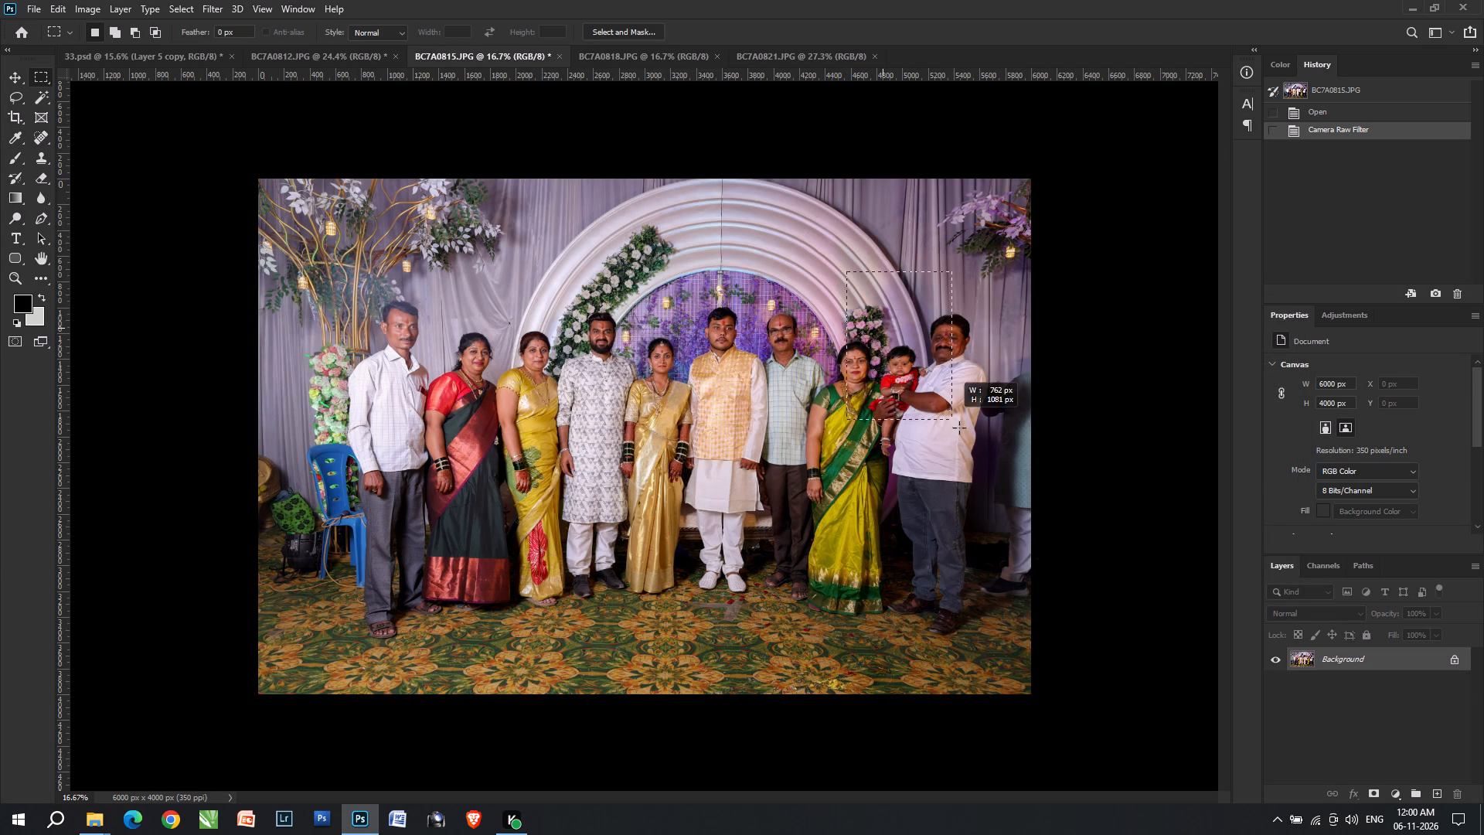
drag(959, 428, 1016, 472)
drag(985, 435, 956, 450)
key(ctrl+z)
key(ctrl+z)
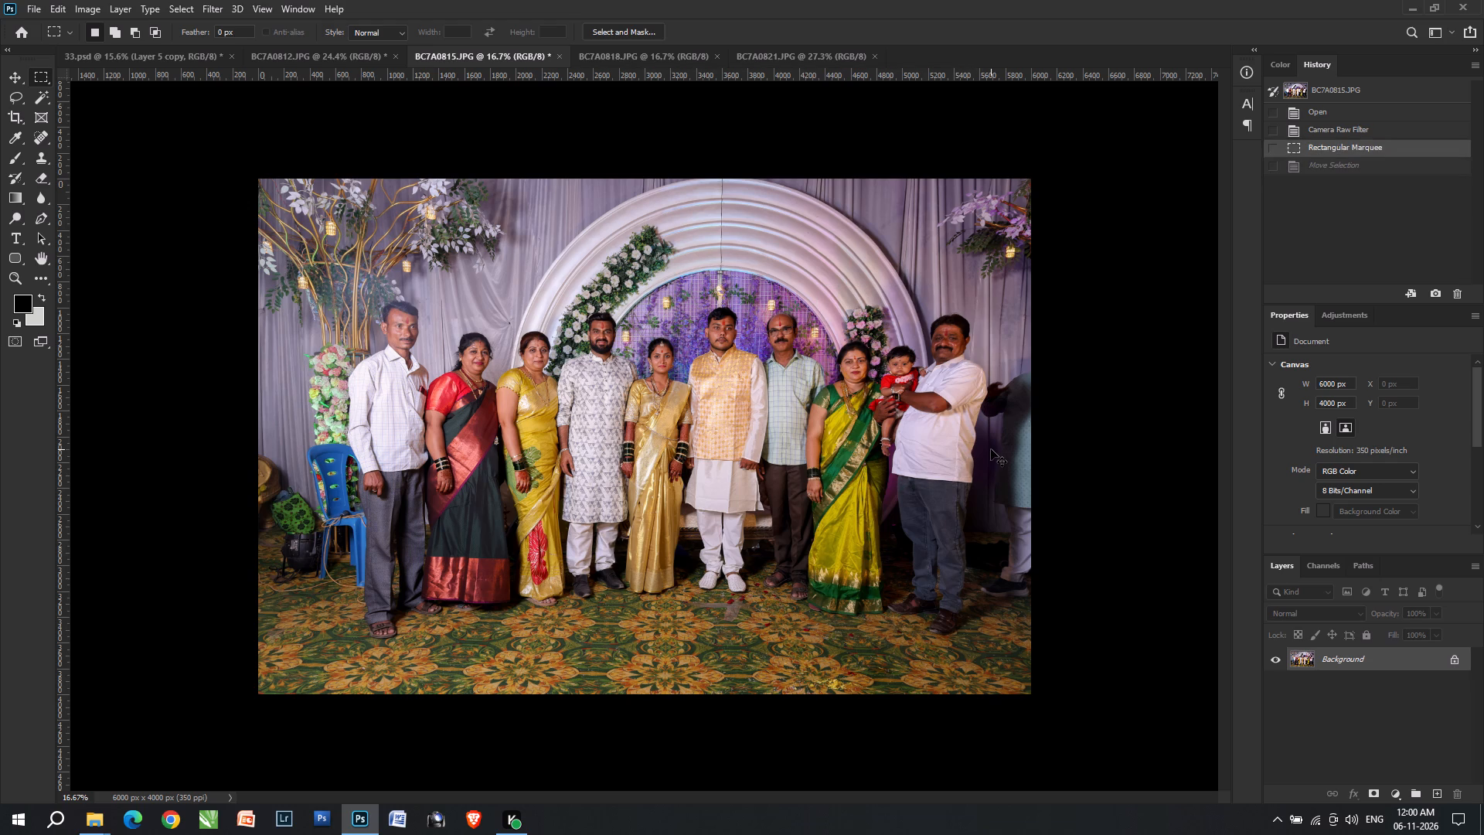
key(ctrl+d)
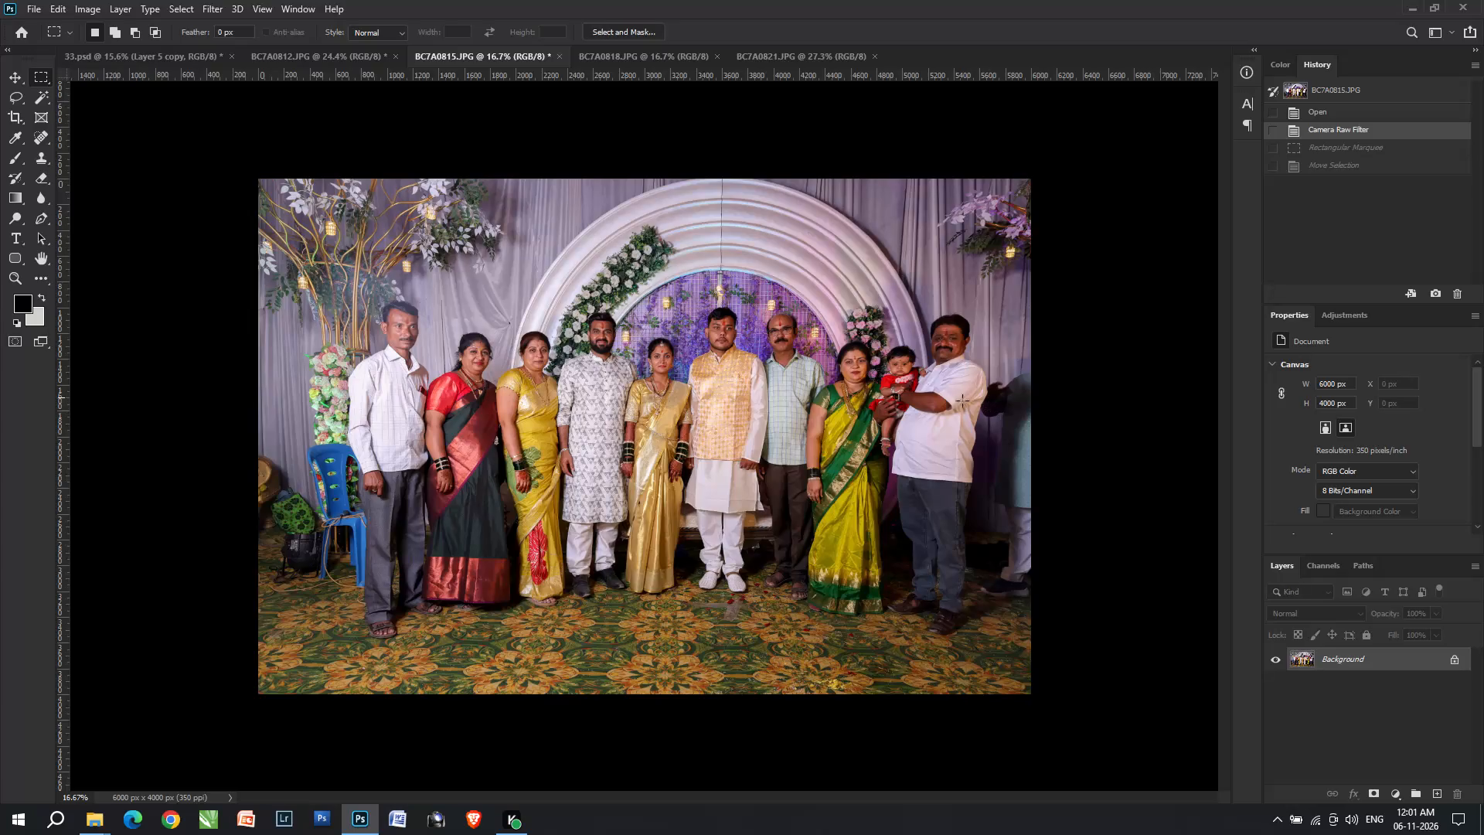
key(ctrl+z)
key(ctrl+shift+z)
Brighten the whole BC7A0815 photo with Levels, midtones at 1.18 and the white point slightly lowered, and compare before and after.
key(ctrl+l)
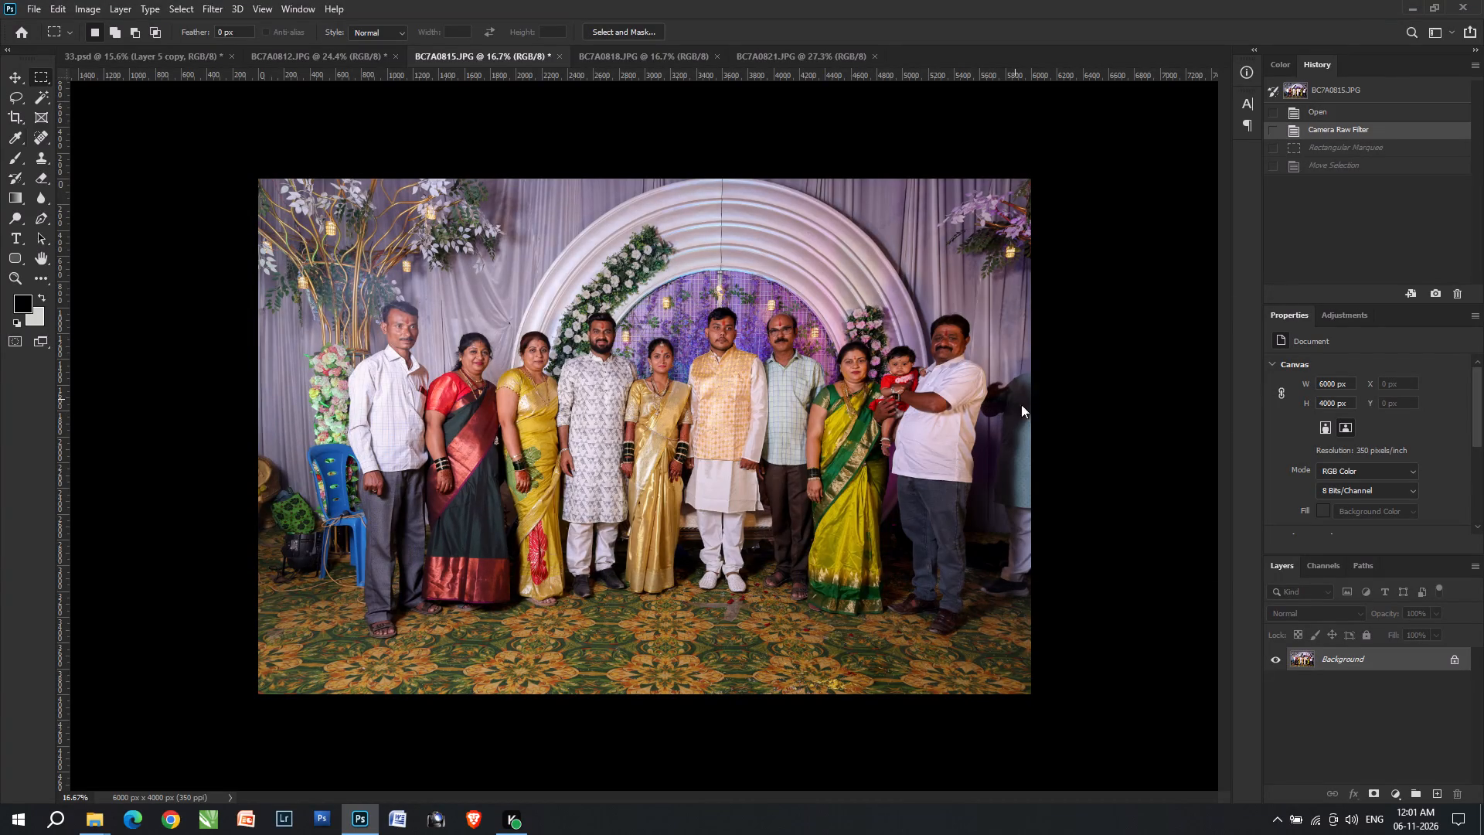
drag(1097, 481, 1087, 476)
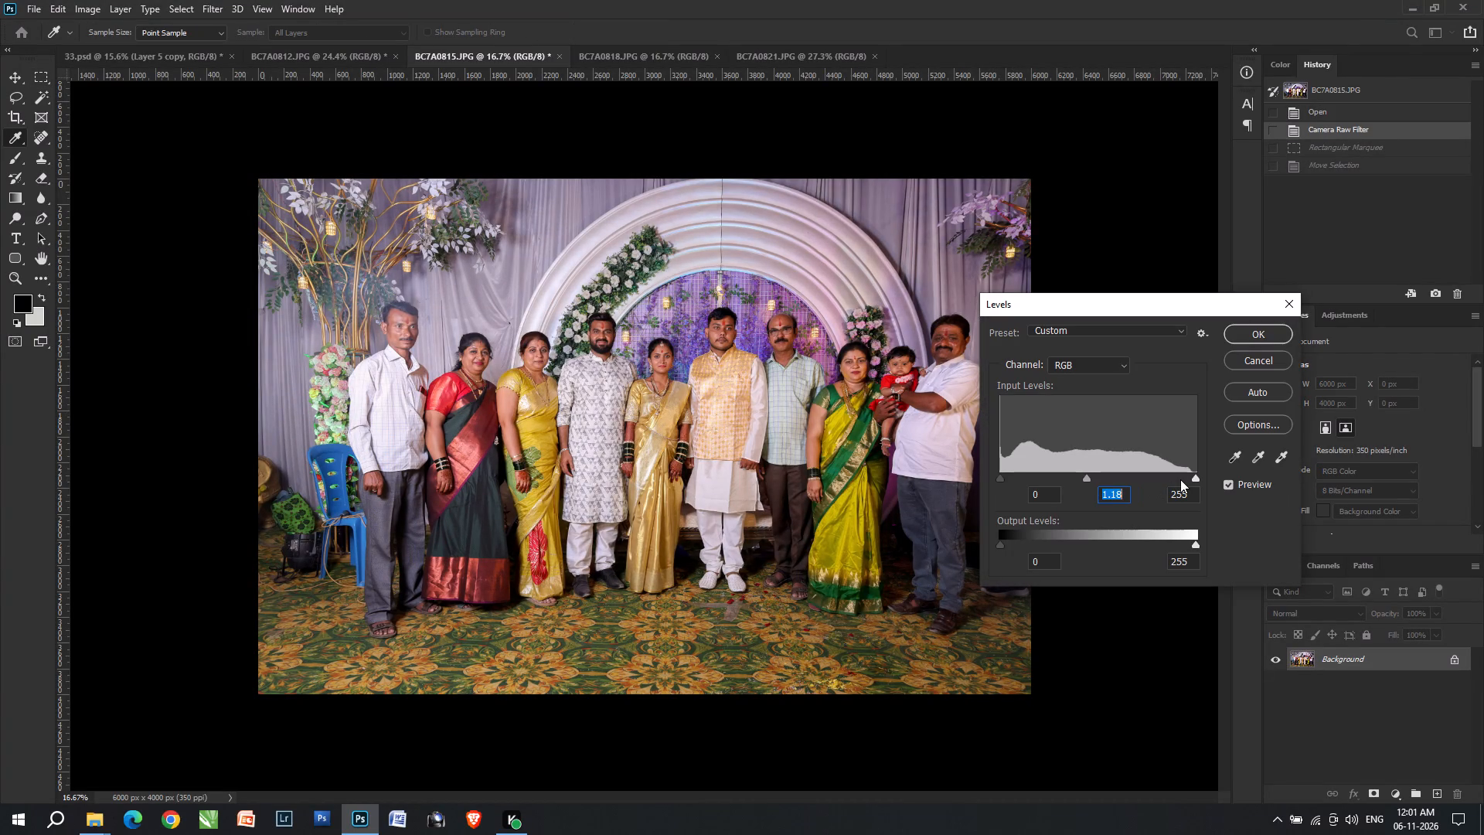
click(1184, 479)
key(Return)
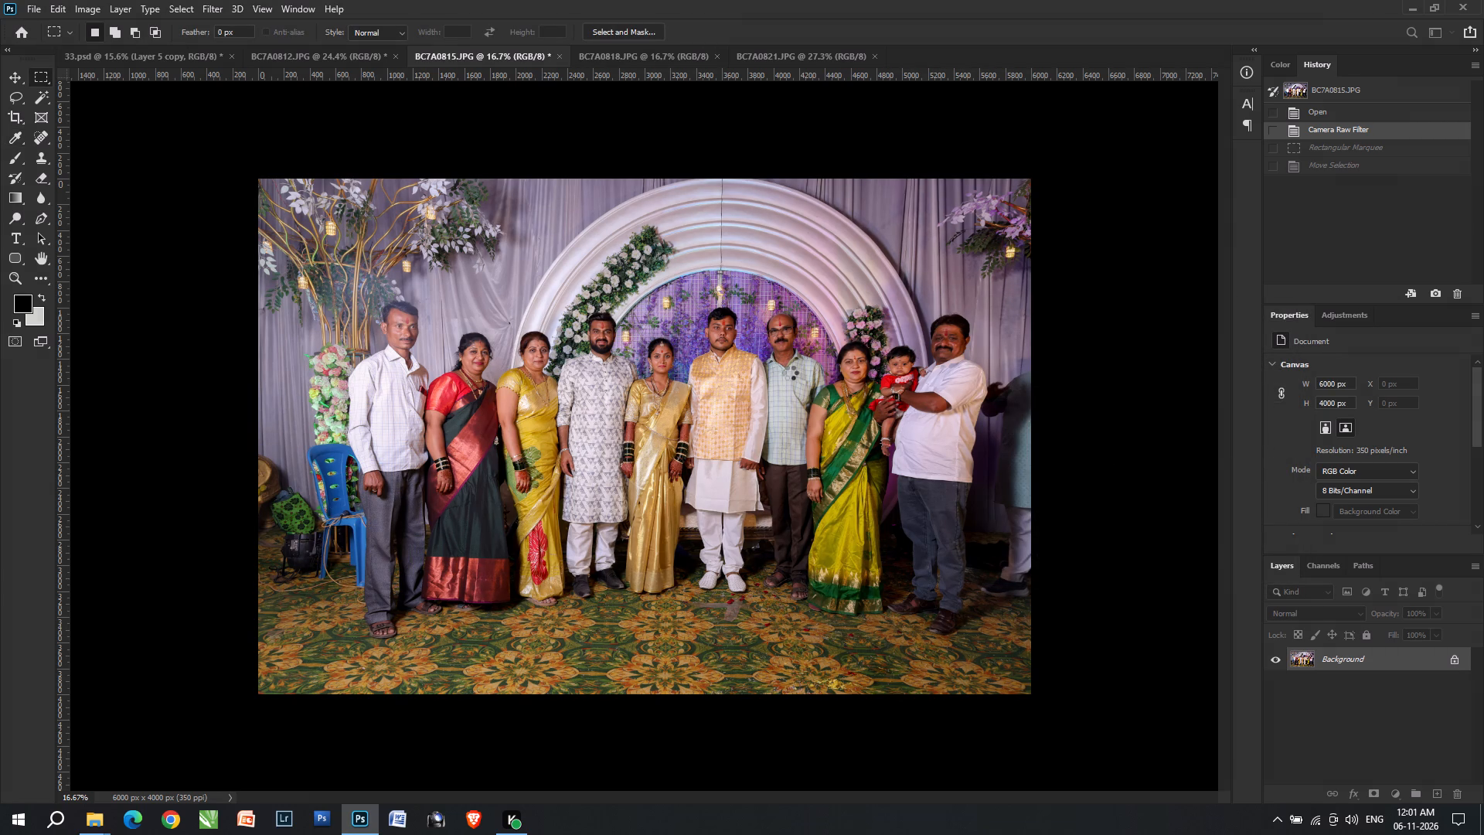
key(m)
click(824, 311)
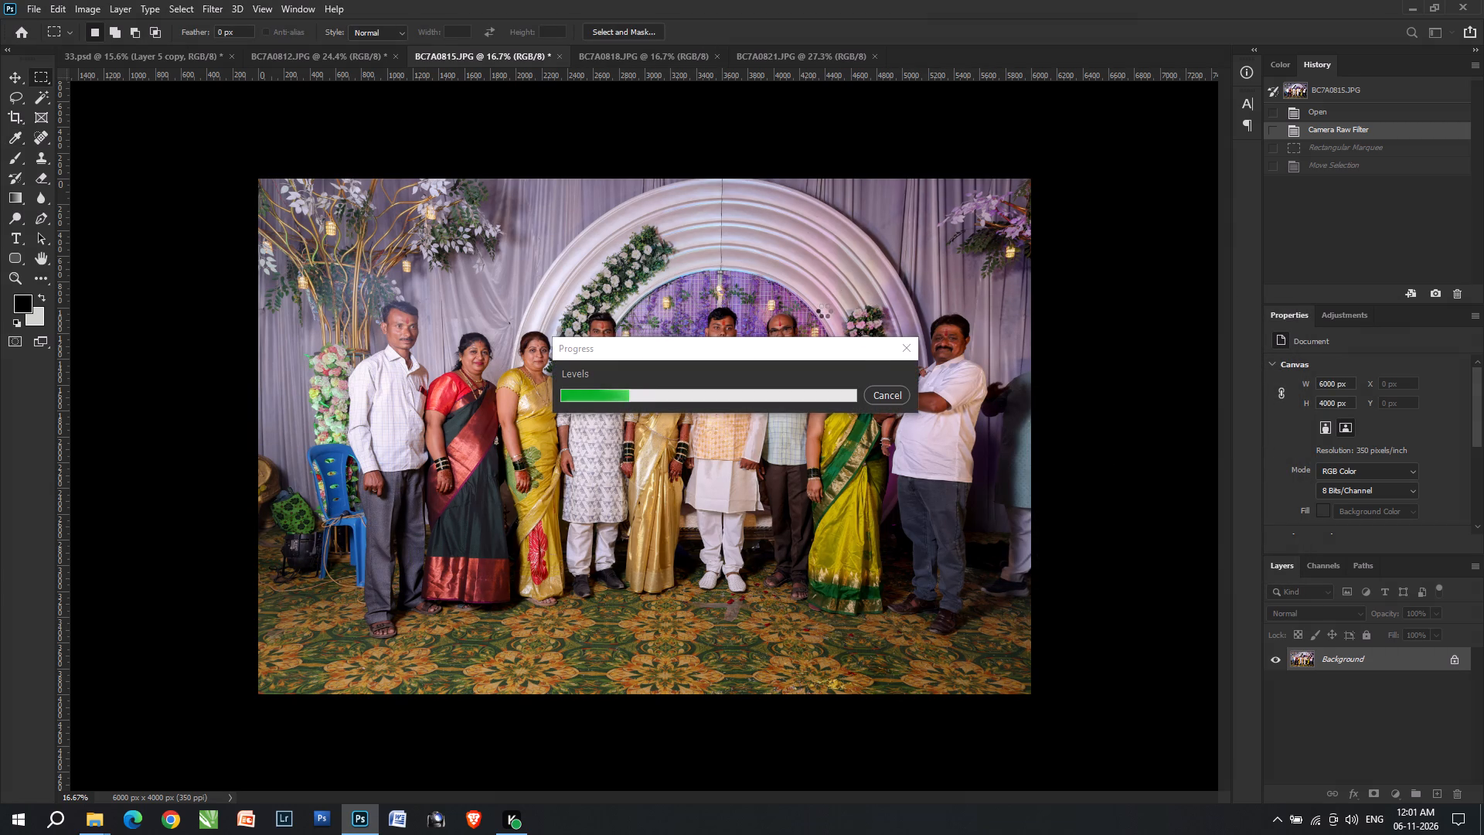
click(824, 311)
key(v)
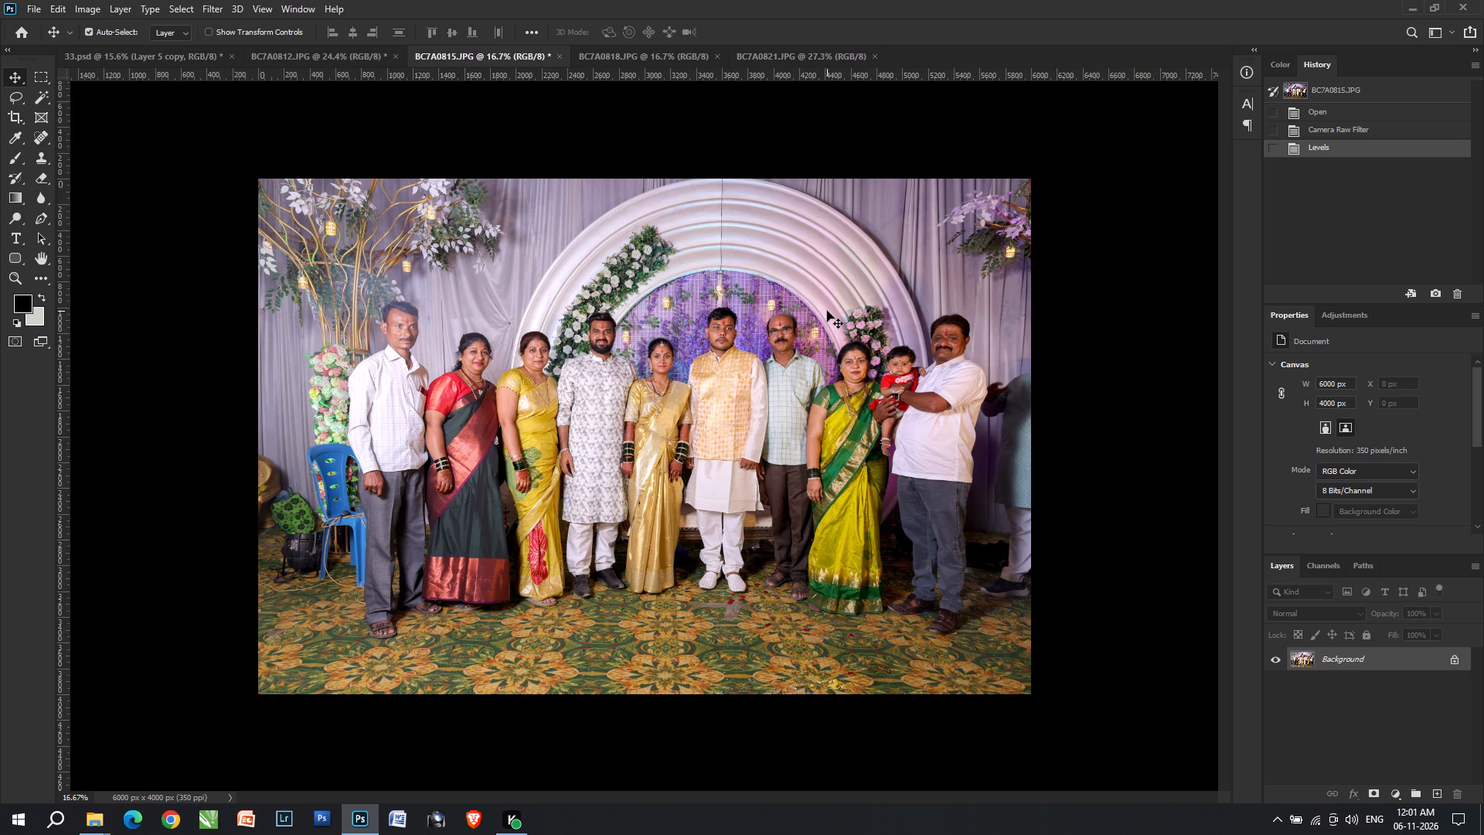
key(ctrl+alt+z)
key(ctrl+alt+z)
Make a combined rectangular selection around the bearded man, the groom with the man beside him, and the man holding the child, and feather it.
key(m)
key(m)
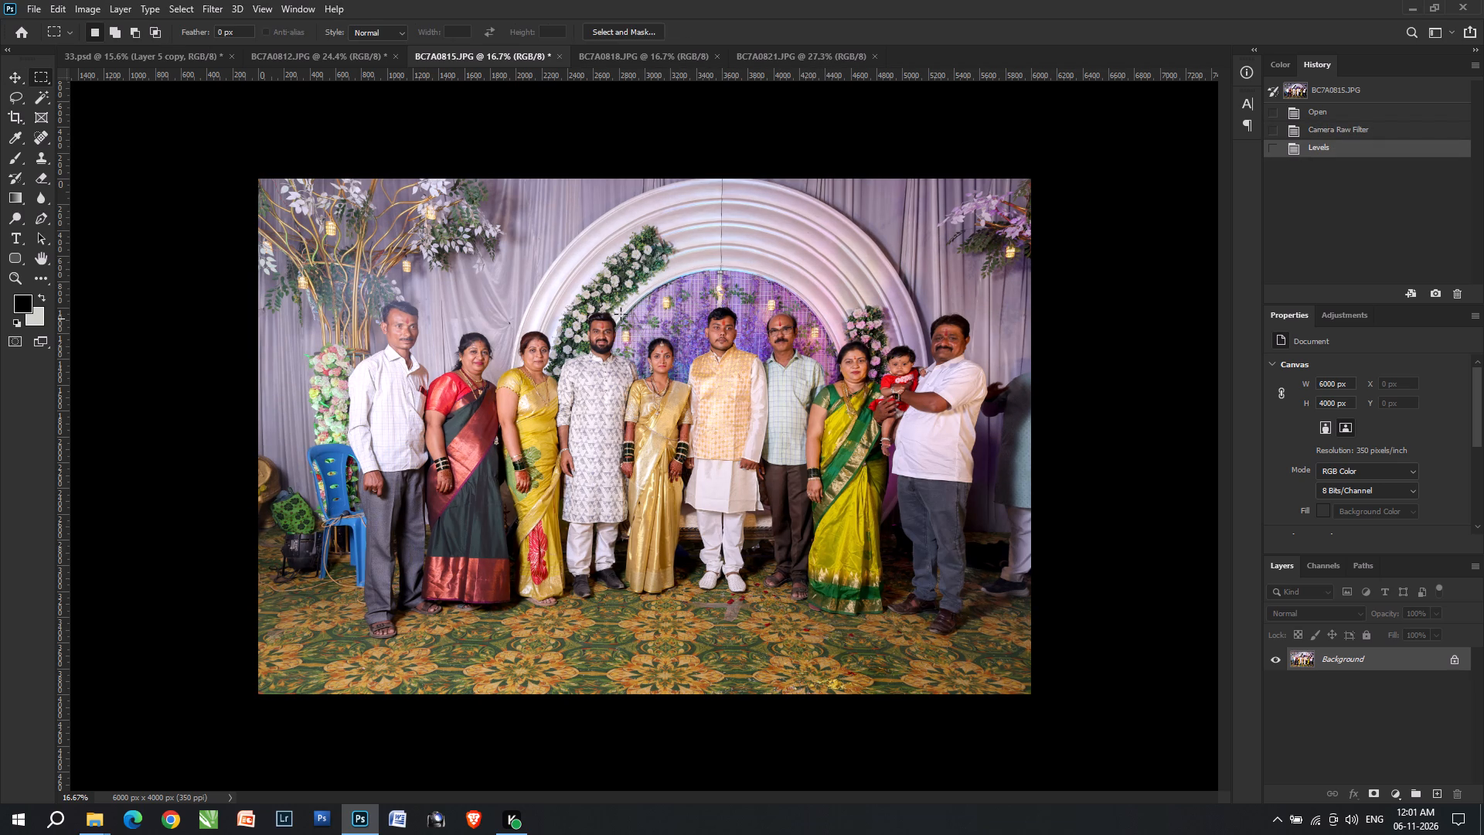
drag(574, 280, 621, 371)
shift+drag(691, 298, 785, 387)
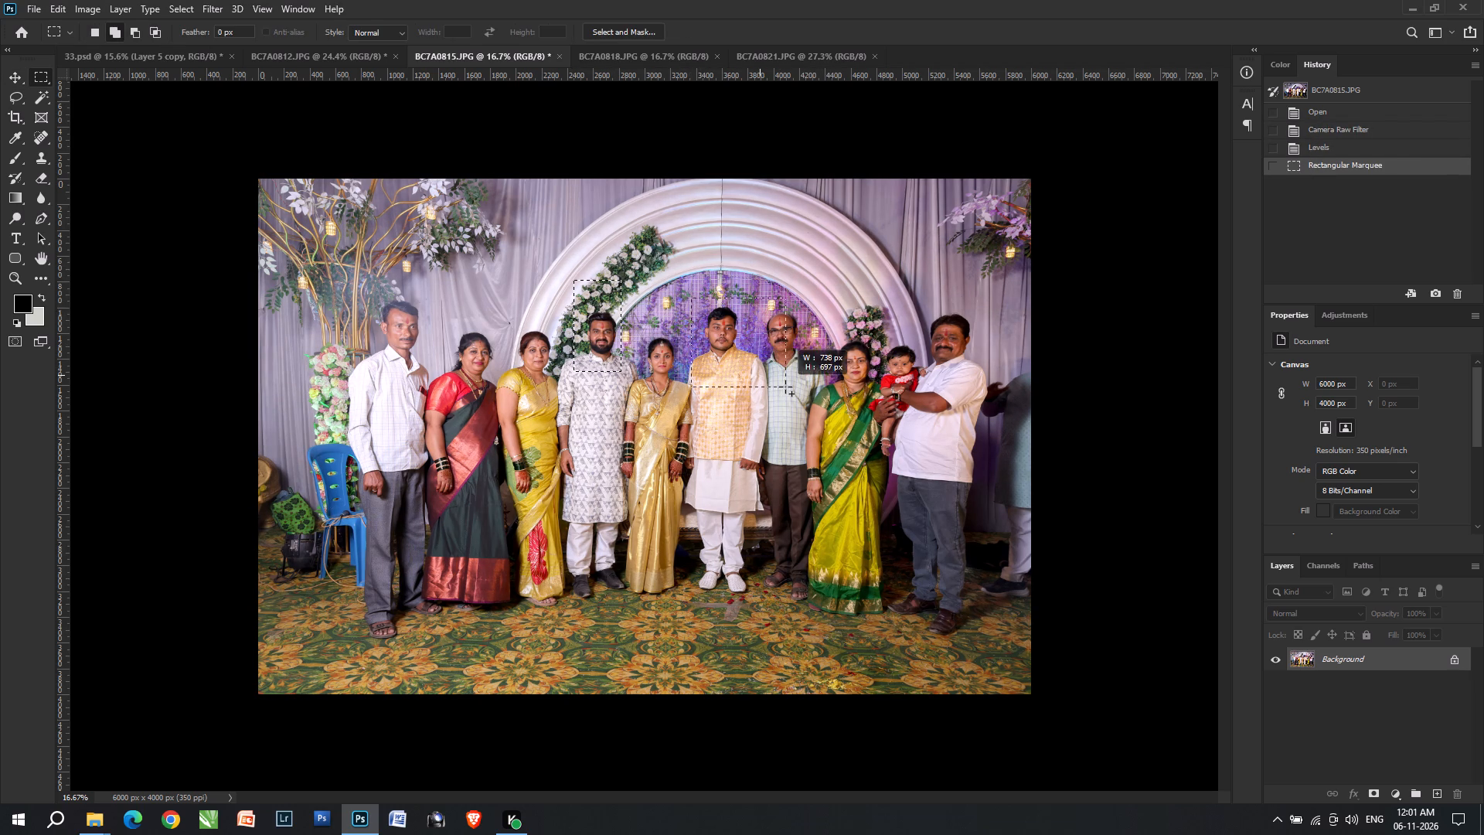
shift+drag(785, 387, 802, 393)
shift+drag(867, 291, 975, 466)
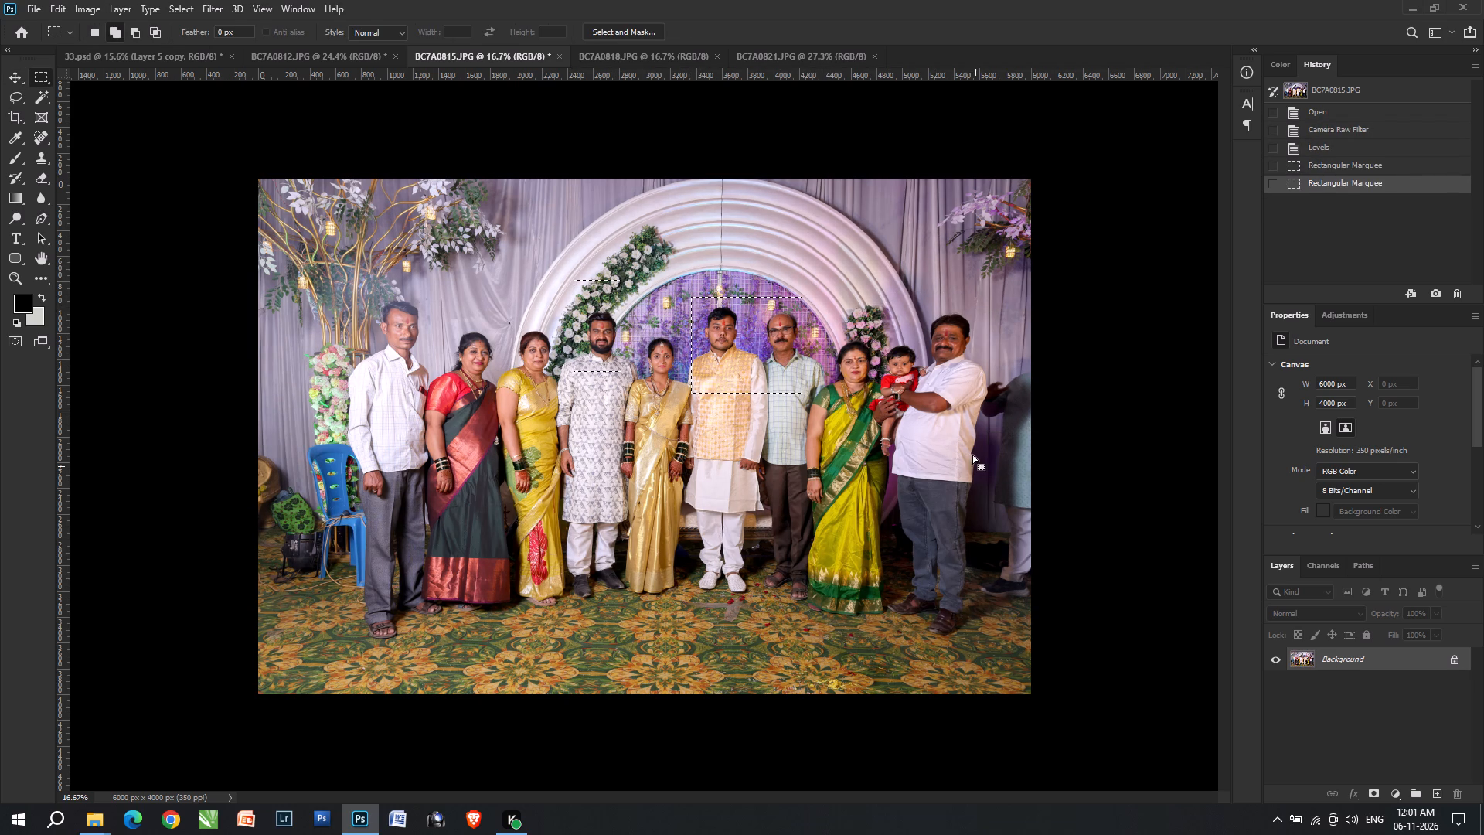
key(ctrl+alt+d)
key(shift+Return)
Brighten the feathered areas with Levels by raising the midtones slightly.
key(ctrl+l)
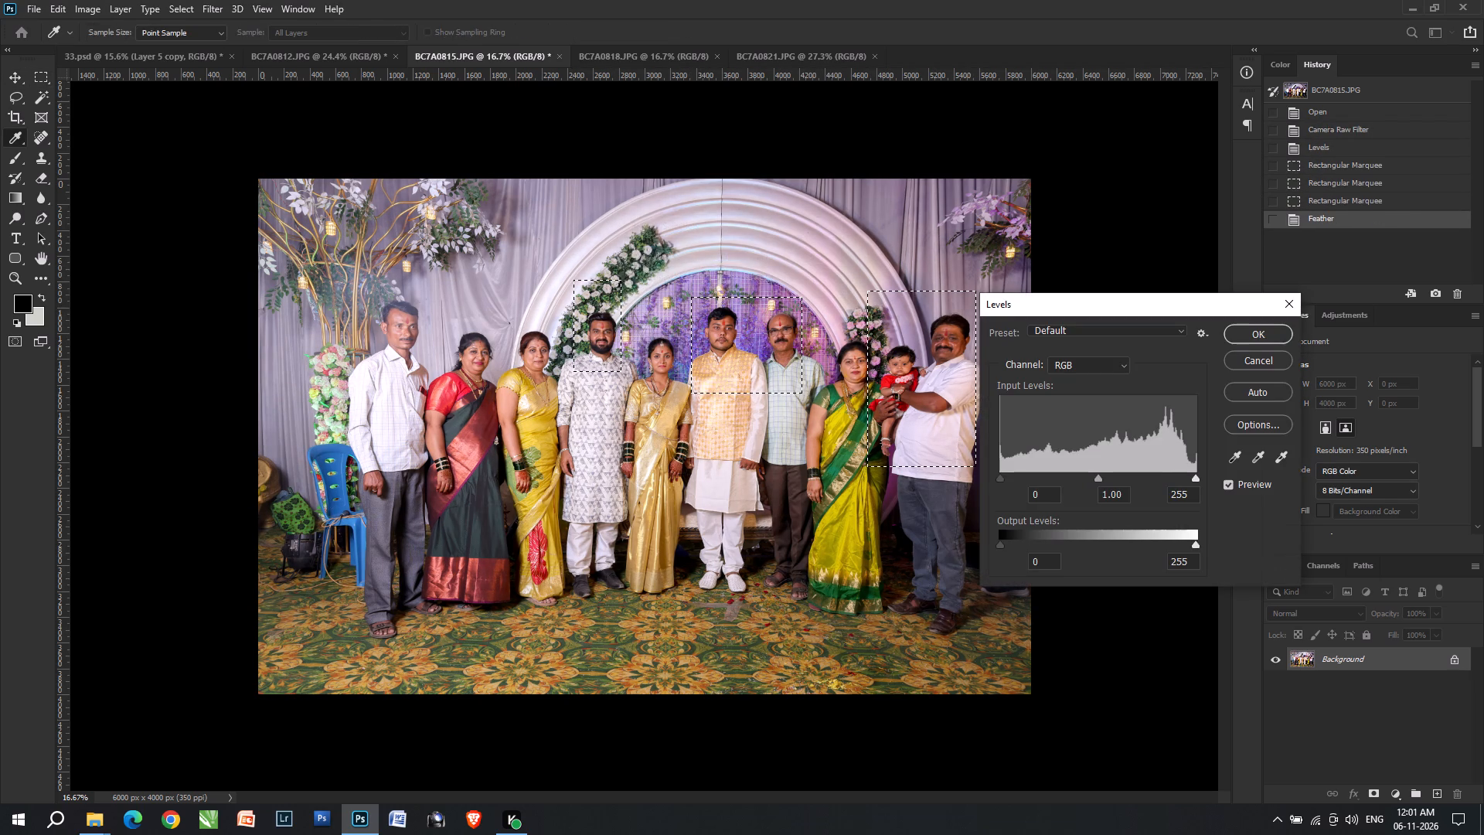
click(1084, 480)
key(Return)
Cut the entire BC7A0815 image and paste it into the selected upper-right frame of 33.psd.
key(ctrl+a)
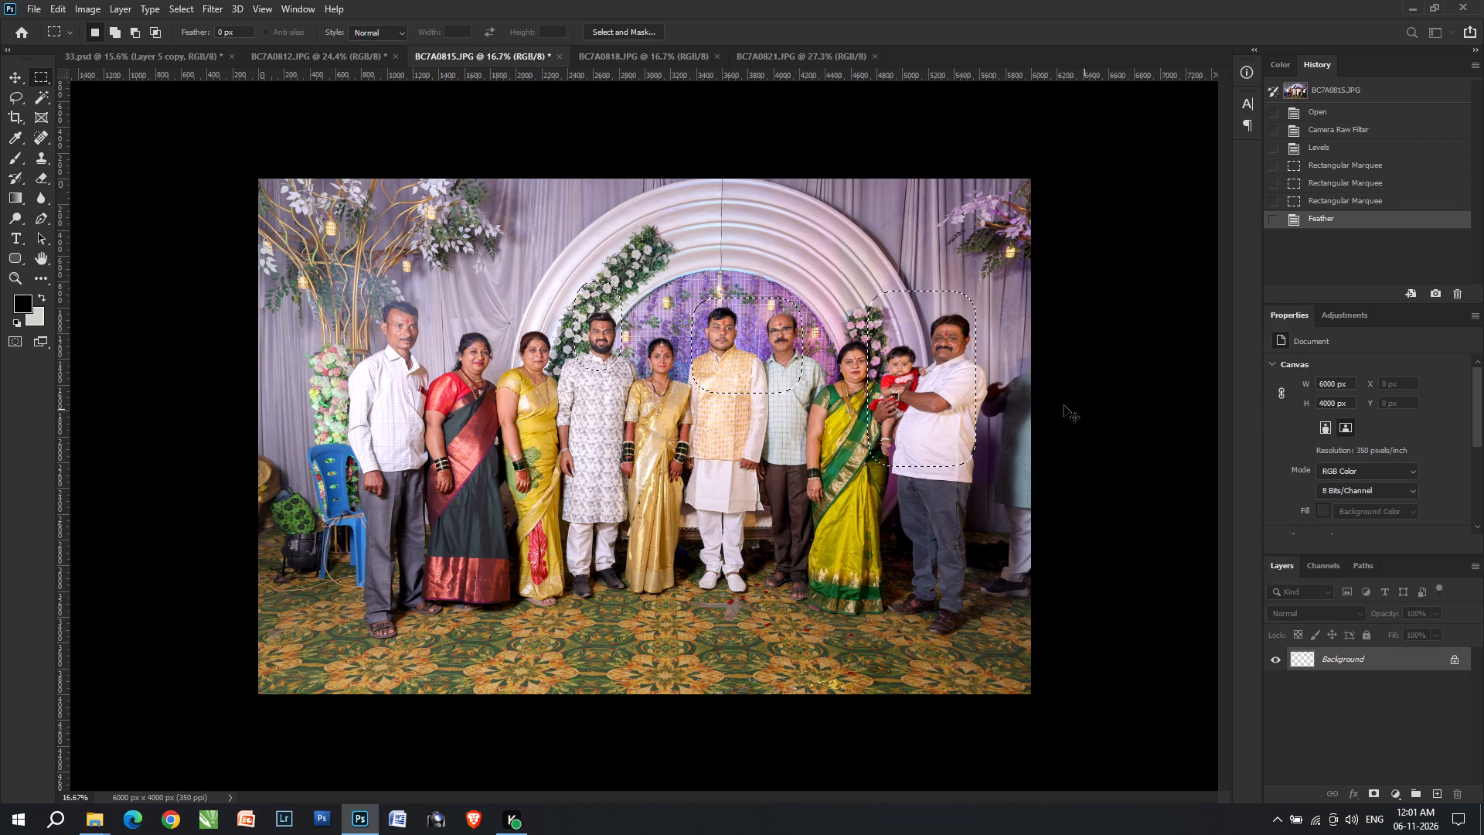
key(ctrl+x)
ctrl+click(161, 56)
key(ctrl+alt+shift+v)
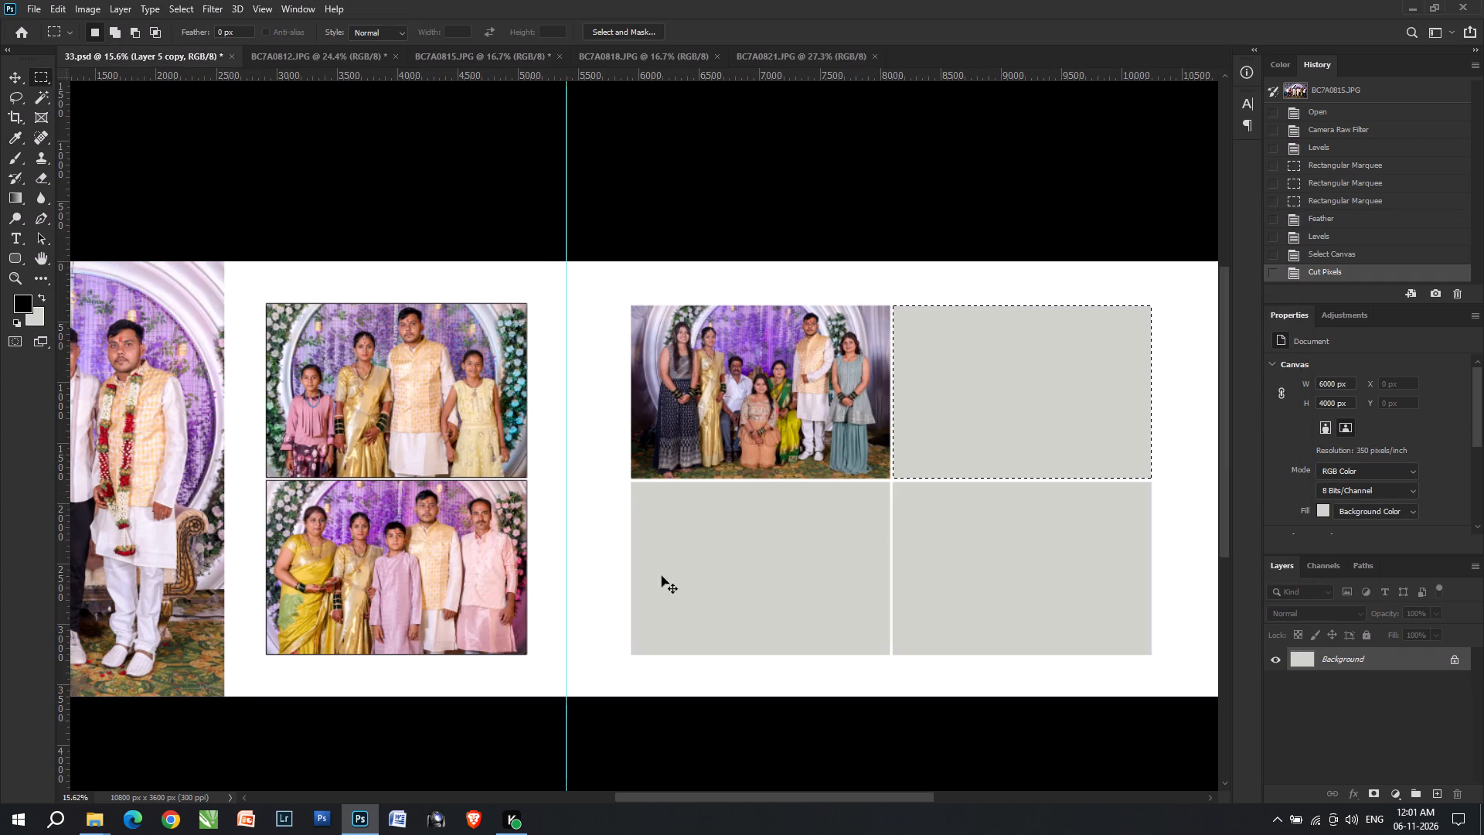
Scale the pasted BC7A0815 photo to 41.73% and position it to fill the upper-right frame, nudged slightly down.
key(ctrl+t)
key(ctrl+shift+t)
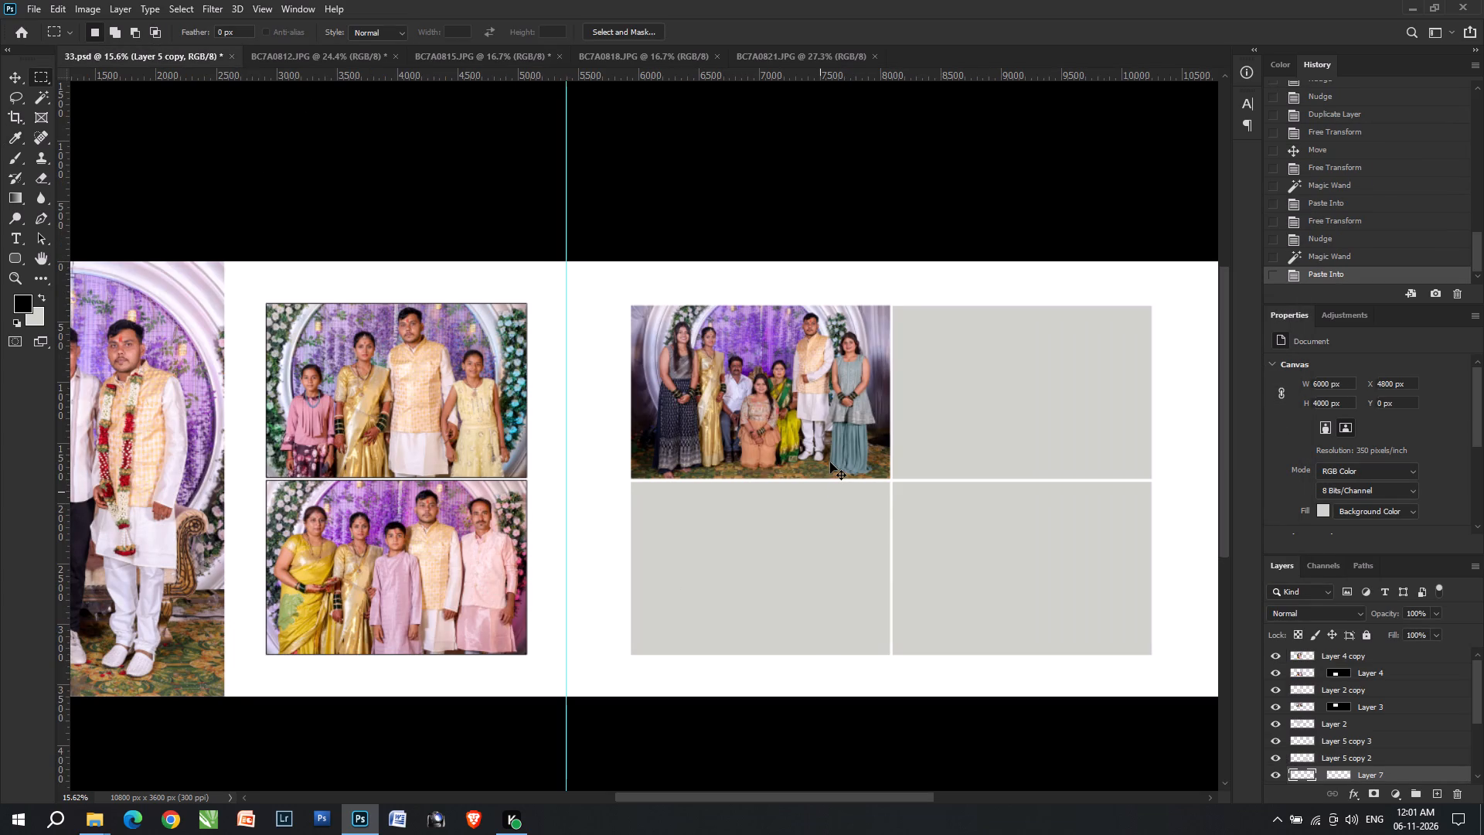
key(ctrl+t)
shift+drag(825, 437, 963, 435)
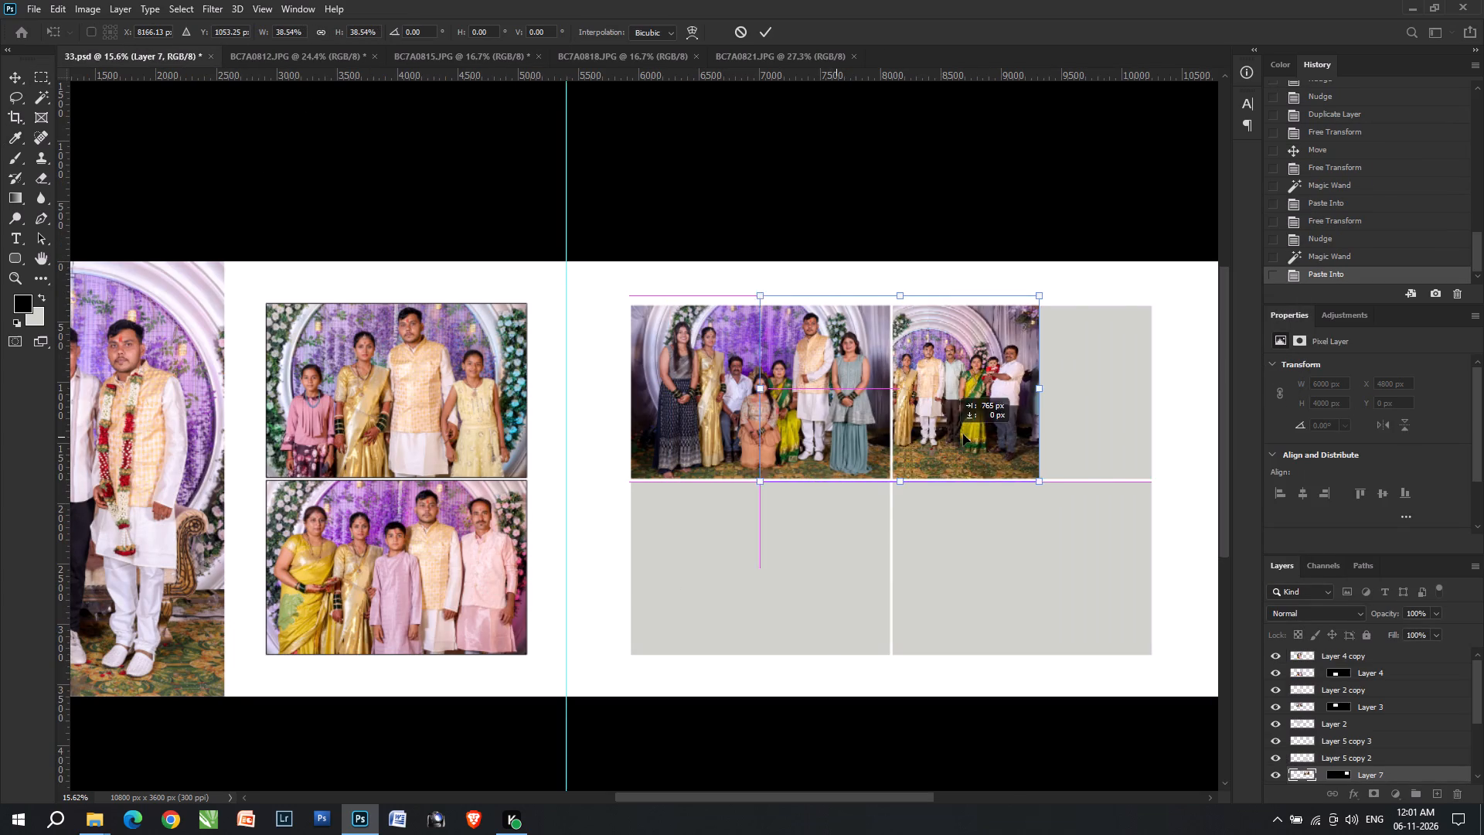
shift+drag(963, 435, 1024, 441)
drag(1018, 298, 1018, 295)
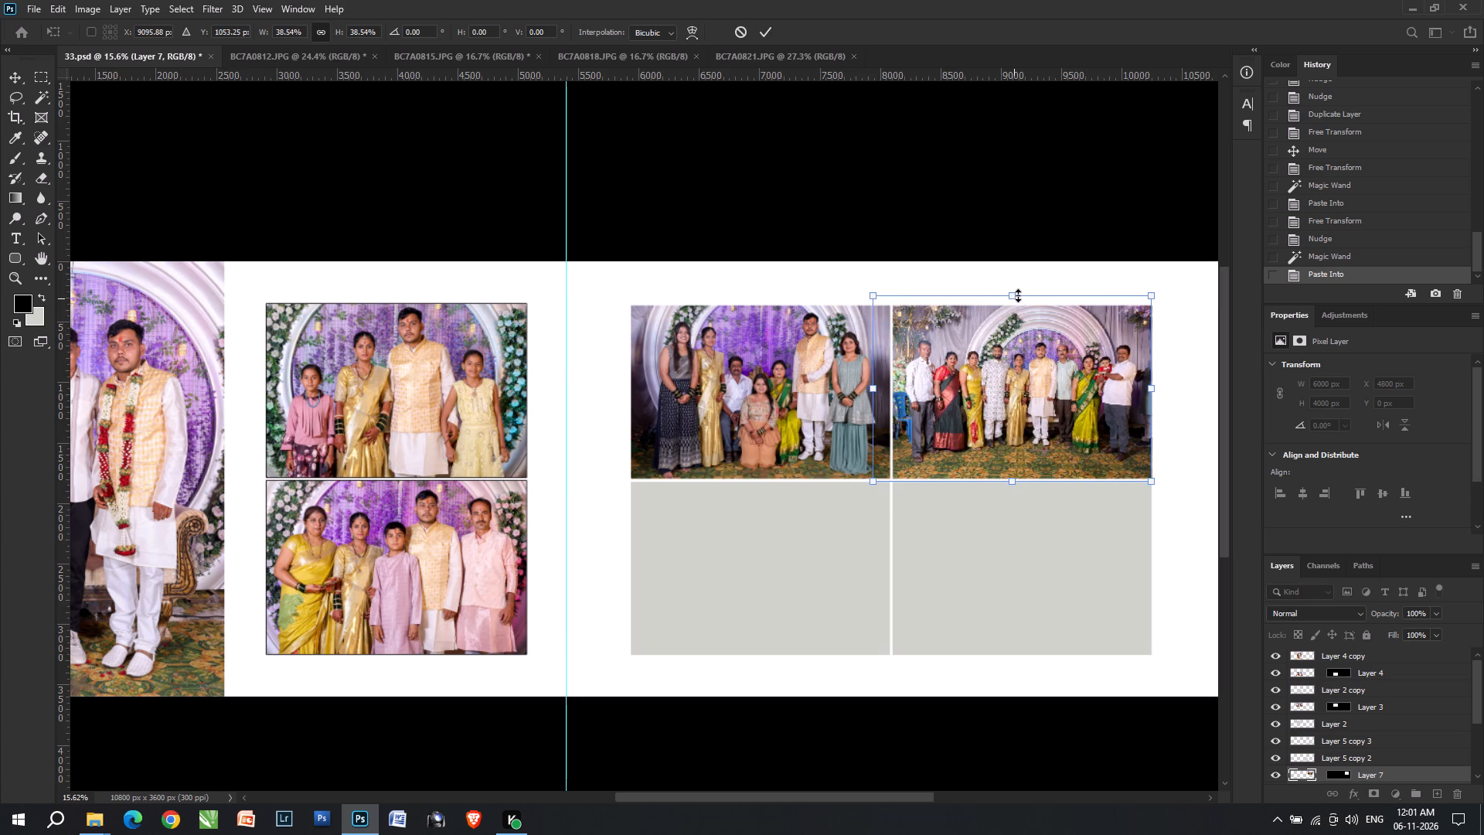
drag(1018, 295, 1020, 283)
key(Down)
key(Down)
key(Down)
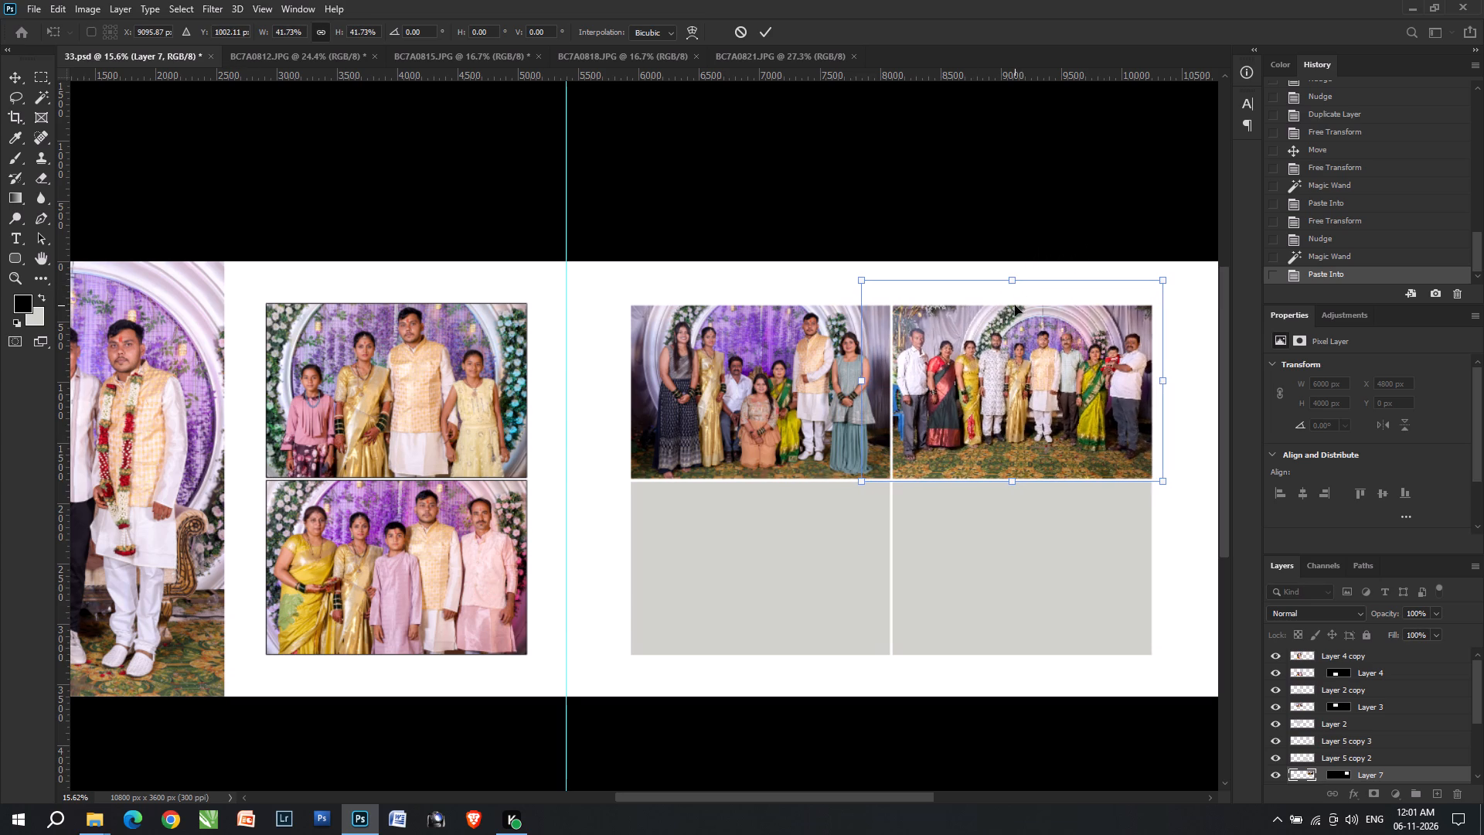
key(Down)
key(Down)
key(Return)
Select the layer of the empty lower-left grid frame and make a Magic Wand selection of its grey area.
text(vv)
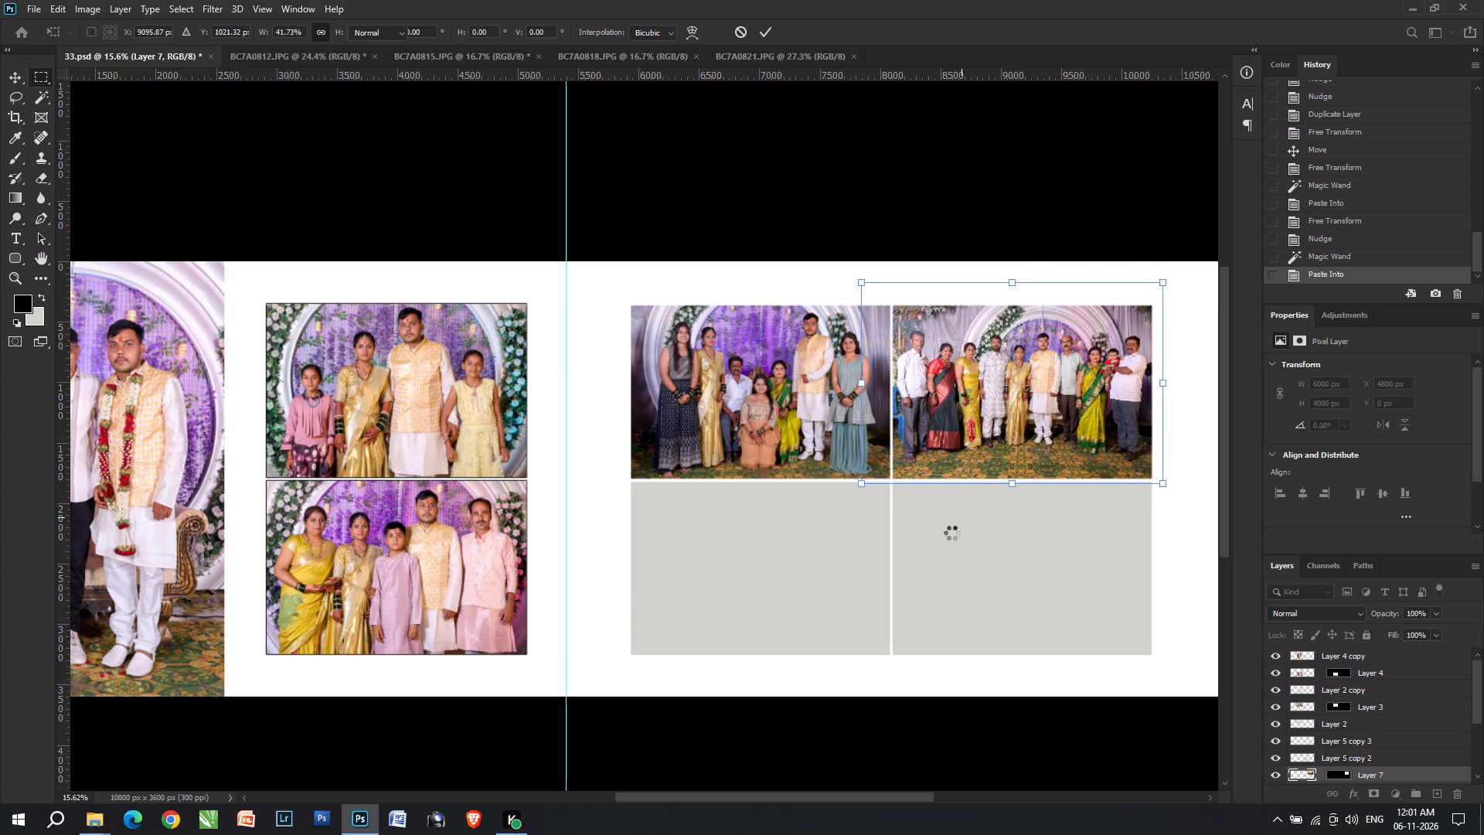
key(v)
key(v)
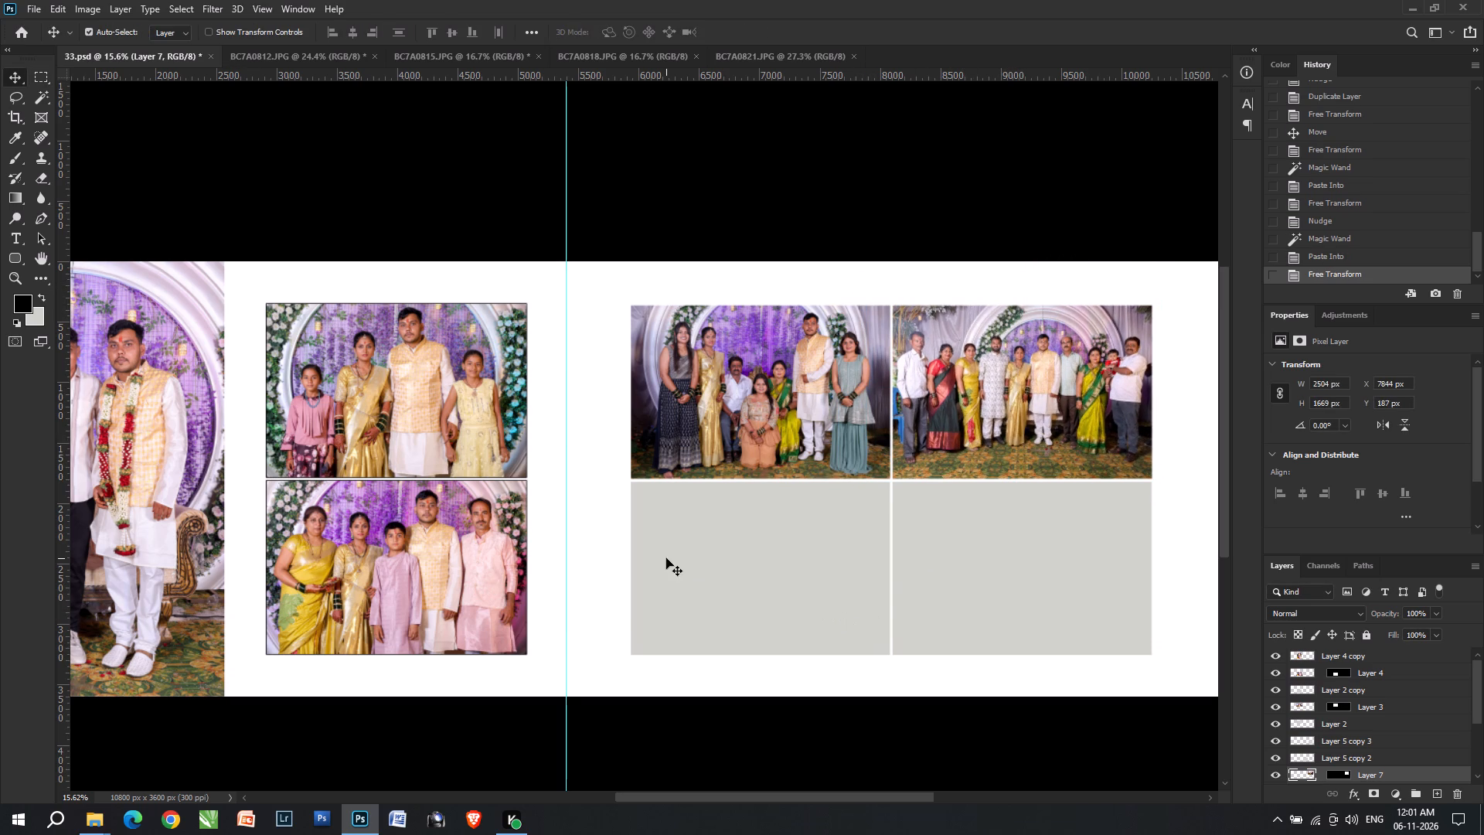
right_click(666, 558)
click(684, 563)
key(w)
click(684, 563)
Switch to the BC7A0818 photo and reapply the last-used Camera Raw Filter to it.
key(ctrl+Tab)
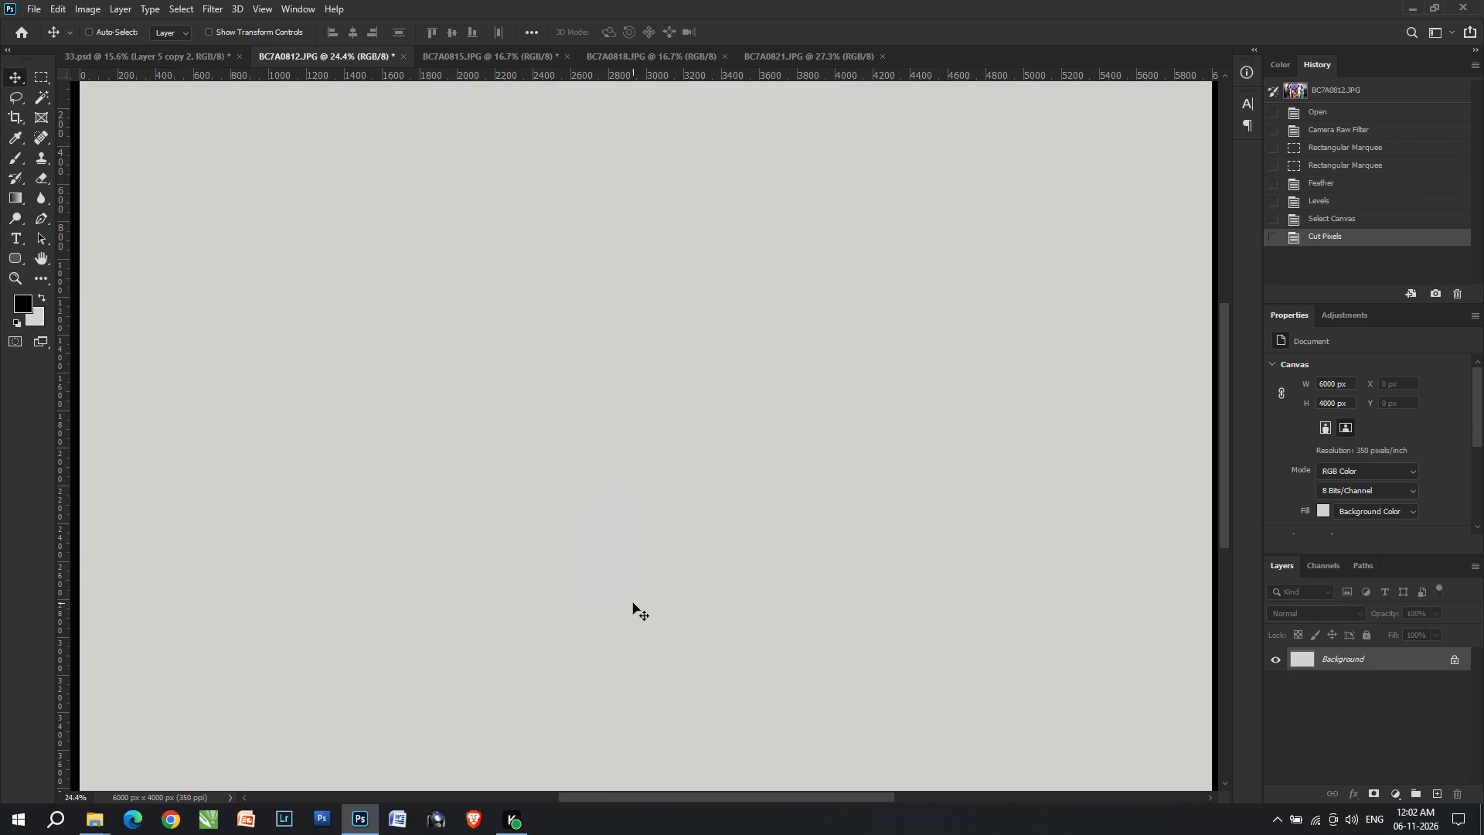
key(ctrl+Tab)
key(ctrl+Tab)
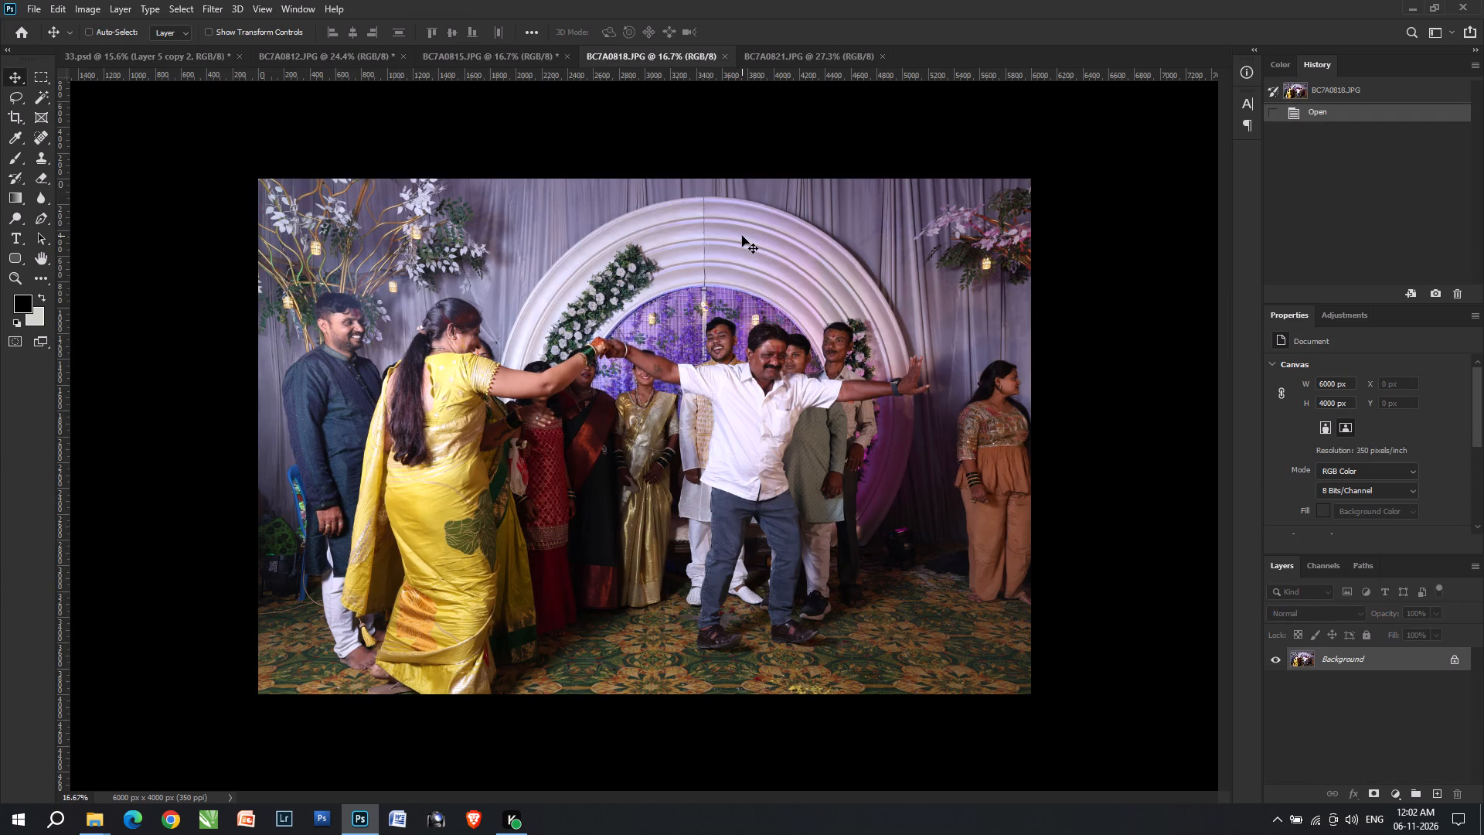
key(ctrl+alt+f)
Brighten the whole BC7A0818 photo with Levels, midtones at 1.26 and the white point at 233.
key(ctrl+l)
drag(1089, 477, 1082, 478)
click(1176, 479)
click(1182, 476)
scroll(1183, 477, down, 4)
key(Return)
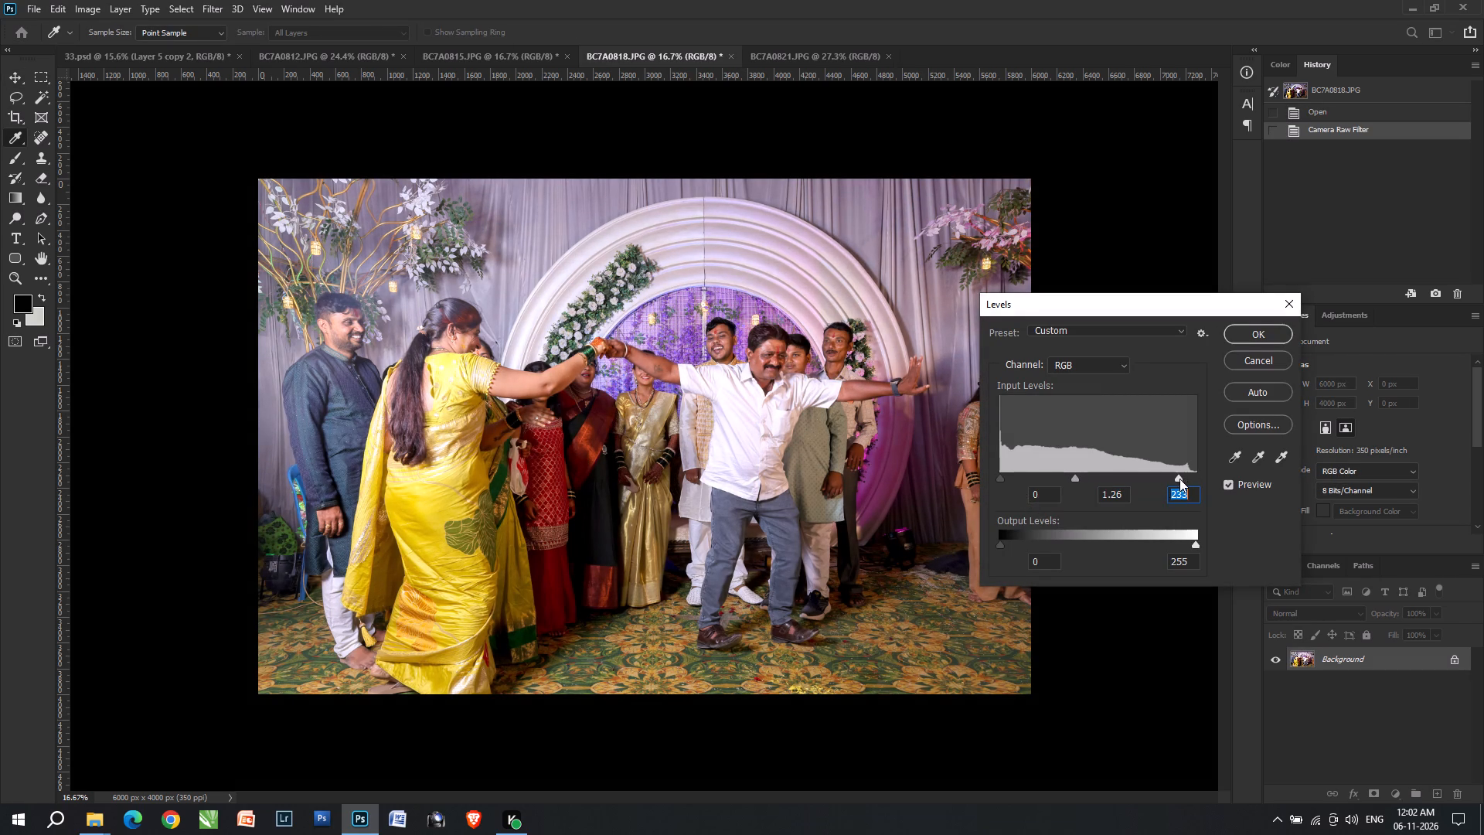
Brighten a feathered rectangular area around the dancing man in white and the men behind him with Levels midtones at 1.18.
alt+scroll(735, 391, up, 2)
text(mm)
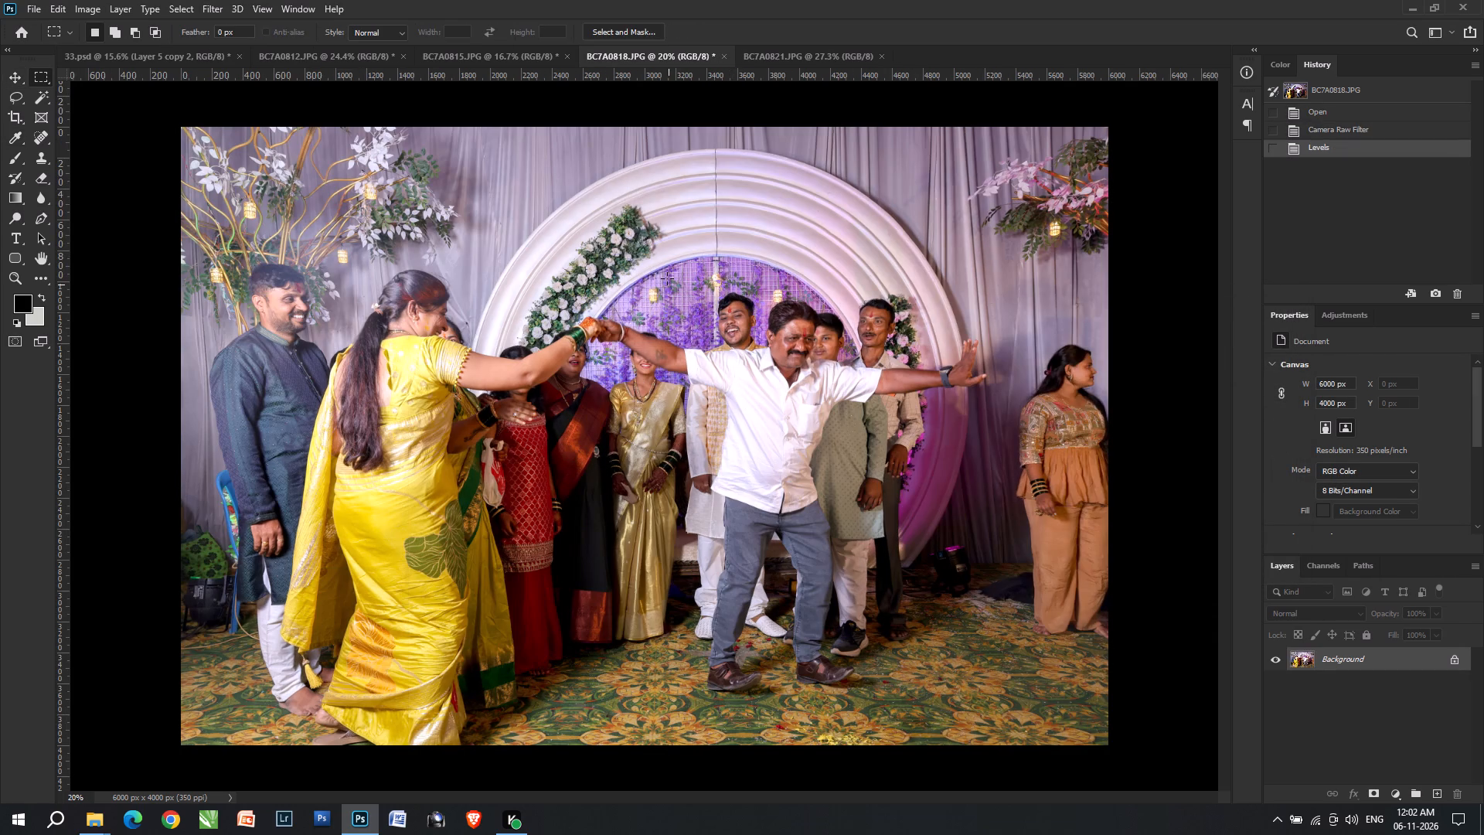
drag(662, 248, 972, 479)
key(ctrl+alt+d)
key(Return)
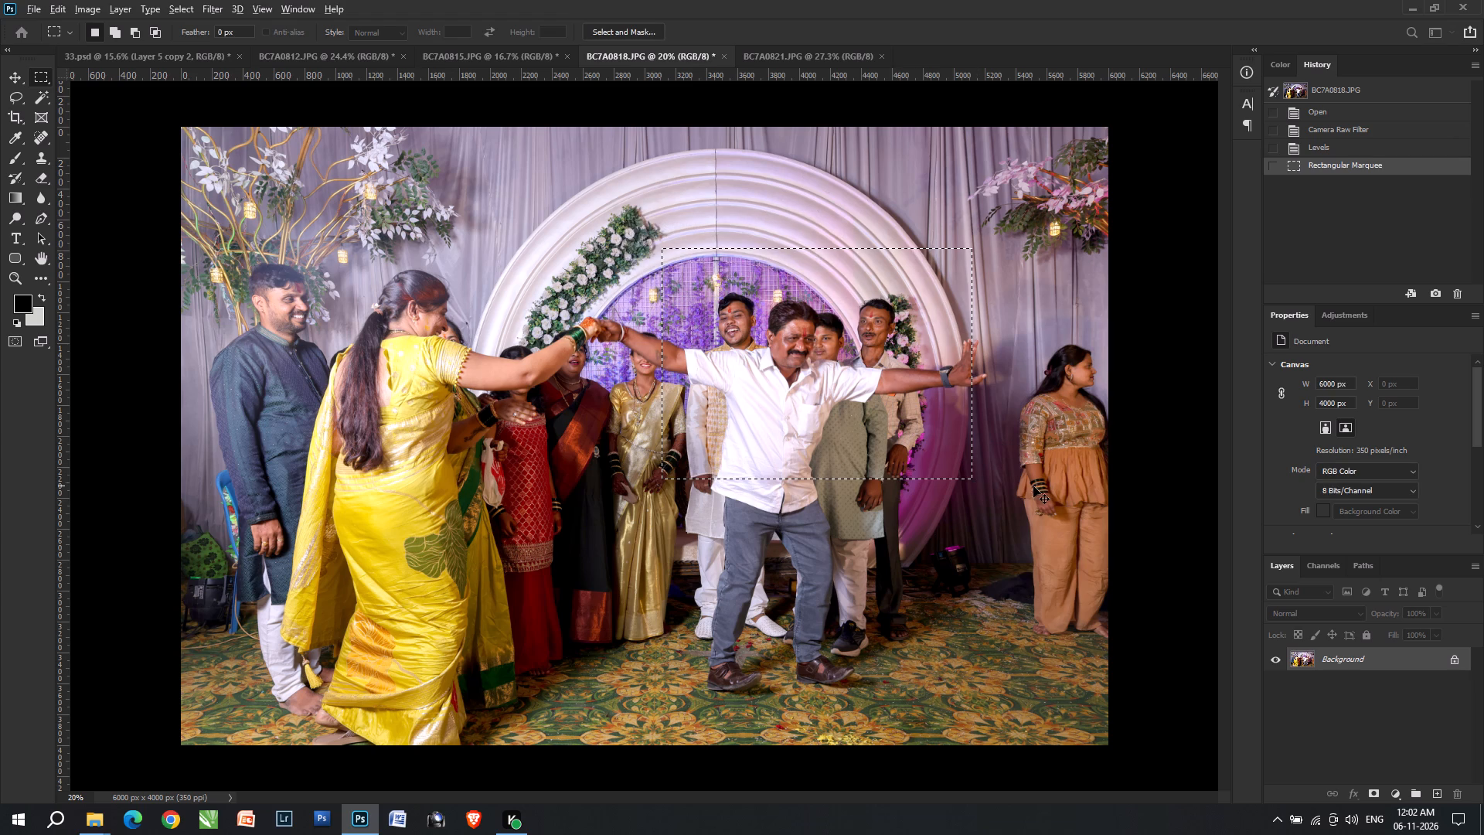
key(ctrl+l)
click(1092, 474)
key(Return)
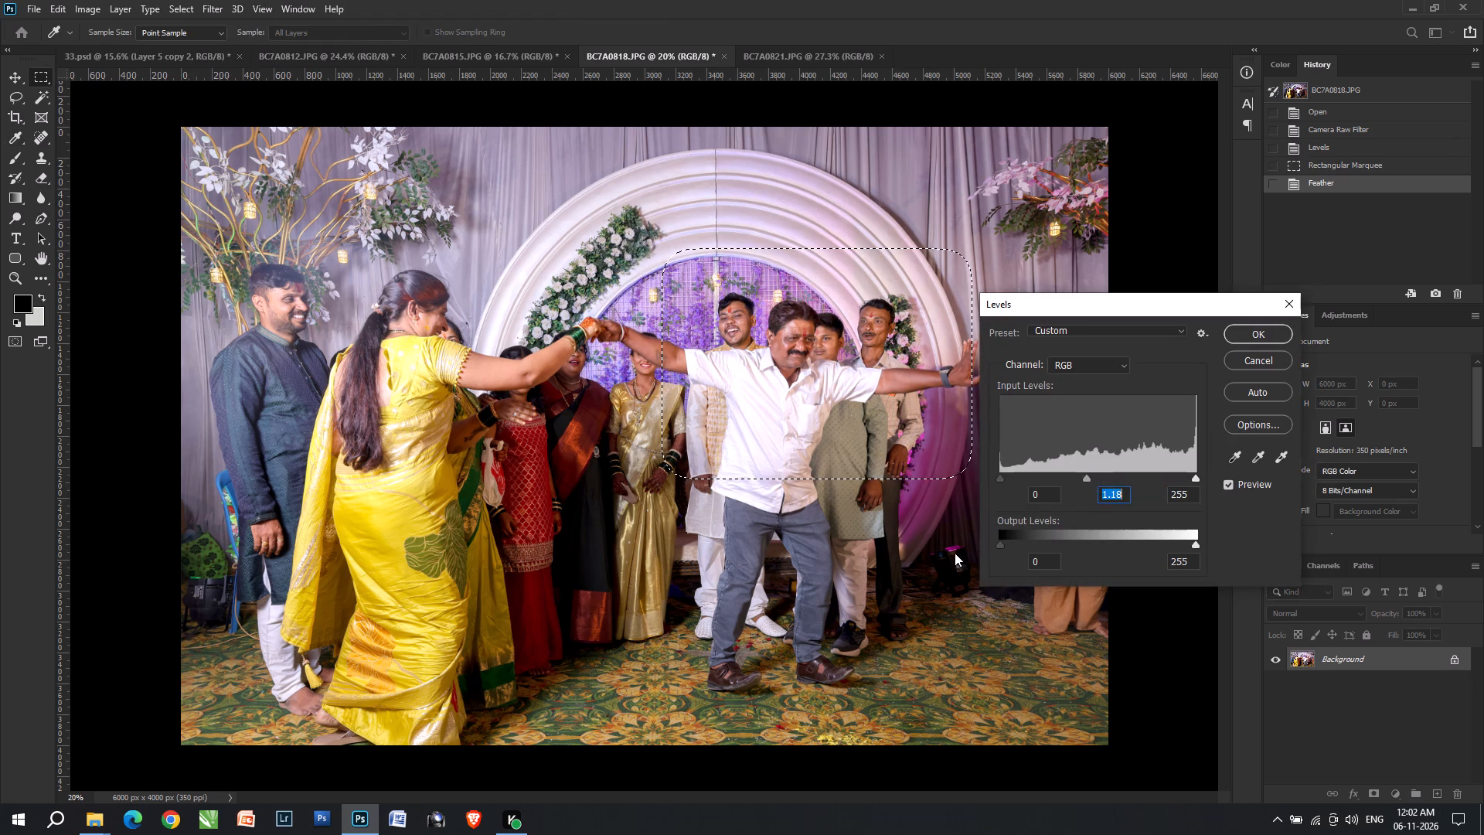
Cut the entire BC7A0818 image and paste it into the selected lower-left frame of 33.psd.
key(ctrl+a)
key(ctrl+x)
ctrl+click(148, 60)
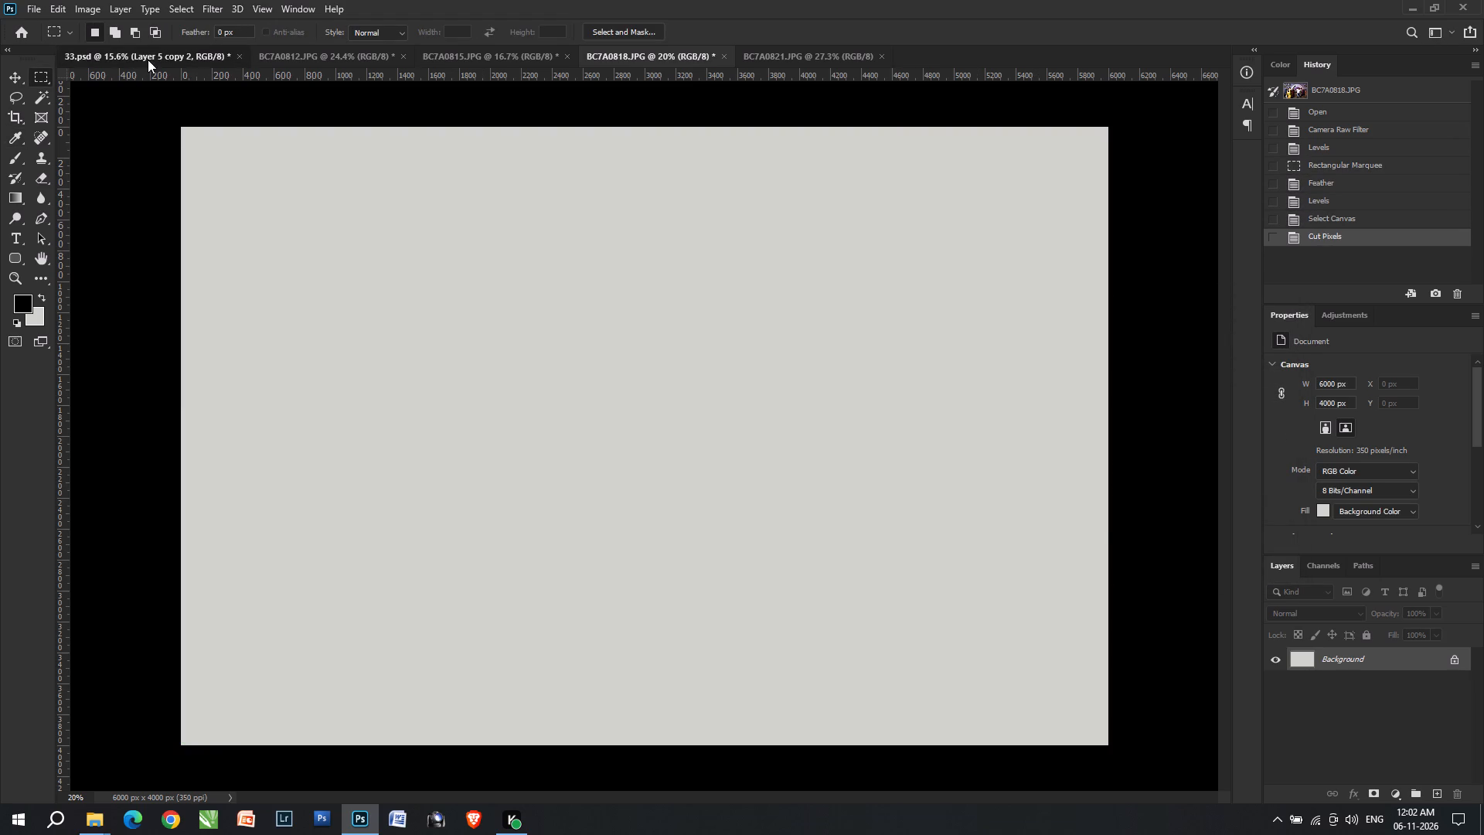
key(ctrl+alt+shift+v)
Fit the BC7A0818 photo in the lower-left frame at 41.73% scale, and reduce it again to 96.82% of that size.
key(ctrl+t)
key(ctrl+shift+t)
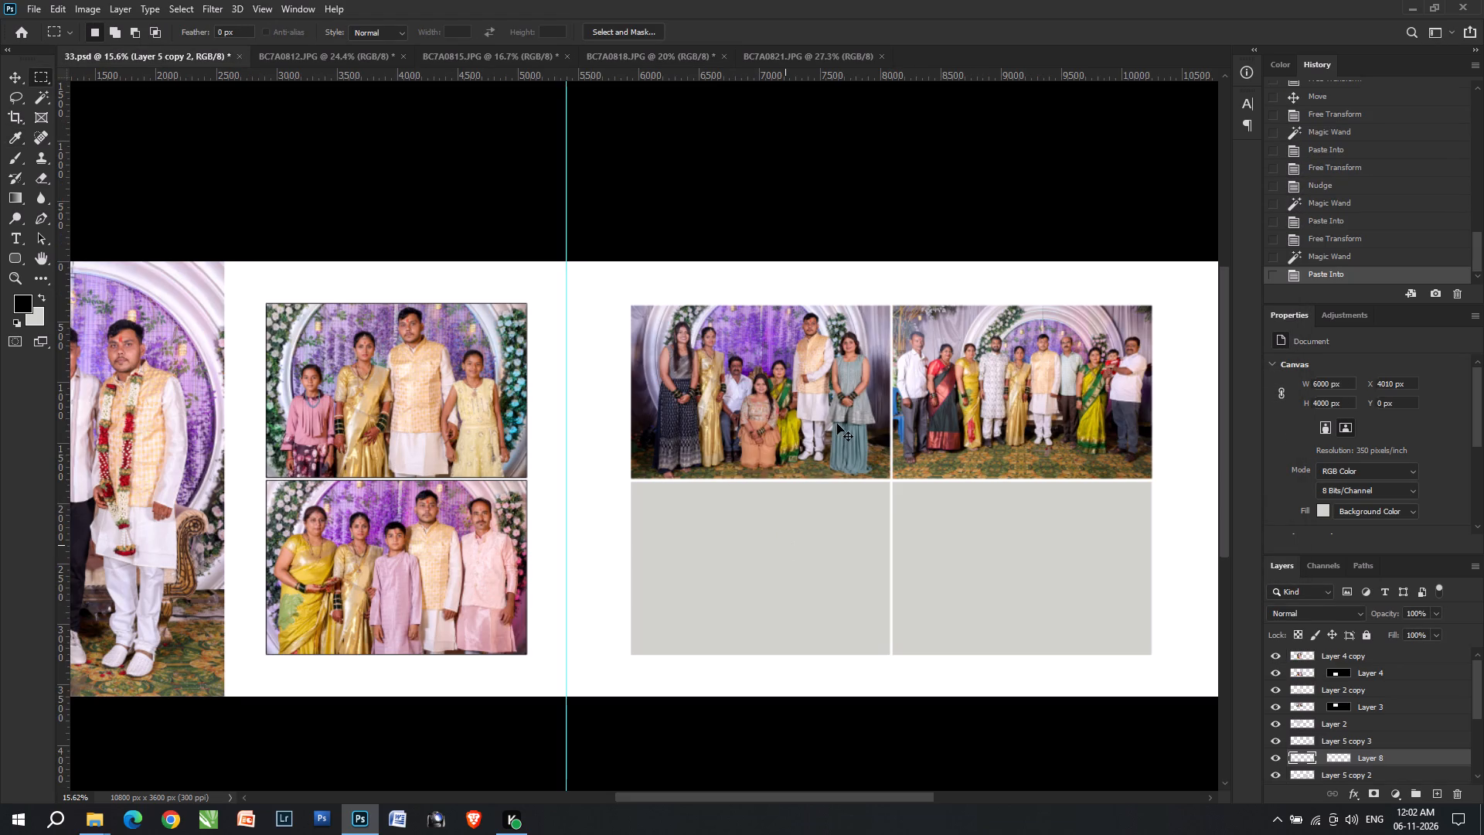
key(v)
key(v)
key(ctrl+t)
drag(949, 370, 744, 553)
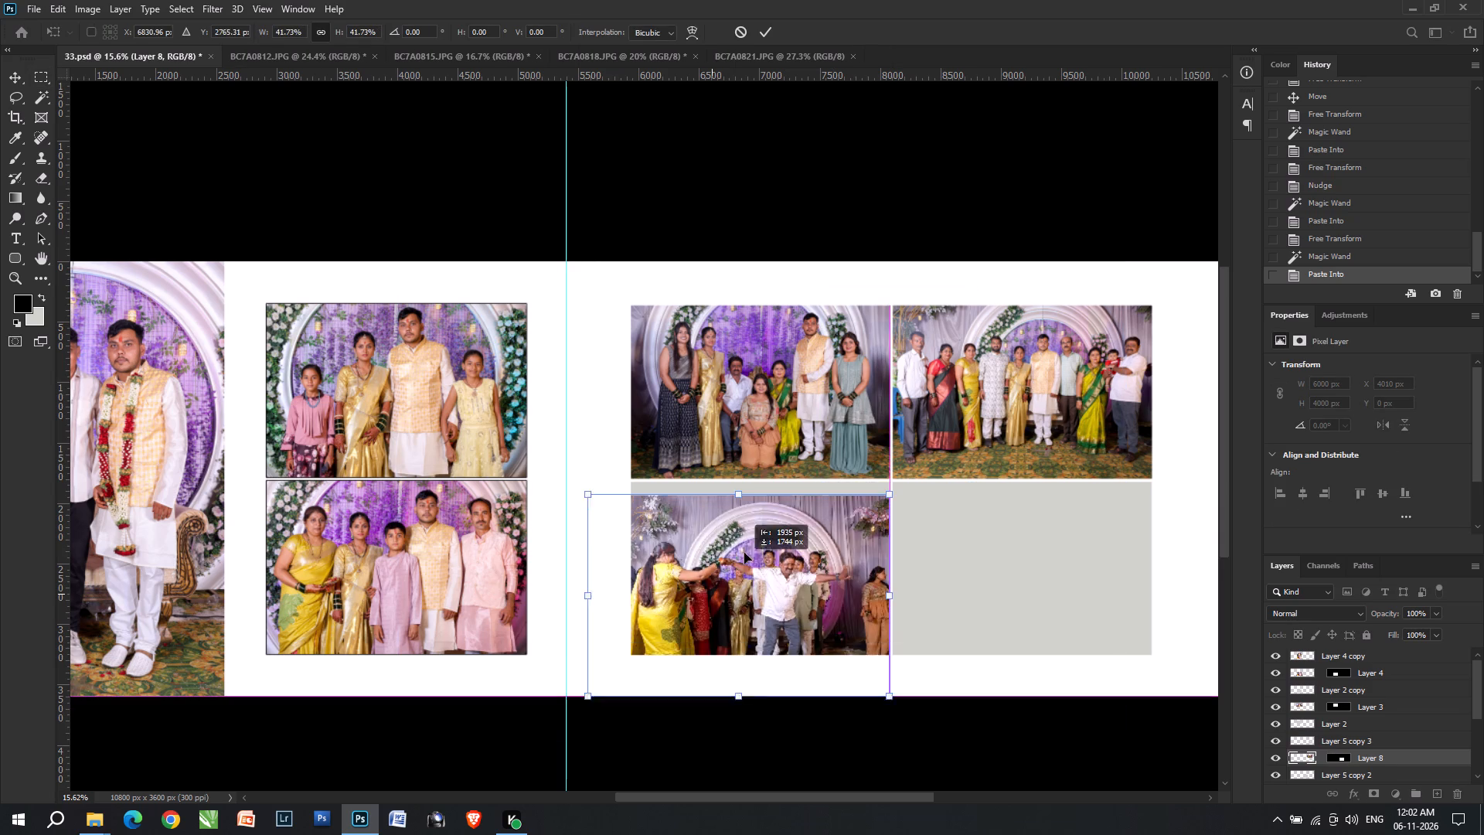
drag(744, 553, 752, 532)
key(Return)
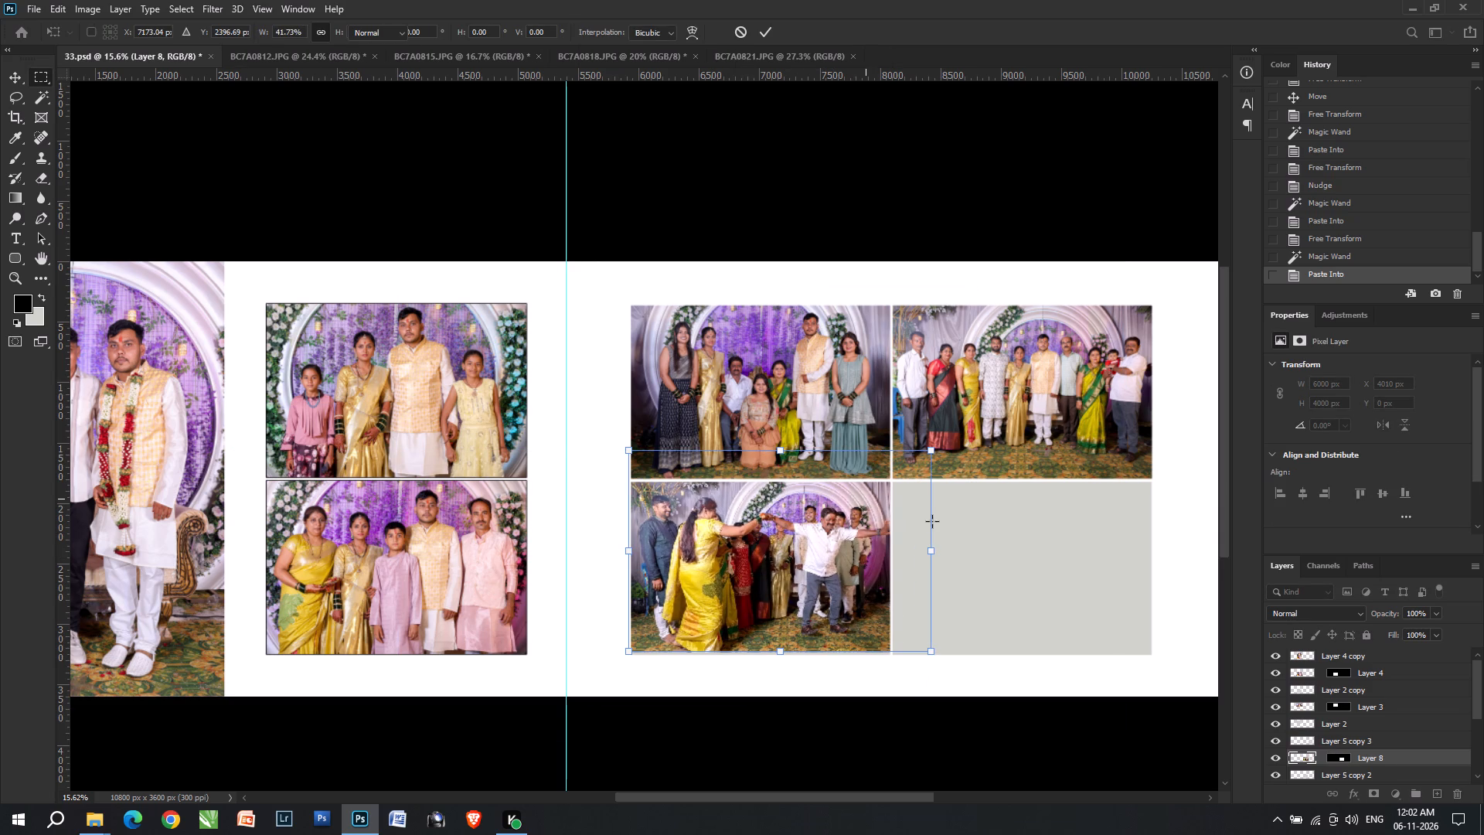
key(v)
key(ctrl+t)
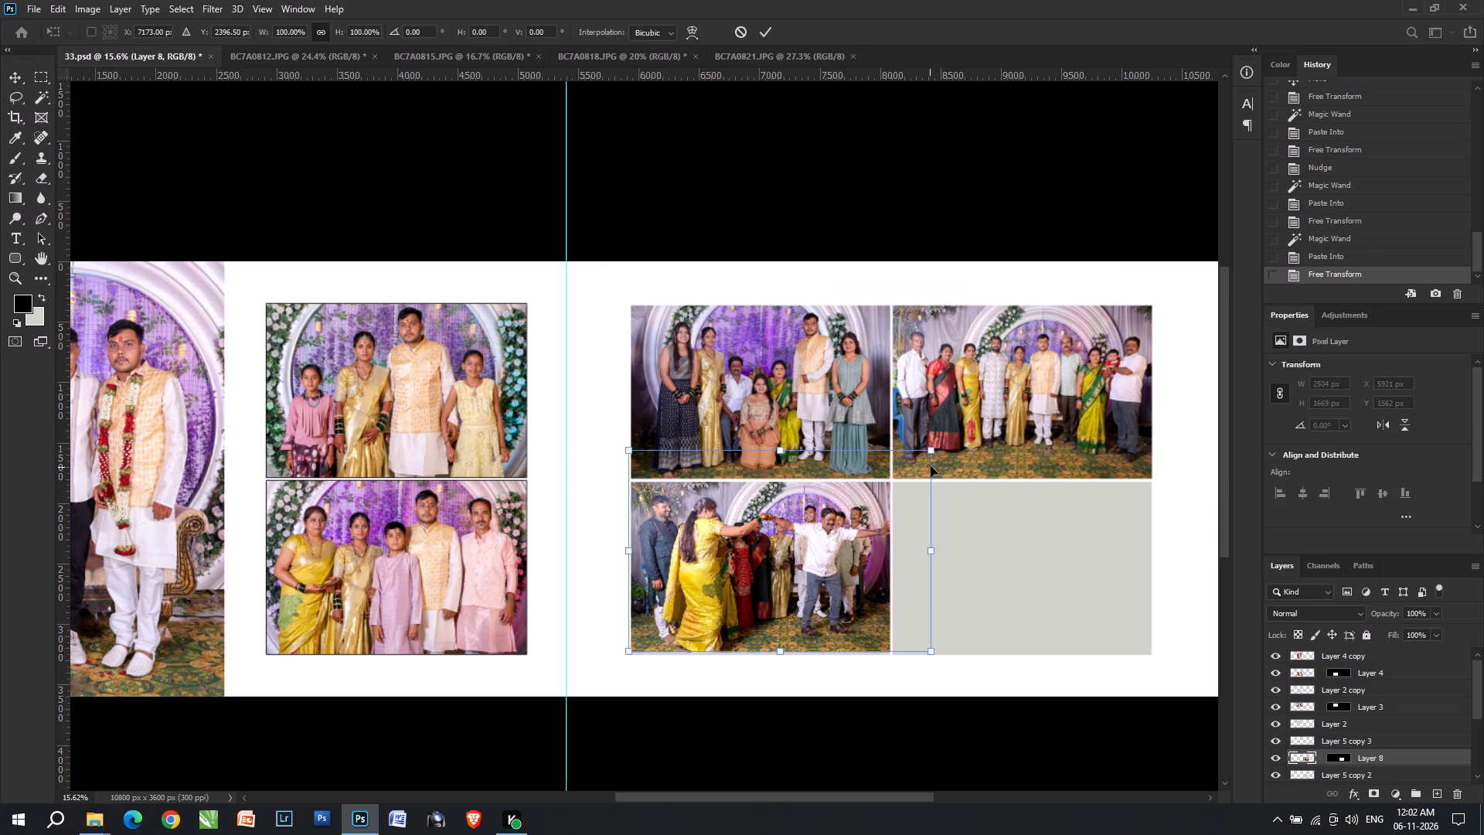
drag(934, 450, 925, 457)
key(Return)
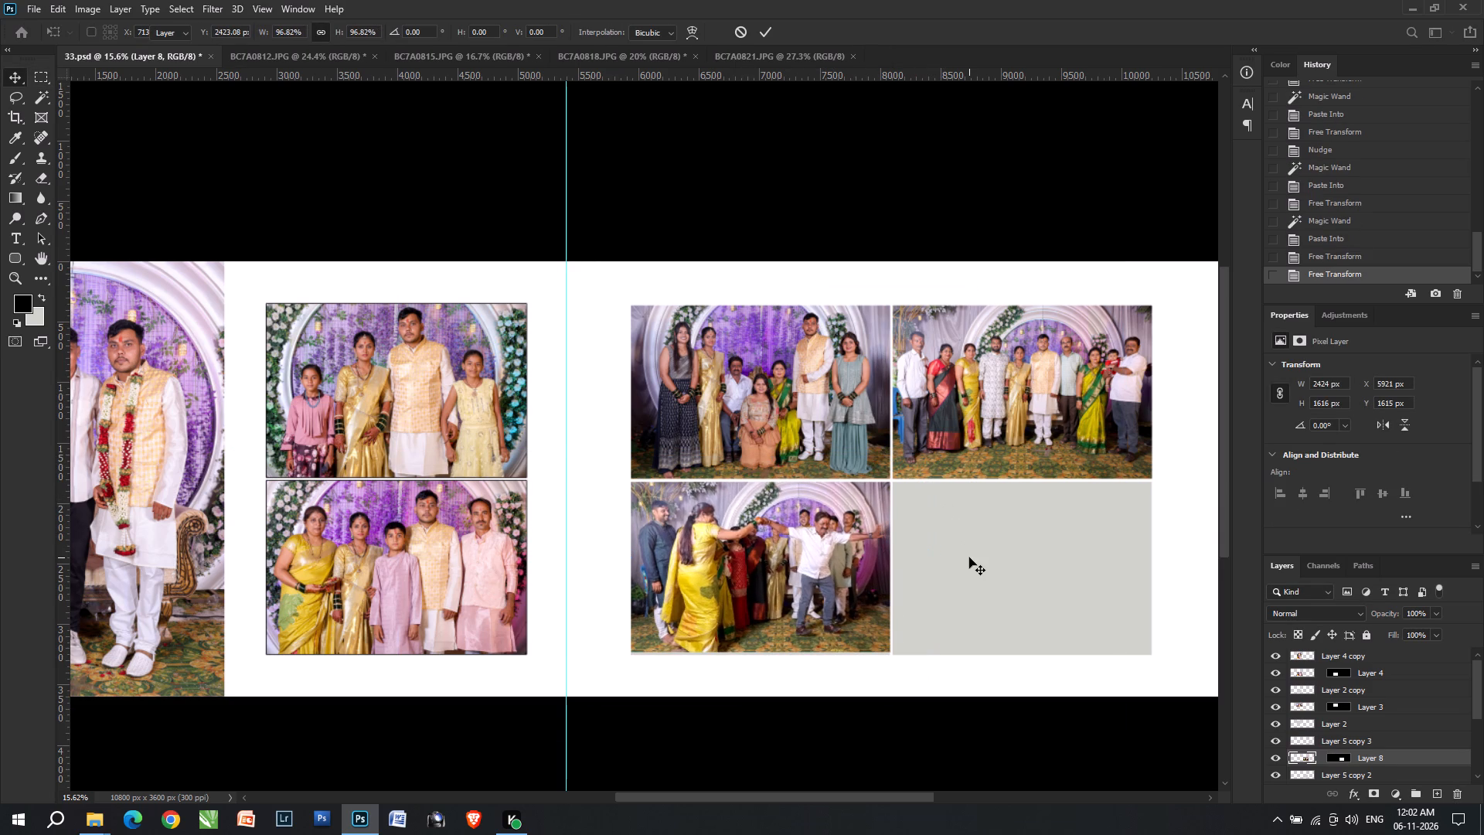
Select the layer of the empty lower-right grid frame and make a Magic Wand selection of its grey area.
key(v)
click(969, 557)
key(w)
click(969, 557)
Switch to the BC7A0821 photo.
click(771, 54)
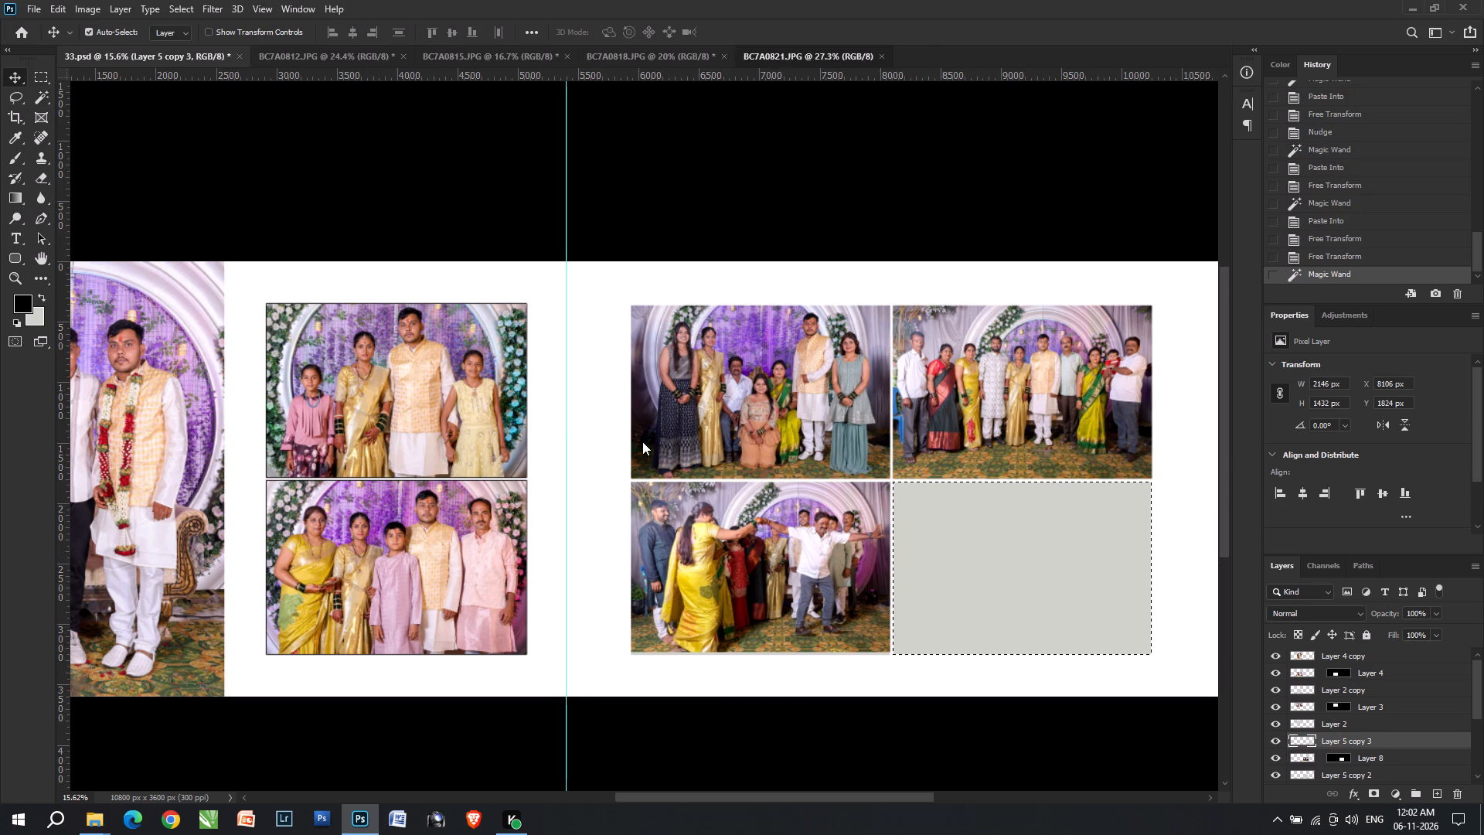
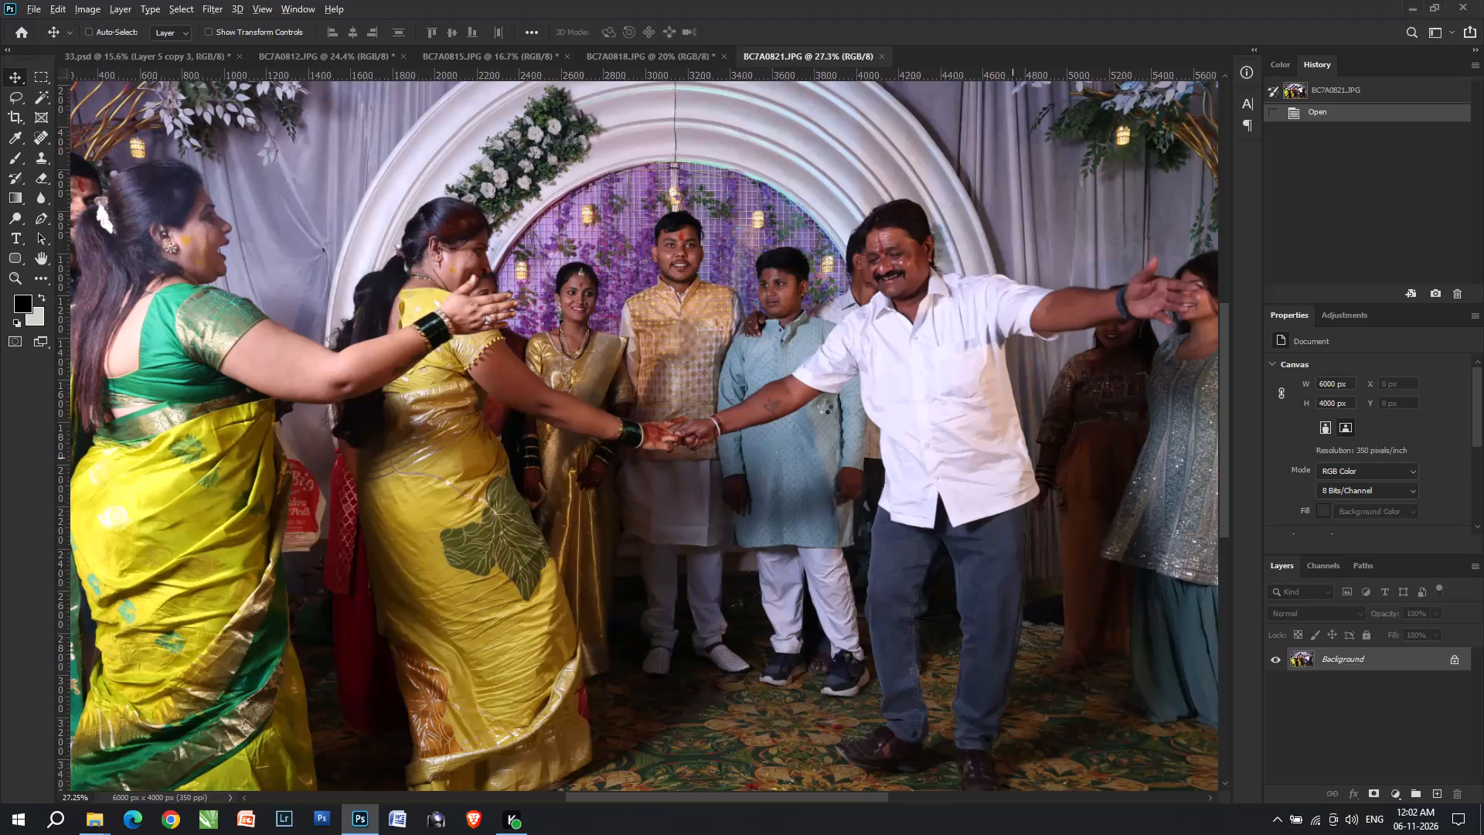
Apply the Camera Raw Filter to the BC7A0821 photo and undo its duplicate second application.
key(ctrl+l)
click(1085, 478)
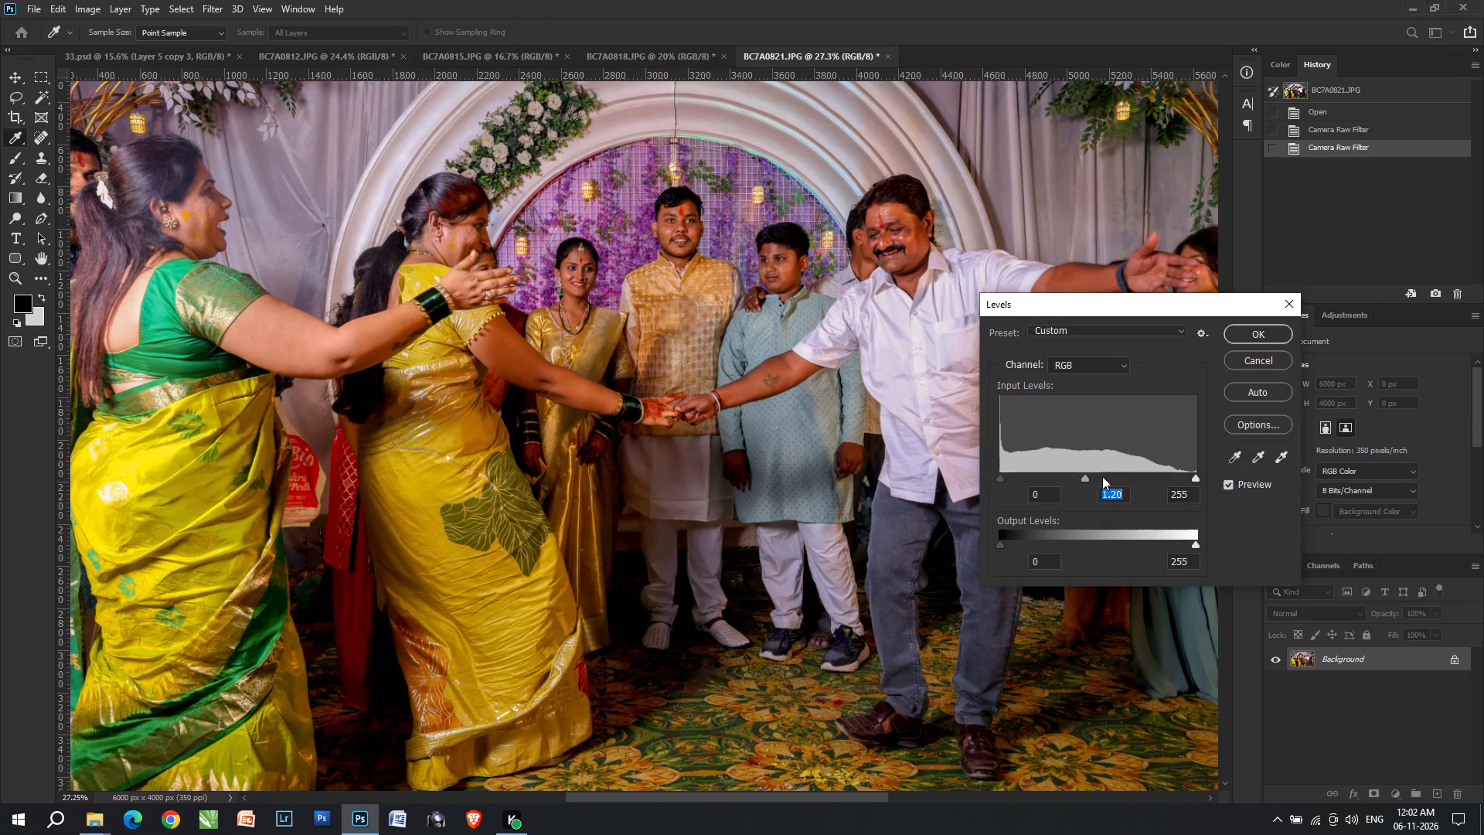
click(1239, 368)
key(ctrl+z)
click(1270, 351)
key(ctrl+z)
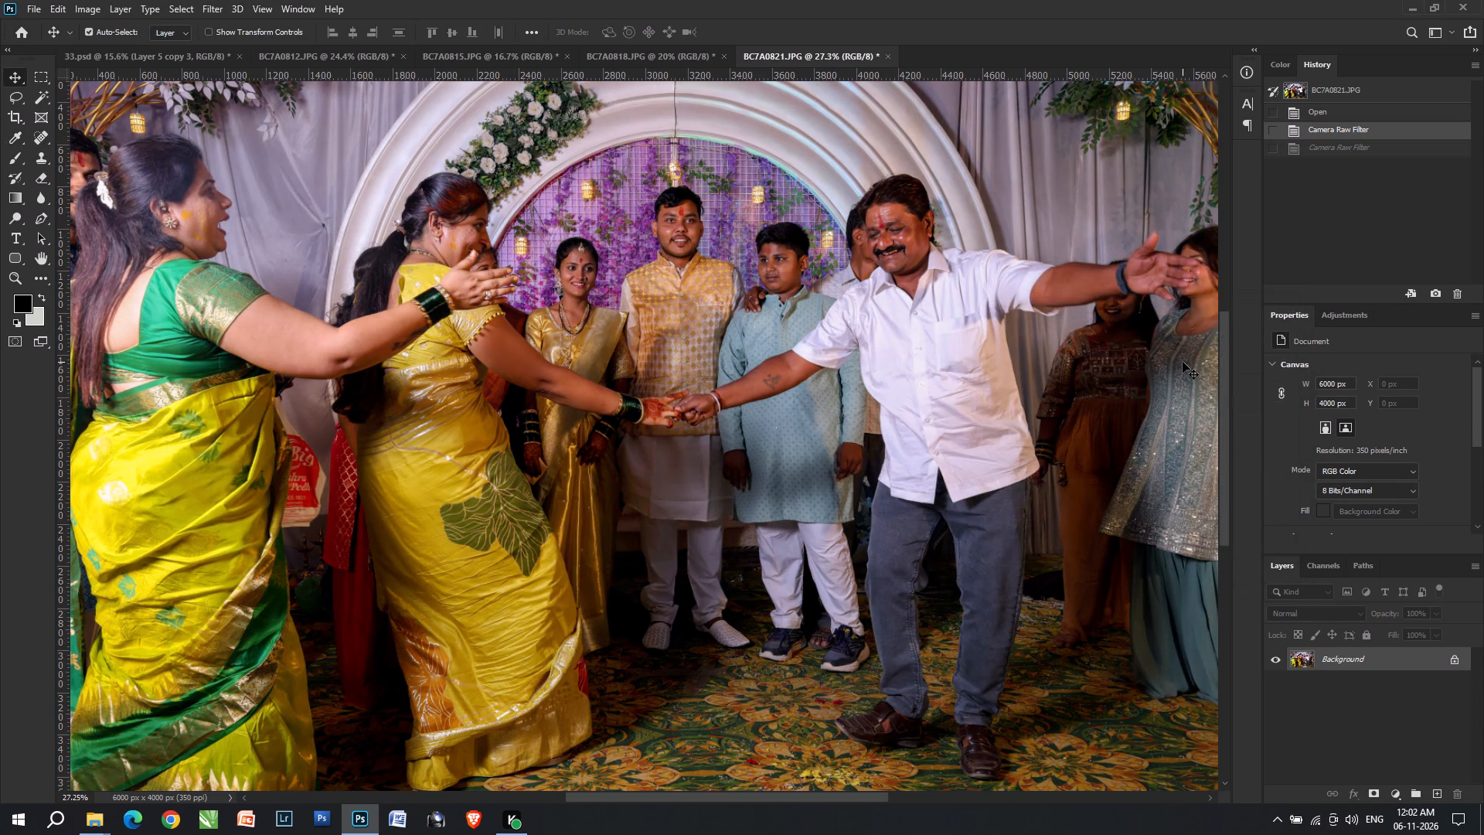
Brighten the whole BC7A0821 photo with a Levels midtone value of 1.18.
key(ctrl+l)
click(1092, 475)
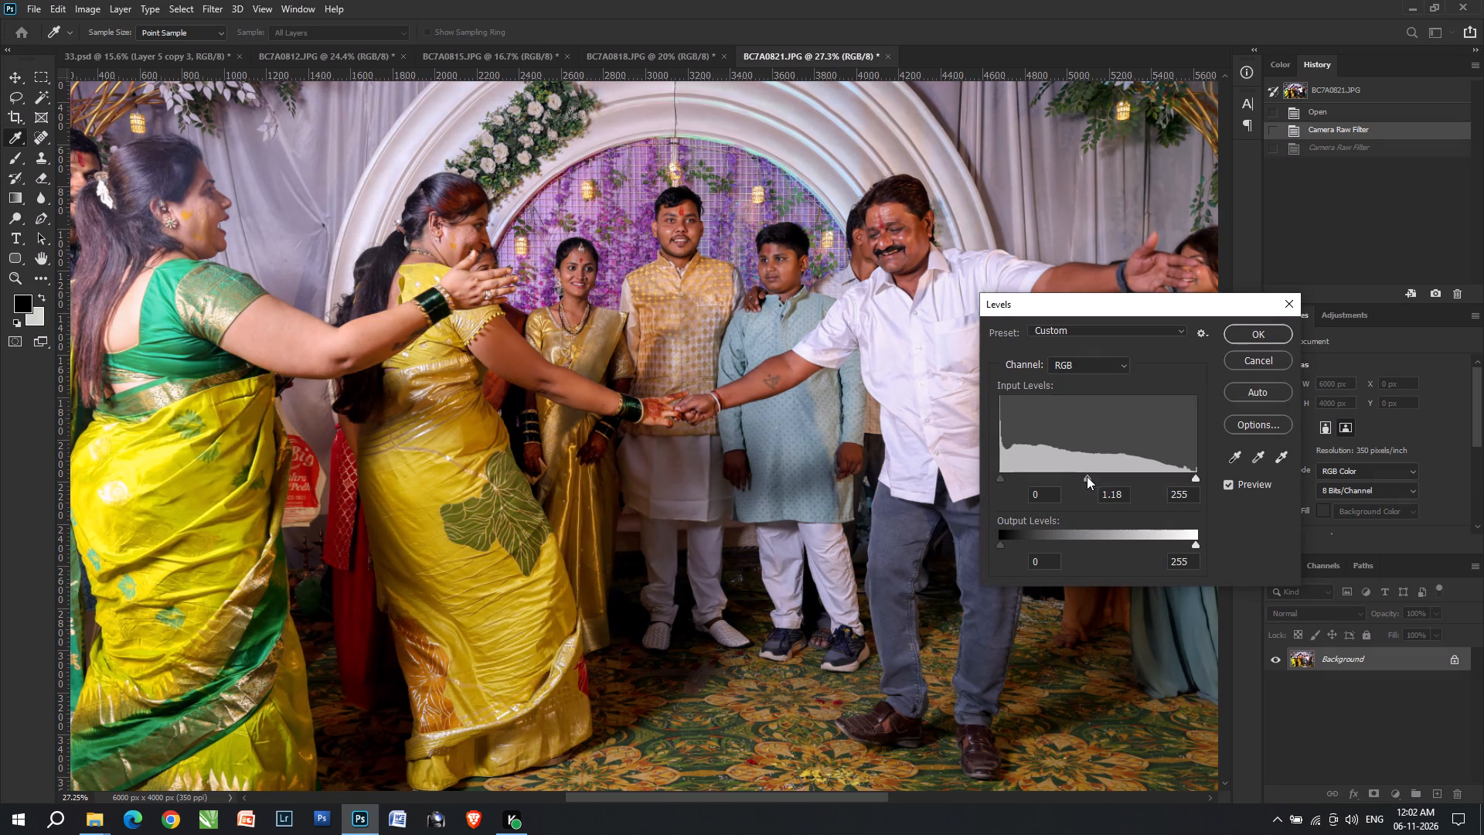
click(1177, 480)
key(Return)
Select the area from the bride to the man in the white shirt, feather it, and brighten it with Levels.
key(m)
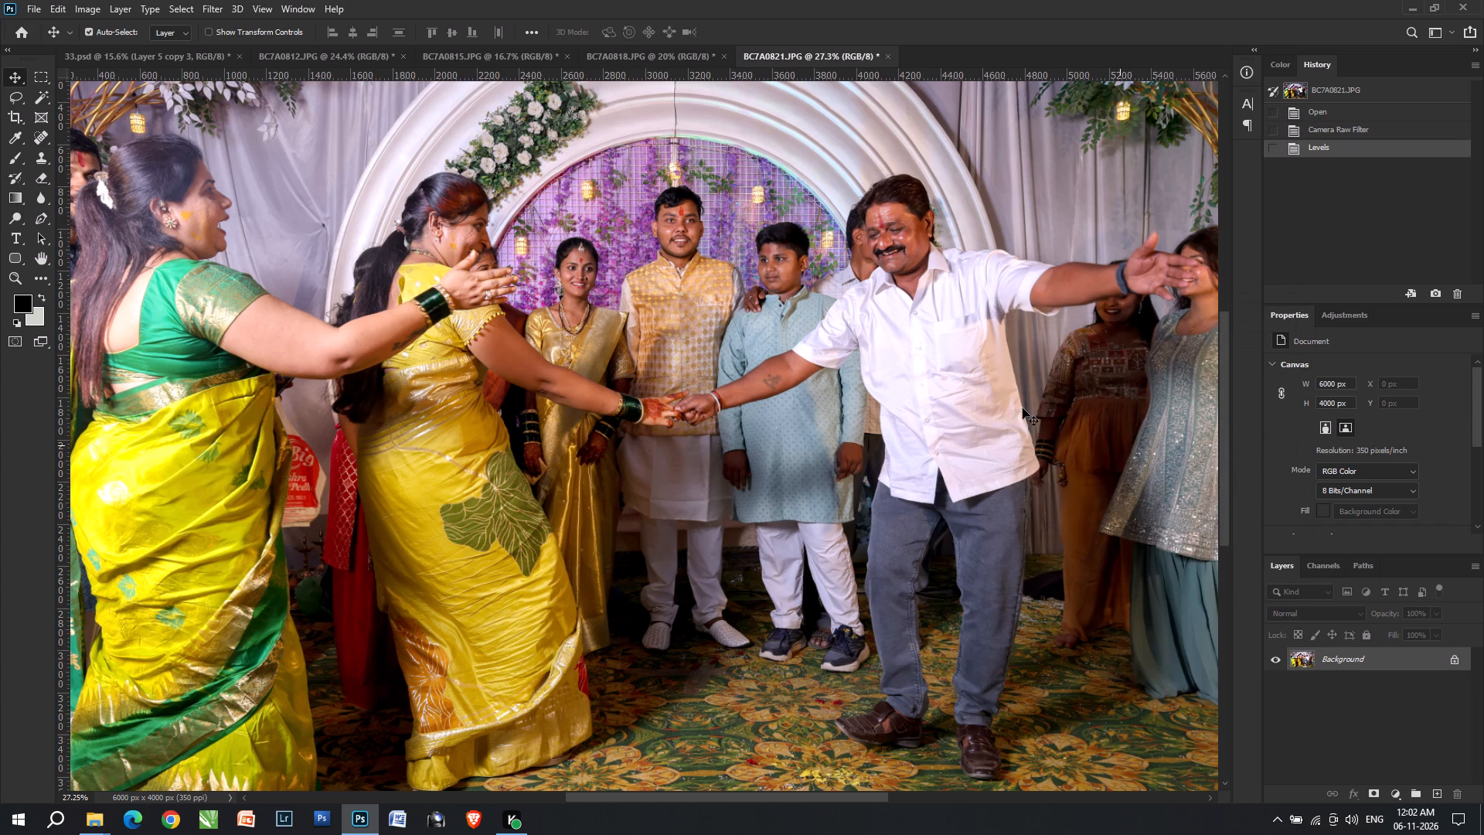
key(m)
drag(645, 179, 1068, 459)
drag(853, 332, 853, 297)
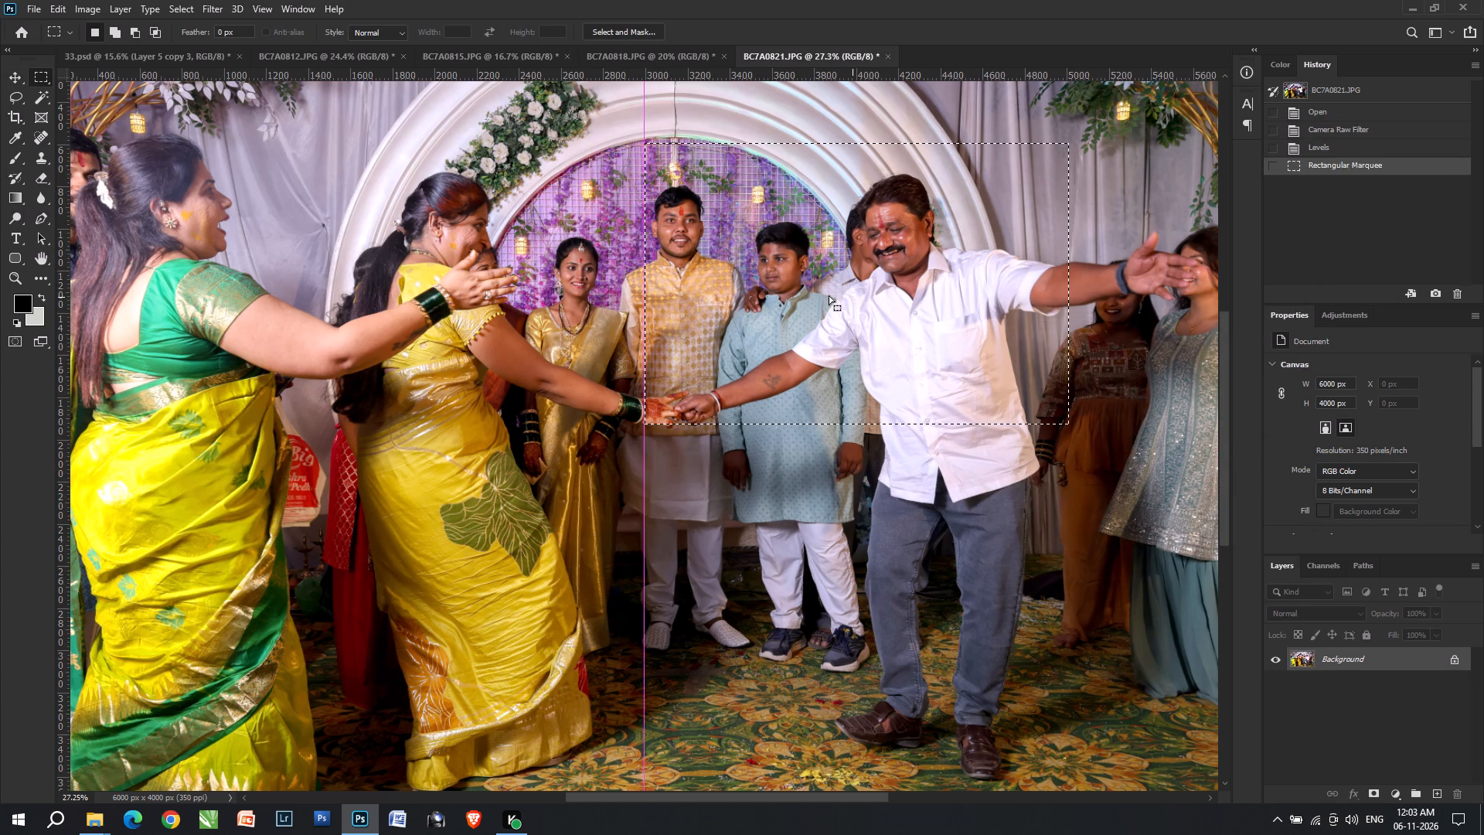
shift+drag(517, 228, 649, 359)
key(ctrl+alt+d)
key(Return)
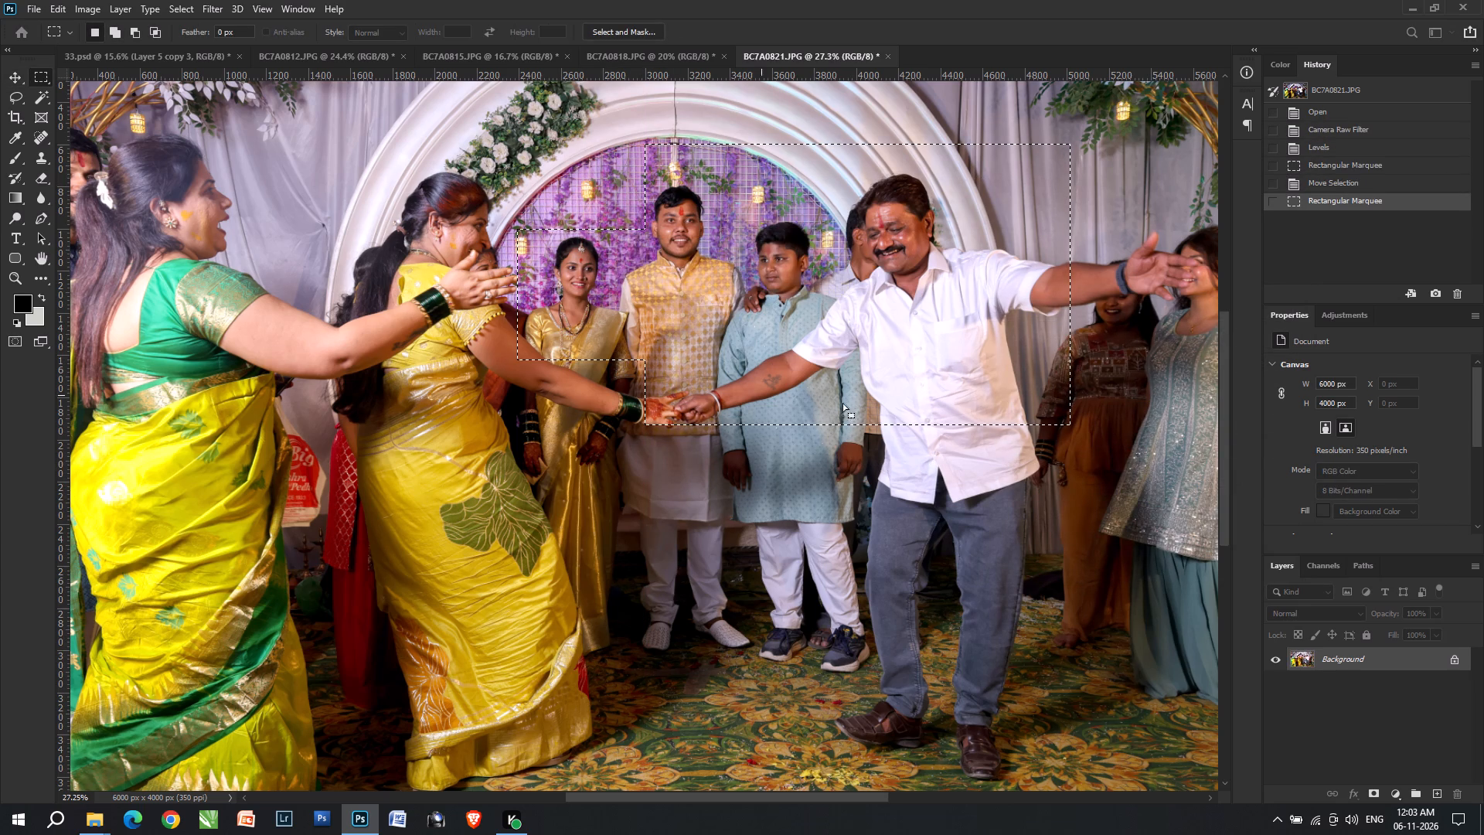
key(ctrl+l)
click(1090, 476)
key(Return)
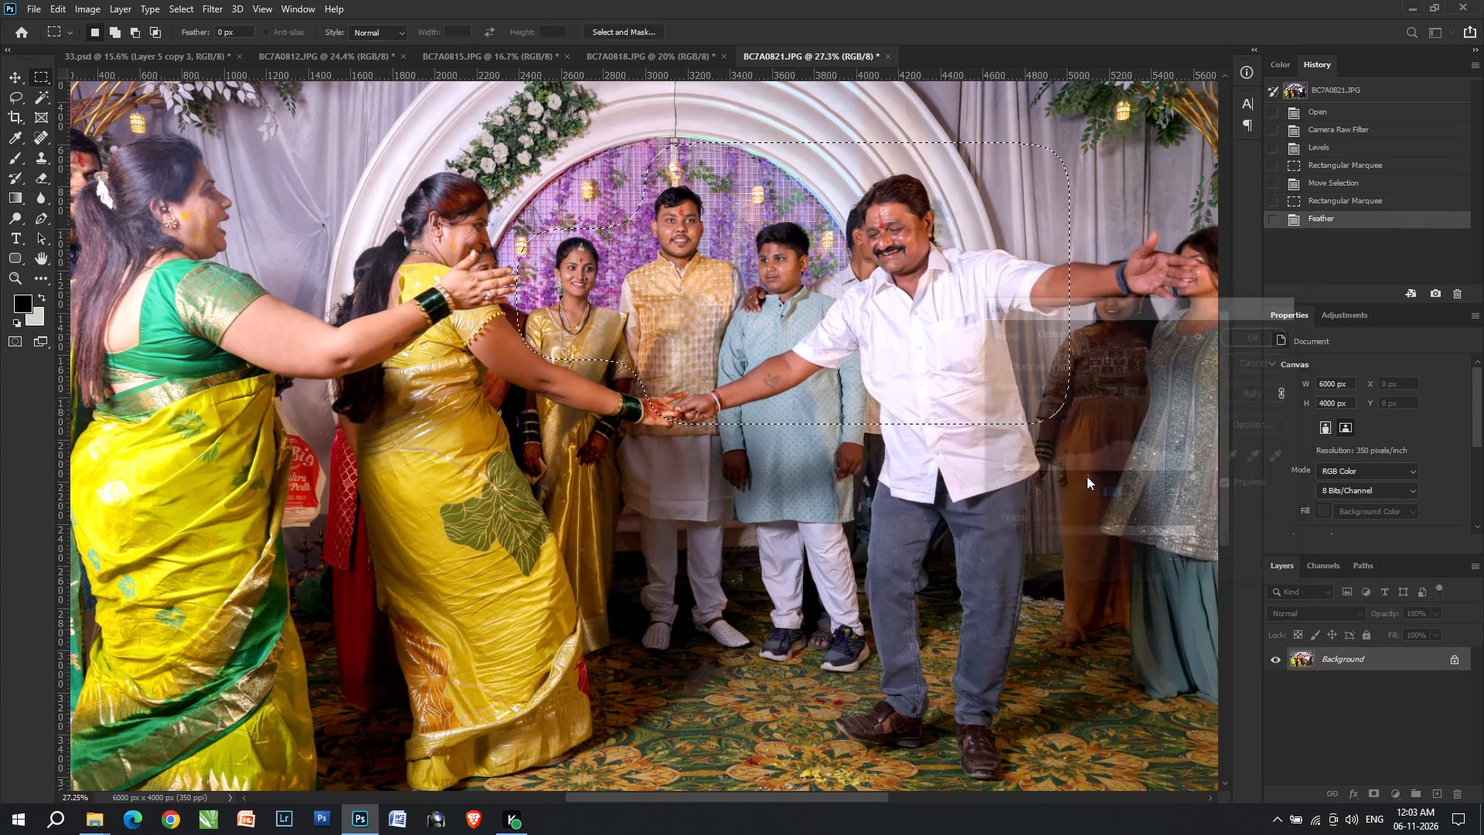
Cut the entire BC7A0821 image and paste it into the selected lower-right frame of 33.psd.
key(ctrl+a)
key(ctrl+x)
key(ctrl+Tab)
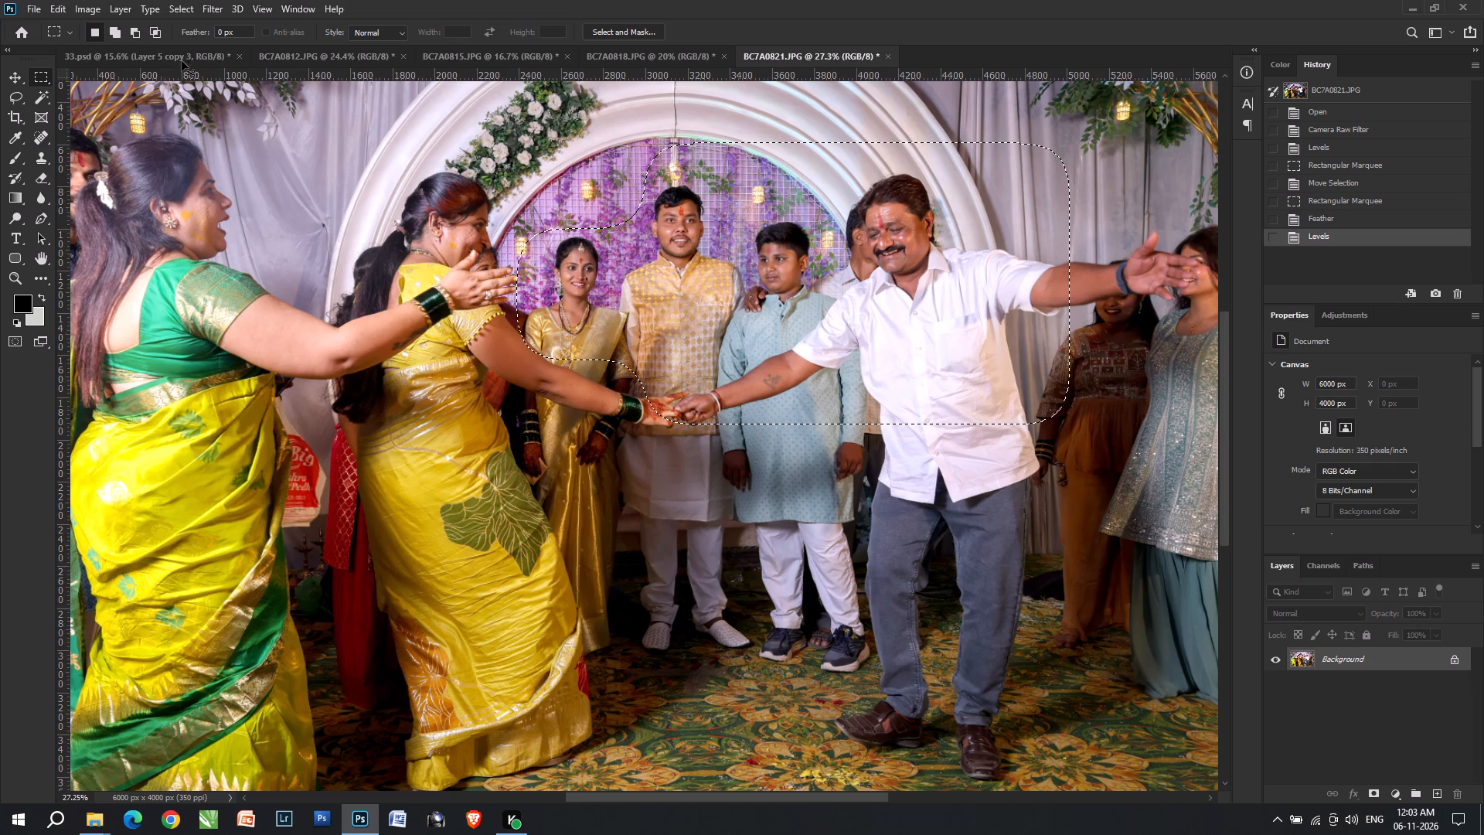
key(ctrl+alt+shift+v)
Fit the BC7A0821 photo in the lower-right frame at 38.17% scale so that it covers the frame.
key(ctrl+t)
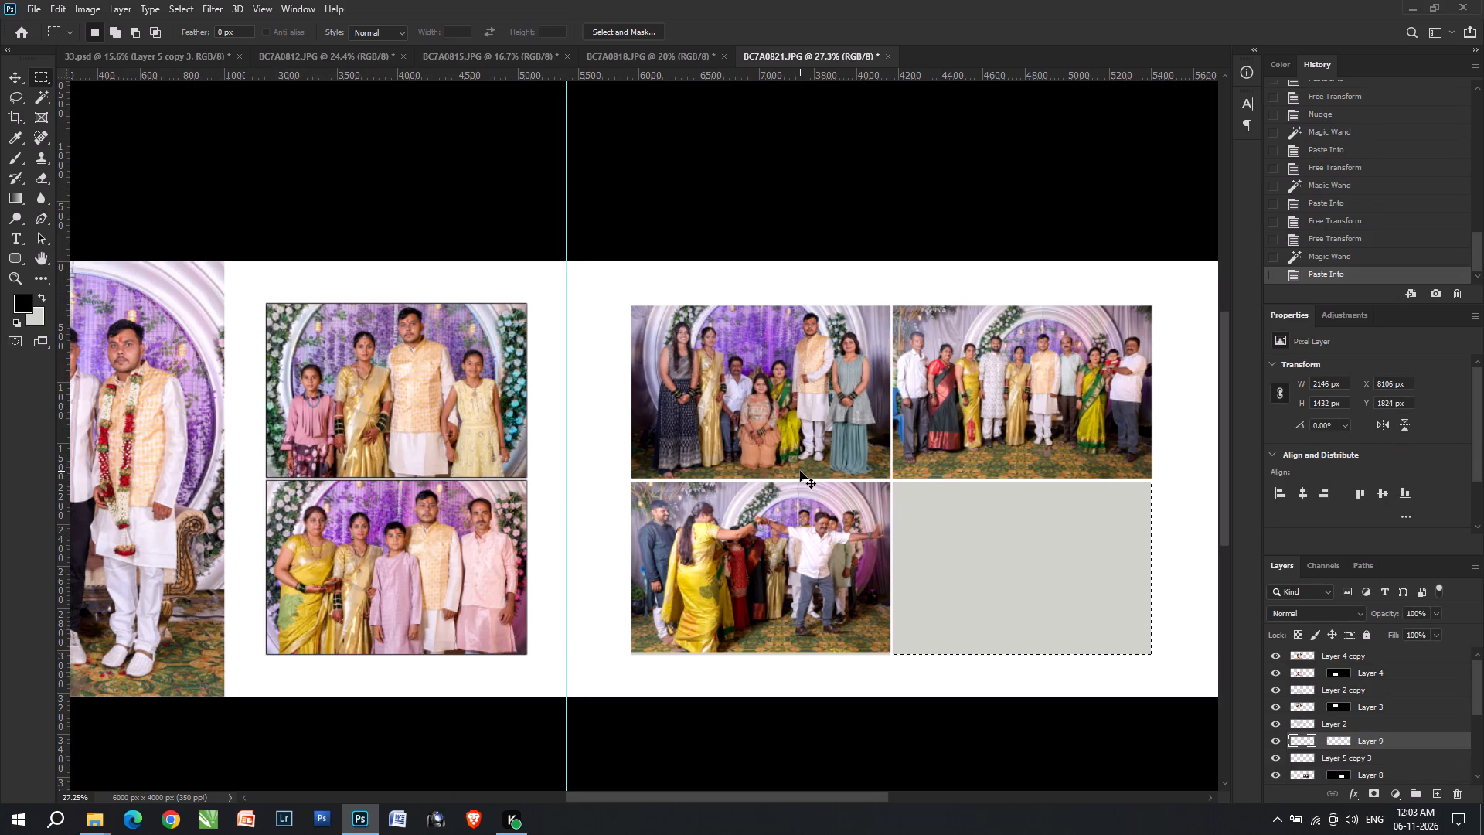
key(ctrl+shift+t)
text(vfv)
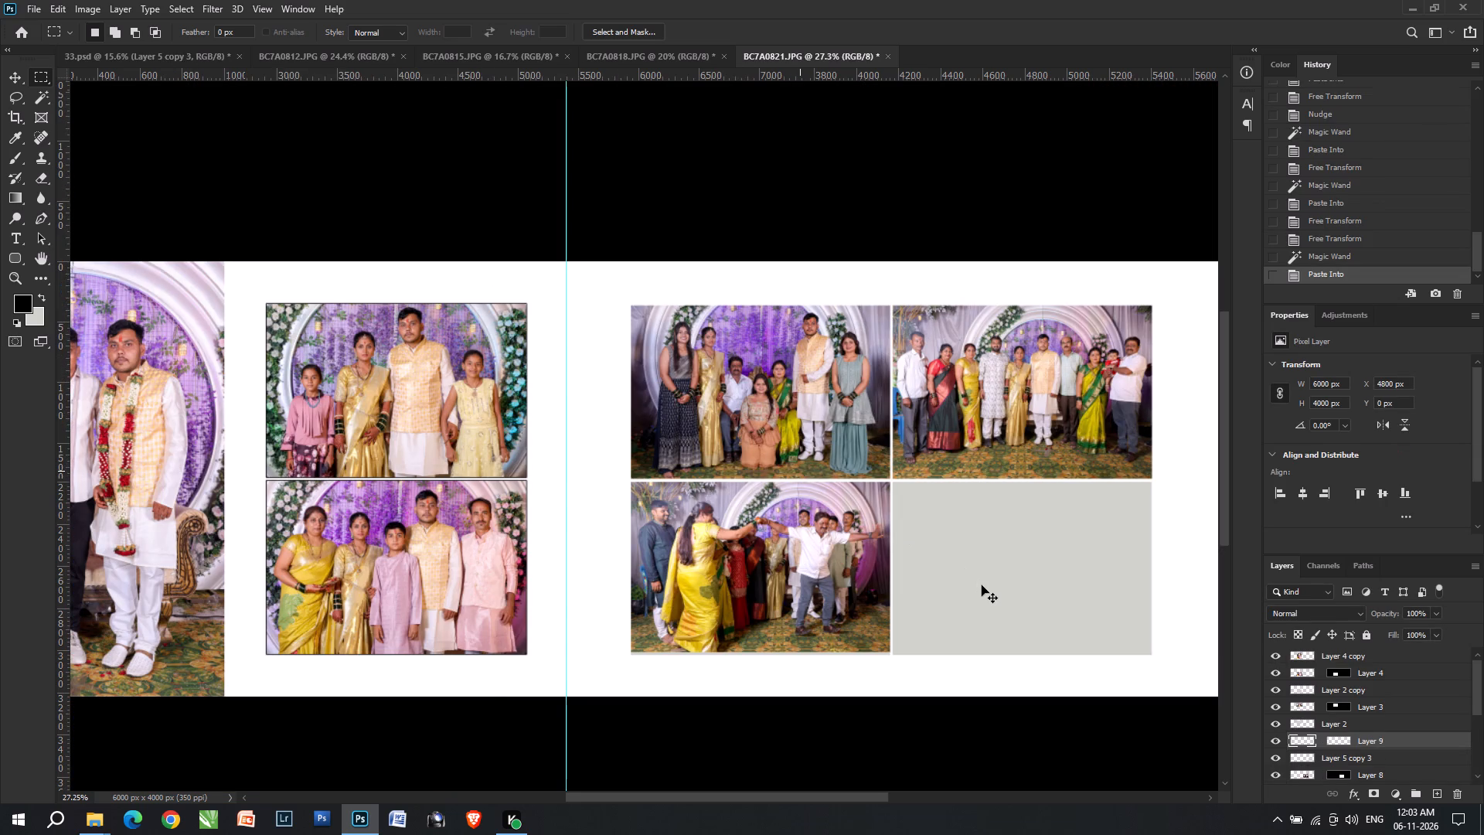
alt+scroll(922, 662, up, 3)
key(ctrl+z)
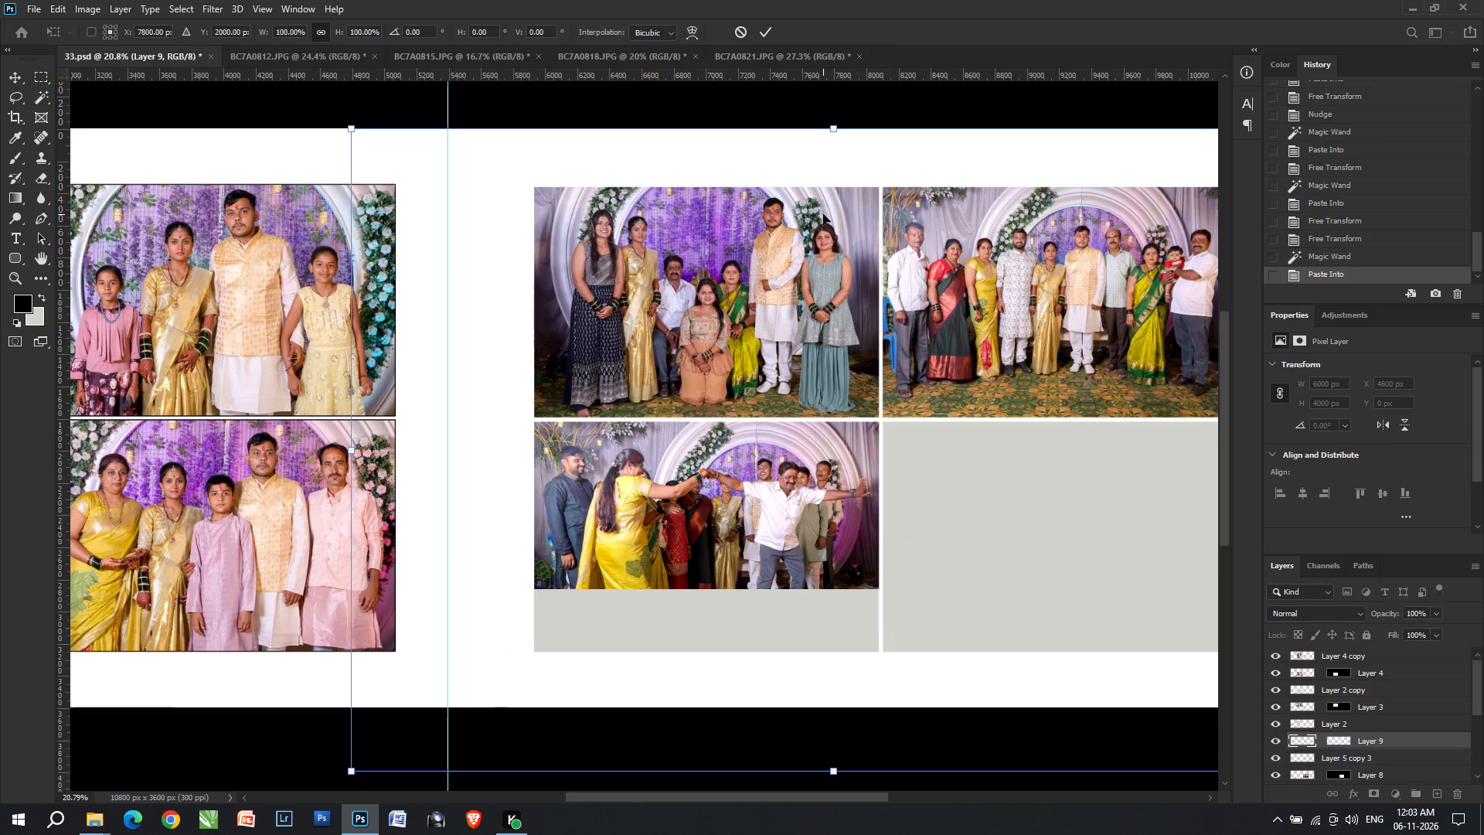
drag(836, 130, 883, 464)
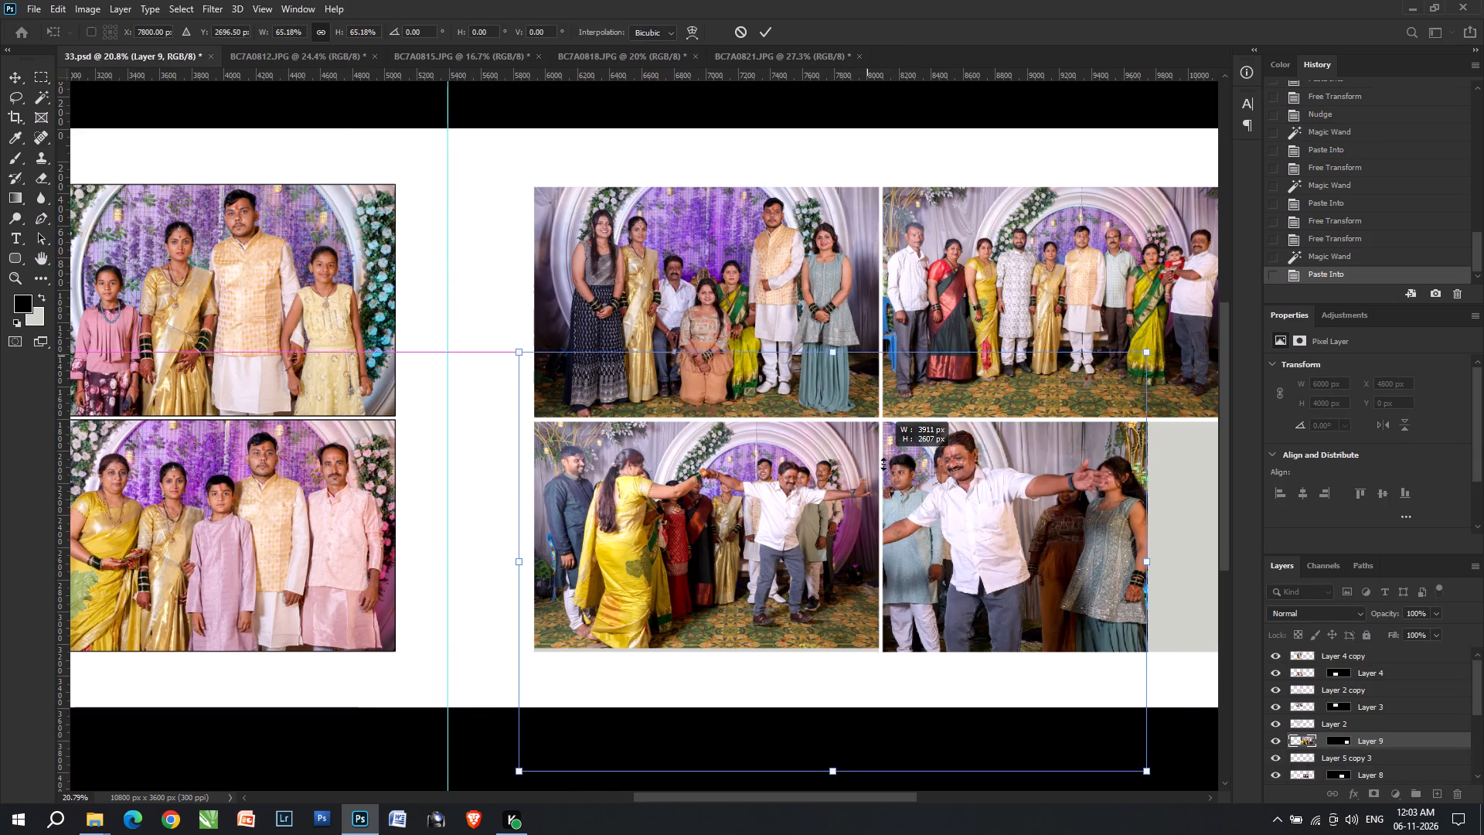
drag(883, 464, 903, 534)
drag(901, 616, 1111, 517)
key(space)
key(space)
key(space)
key(space)
key(space)
key(space)
drag(1030, 565, 899, 573)
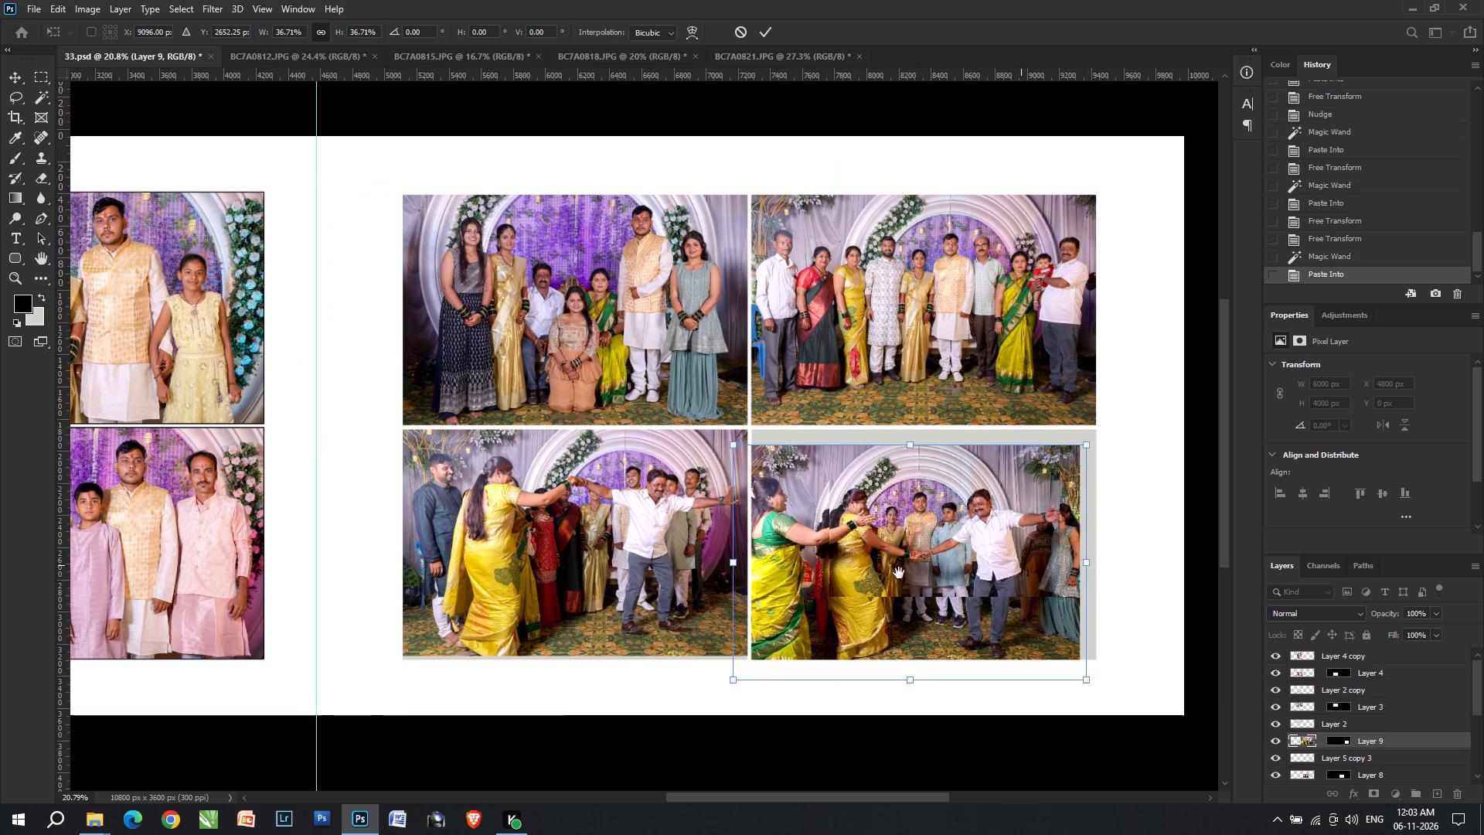
drag(899, 573, 897, 573)
drag(902, 571, 908, 556)
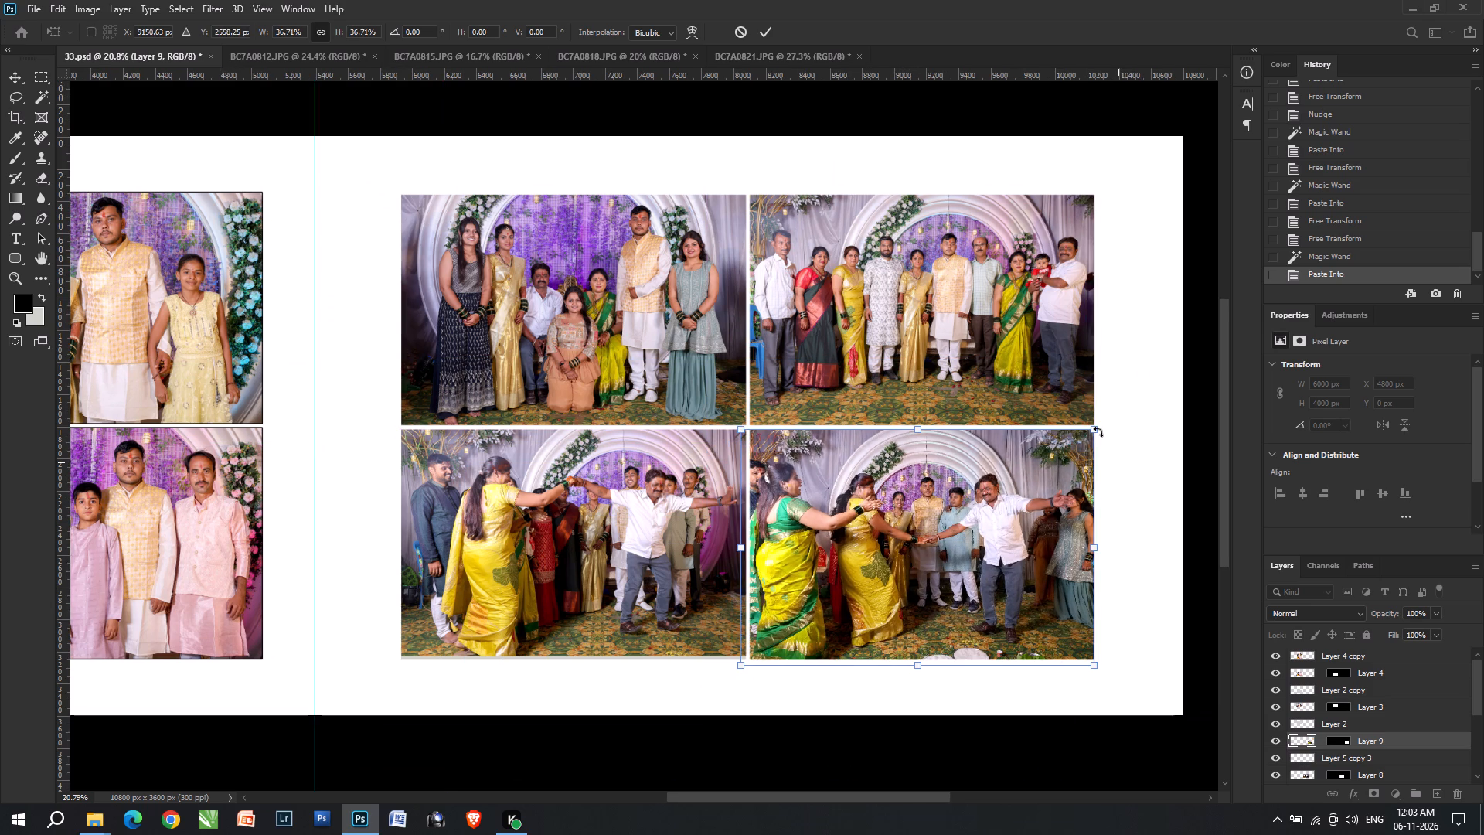
drag(1098, 431, 1116, 428)
key(Return)
Move the dancing photo in the lower-left frame slightly down within its frame, to Y 1677 px.
key(v)
key(v)
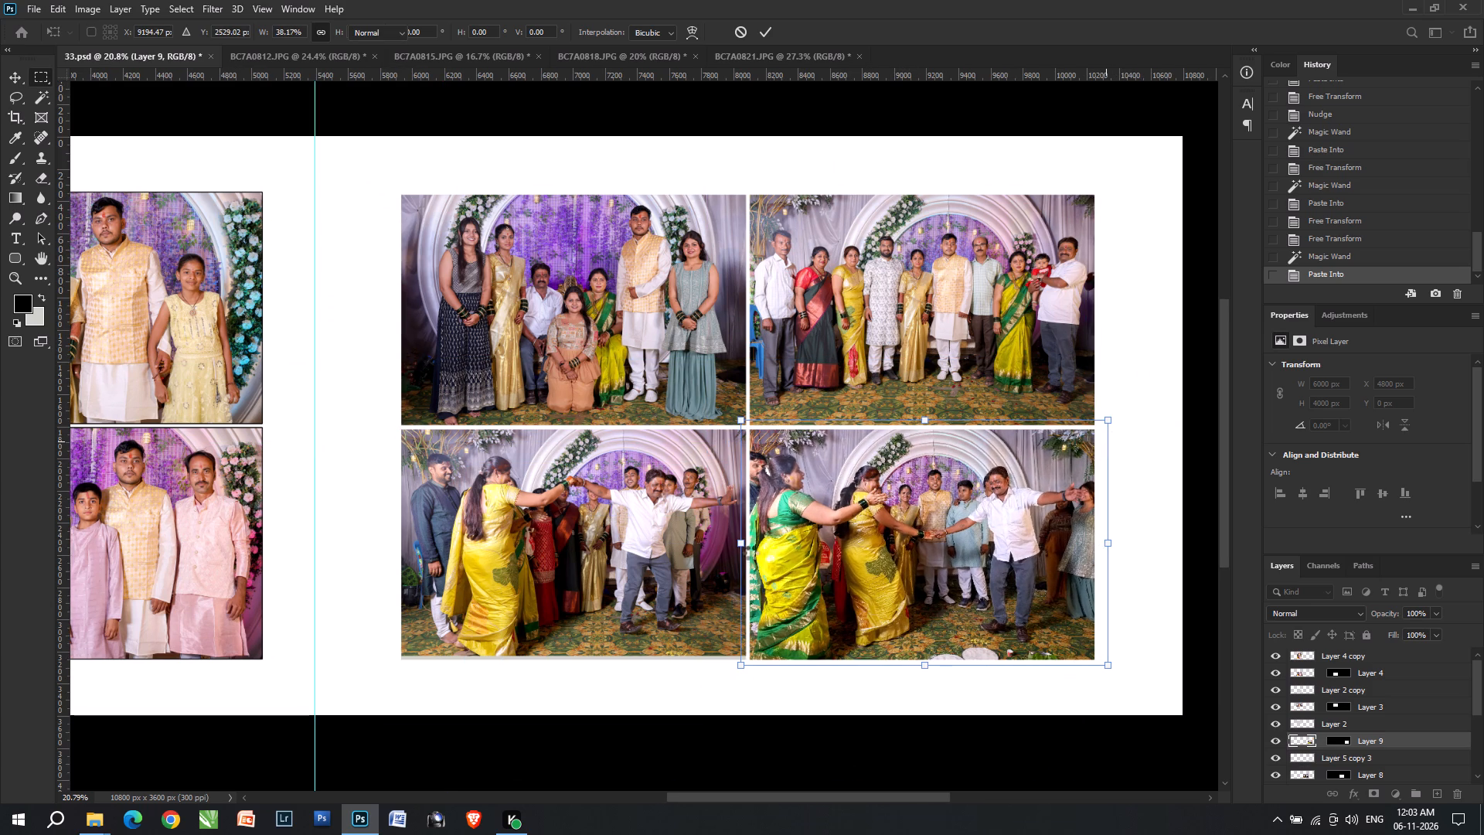
click(656, 569)
key(v)
key(v)
click(641, 558)
right_click(641, 558)
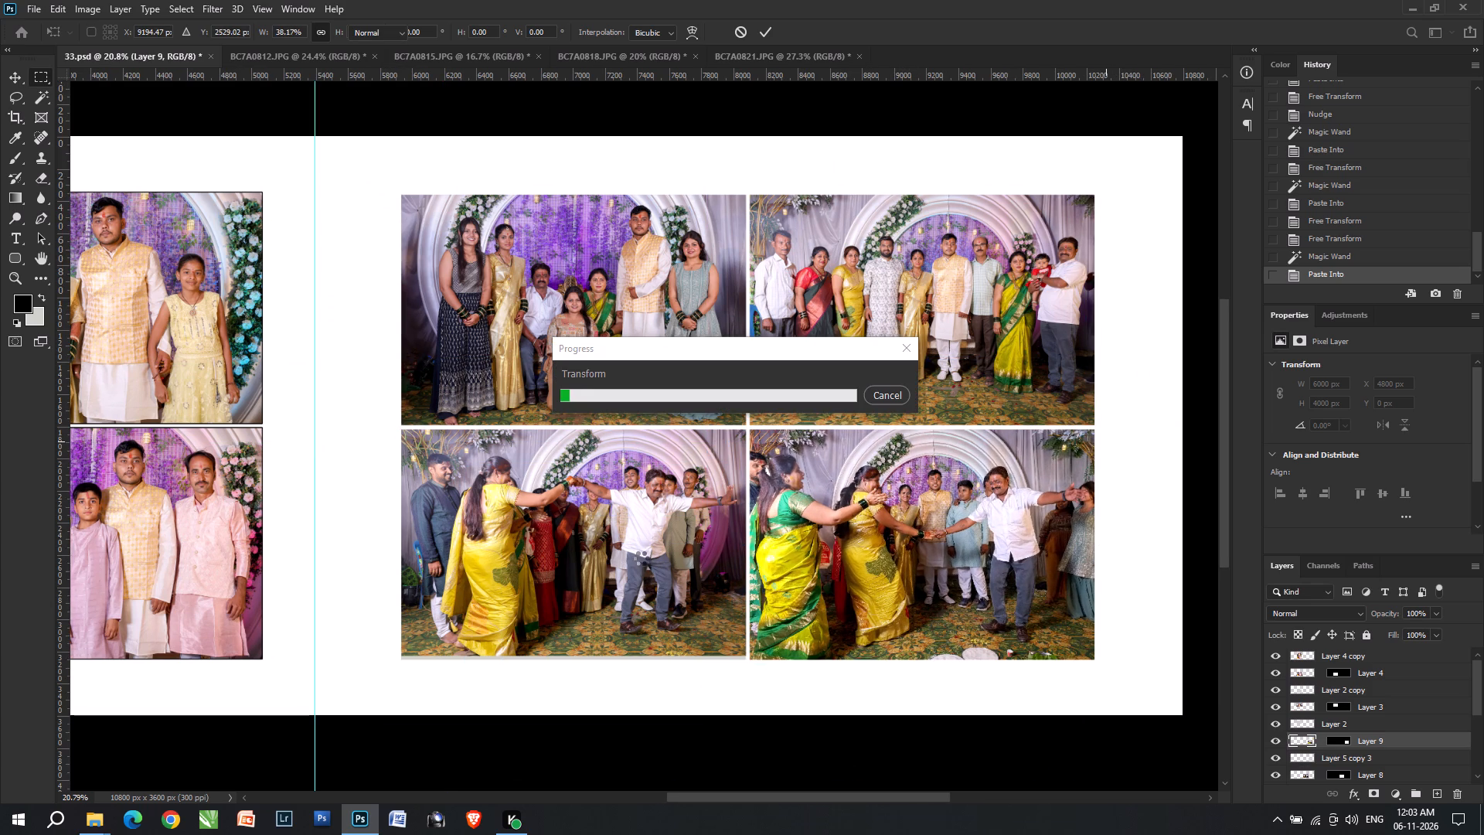
click(641, 558)
right_click(641, 558)
click(641, 558)
right_click(641, 558)
click(641, 558)
right_click(641, 558)
double_click(641, 558)
text(vvv)
click(641, 558)
drag(642, 563, 641, 578)
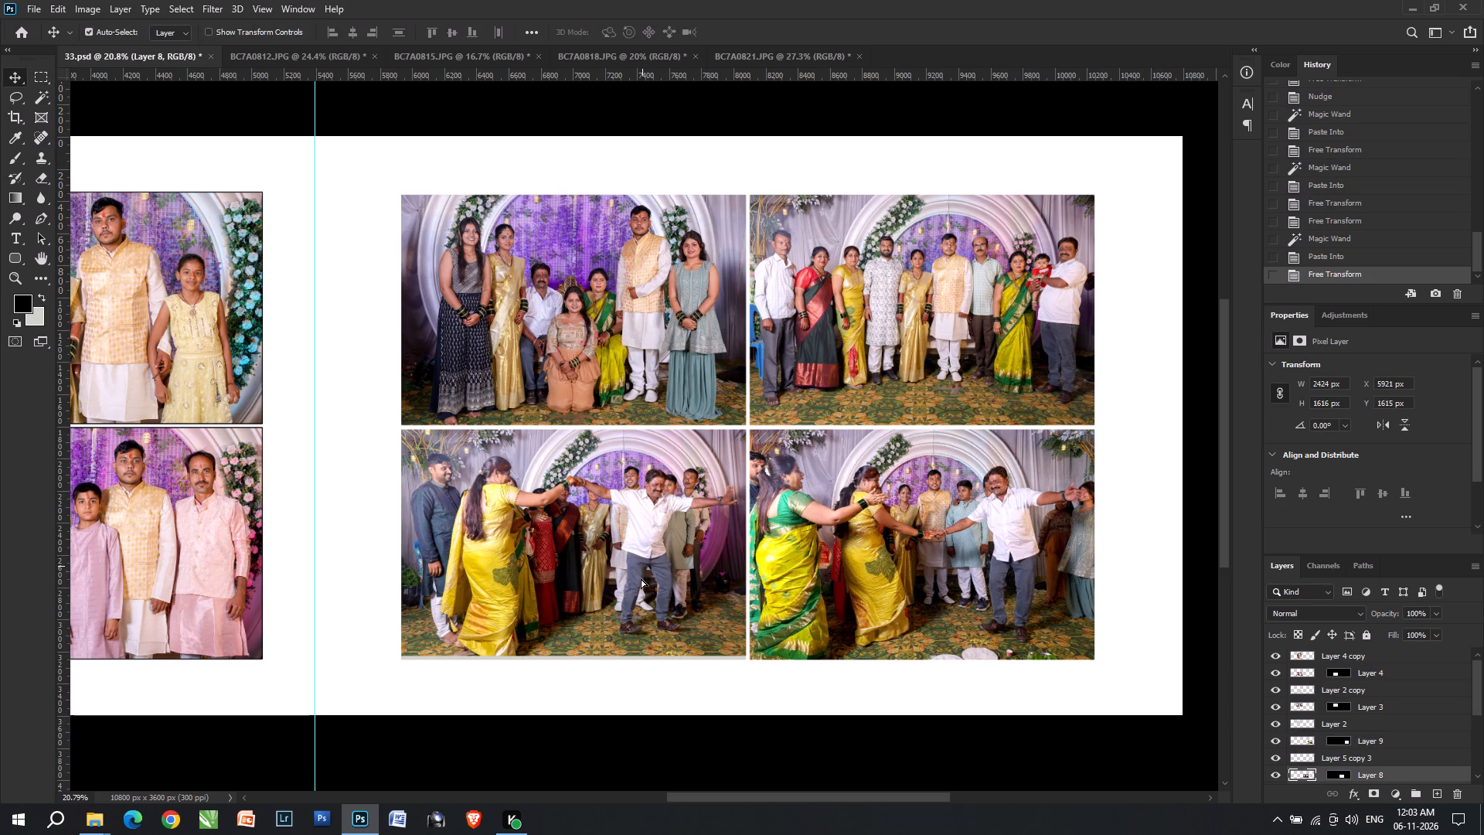
drag(641, 578, 642, 573)
key(v)
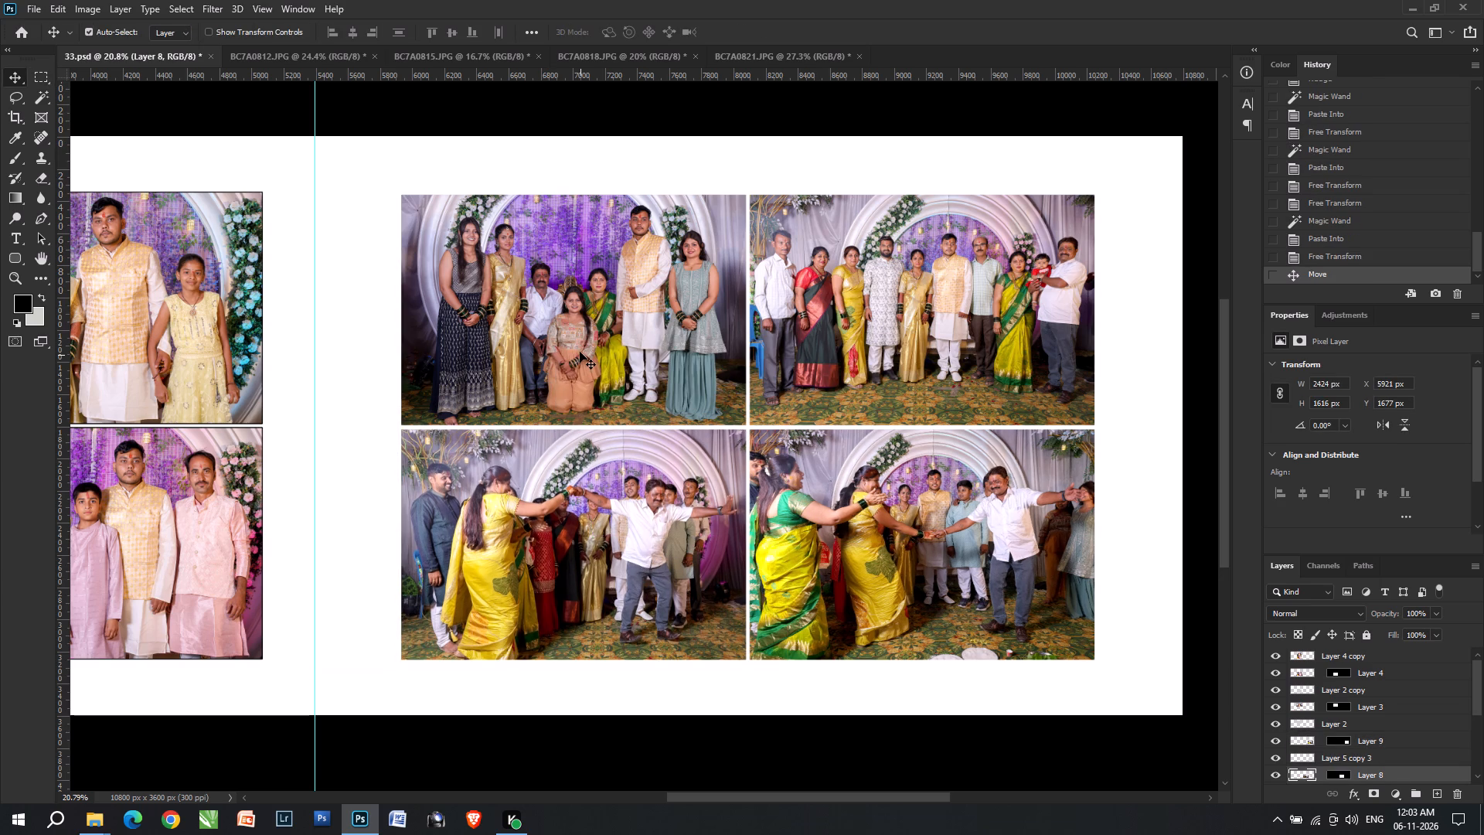
Delete the photo layer in the upper-left frame of the grid, keeping the grey frame.
click(580, 352)
key(space)
key(space)
drag(559, 349, 648, 481)
right_click(604, 417)
click(615, 428)
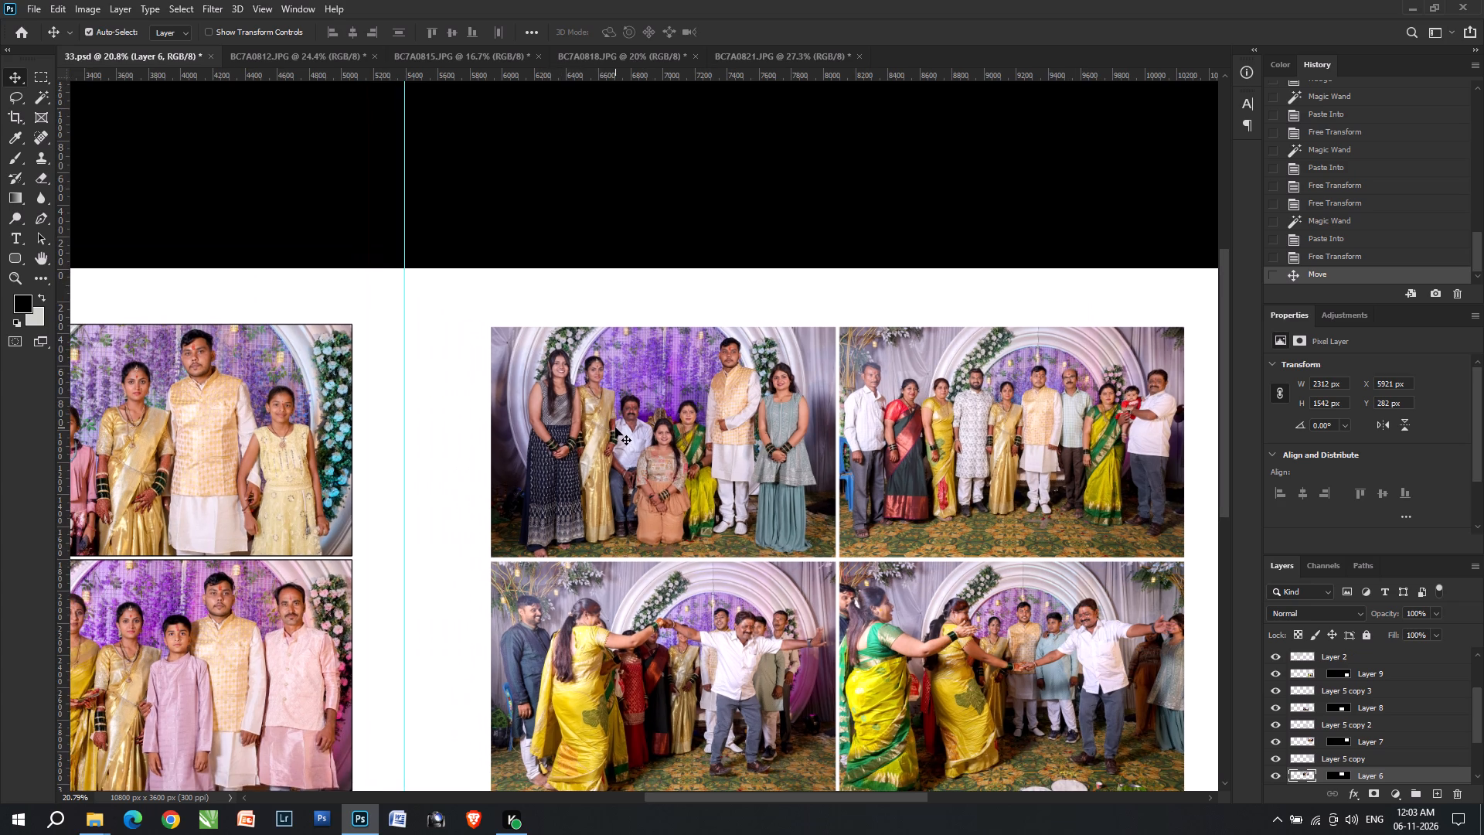
click(615, 428)
click(632, 436)
key(Delete)
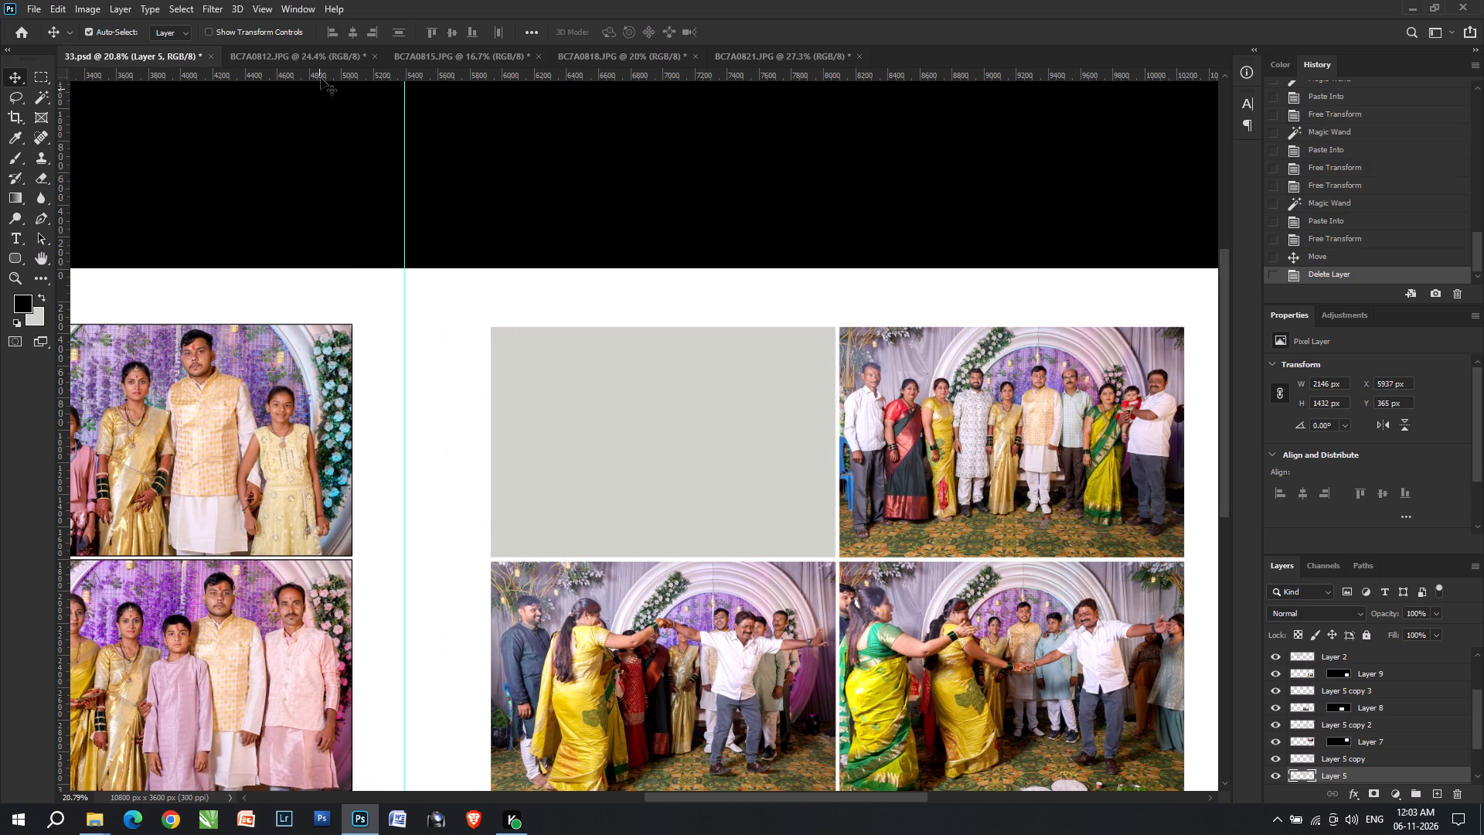
Undo the cut in the BC7A0812 photo and cut its entire image again.
click(321, 78)
click(321, 71)
click(322, 57)
key(ctrl+z)
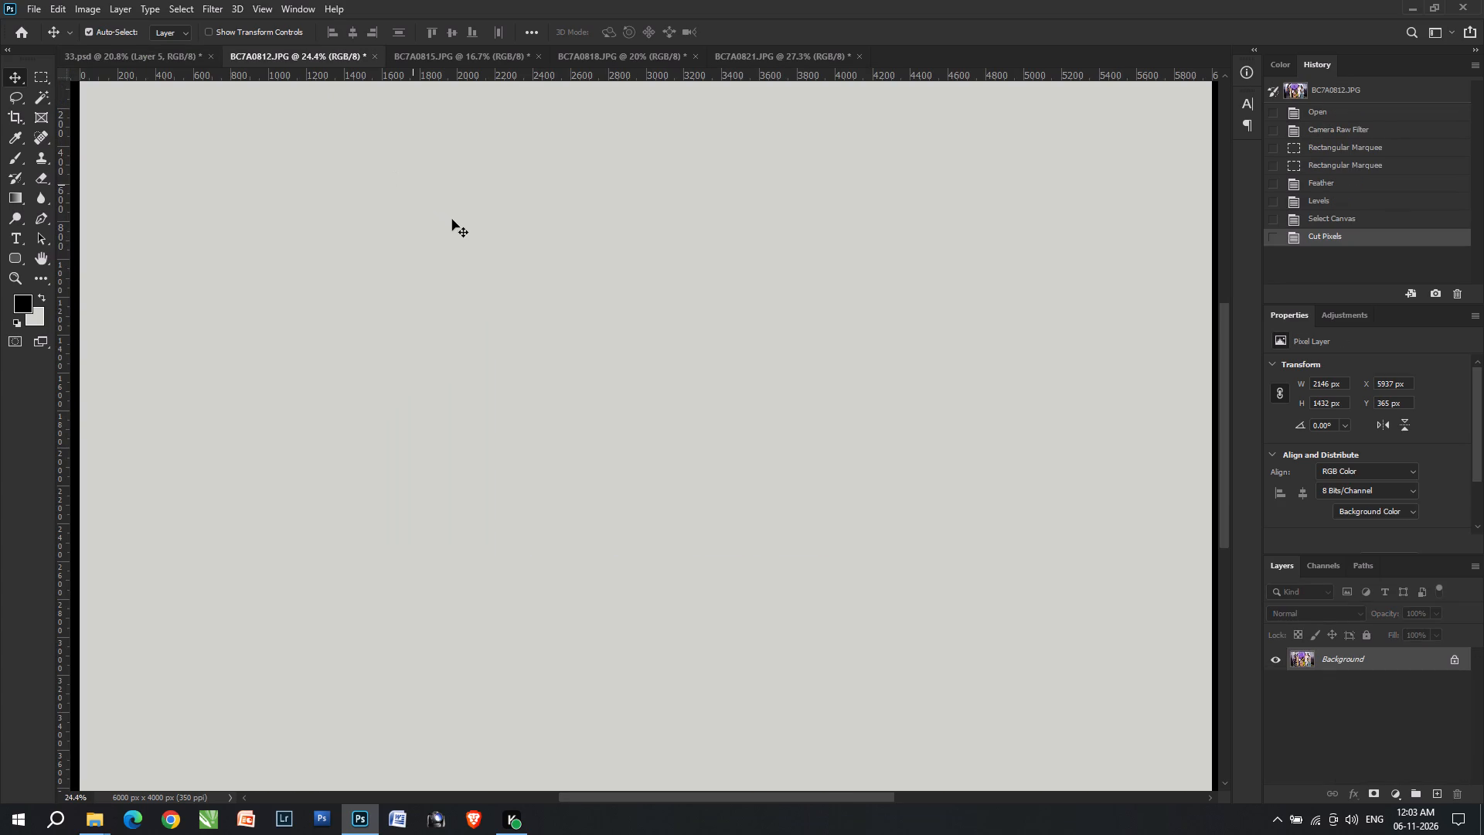
key(ctrl+z)
alt+scroll(620, 395, down, 11)
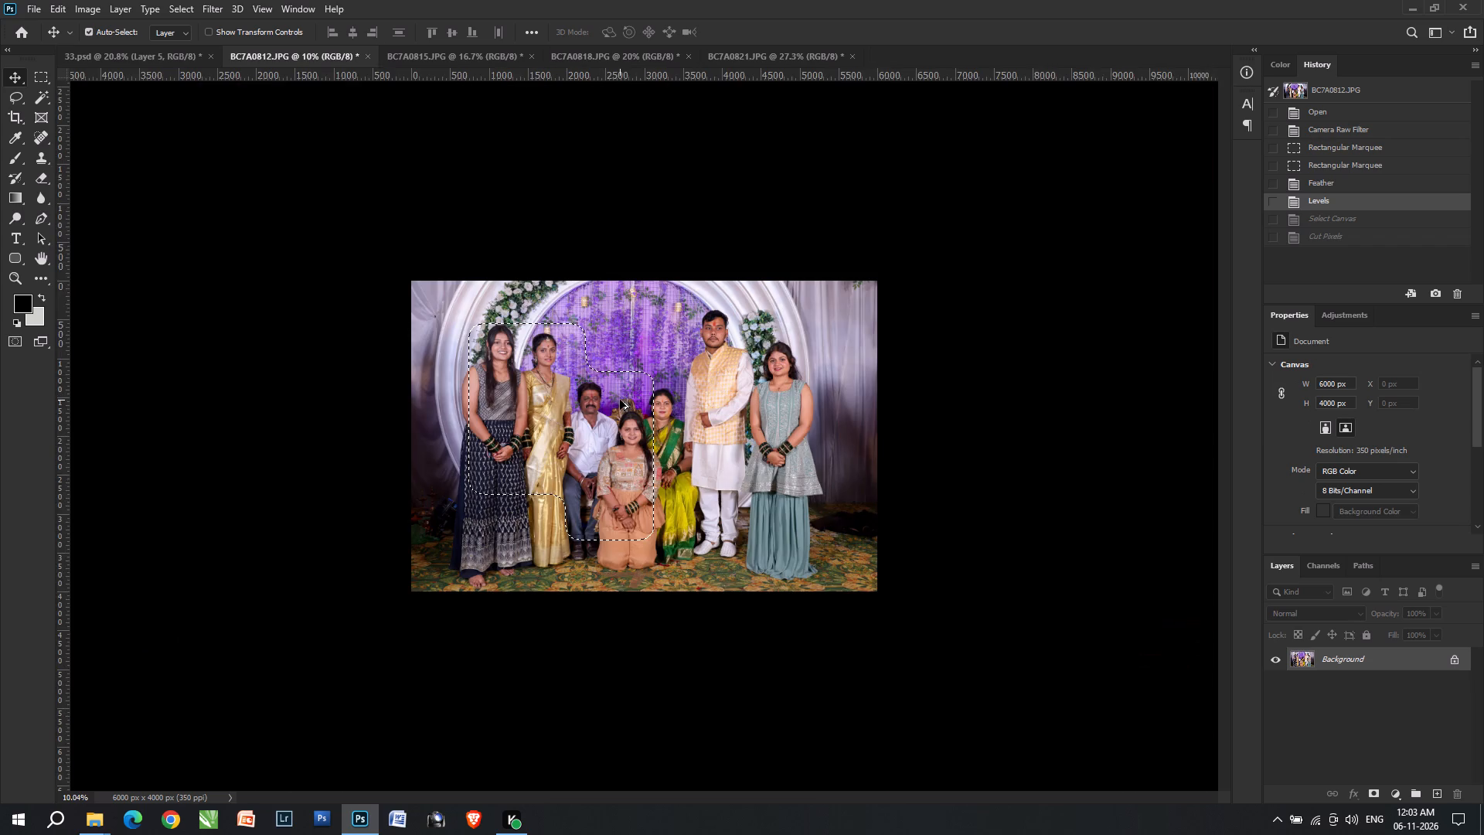
alt+scroll(620, 400, up, 1)
key(ctrl+shift+z)
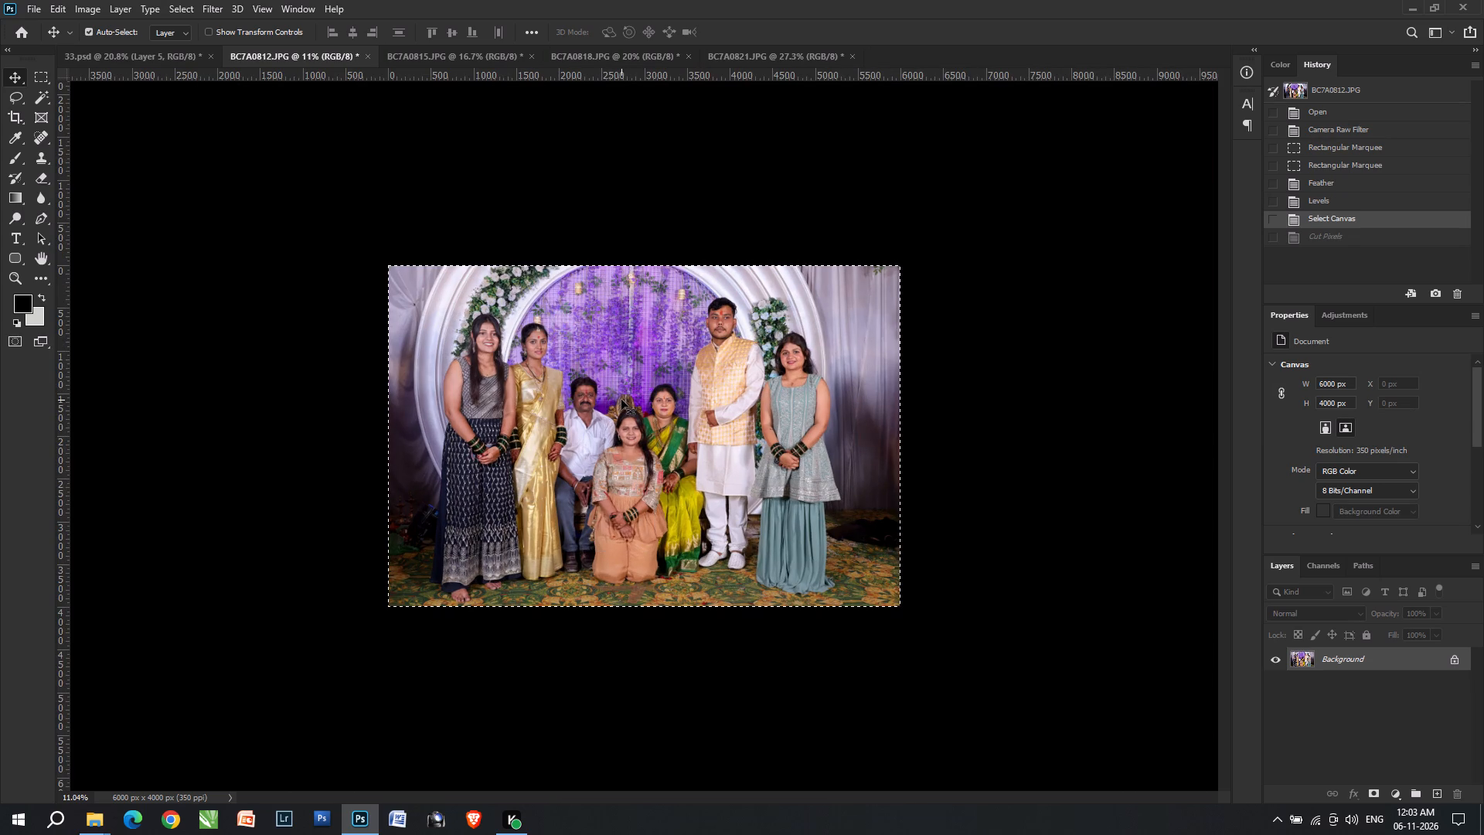
key(ctrl+x)
In 33.psd, enlarge the empty upper-left grid frame to 125.02% width and 129.87% height, reaching the sheet's top edge and centre guide.
click(138, 58)
key(ctrl+d)
key(v)
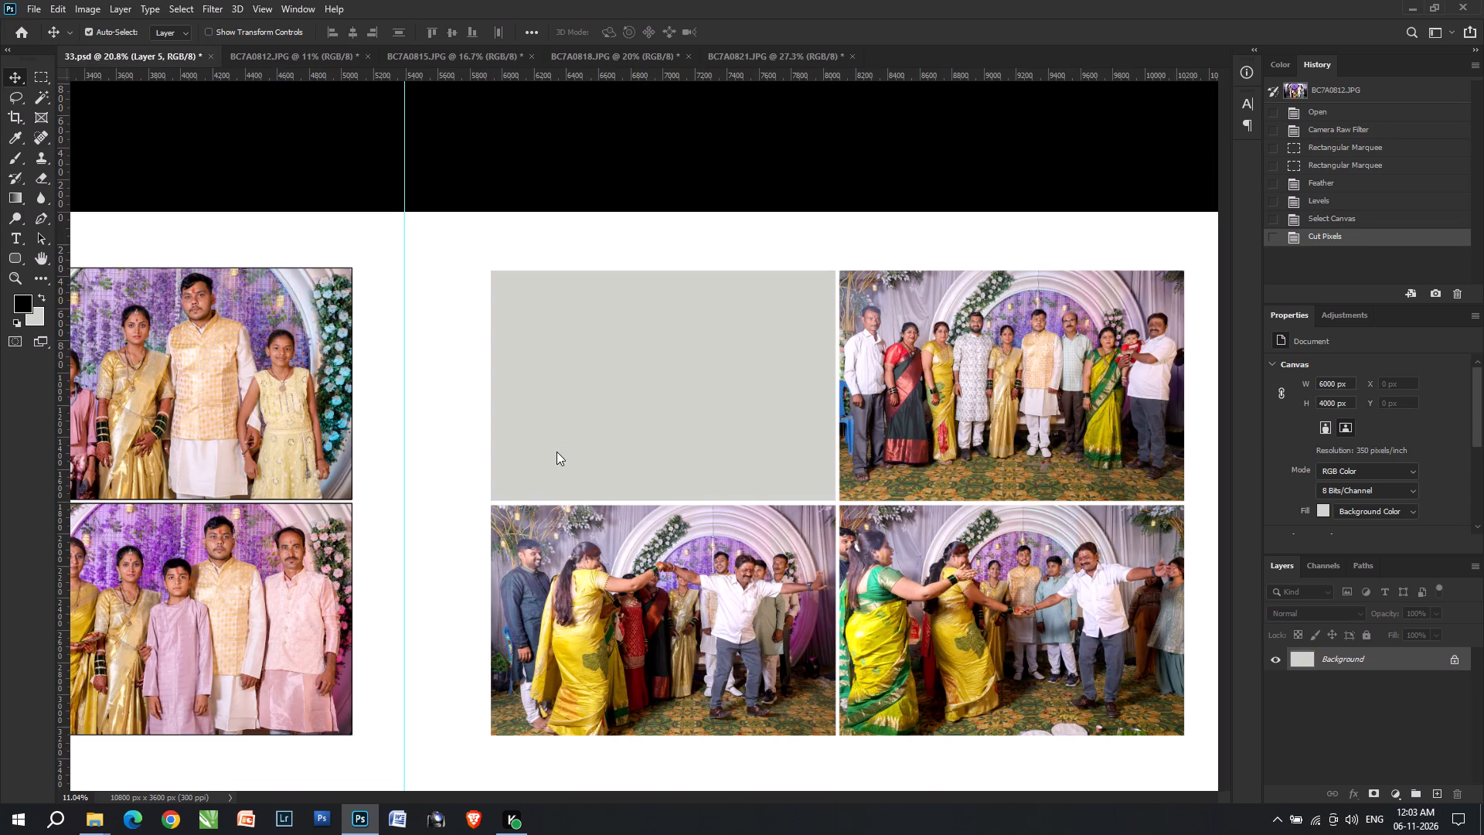
click(566, 417)
key(ctrl+t)
shift+drag(488, 268, 418, 206)
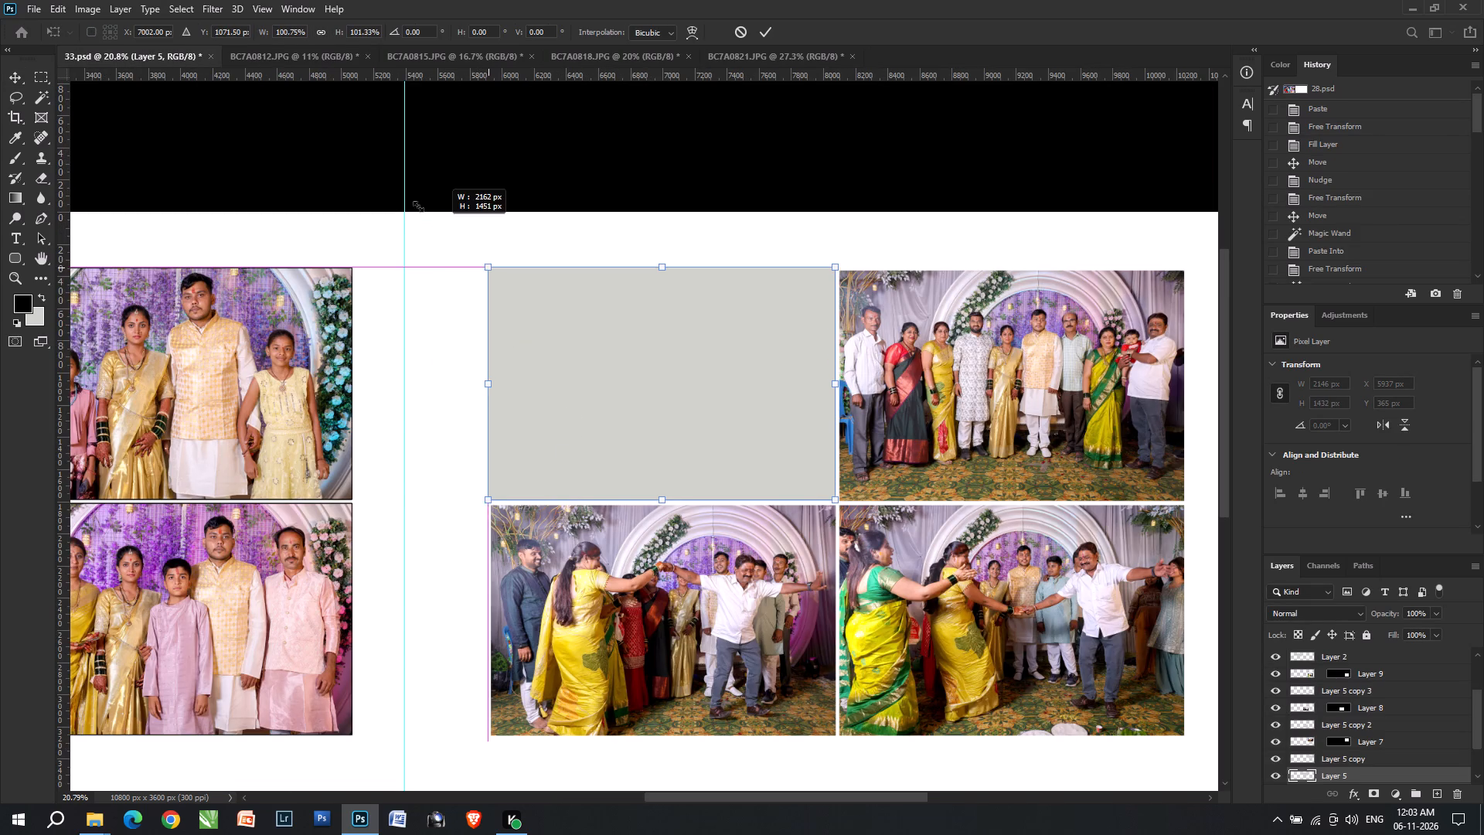
shift+drag(418, 206, 403, 199)
shift+double_click(609, 377)
Select the enlarged grey frame with the Magic Wand and paste the BC7A0812 image into it.
key(v)
key(v)
click(631, 391)
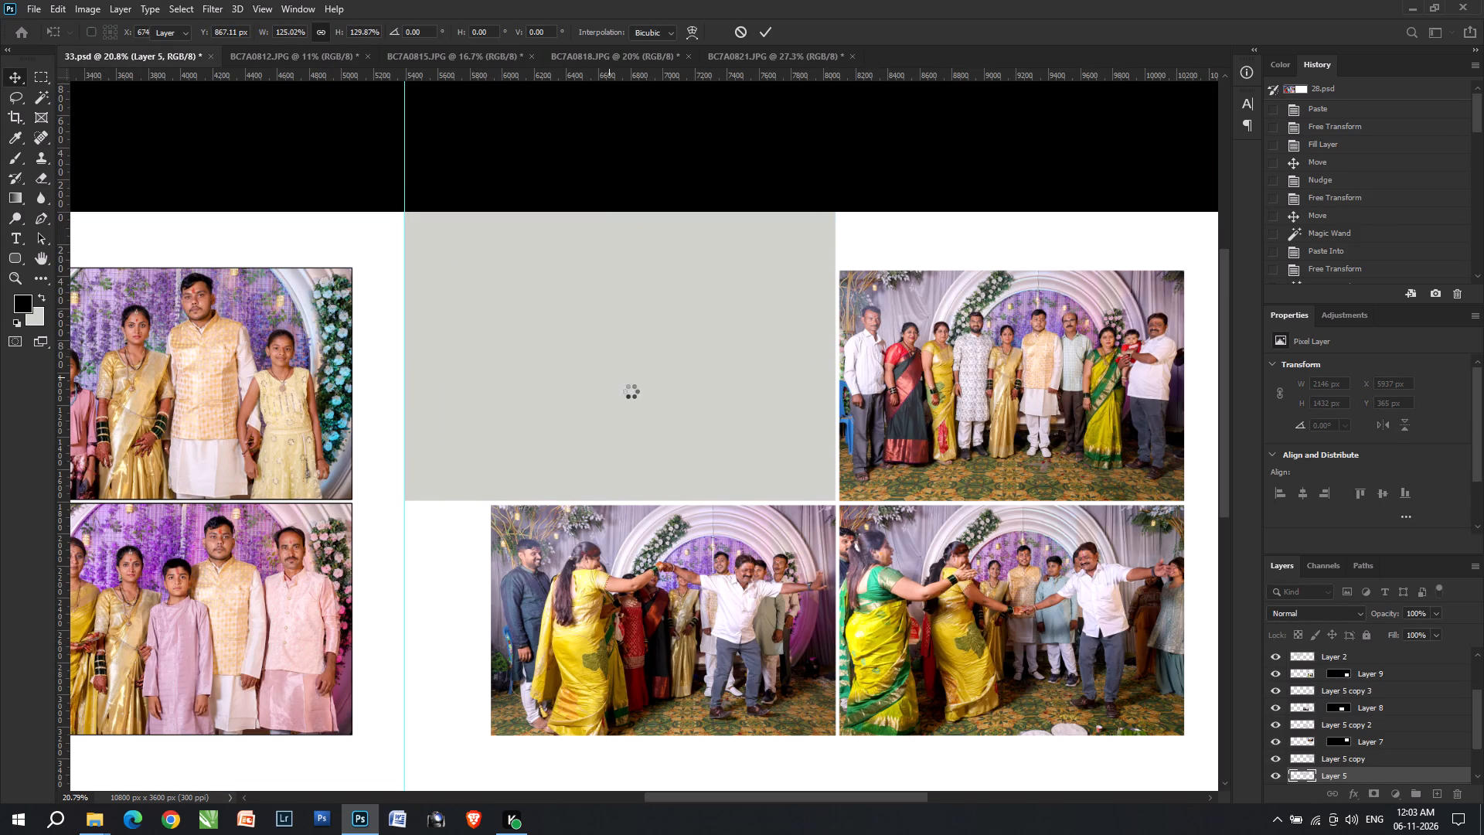
click(631, 391)
key(w)
click(631, 391)
key(ctrl+alt+shift+v)
Fit the BC7A0812 photo in the enlarged upper-left frame at 47.93% scale and nudge it left.
key(ctrl+t)
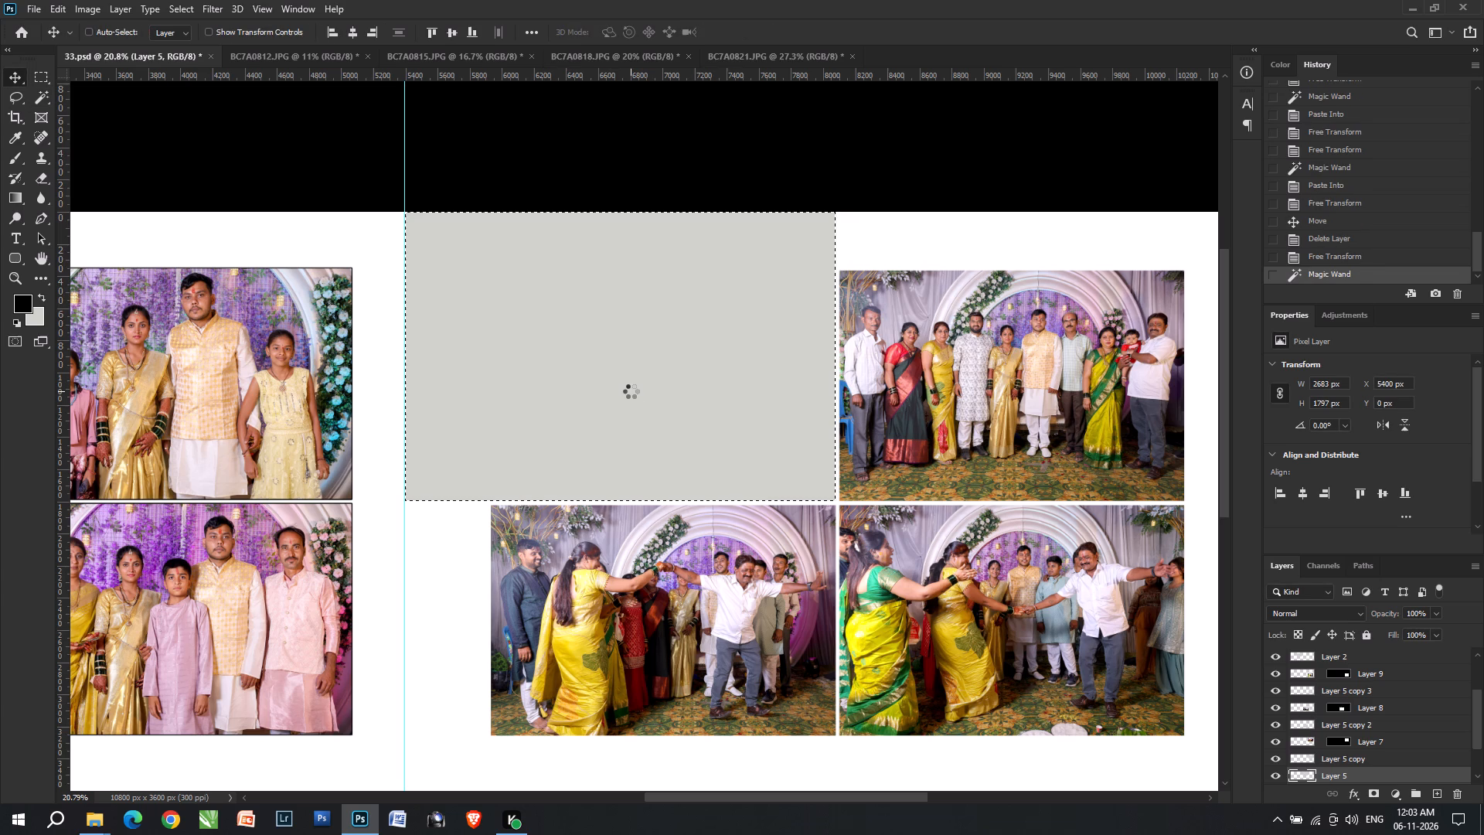
key(ctrl+shift+t)
alt+scroll(964, 567, down, 5)
key(ctrl+z)
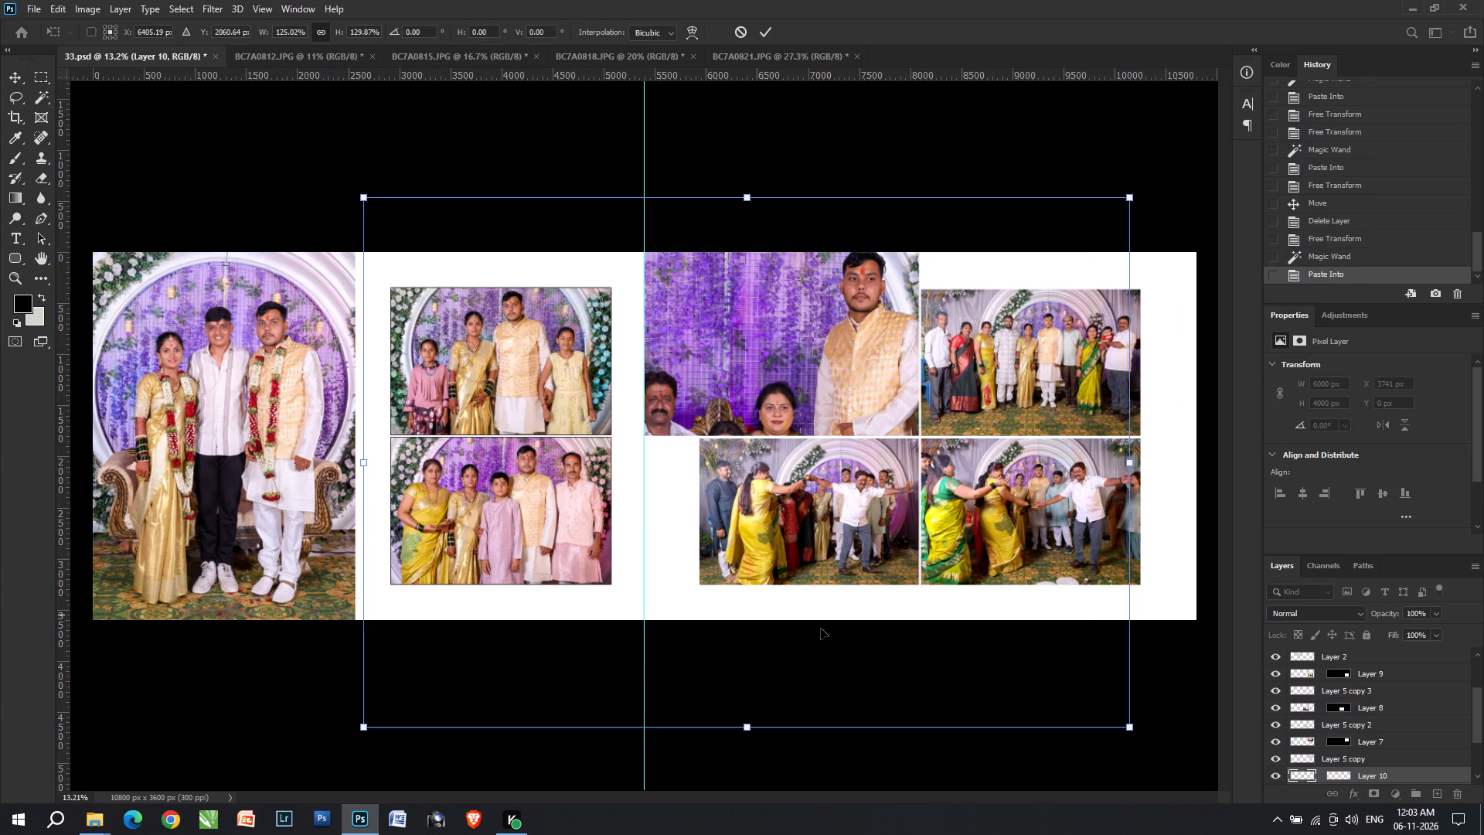
click(773, 653)
drag(776, 659, 795, 496)
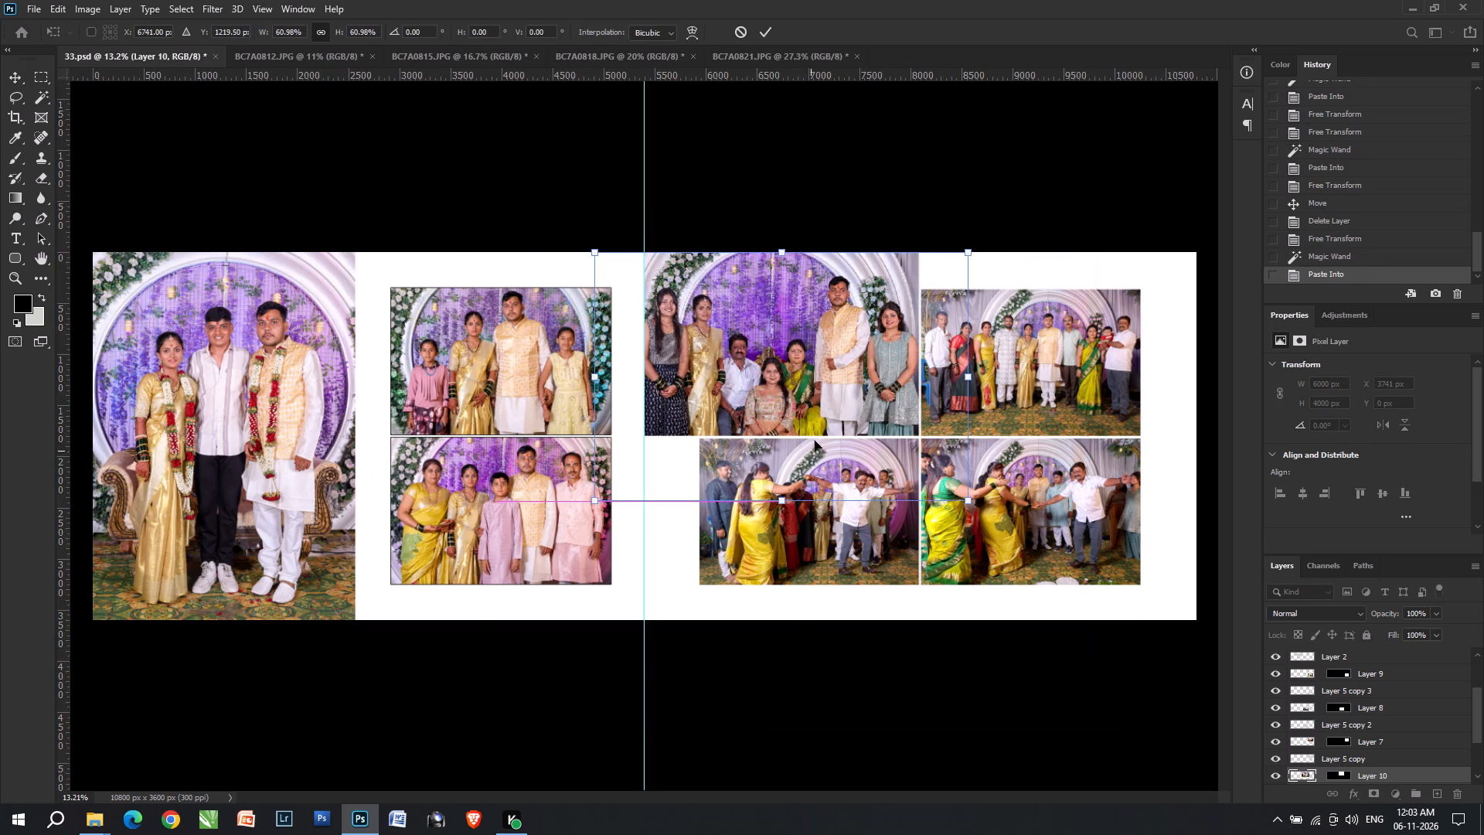
drag(781, 507, 795, 443)
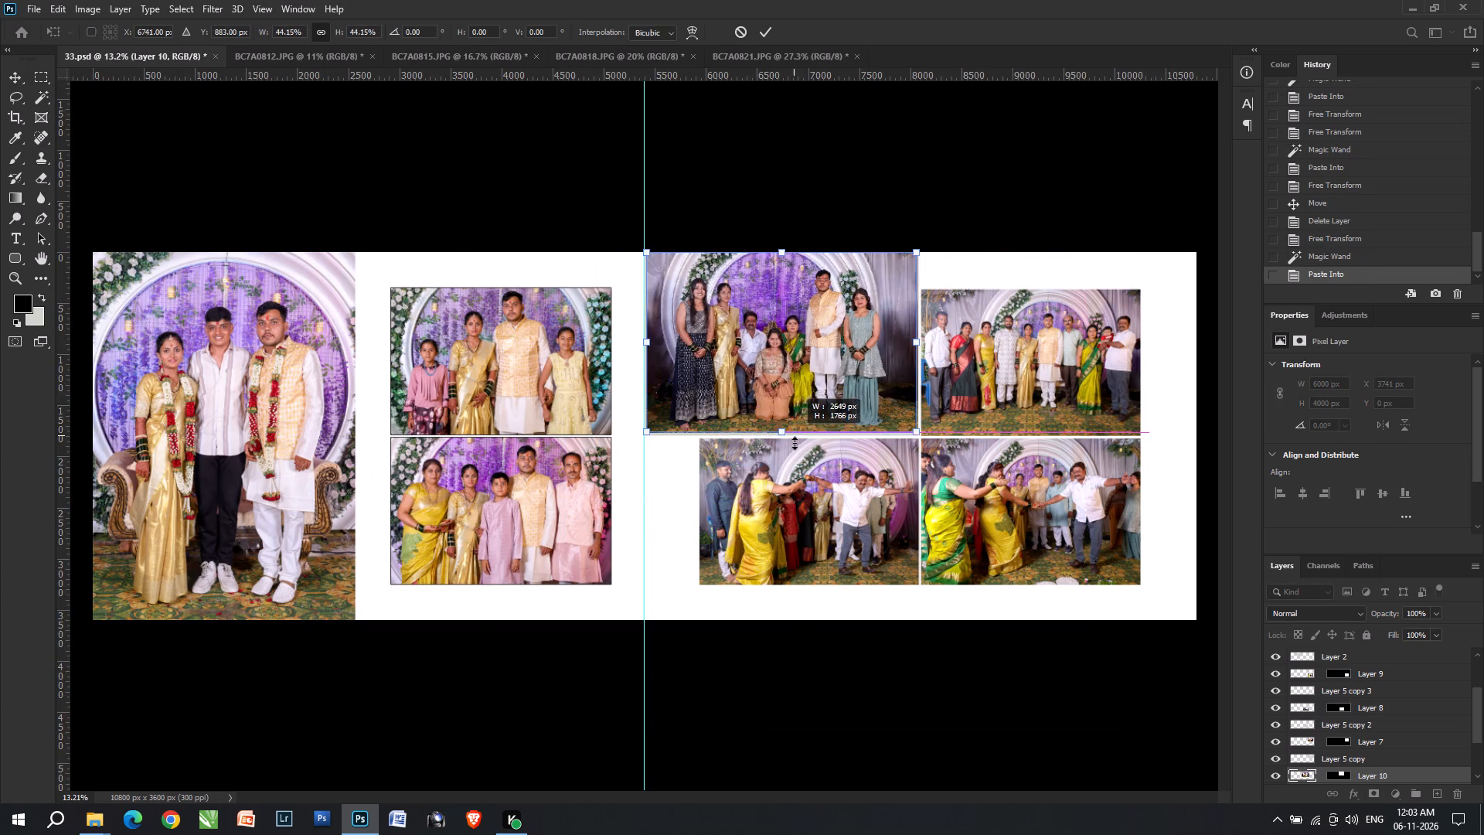
drag(795, 443, 798, 445)
drag(920, 252, 921, 250)
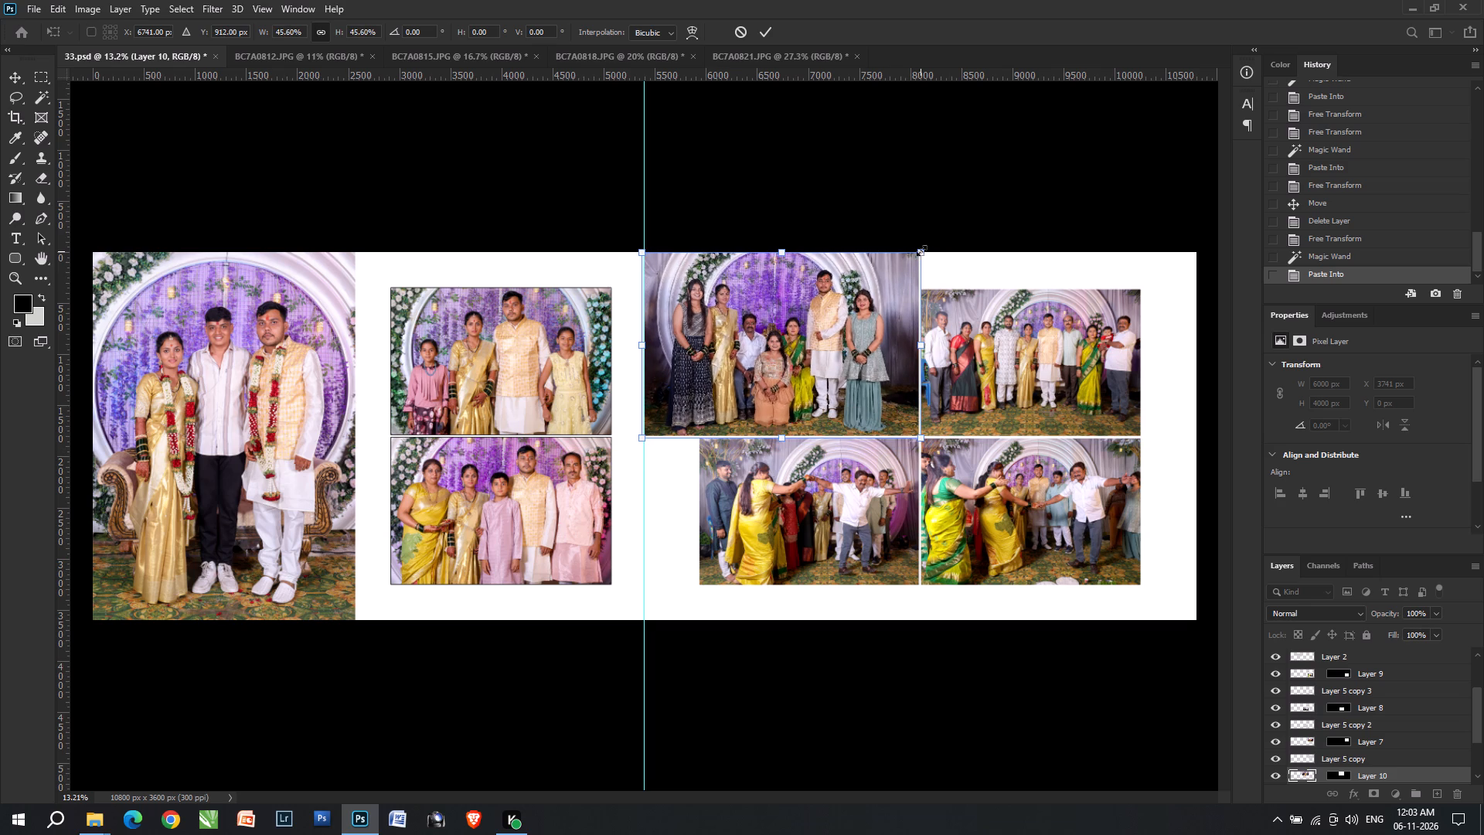
drag(921, 250, 935, 244)
key(Left)
key(Left)
key(Left)
key(Return)
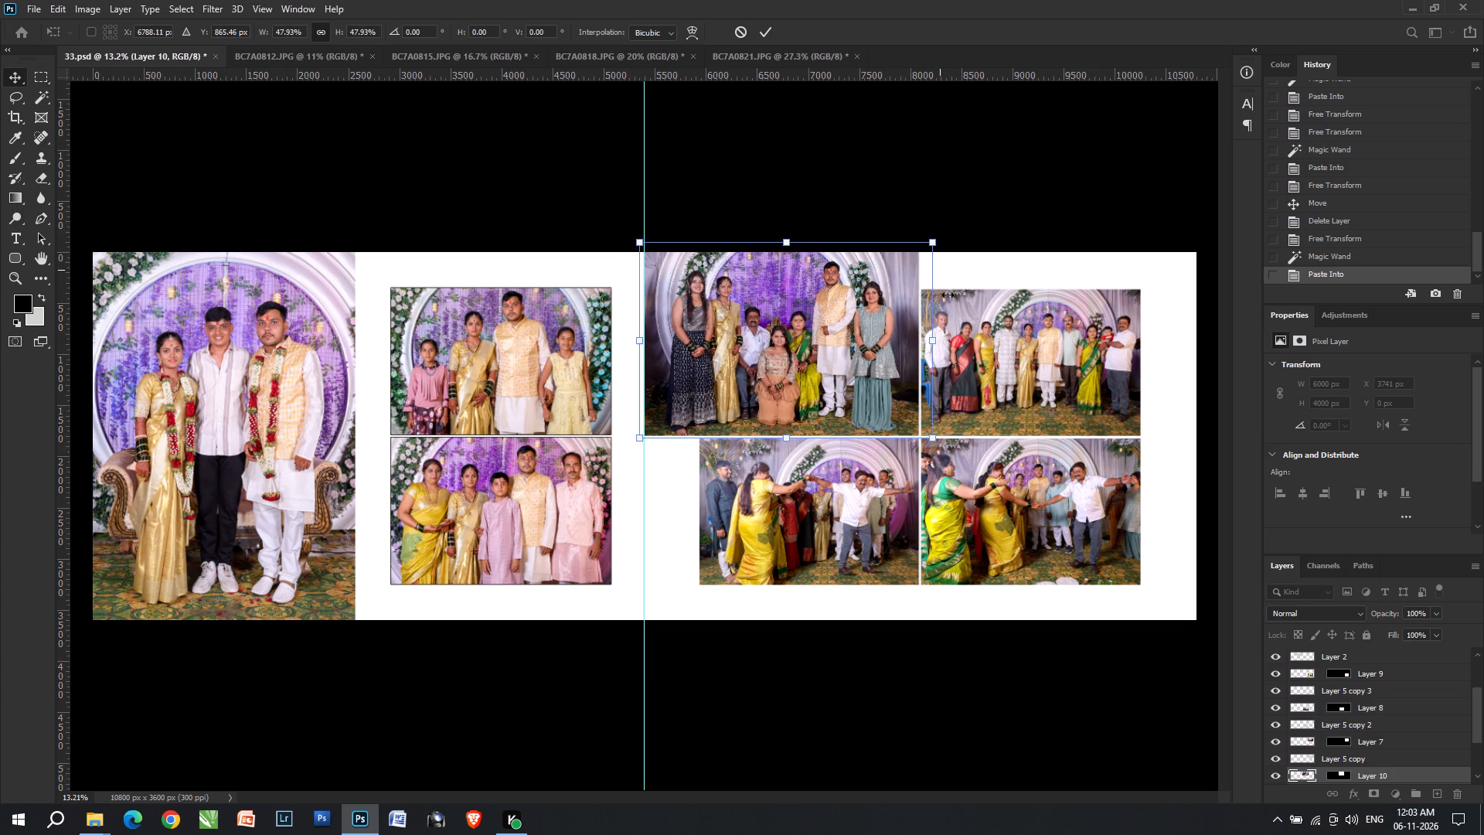
key(v)
alt+scroll(716, 311, up, 11)
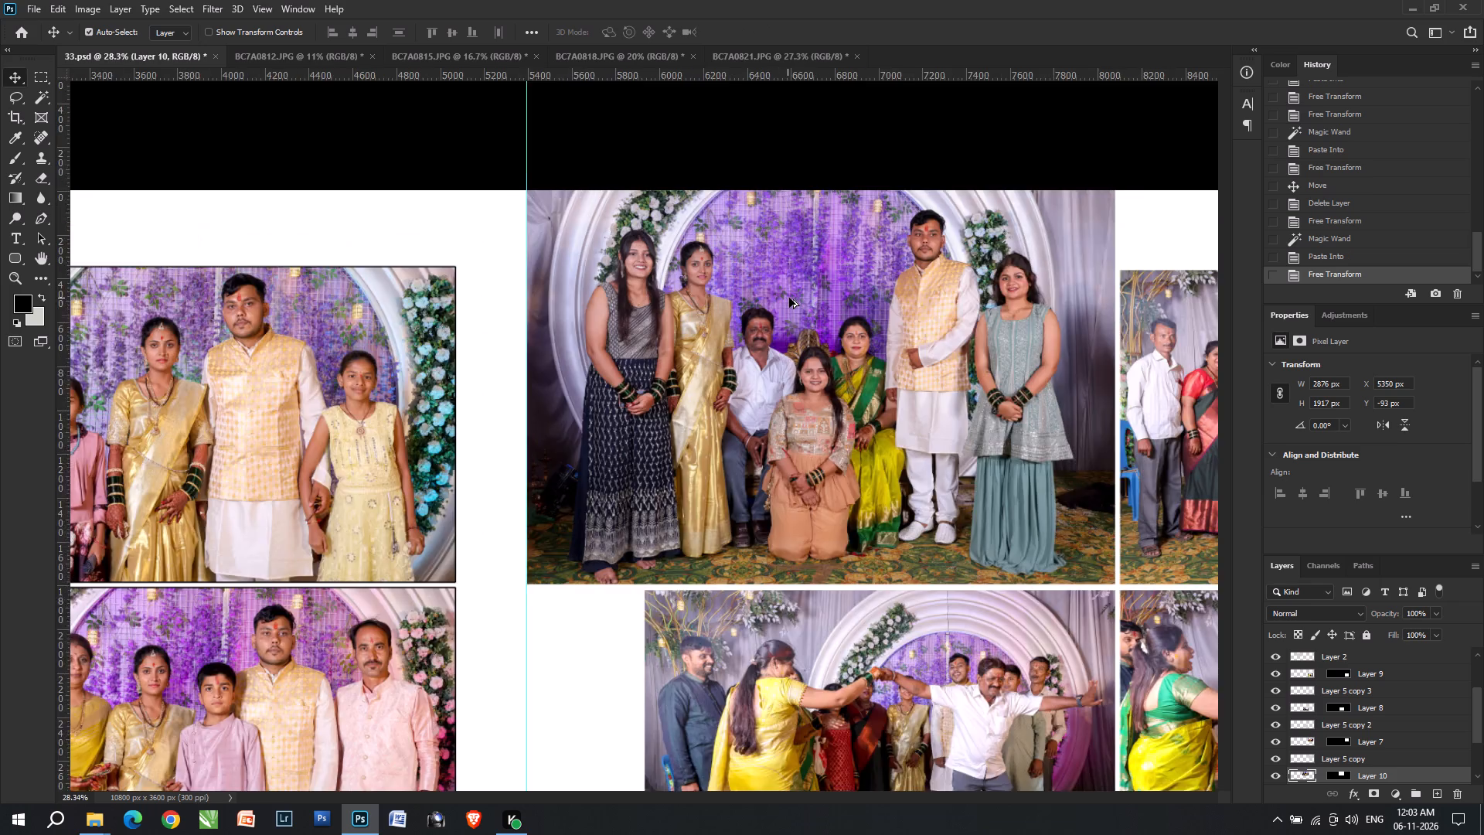
Select three rectangular areas over the people in the upper-left BC7A0812 grid photo and feather the combined selection.
alt+scroll(789, 298, up, 1)
key(m)
key(m)
drag(696, 295, 768, 430)
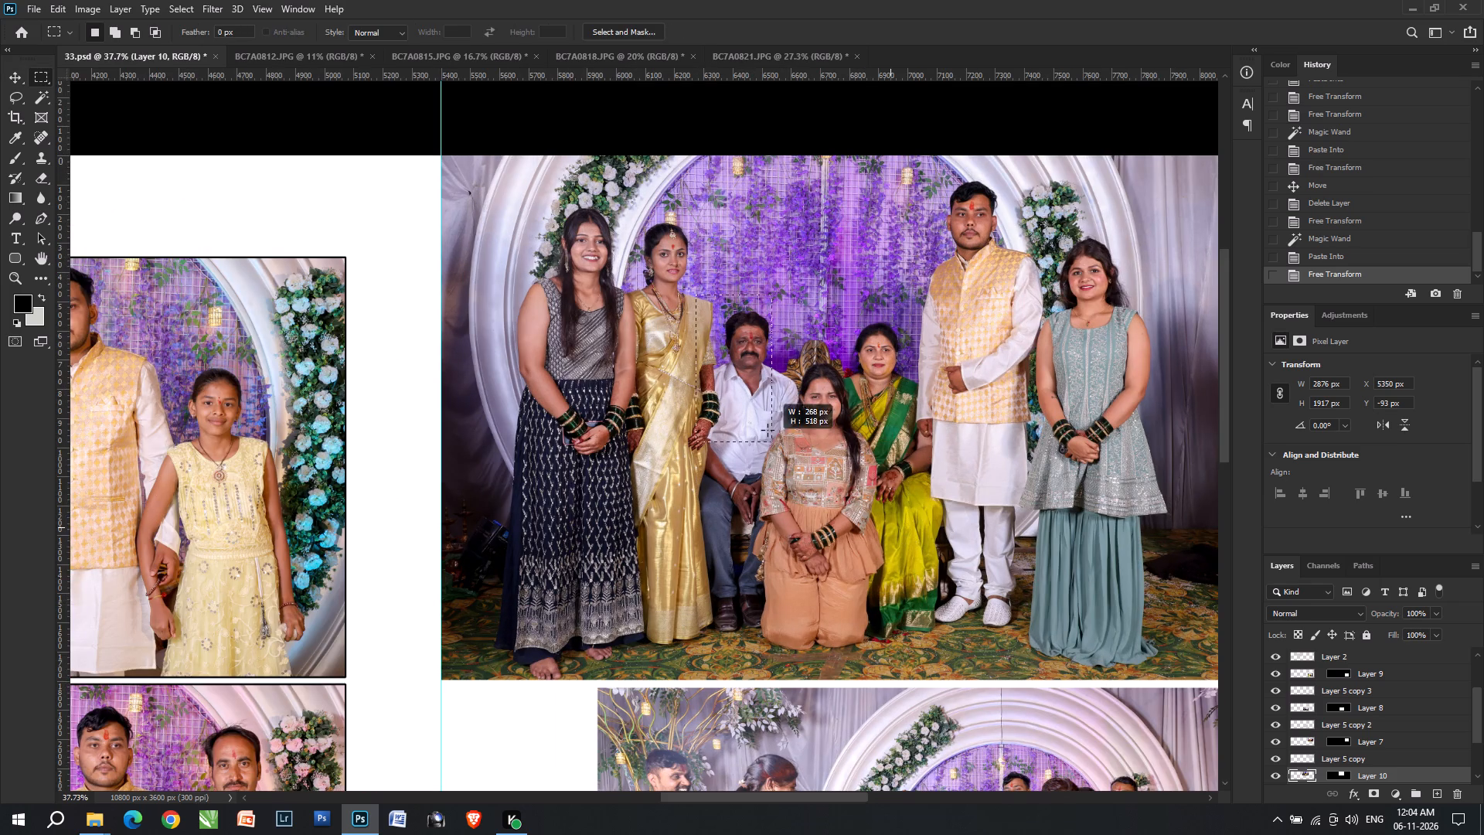
drag(768, 430, 789, 421)
shift+drag(918, 165, 1016, 290)
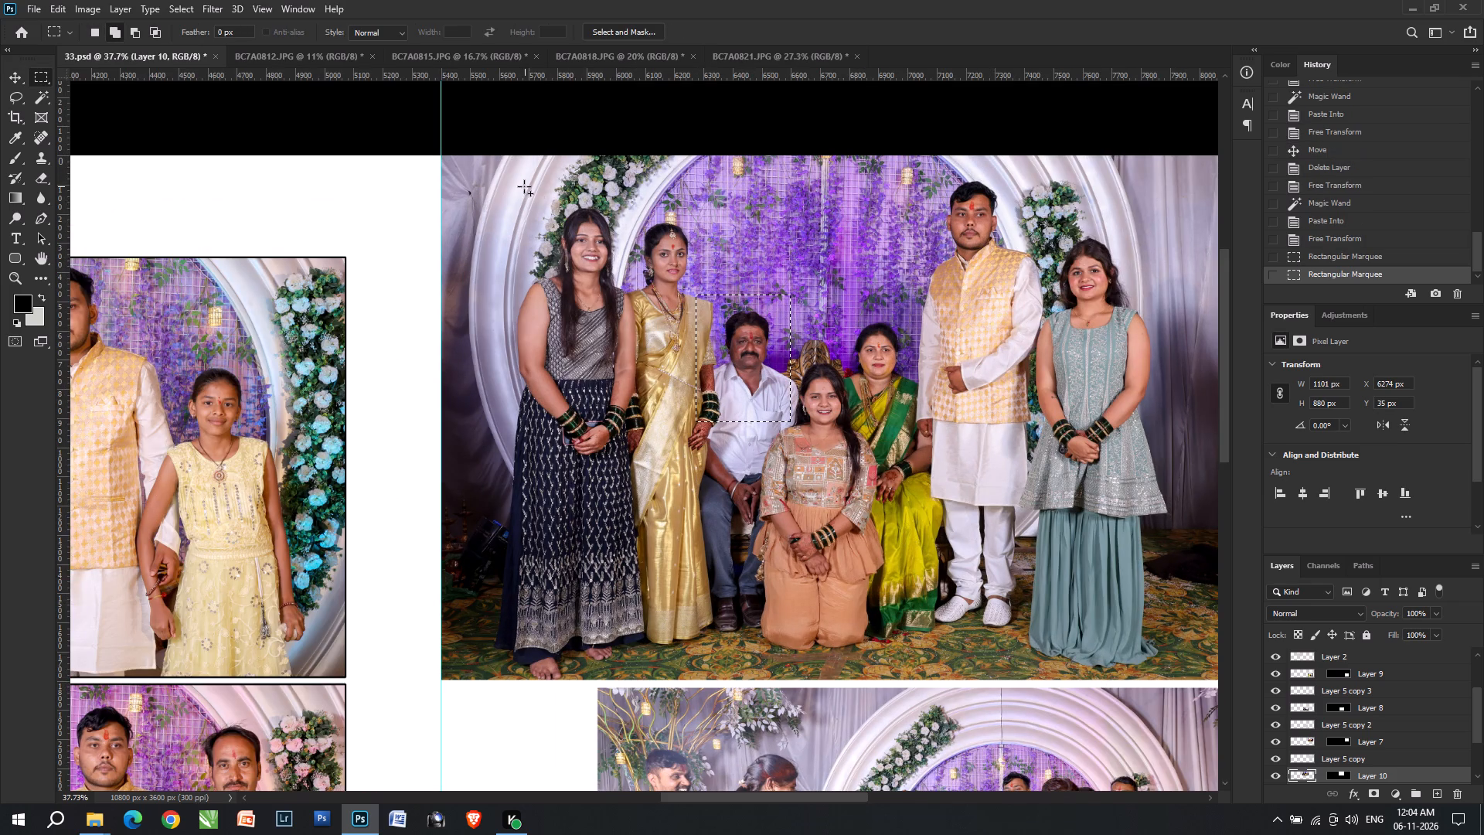
shift+drag(524, 186, 740, 468)
key(ctrl+alt+d)
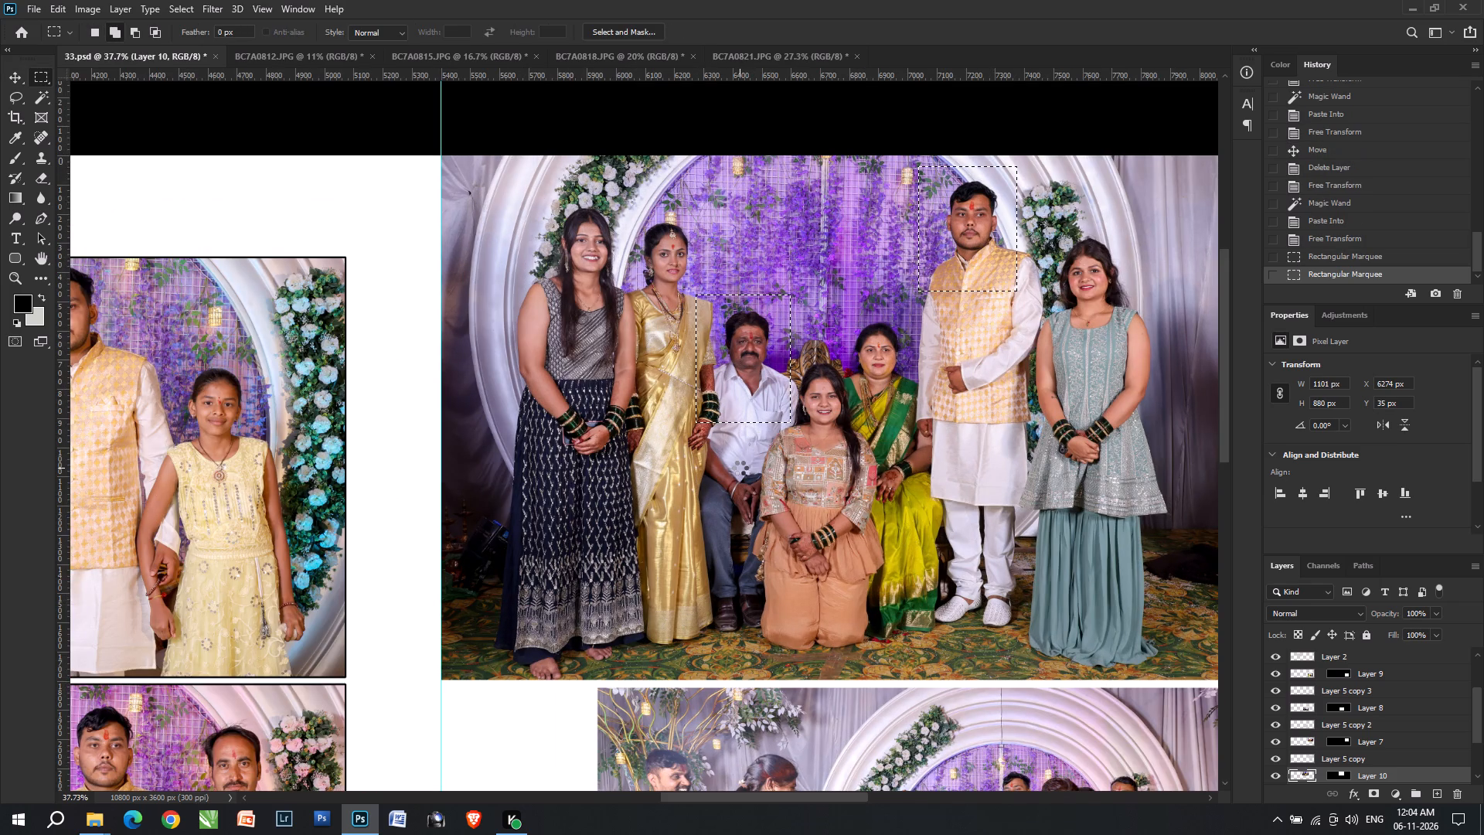
key(Return)
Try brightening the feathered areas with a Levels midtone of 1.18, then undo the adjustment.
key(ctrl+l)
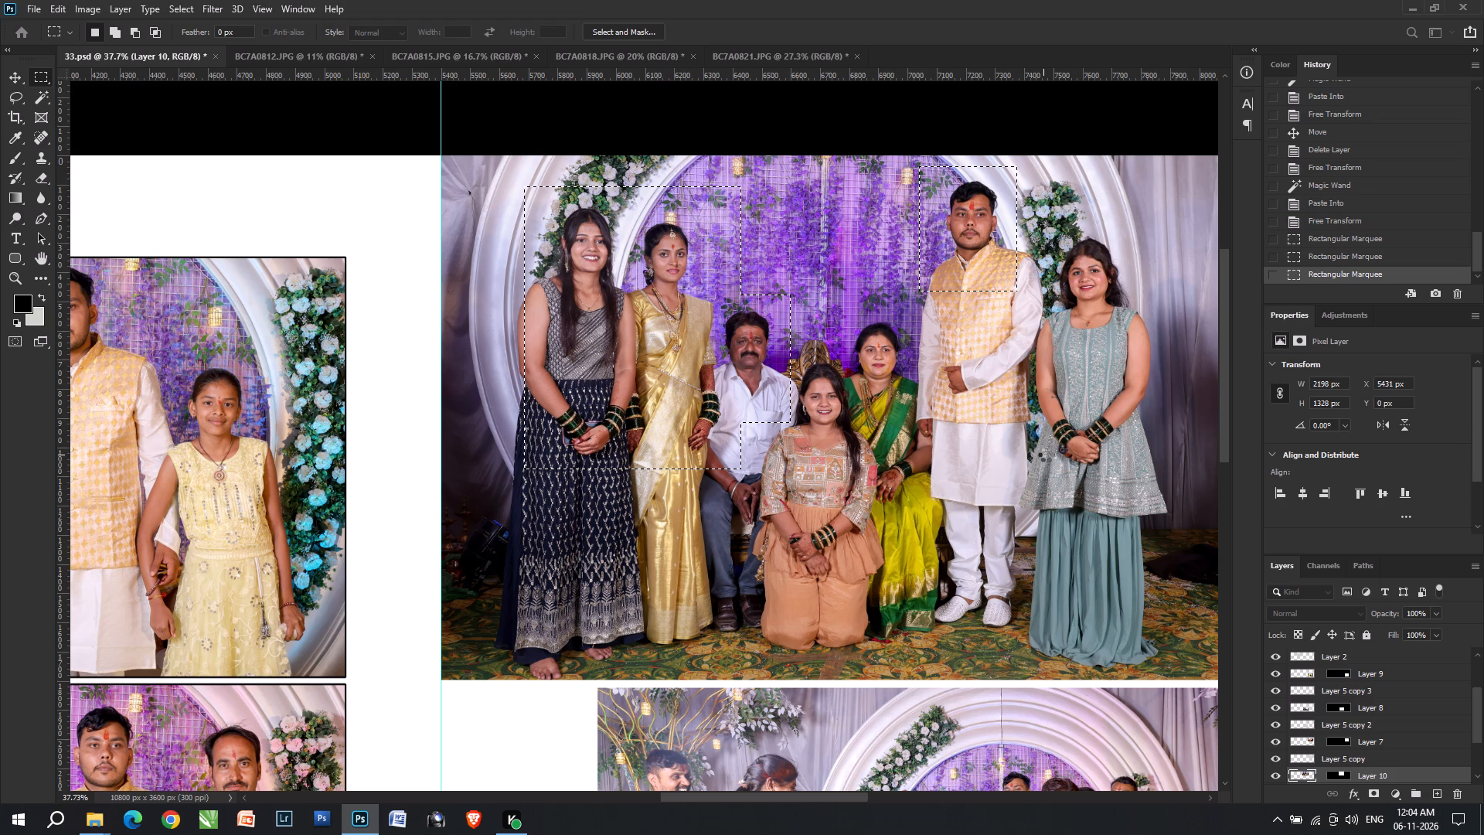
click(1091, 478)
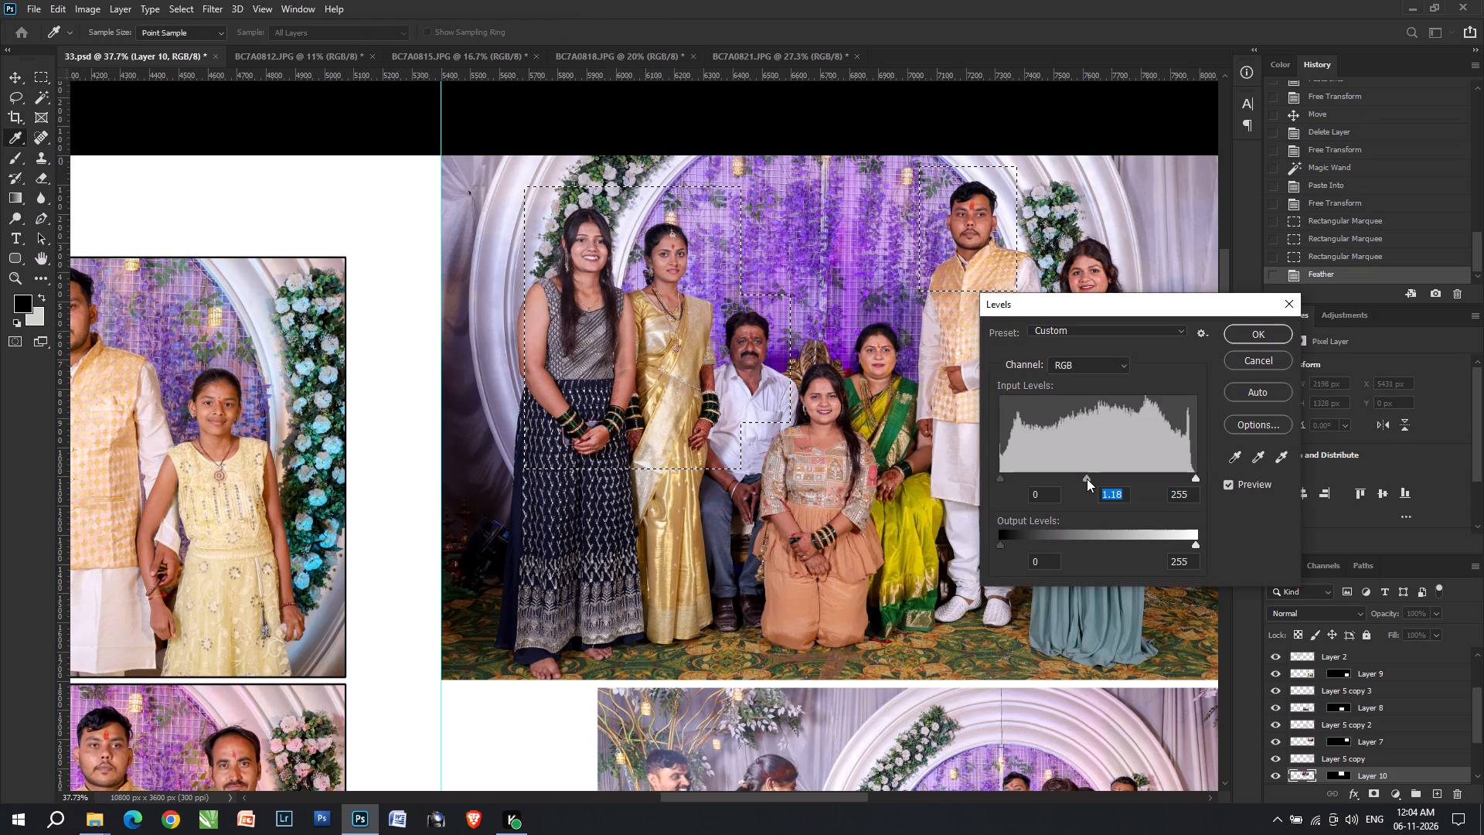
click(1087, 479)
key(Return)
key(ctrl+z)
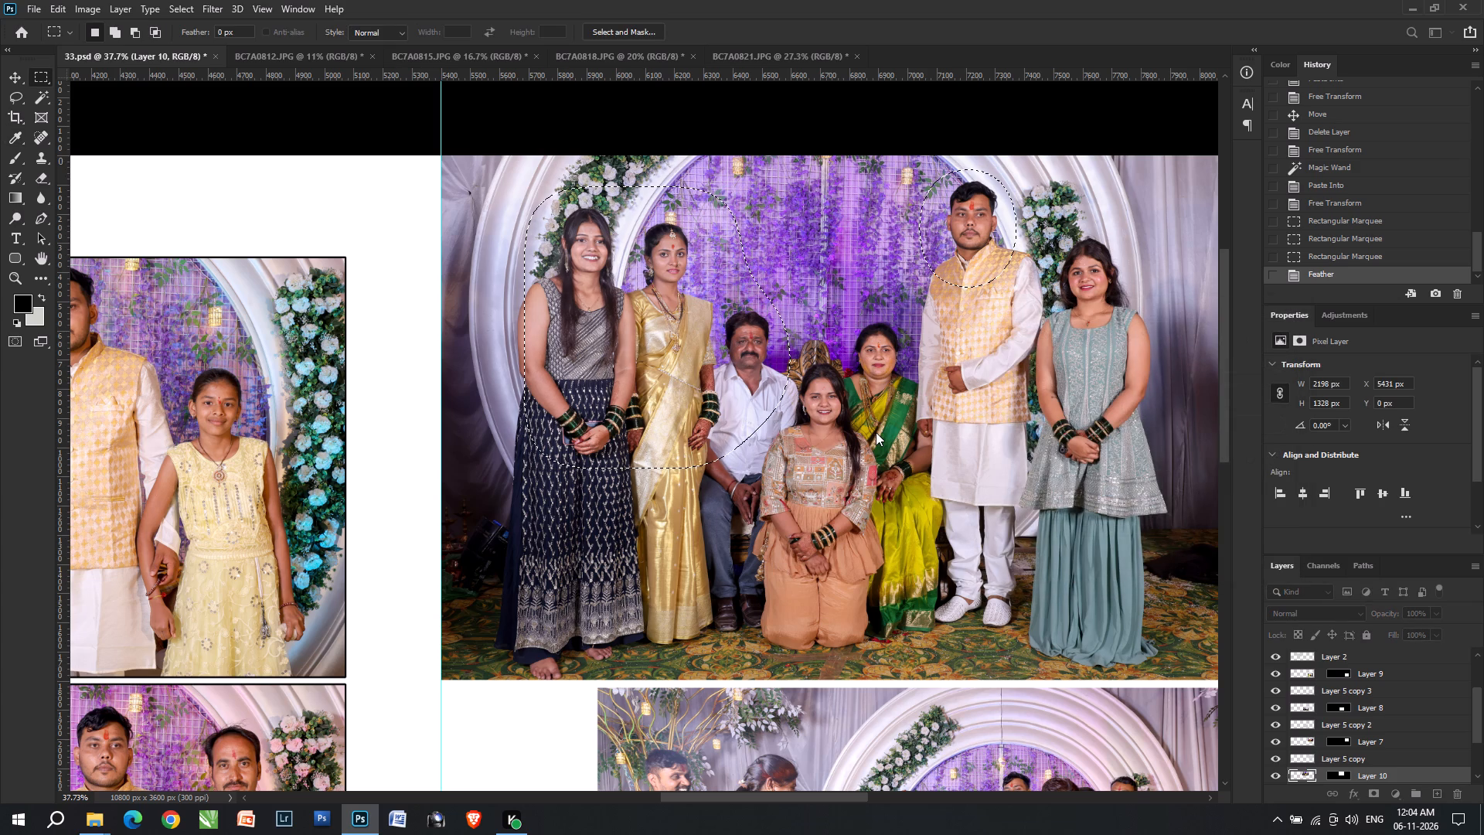
Brighten the feathered areas using Levels with the white input at about 244, then deselect them.
key(ctrl+l)
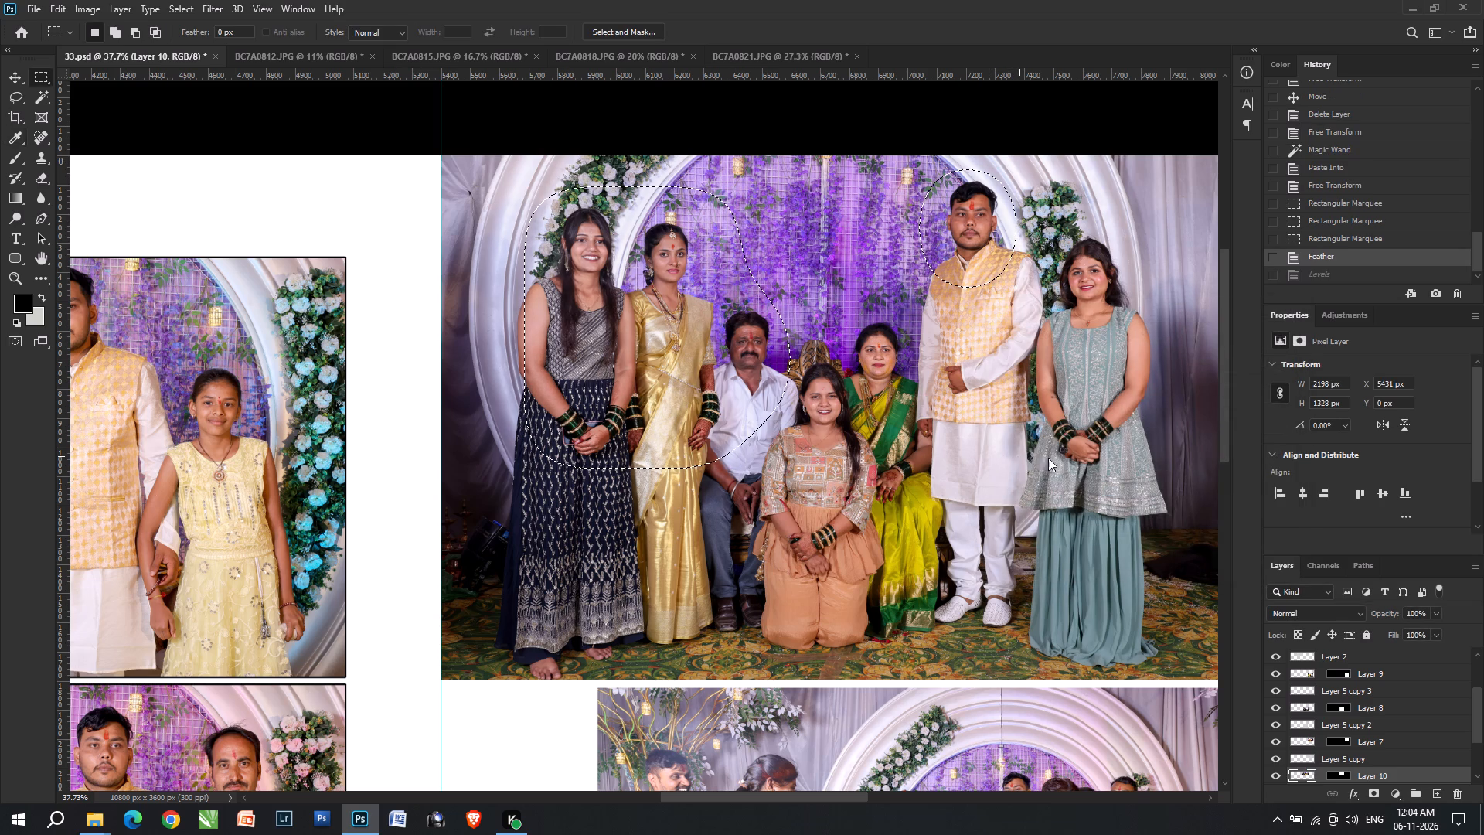
click(1178, 477)
click(1183, 477)
key(Return)
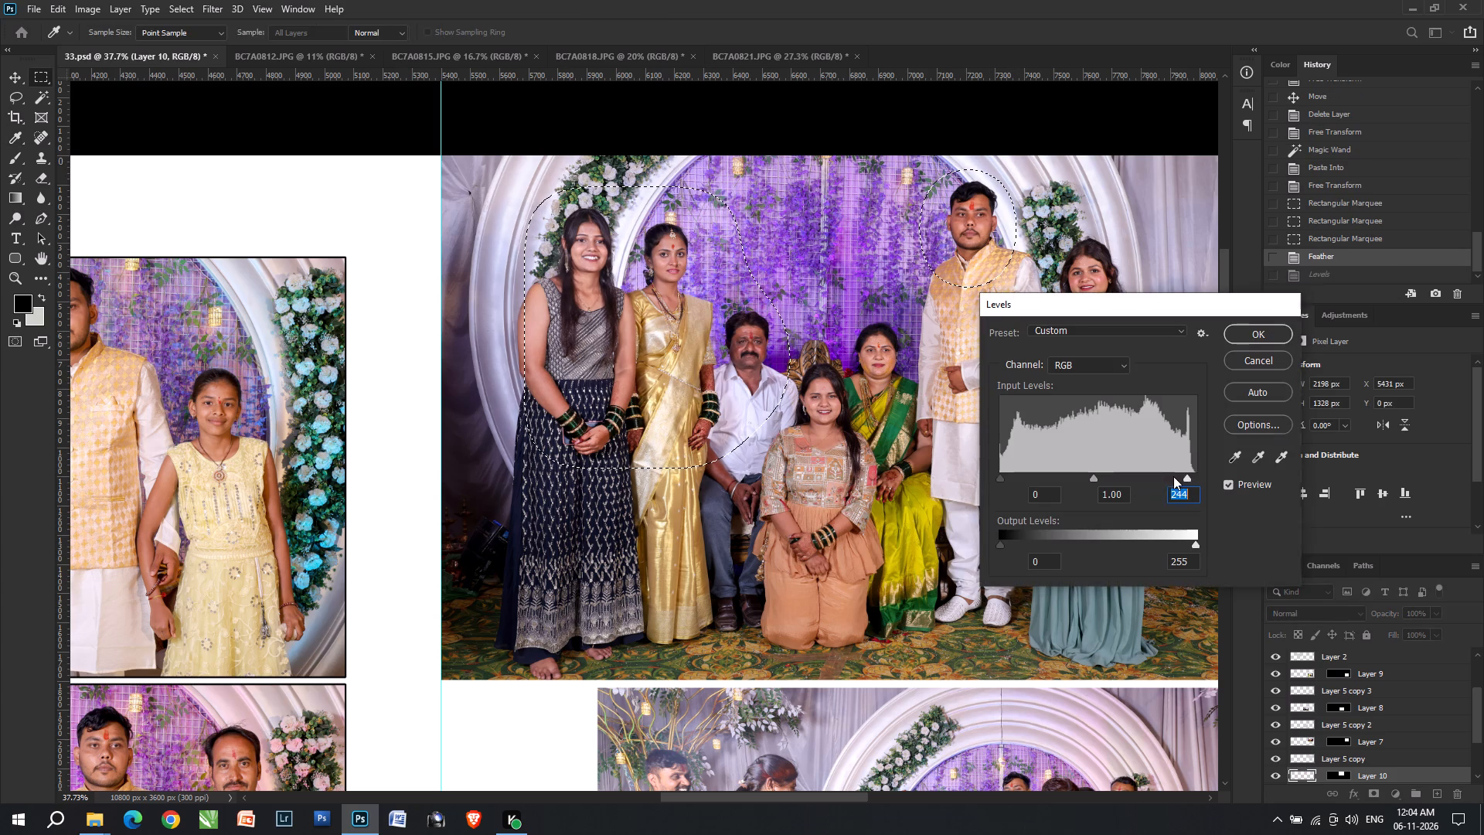
alt+scroll(1103, 487, down, 12)
key(ctrl+d)
alt+scroll(951, 484, down, 2)
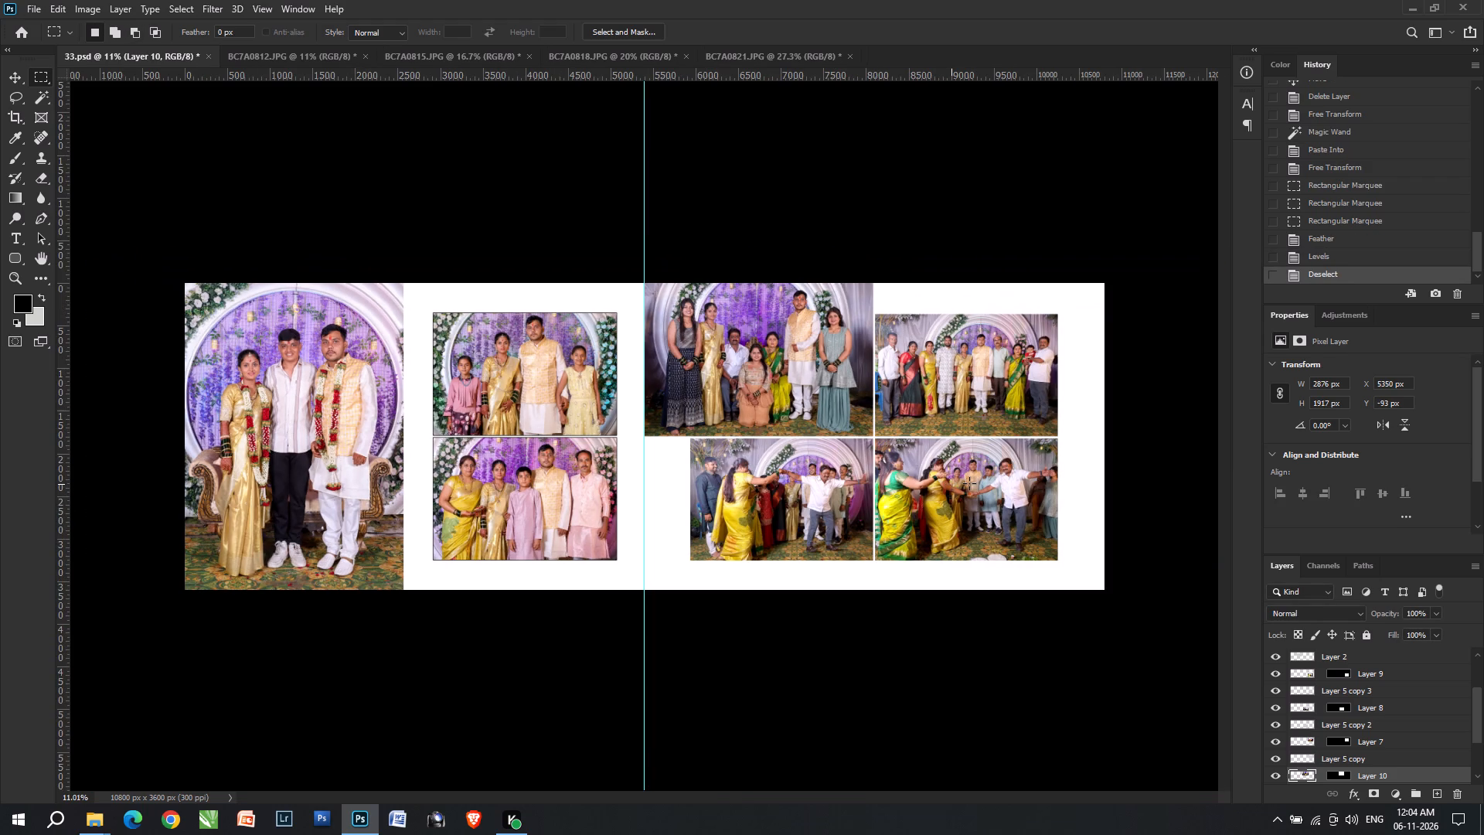
Save the album sheet.
alt+scroll(969, 483, up, 3)
key(ctrl+d)
key(ctrl+s)
Brighten the grid's lower-right dancing photo using Levels with midtone 1.12 and white input at about 250.
key(v)
alt+scroll(1031, 535, up, 9)
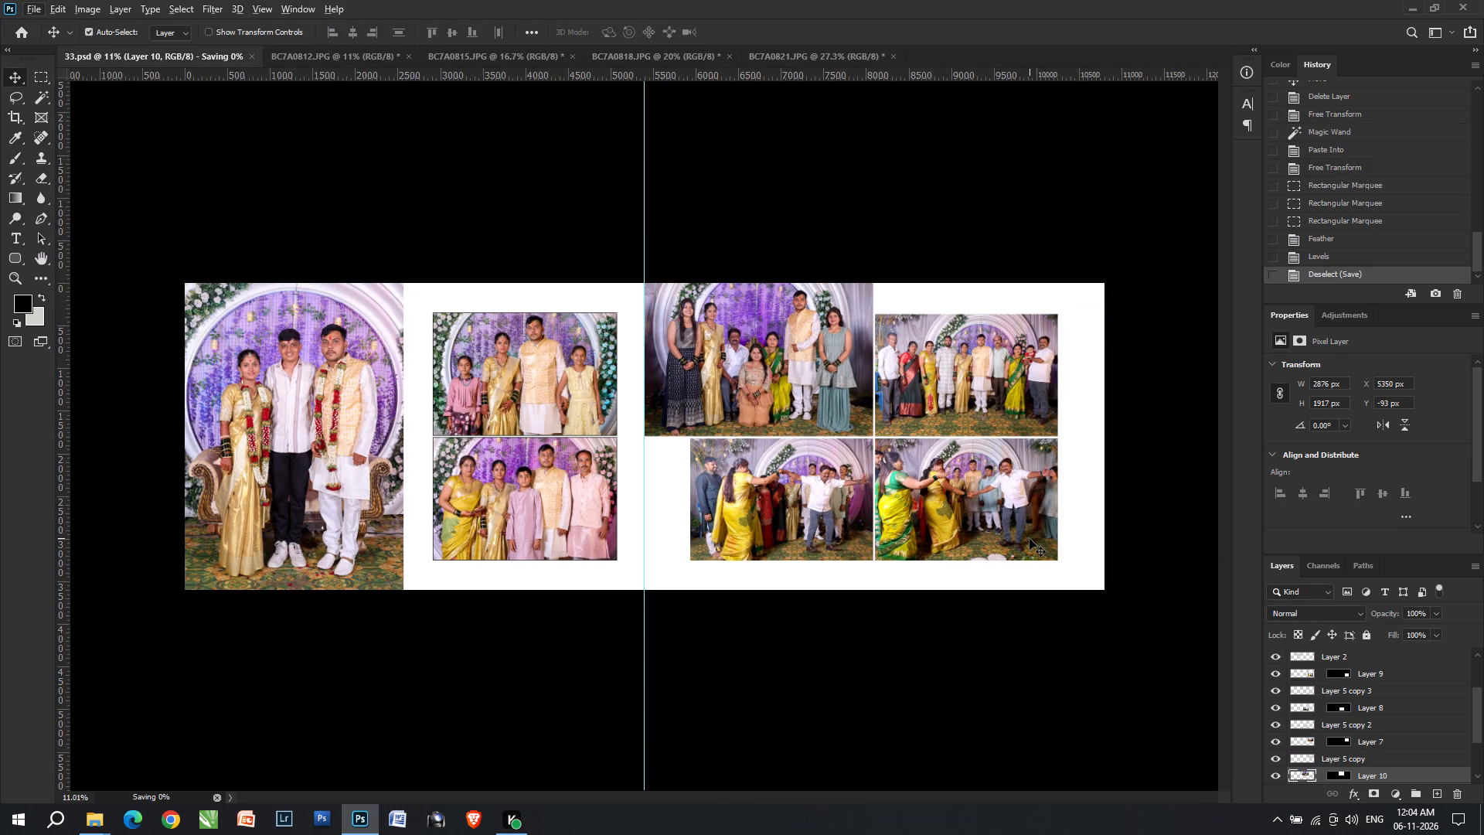
key(v)
alt+scroll(960, 503, up, 3)
click(960, 503)
alt+scroll(962, 503, up, 5)
key(ctrl+l)
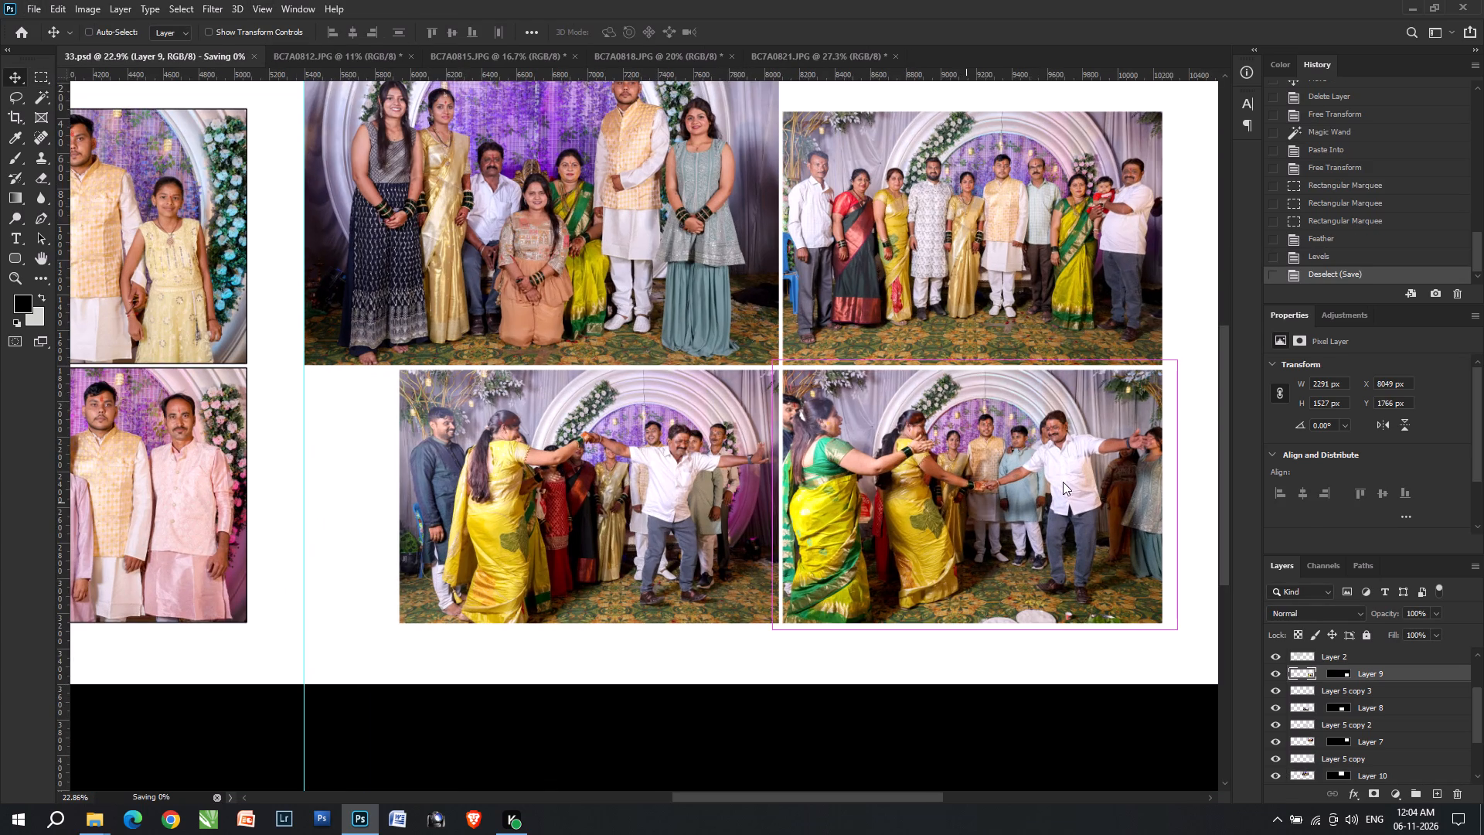
click(1092, 476)
scroll(1135, 480, up, 3)
click(1189, 479)
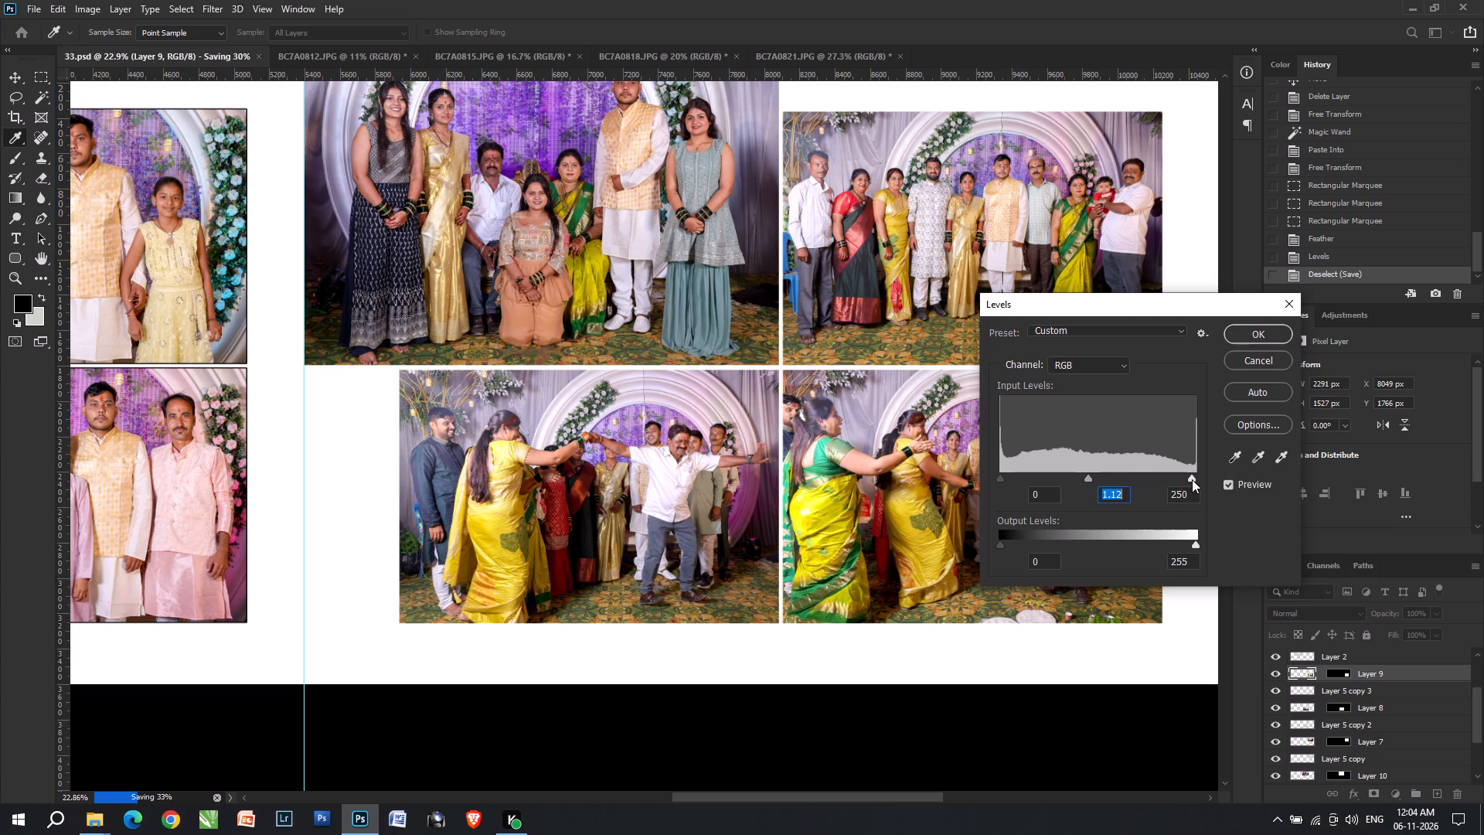
key(Return)
Save the sheet with the brightened dancing photo.
key(space)
key(space)
key(space)
key(space)
key(space)
key(space)
key(space)
key(space)
key(space)
key(space)
key(space)
key(space)
key(space)
key(space)
drag(1006, 436, 938, 500)
alt+scroll(938, 500, down, 6)
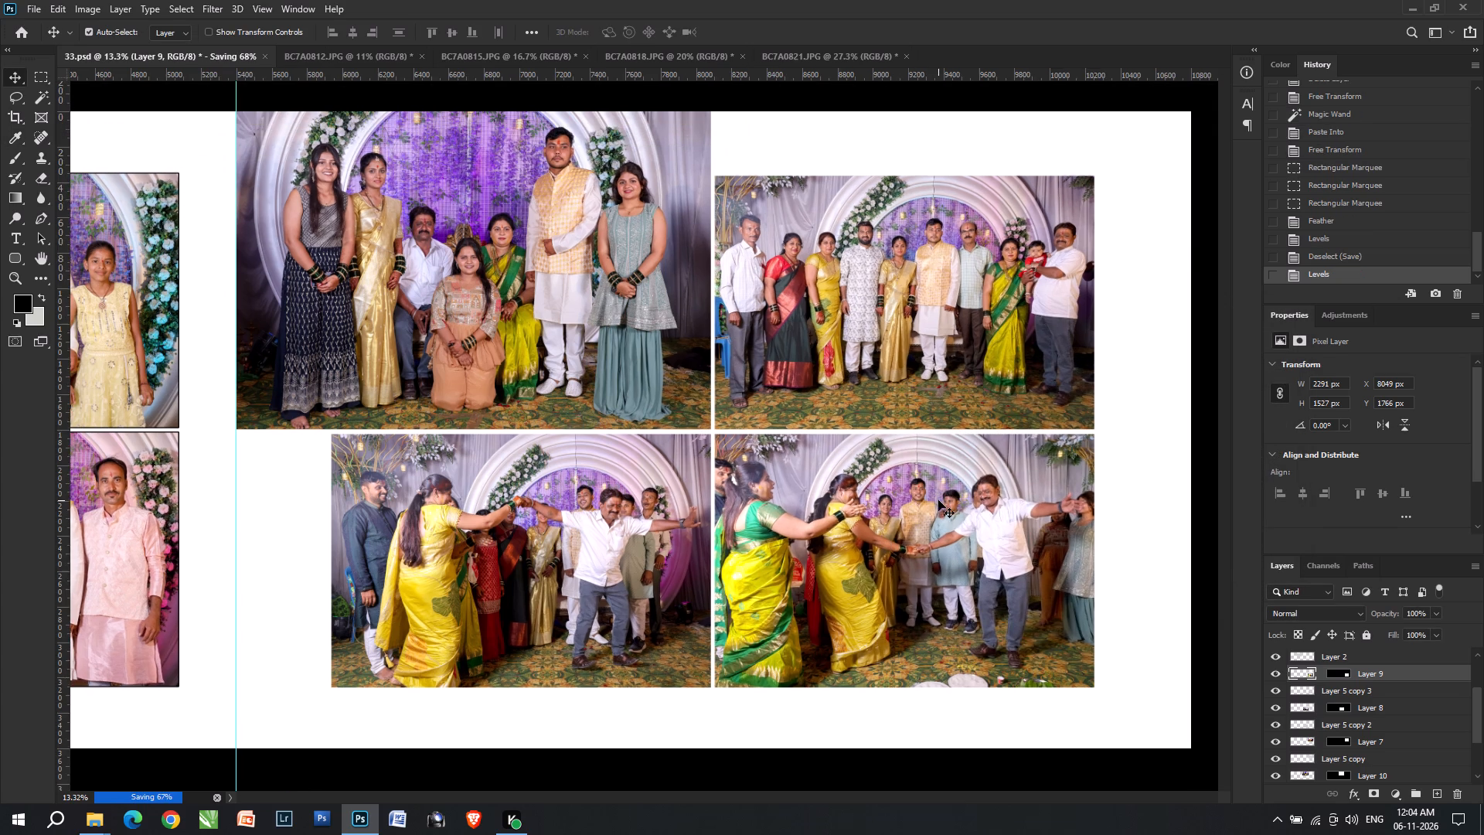
key(ctrl+s)
key(ctrl+s)
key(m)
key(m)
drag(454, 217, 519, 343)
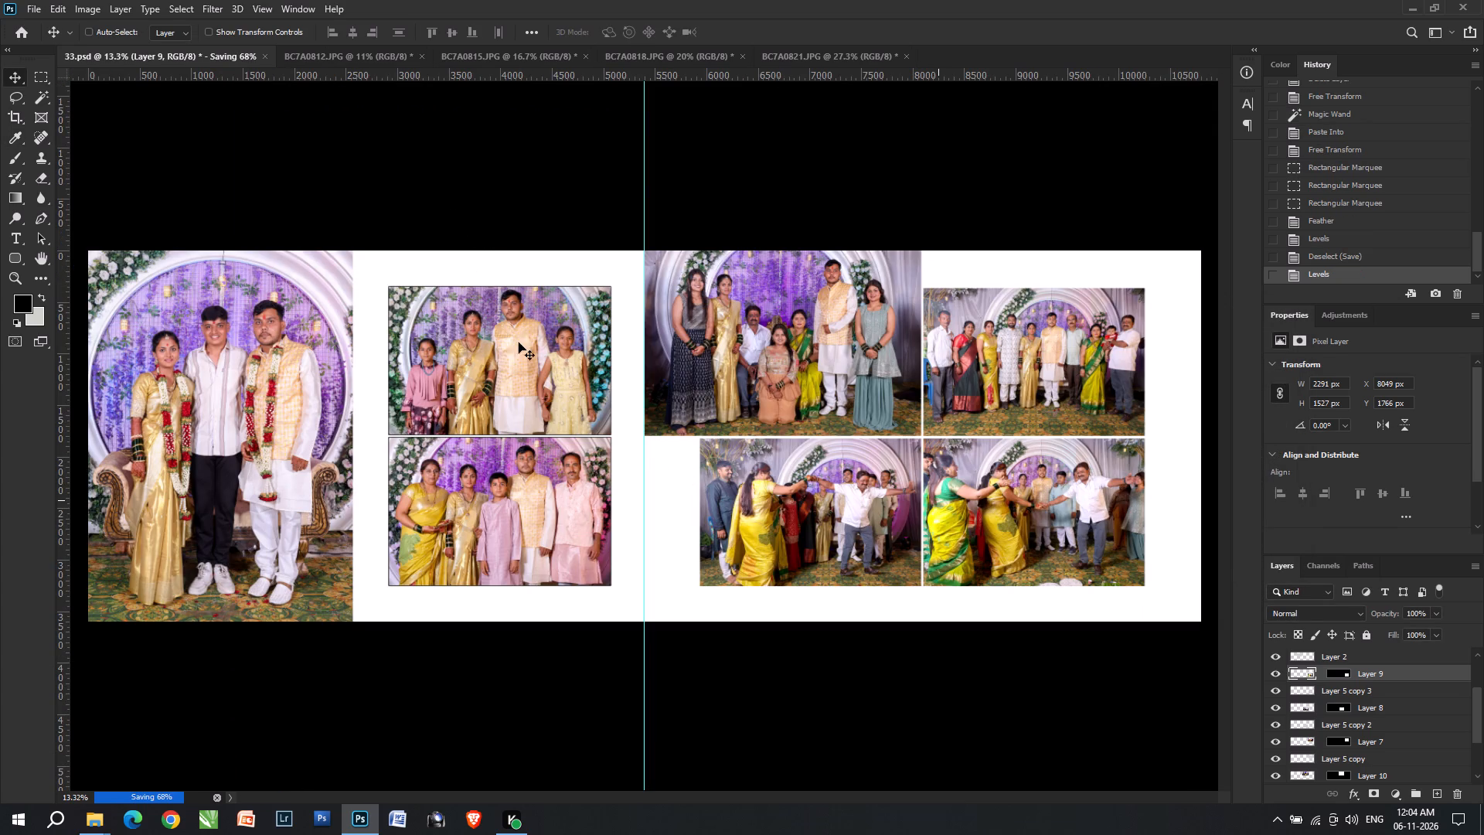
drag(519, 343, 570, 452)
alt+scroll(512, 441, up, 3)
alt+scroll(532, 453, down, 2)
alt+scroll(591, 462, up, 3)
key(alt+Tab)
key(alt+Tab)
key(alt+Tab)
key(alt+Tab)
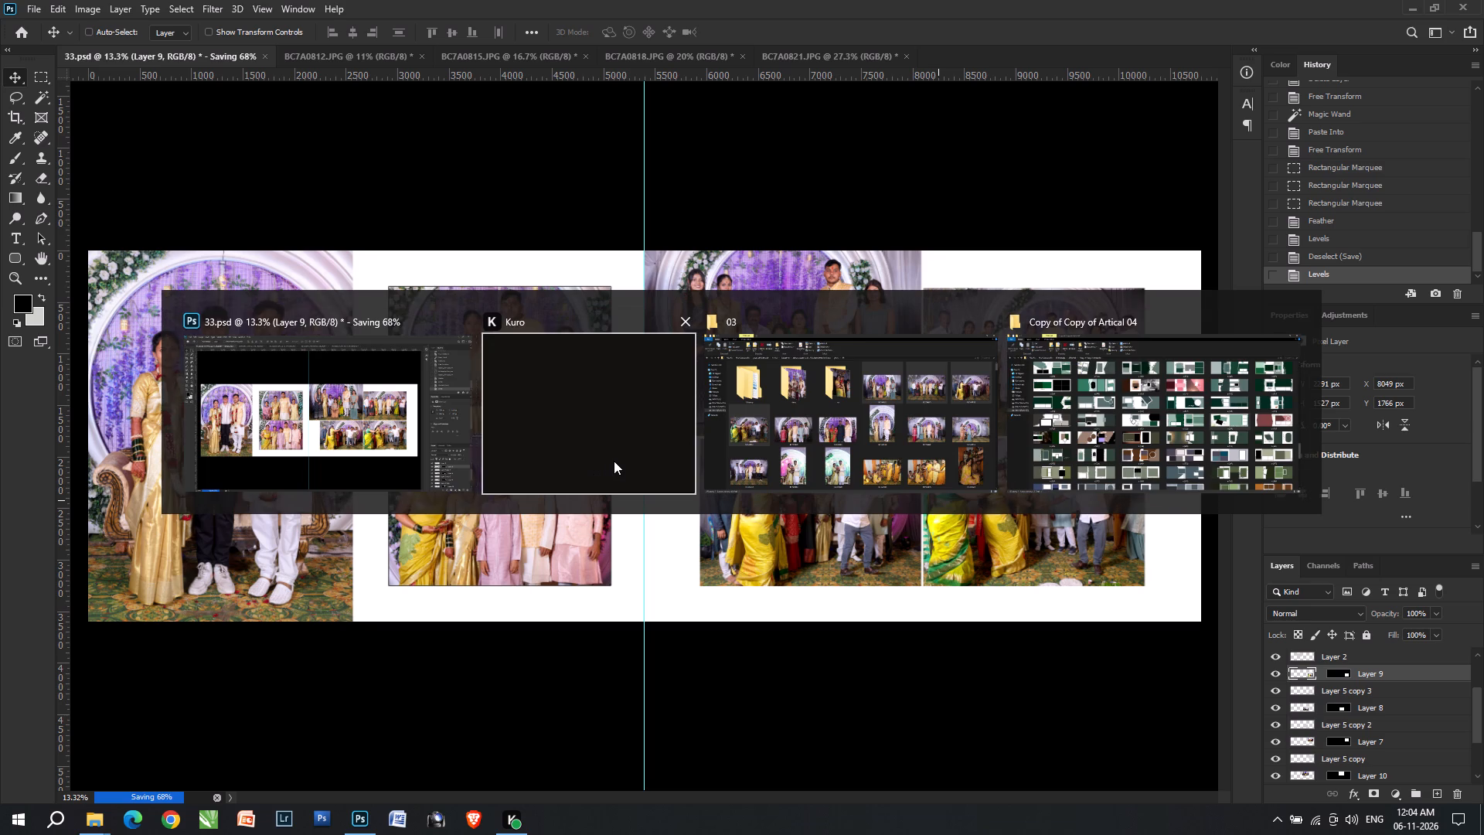
Select the upper-right and both lower grid photo layers, excluding the enlarged upper-left photo, and duplicate them.
key(v)
right_click(805, 492)
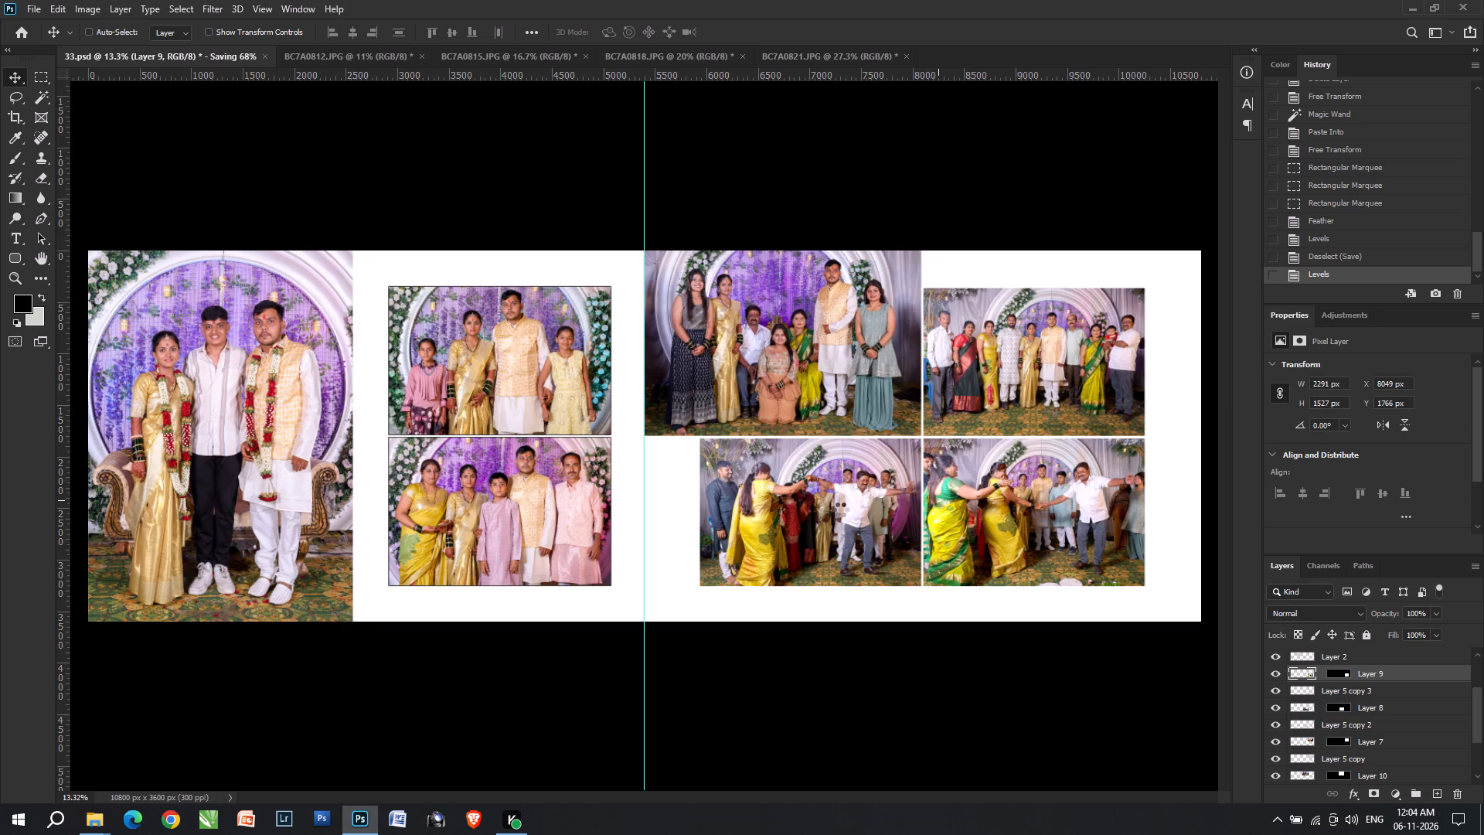
text(vv)
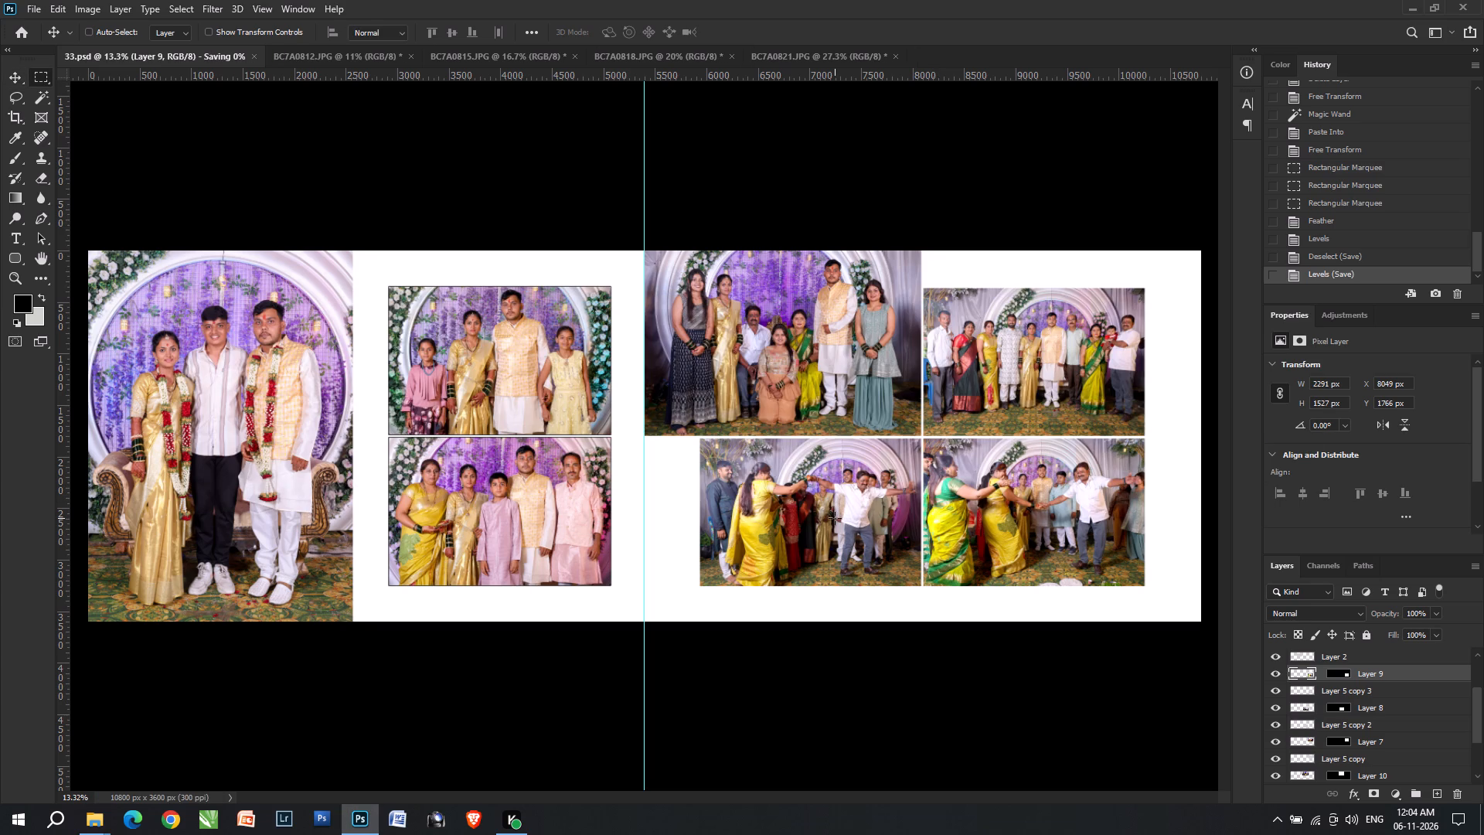
click(836, 532)
shift+click(993, 522)
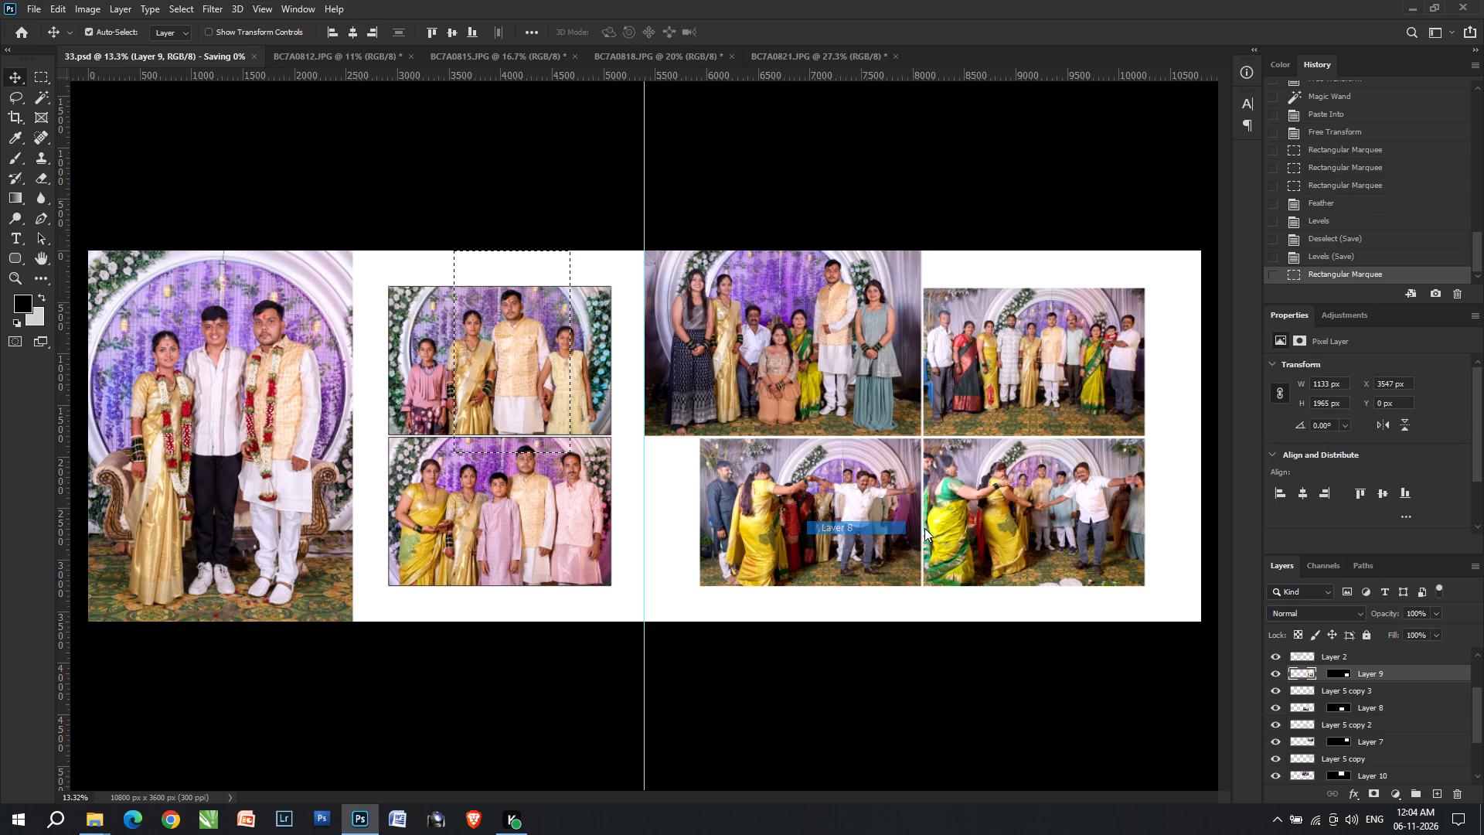
shift+click(989, 395)
shift+click(829, 383)
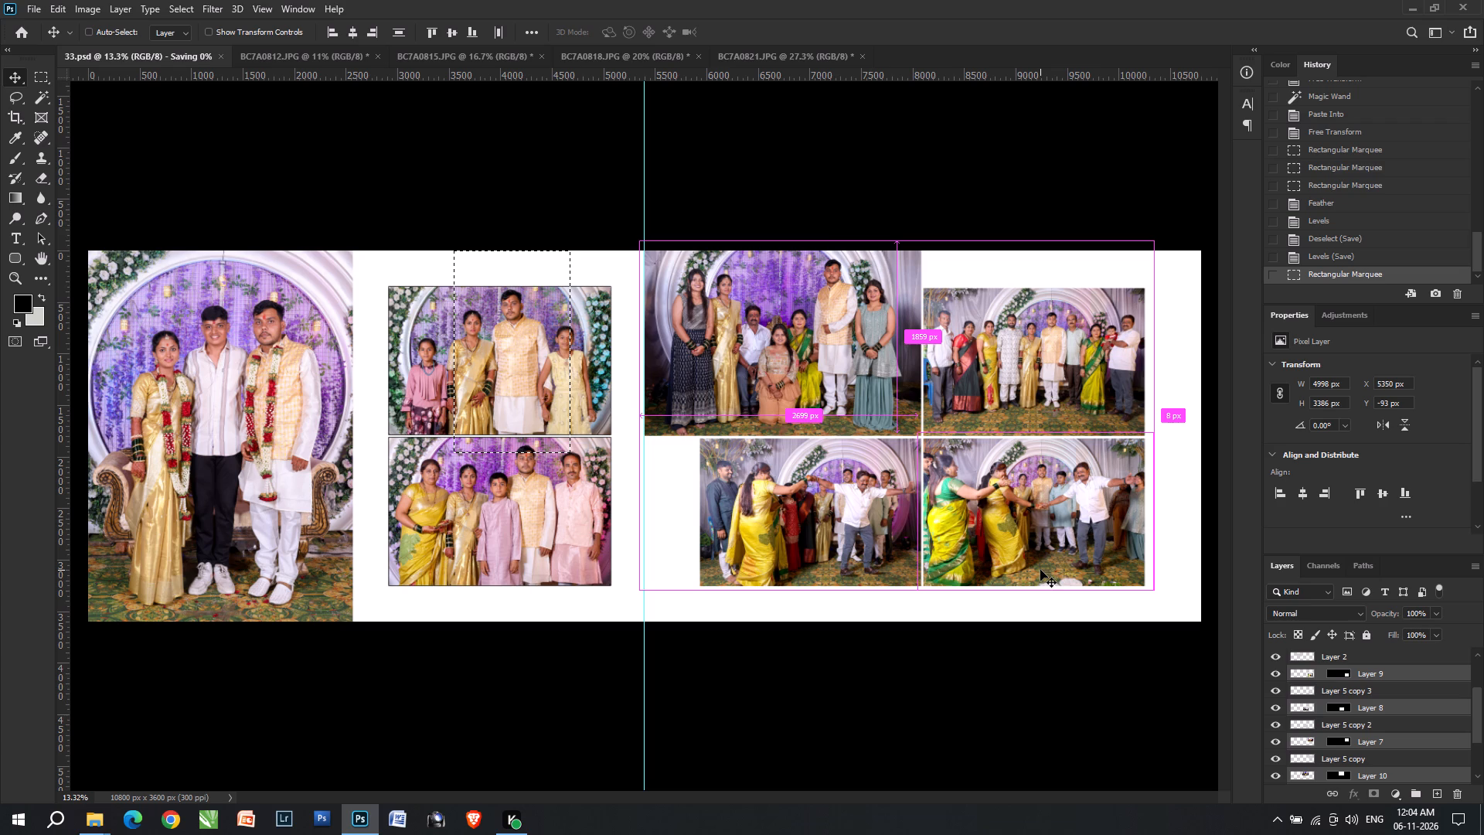
shift+click(886, 366)
key(ctrl+j)
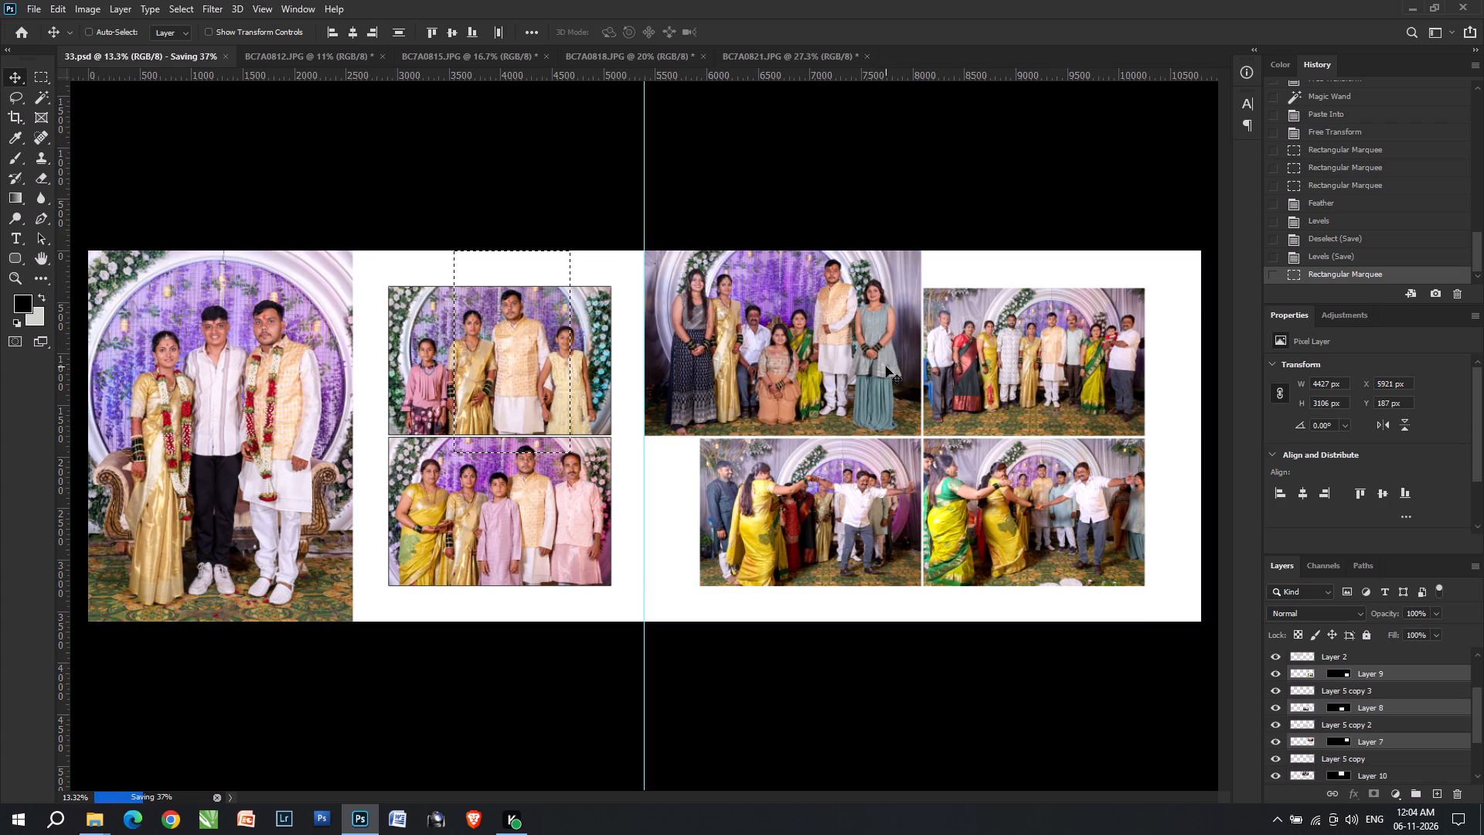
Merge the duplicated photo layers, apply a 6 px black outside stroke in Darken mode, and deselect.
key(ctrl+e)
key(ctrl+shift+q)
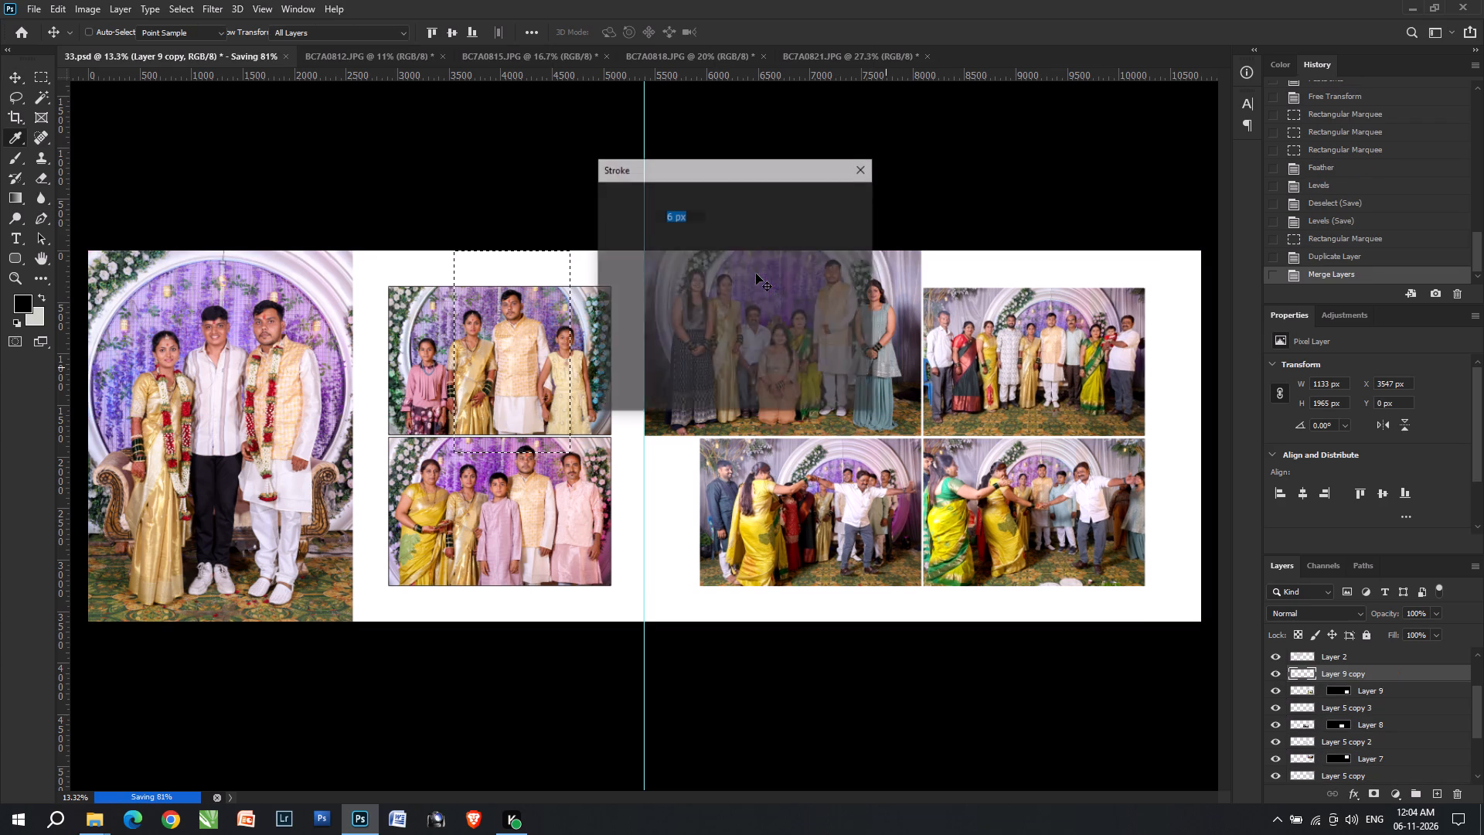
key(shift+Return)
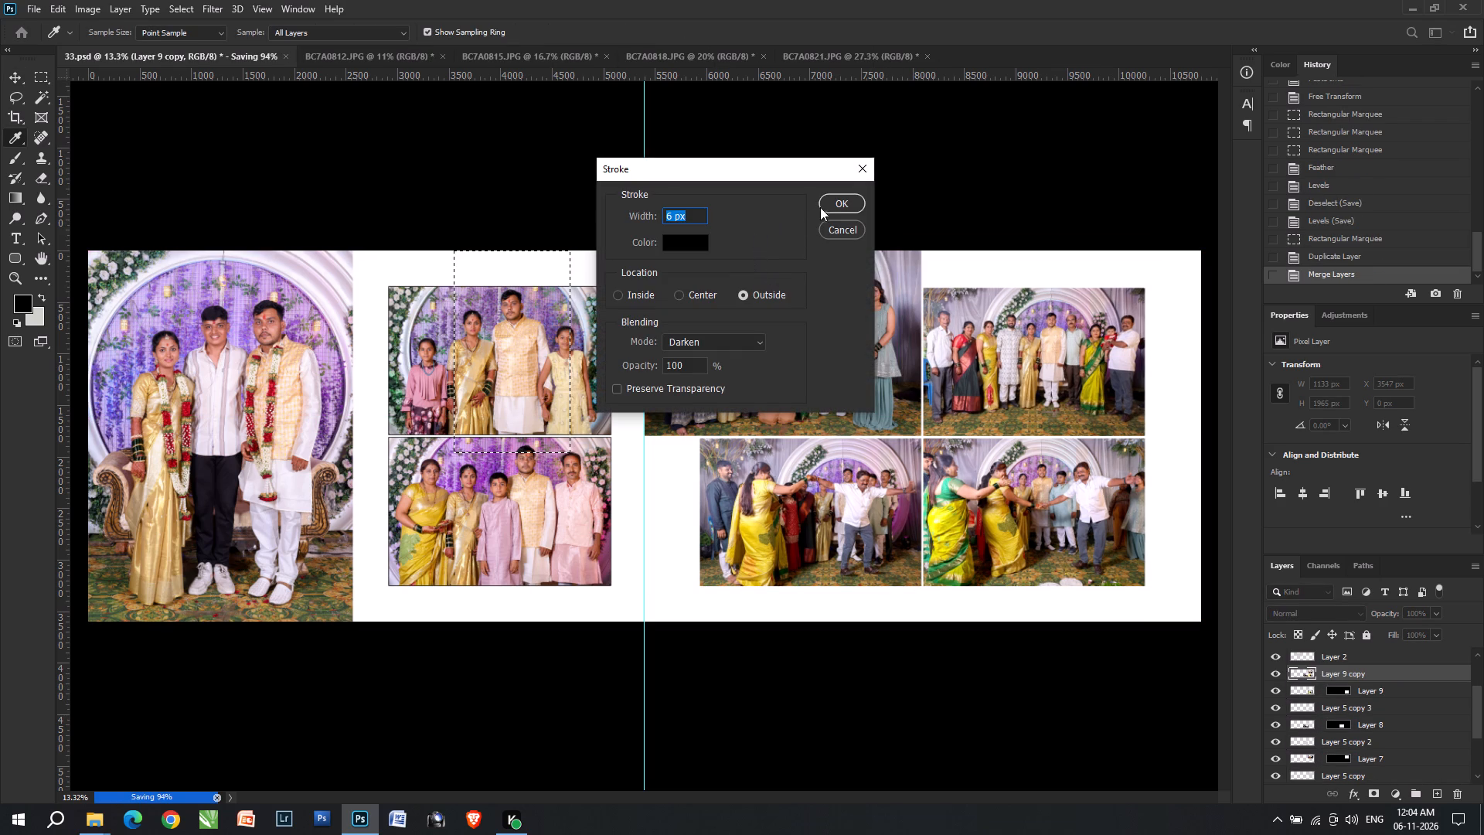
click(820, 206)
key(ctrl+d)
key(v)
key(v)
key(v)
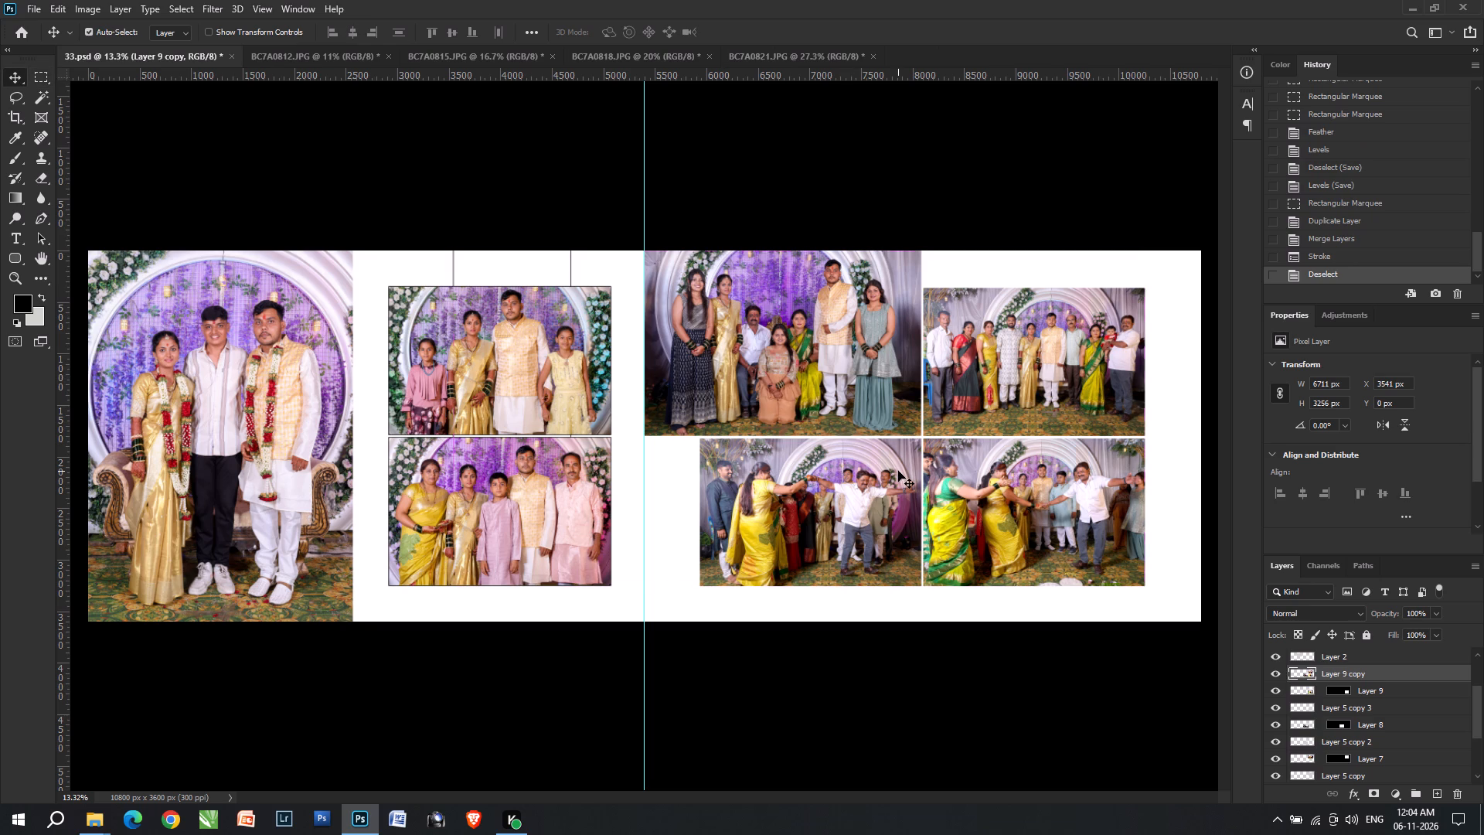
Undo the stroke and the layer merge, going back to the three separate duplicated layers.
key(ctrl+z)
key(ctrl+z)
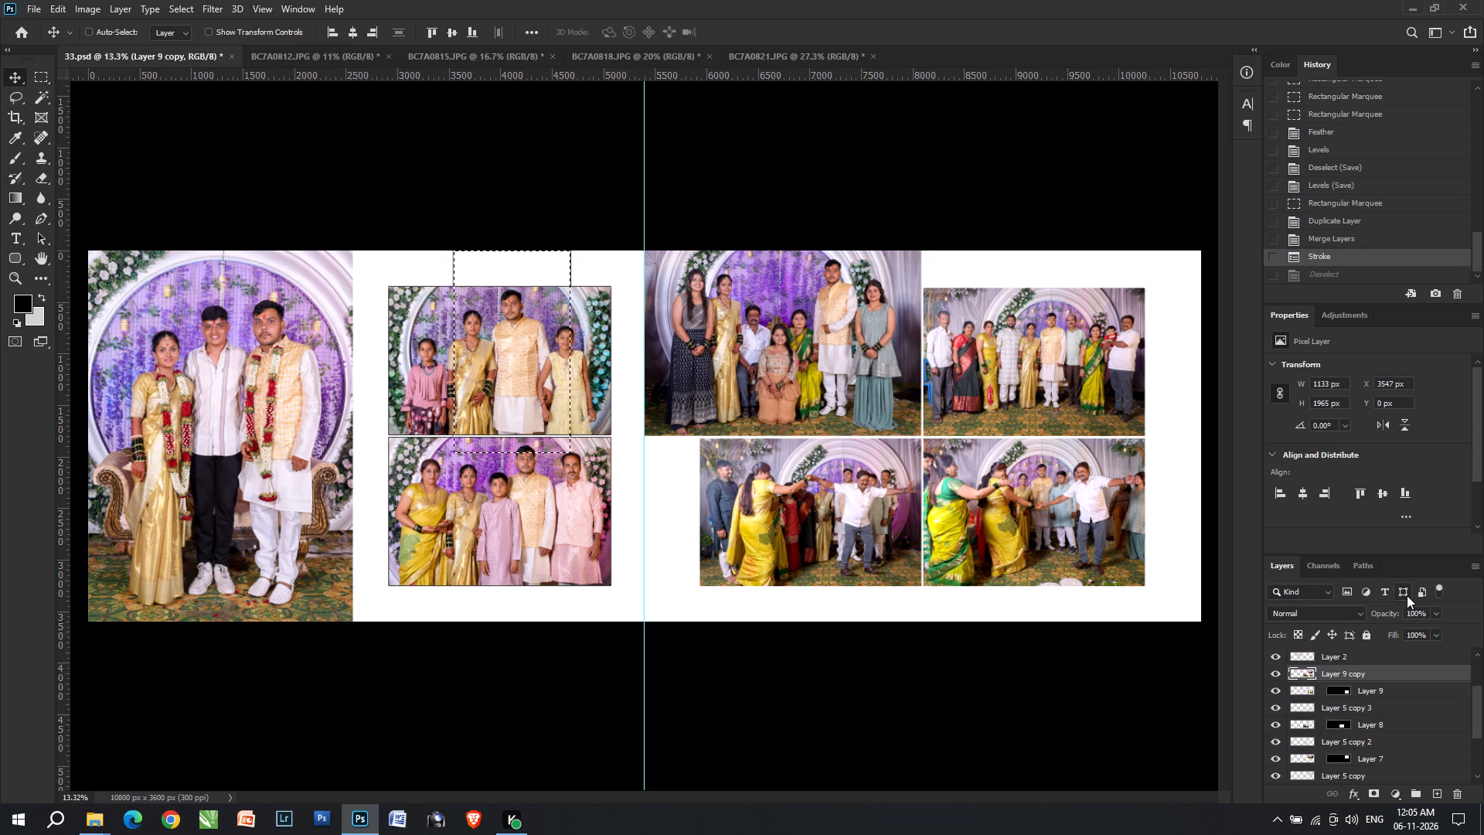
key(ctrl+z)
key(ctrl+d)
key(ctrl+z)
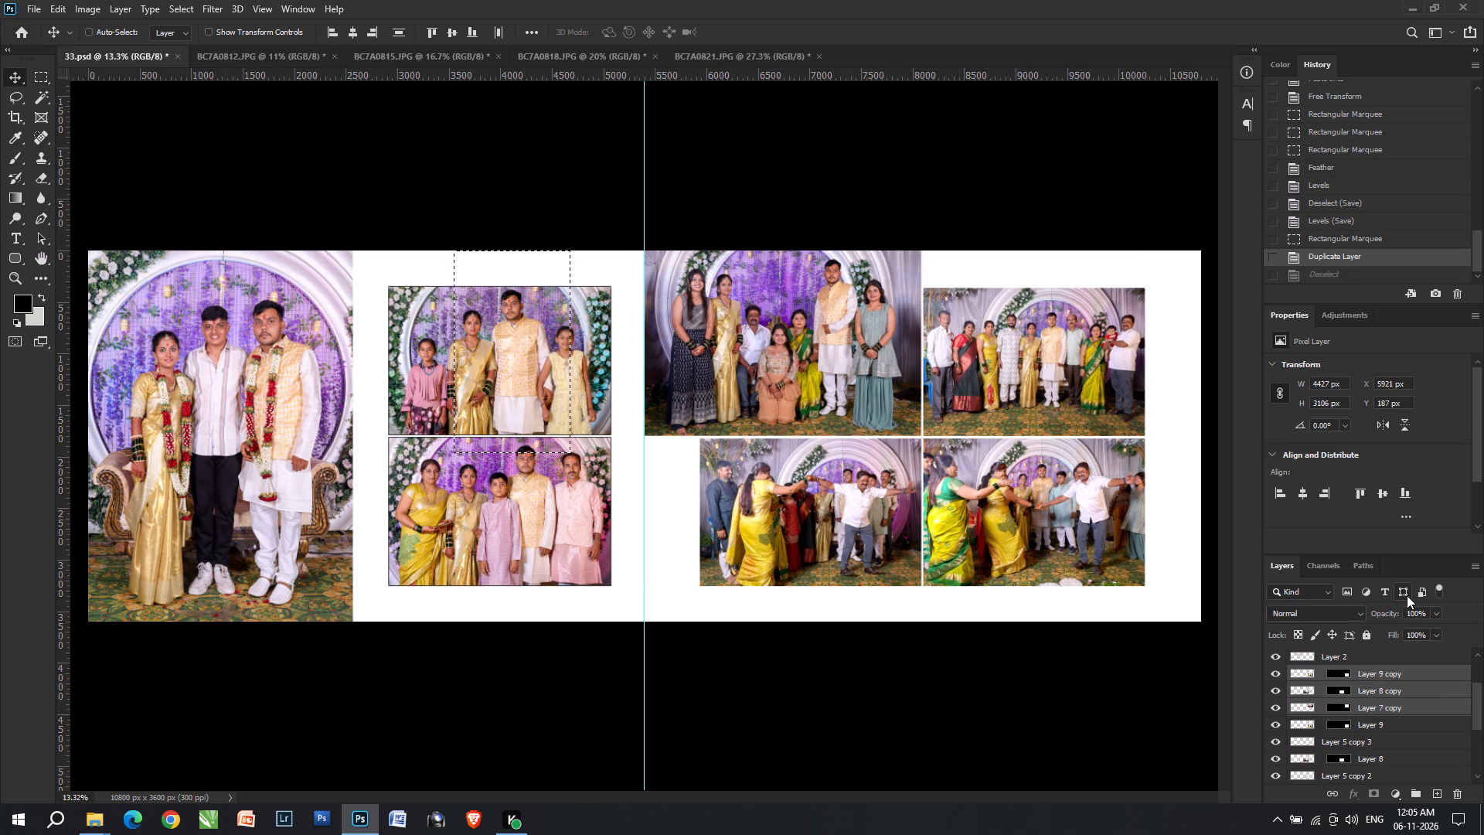
Clear the stray rectangular selection on the left page and merge the three duplicated photo layers into one.
key(ctrl+d)
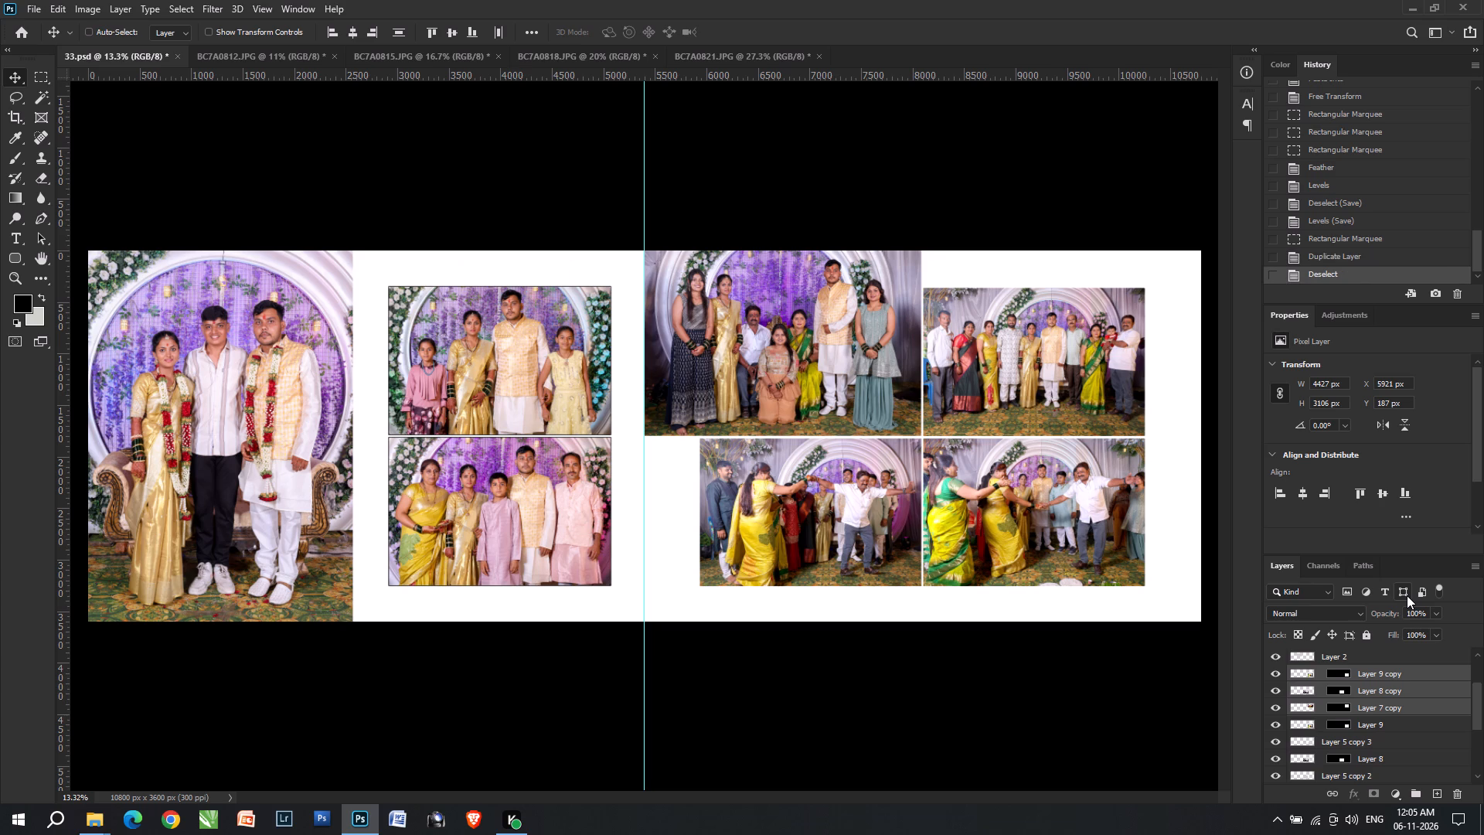
key(ctrl+e)
key(ctrl+z)
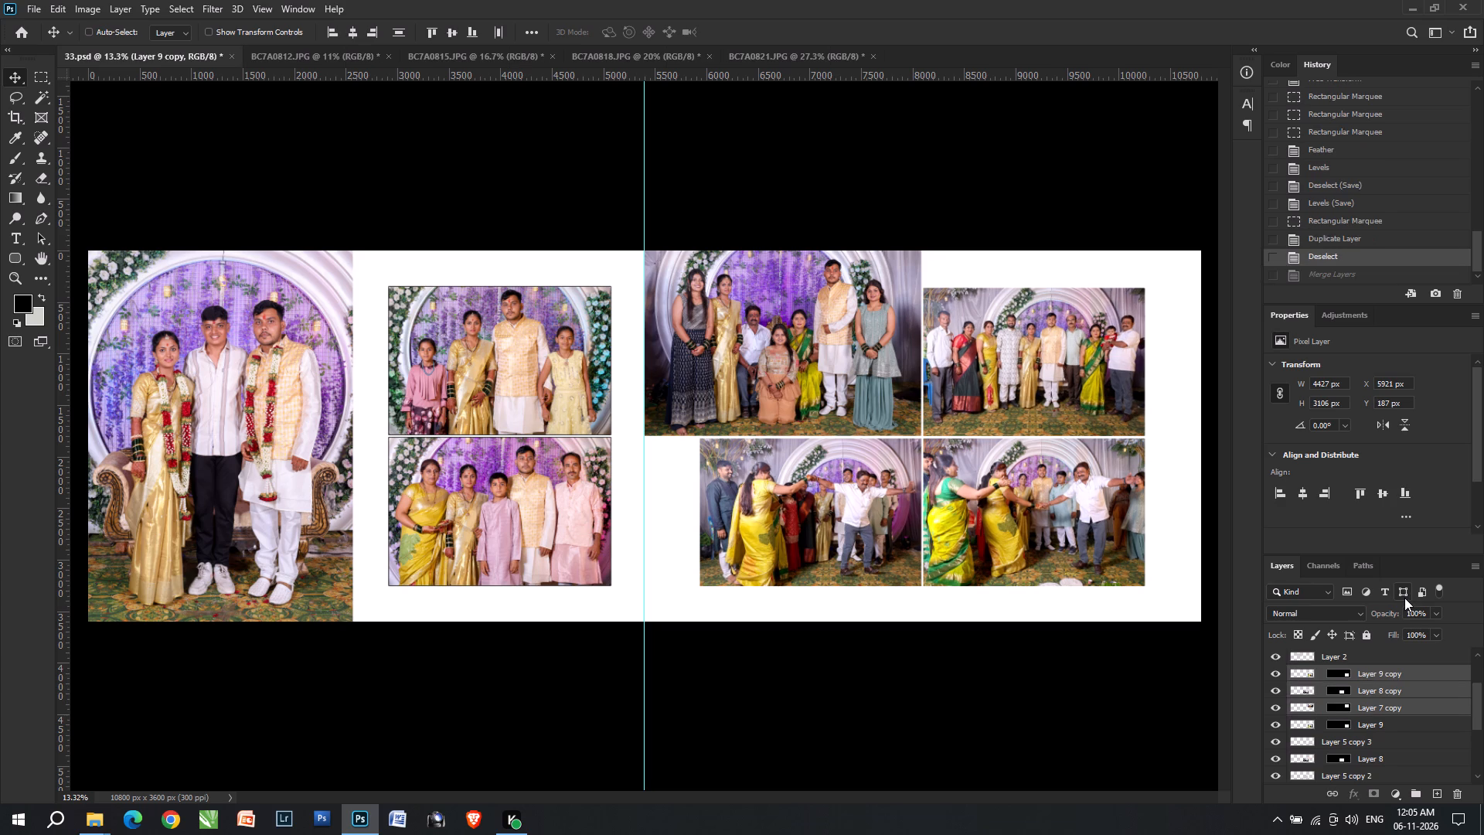
key(ctrl+e)
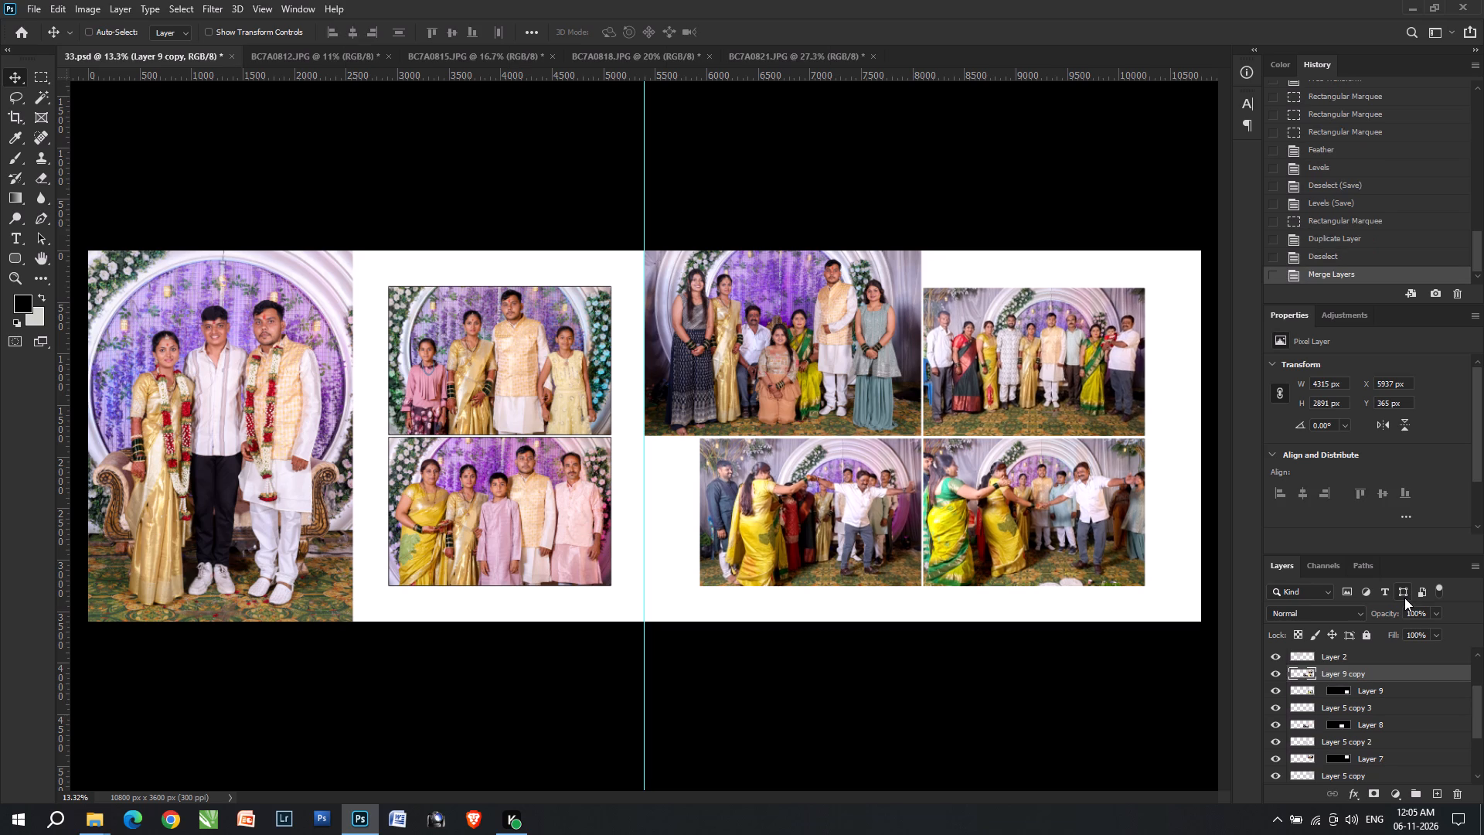
Outline the merged three-photo layer with a 6 px black outside stroke.
key(ctrl+shift+q)
key(Return)
Examine the stroke borders and gaps where the four grid photos meet, and the overall sheet layout.
key(v)
alt+scroll(939, 458, up, 7)
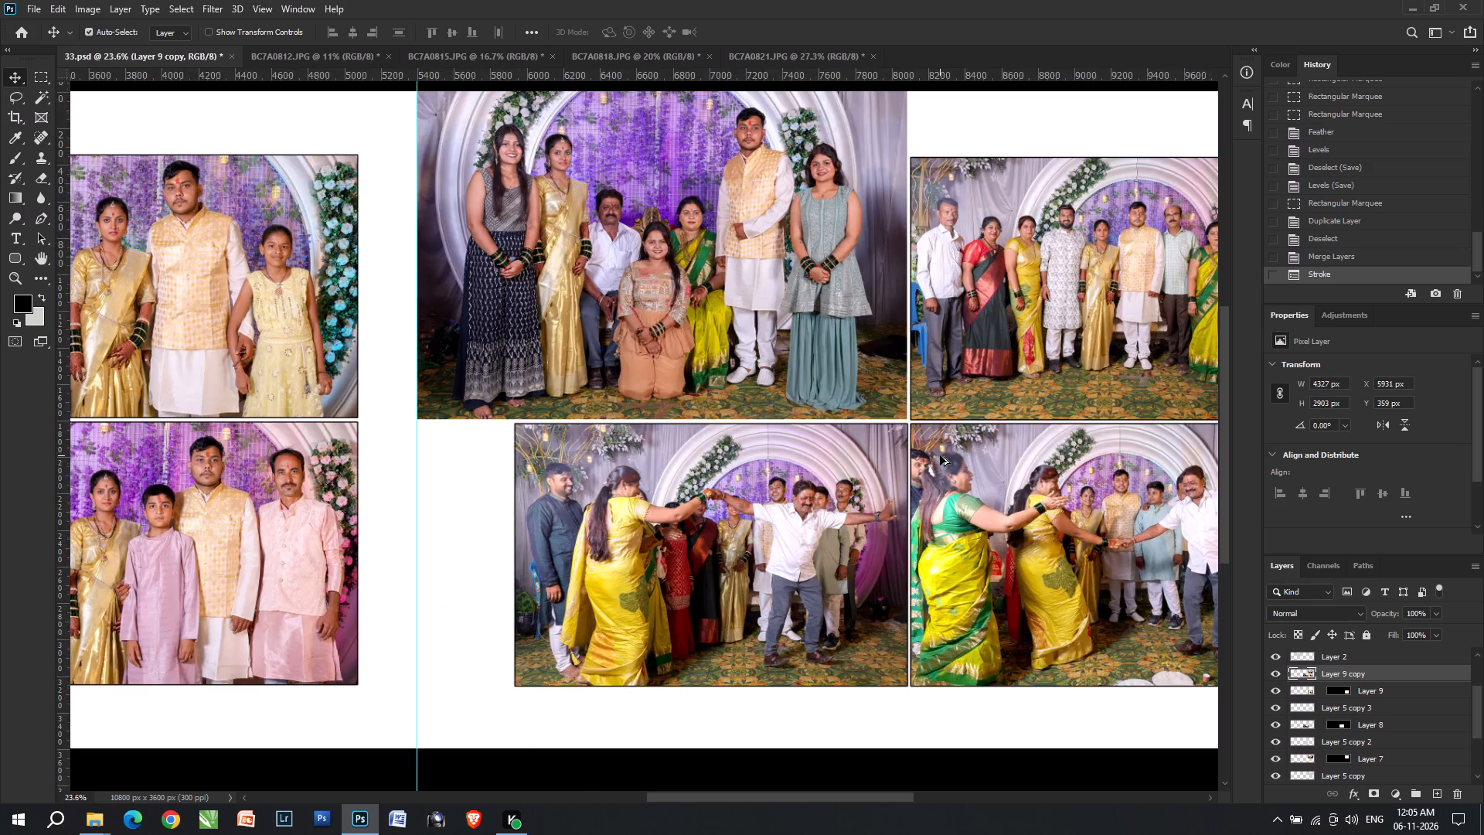
alt+scroll(940, 455, down, 6)
alt+scroll(924, 416, up, 20)
alt+scroll(924, 416, up, 4)
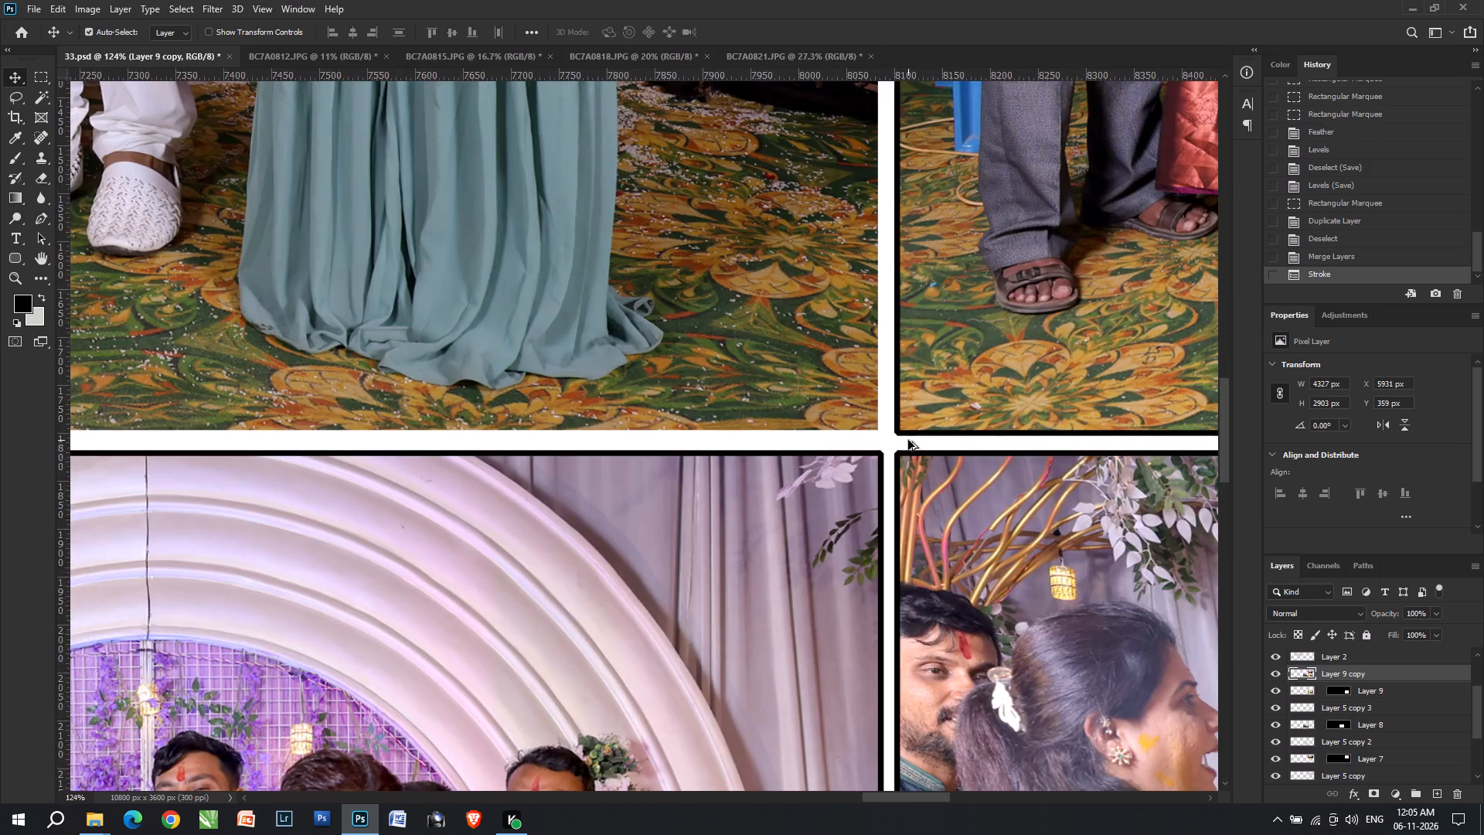
alt+scroll(908, 445, down, 20)
alt+scroll(908, 445, down, 4)
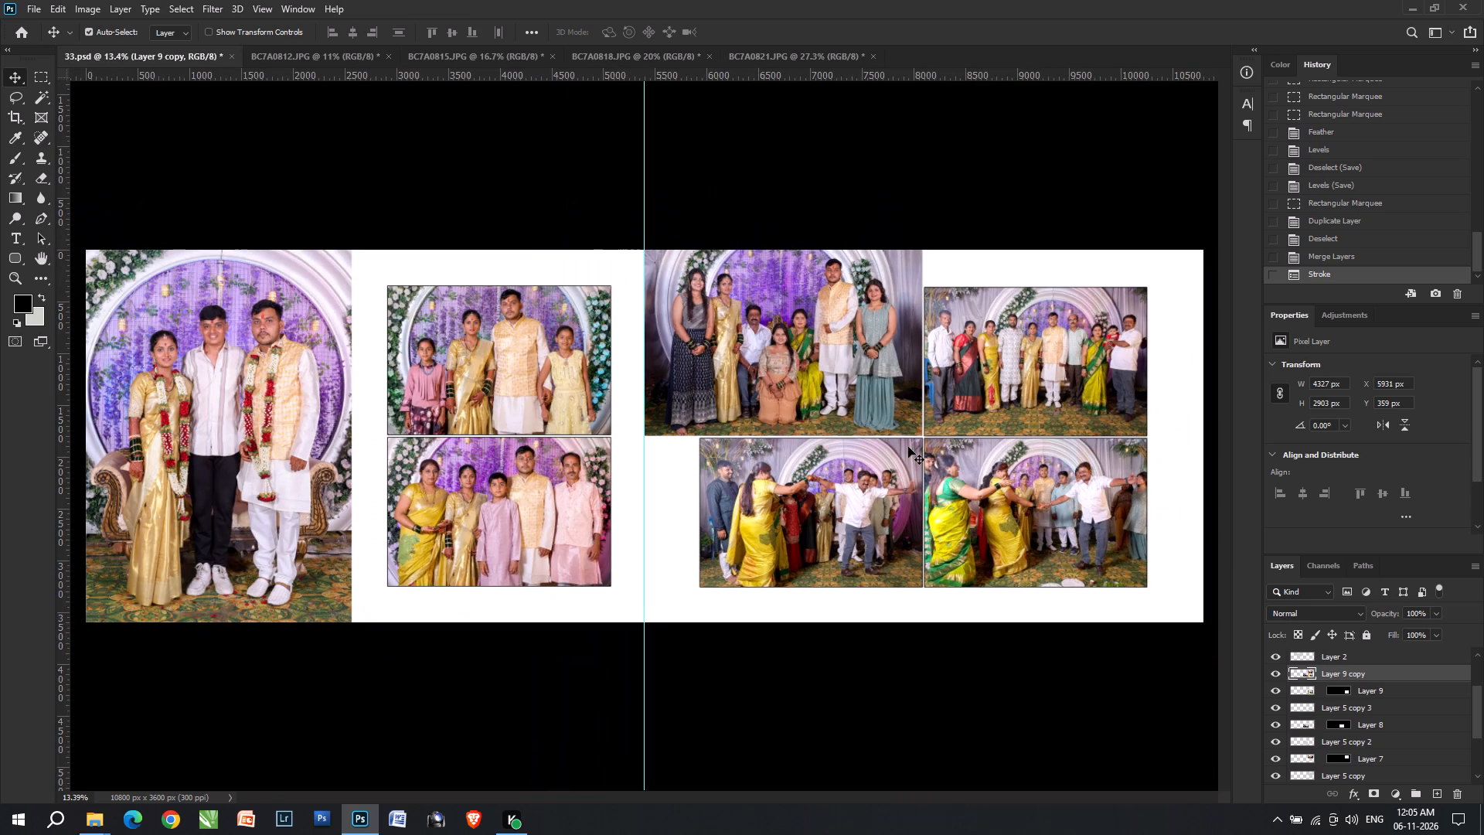
alt+scroll(908, 447, down, 2)
alt+scroll(908, 447, up, 2)
key(v)
key(v)
alt+scroll(920, 442, up, 1)
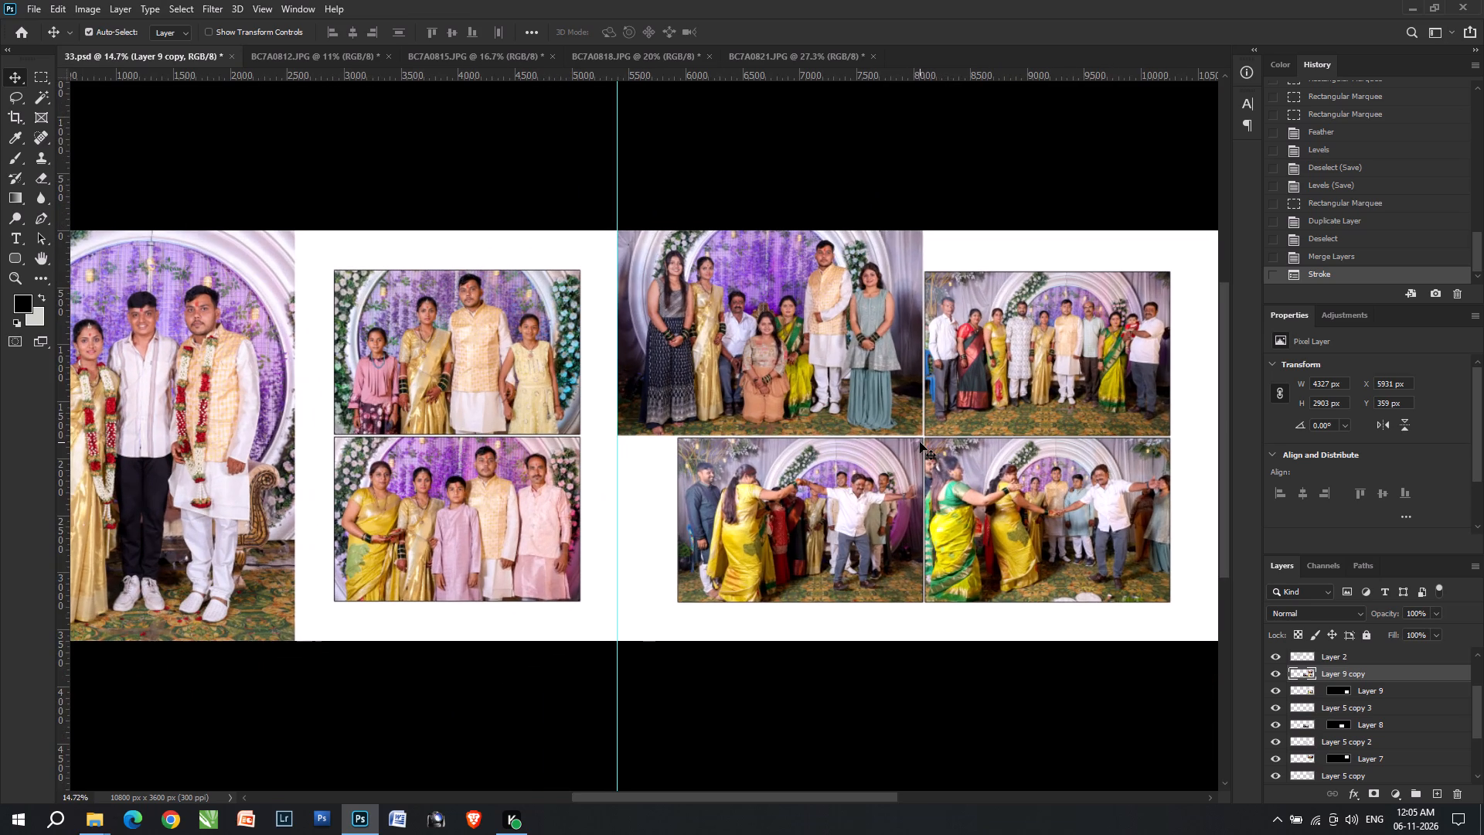
Examine the black stroke borders and the gaps between the four grid photos on the right-hand page.
key(space)
key(space)
key(space)
key(space)
key(space)
key(space)
key(space)
key(space)
key(space)
key(space)
key(space)
key(space)
key(space)
key(space)
key(space)
drag(933, 445, 840, 465)
alt+scroll(863, 467, up, 2)
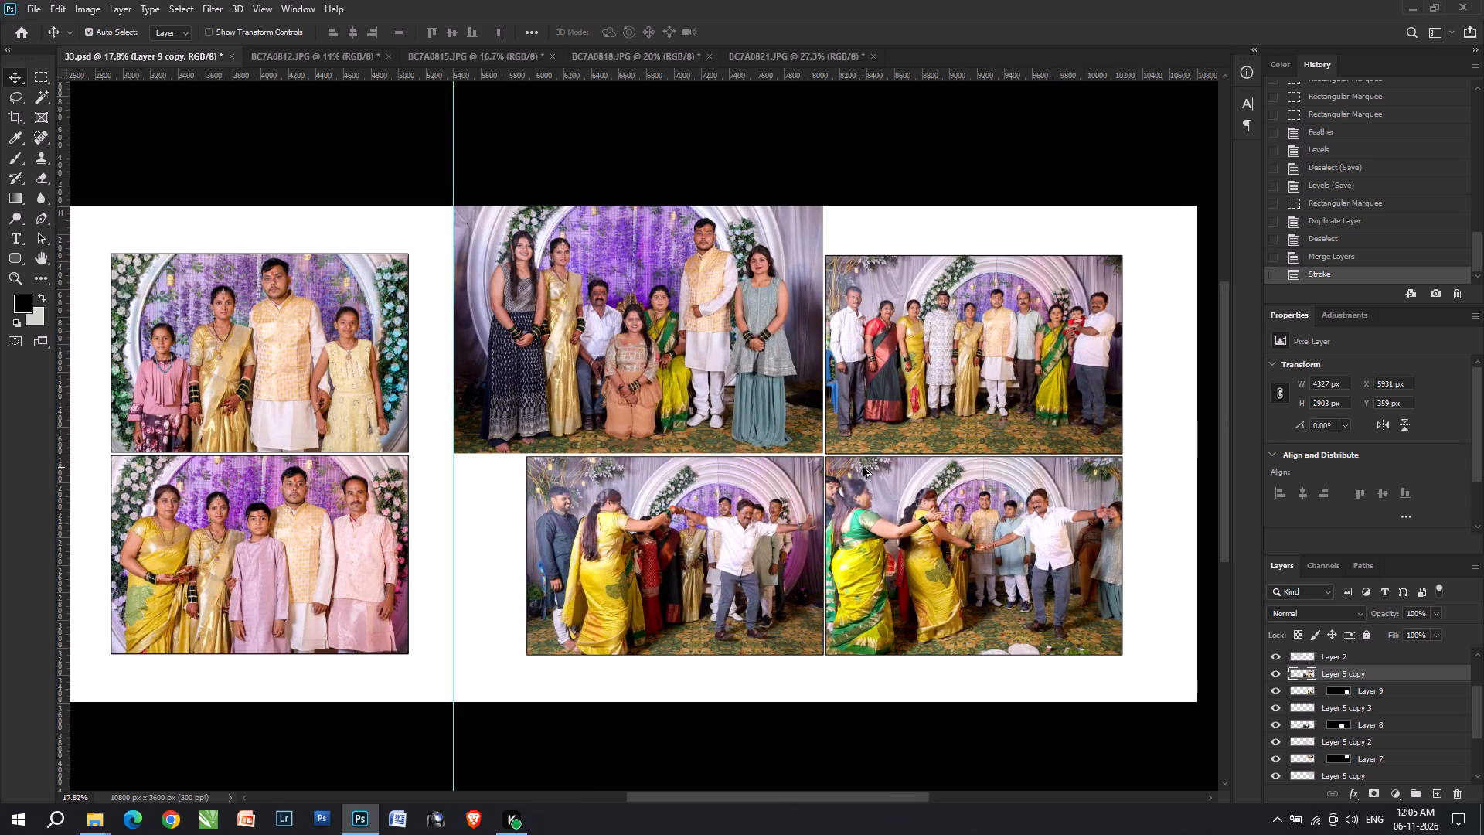
alt+scroll(875, 442, down, 3)
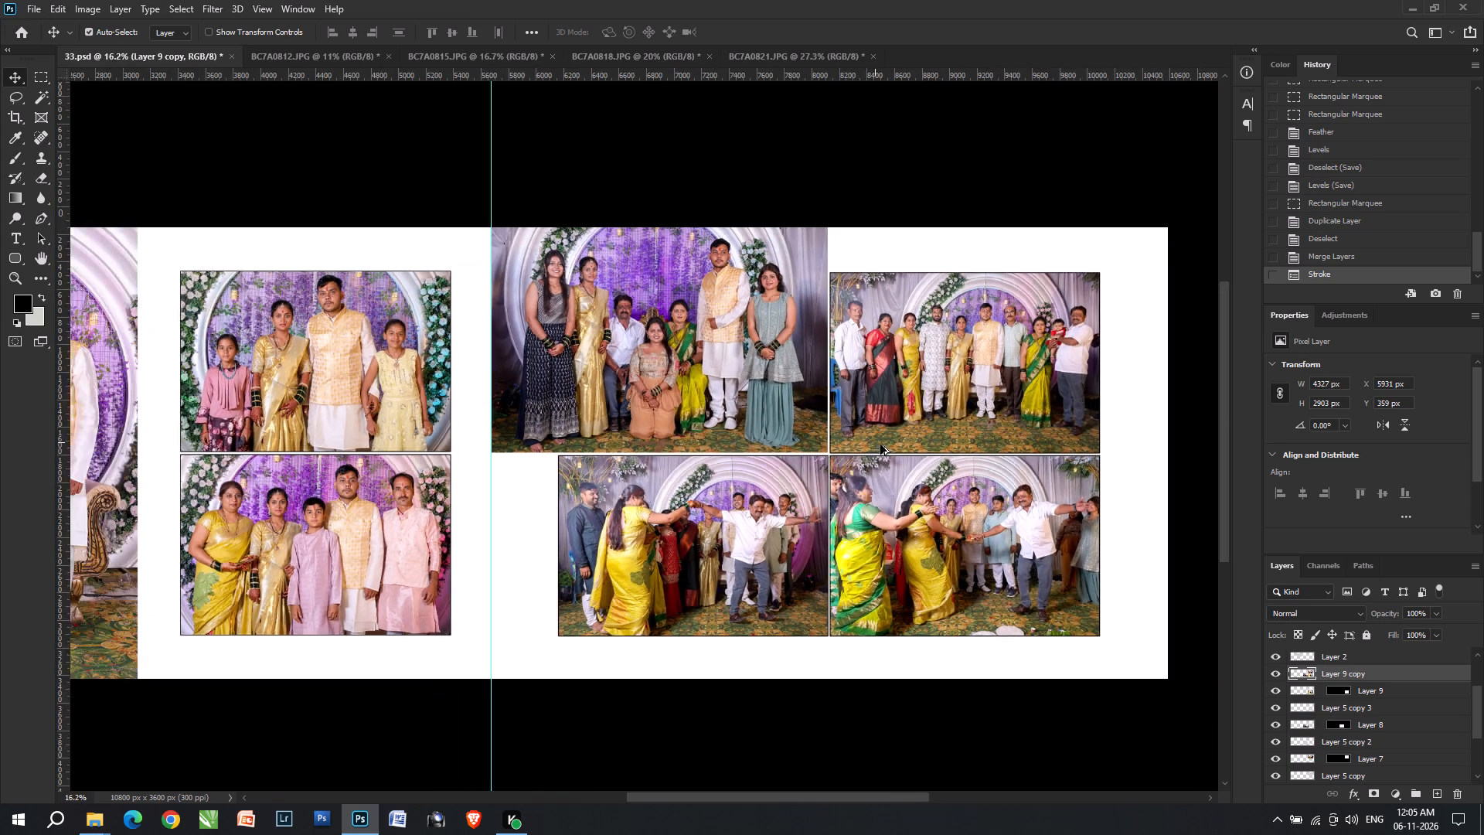
alt+scroll(880, 445, up, 3)
alt+scroll(880, 445, down, 5)
alt+scroll(882, 443, up, 7)
key(space)
drag(929, 444, 821, 445)
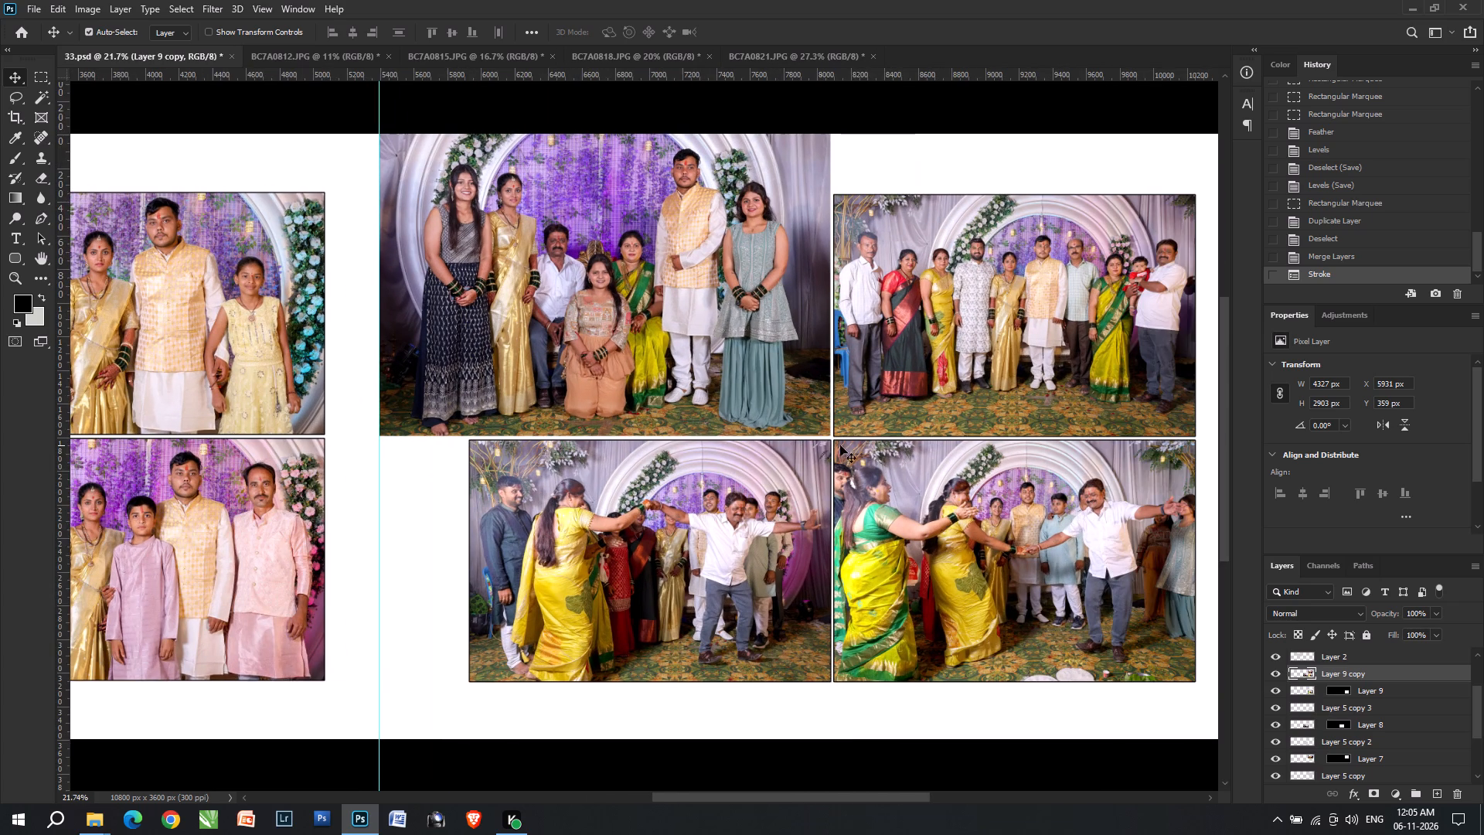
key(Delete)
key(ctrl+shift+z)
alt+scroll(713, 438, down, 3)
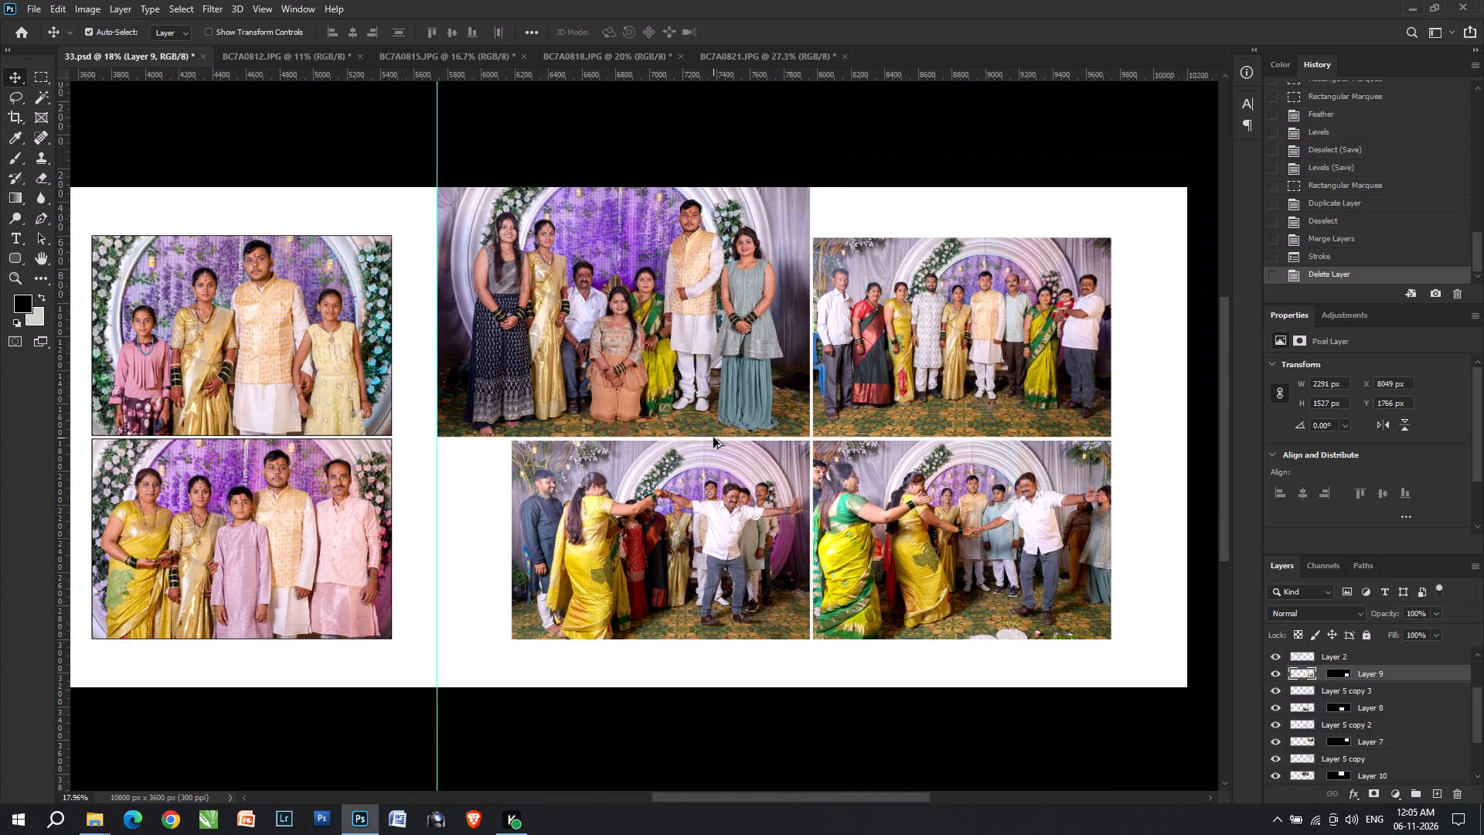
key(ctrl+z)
Delete the merged, stroked three-photo layer lying over the grid photos.
right_click(840, 478)
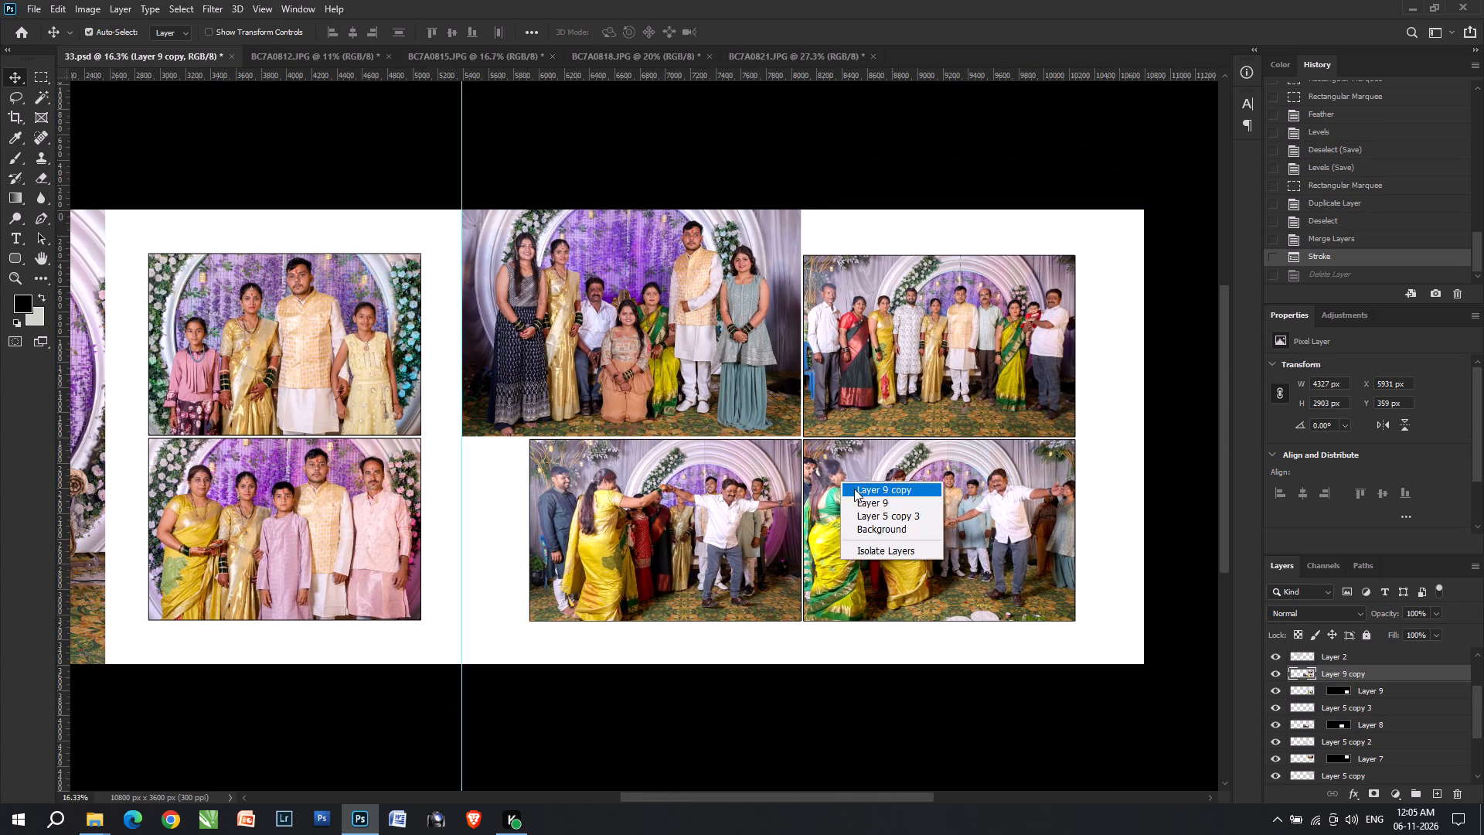
click(854, 489)
key(Delete)
Duplicate the layers of all four right-hand grid photos and merge the copies into one layer.
click(853, 491)
shift+click(737, 489)
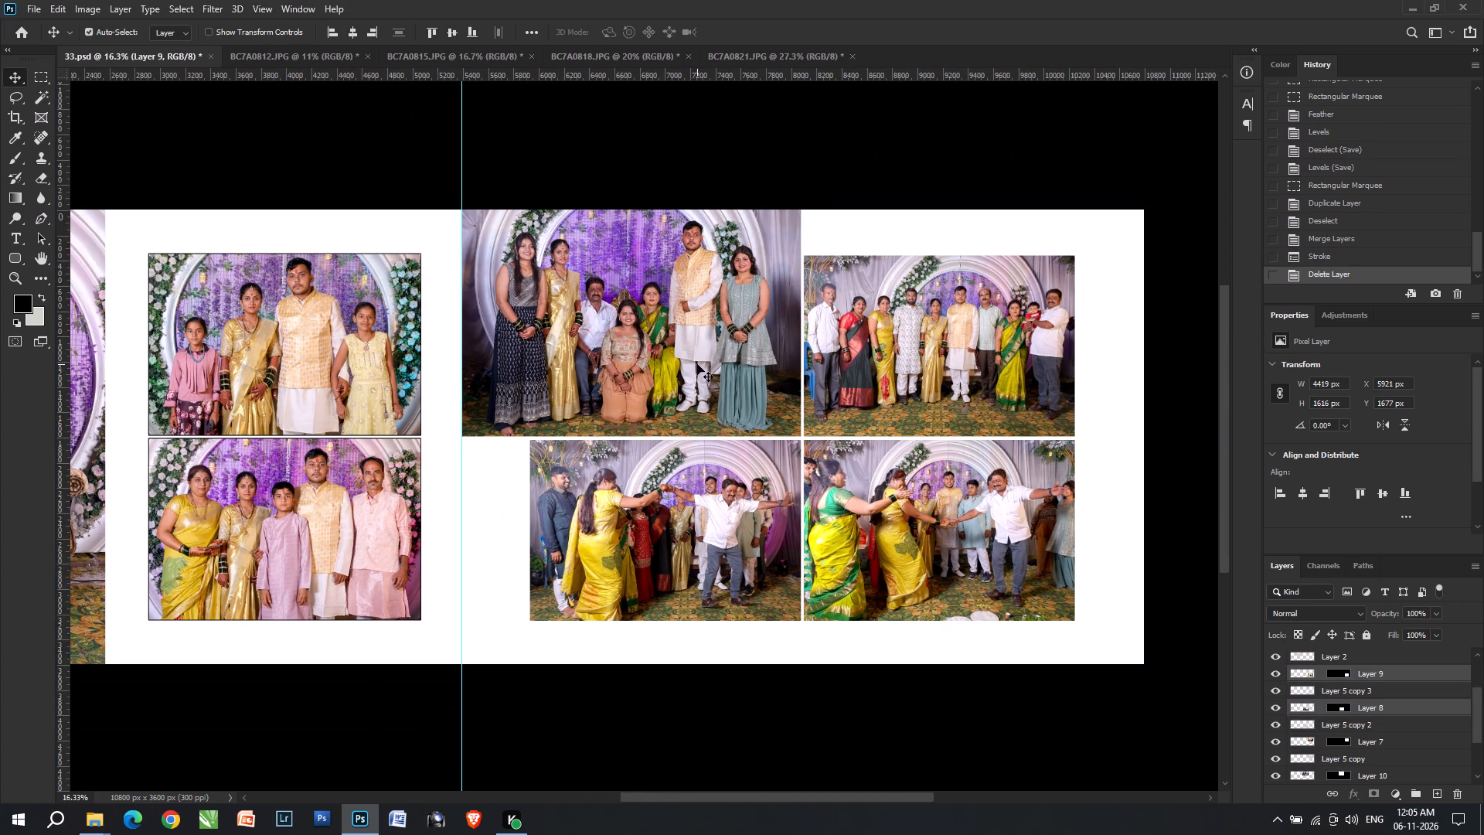
shift+click(697, 364)
shift+click(834, 366)
key(ctrl+j)
key(ctrl+e)
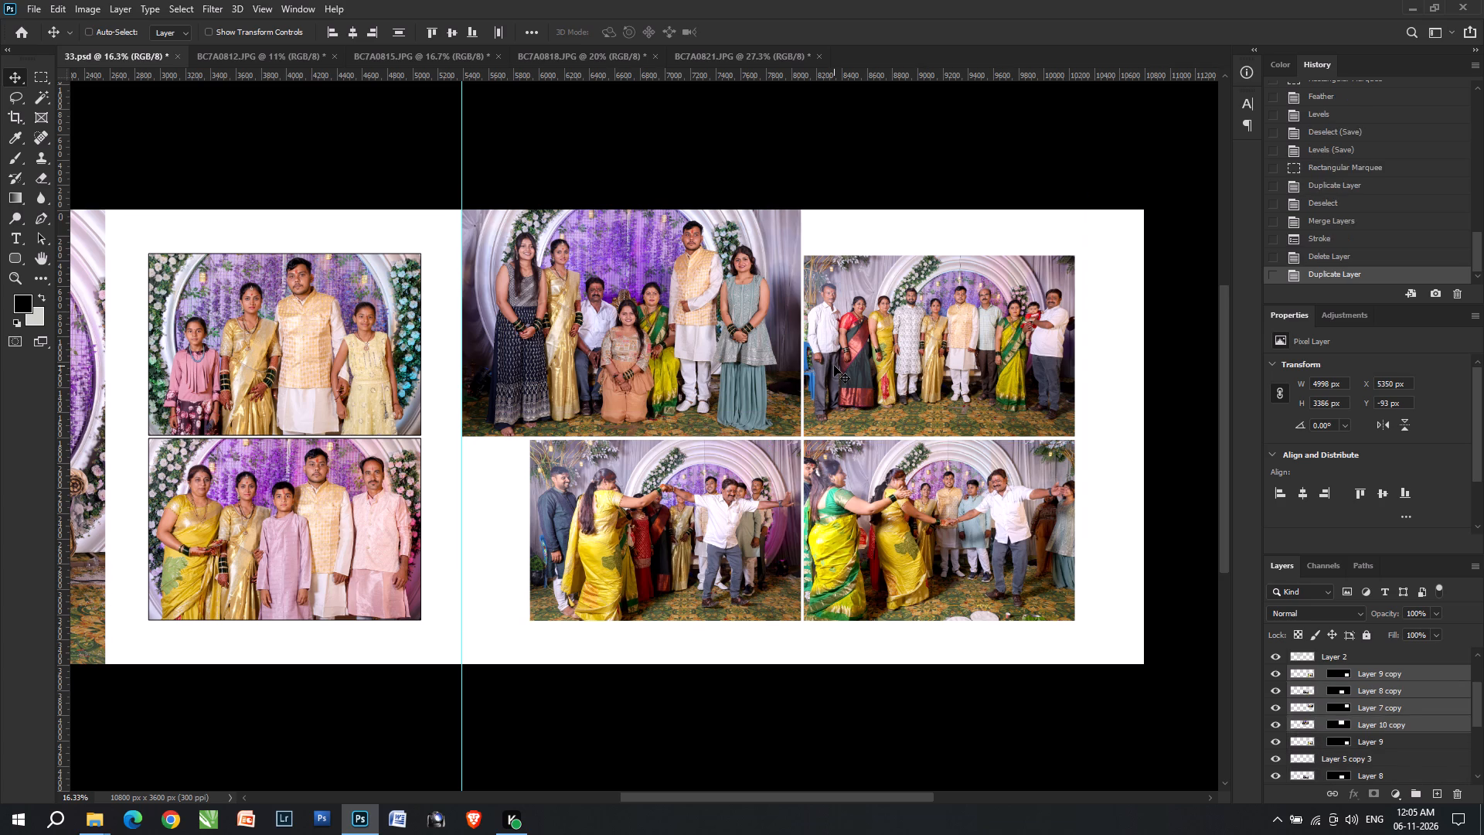
Outline the merged four-photo layer with the same black outside stroke as before.
key(ctrl+shift+q)
key(Return)
key(v)
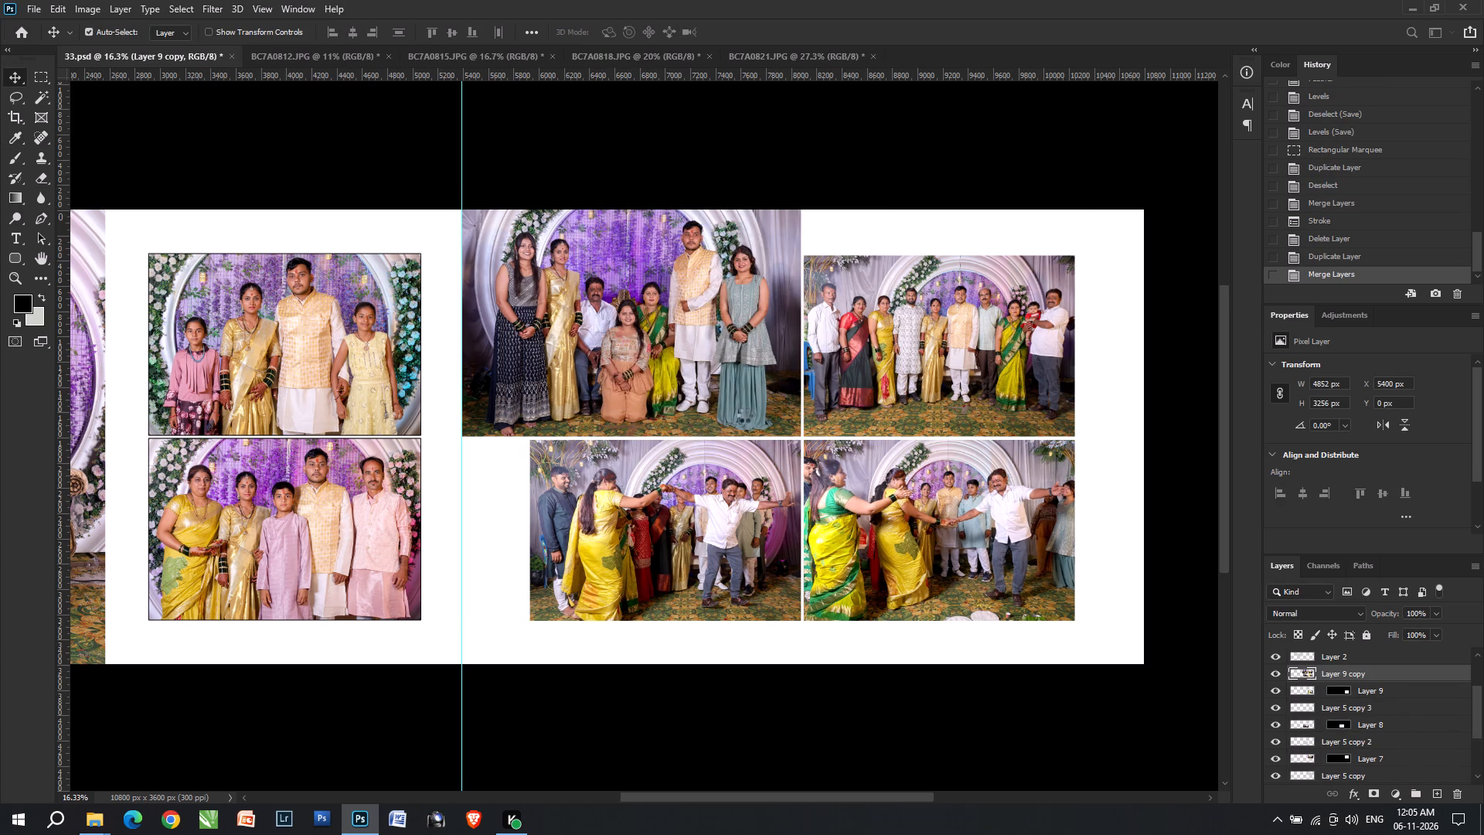
Copy a background area of about 1687 × 2779 px, left of the centre guide from the top edge, to its own layer and fill it light grey.
alt+scroll(780, 468, up, 2)
key(space)
key(space)
key(space)
key(space)
key(space)
key(space)
key(space)
key(space)
key(space)
key(space)
key(space)
key(space)
key(space)
key(space)
key(space)
key(space)
key(space)
key(space)
key(space)
key(space)
drag(648, 429, 880, 422)
key(m)
key(m)
drag(694, 217, 479, 577)
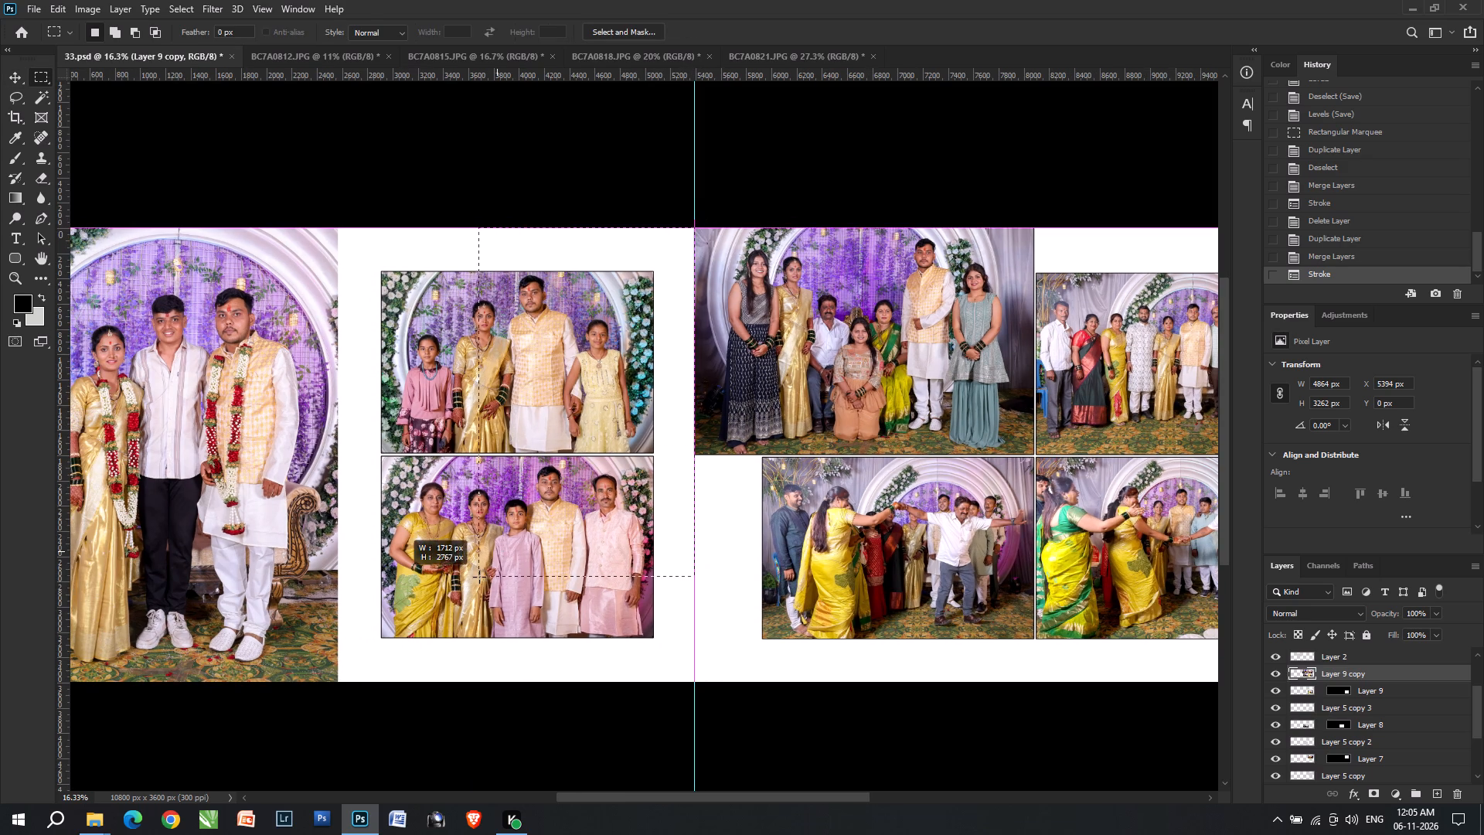
drag(479, 577, 482, 578)
scroll(1481, 741, down, 9)
click(1369, 775)
key(ctrl+j)
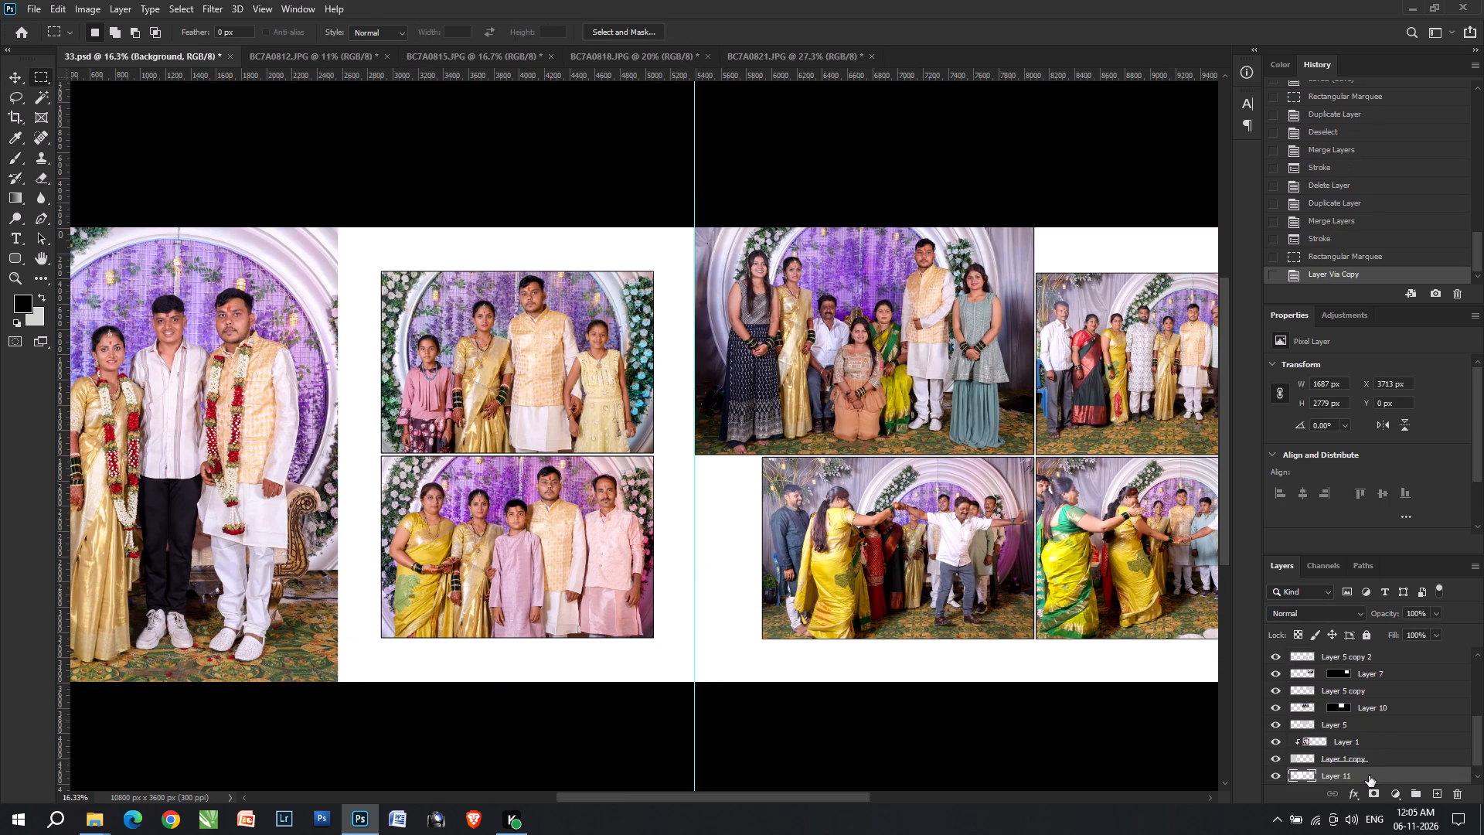
key(ctrl+shift+BackSpace)
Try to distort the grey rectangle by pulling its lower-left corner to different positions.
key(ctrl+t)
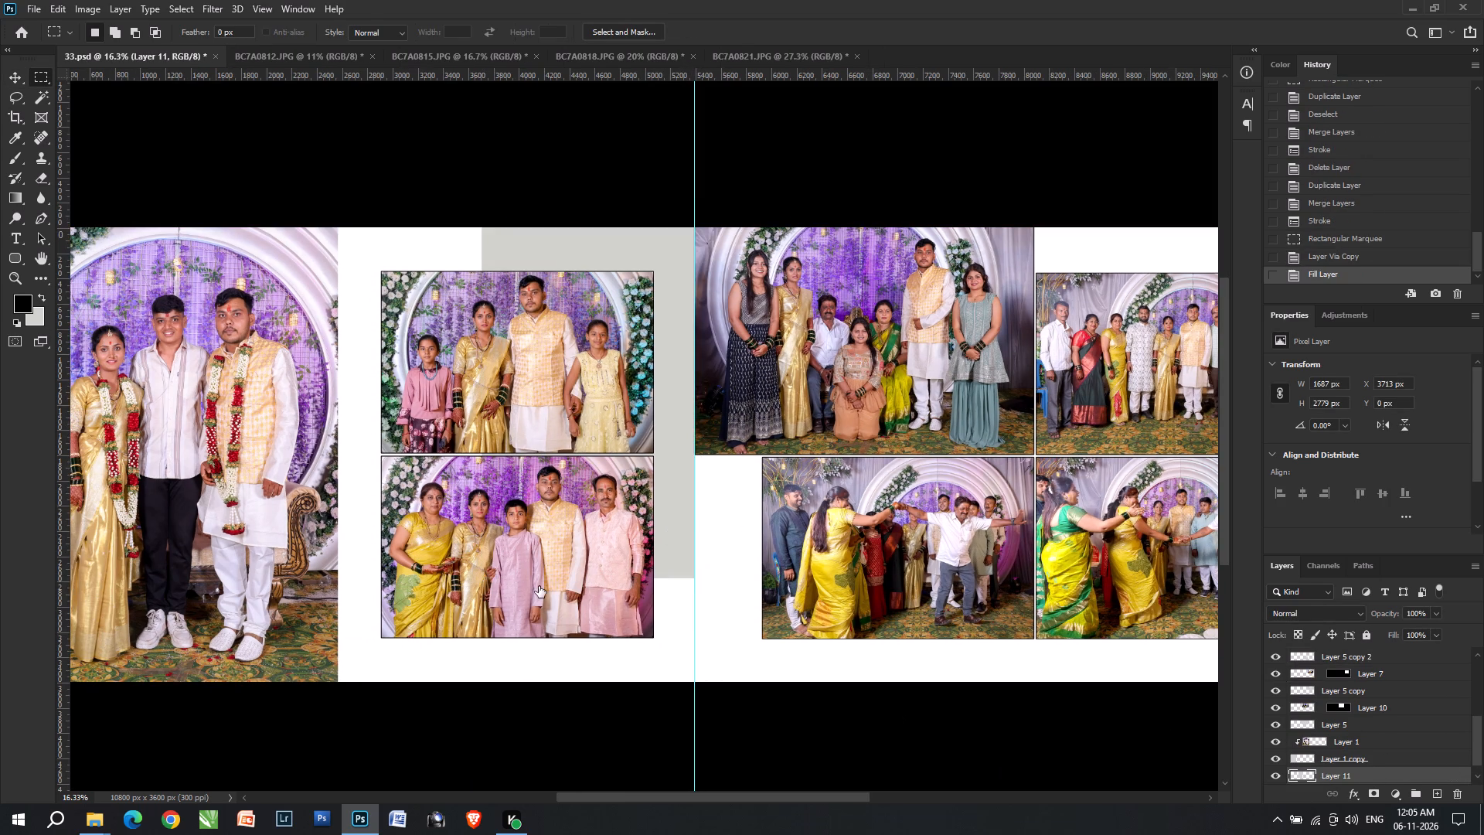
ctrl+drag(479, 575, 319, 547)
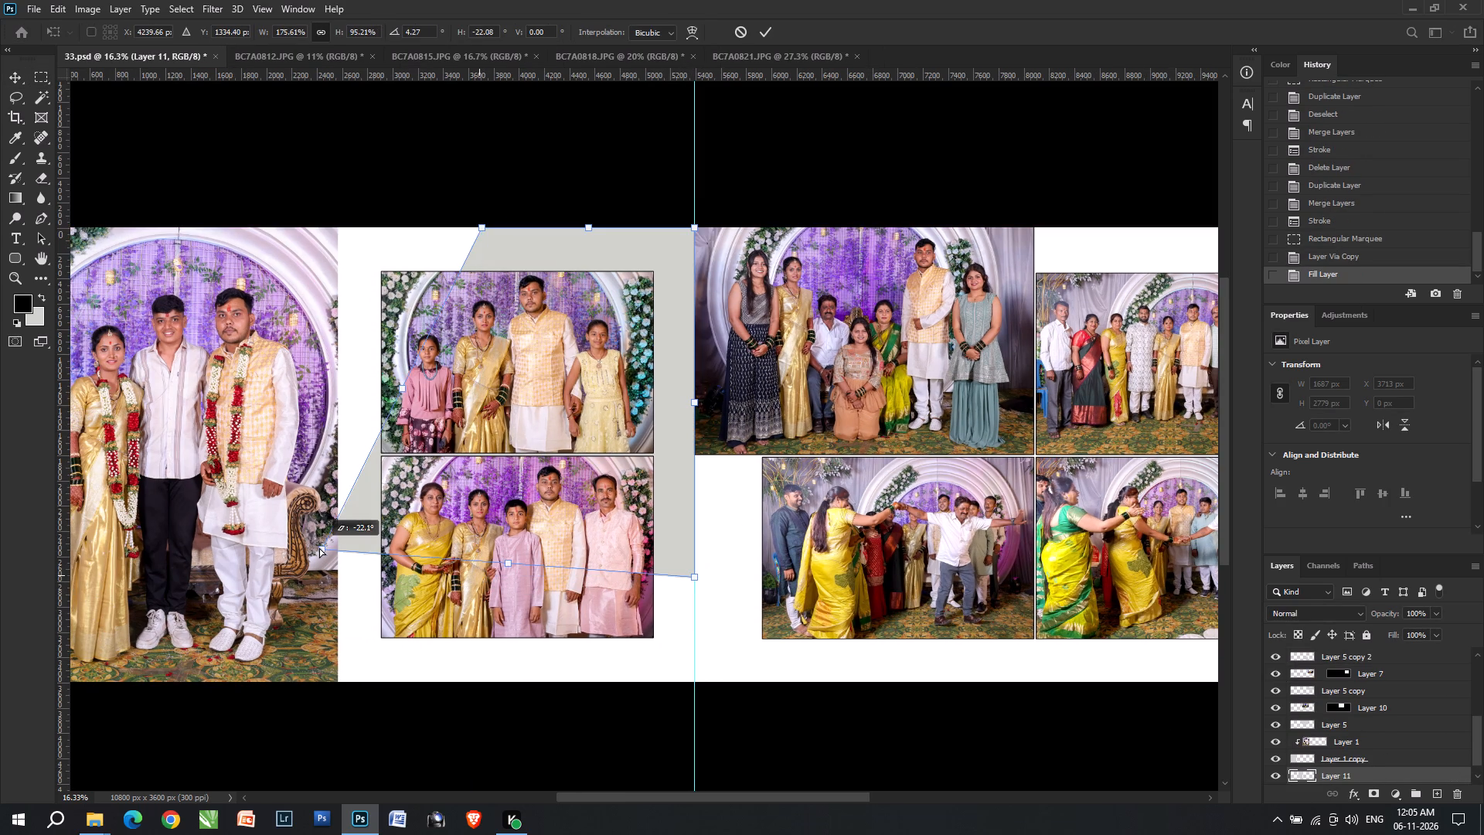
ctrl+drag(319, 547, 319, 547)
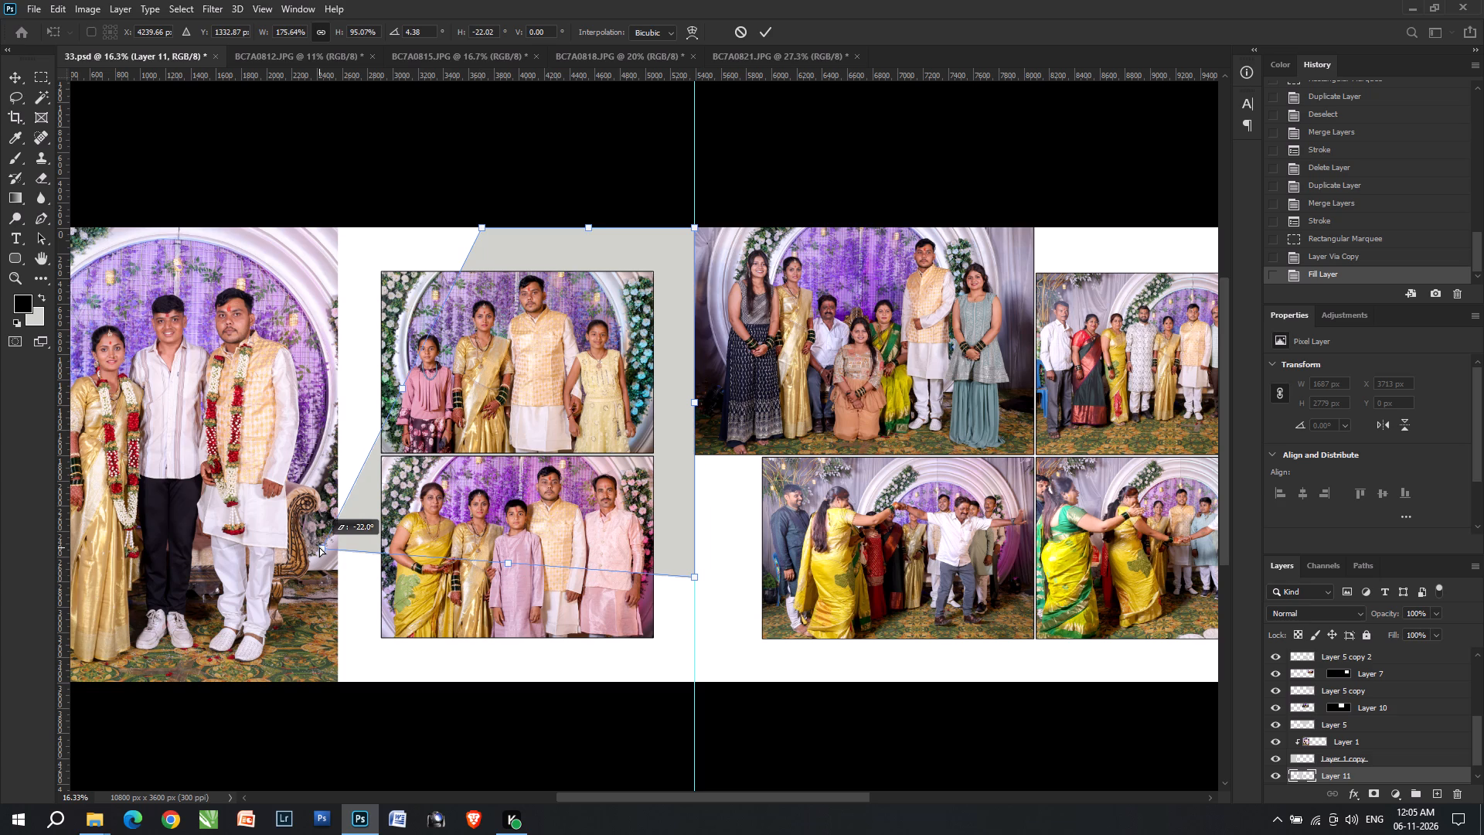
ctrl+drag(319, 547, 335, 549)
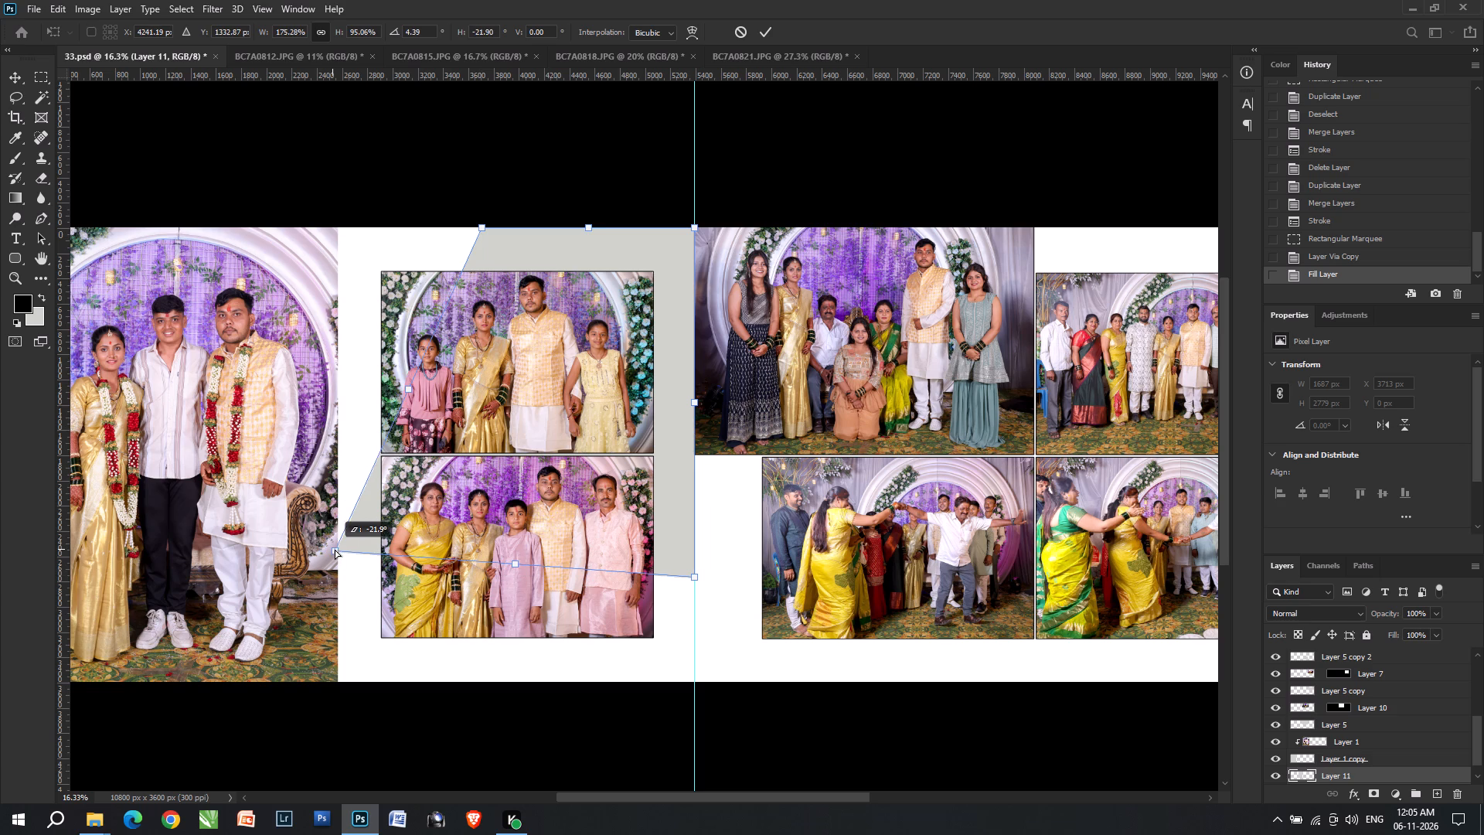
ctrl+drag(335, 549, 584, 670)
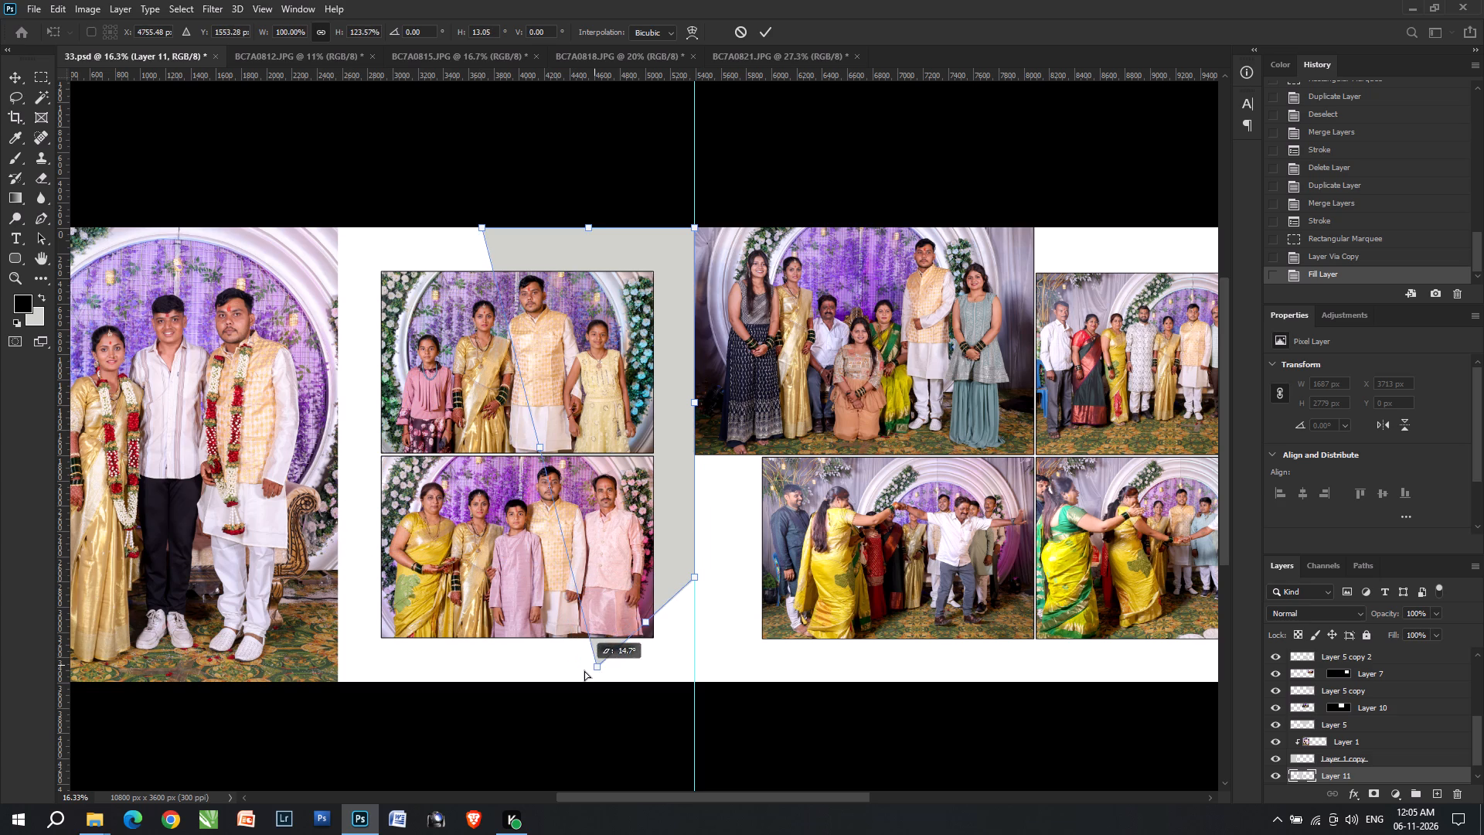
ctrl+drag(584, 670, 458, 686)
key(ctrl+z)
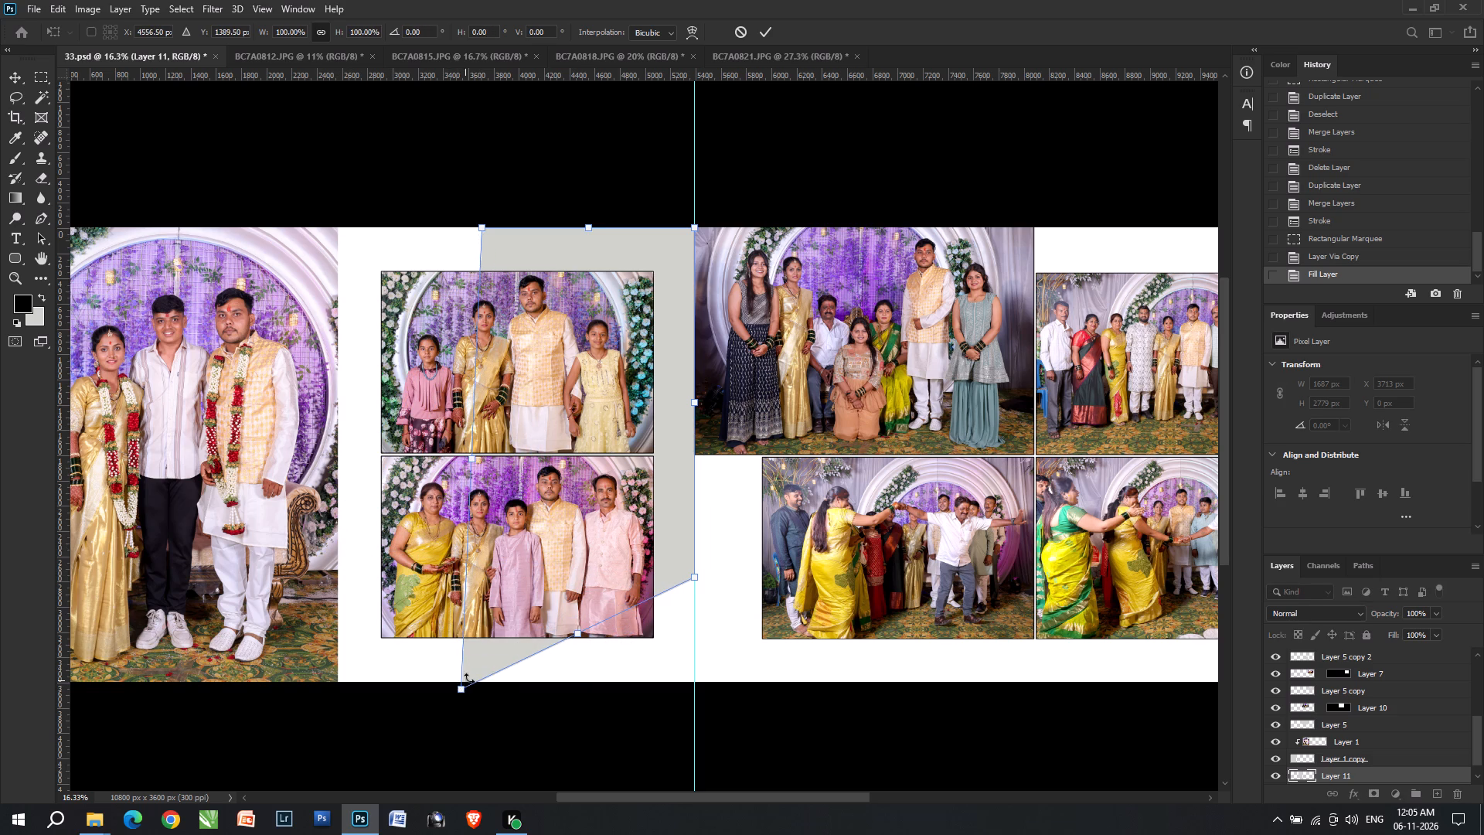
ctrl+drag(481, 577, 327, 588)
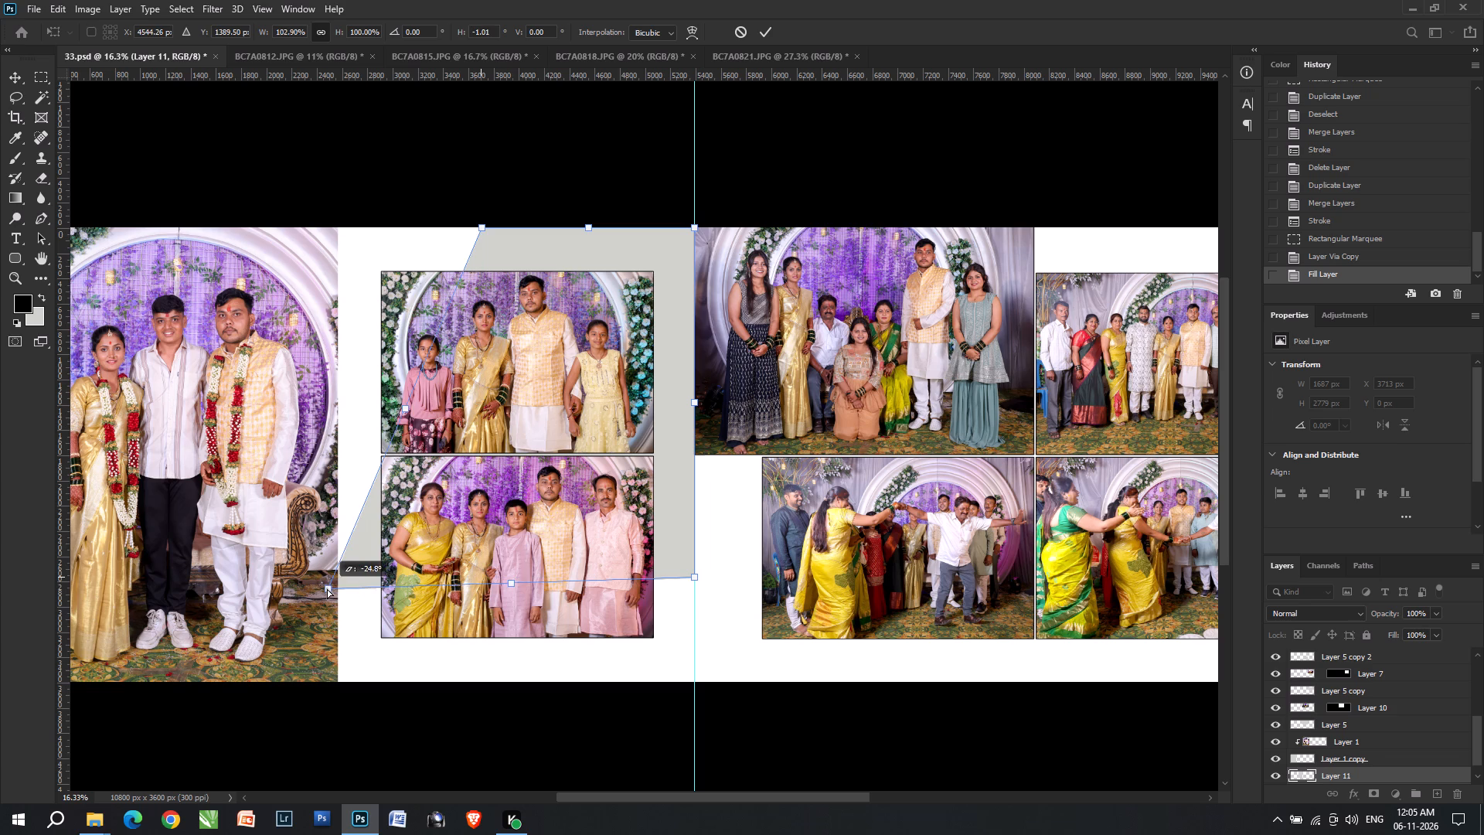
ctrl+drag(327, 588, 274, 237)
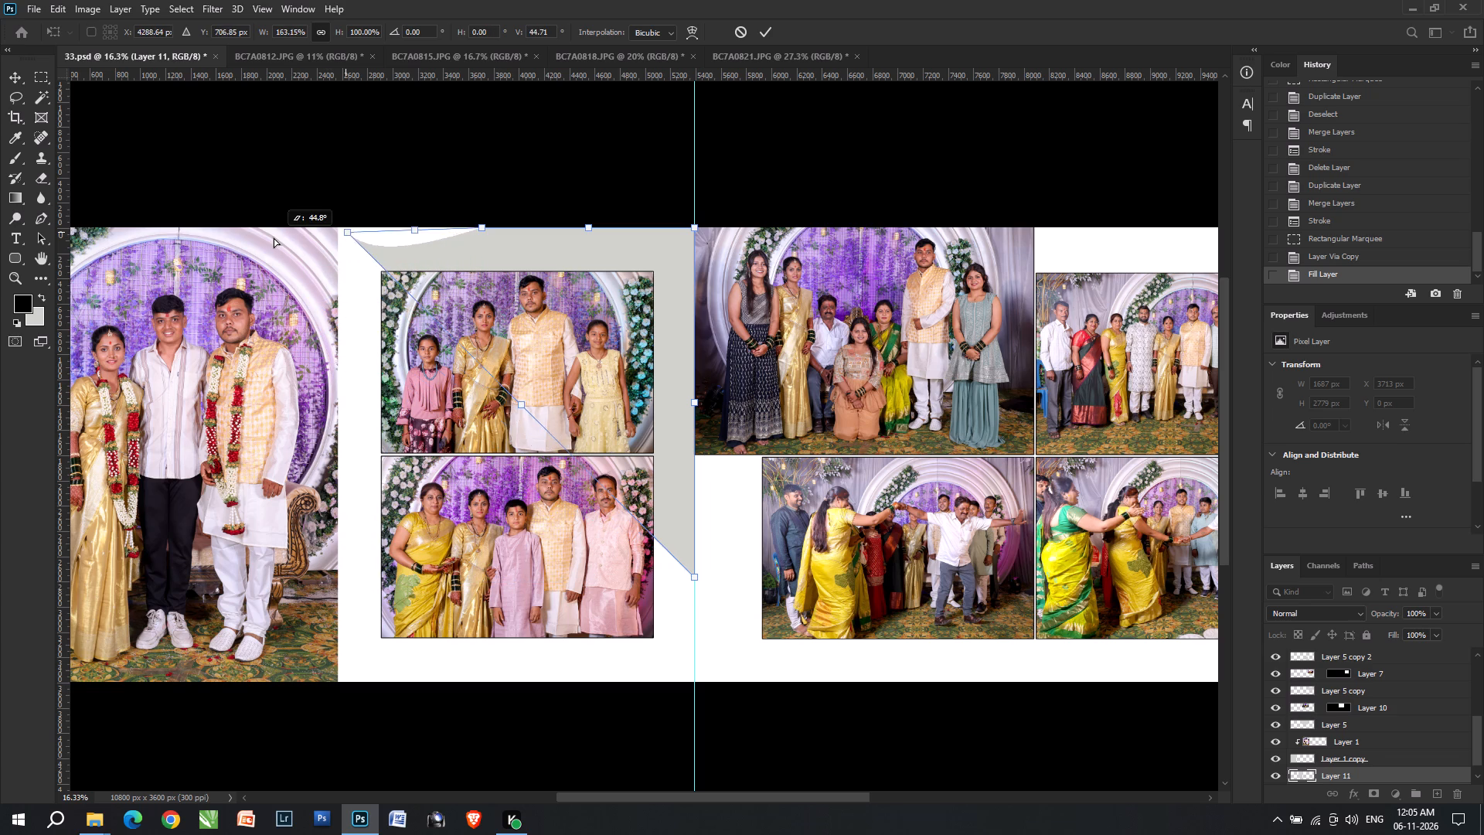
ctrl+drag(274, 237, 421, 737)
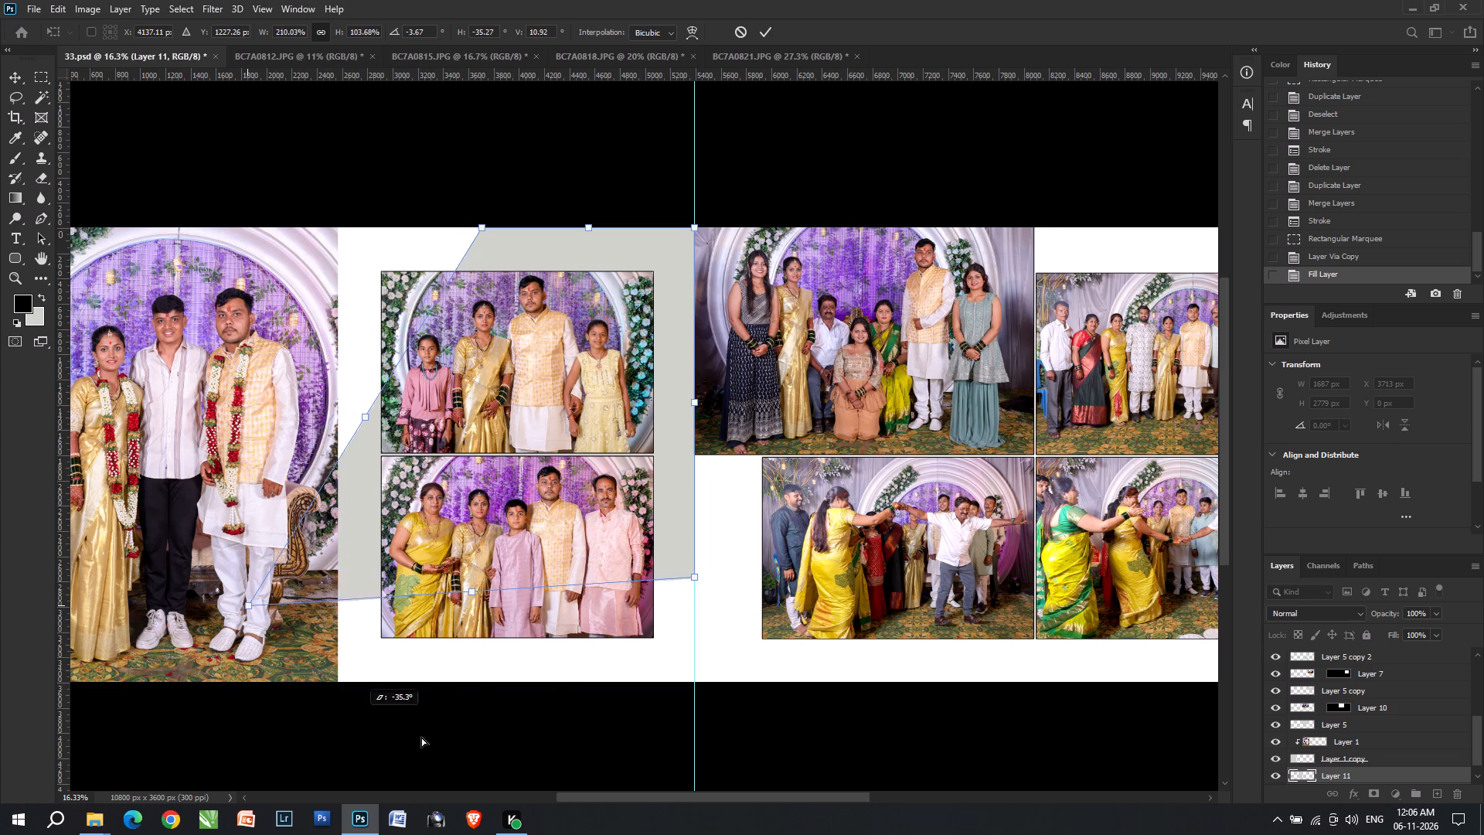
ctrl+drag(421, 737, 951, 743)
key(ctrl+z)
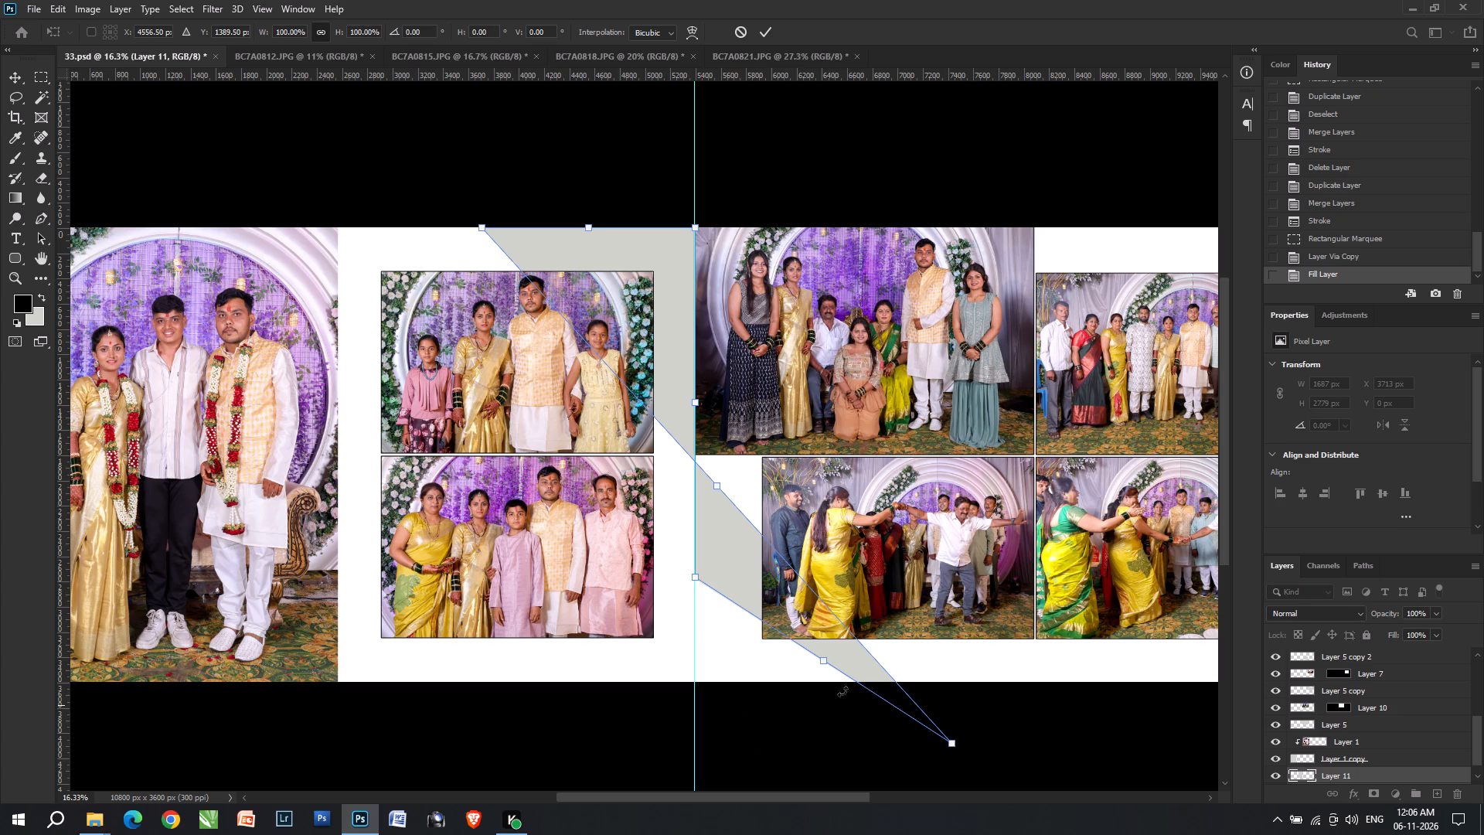
Align the grey rectangle with the centre guide, overlapping the page's top edge, and scale it down to about 519 × 721 px.
alt+shift+click(480, 581)
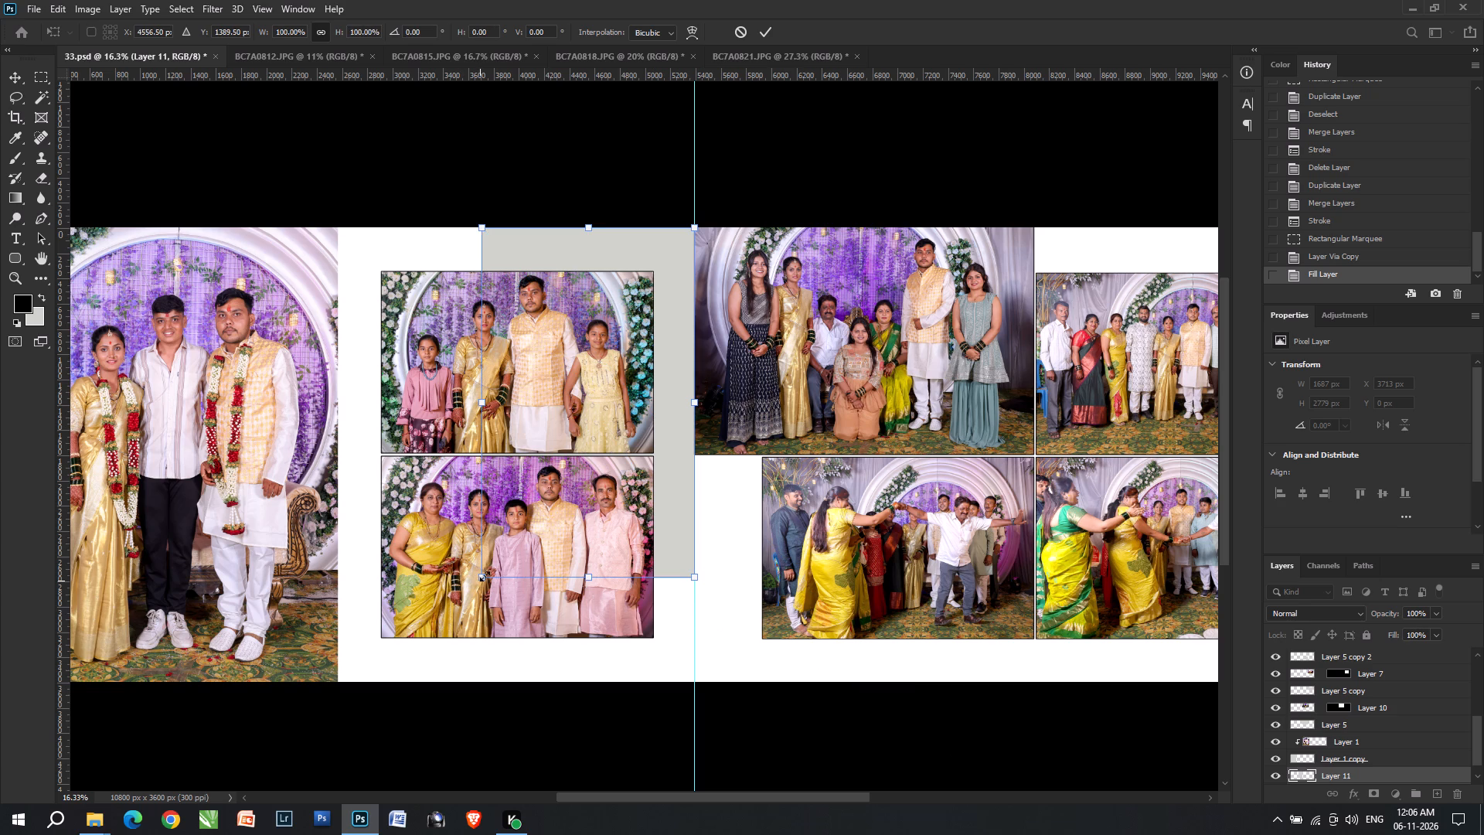
double_click(659, 528)
key(v)
click(681, 521)
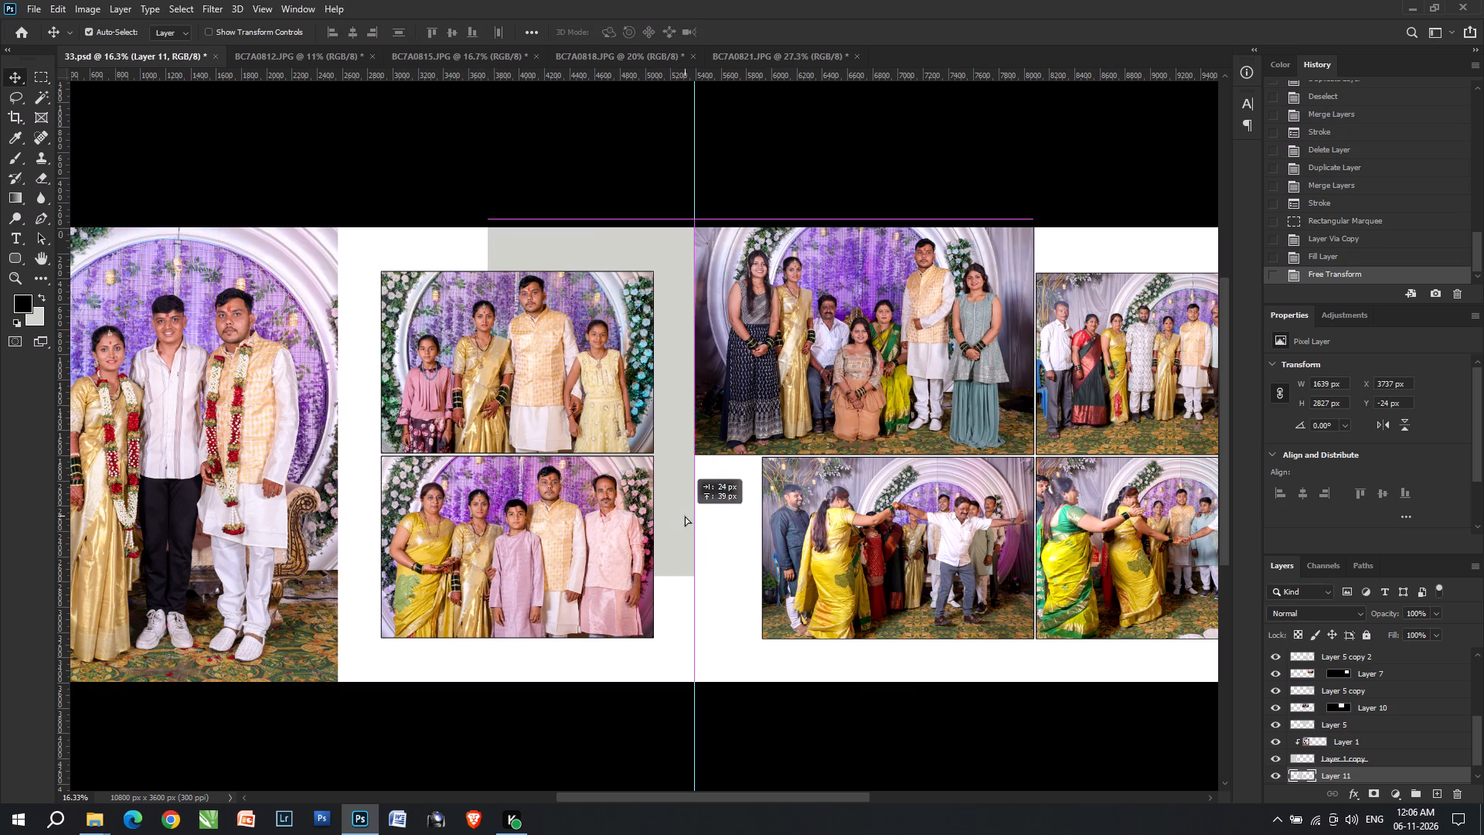
key(ctrl+t)
key(ctrl+y)
shift+drag(488, 580, 546, 492)
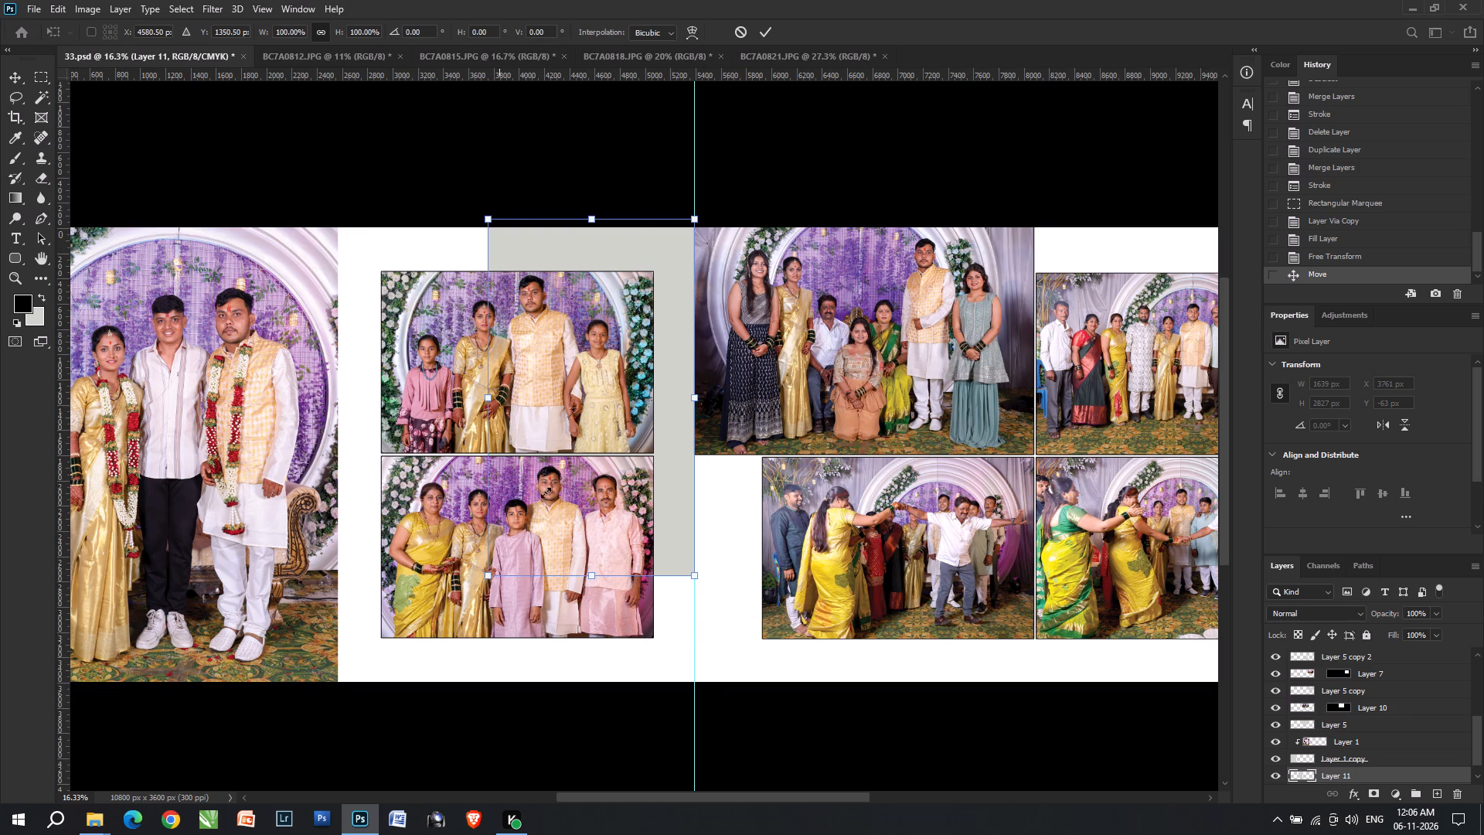
shift+drag(546, 492, 629, 314)
shift+double_click(658, 286)
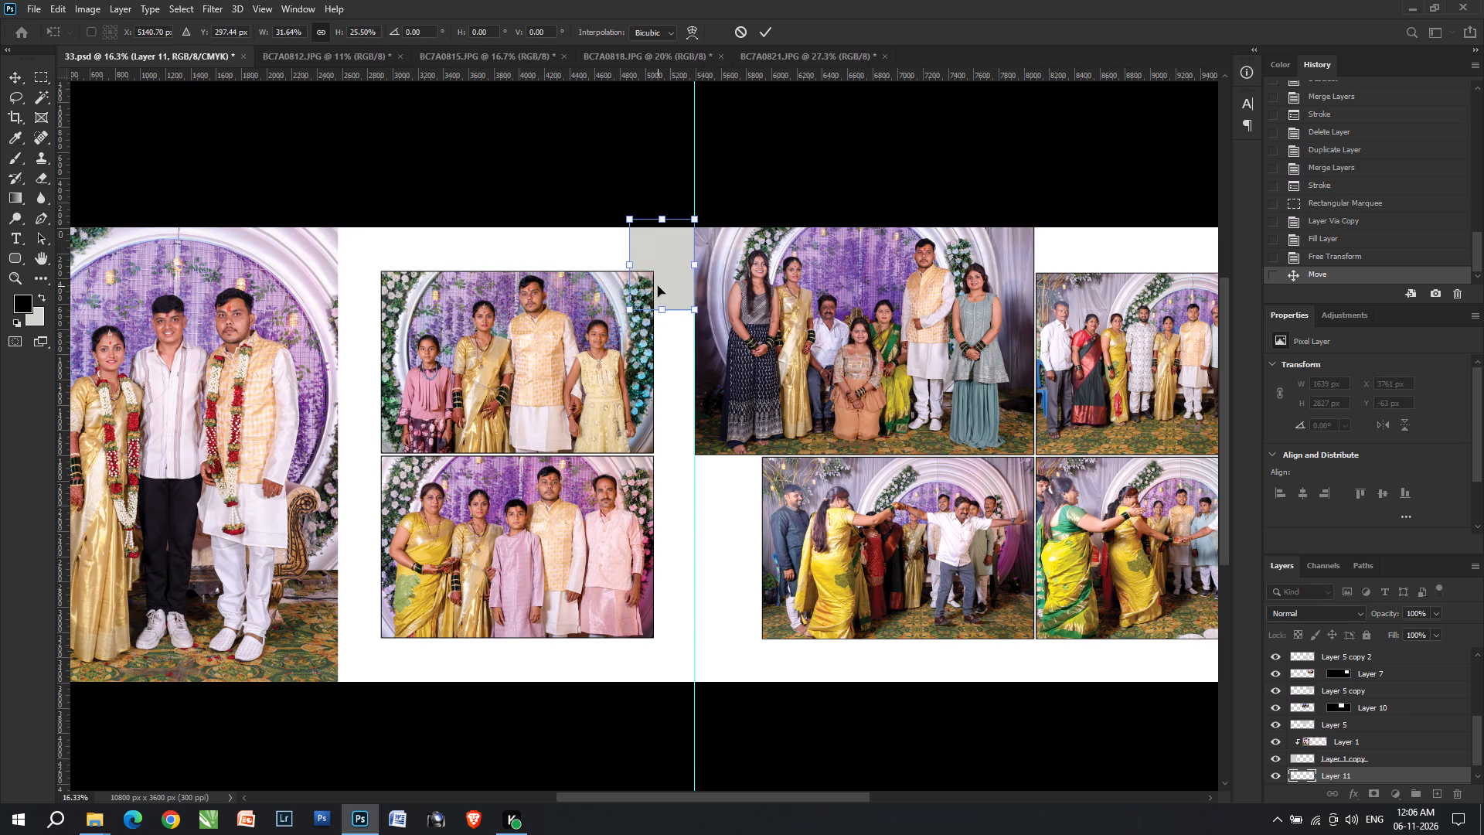
key(v)
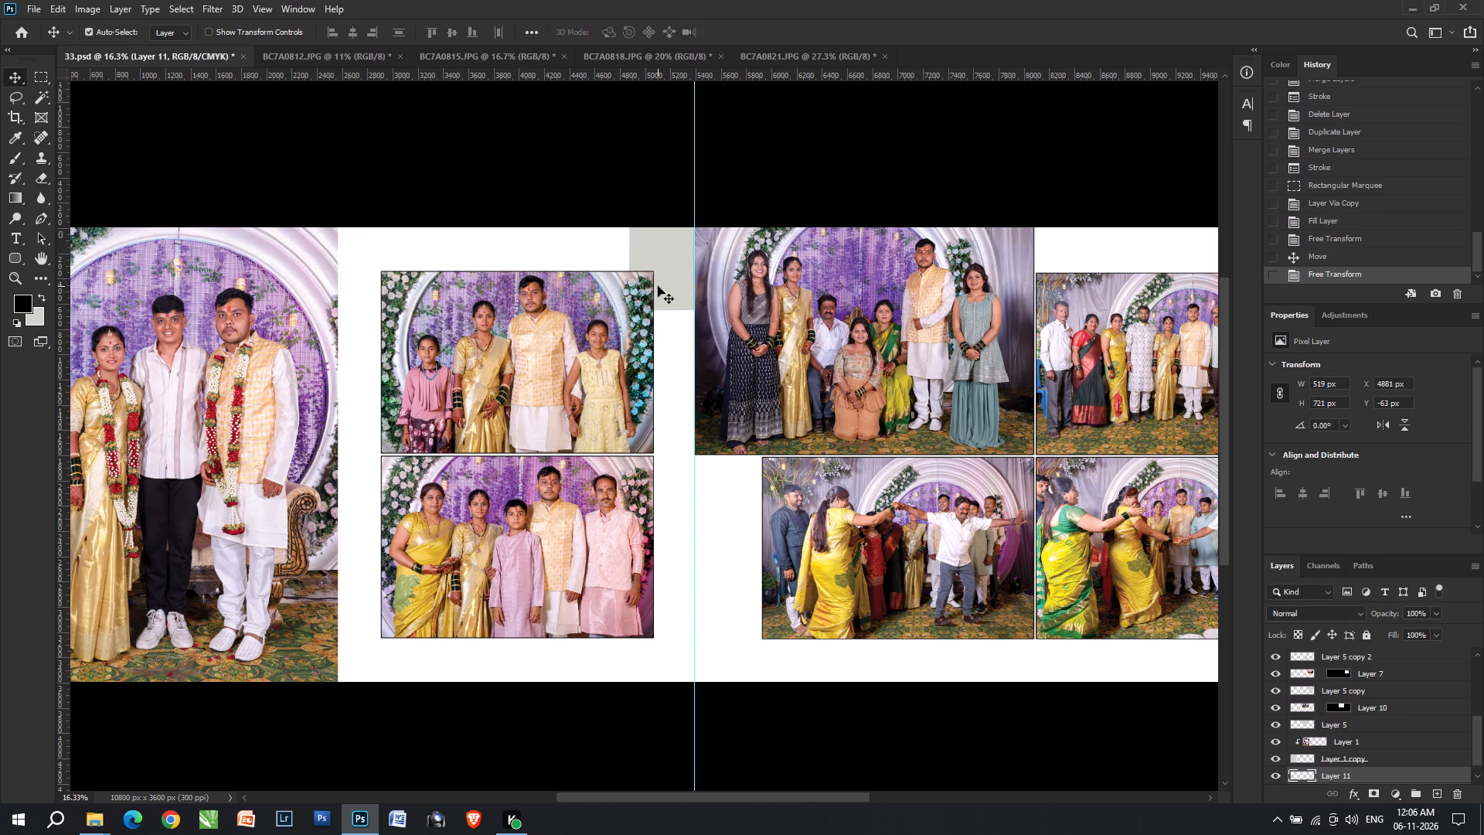
Recolour the small grey rectangle with pink sampled from the girl's dress in the upper grid photo, and set its opacity to 50%.
key(space)
key(space)
key(space)
key(space)
key(space)
drag(651, 285, 621, 283)
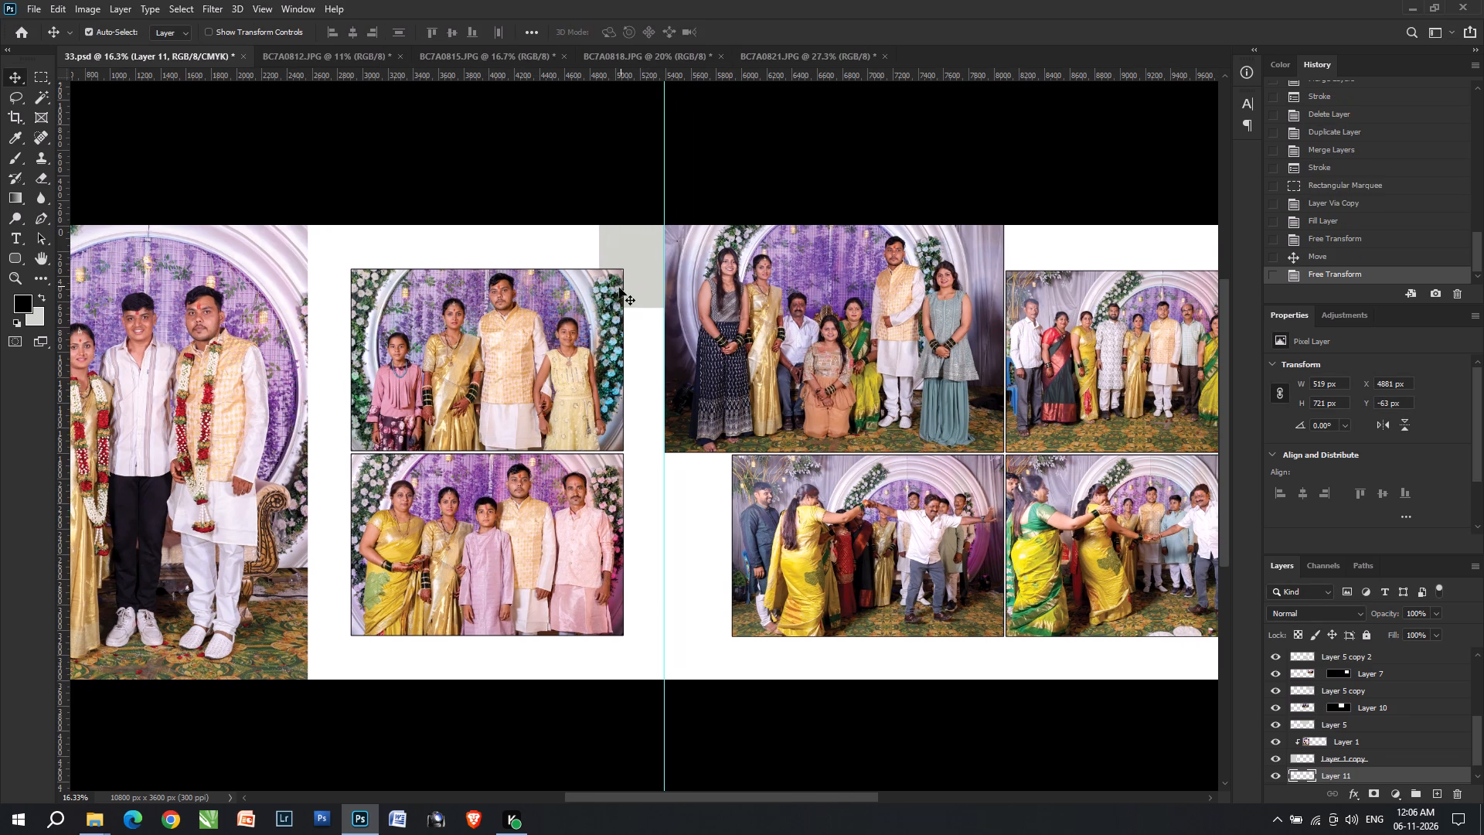
key(i)
drag(525, 336, 433, 369)
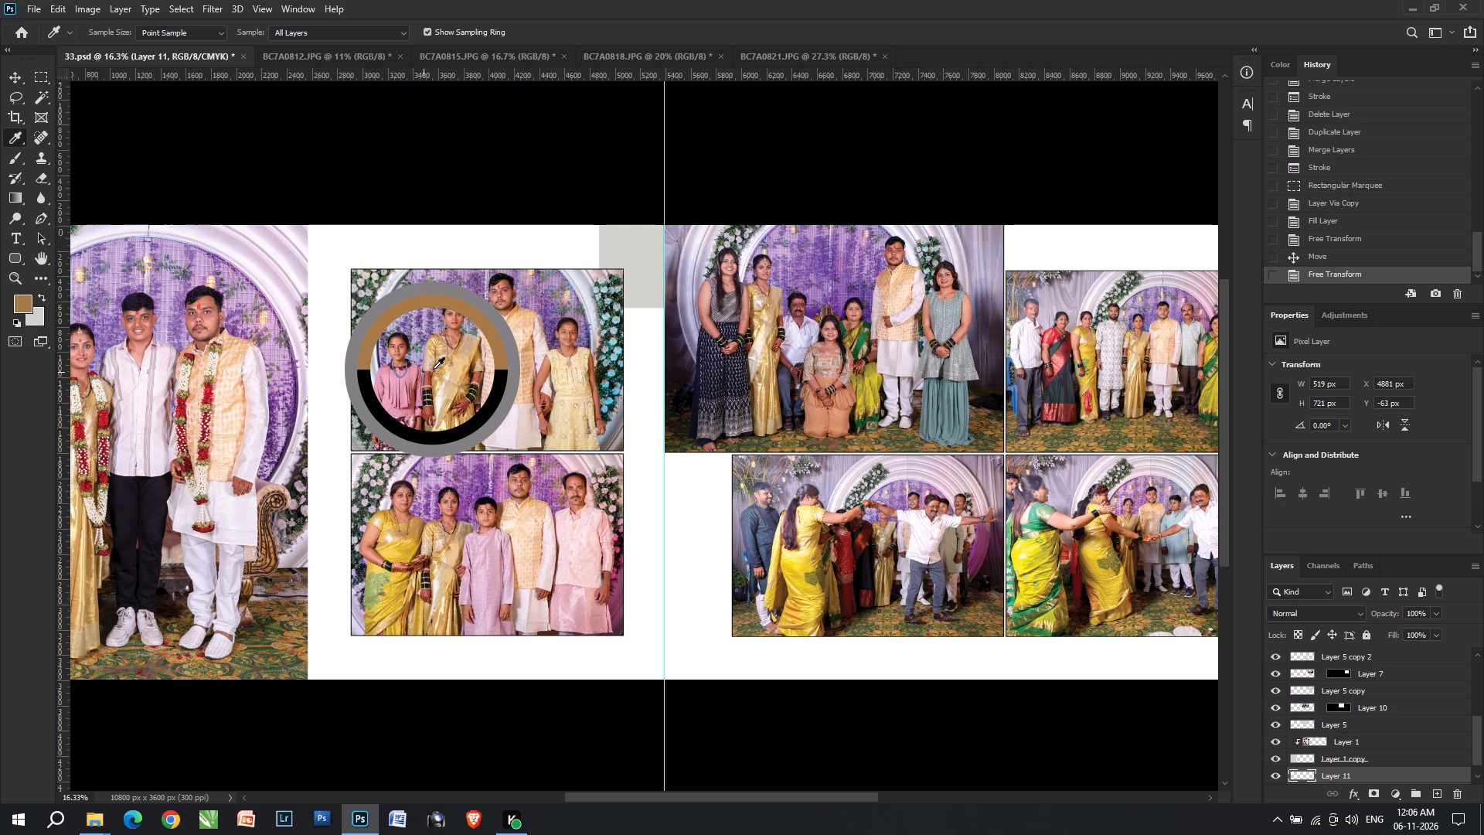
drag(433, 369, 407, 399)
key(x)
key(v)
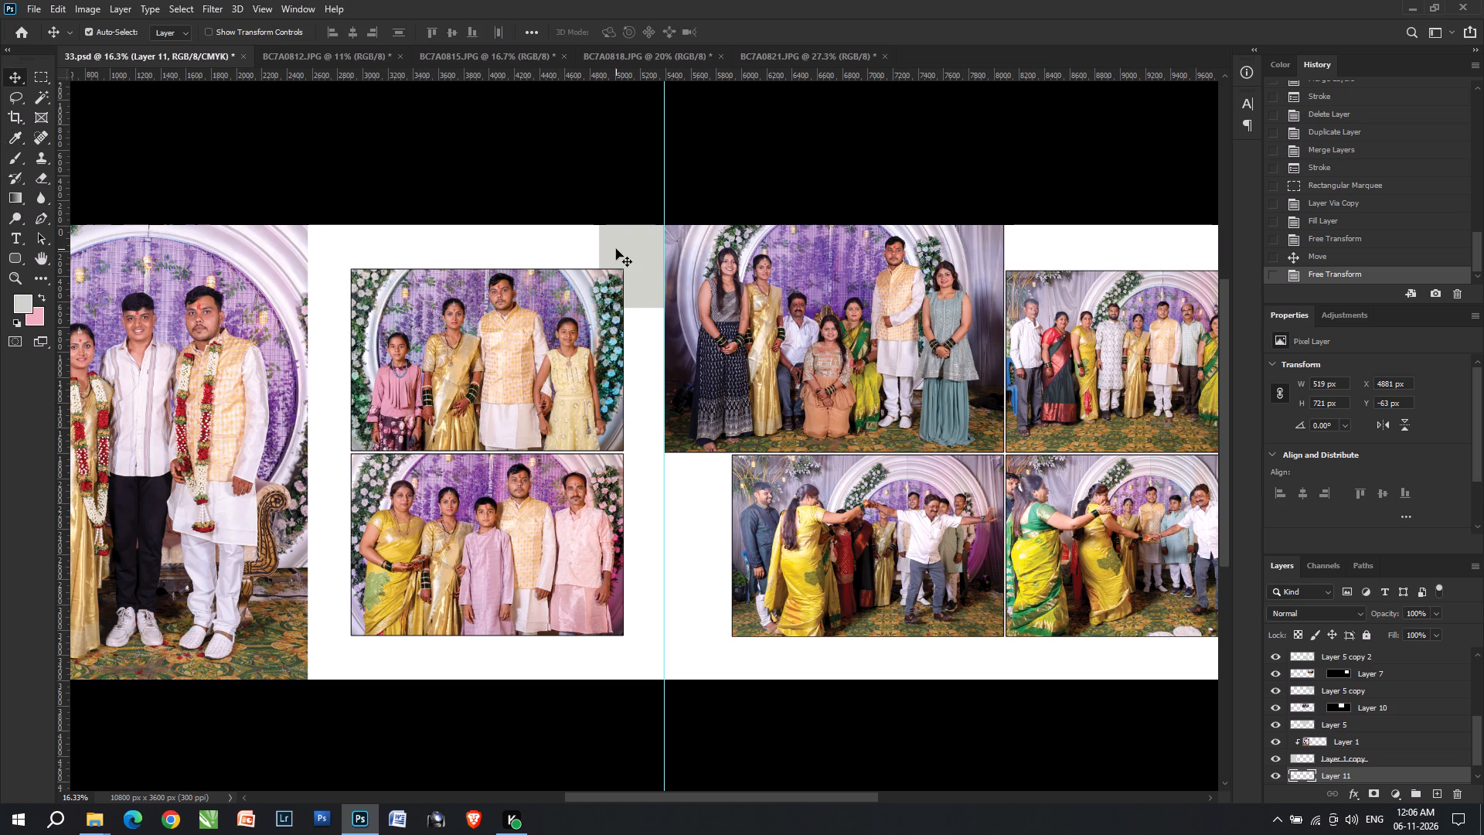
click(622, 248)
key(ctrl+shift+BackSpace)
key(5)
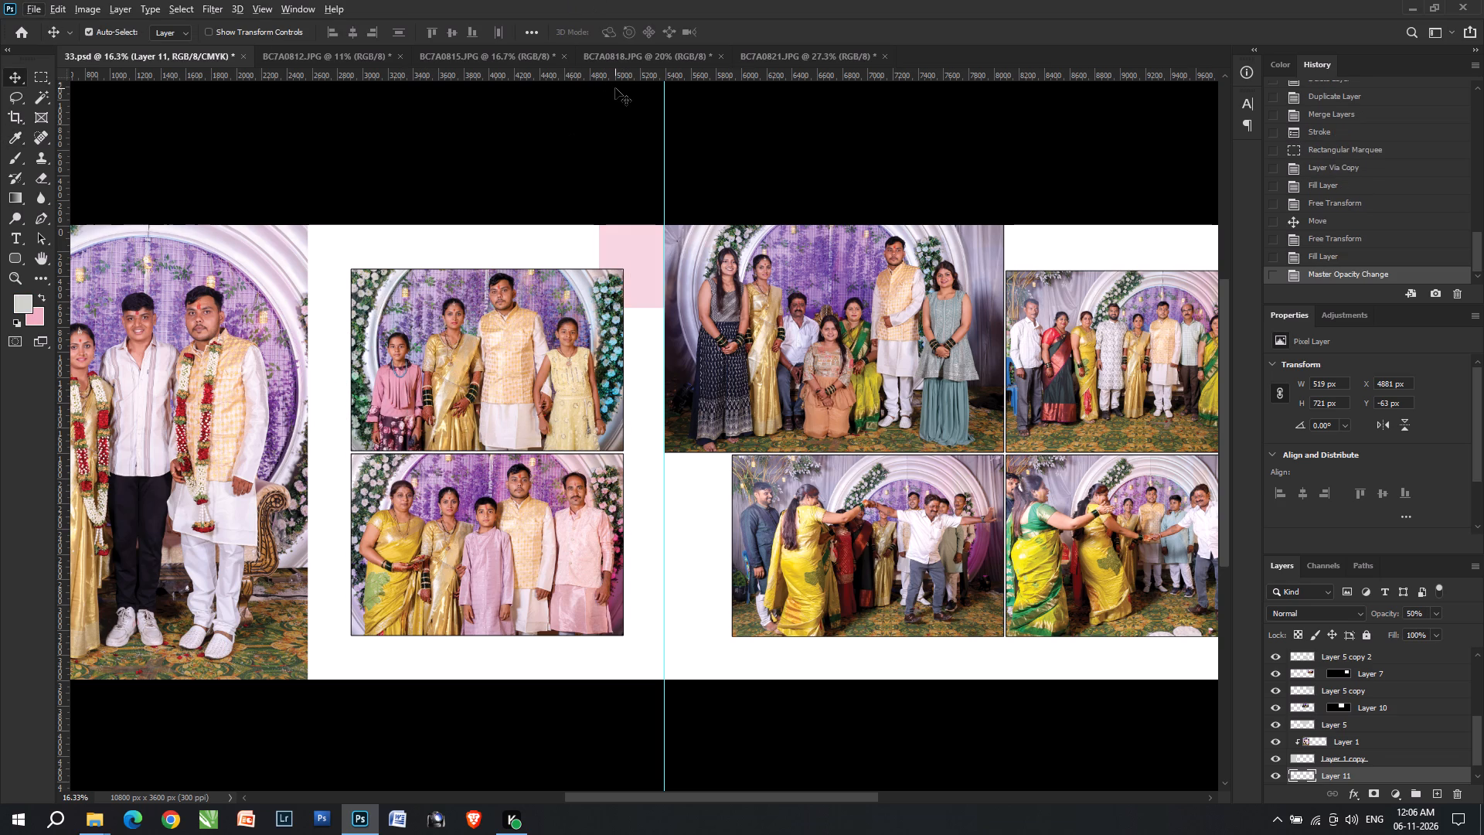
Duplicate the pink rectangle into the right-hand page's lower outer corner and widen the copy to about 919 px.
alt+scroll(655, 213, down, 2)
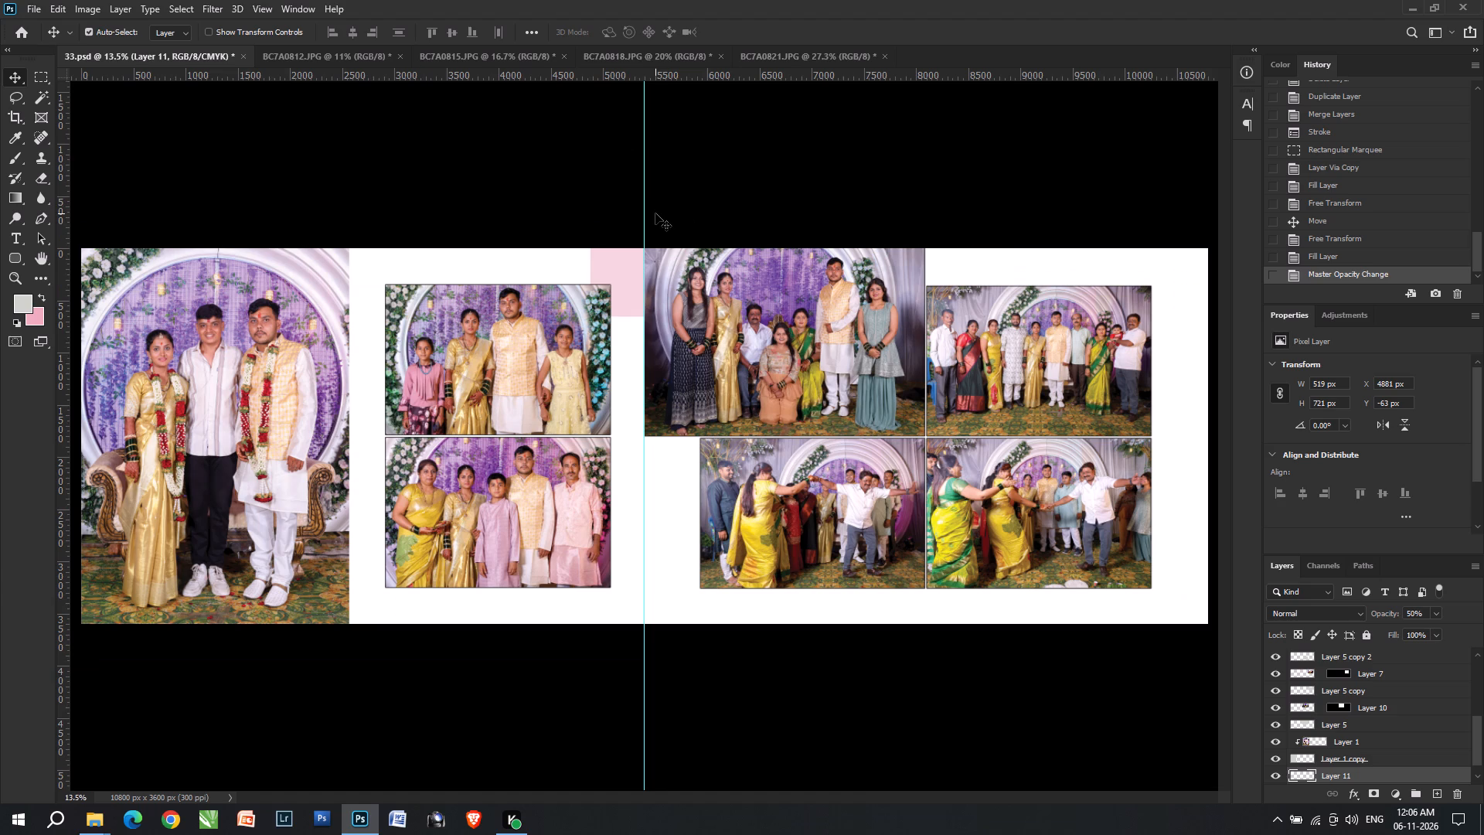
key(v)
alt+drag(623, 296, 1183, 615)
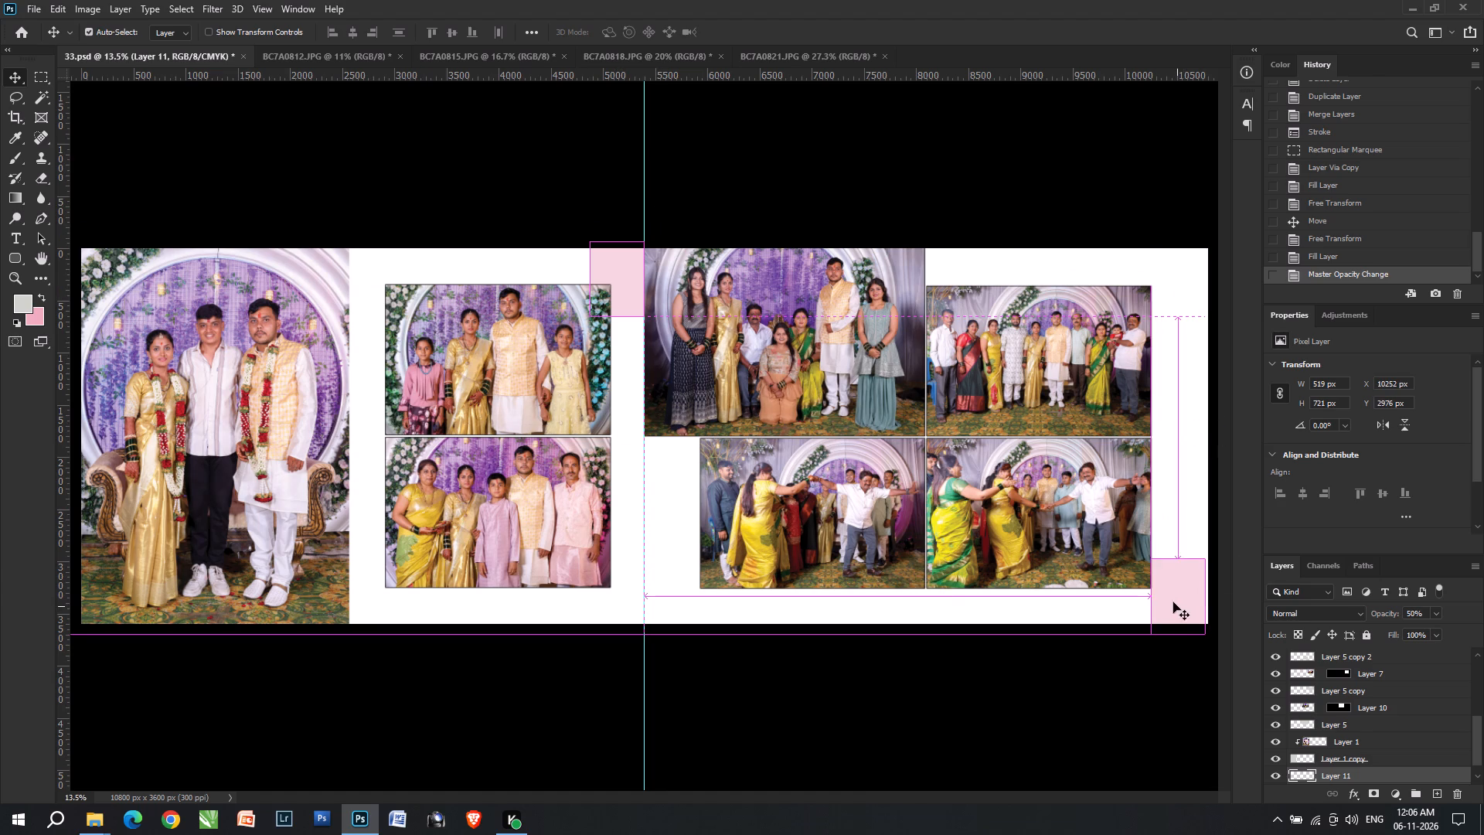
key(ctrl+t)
shift+drag(1147, 602, 1126, 597)
double_click(1166, 593)
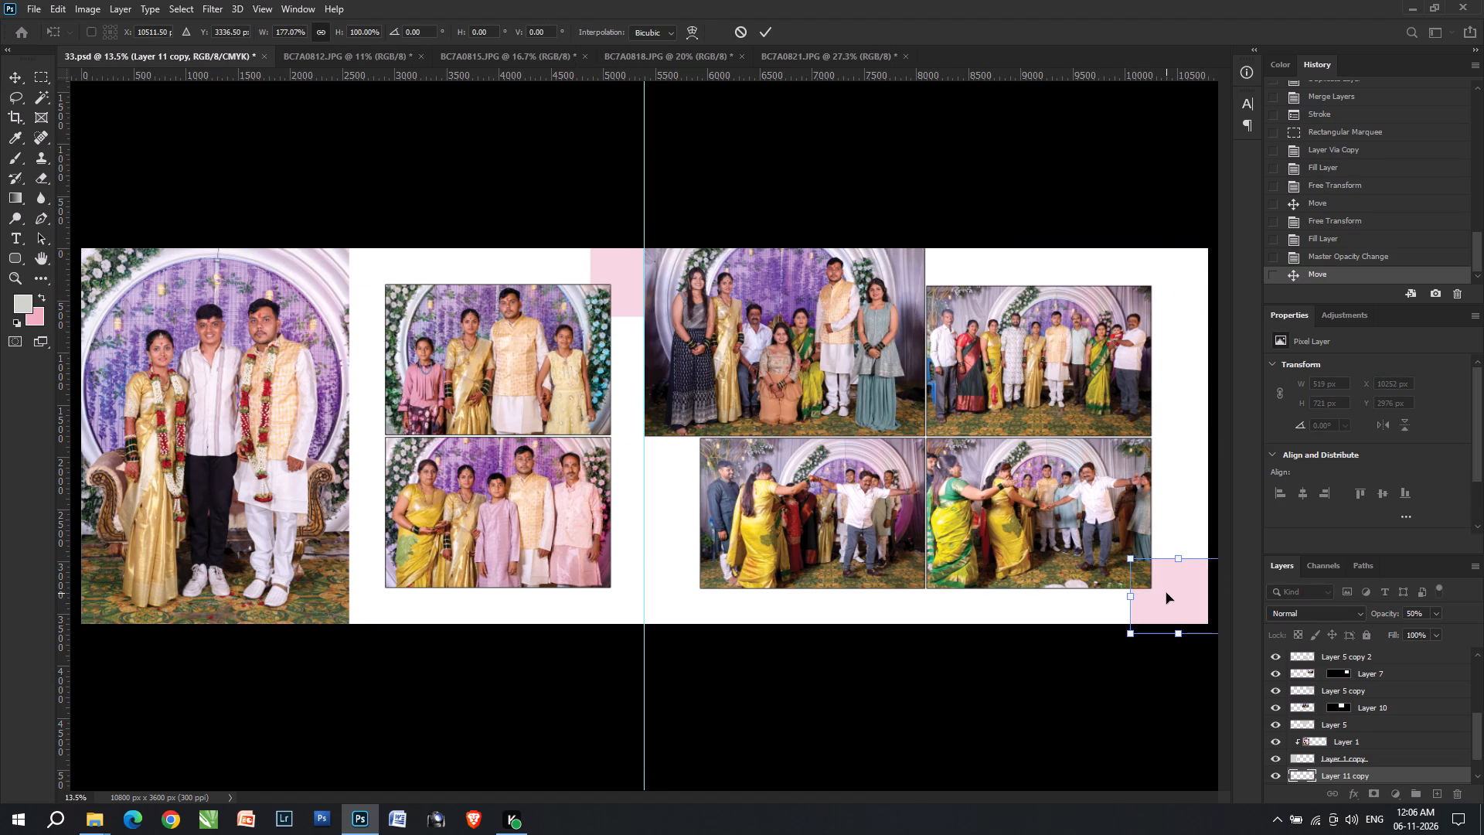
Shift the widened pink rectangle inward so its outer side sits at the right-hand page's edge.
key(space)
key(space)
key(space)
key(space)
key(space)
key(space)
key(space)
key(space)
key(space)
key(space)
drag(1170, 595, 1116, 606)
key(v)
drag(1161, 607, 1149, 606)
Duplicate the widened pink rectangle into the right-hand page's upper outer corner.
alt+drag(1150, 606, 1158, 567)
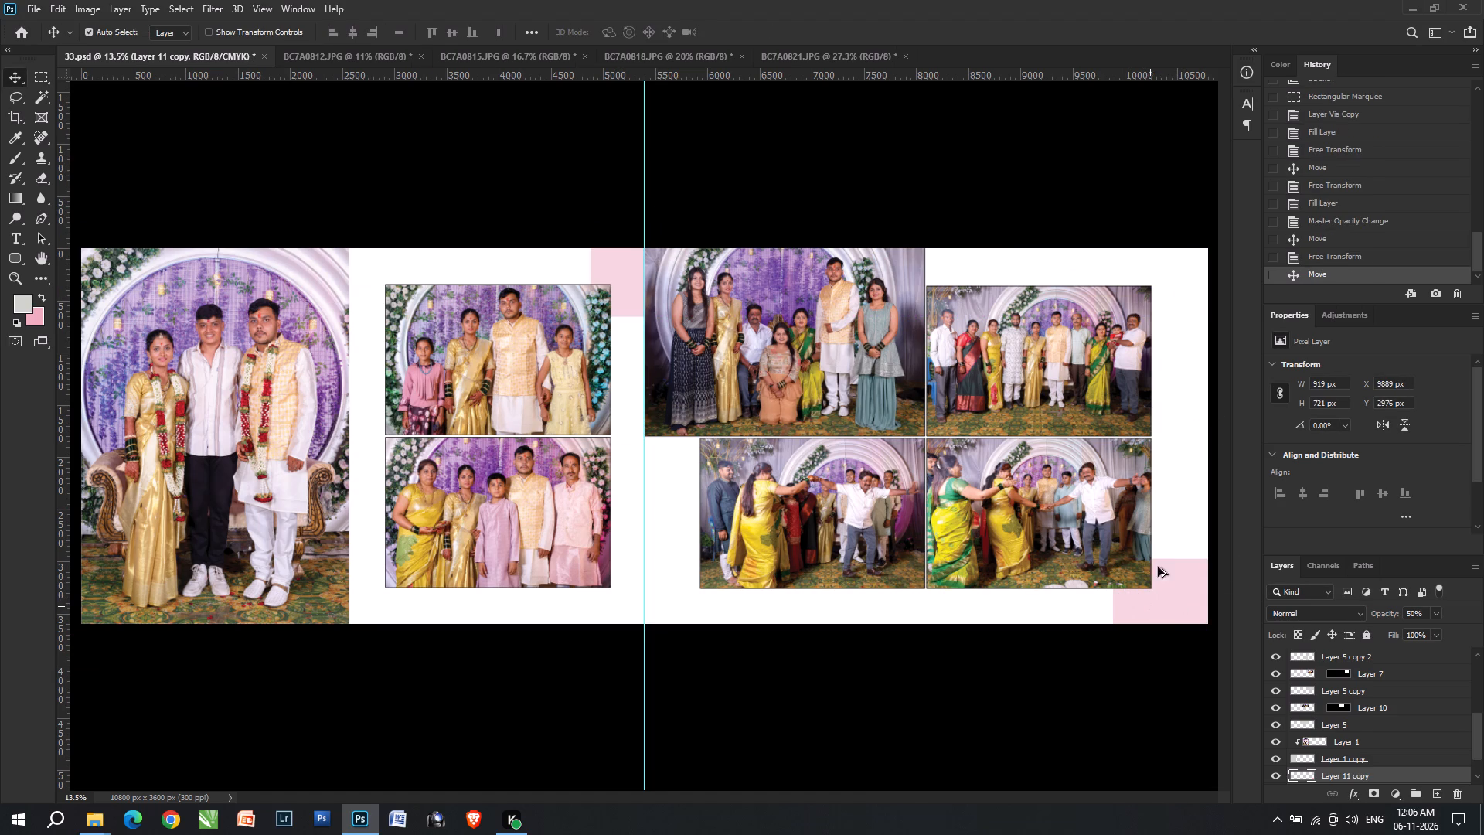
alt+drag(1158, 567, 1174, 284)
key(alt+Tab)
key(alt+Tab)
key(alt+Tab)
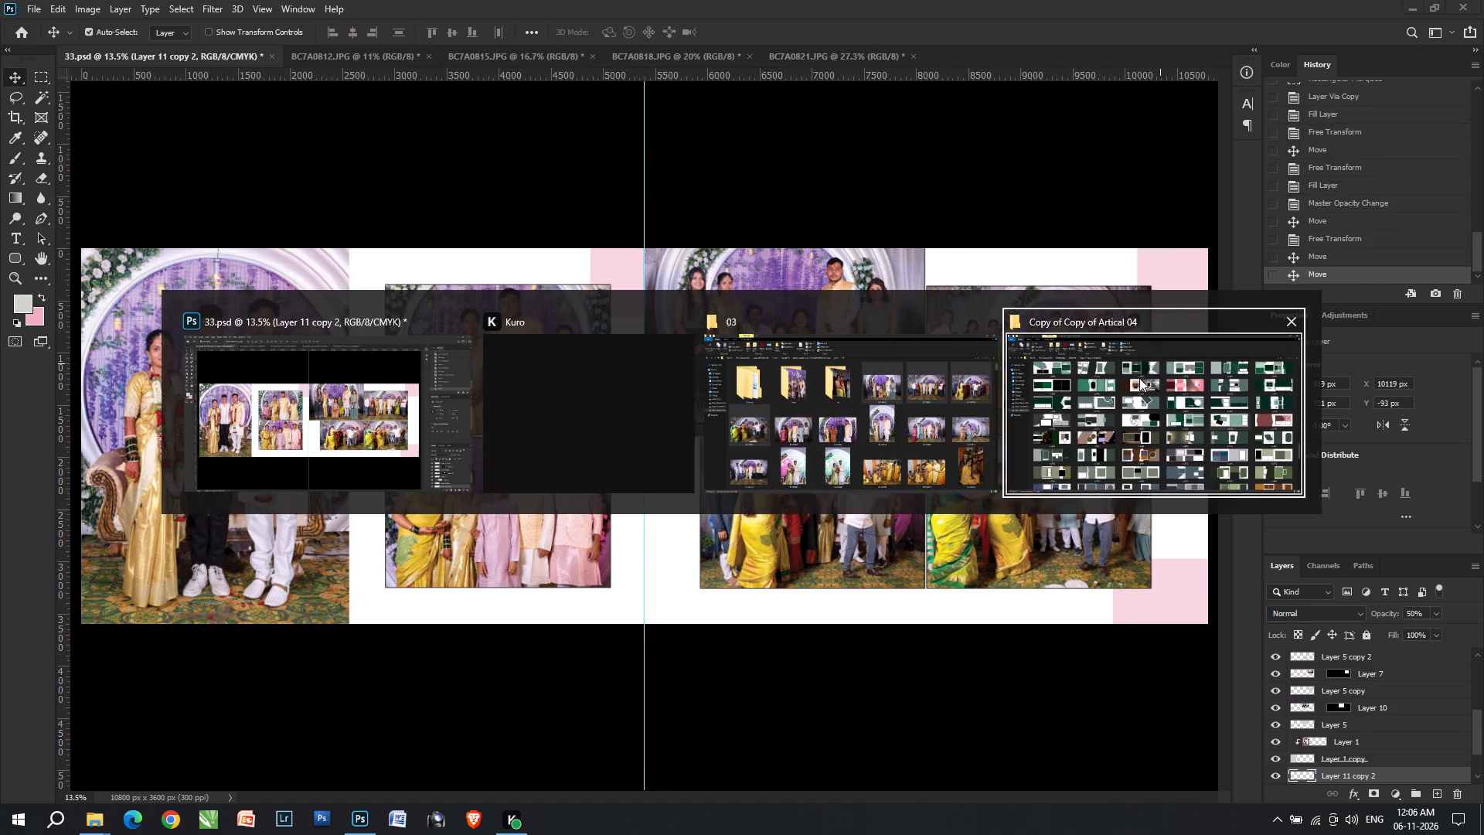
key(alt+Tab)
Move the upper pink rectangle inward along the right-hand page's top edge and enlarge it to about 1259 px wide.
drag(1179, 285, 1040, 253)
key(ctrl+t)
shift+drag(1041, 277, 1046, 294)
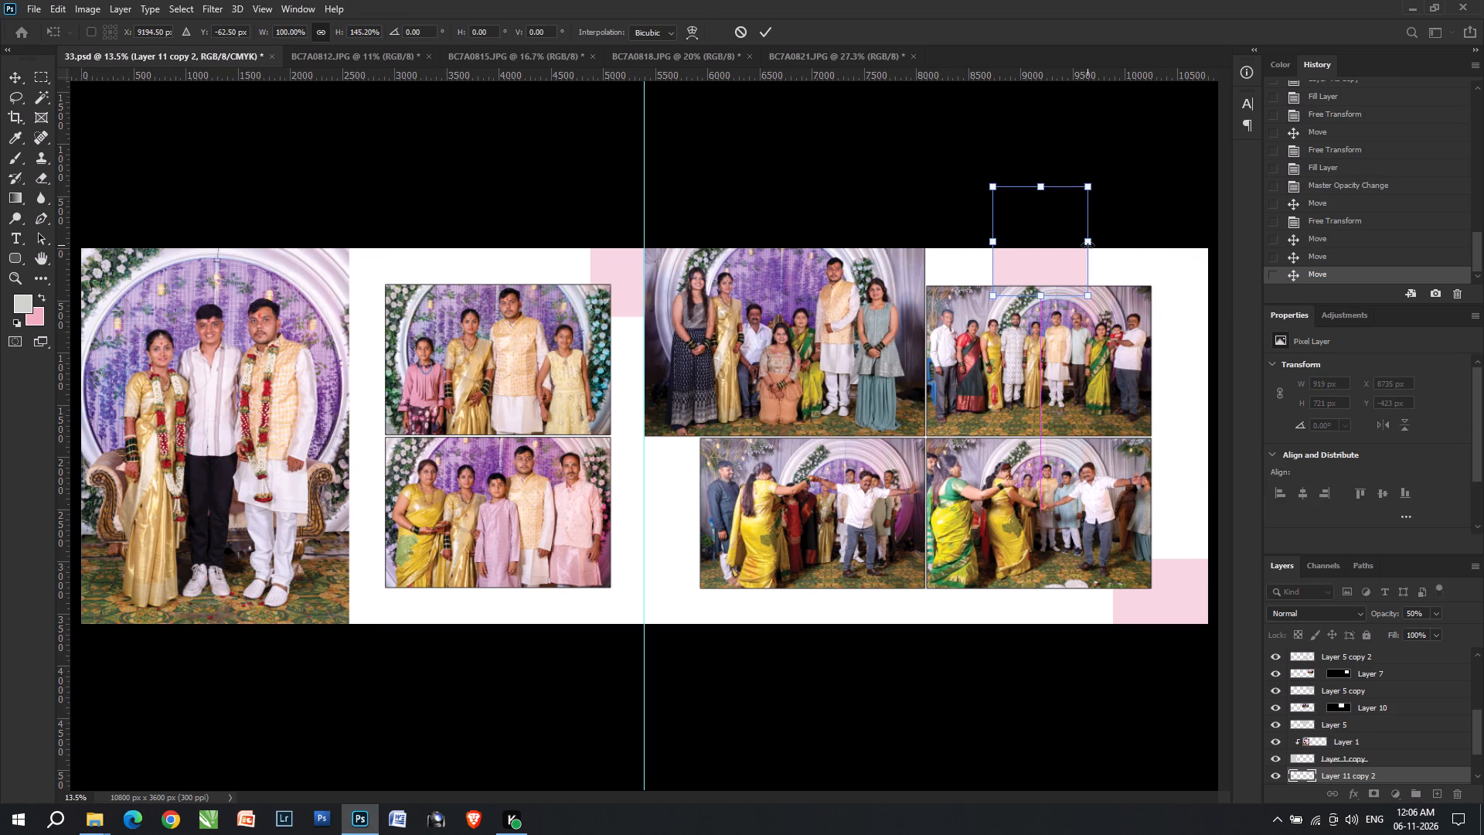
alt+shift+drag(1088, 245, 1106, 245)
shift+double_click(1066, 264)
key(v)
key(v)
drag(1065, 268, 1119, 260)
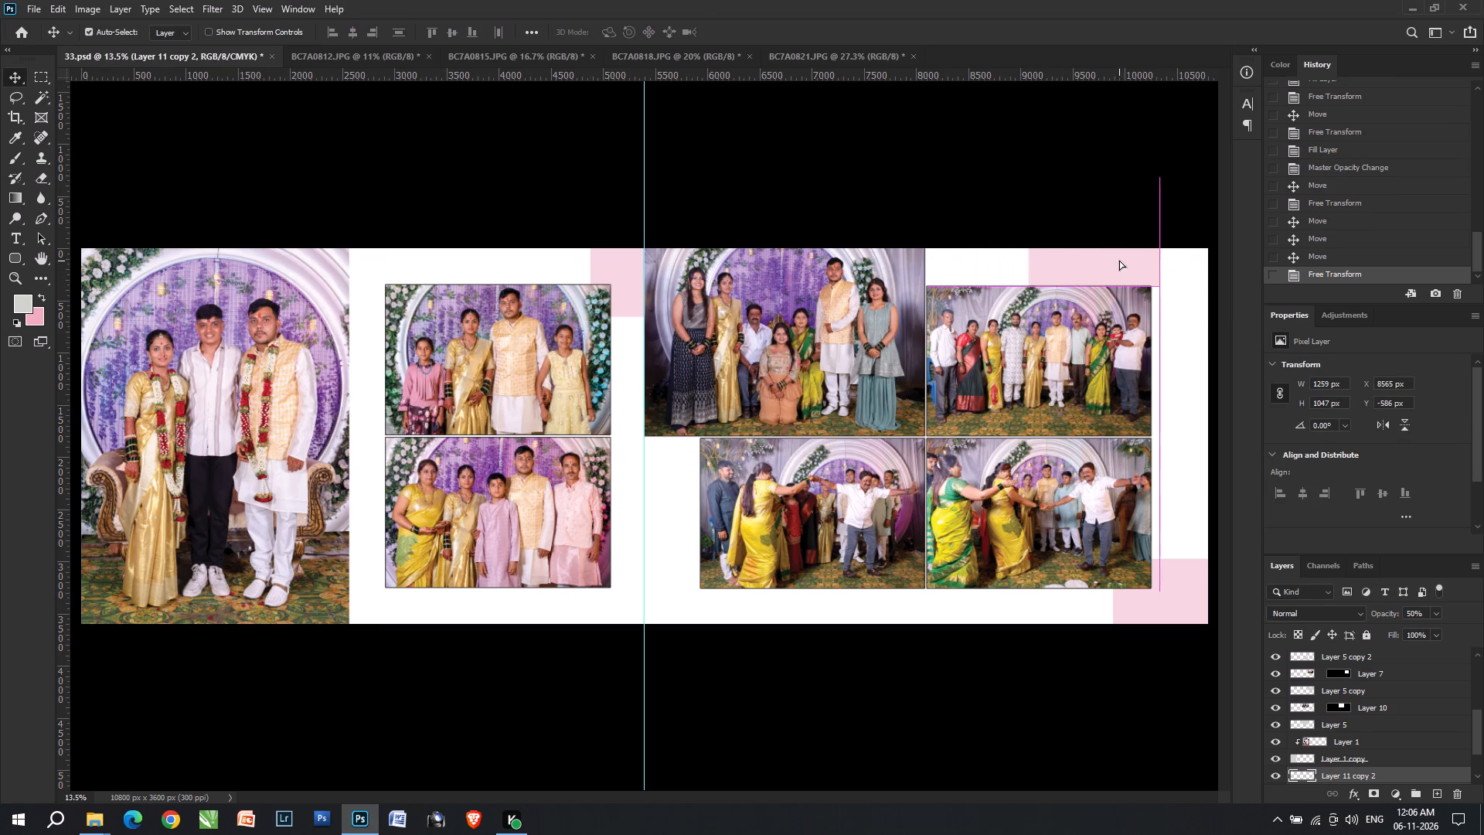
drag(1119, 260, 1074, 253)
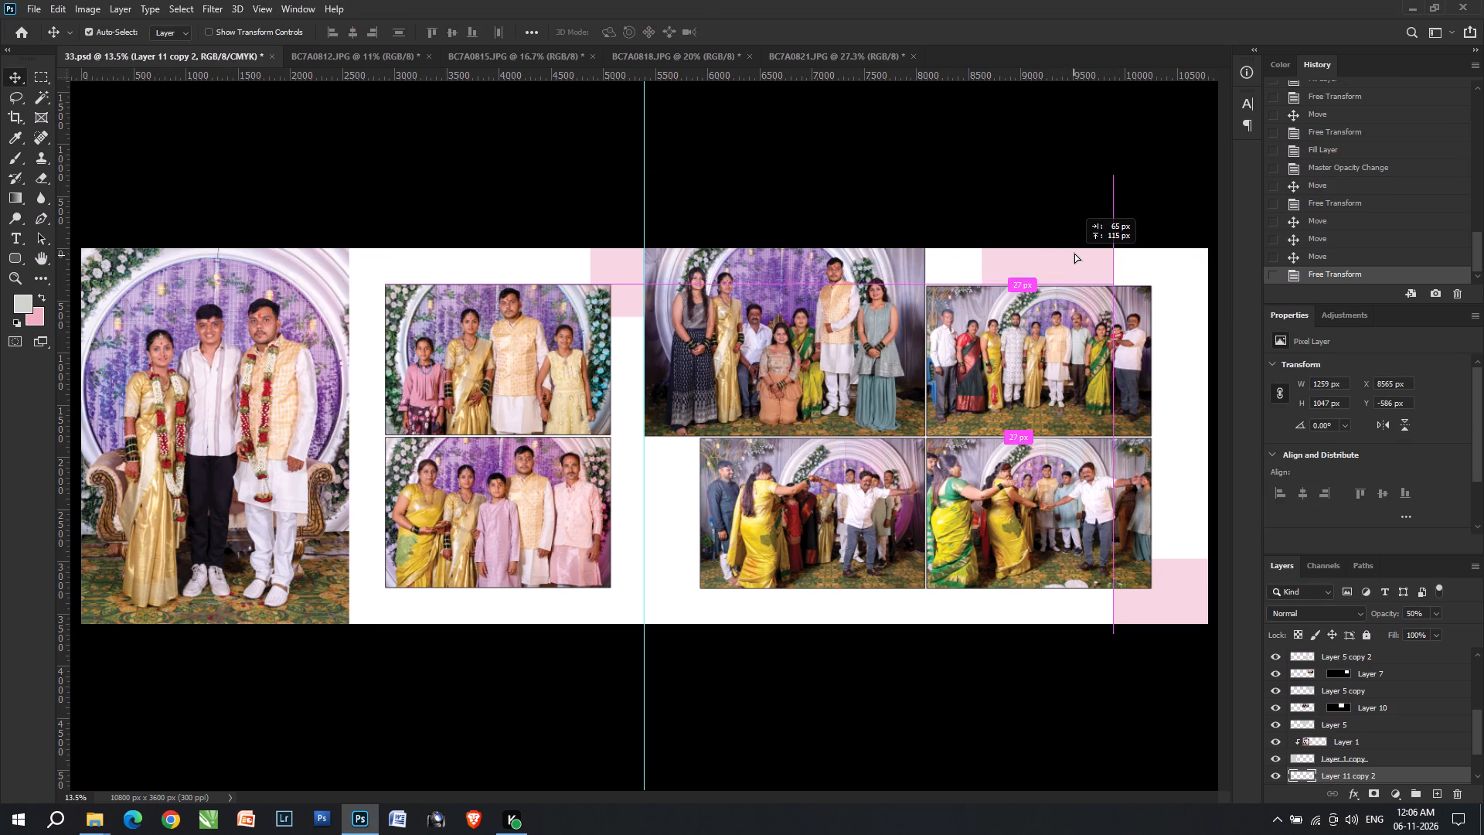
drag(1074, 253, 1075, 252)
drag(1062, 264, 1062, 271)
Switch to File Explorer and examine the floral artwork in the flowers folder inside the adding folder on New Volume (E:).
key(alt+Tab)
key(alt+Tab)
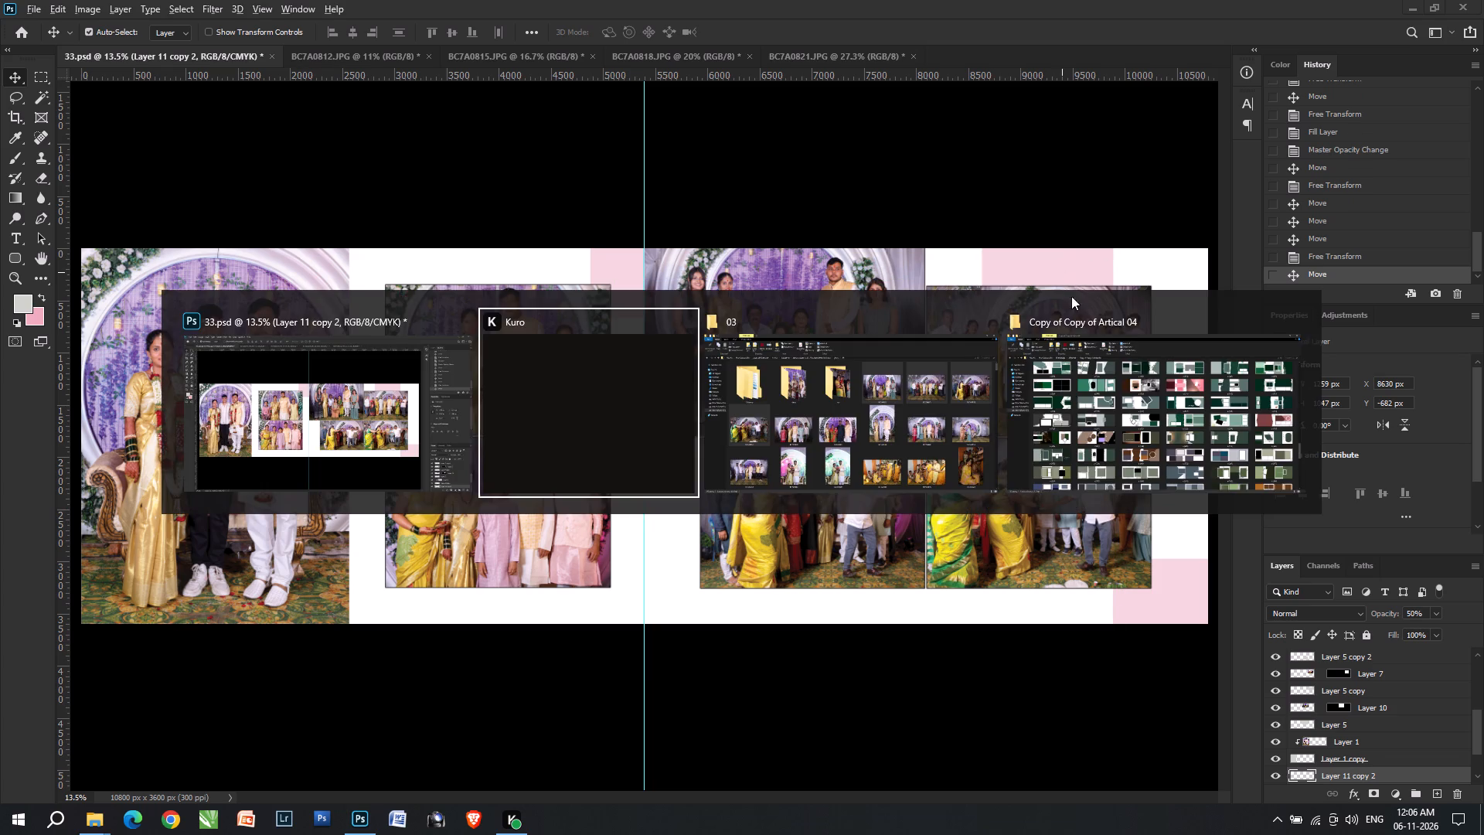
key(alt+Tab)
scroll(496, 545, down, 3)
click(90, 367)
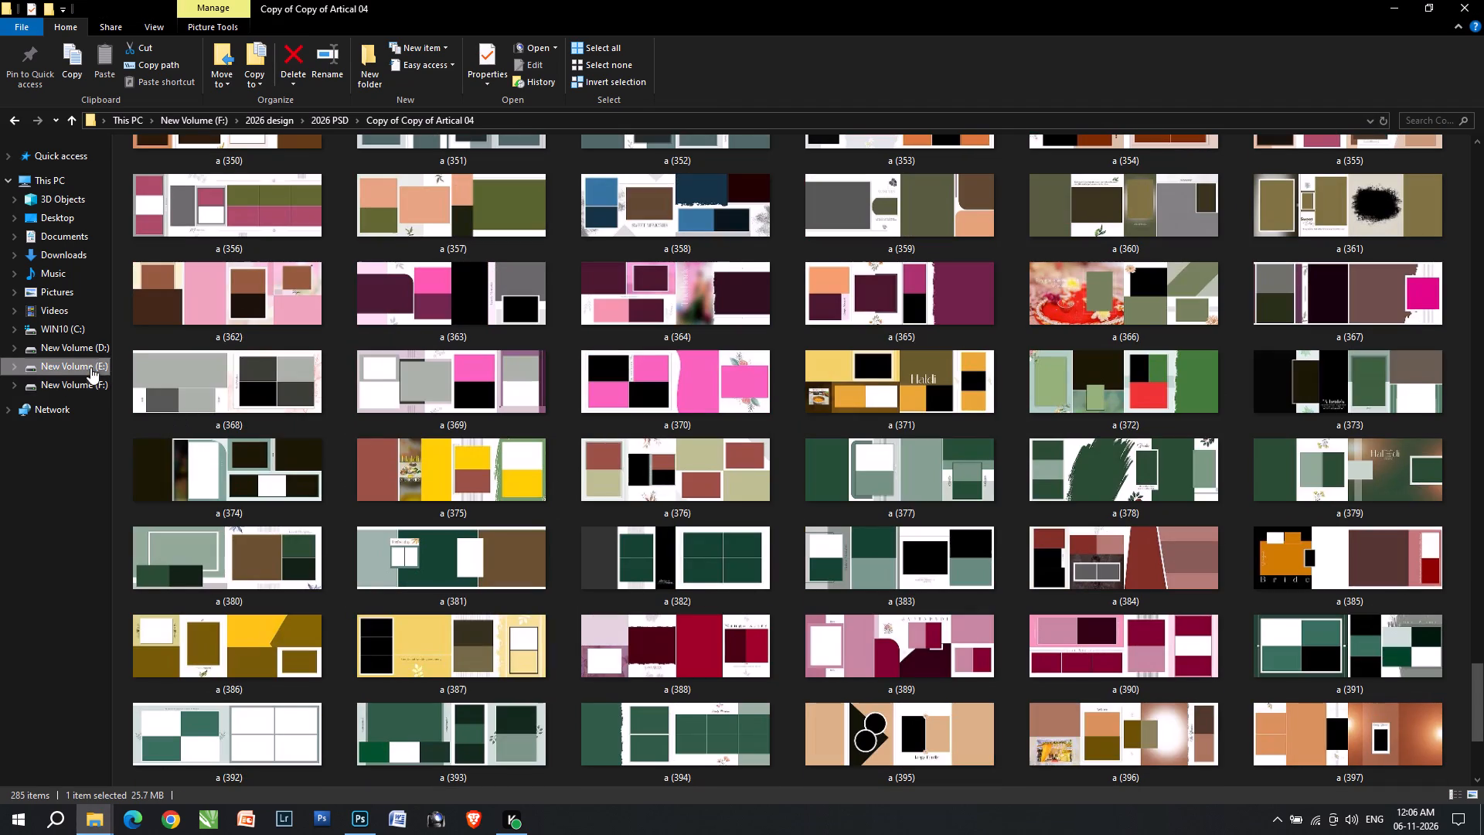
click(155, 304)
click(155, 304)
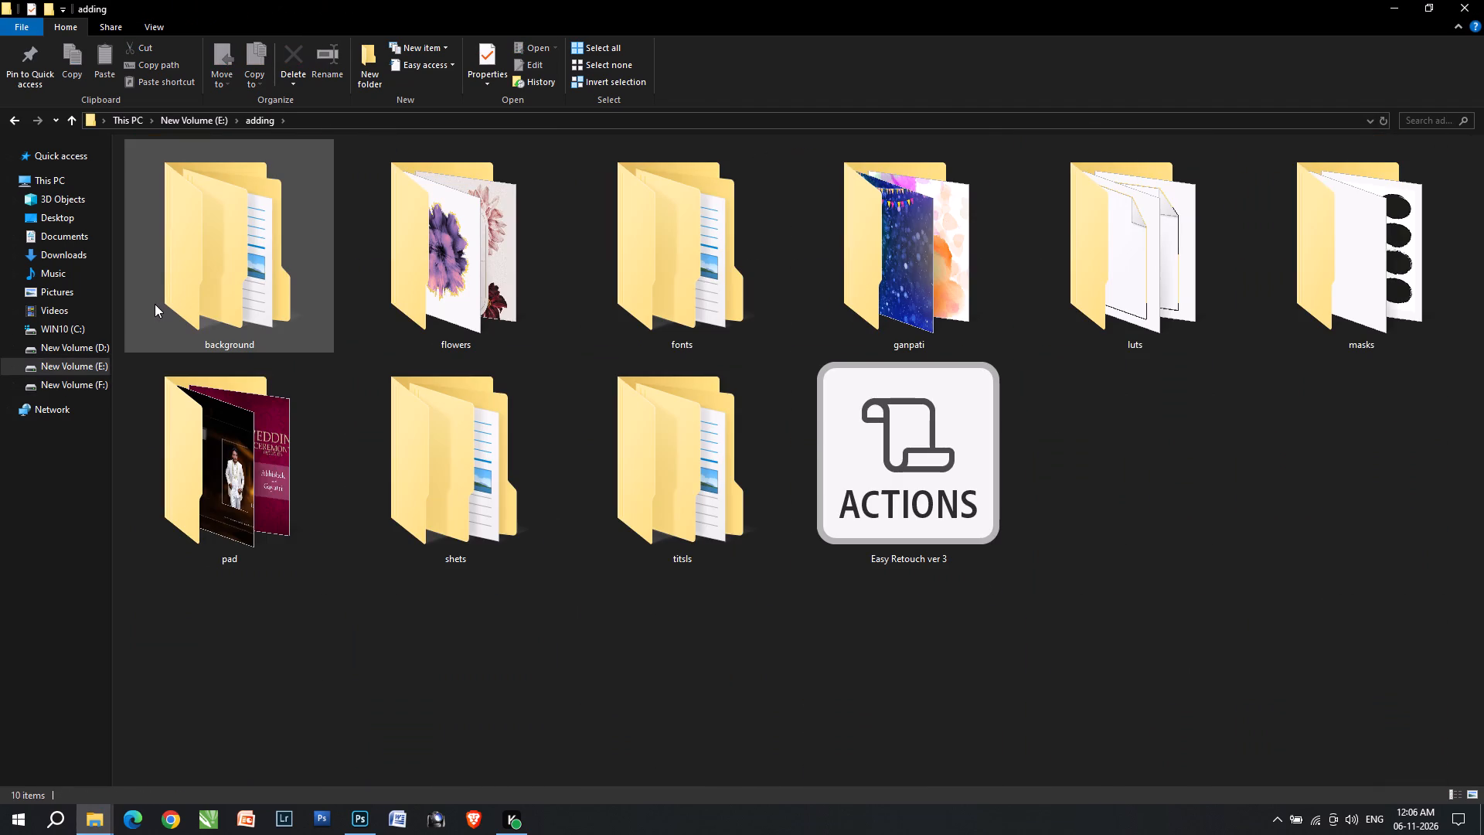
double_click(481, 295)
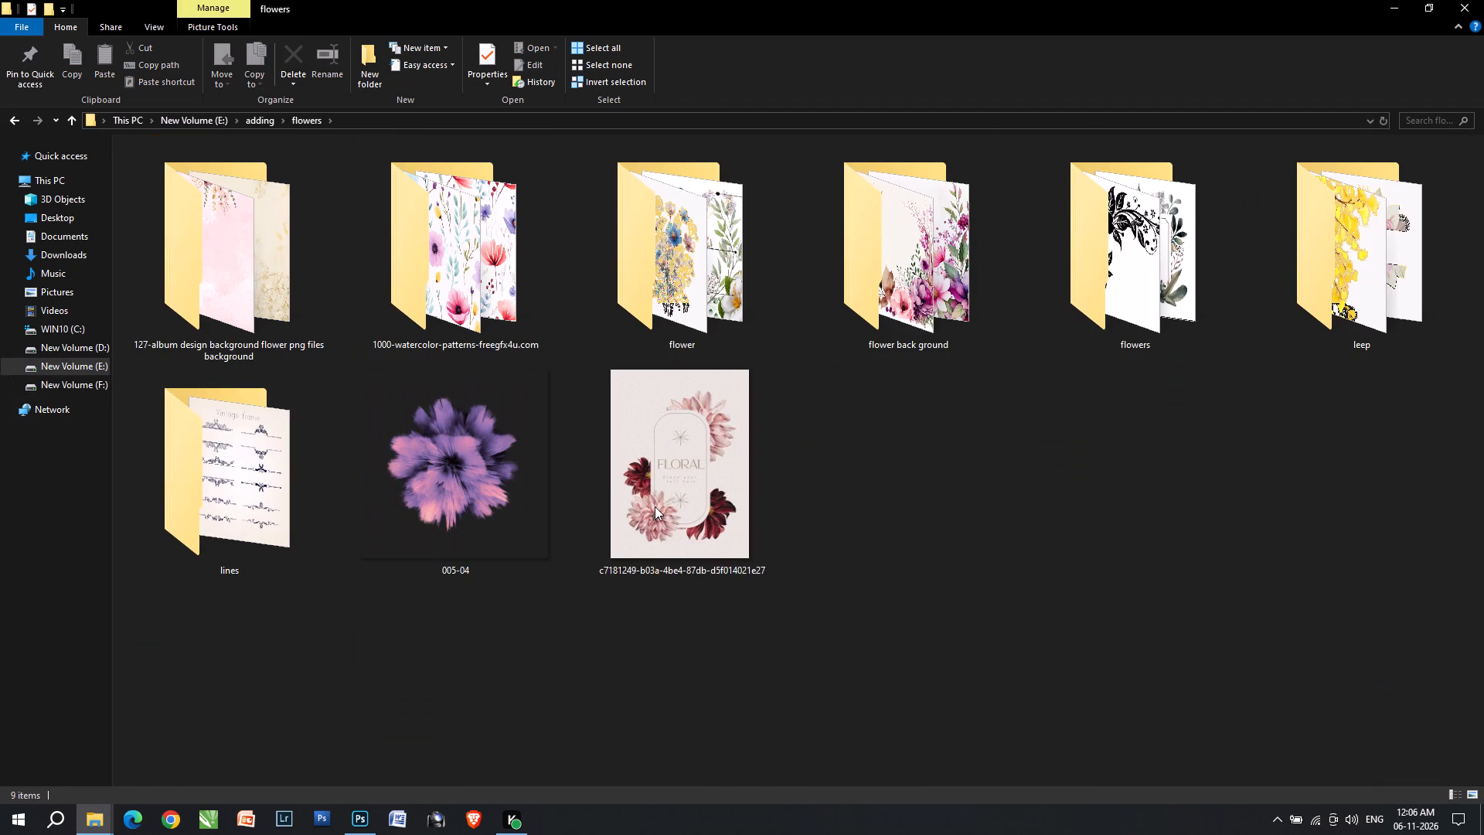
click(655, 506)
drag(655, 506, 738, 9)
key(alt+Tab)
click(738, 7)
text(vv)
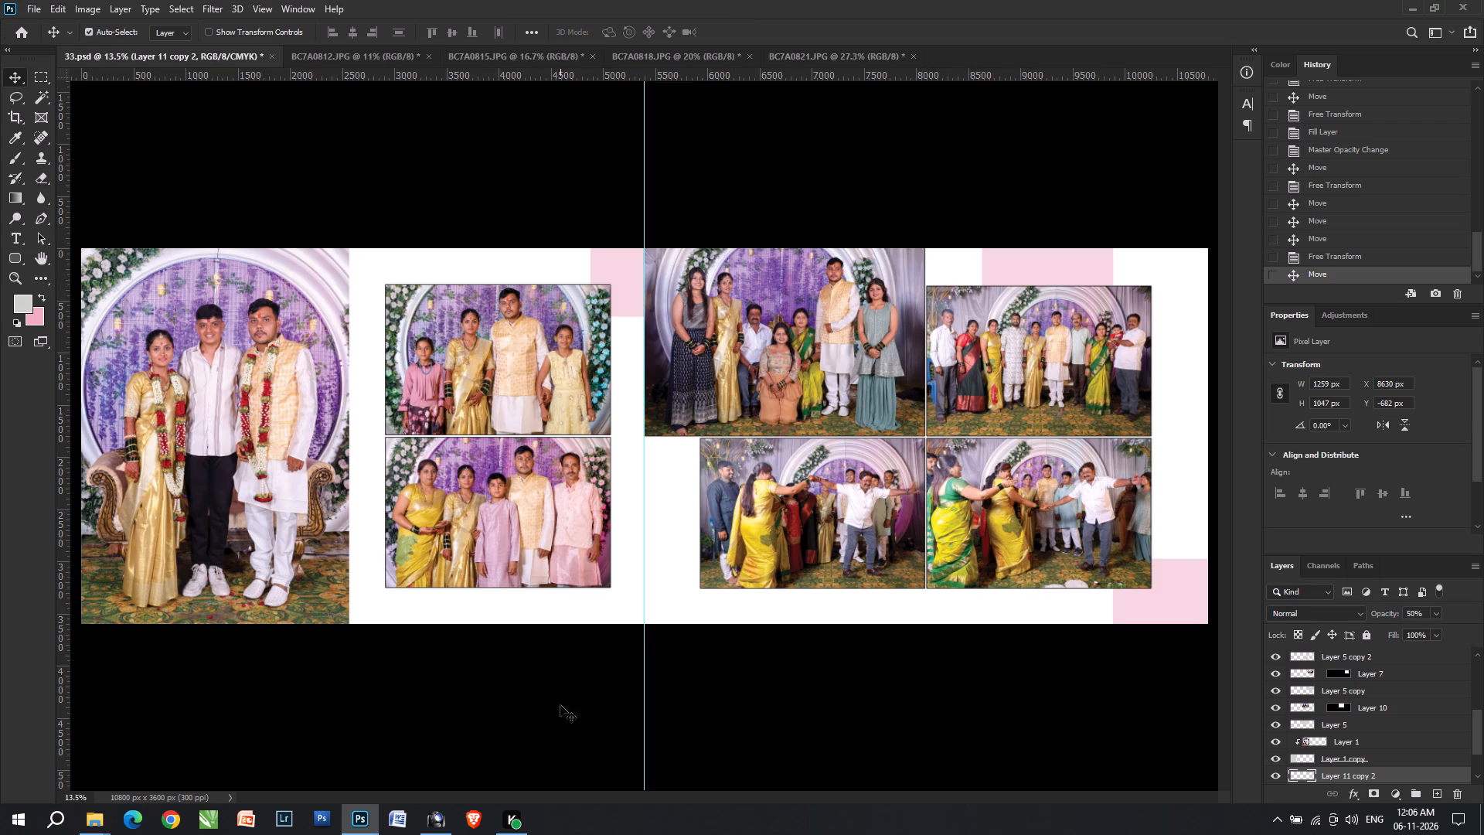
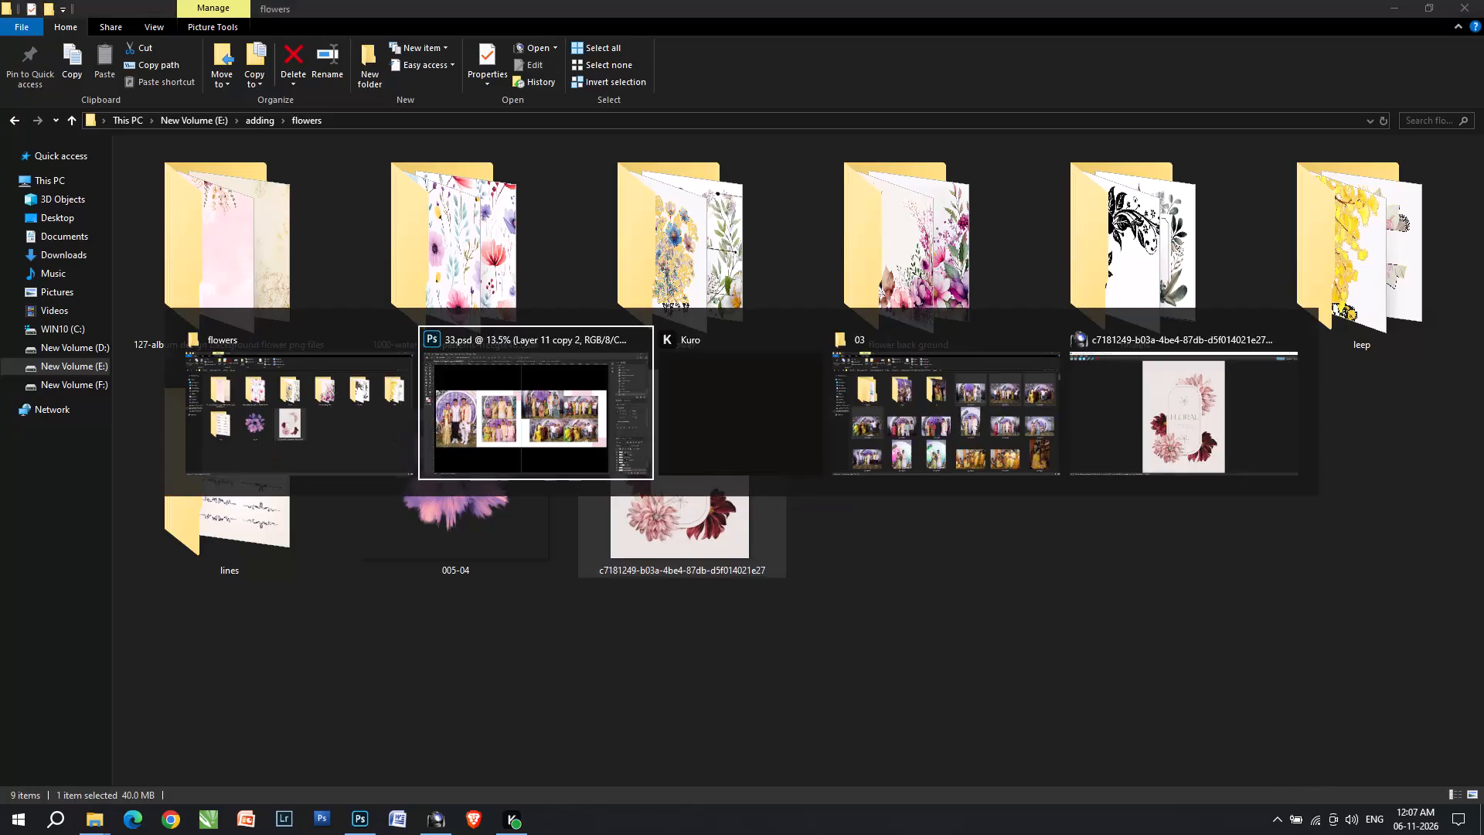
Switch to Photoshop and open the floral design PSD with its layers kept editable.
click(888, 0)
text(vv)
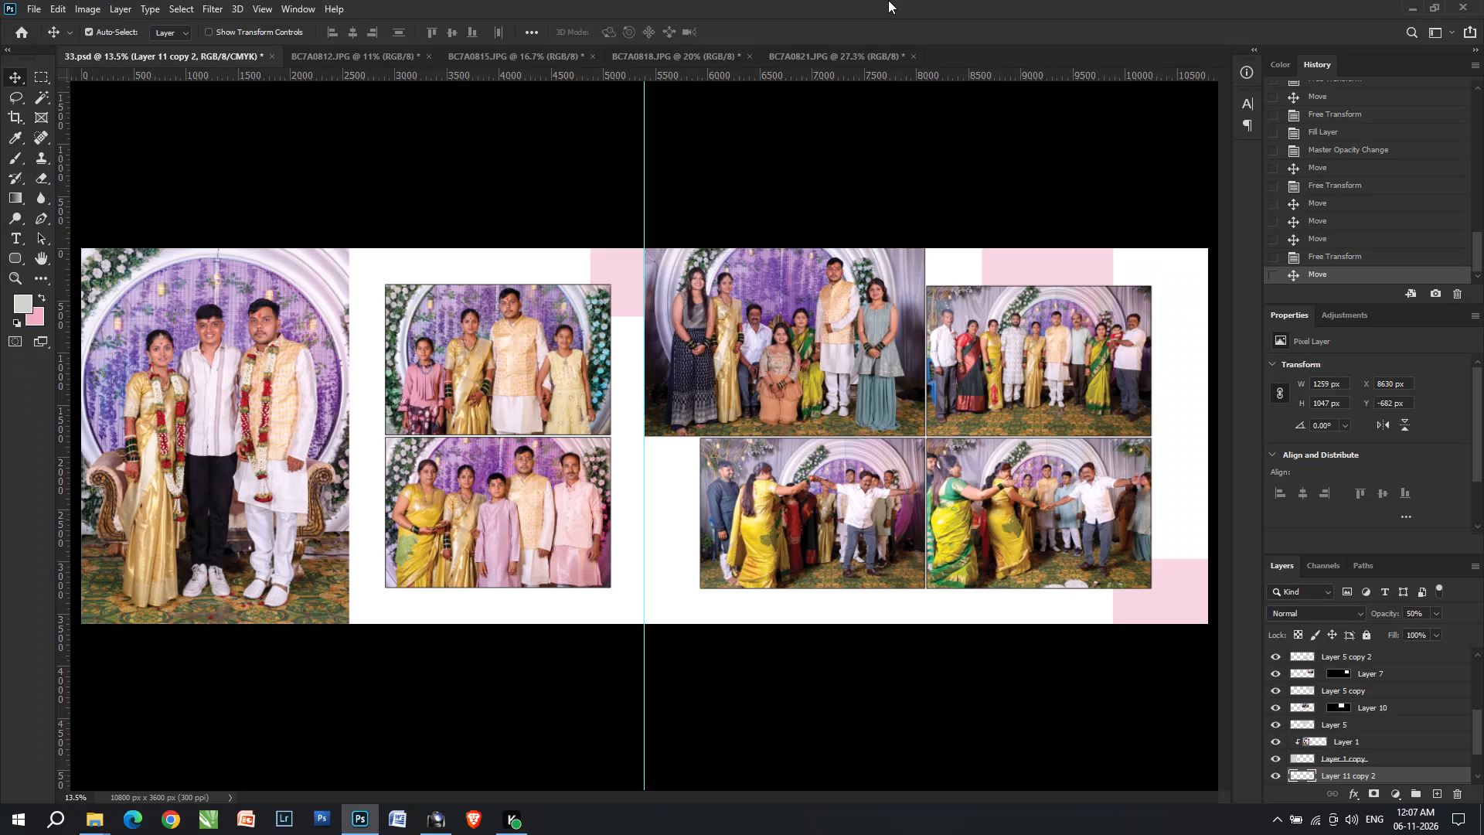
click(935, 14)
click(586, 432)
click(605, 431)
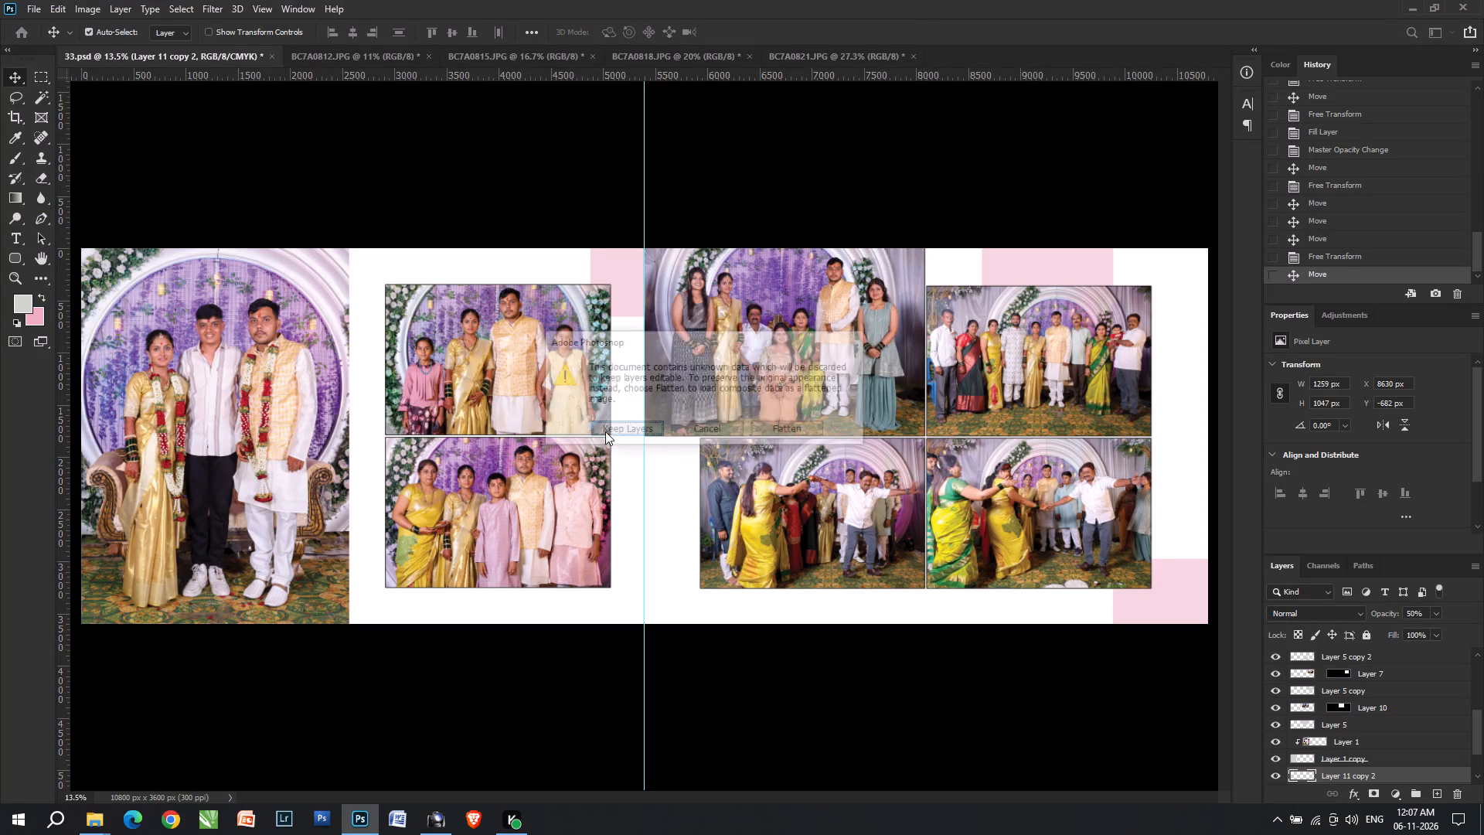
key(v)
click(614, 427)
Delete the Noise layer covering the floral design.
right_drag(614, 427, 526, 563)
click(529, 564)
right_click(529, 564)
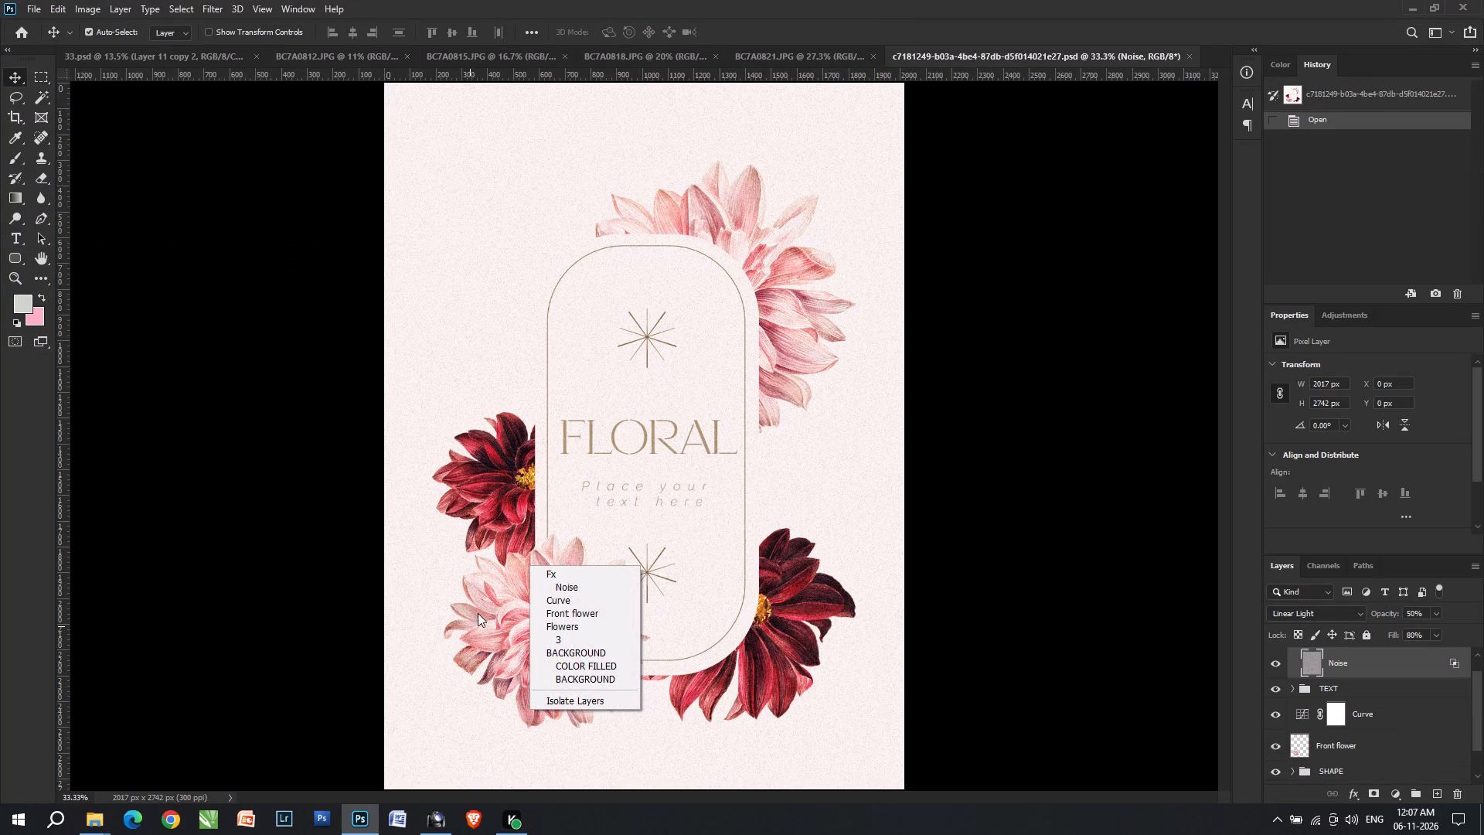
key(v)
key(v)
click(758, 315)
key(Delete)
Copy the pink upper flower, layer 1, into 33.psd at the sheet's bottom edge on the centre guide.
right_click(781, 312)
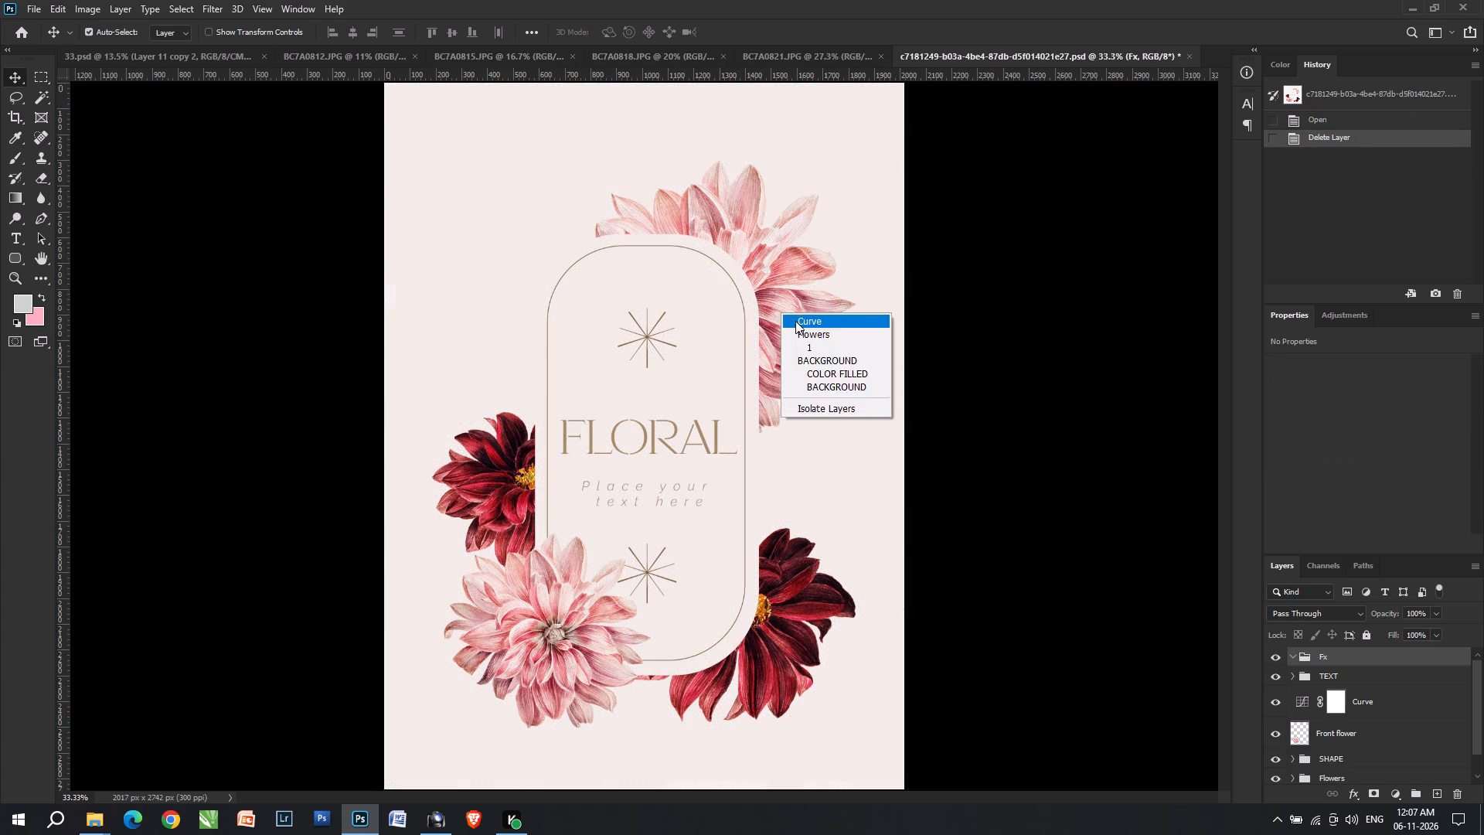
click(795, 321)
drag(784, 317, 161, 58)
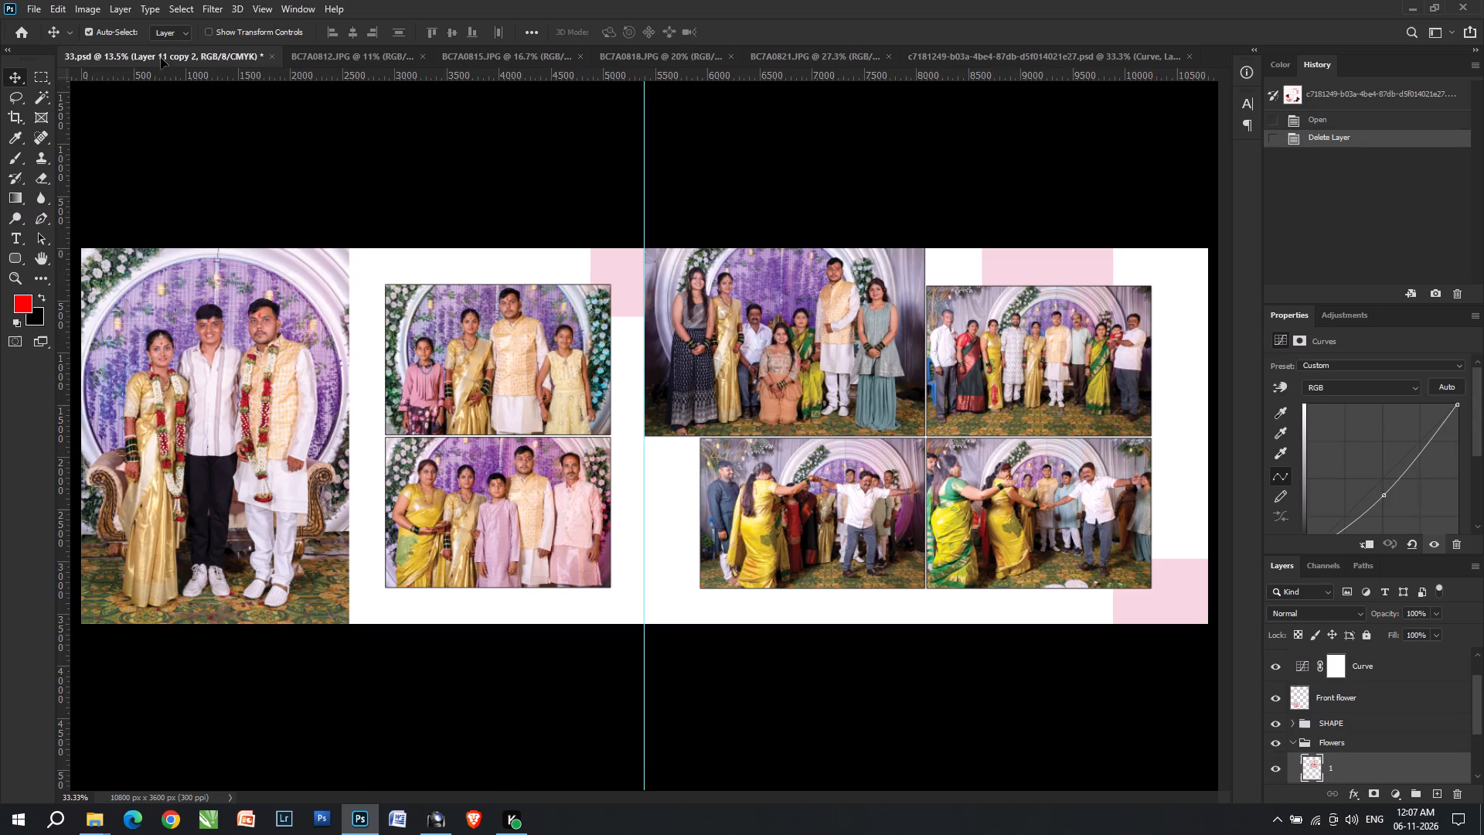
drag(161, 58, 636, 598)
key(v)
key(v)
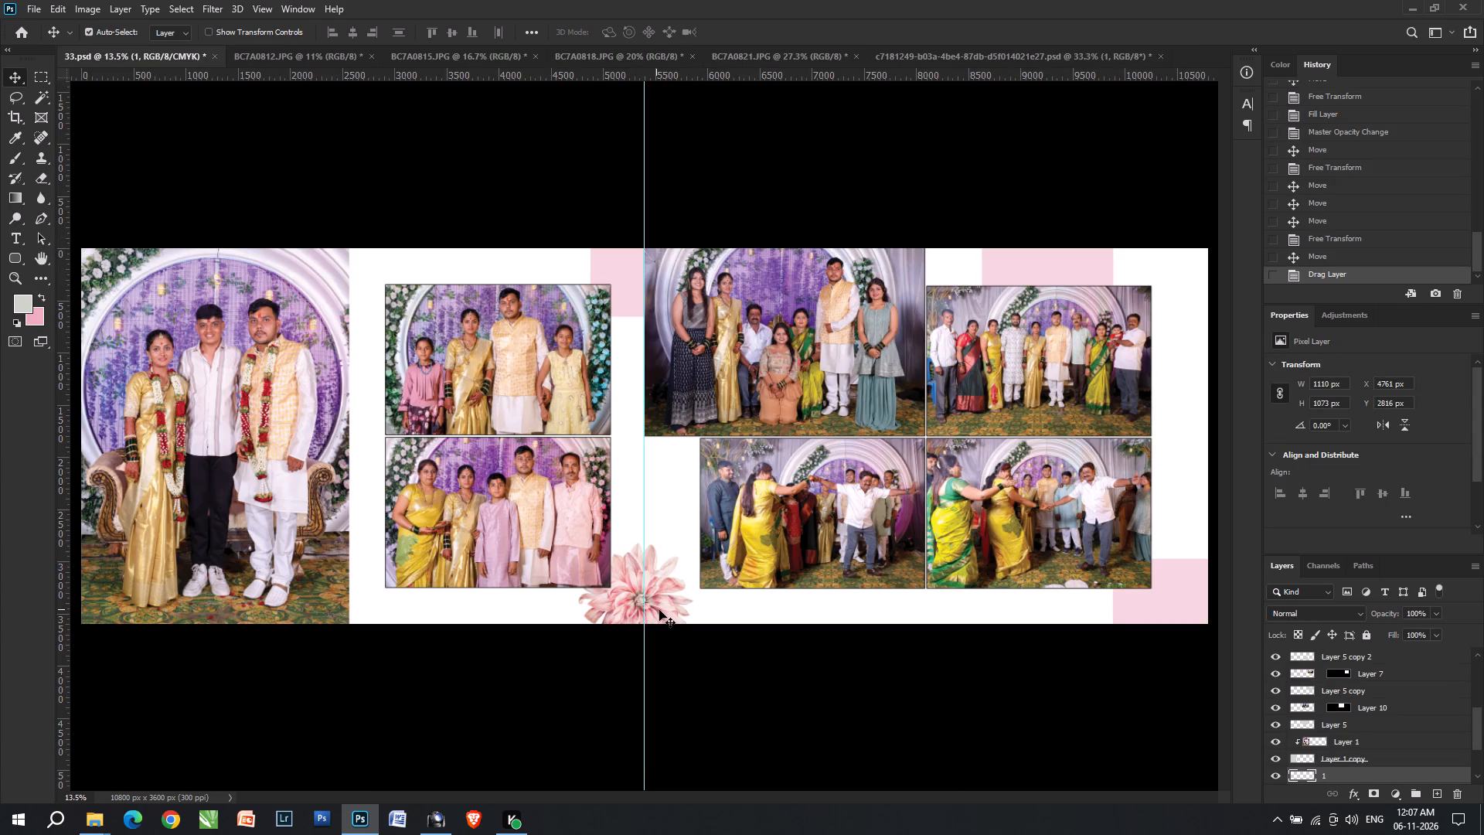
Scale the flower to about 256% and place it behind the lower photos, running off the bottom edge.
key(ctrl+t)
key(ctrl+t)
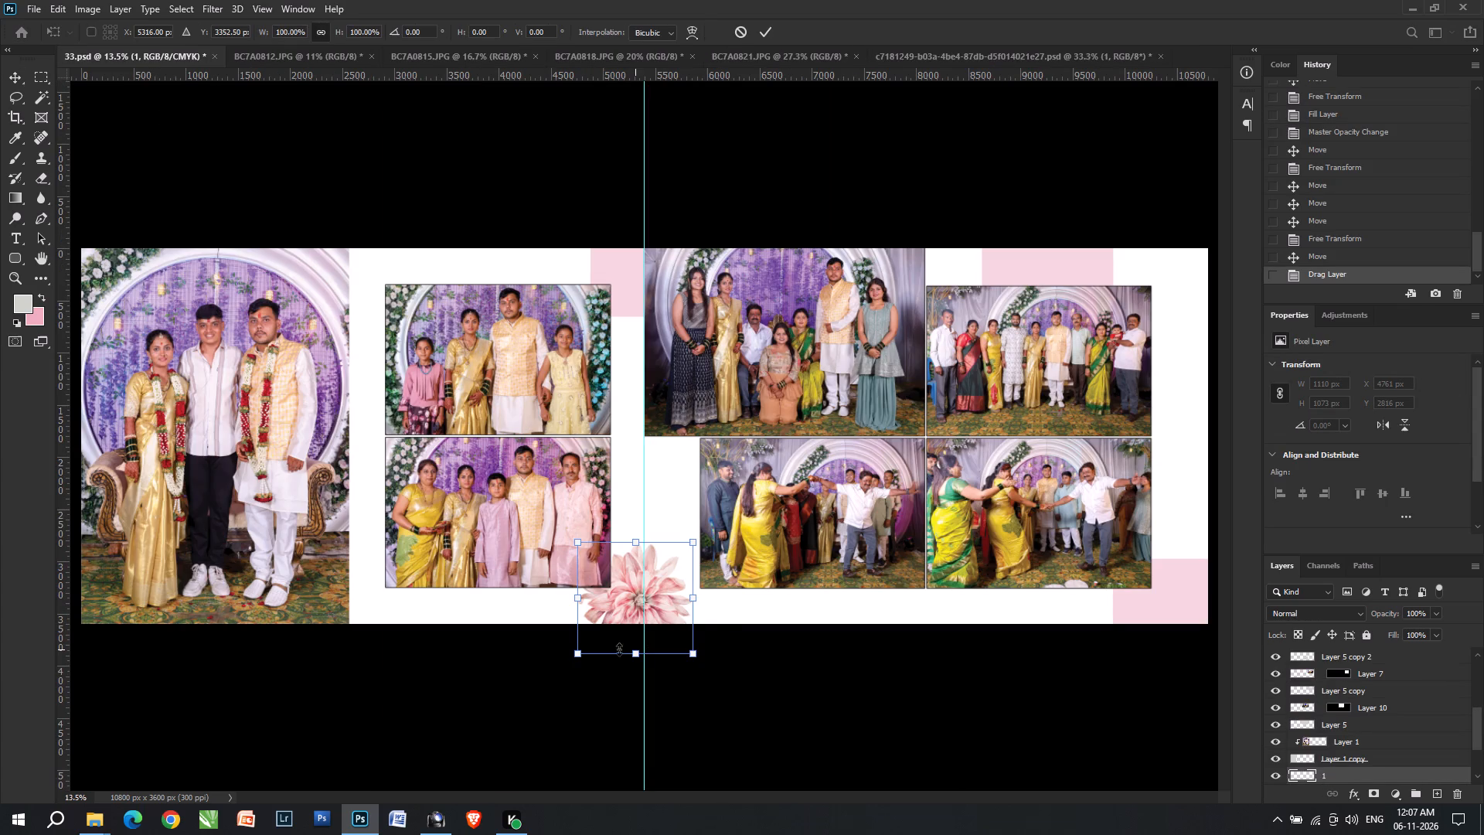
drag(627, 659, 577, 834)
drag(686, 654, 734, 610)
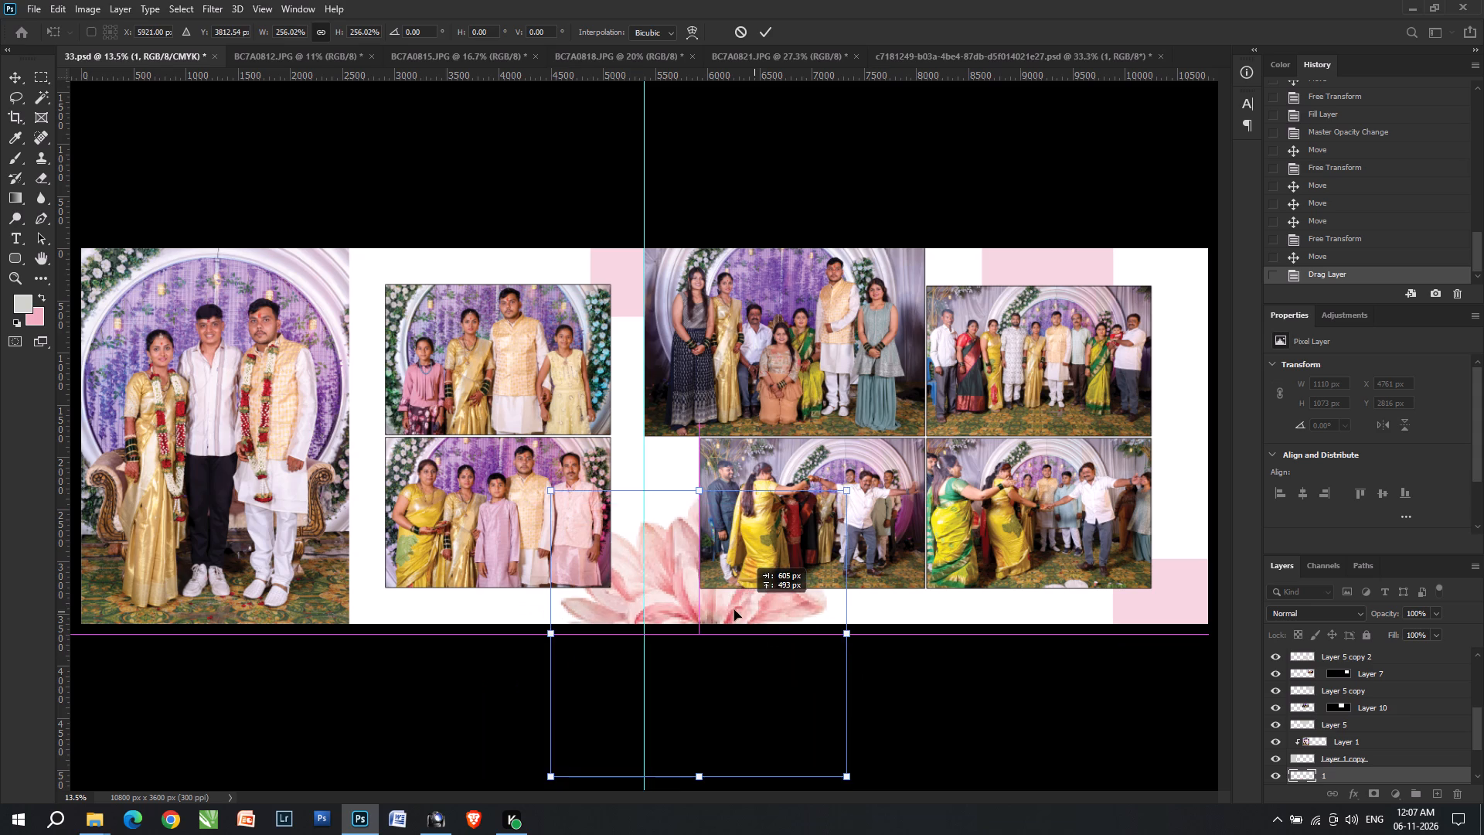
drag(734, 610, 734, 613)
key(Return)
Set the enlarged flower's opacity to 50%.
key(6)
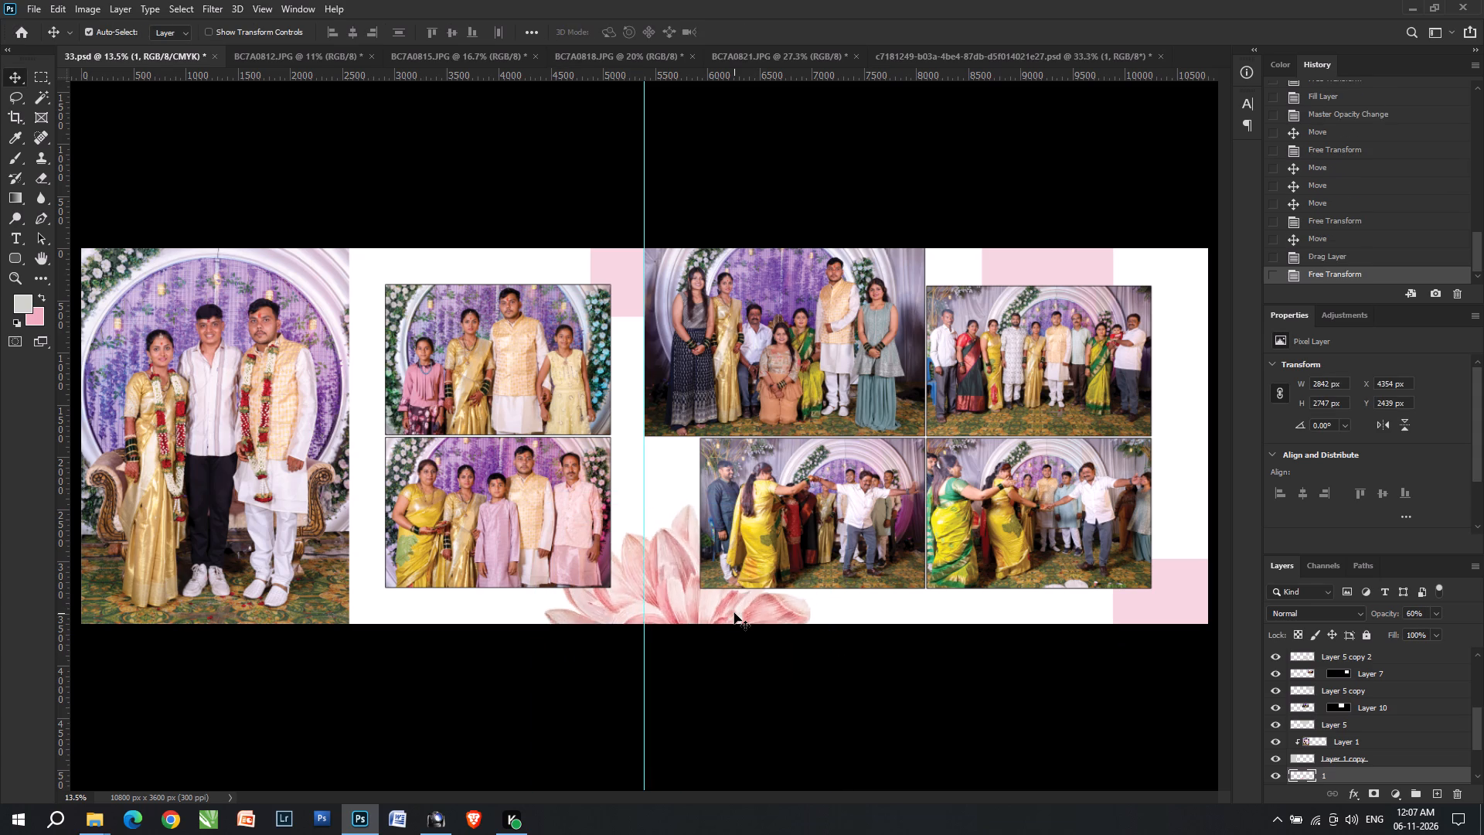
key(5)
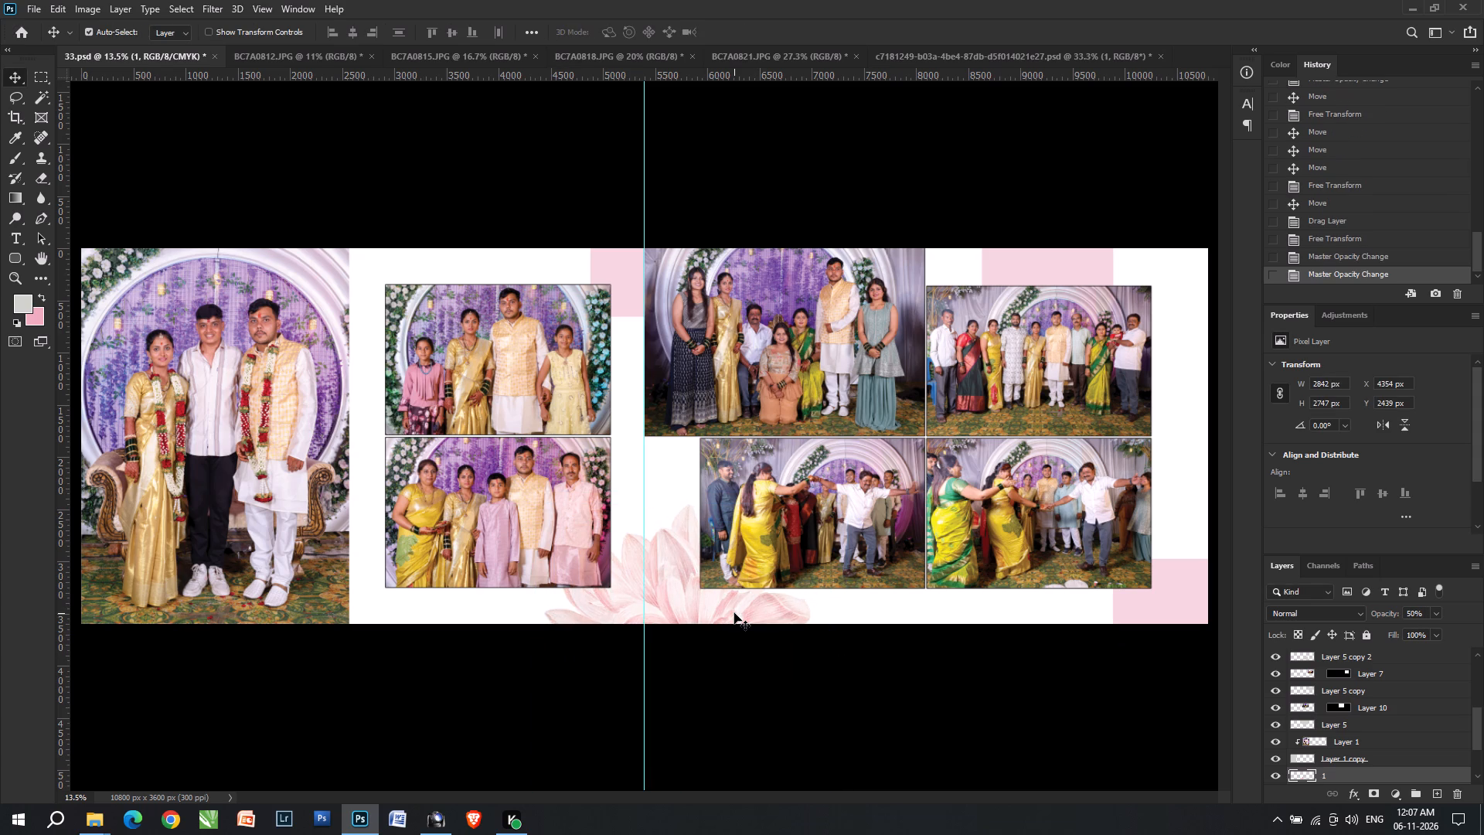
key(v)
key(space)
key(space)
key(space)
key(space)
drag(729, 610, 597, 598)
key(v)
Duplicate the faded flower onto the sheet's upper right edge, at about X 9472 px, Y -508 px.
right_click(699, 603)
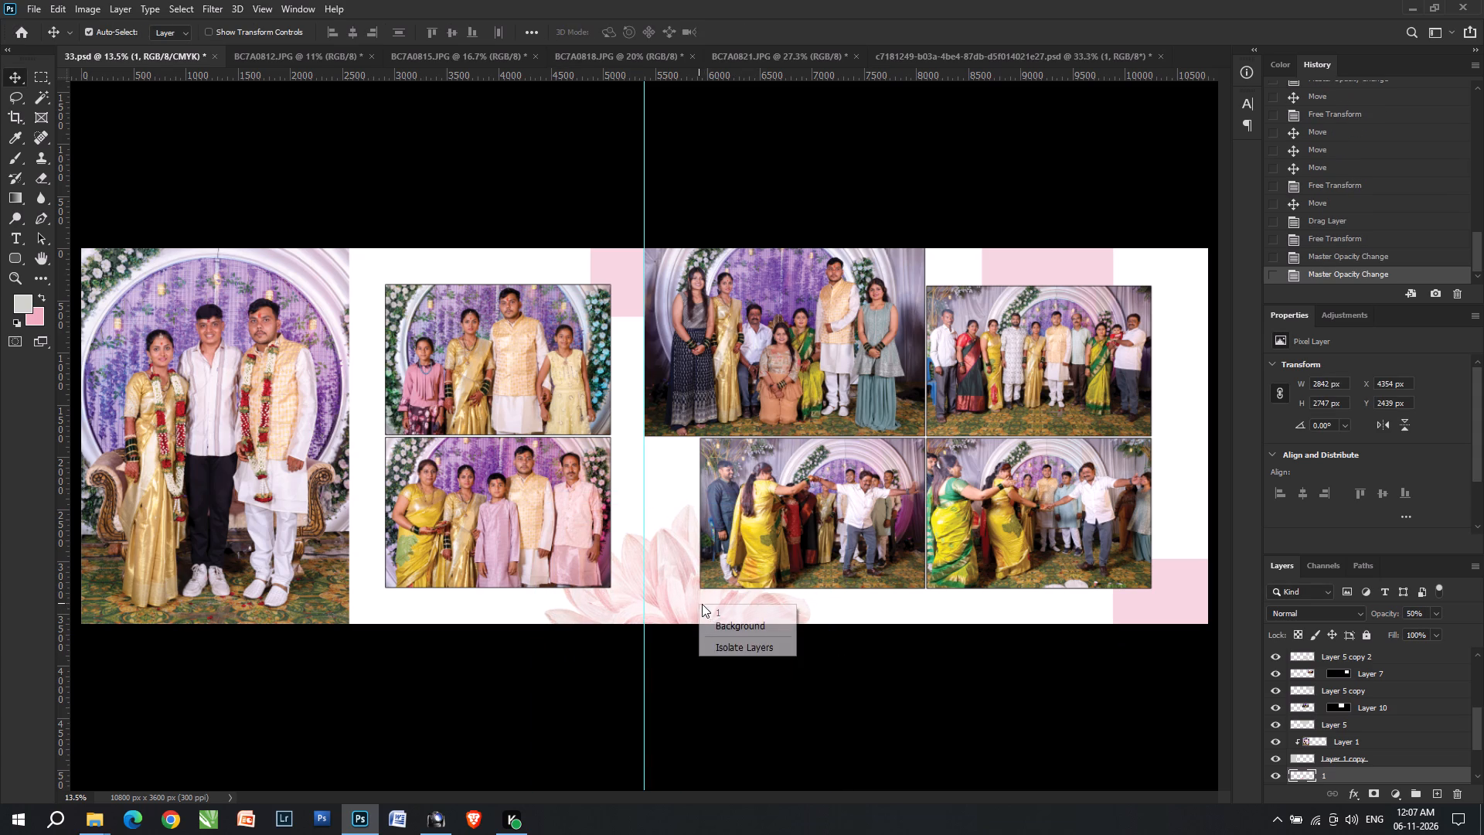
click(713, 607)
alt+drag(707, 607, 1214, 333)
key(space)
key(space)
key(space)
key(space)
key(space)
key(space)
key(space)
key(space)
key(space)
key(space)
key(space)
key(space)
key(space)
drag(1174, 353, 859, 373)
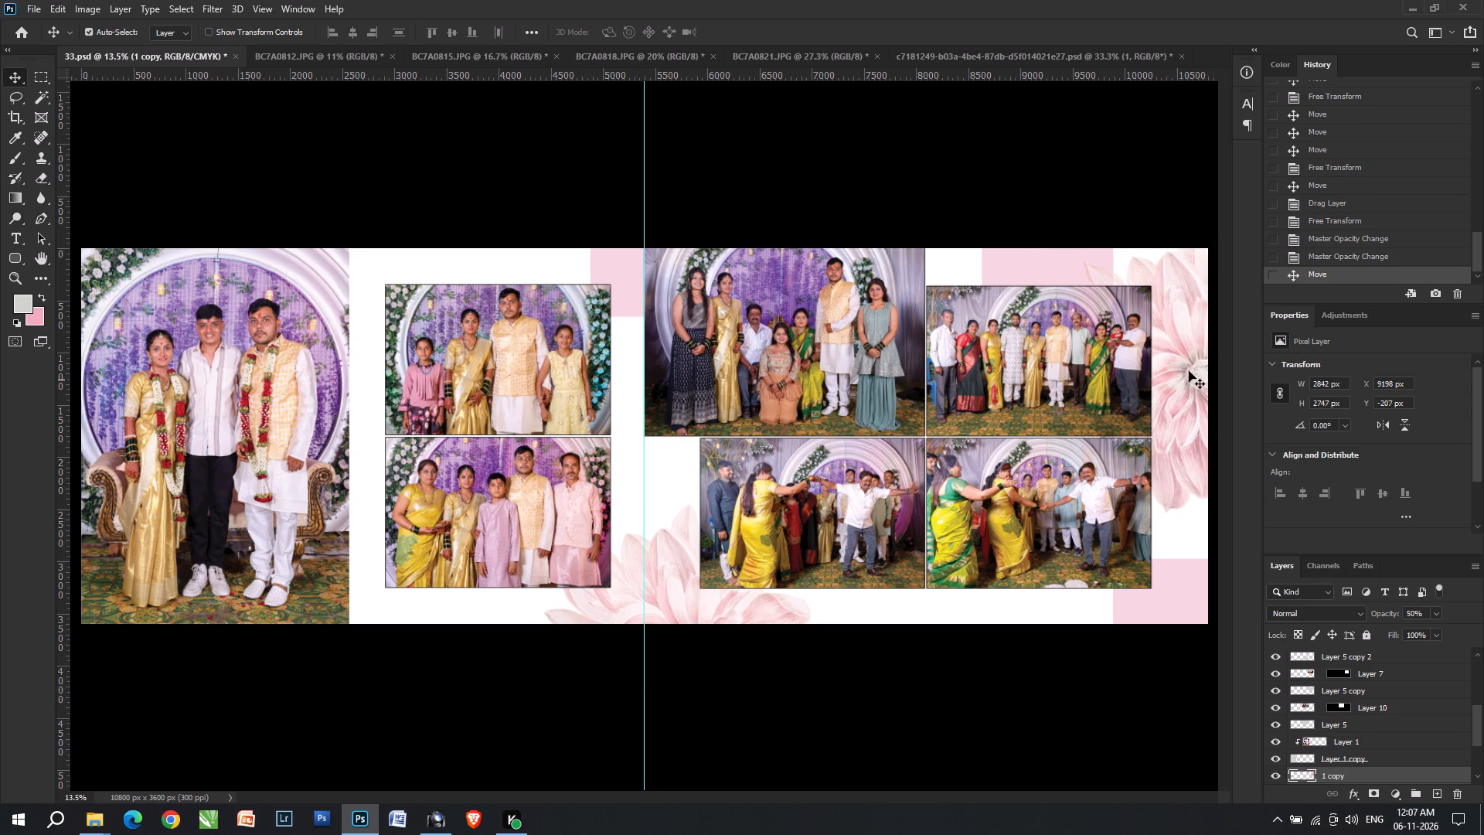
drag(1174, 370, 1245, 373)
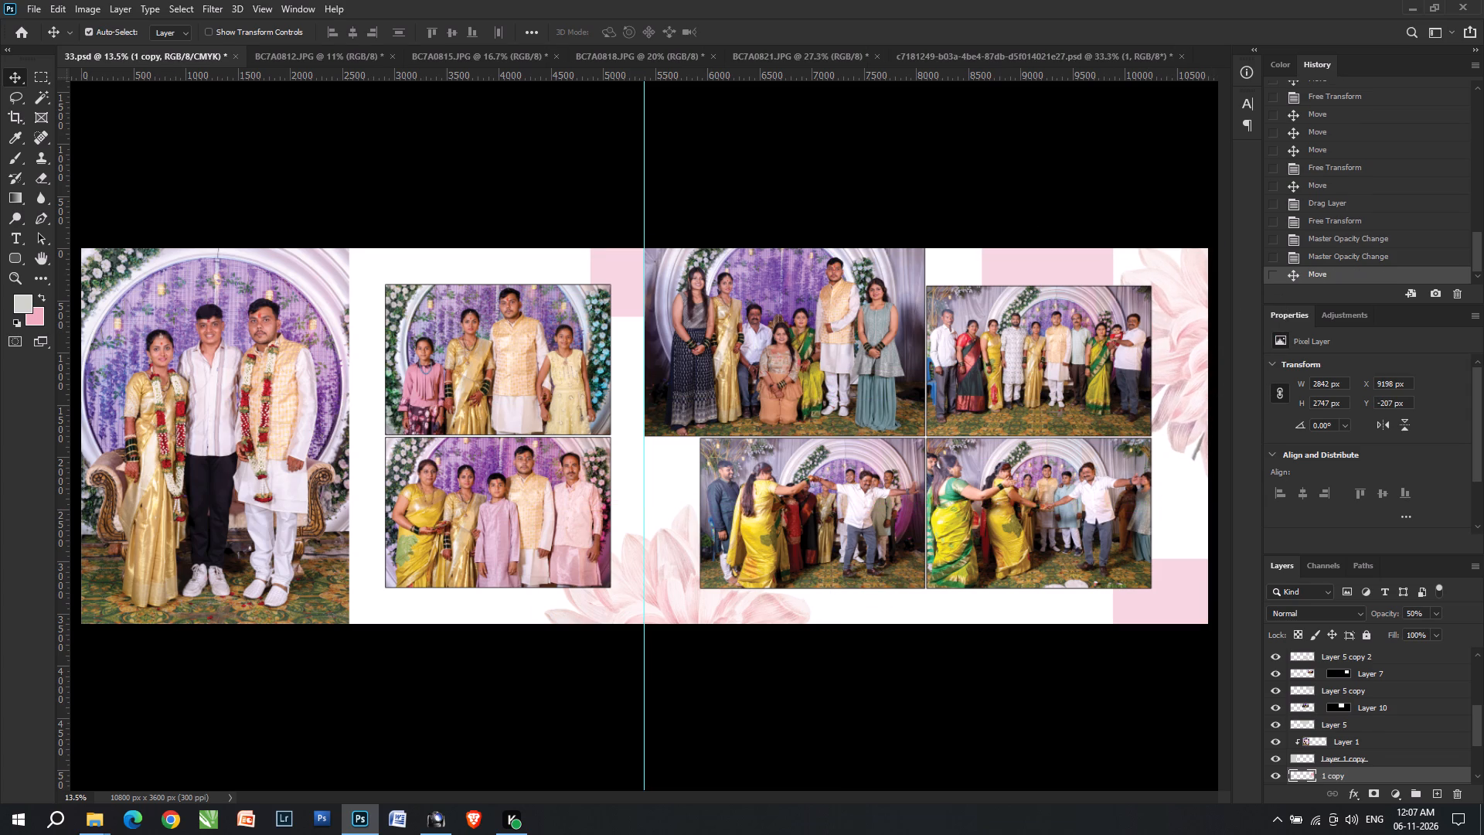
drag(1245, 373, 1202, 331)
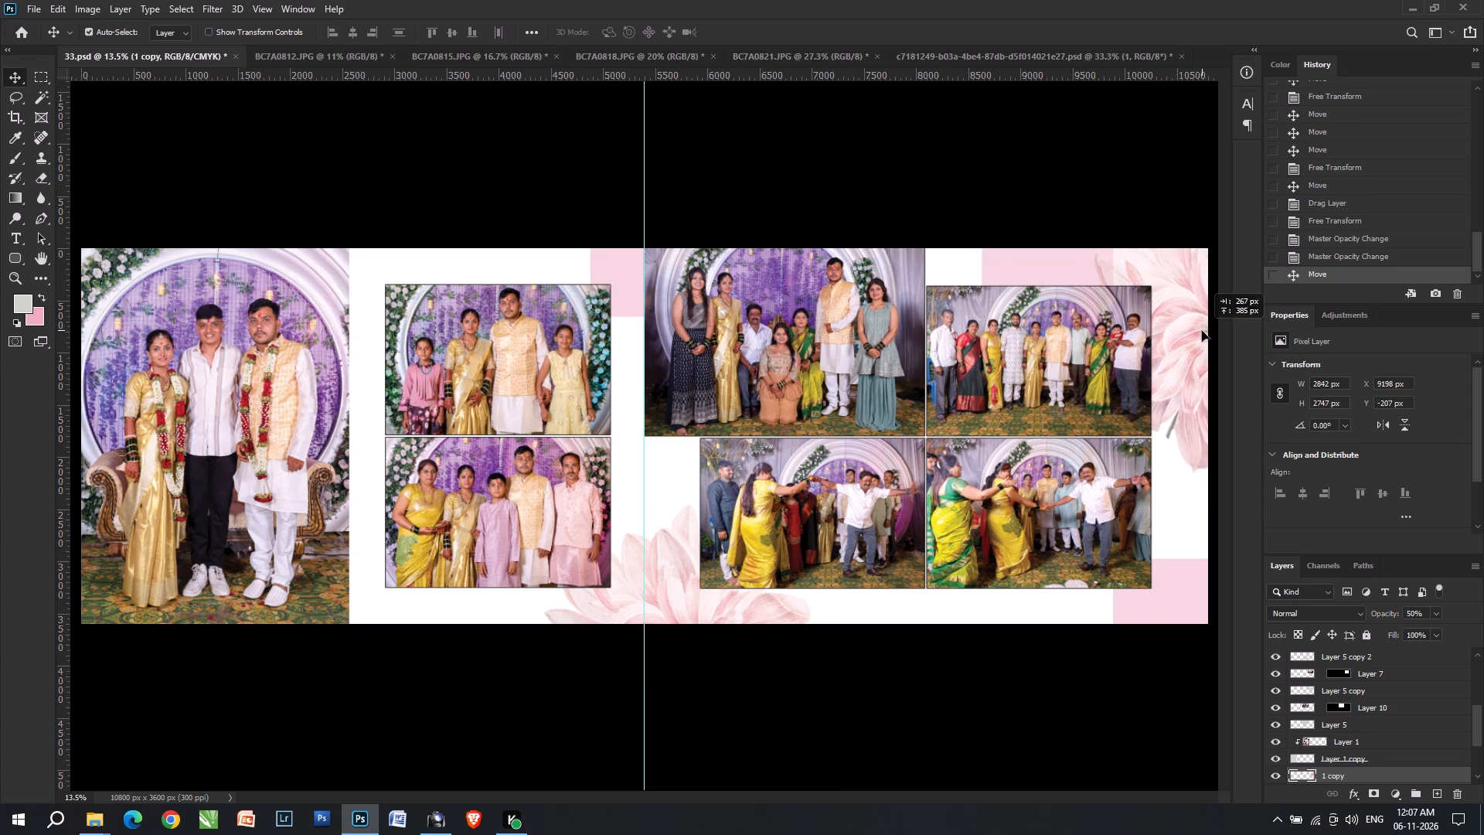
drag(1202, 331, 1203, 335)
Move the pink square, Layer 11 copy 2, left along the top edge to about X 7477 px, Y -616 px.
right_click(1009, 258)
click(1038, 285)
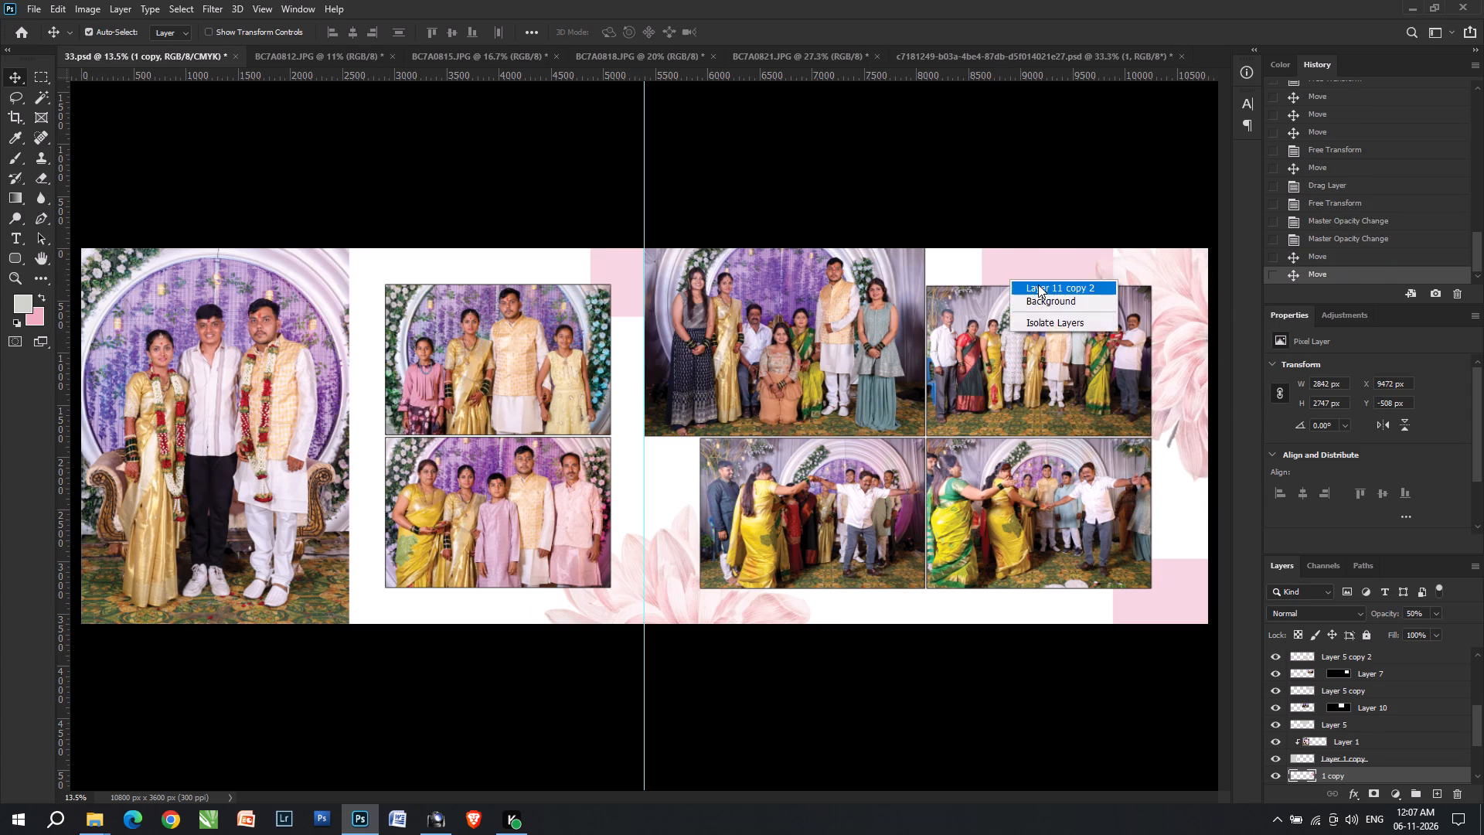
drag(1046, 269, 927, 274)
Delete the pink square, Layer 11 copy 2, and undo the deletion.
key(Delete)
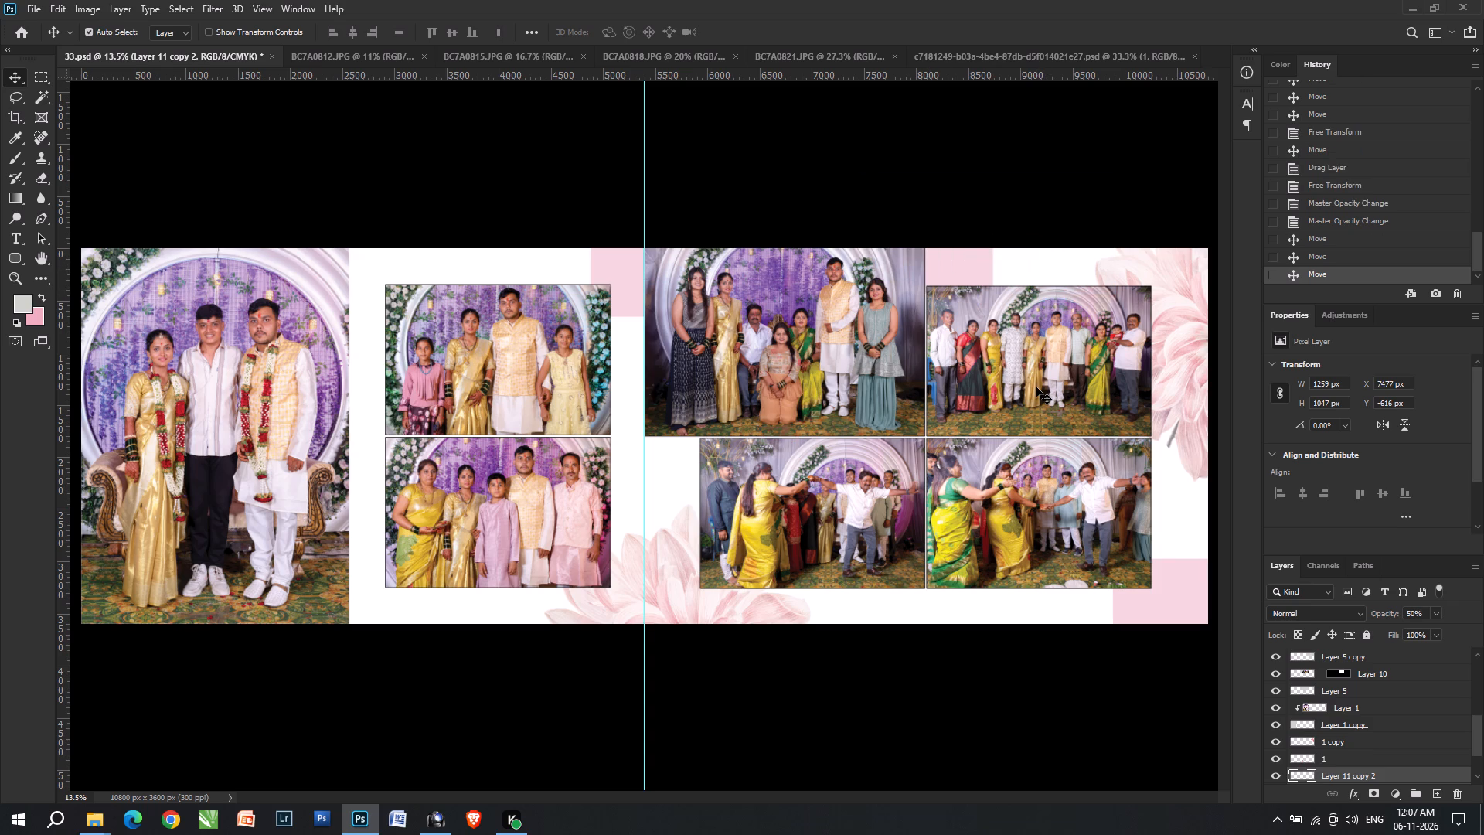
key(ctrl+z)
Shift the right-edge flower copy slightly left so more of its petals fall inside the sheet.
drag(1177, 339, 1166, 339)
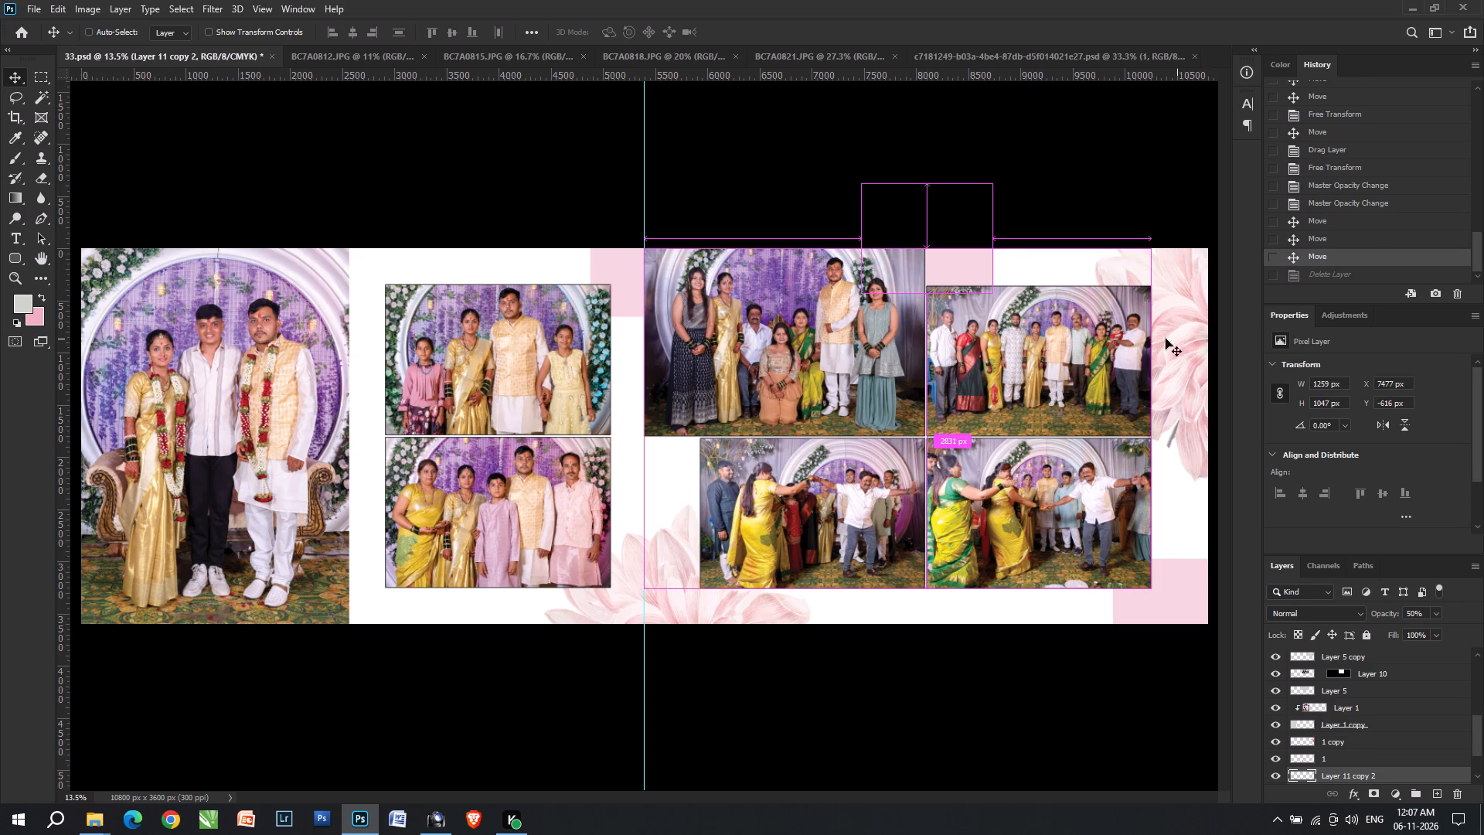
drag(1166, 339, 1152, 338)
Save the layered sheet 33.psd.
key(ctrl+s)
key(ctrl+s)
Merge all visible layers of the sheet into the background.
key(ctrl+shift+e)
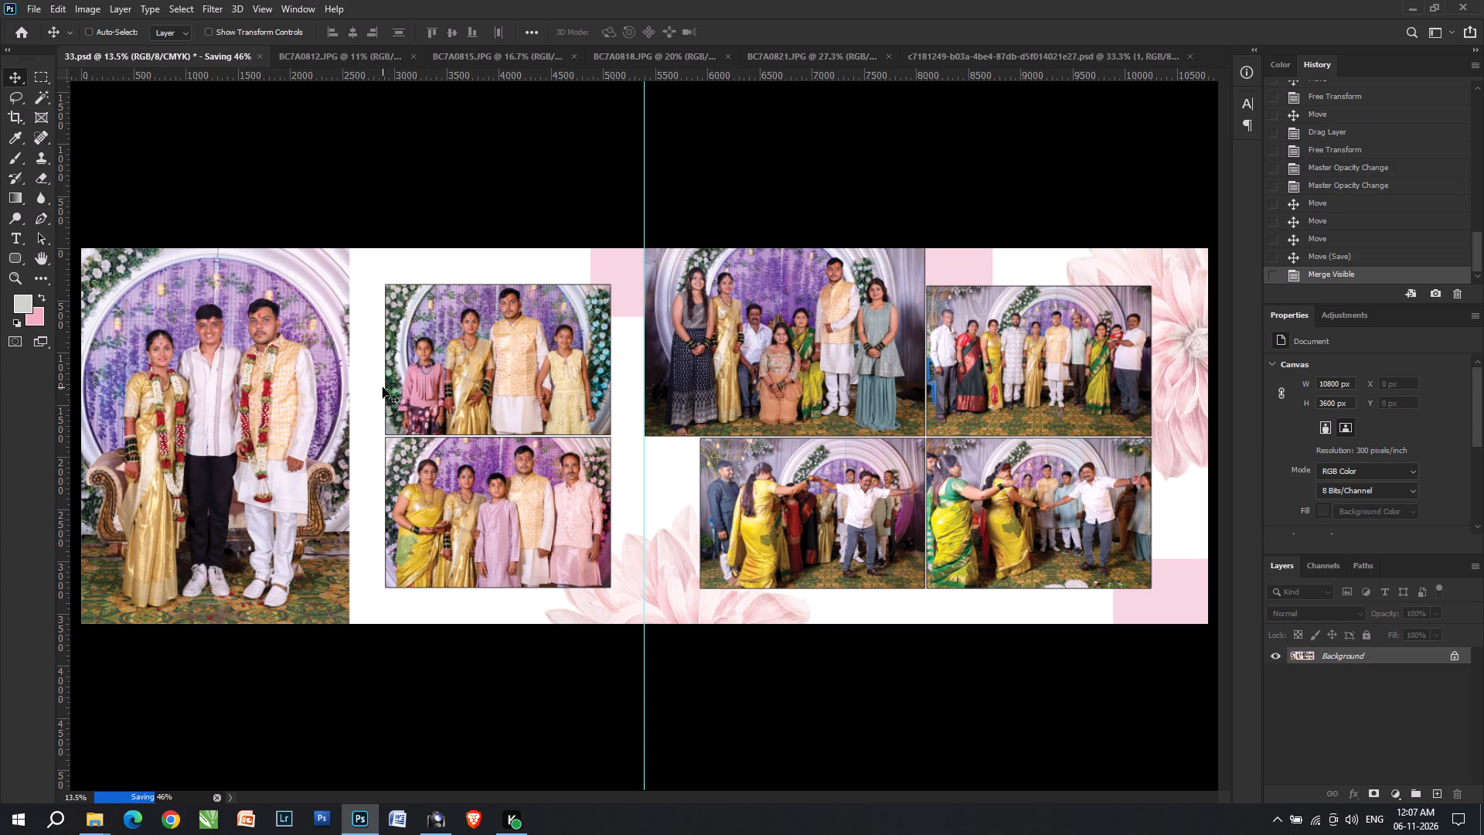
Save the merged sheet as a JPEG named 33 in the JPEG folder inside the sheet folder.
key(ctrl+shift+s)
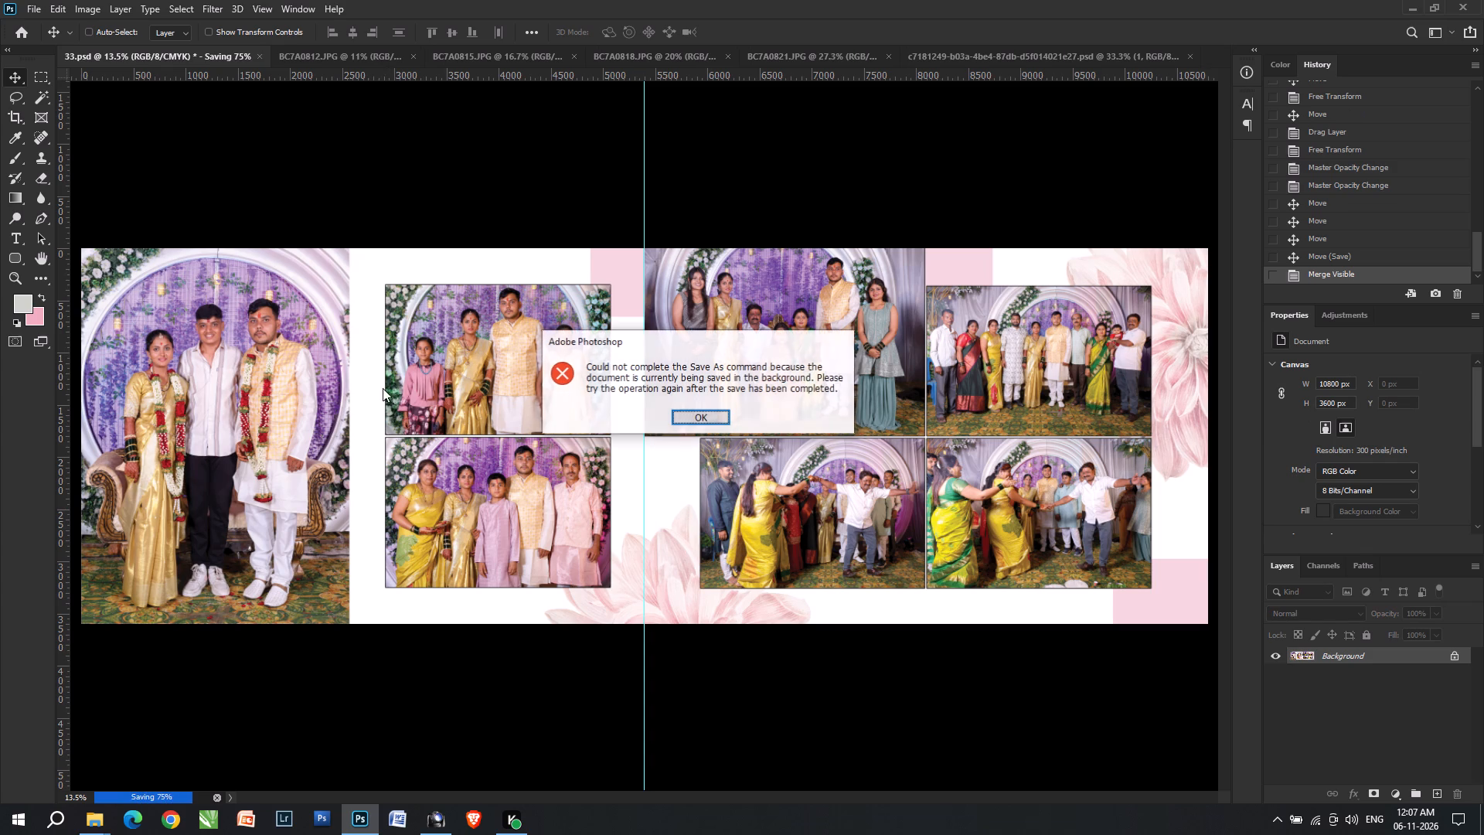
ctrl+shift+click(711, 421)
key(ctrl+shift+s)
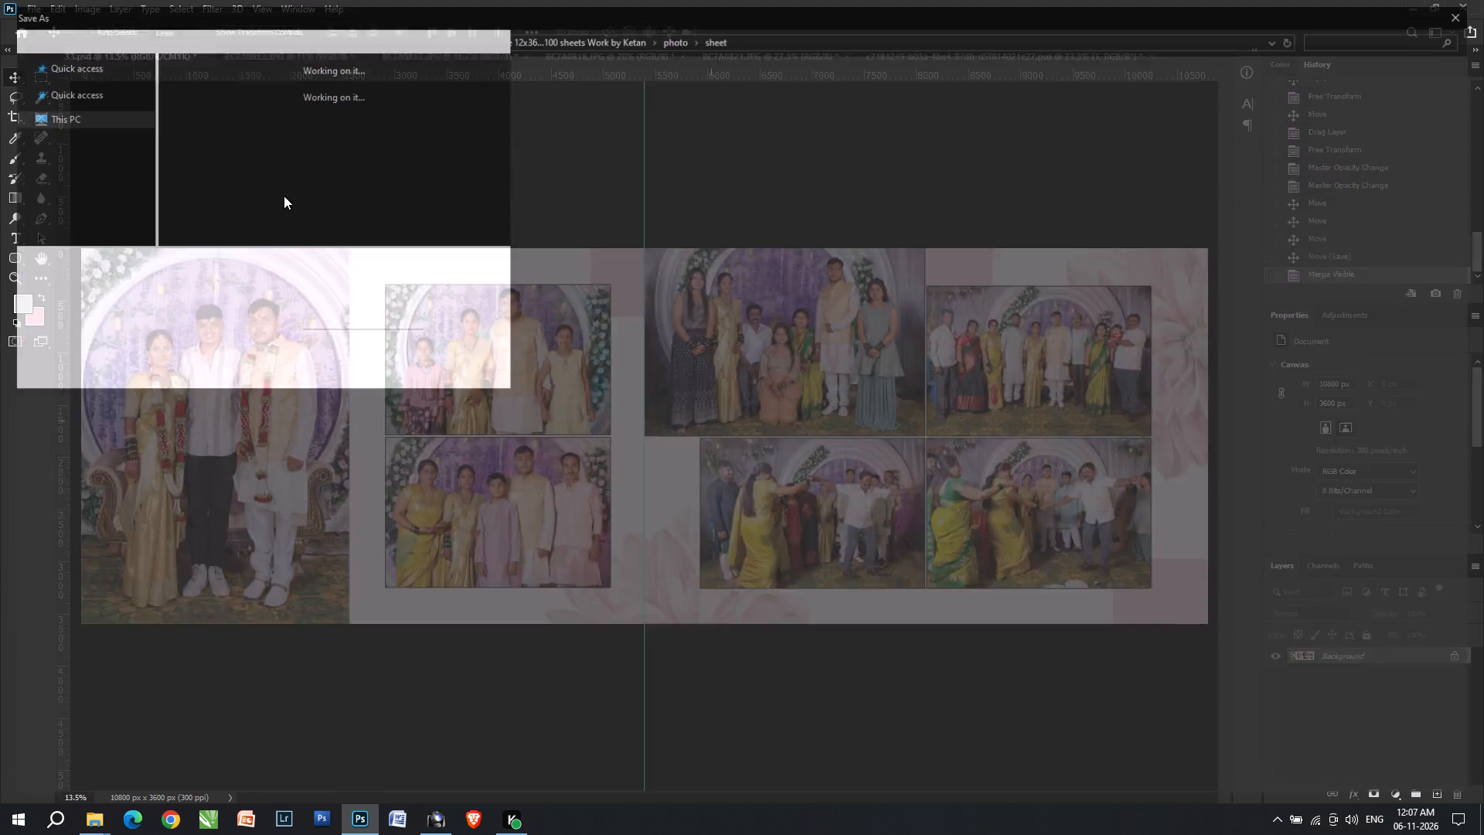
double_click(203, 138)
key(Tab)
key(Tab)
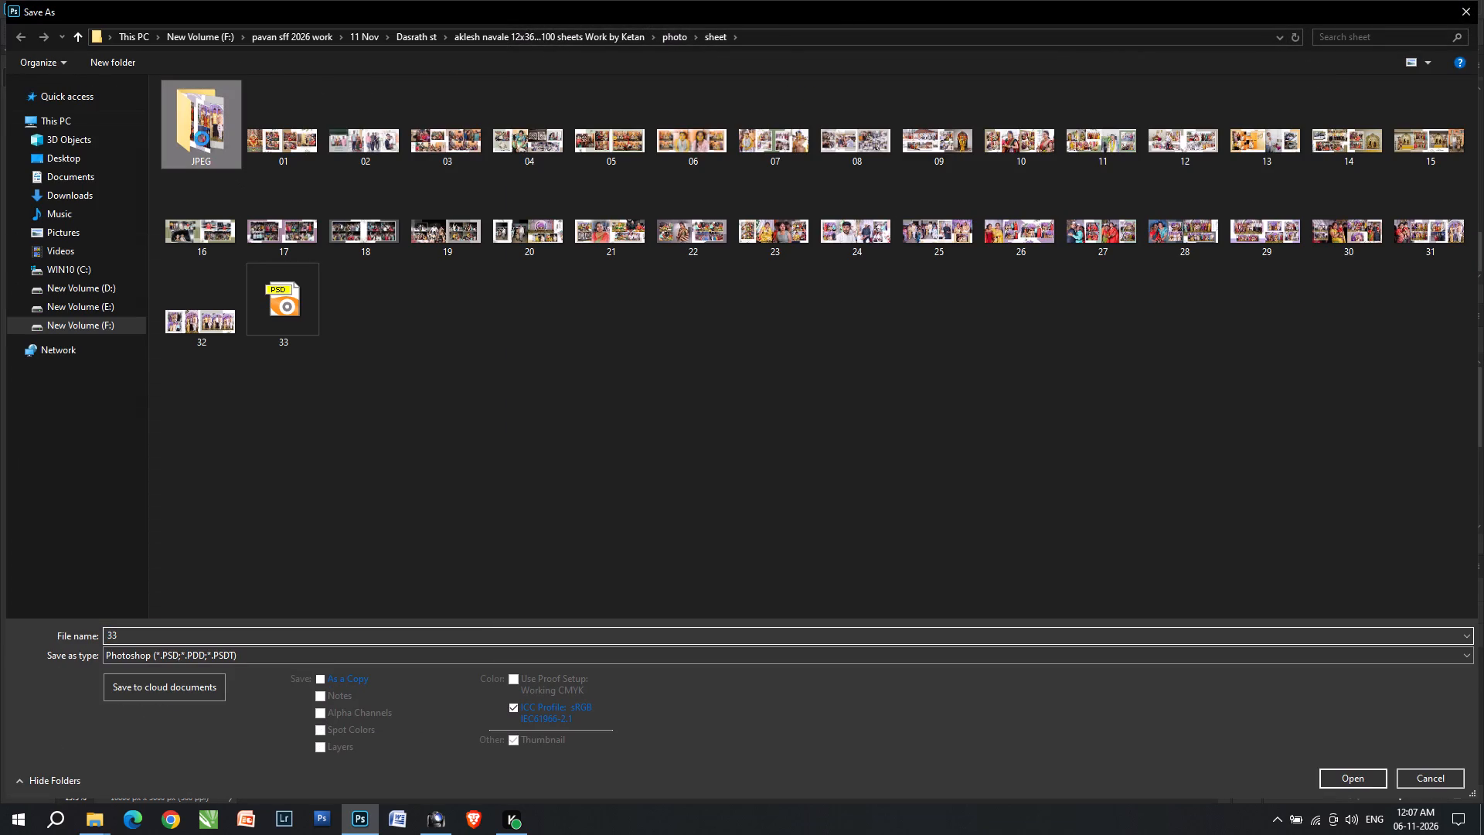
key(j)
key(Return)
key(Return)
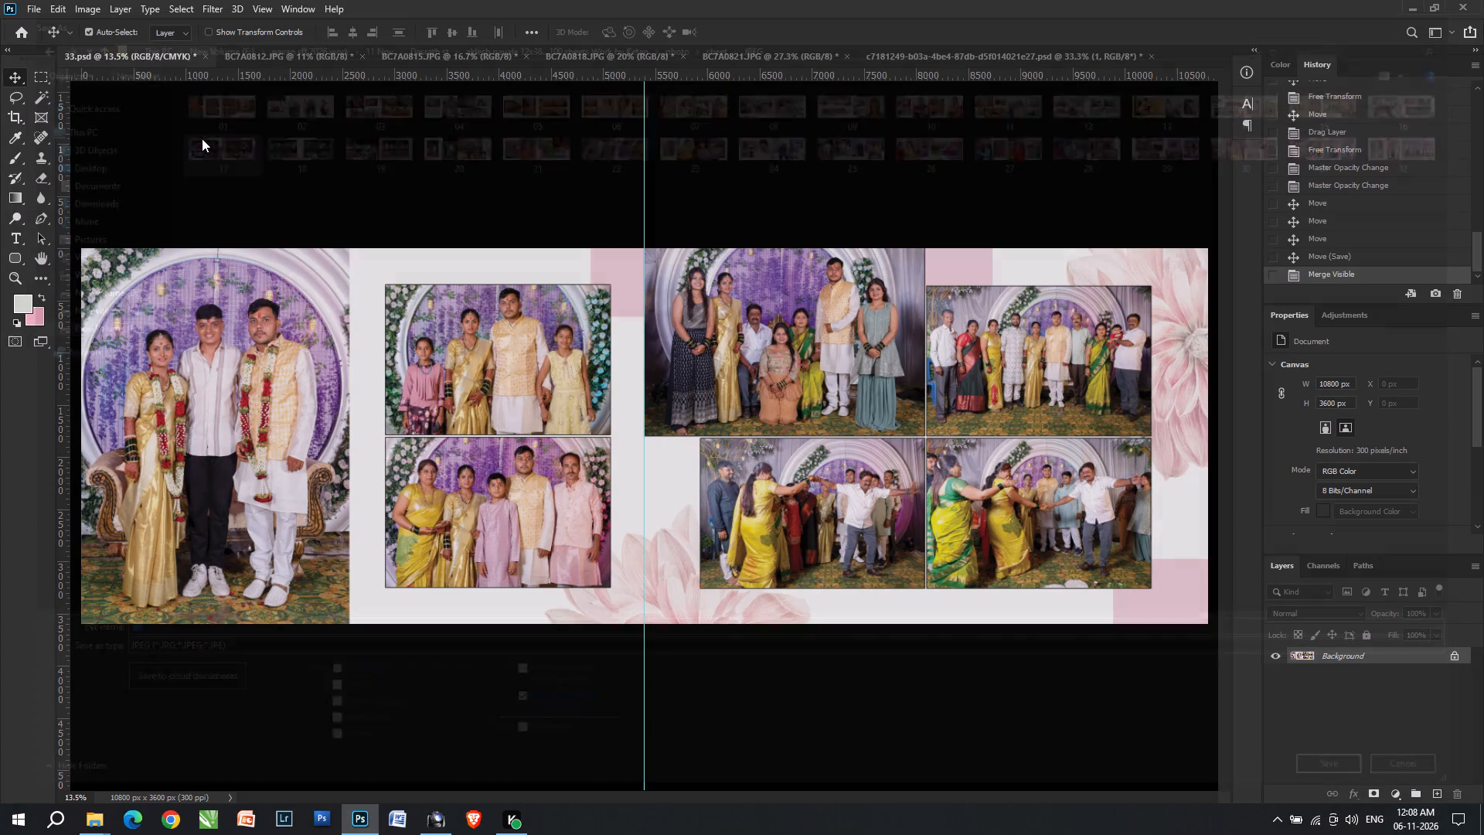
key(Return)
key(Return)
key(Return)
key(Return)
key(Return)
key(Return)
key(Return)
key(Return)
key(Return)
key(Return)
key(Return)
key(Return)
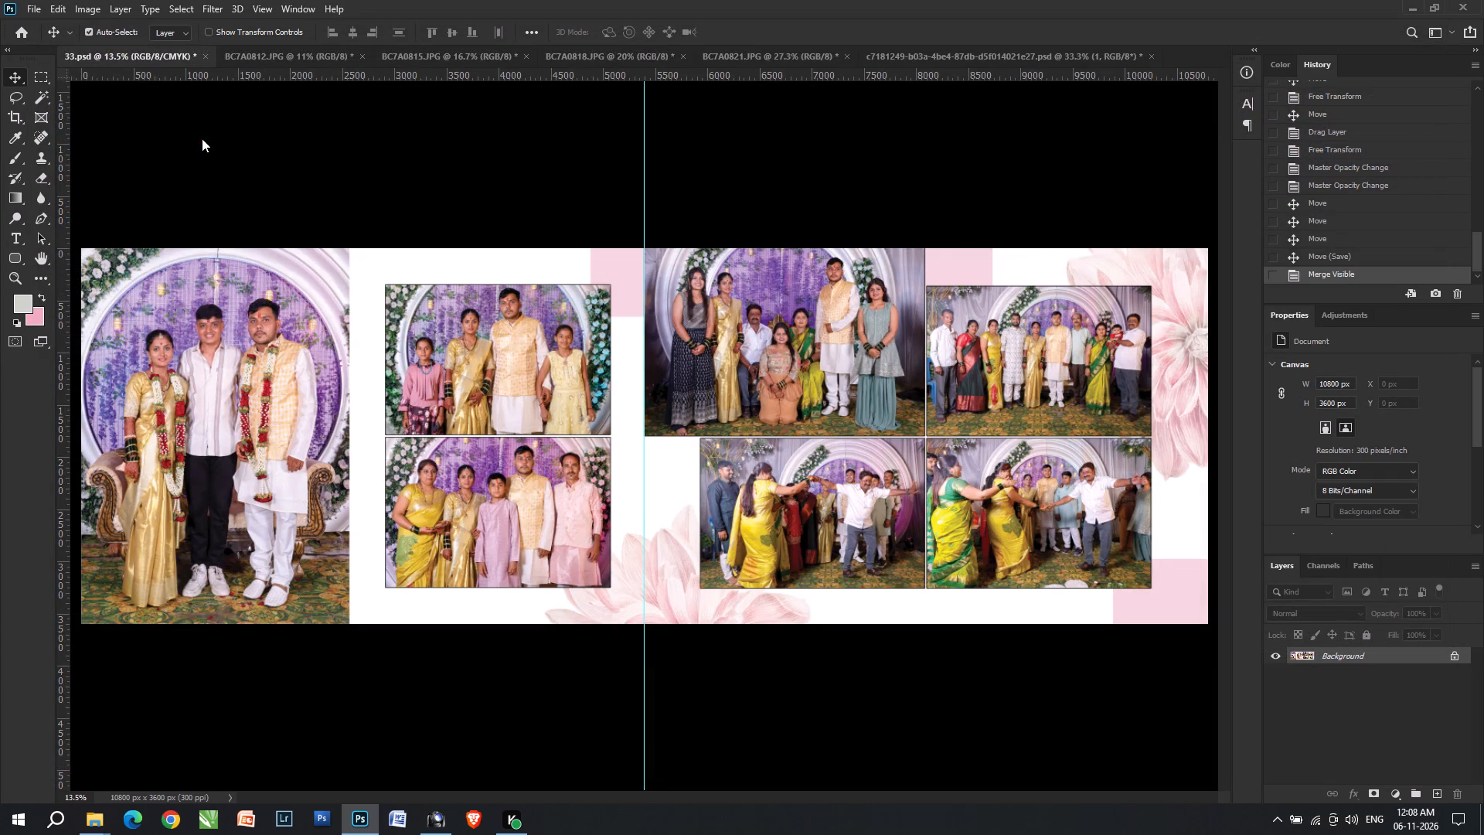
Reapply the last-used Hue/Saturation settings to turn the merged sheet plain white.
key(ctrl+alt+u)
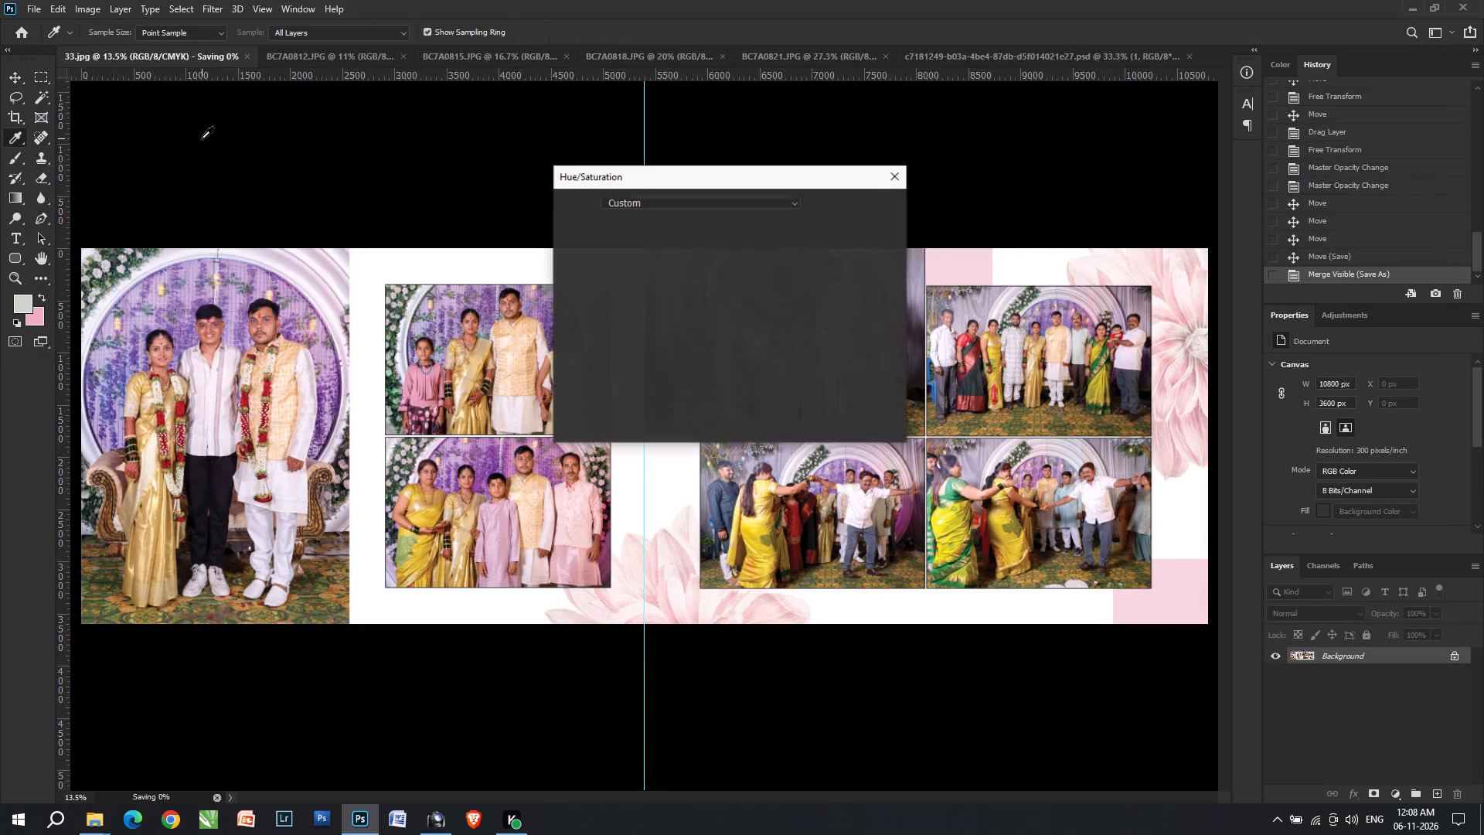
key(Return)
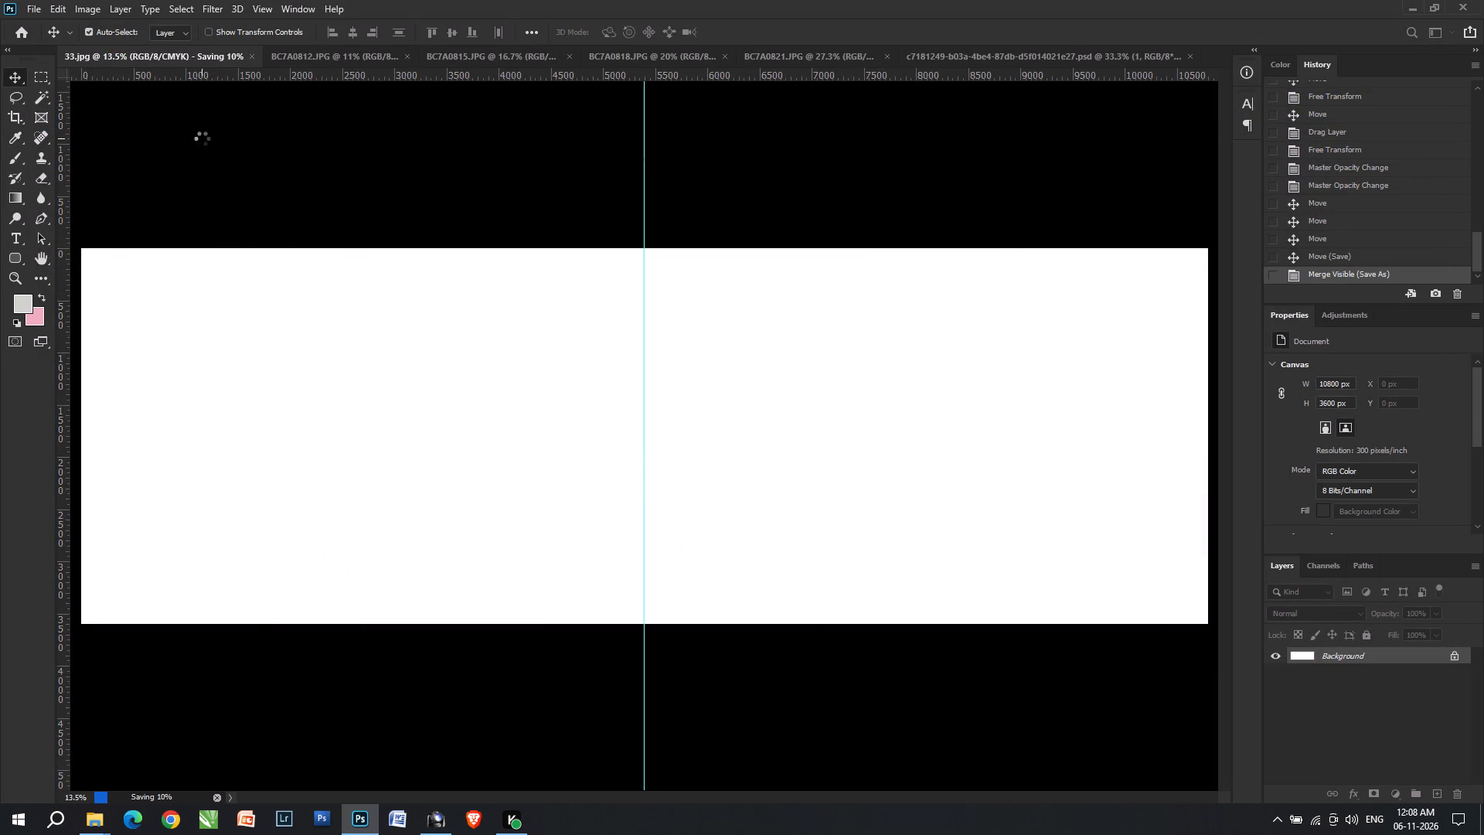
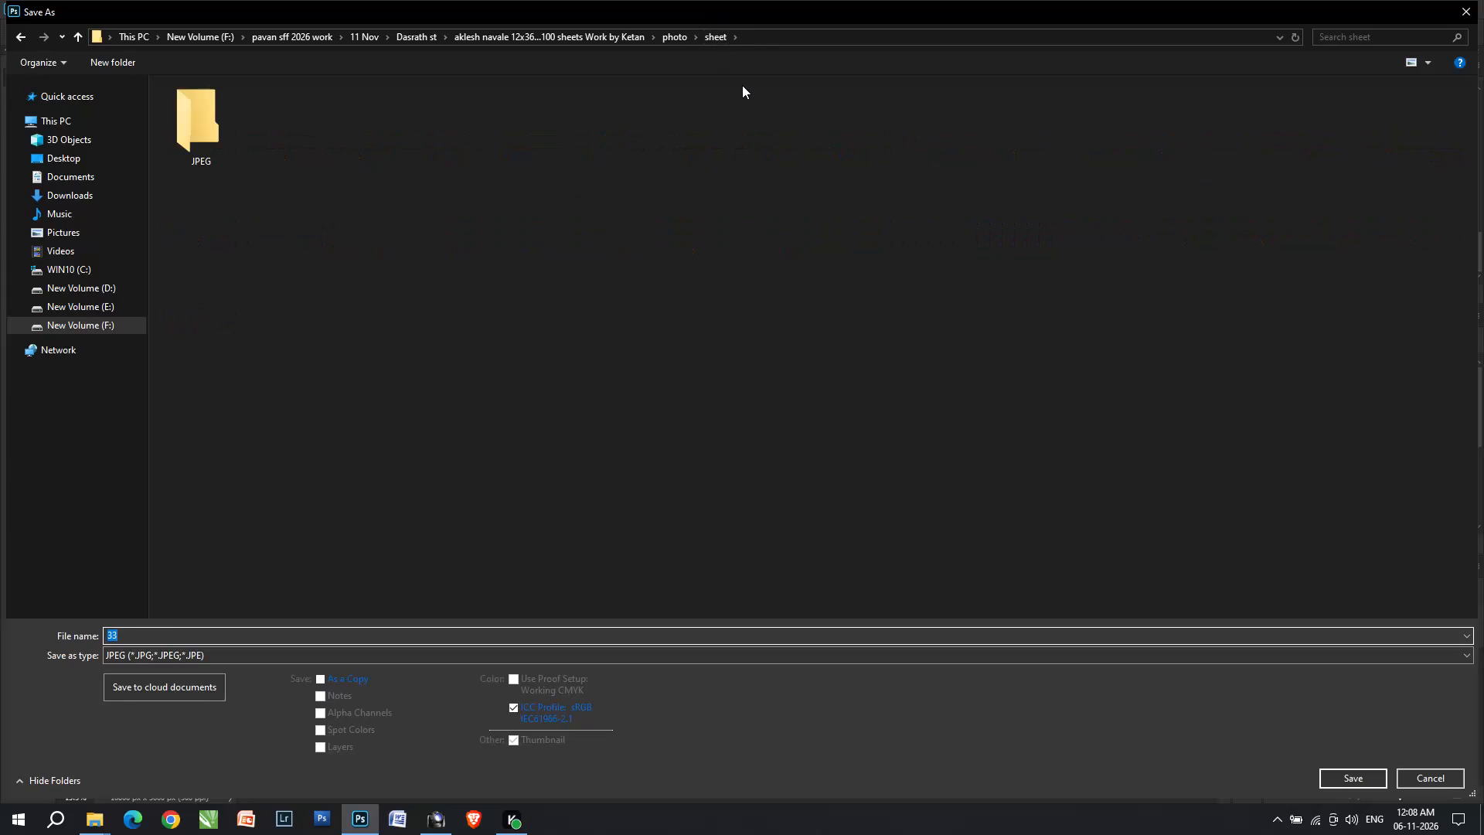
Save the blank white sheet as a Photoshop PSD file named 34 in the sheet folder.
text(34)
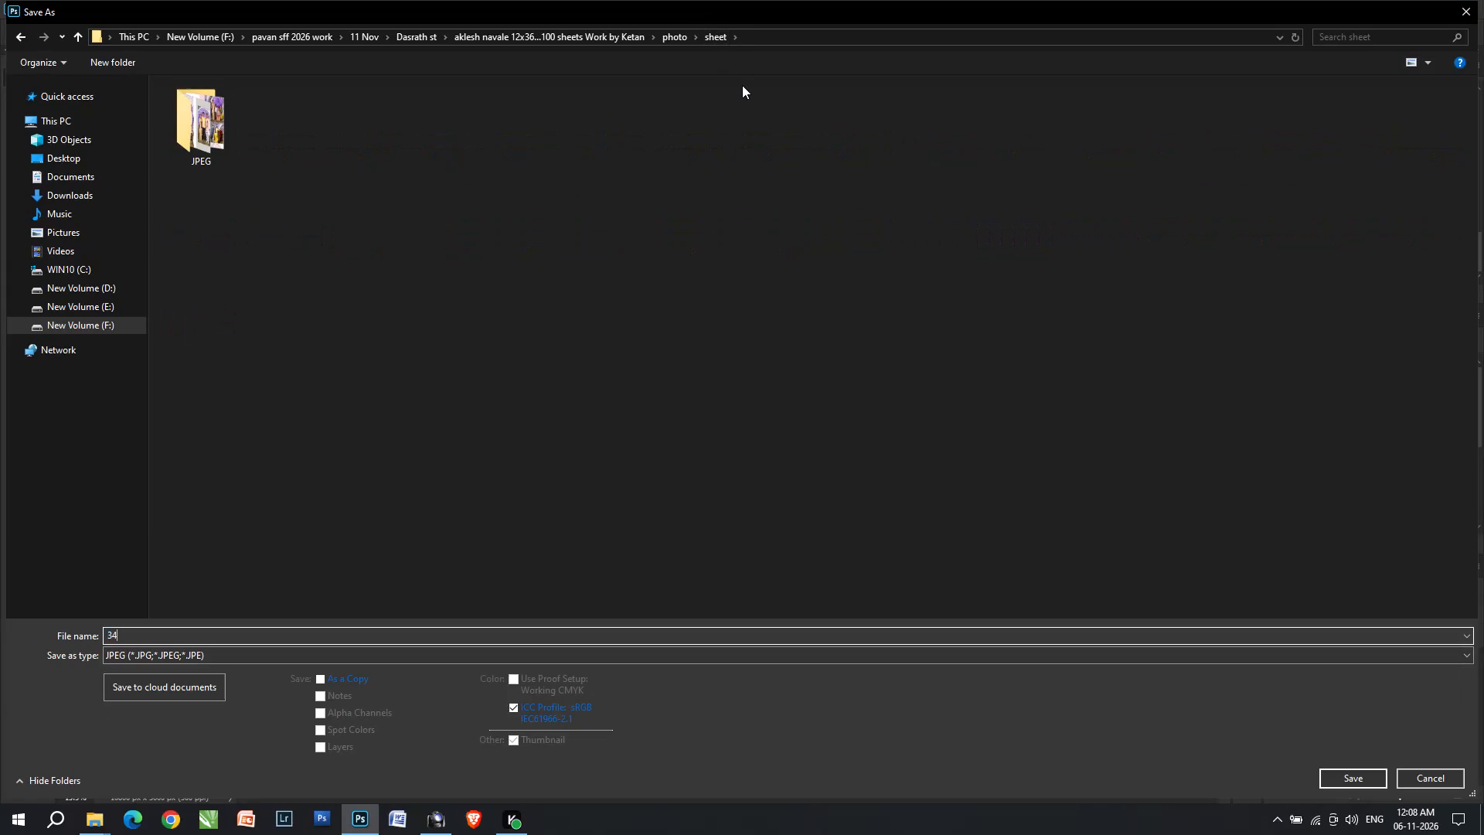
click(136, 657)
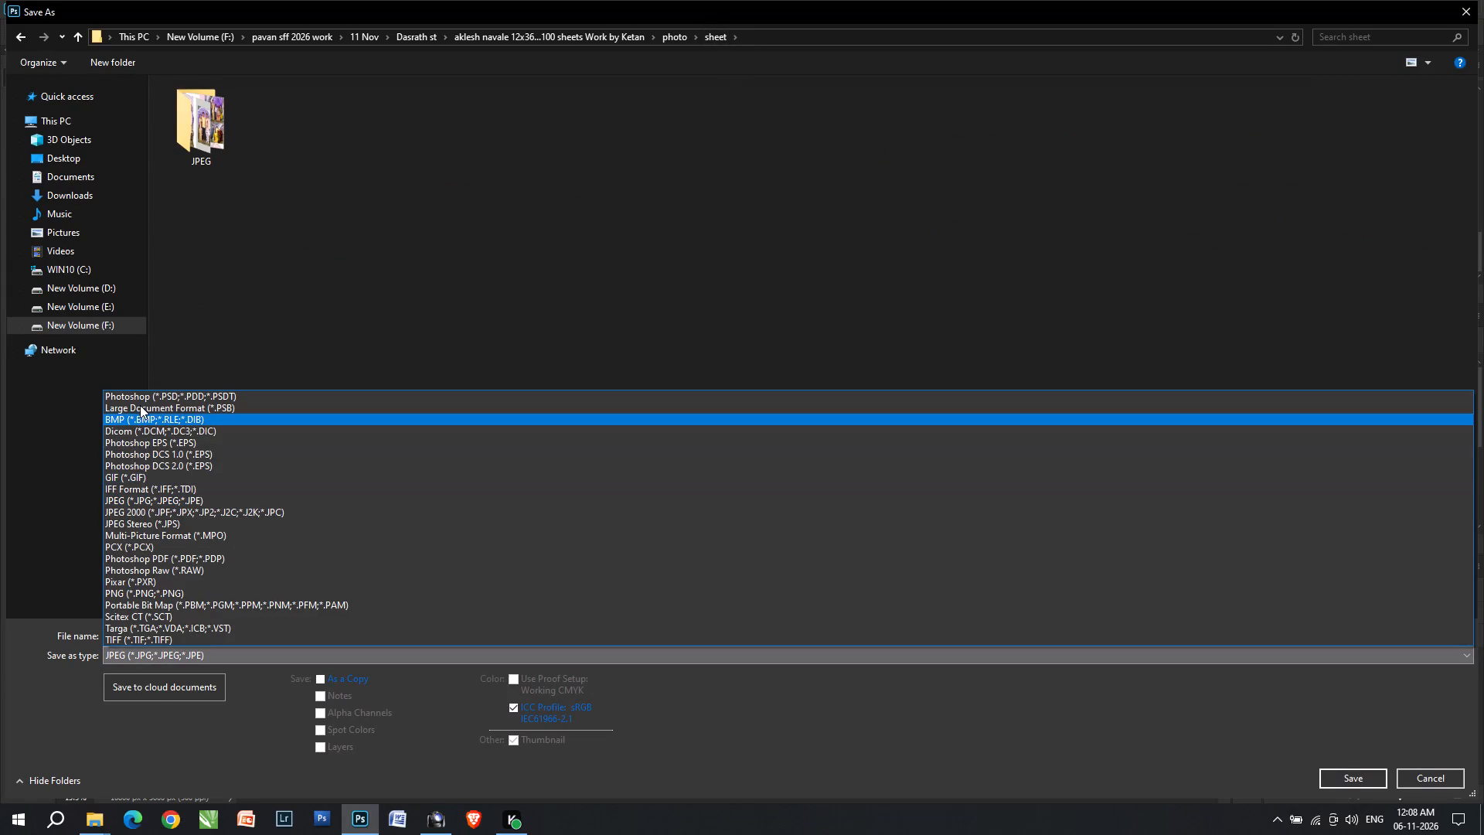
click(152, 397)
scroll(563, 429, down, 4)
click(583, 441)
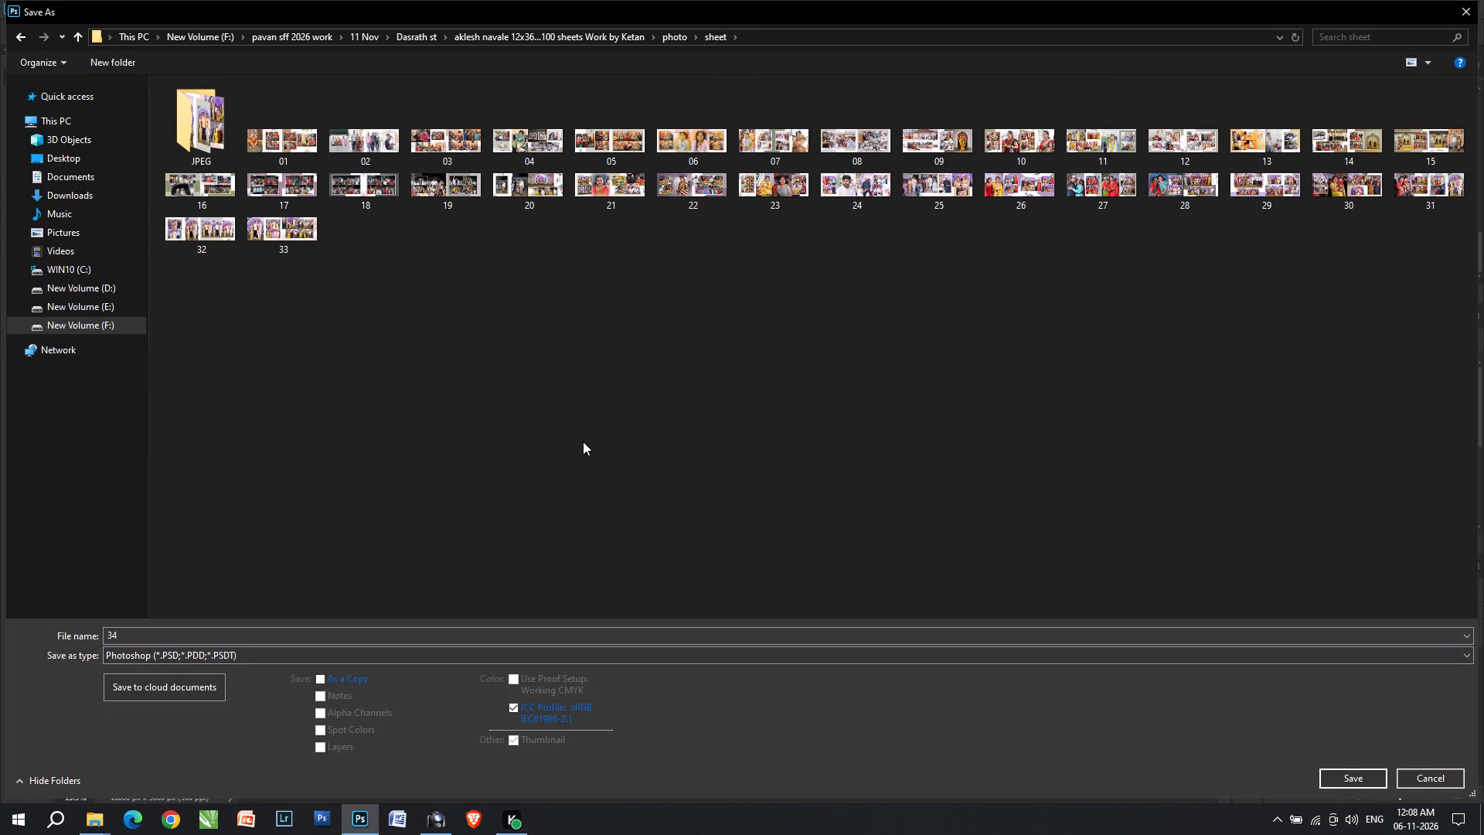
key(Return)
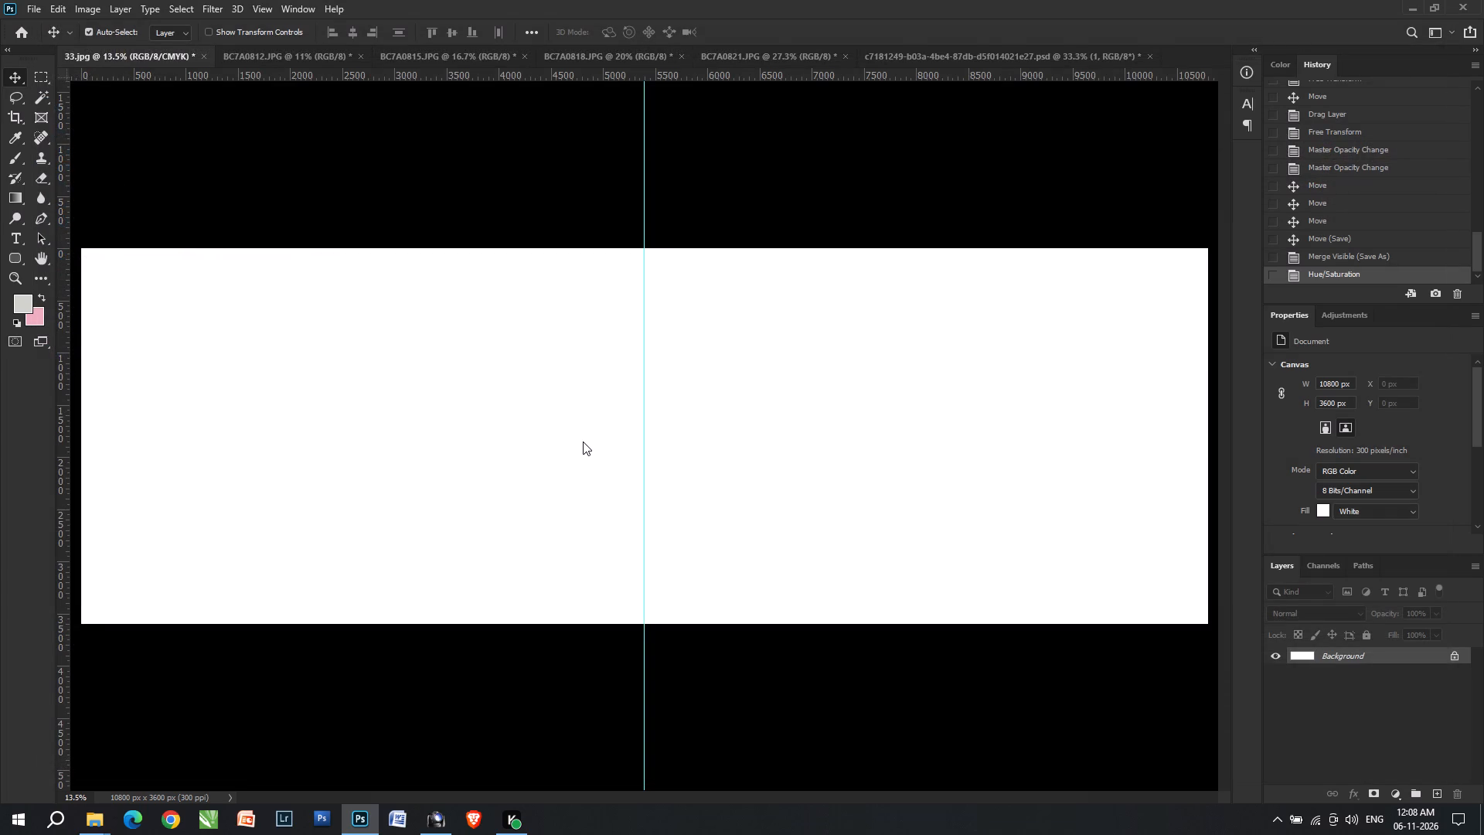
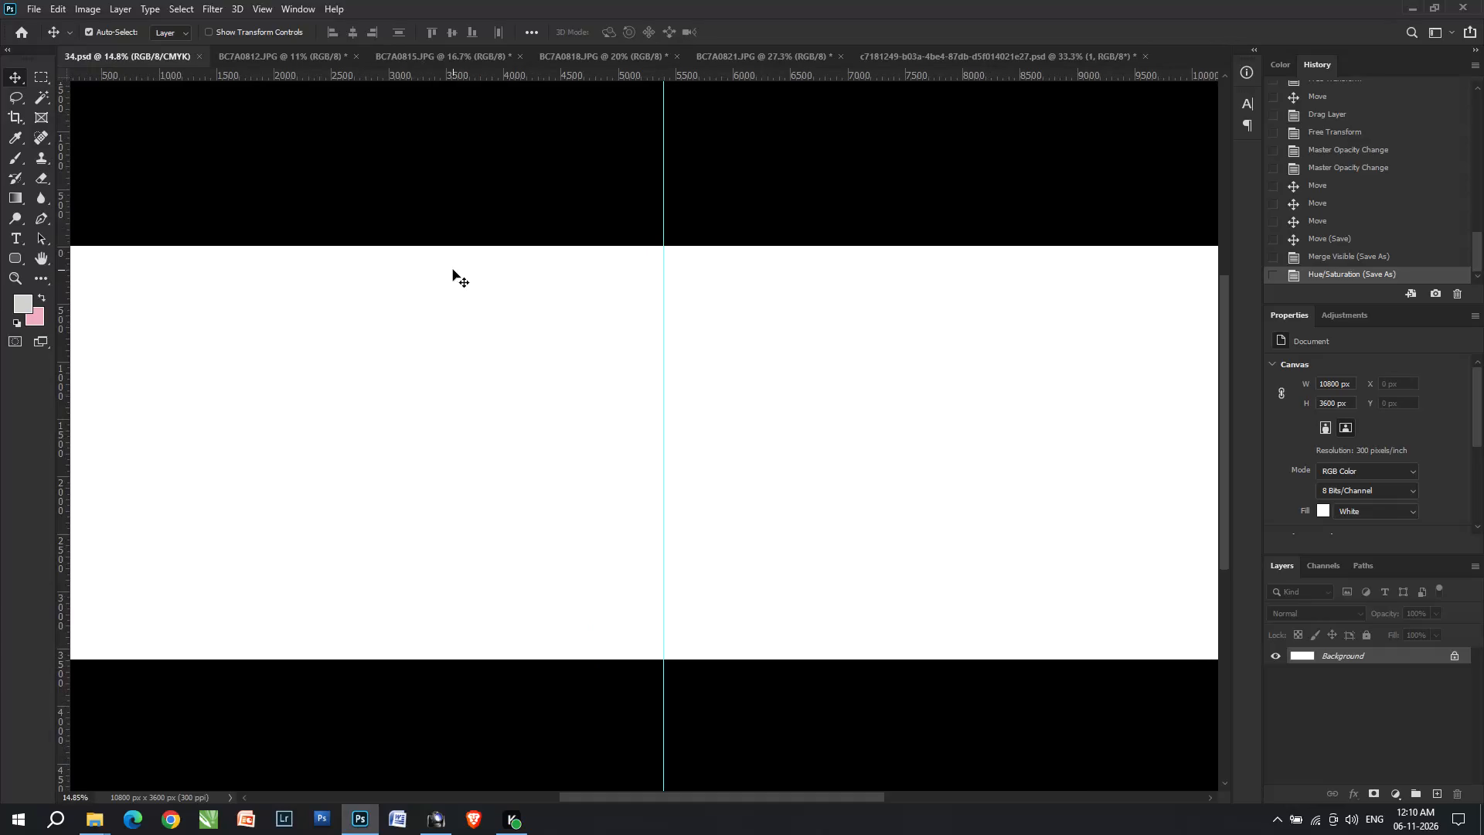
Close the emptied photo documents BC7A0821.JPG, BC7A0818.JPG and BC7A0815.JPG without saving their changes.
key(ctrl+Tab)
key(ctrl+Tab)
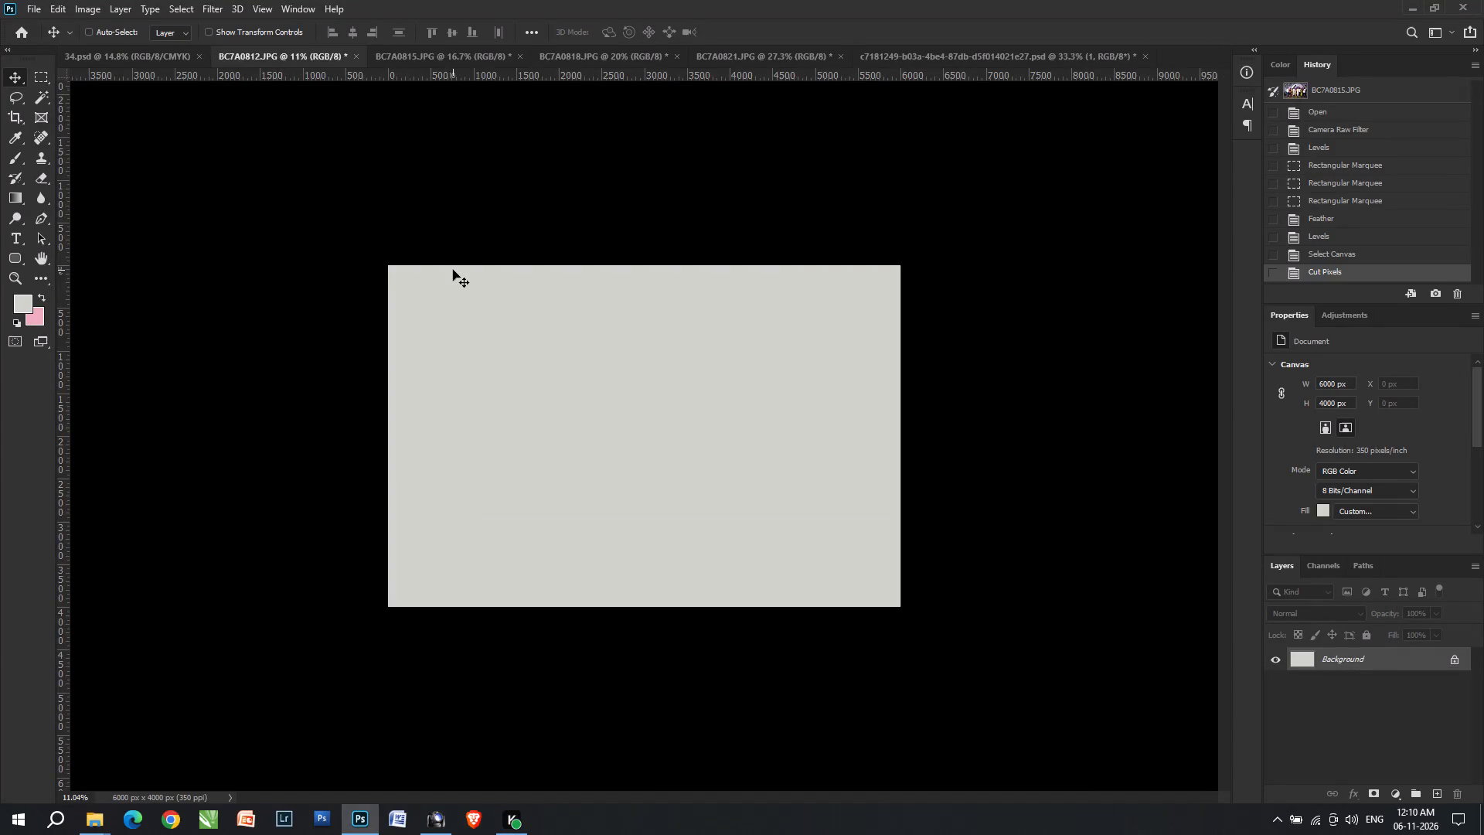
key(ctrl+Tab)
key(ctrl+Tab)
key(ctrl+w)
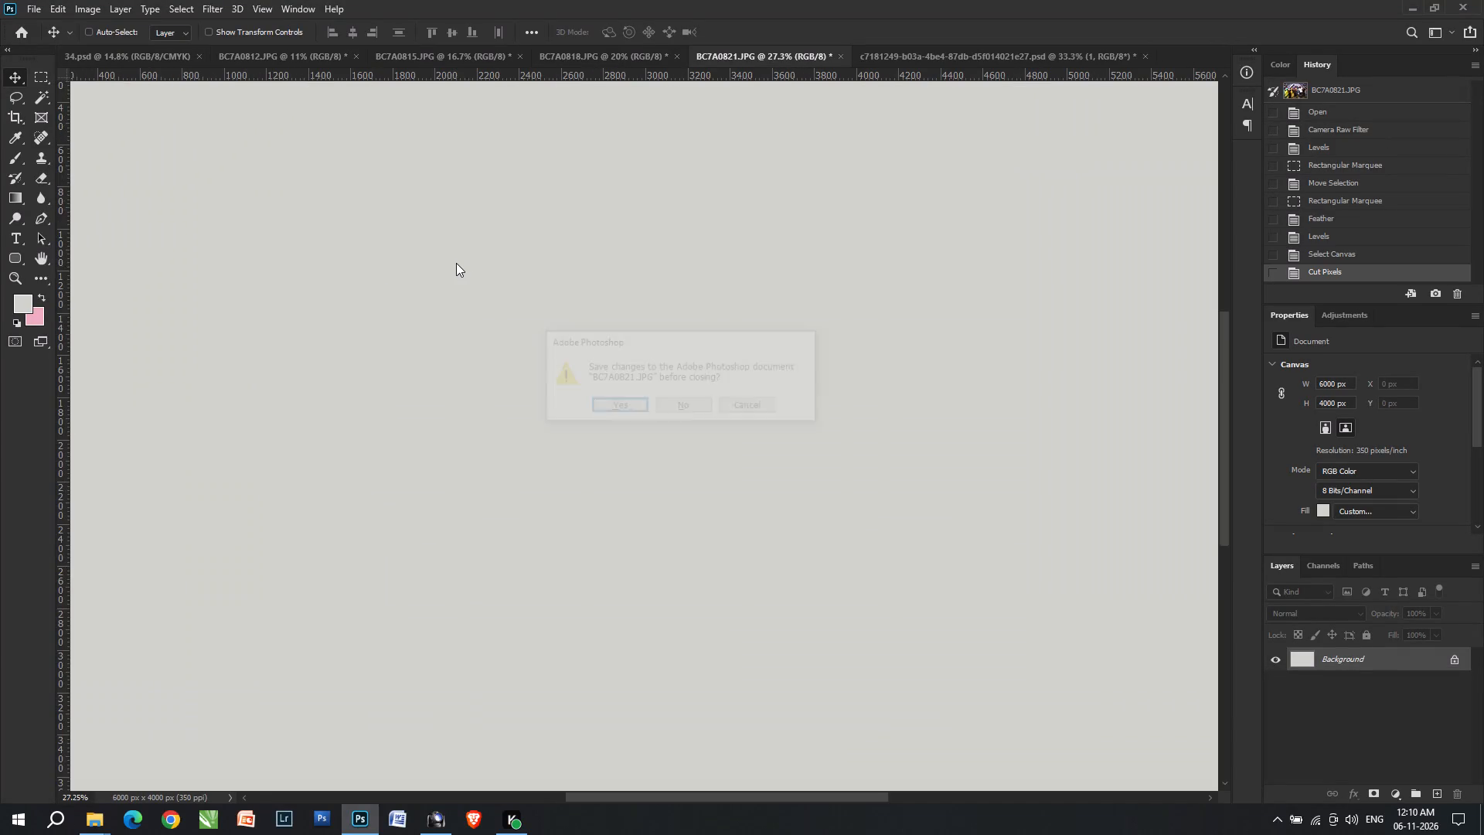
key(Tab)
key(Return)
key(ctrl+w)
key(Tab)
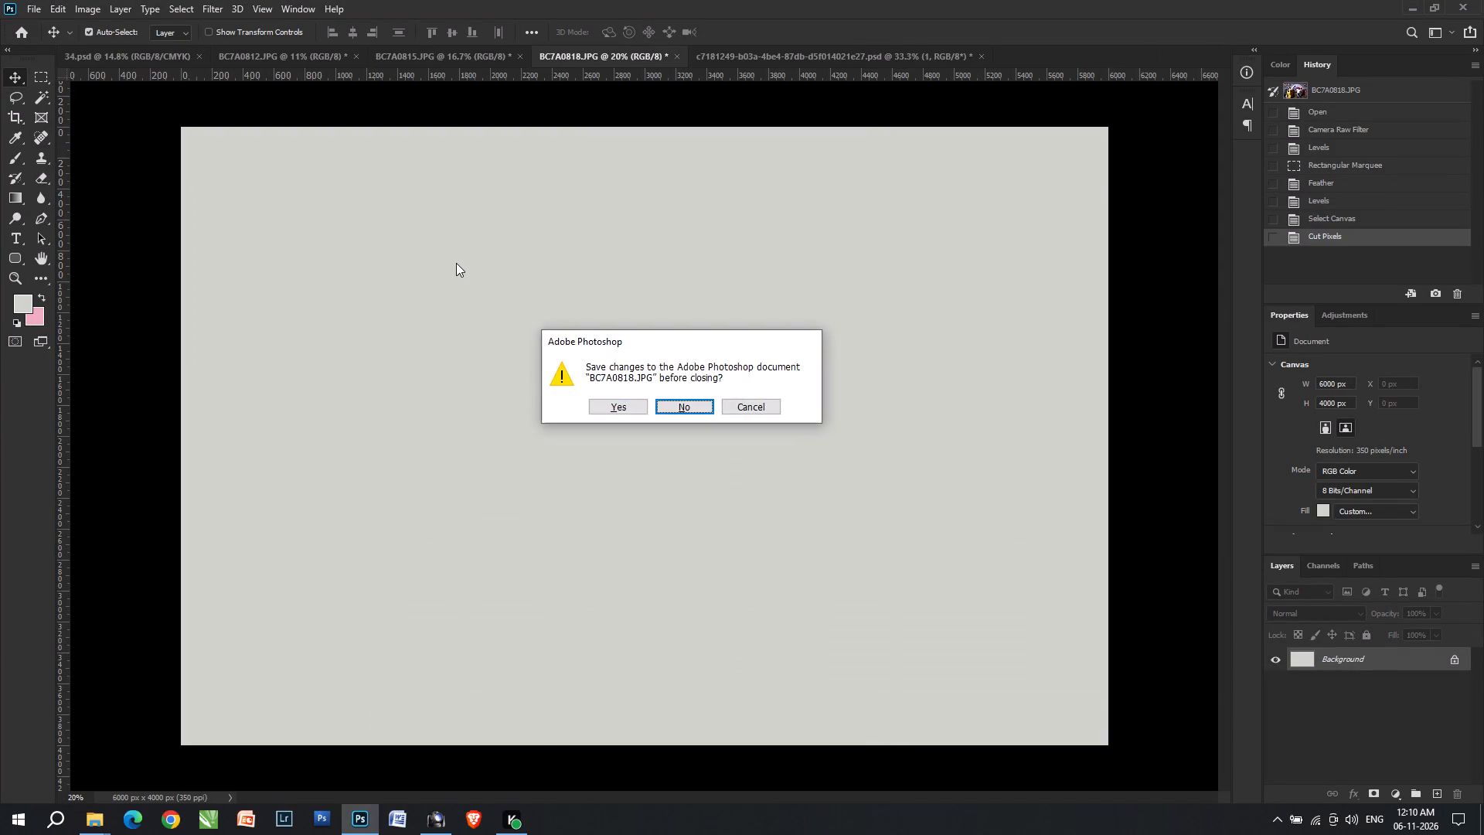
key(Return)
key(ctrl+w)
key(Tab)
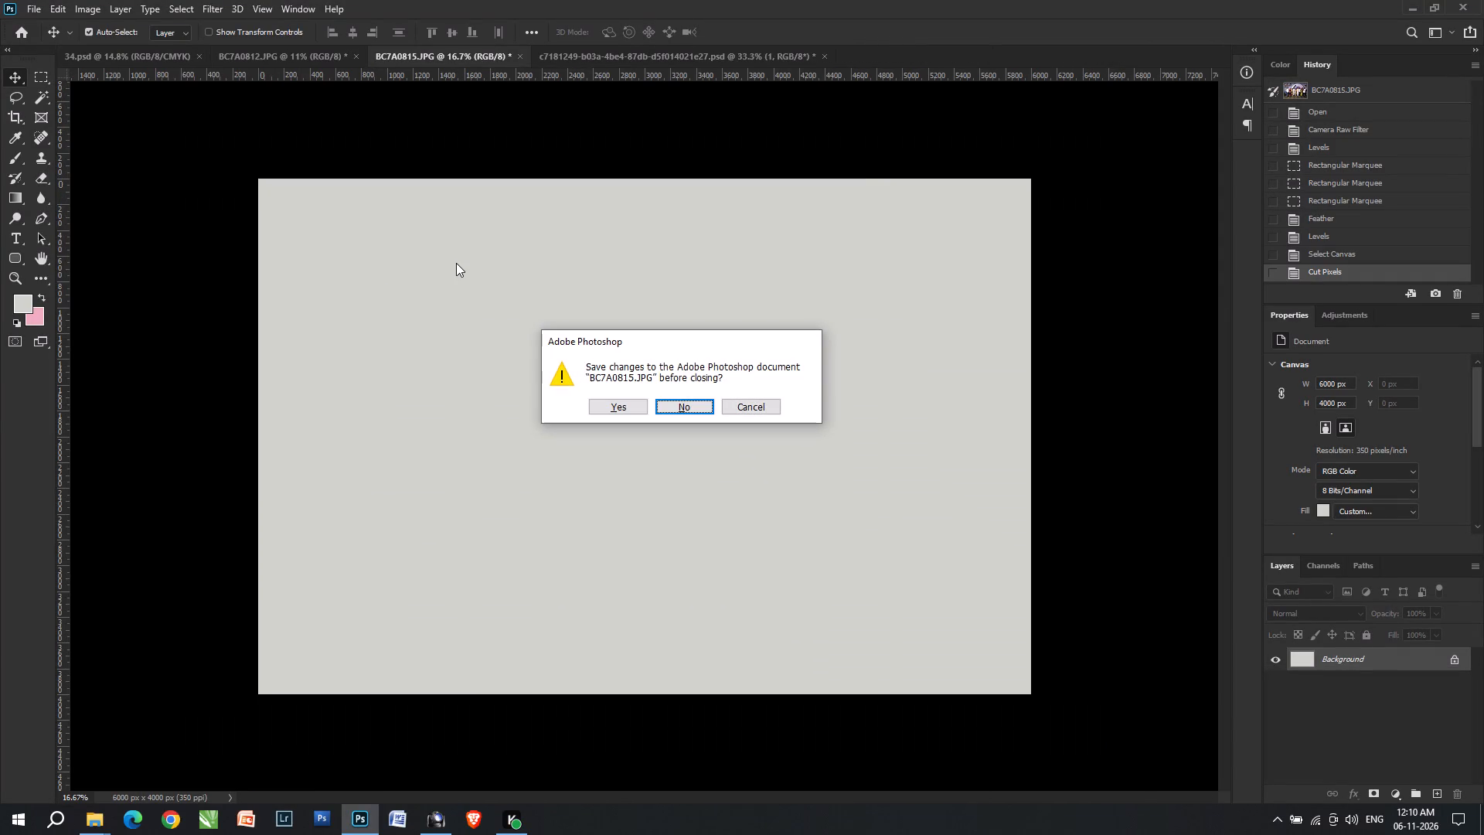
key(Return)
Close the blank sheet document 34.psd.
key(ctrl+Tab)
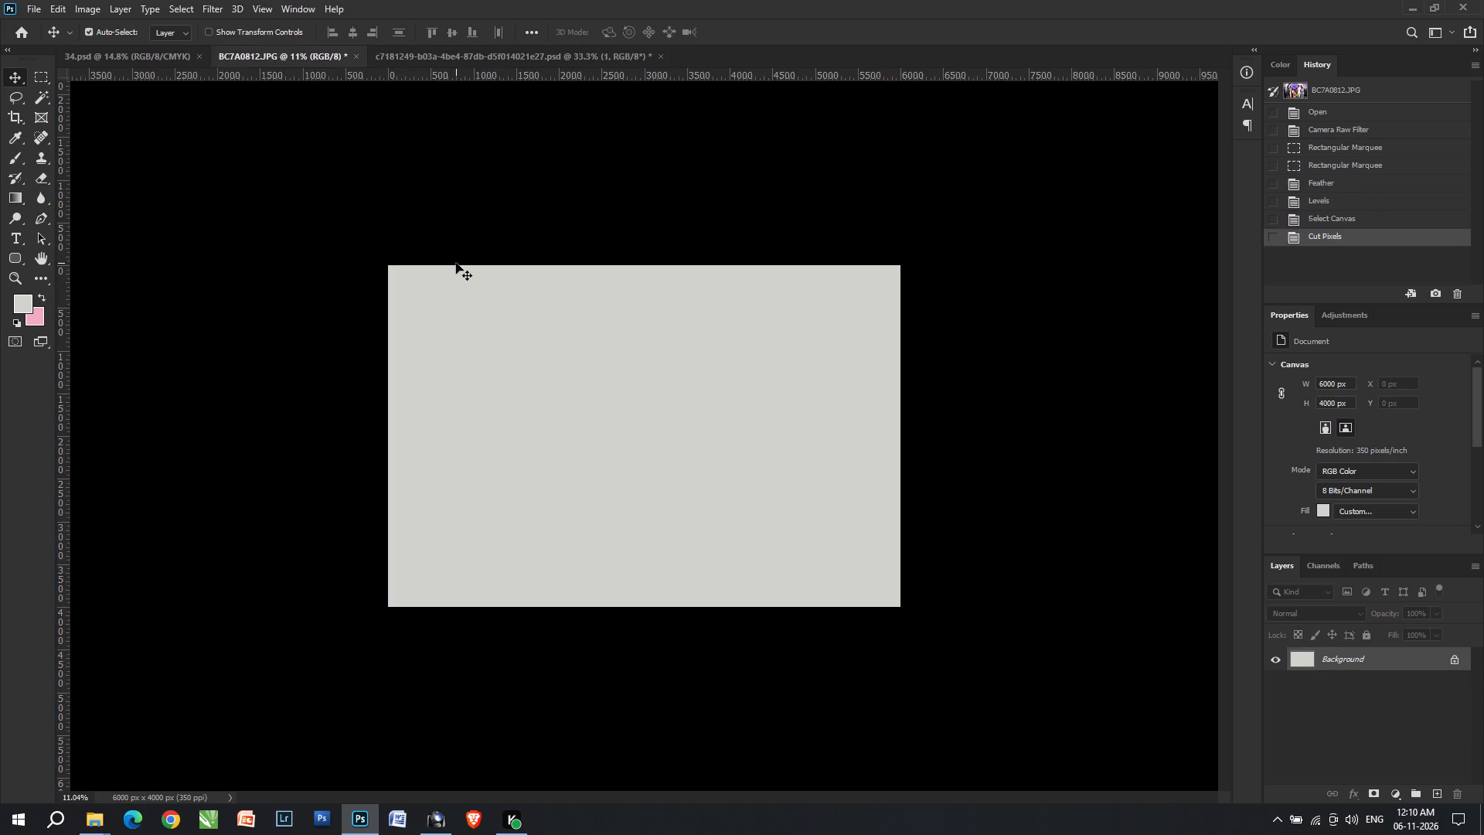
key(ctrl+Tab)
key(ctrl+w)
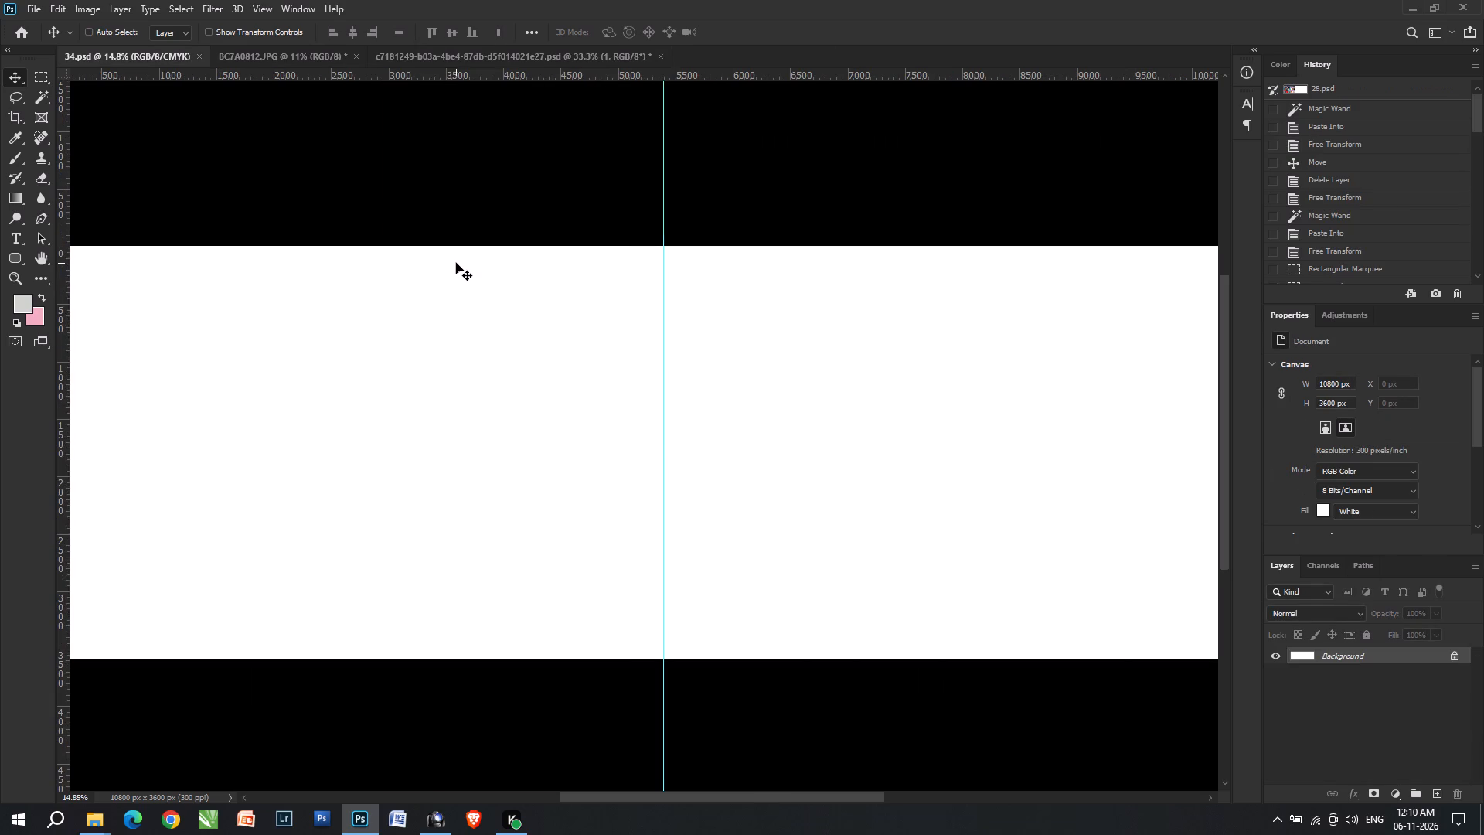
Close the floral template PSD and the emptied photo BC7A0812.JPG, discarding the changes in both.
key(ctrl+w)
key(Tab)
key(Tab)
key(ctrl+w)
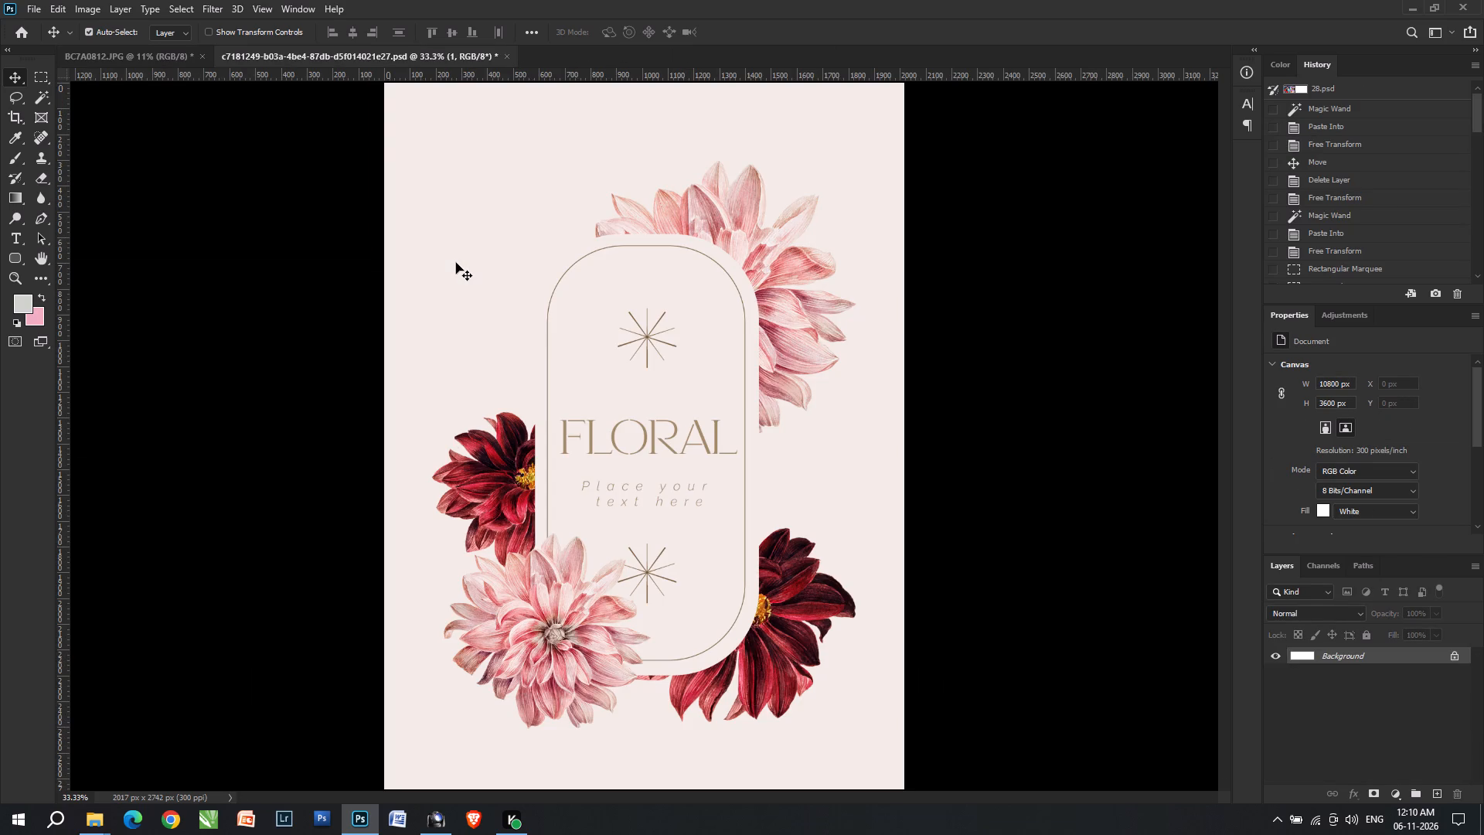
key(Tab)
key(Tab)
key(Tab)
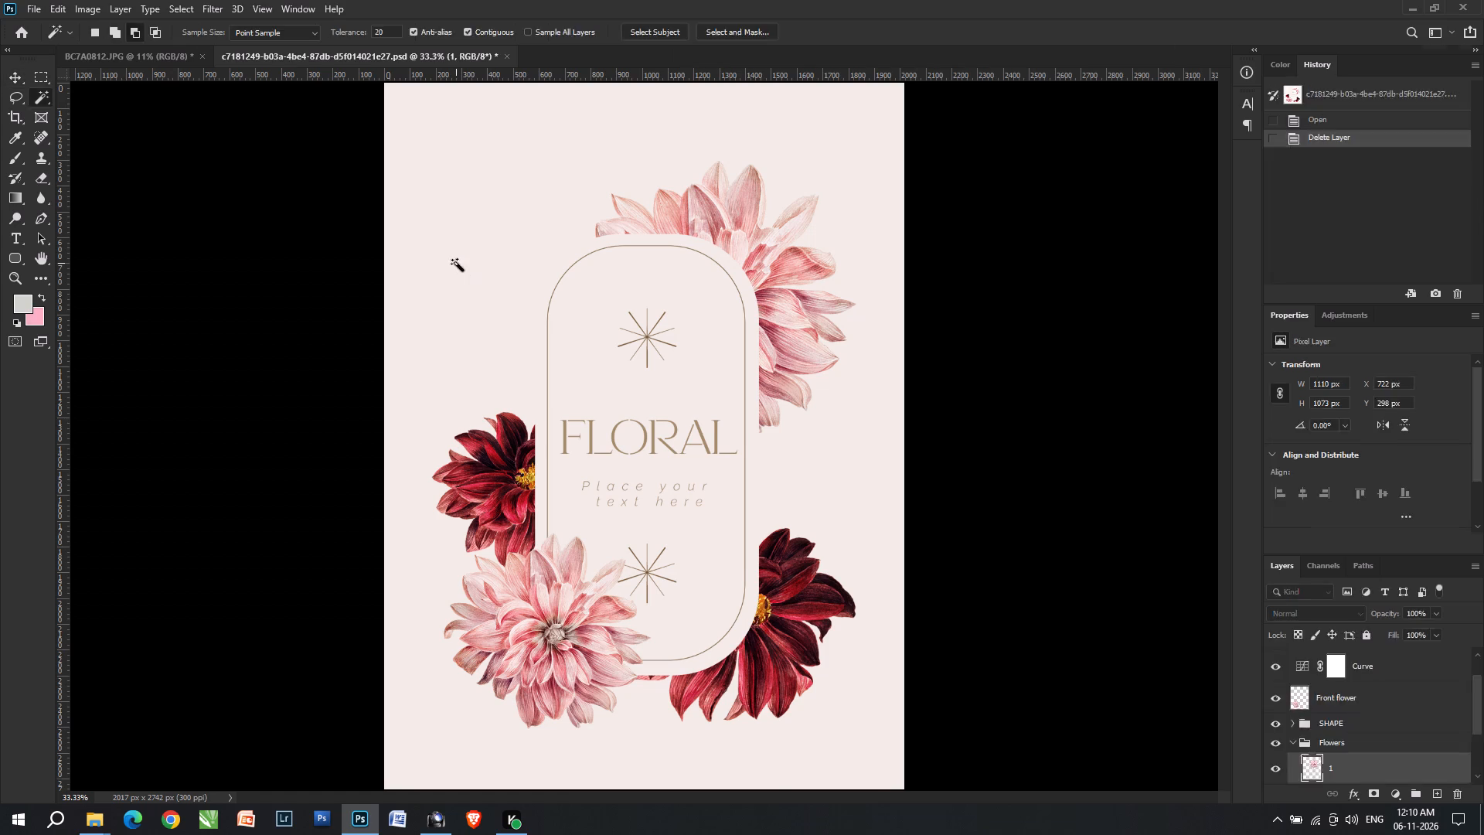
key(Tab)
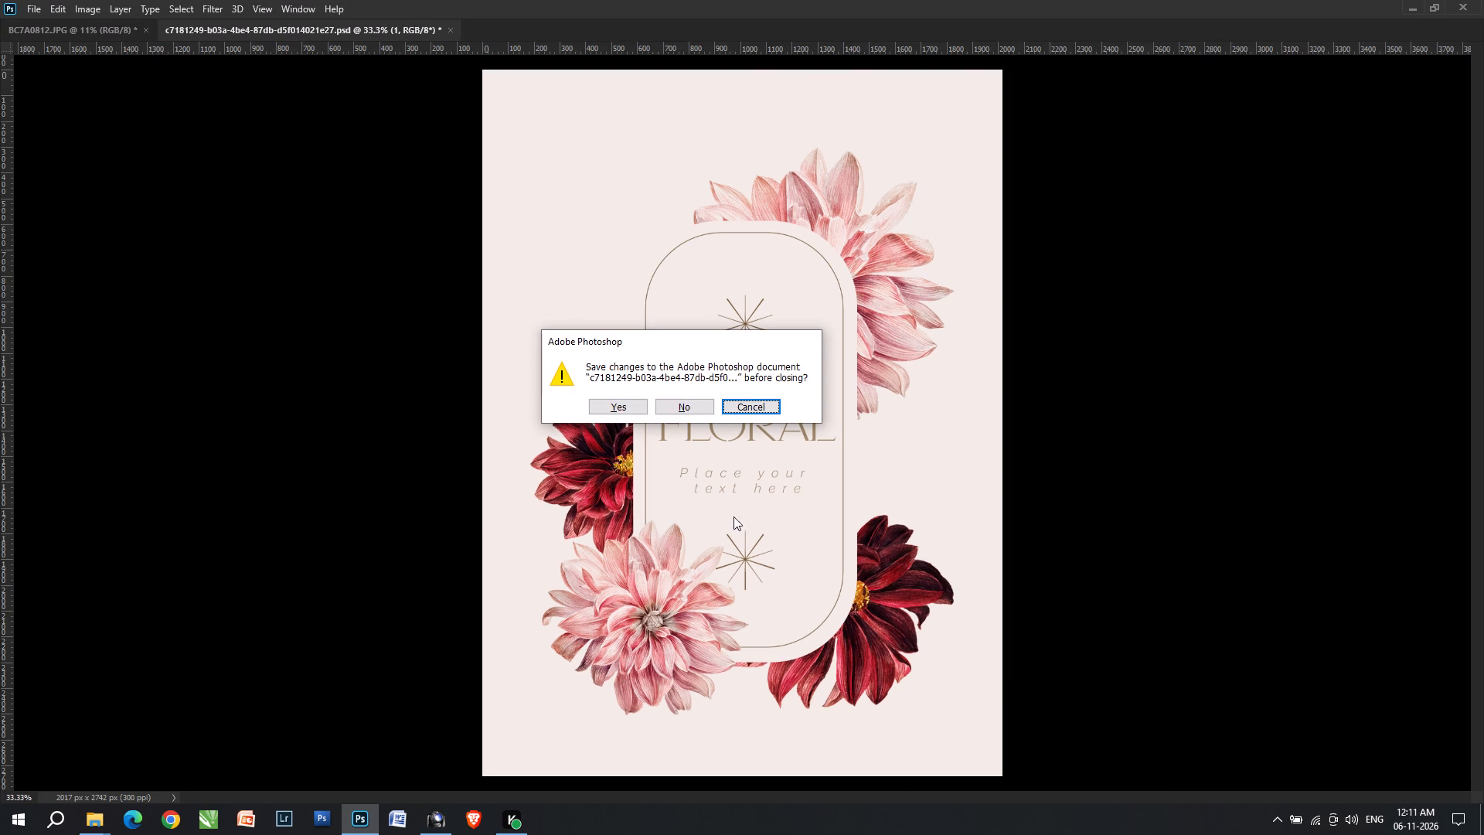
click(703, 411)
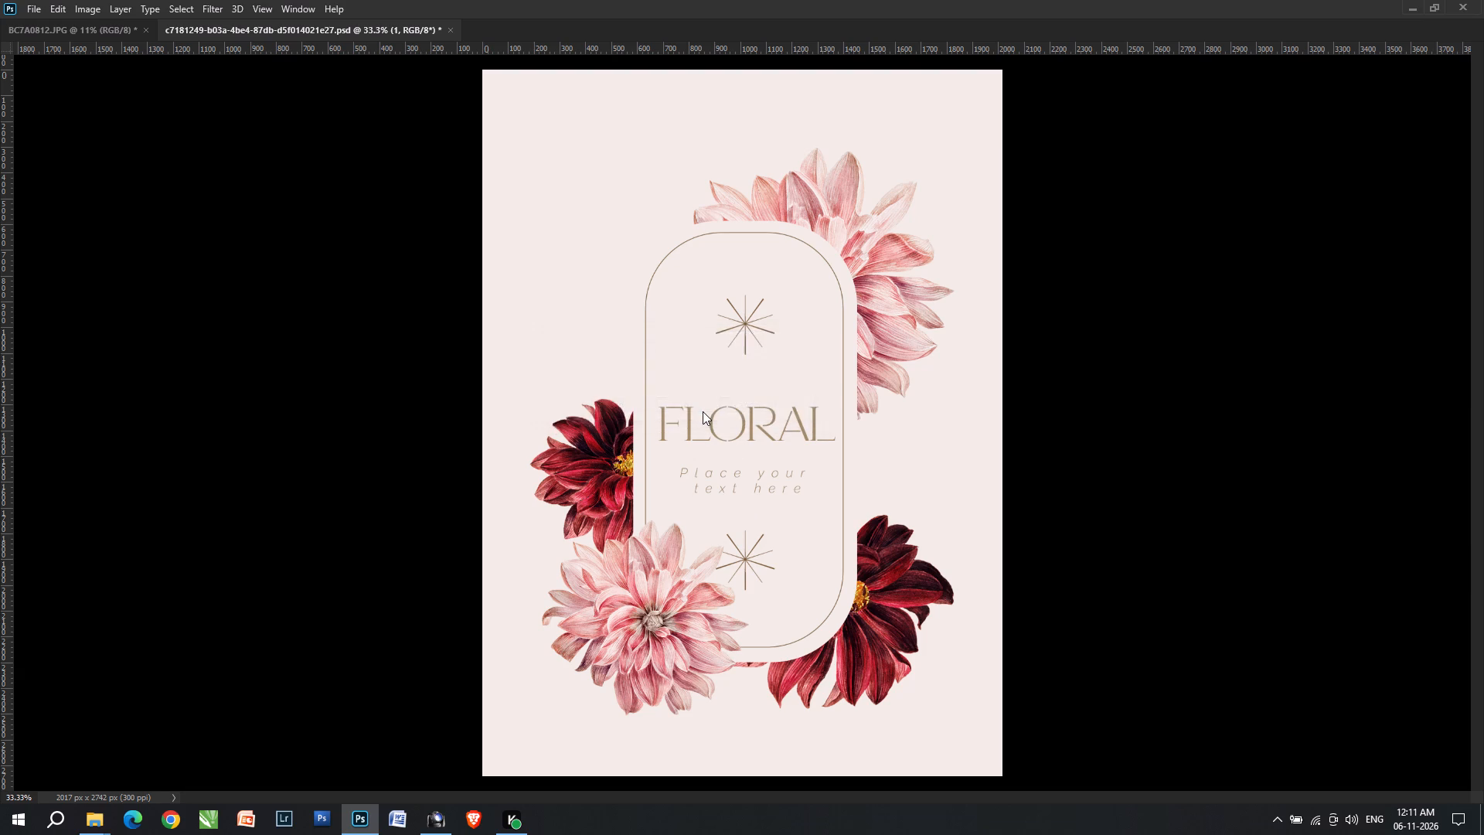
key(ctrl+w)
key(Tab)
click(703, 411)
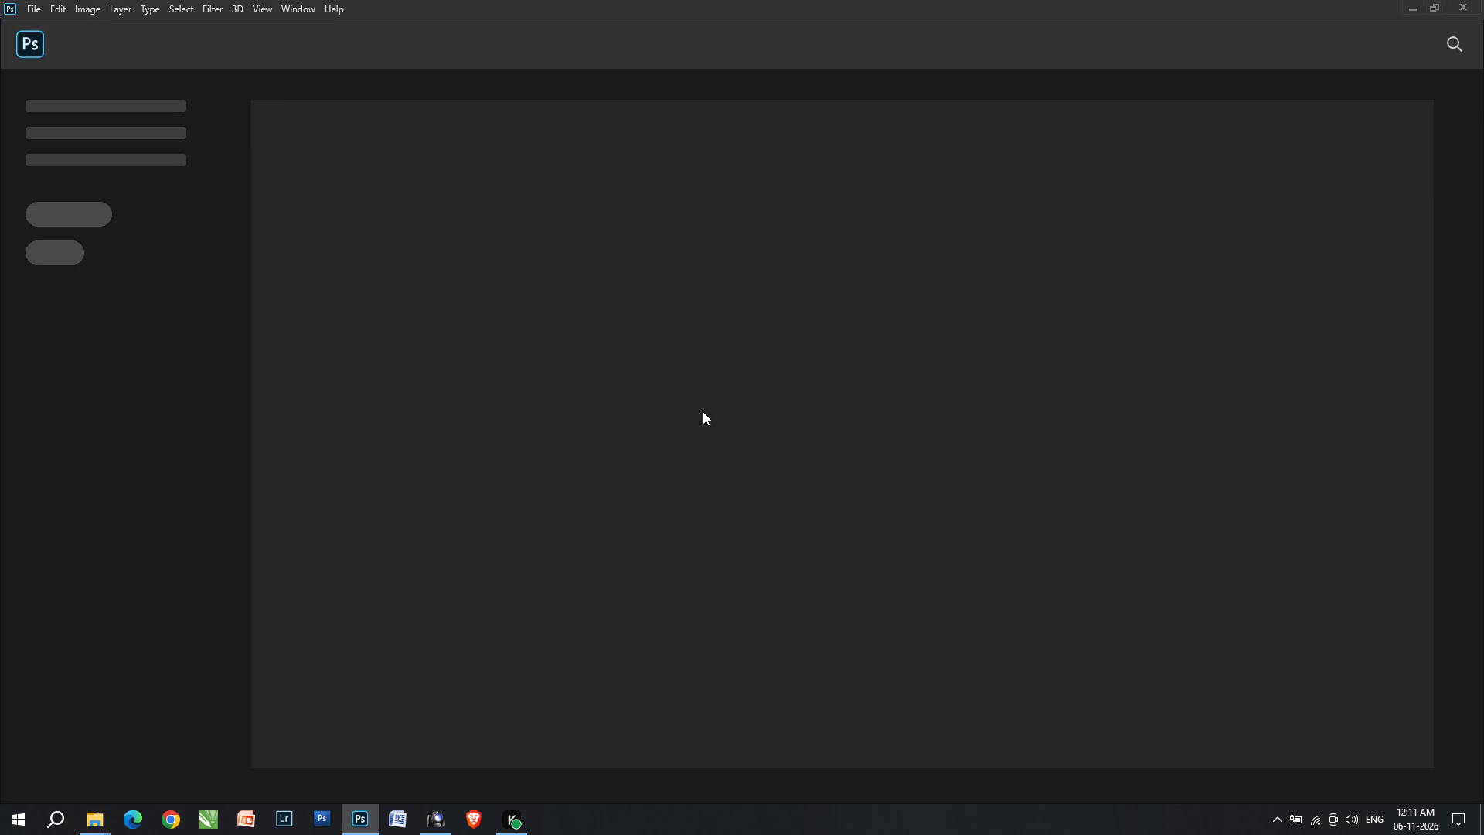
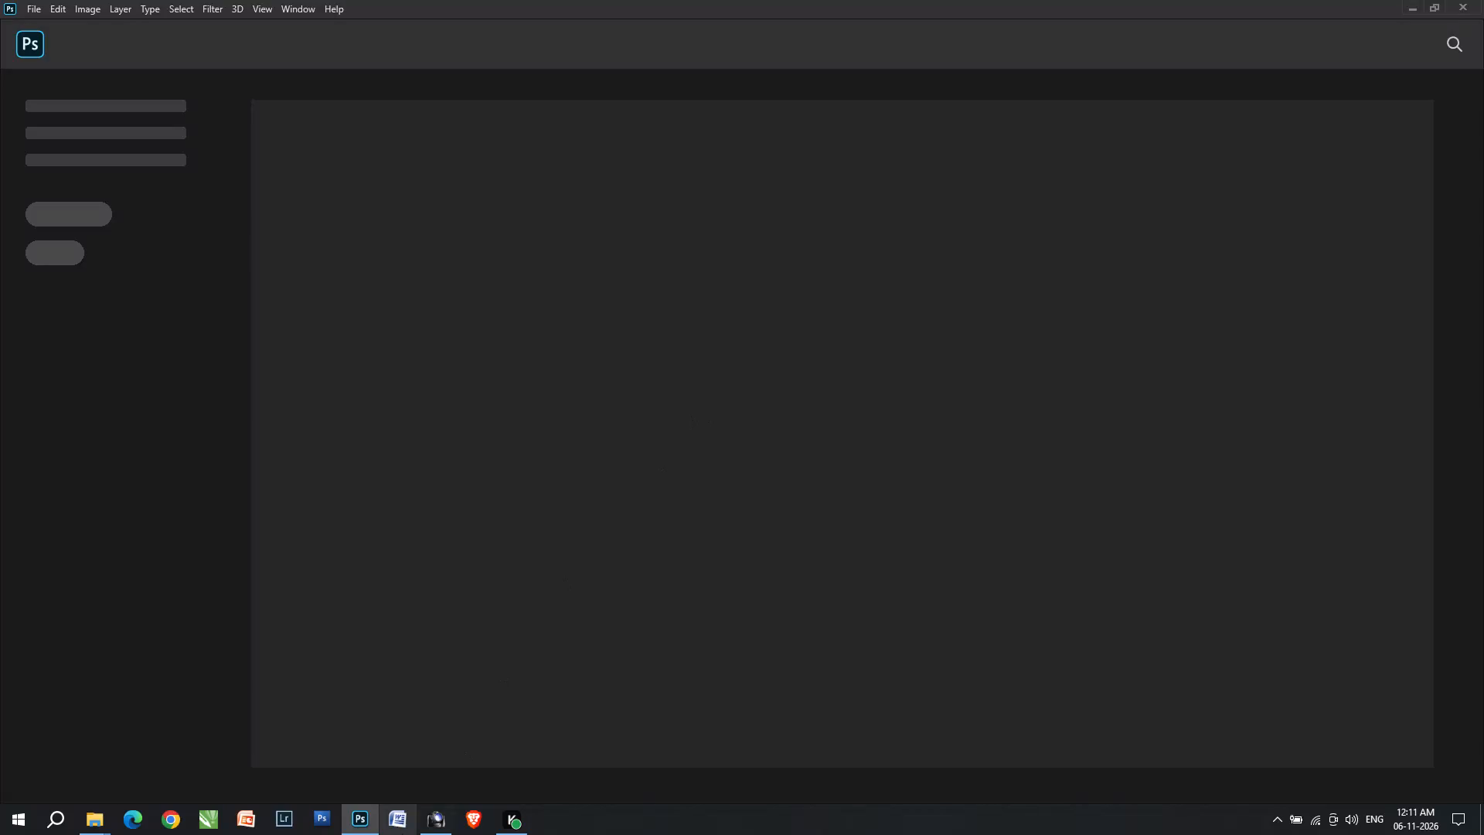
Switch to ACDSee Quick View to view the floral template PSD.
click(433, 824)
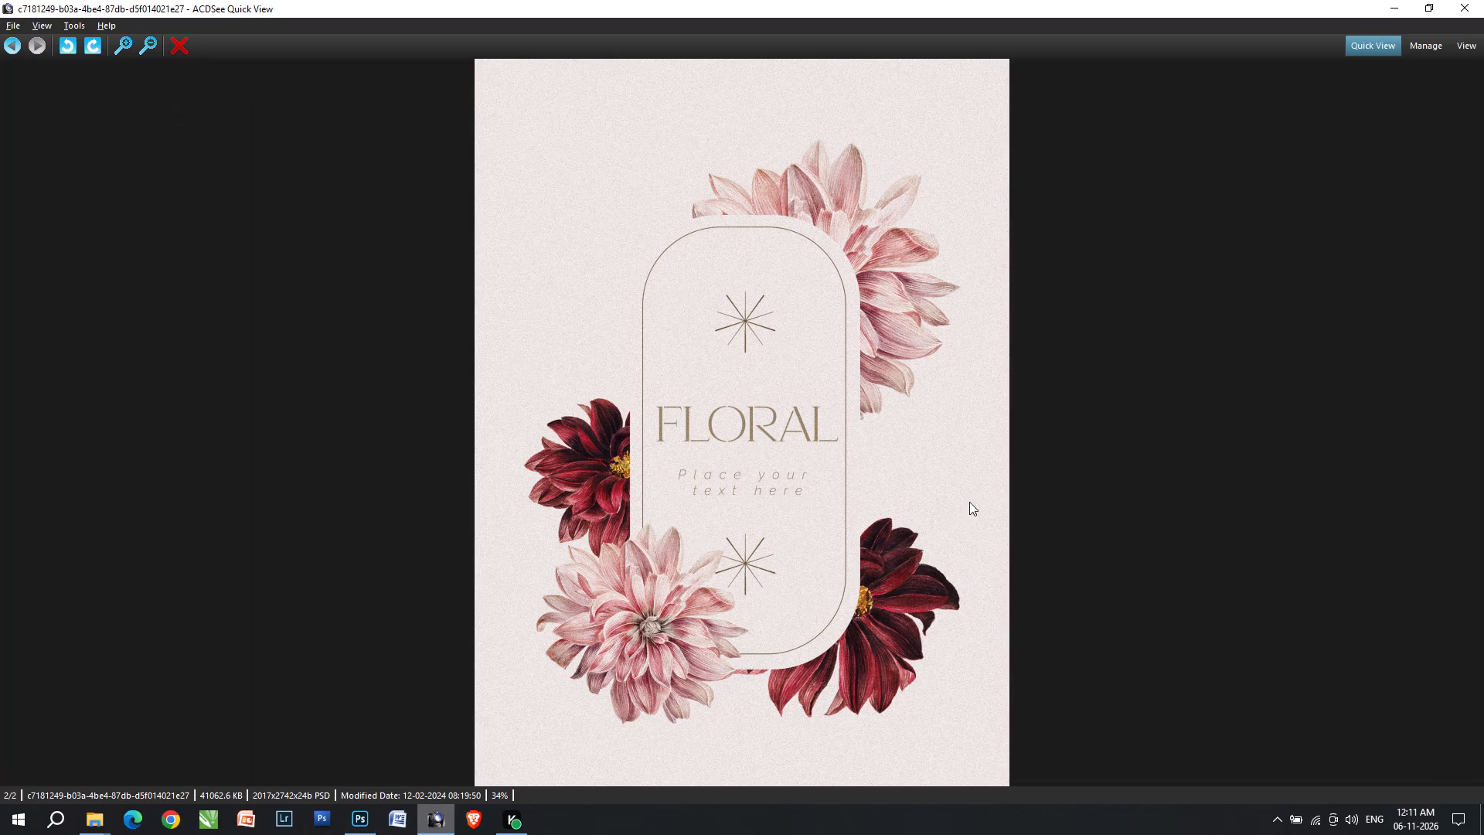